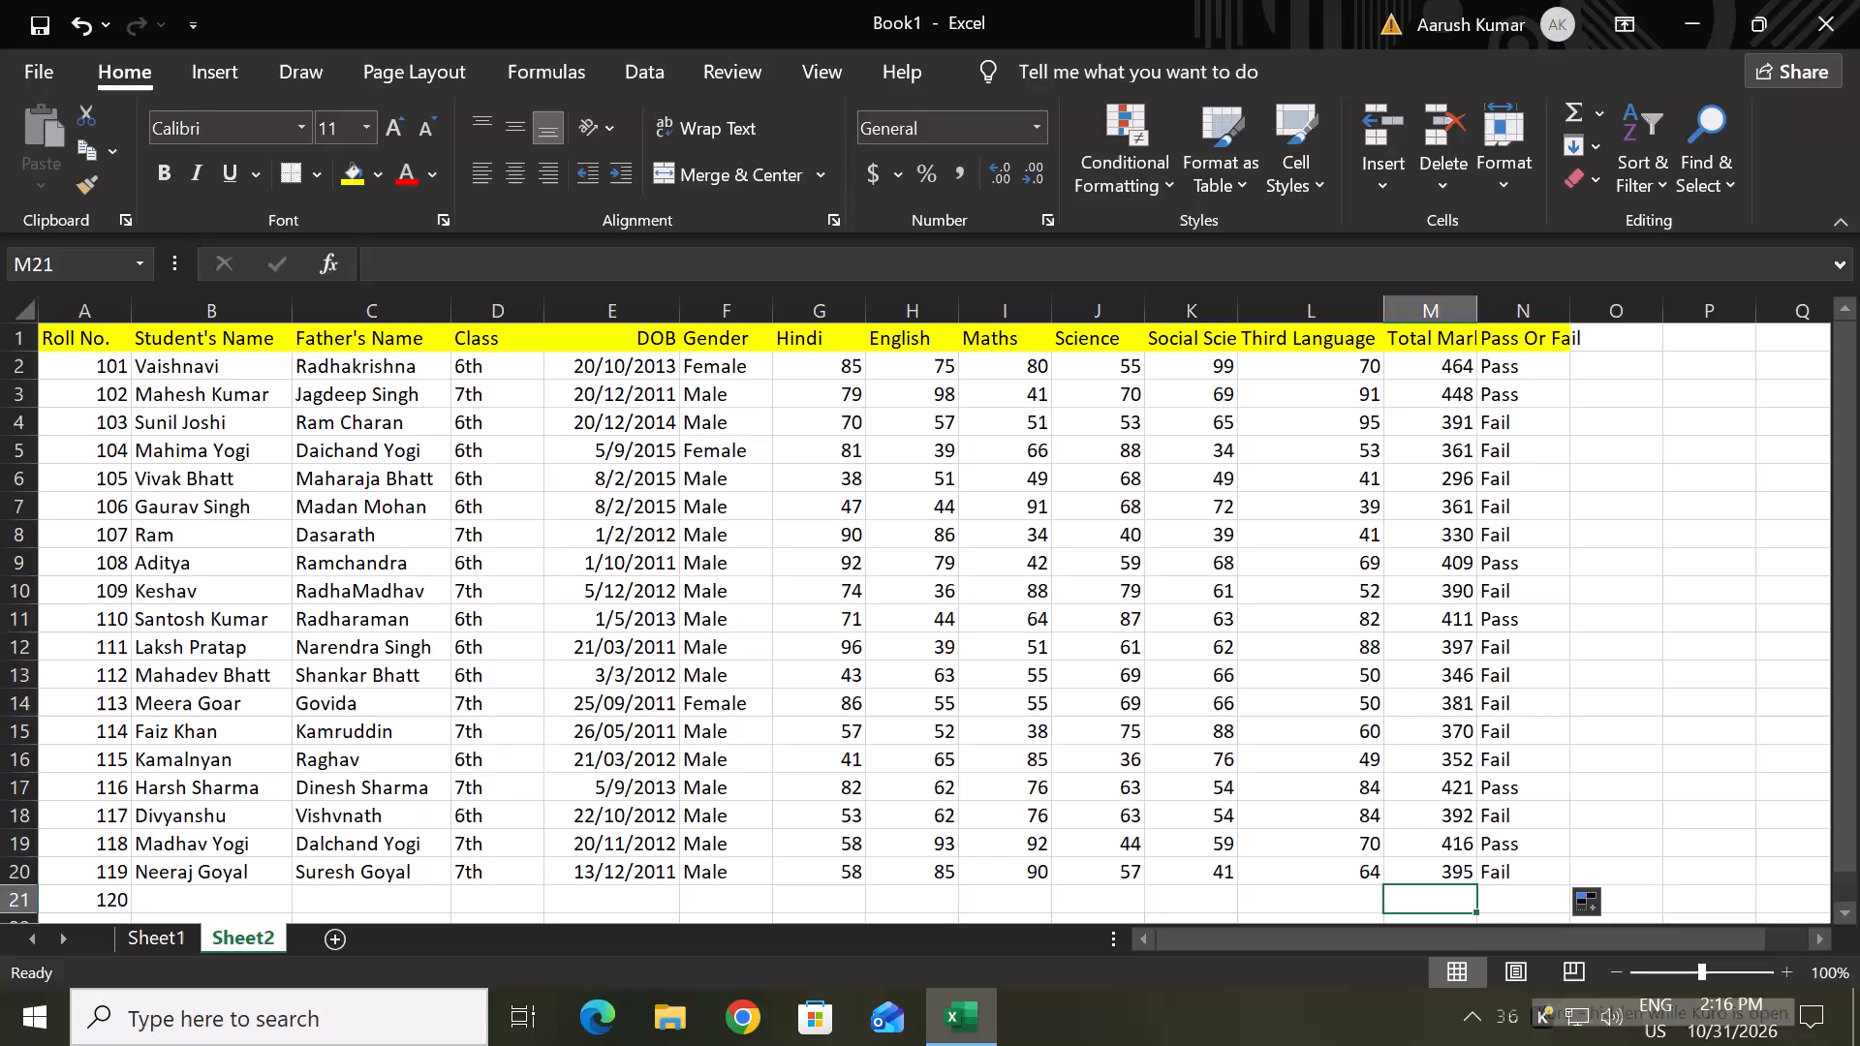
Save the student marks workbook as Book1 in the New folder on the Desktop.
click(1694, 650)
click(51, 86)
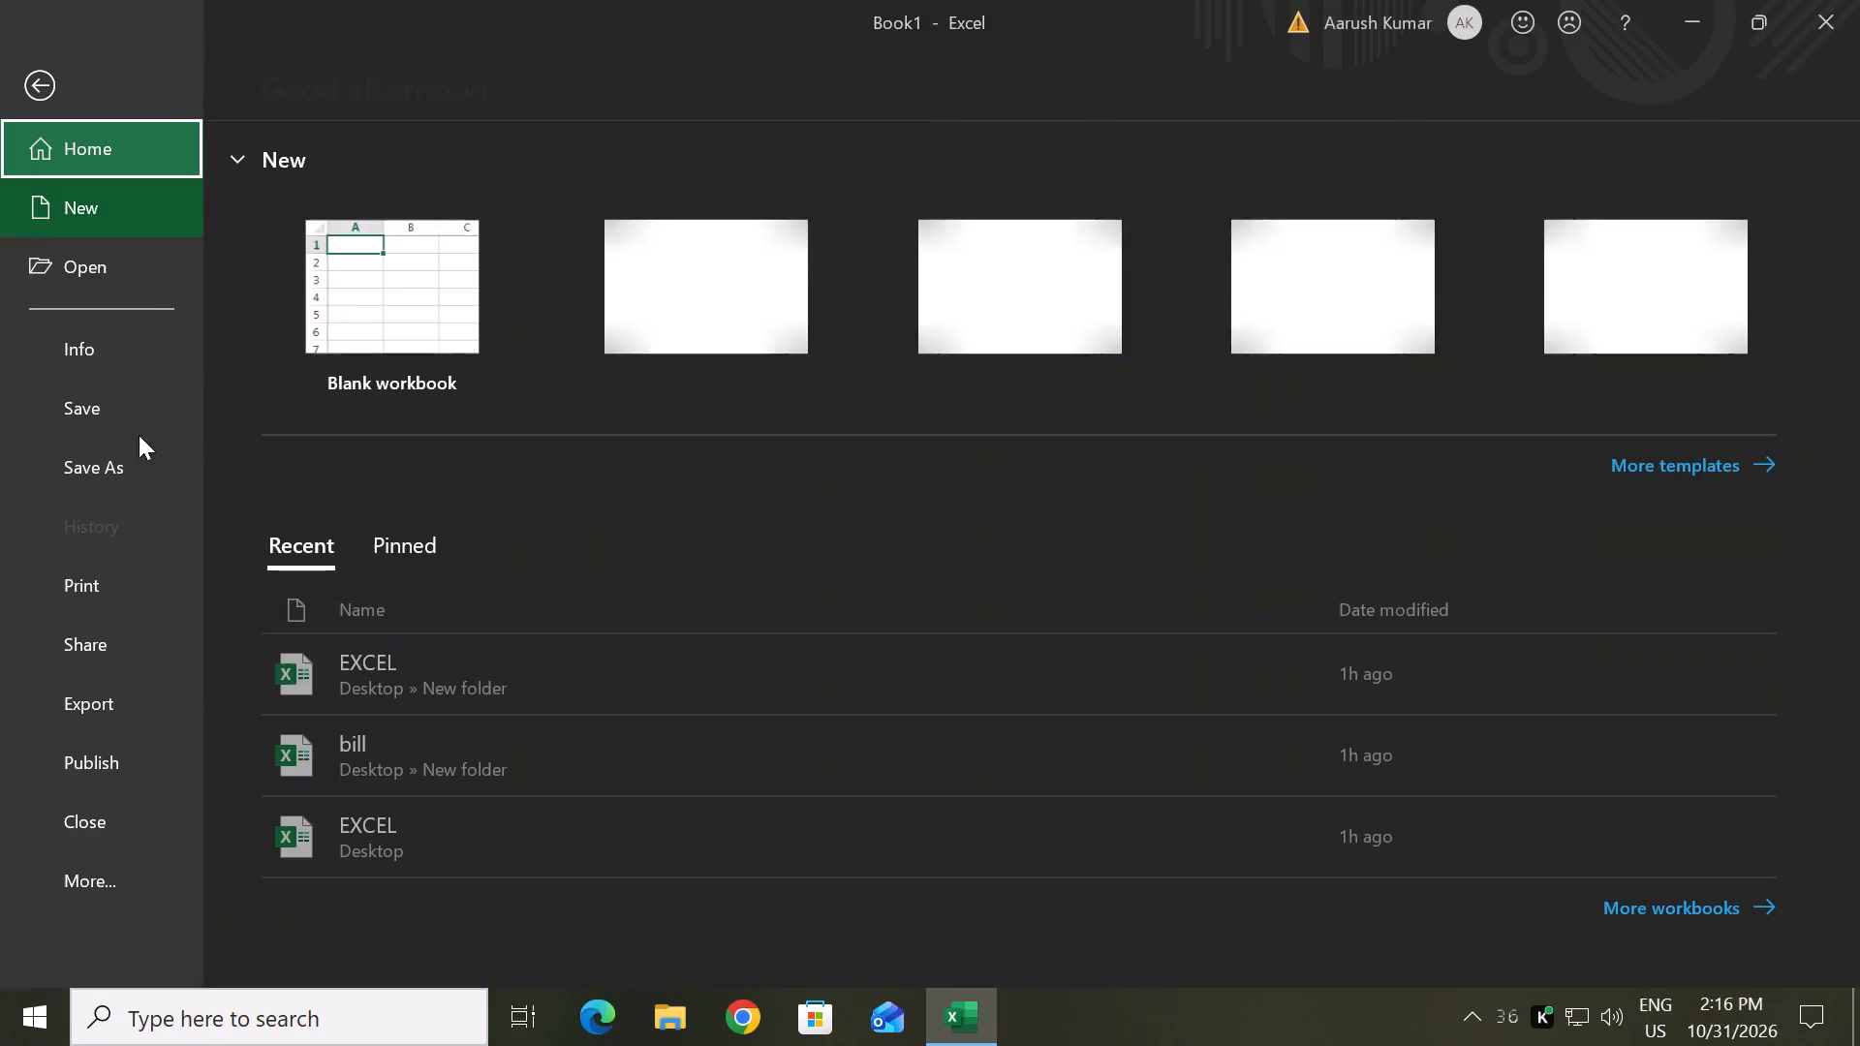
click(150, 479)
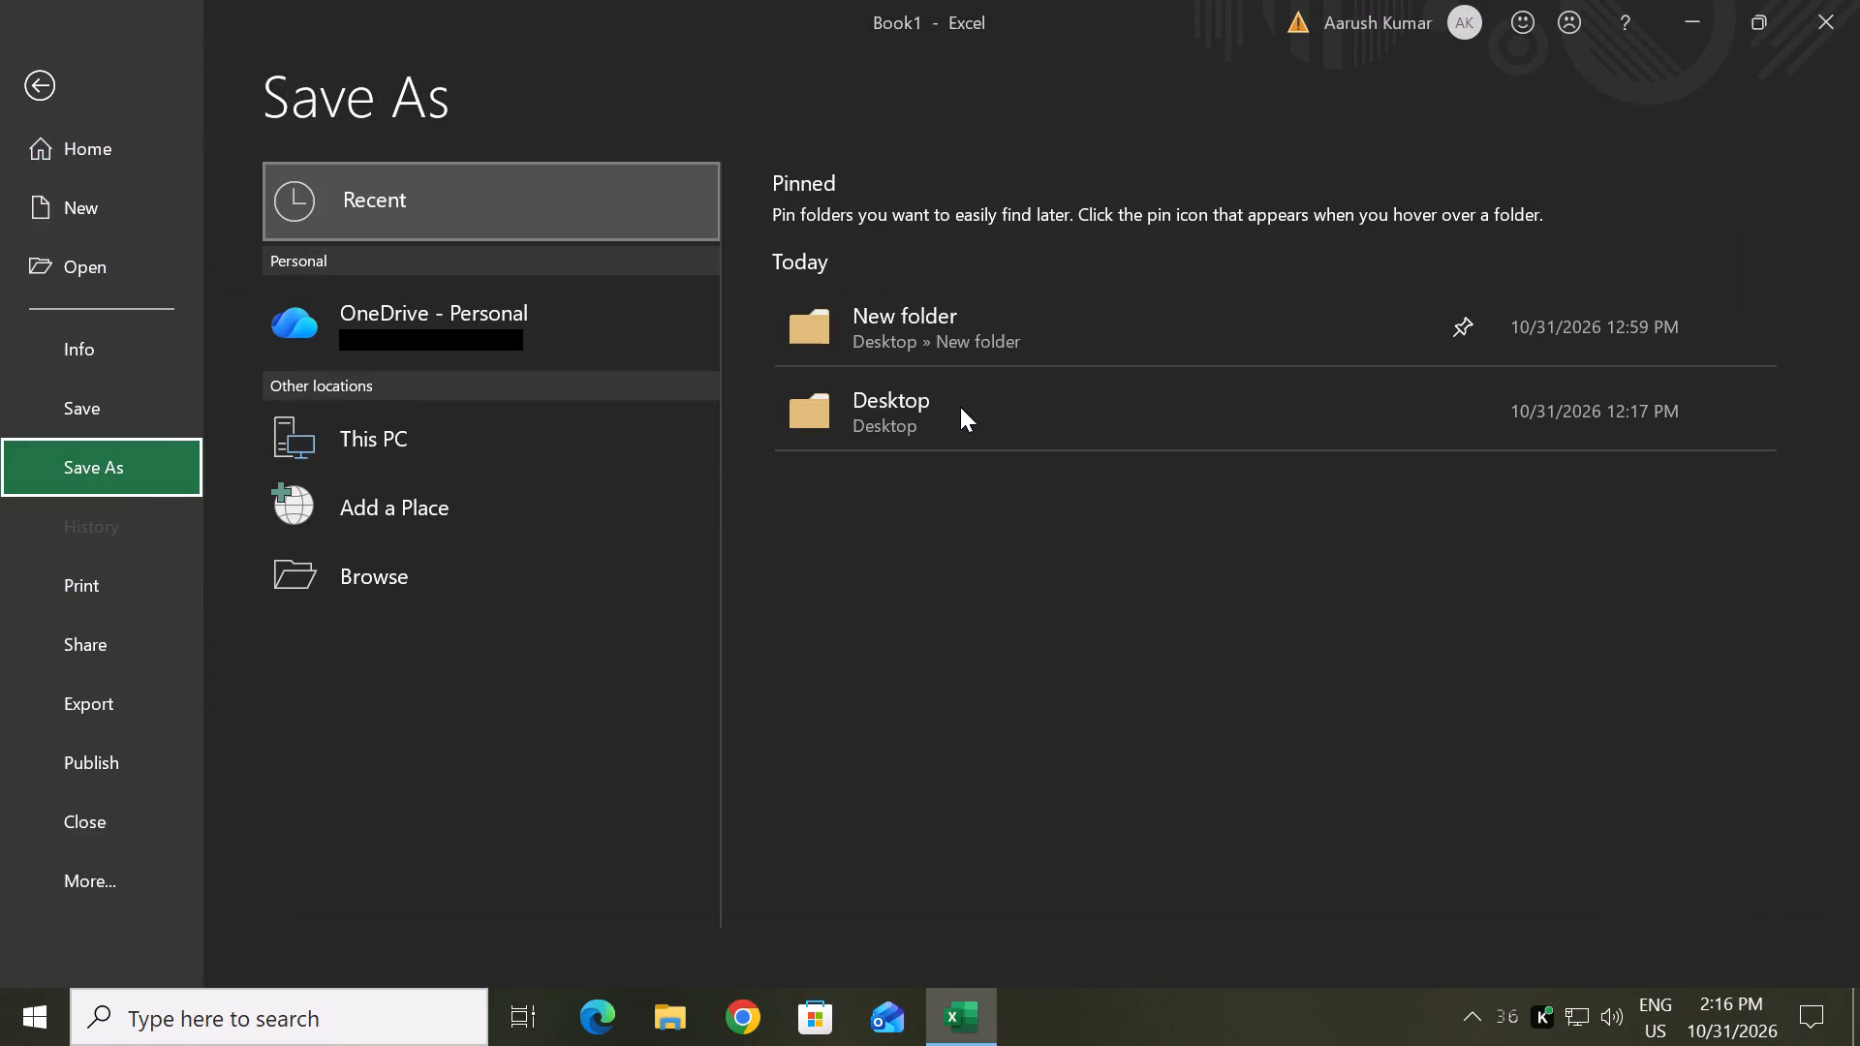
click(1012, 345)
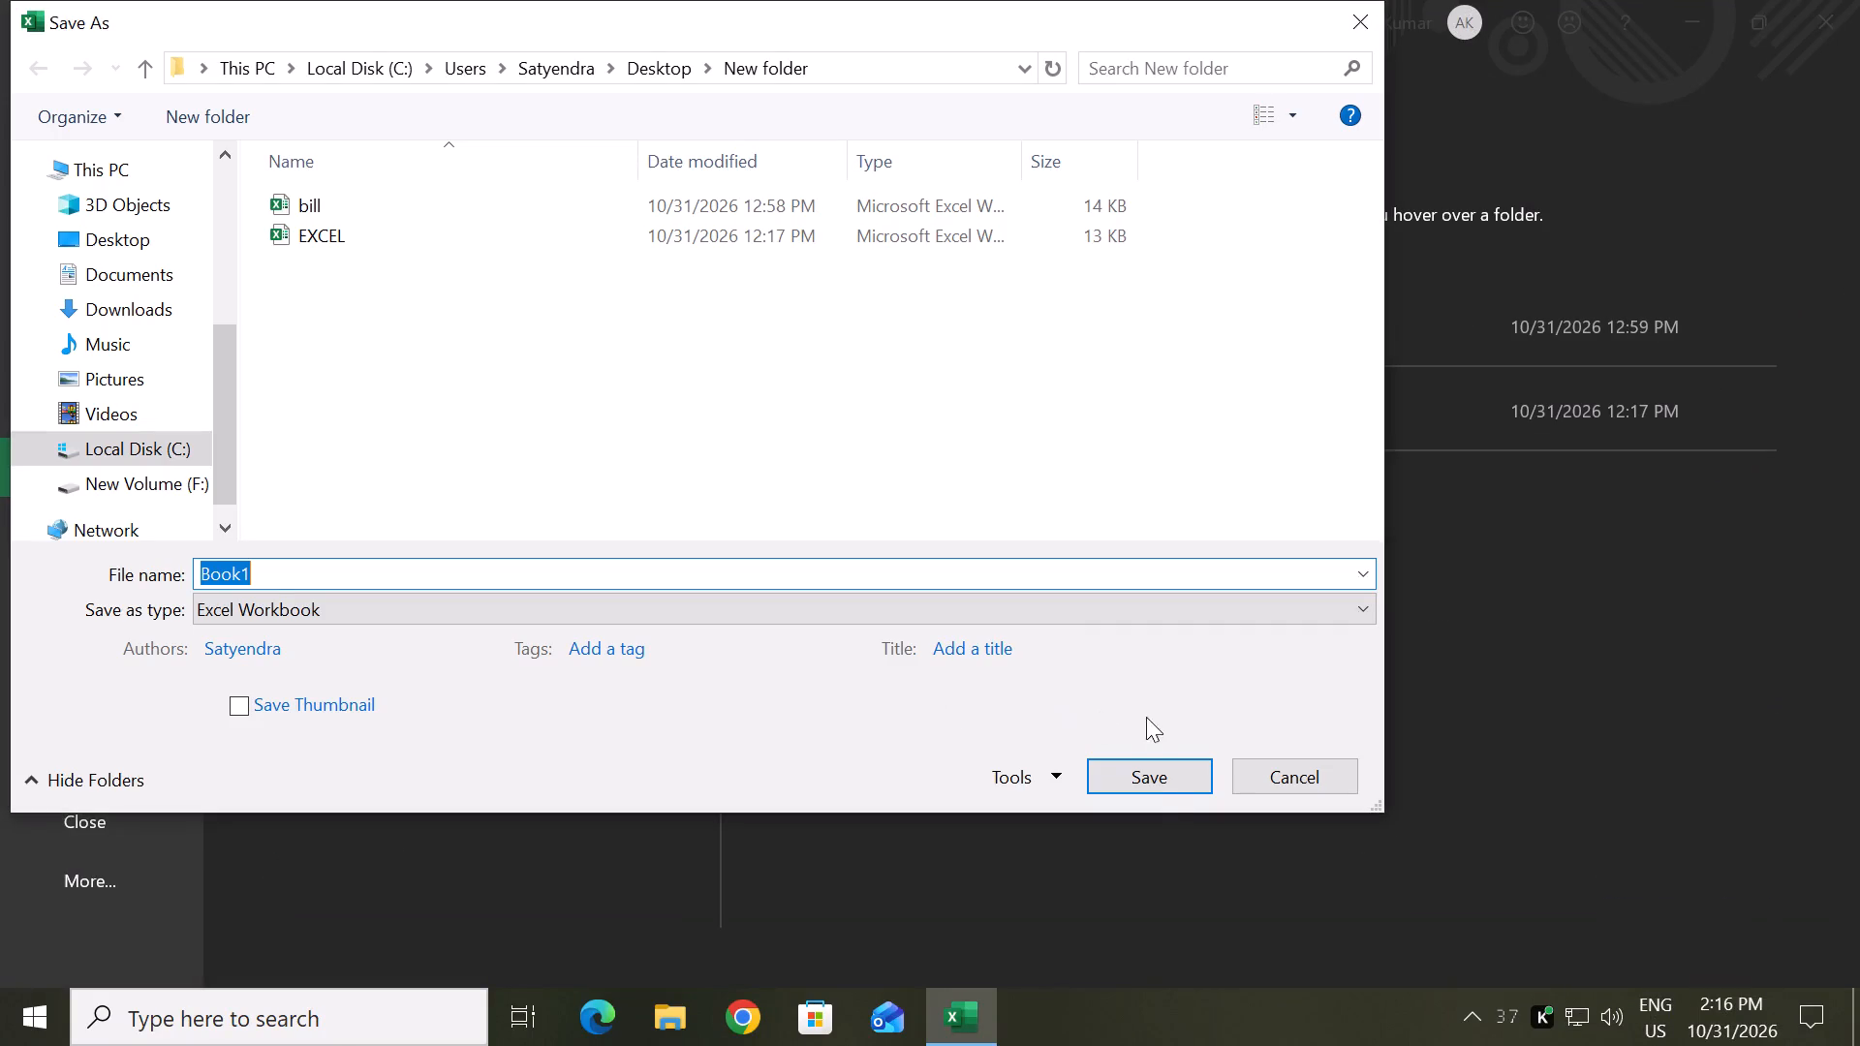
click(1164, 808)
click(1166, 767)
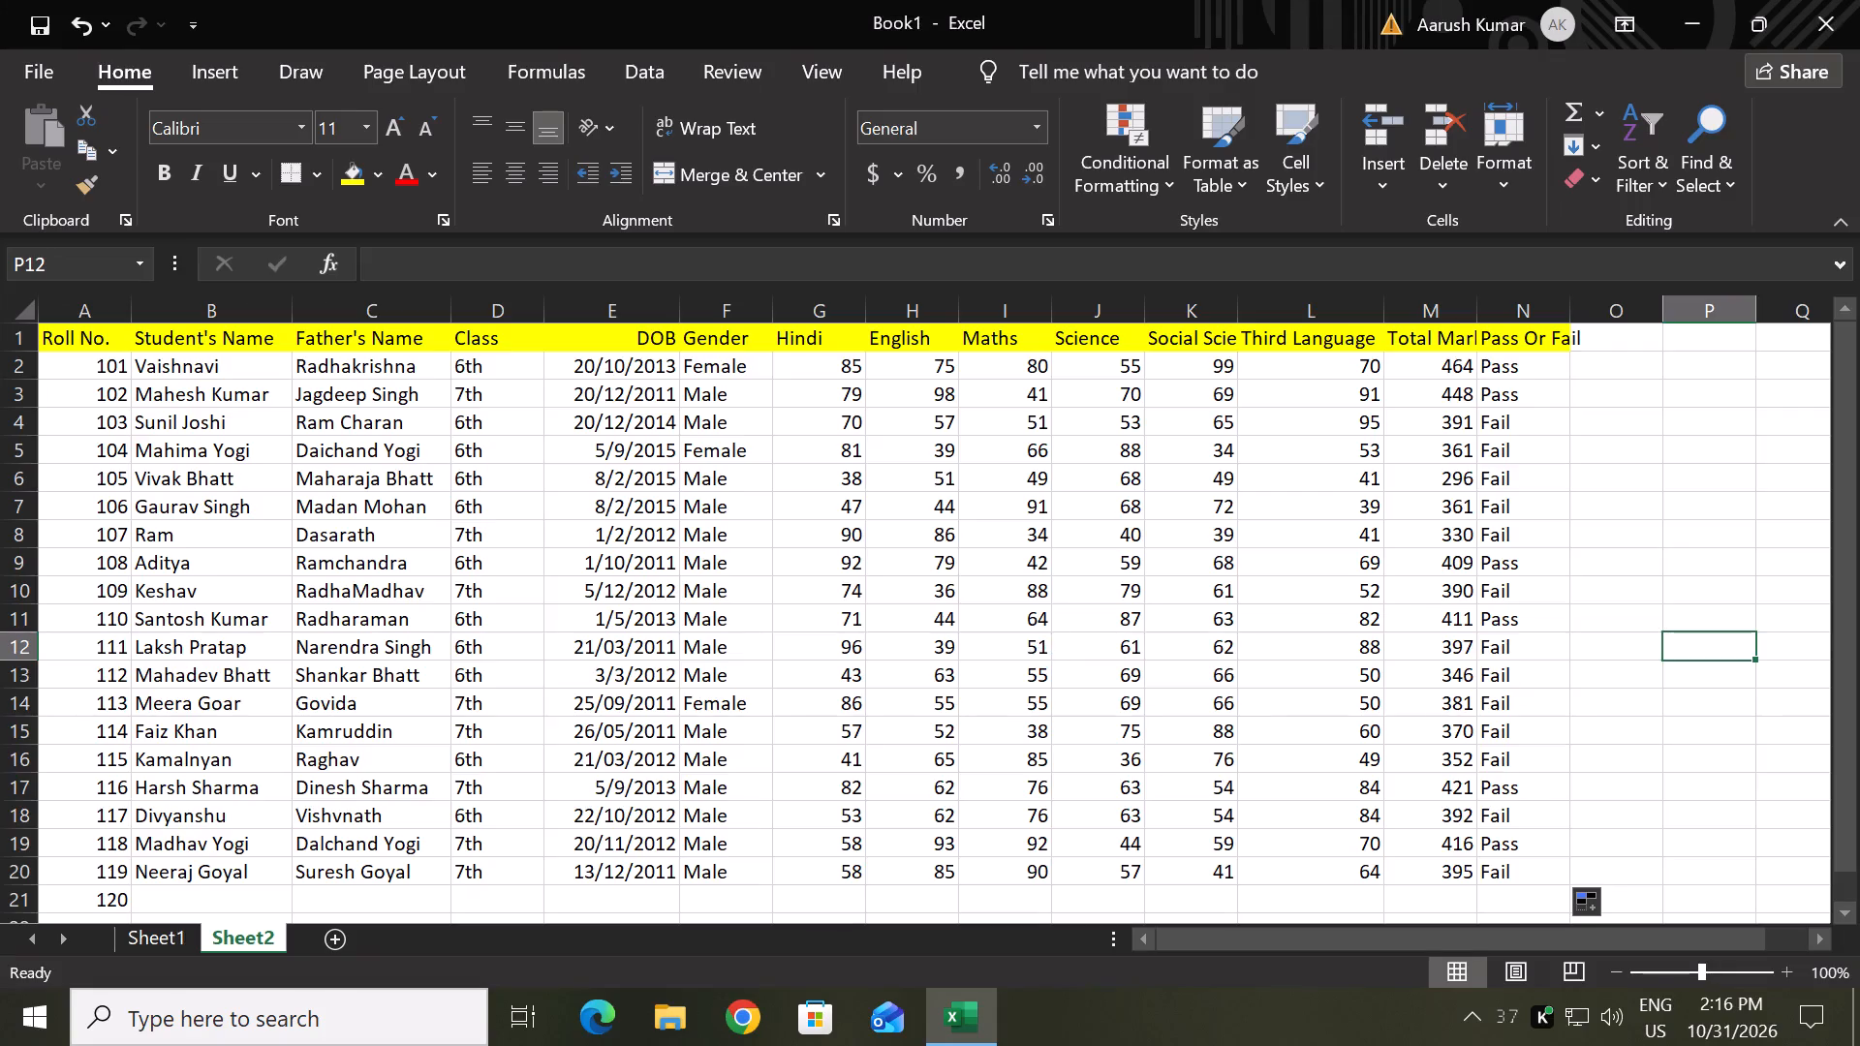
Create a new blank workbook.
click(53, 74)
click(127, 214)
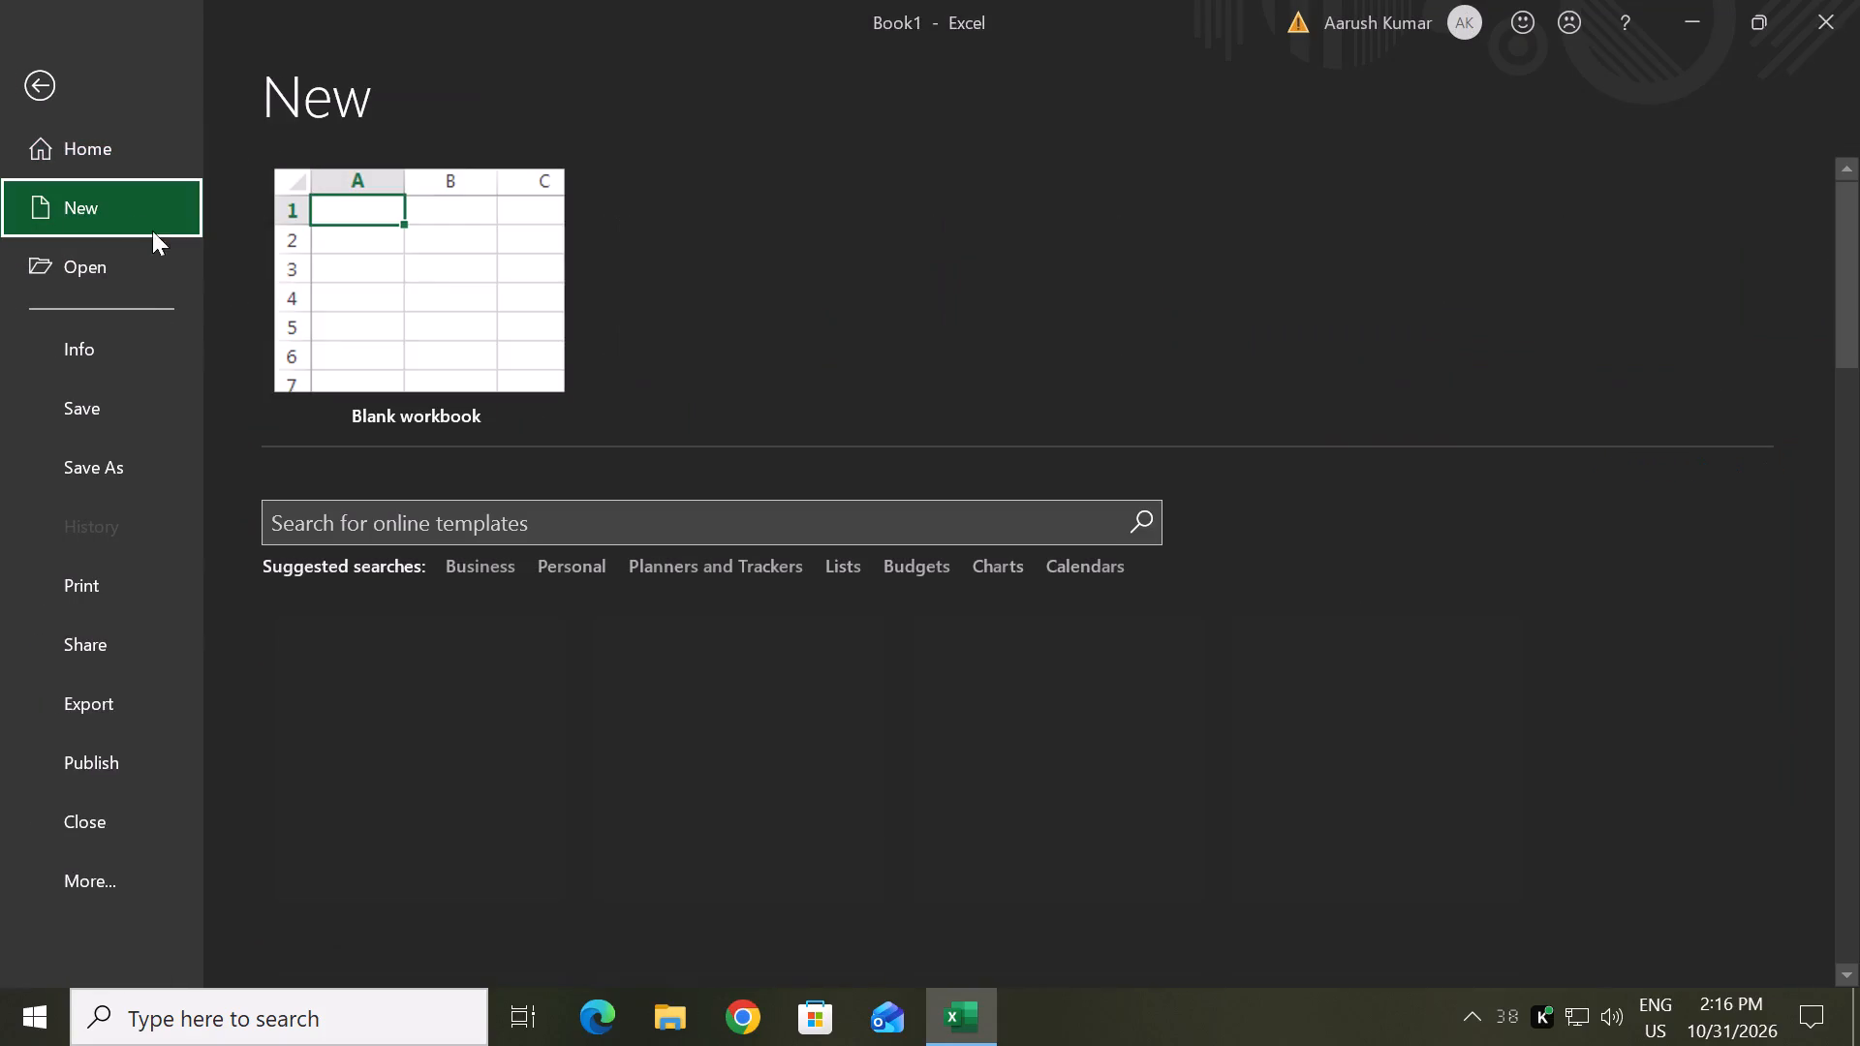
click(413, 284)
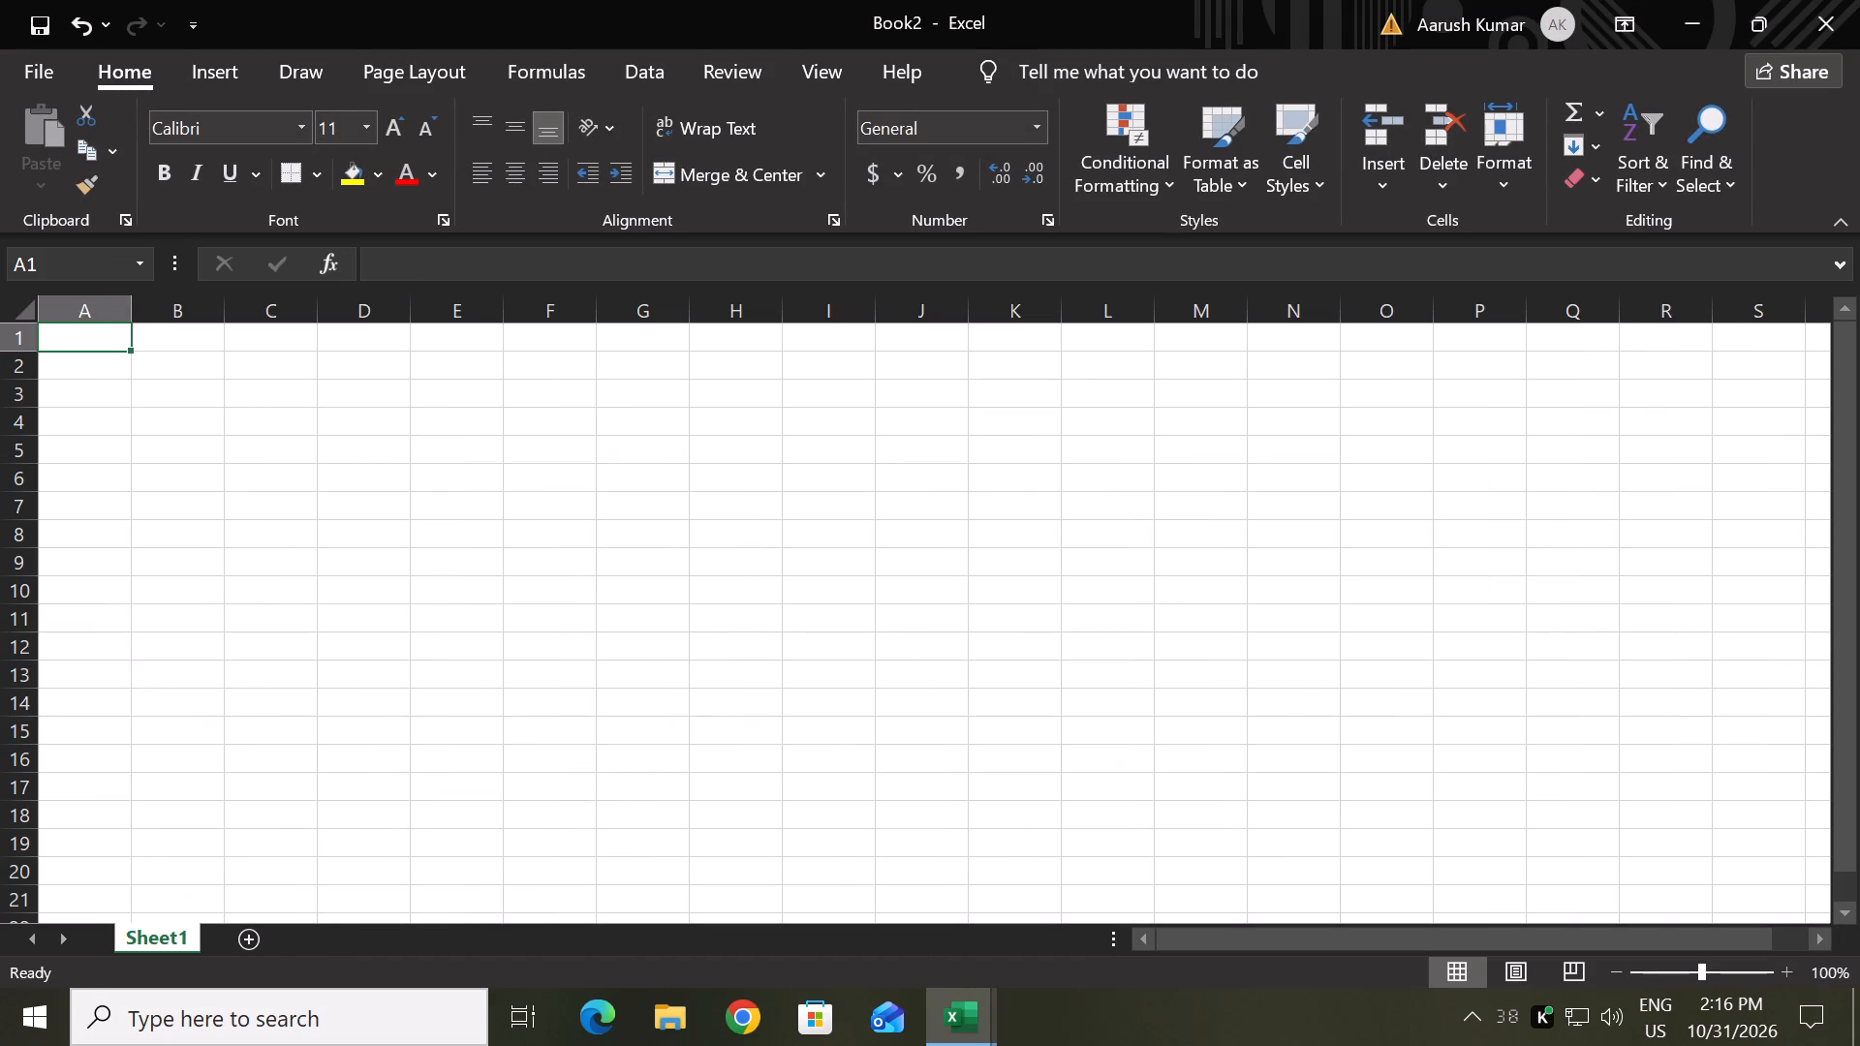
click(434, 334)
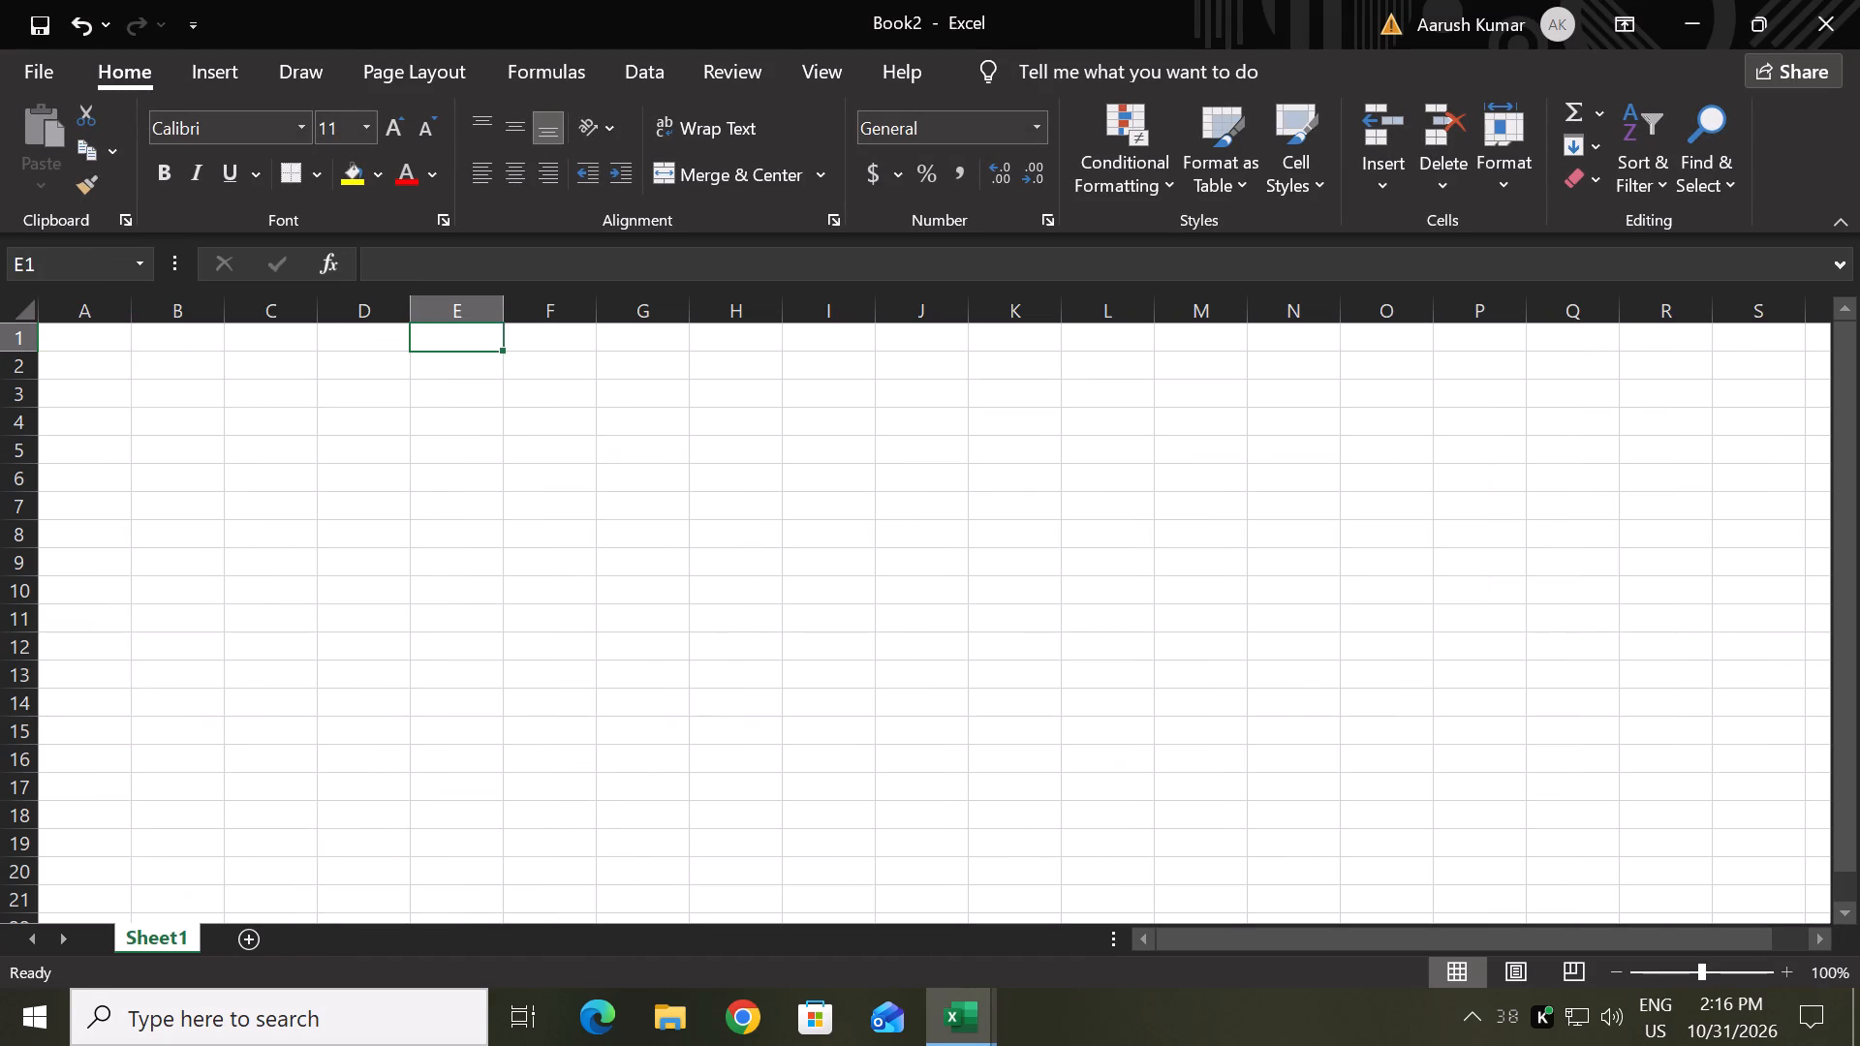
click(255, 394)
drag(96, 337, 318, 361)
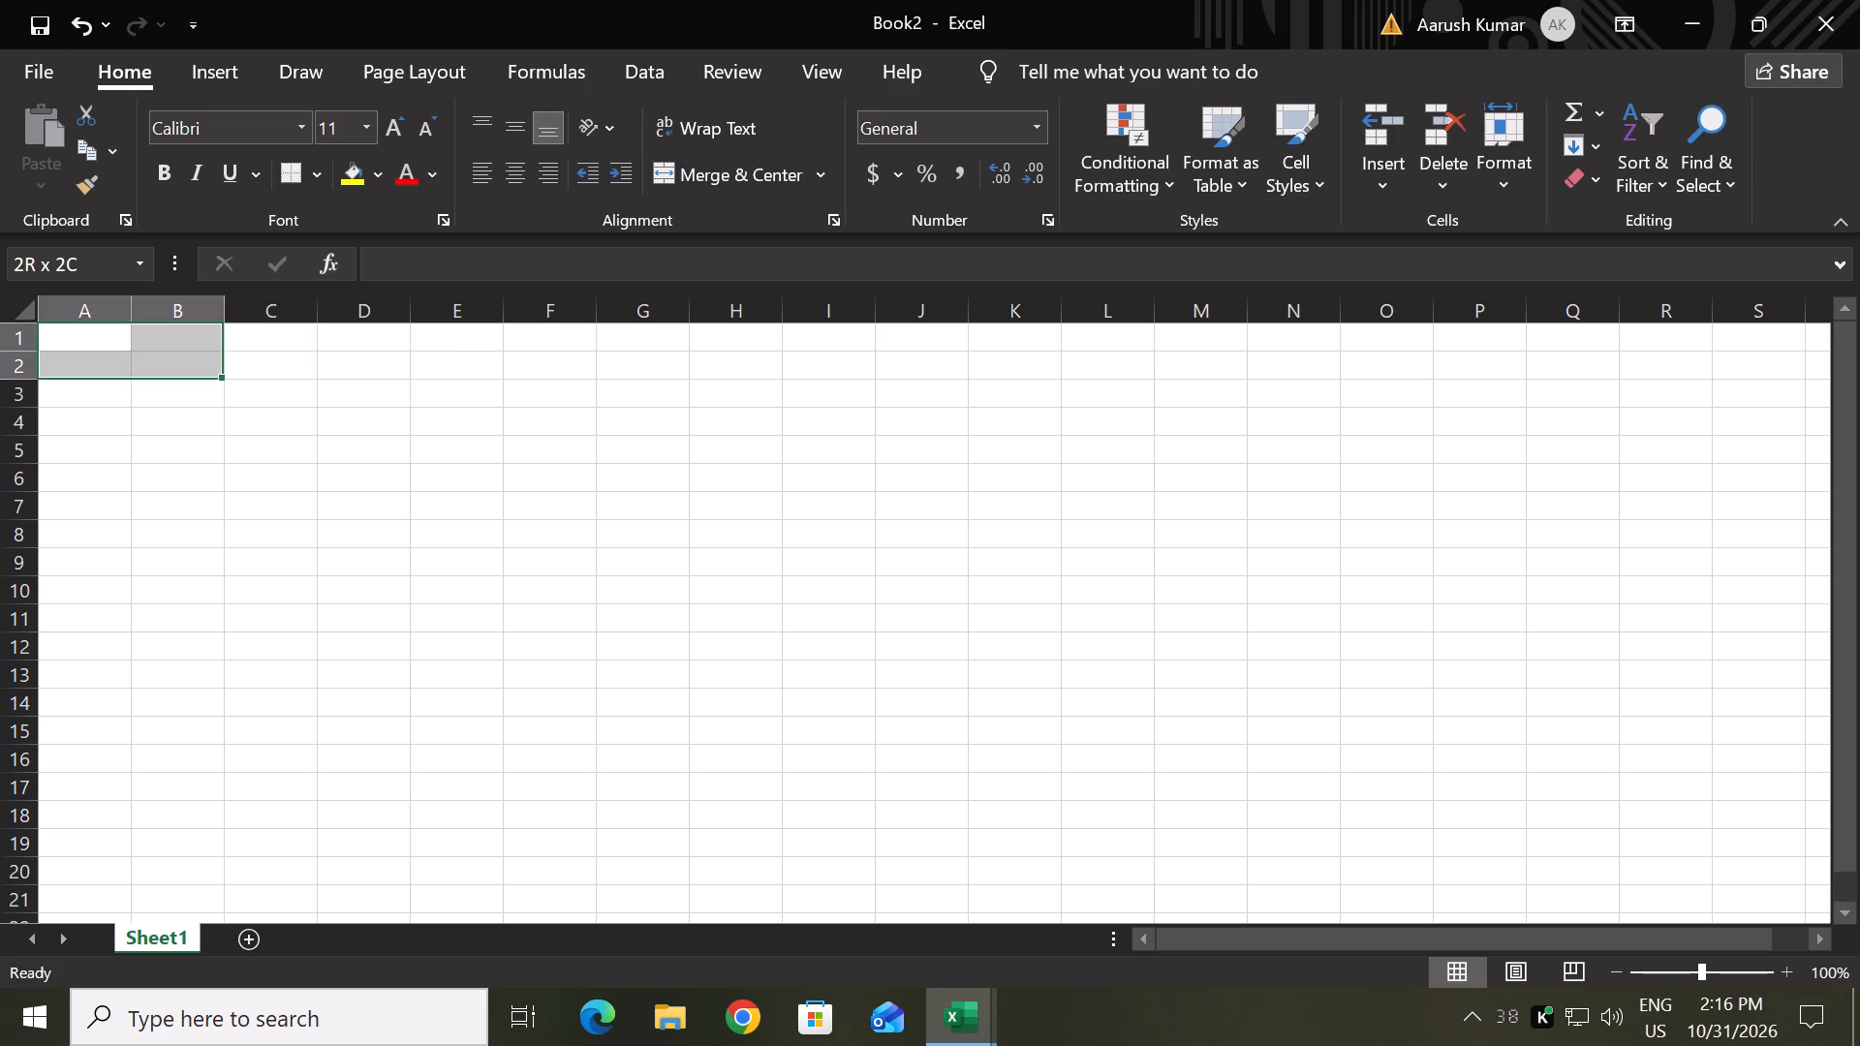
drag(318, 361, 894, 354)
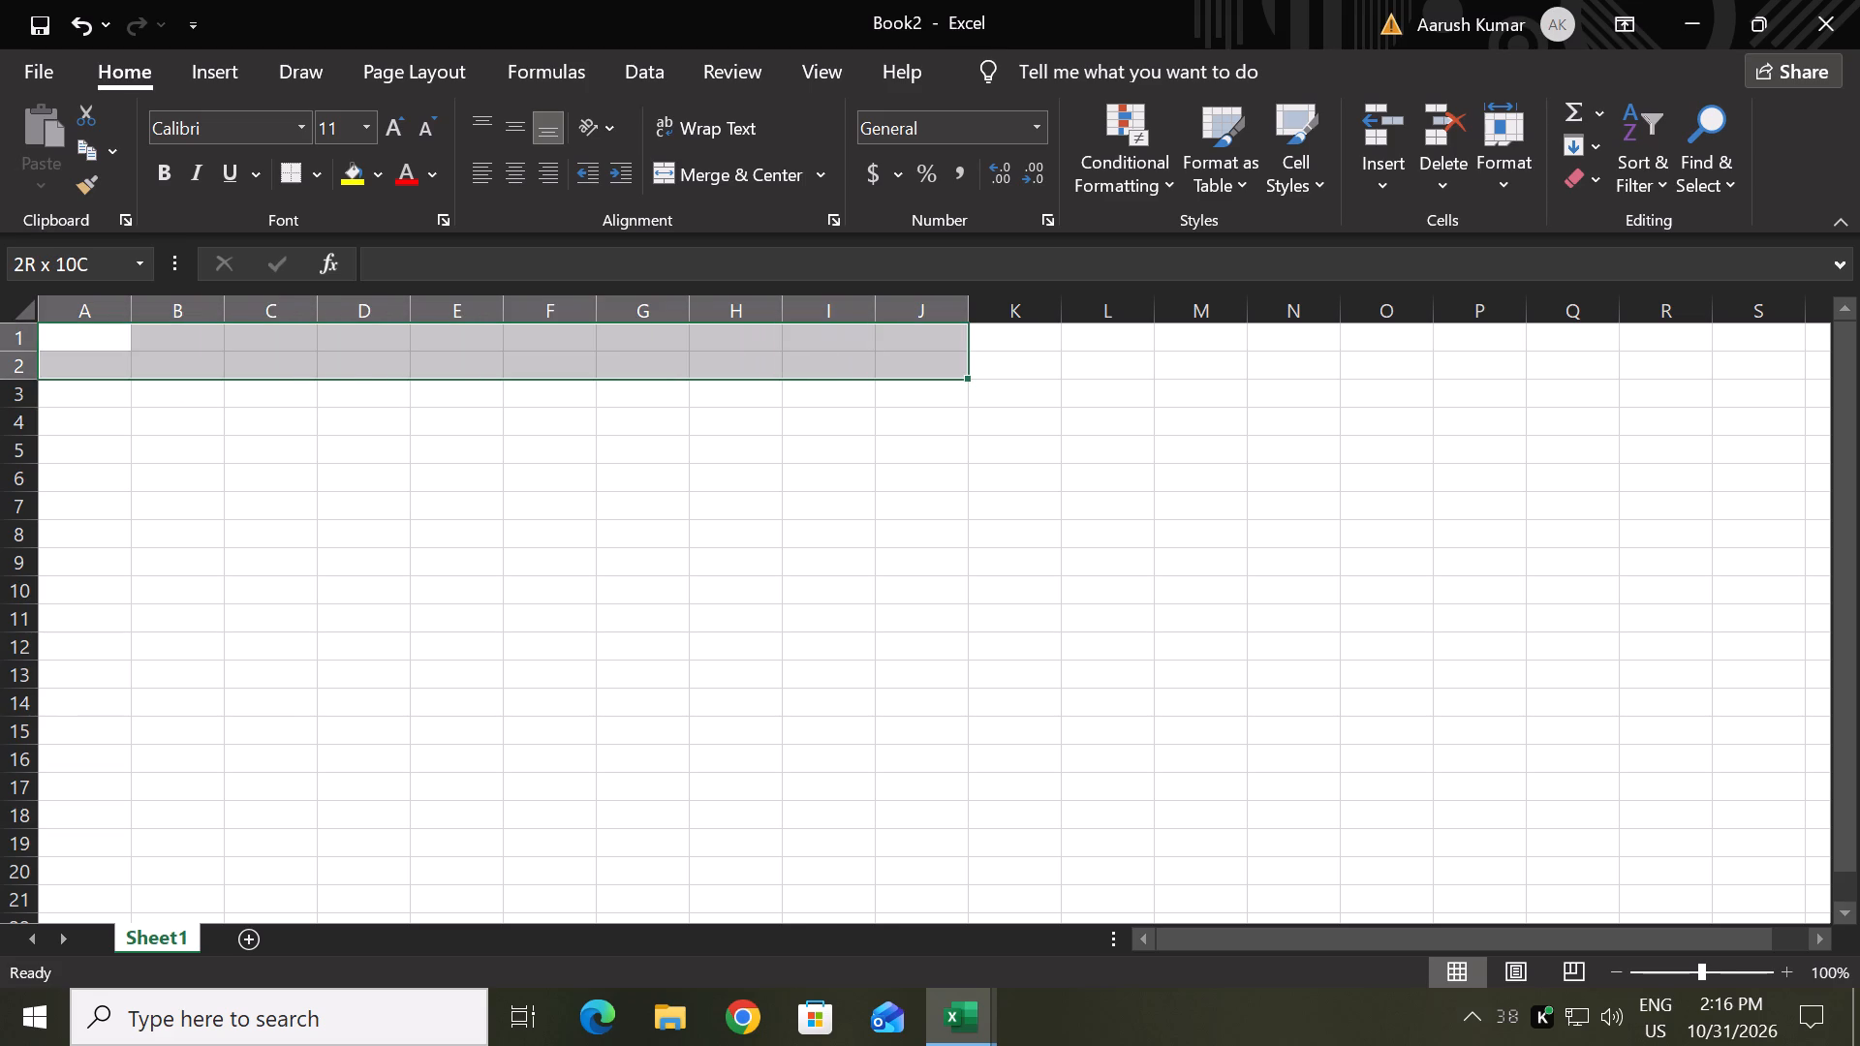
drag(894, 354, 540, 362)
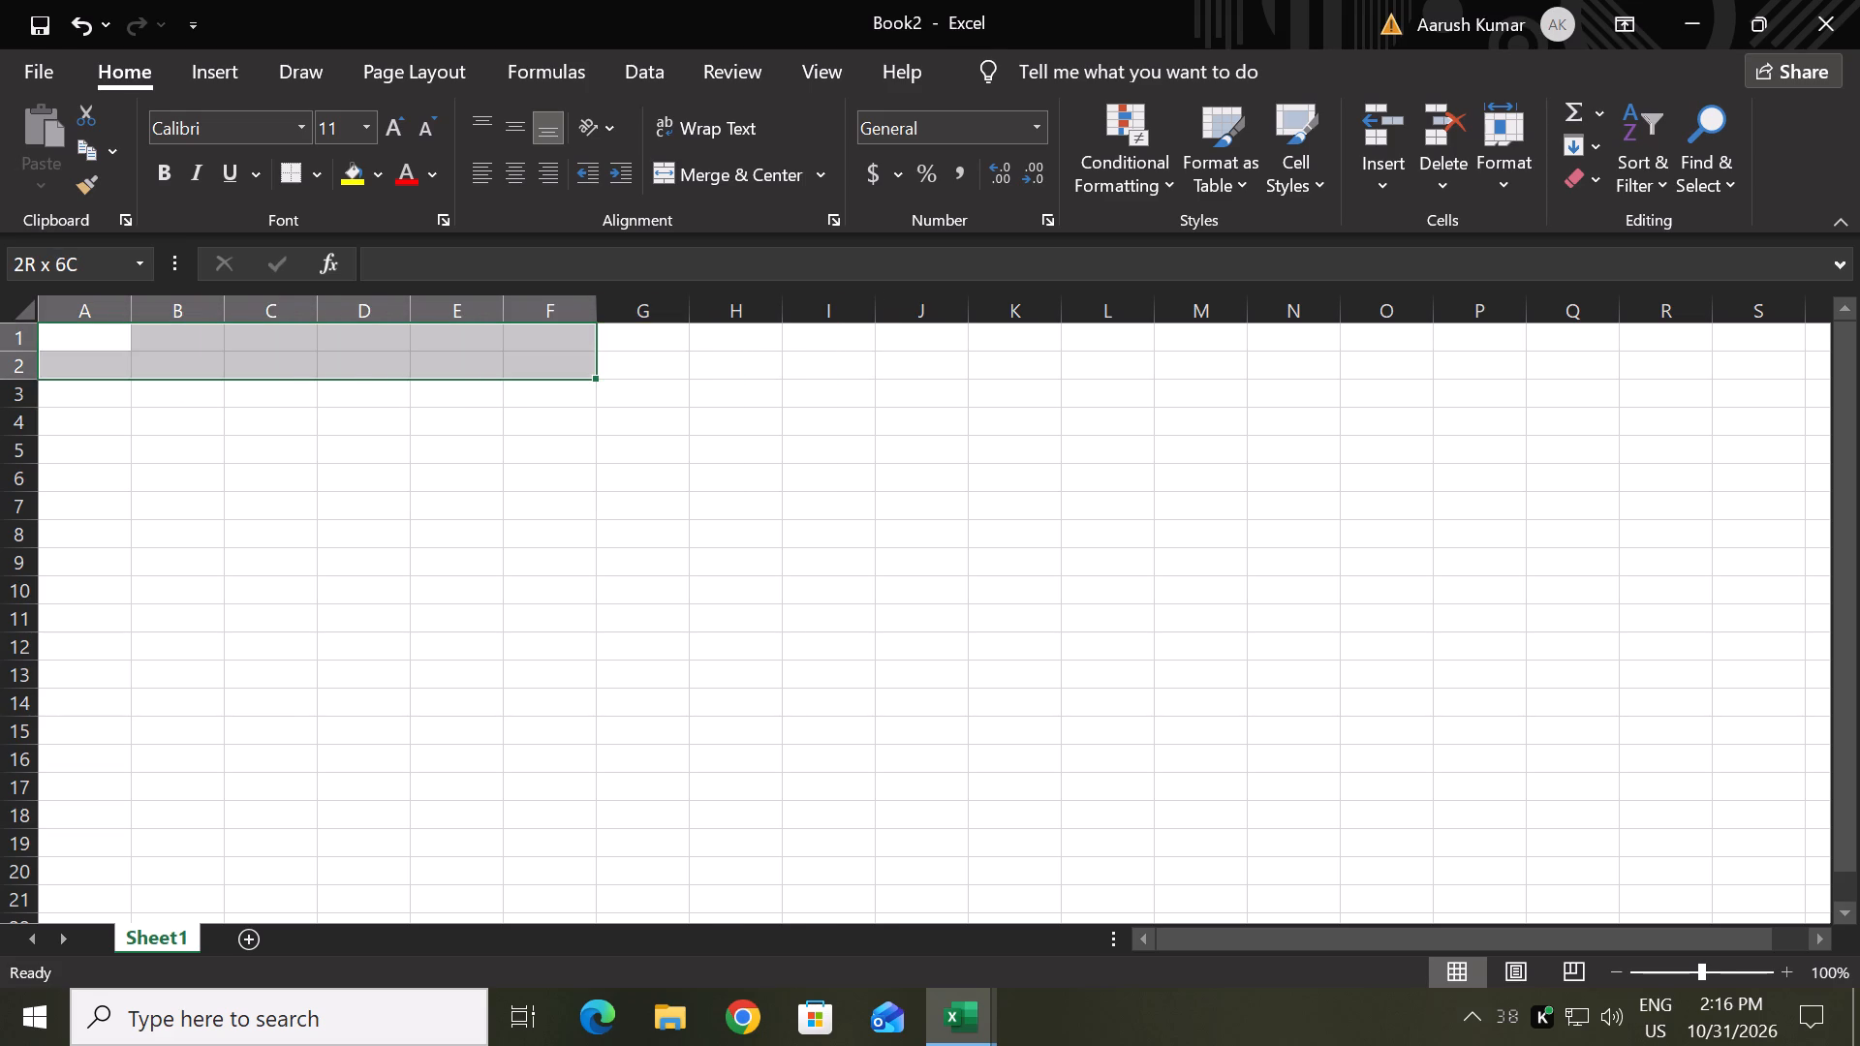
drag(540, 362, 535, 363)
Enter the title "Monthly Salary" in cell A1, with the range A1:F1 selected.
click(109, 339)
drag(77, 335, 550, 327)
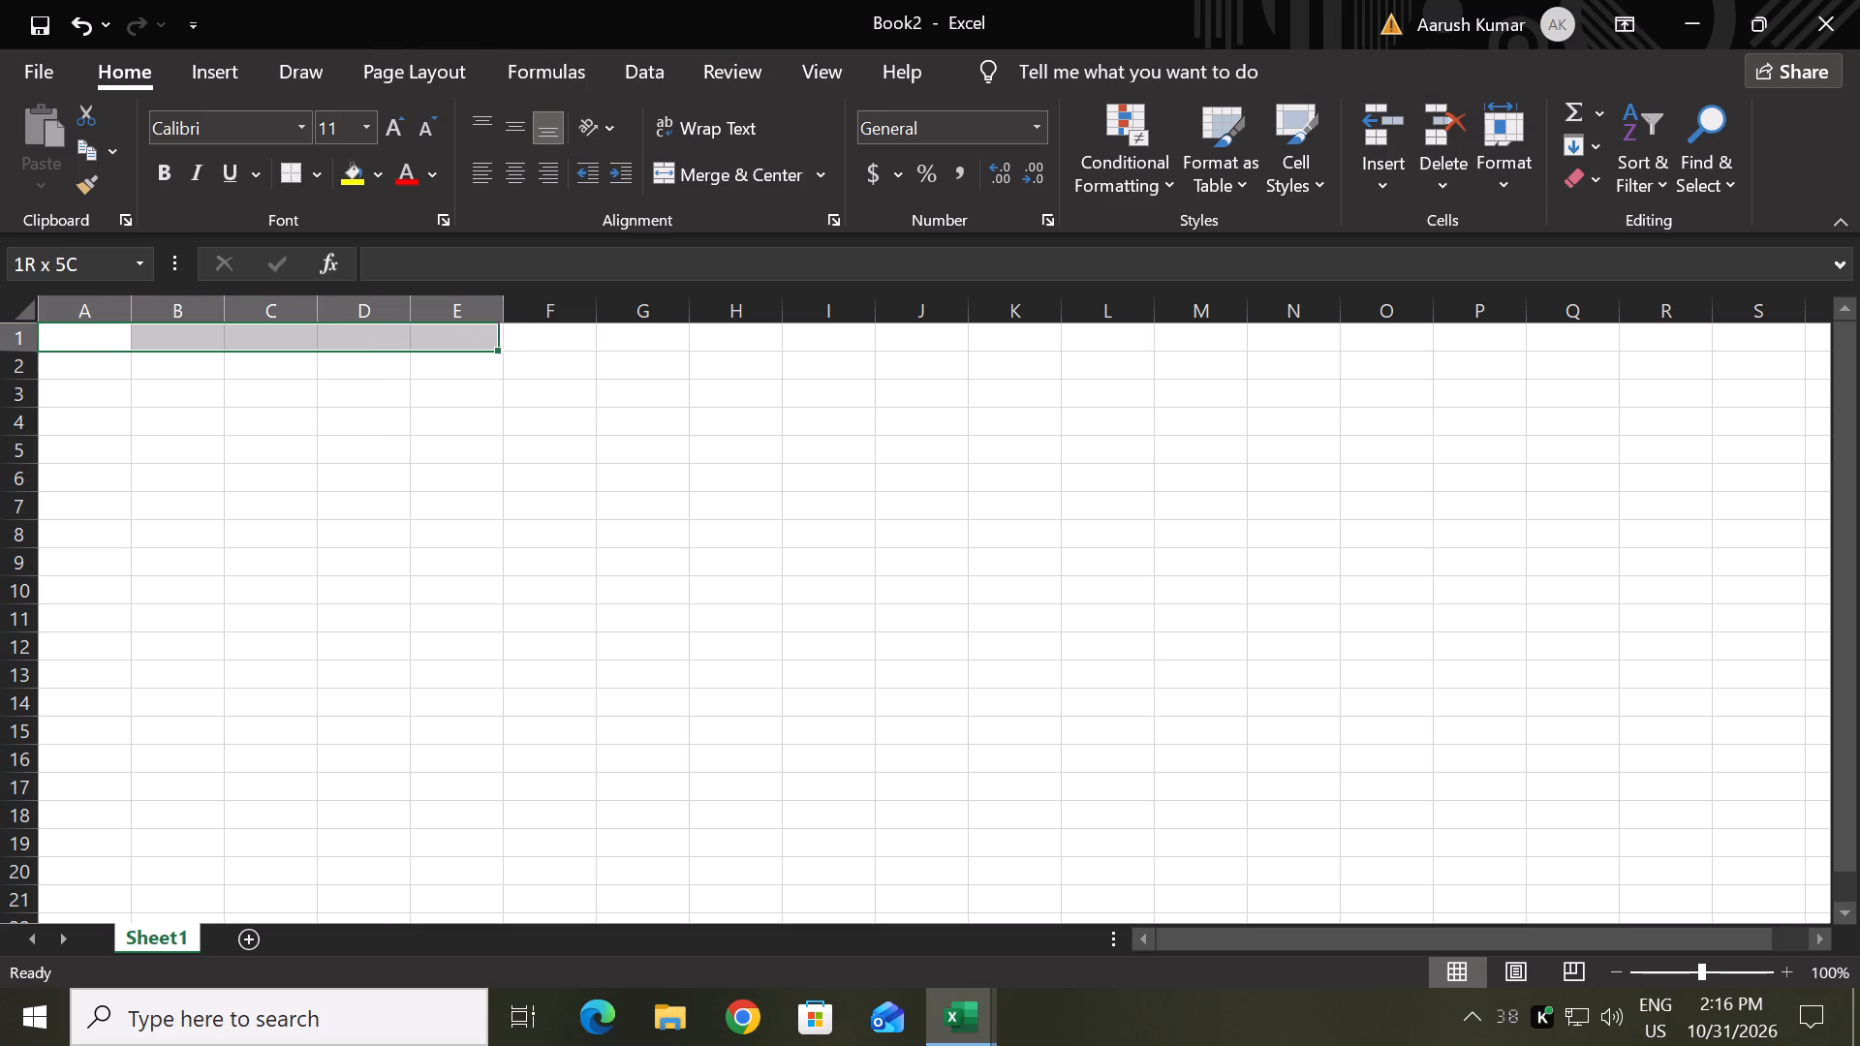
drag(550, 327, 555, 325)
text(MOnthl)
key(BackSpace)
key(BackSpace)
key(BackSpace)
key(BackSpace)
key(BackSpace)
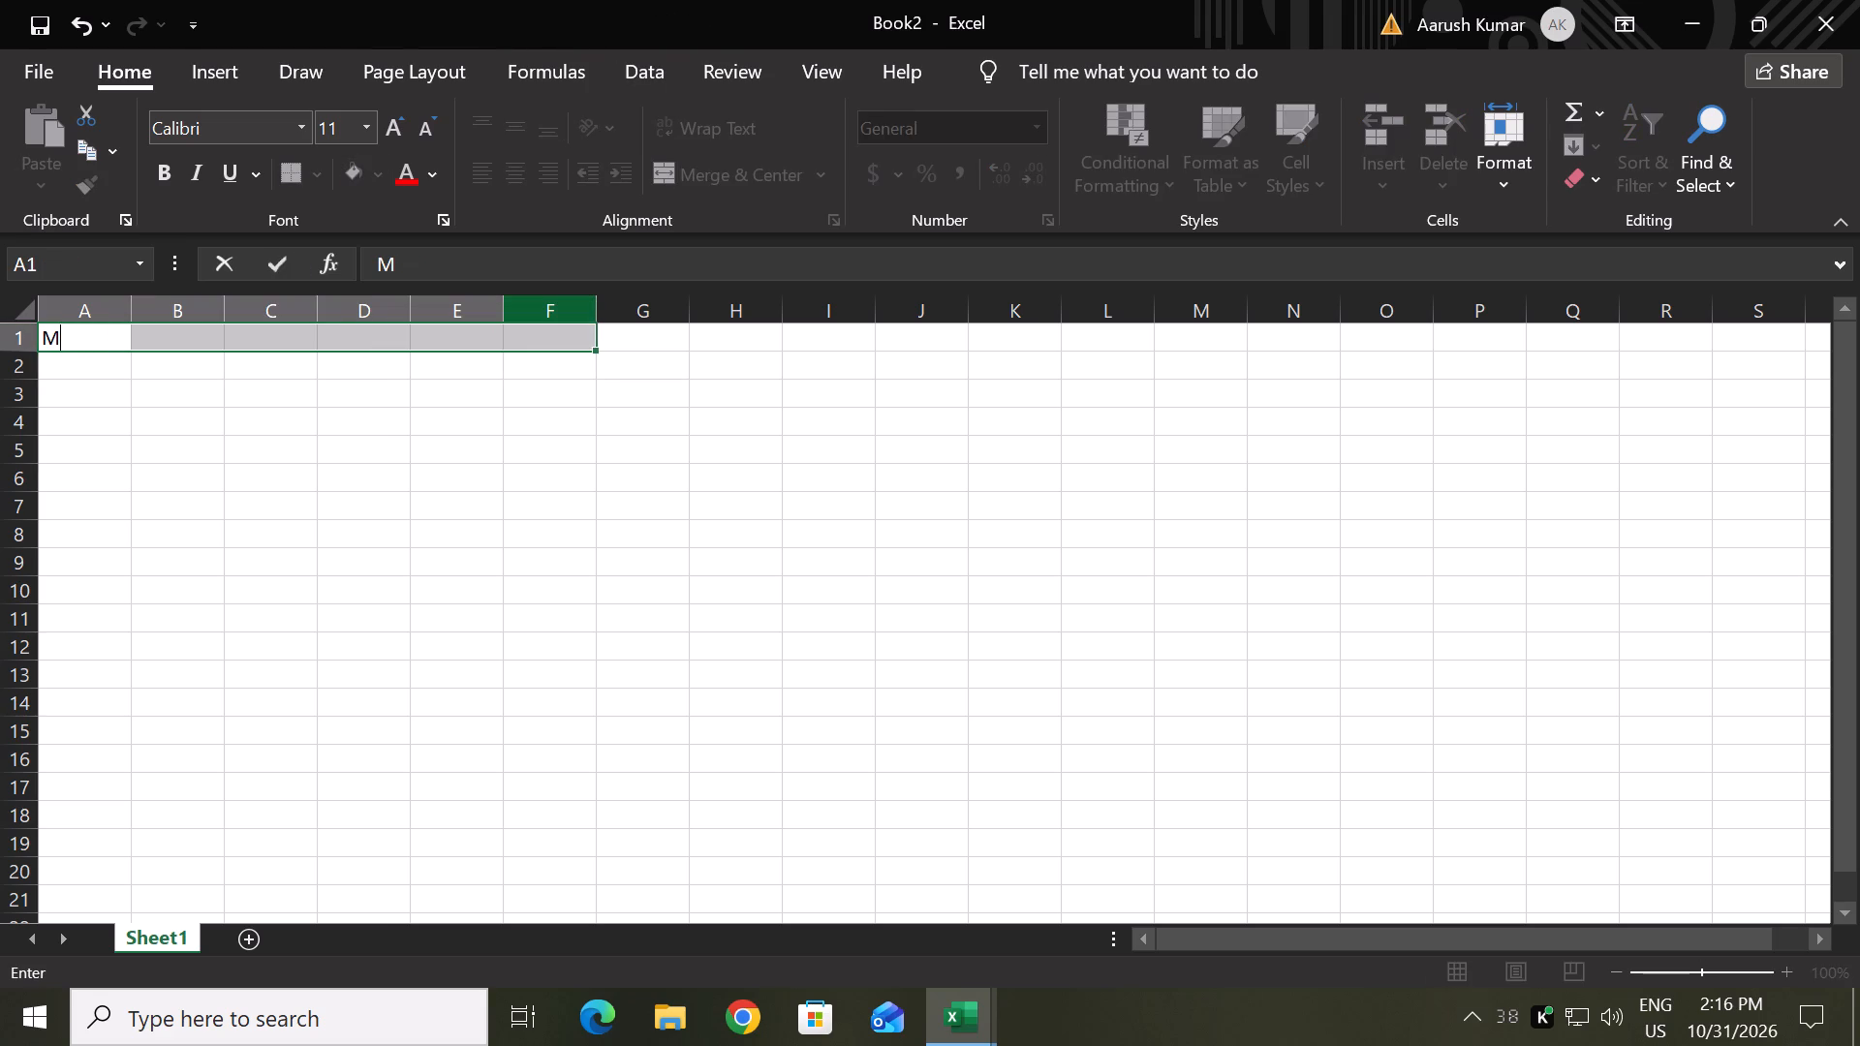
text(onthly Salary)
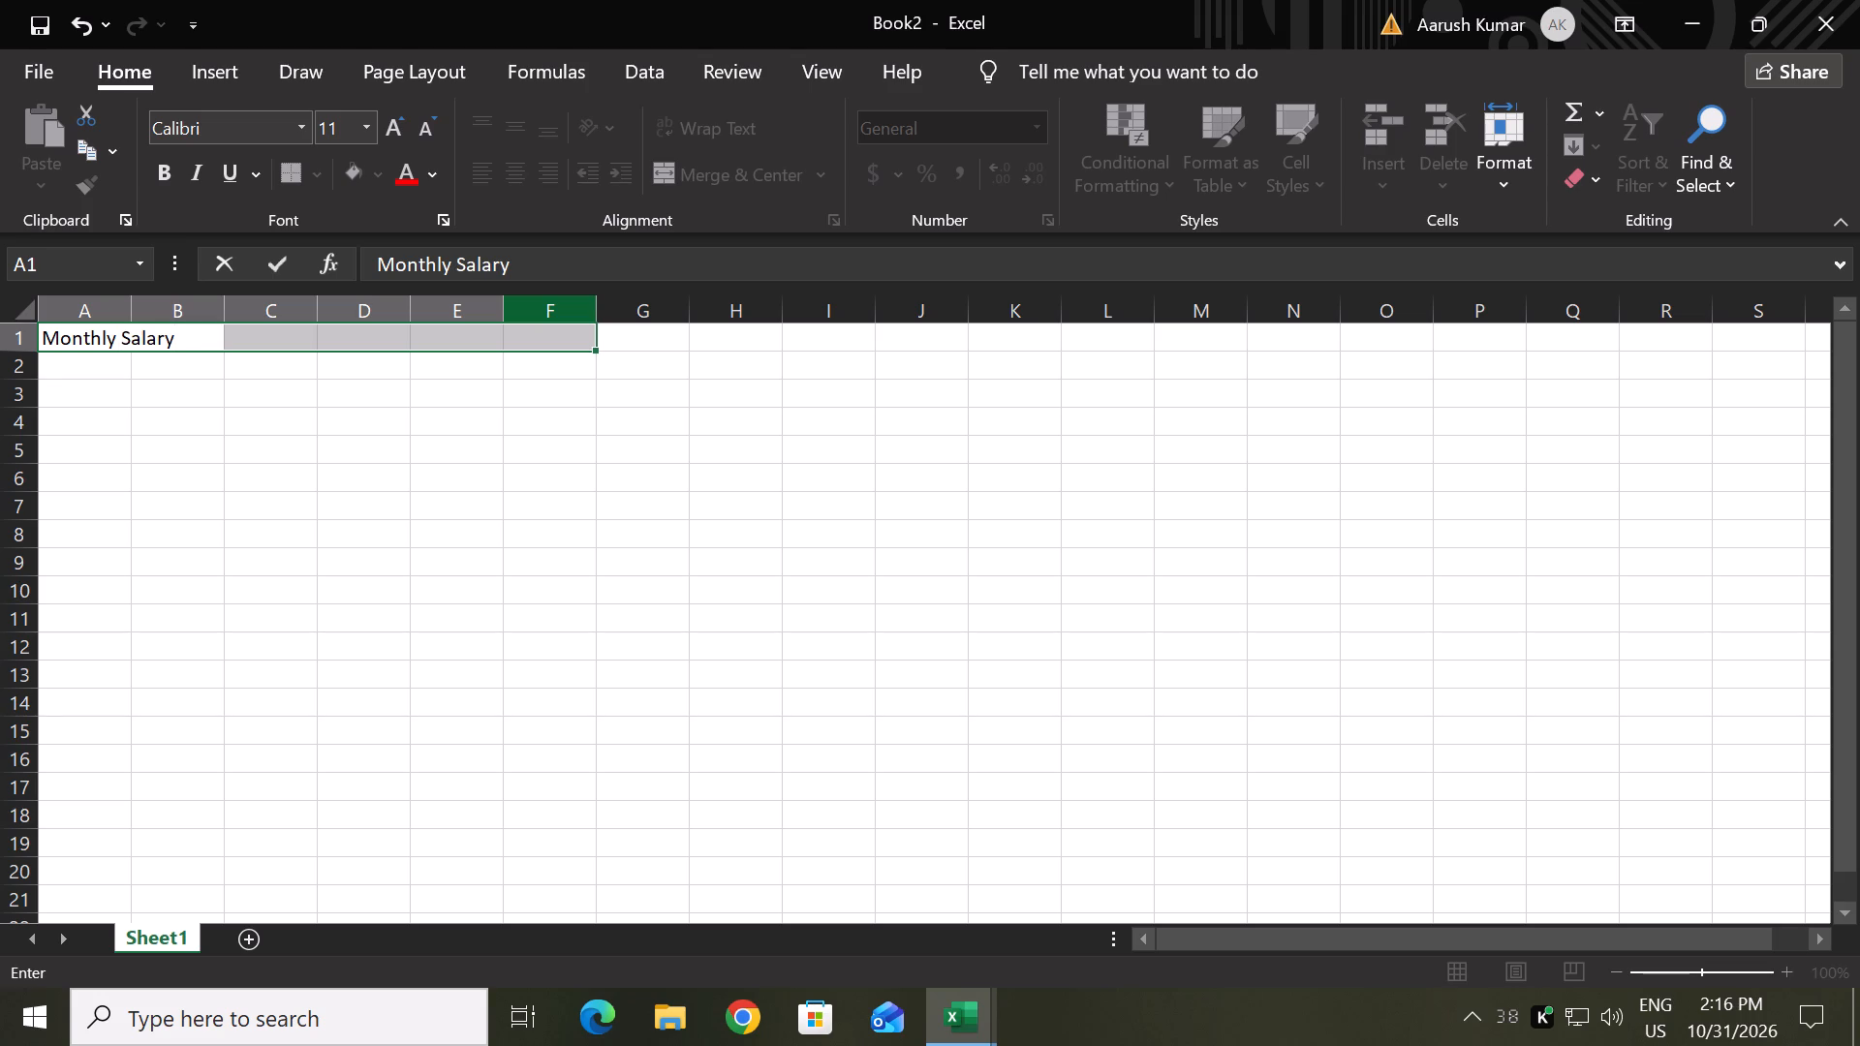
key(ctrl+a)
click(542, 335)
Merge and center the "Monthly Salary" title across A1:F1 and align it to the middle vertically.
click(265, 355)
click(0, 337)
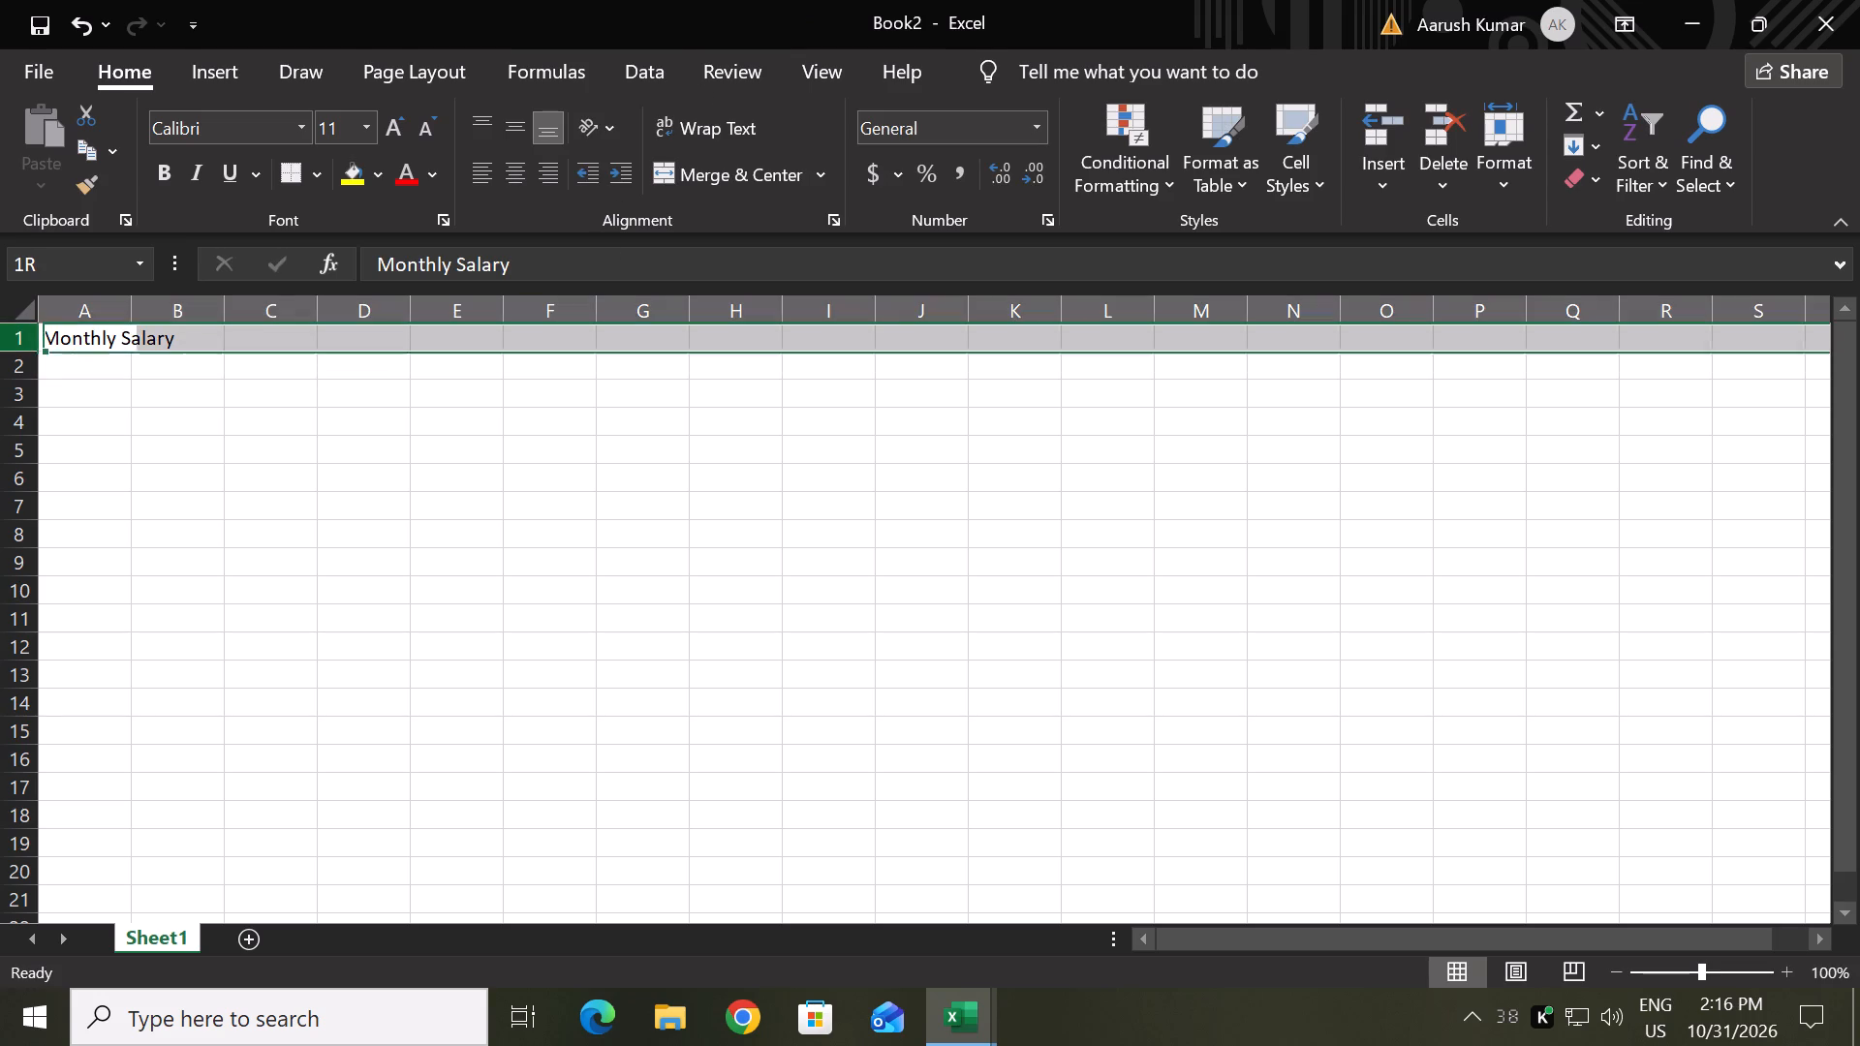
click(130, 340)
drag(87, 341, 566, 332)
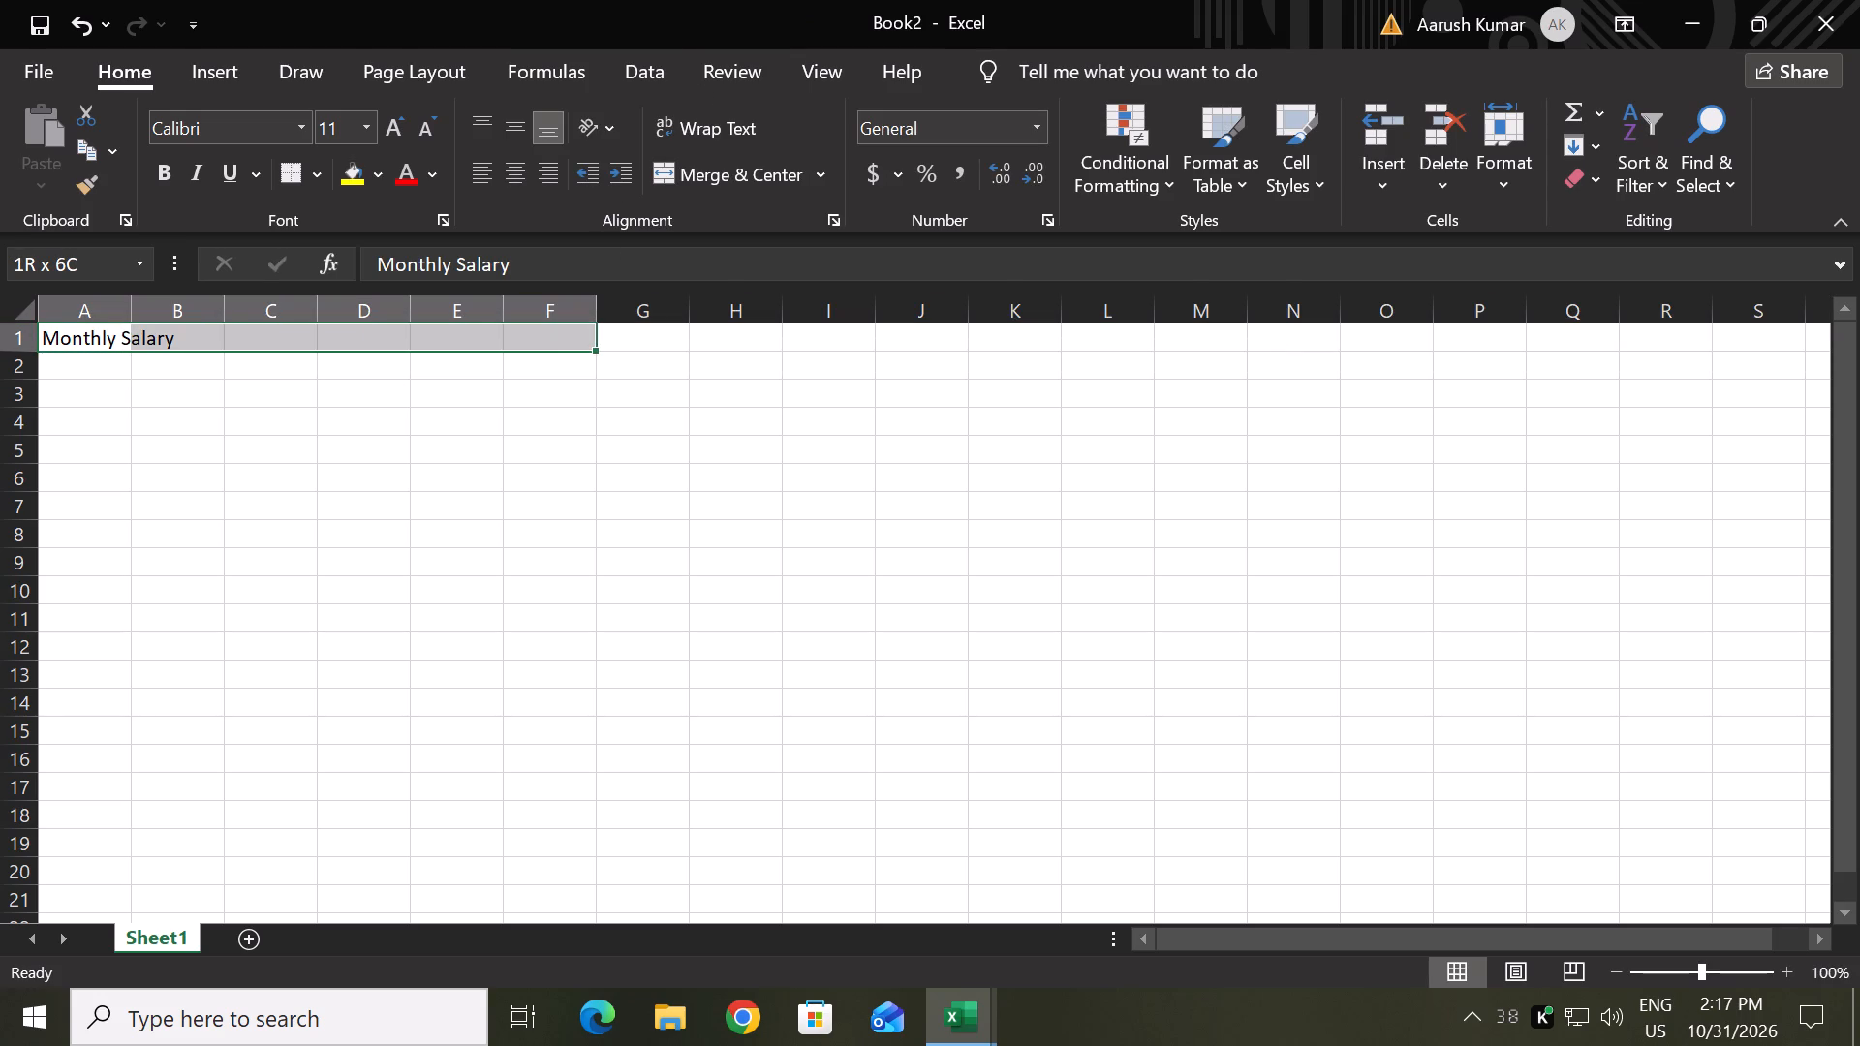
drag(566, 332, 589, 327)
click(672, 173)
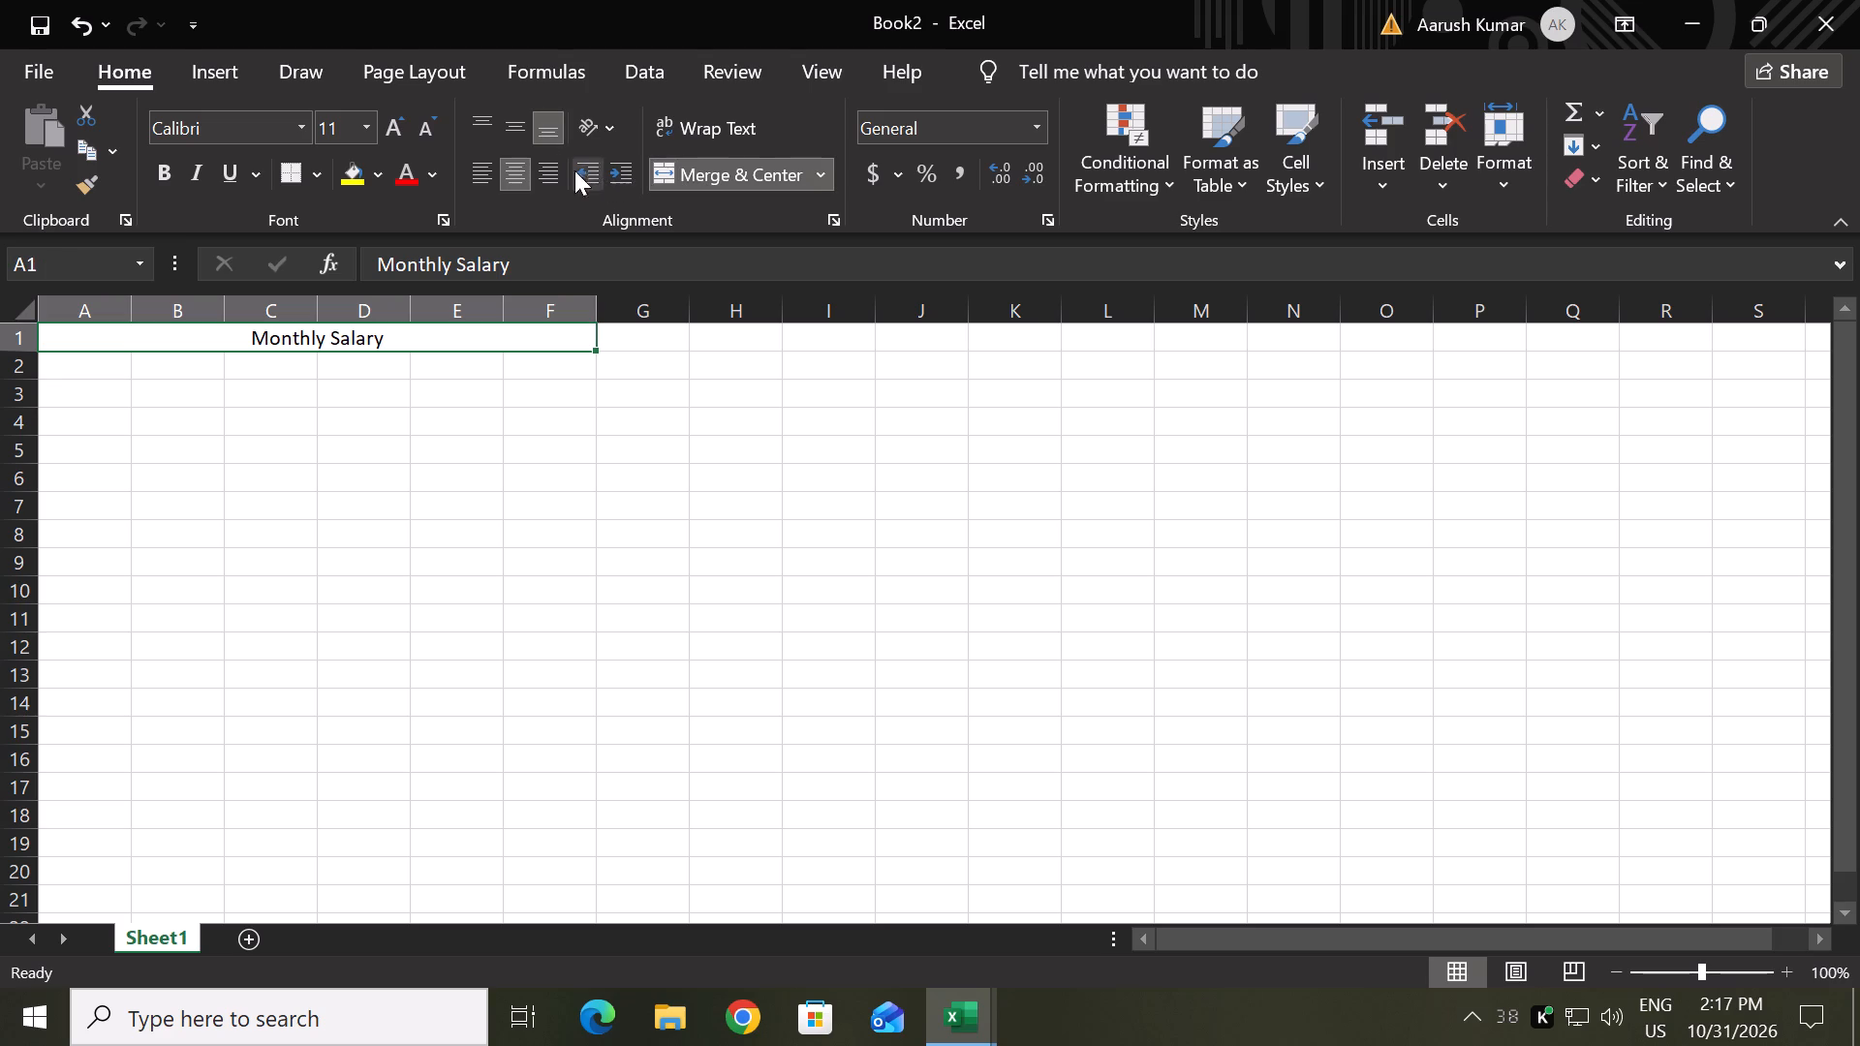
click(506, 133)
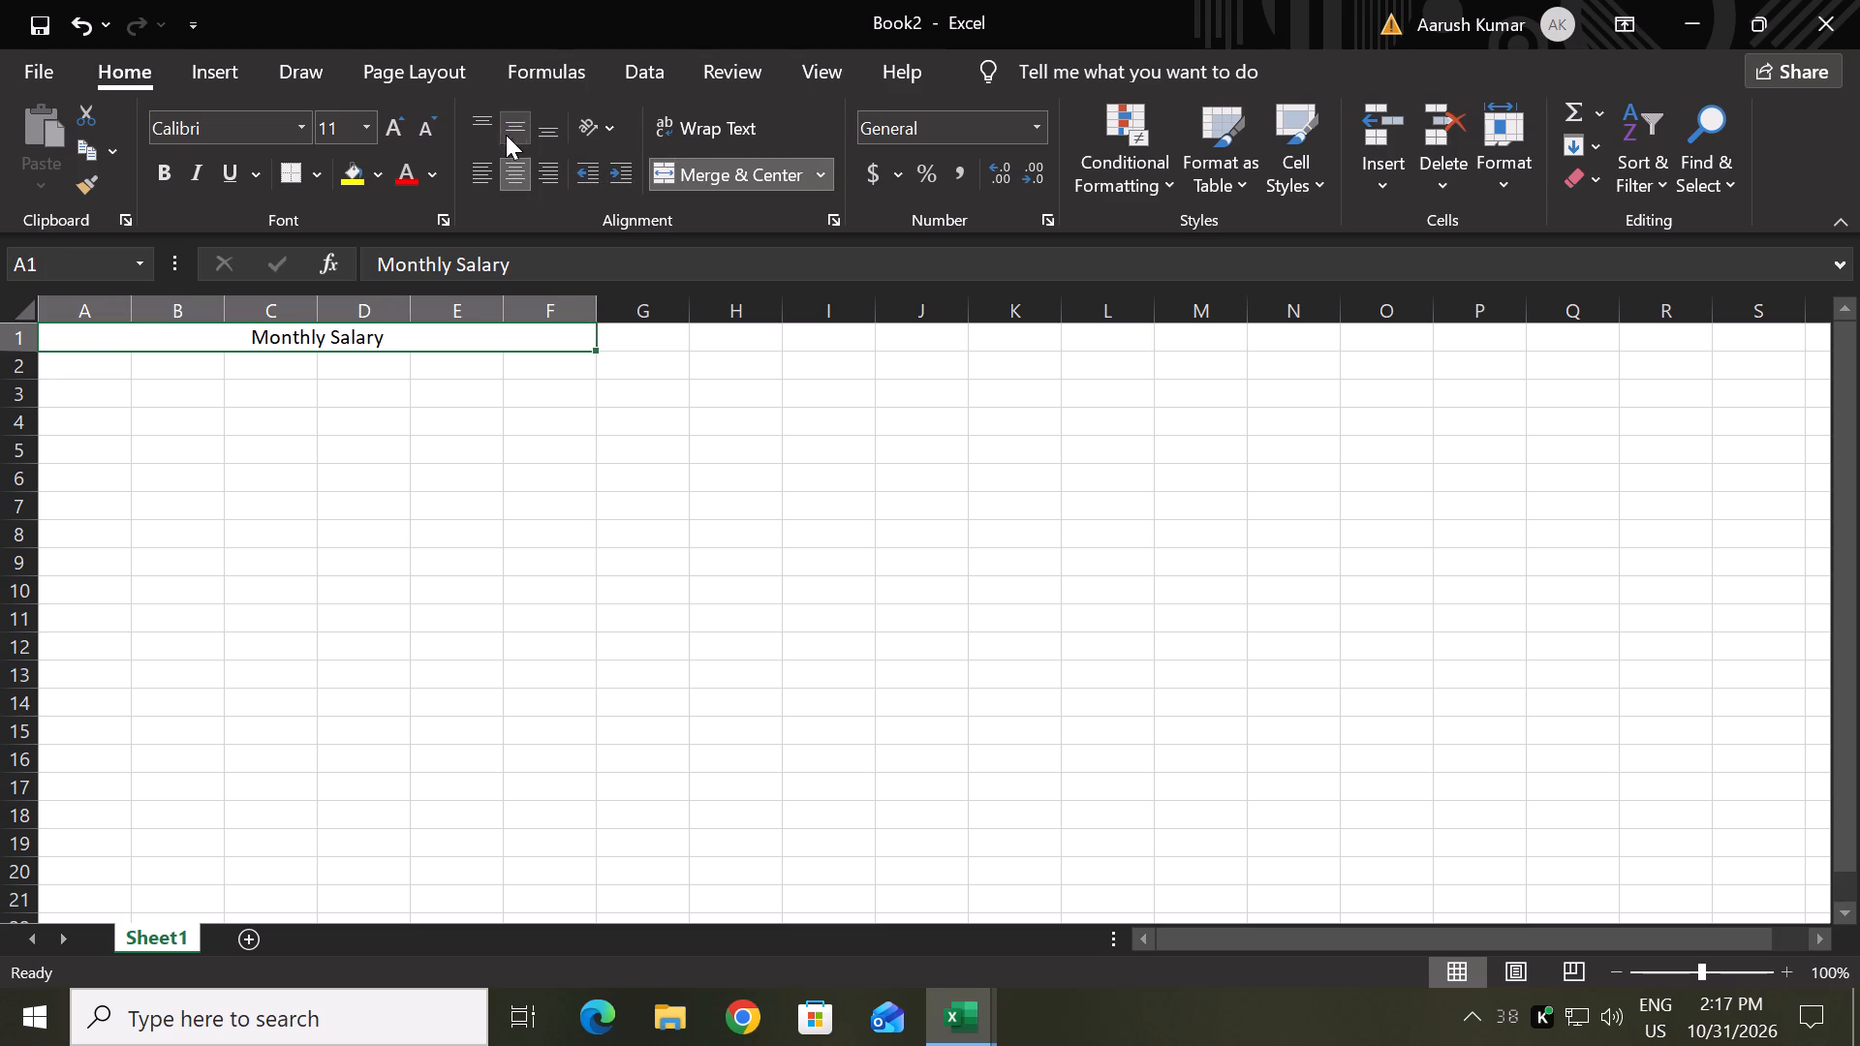
click(515, 177)
click(510, 177)
Add a second worksheet to the new workbook.
click(319, 437)
click(83, 383)
click(89, 367)
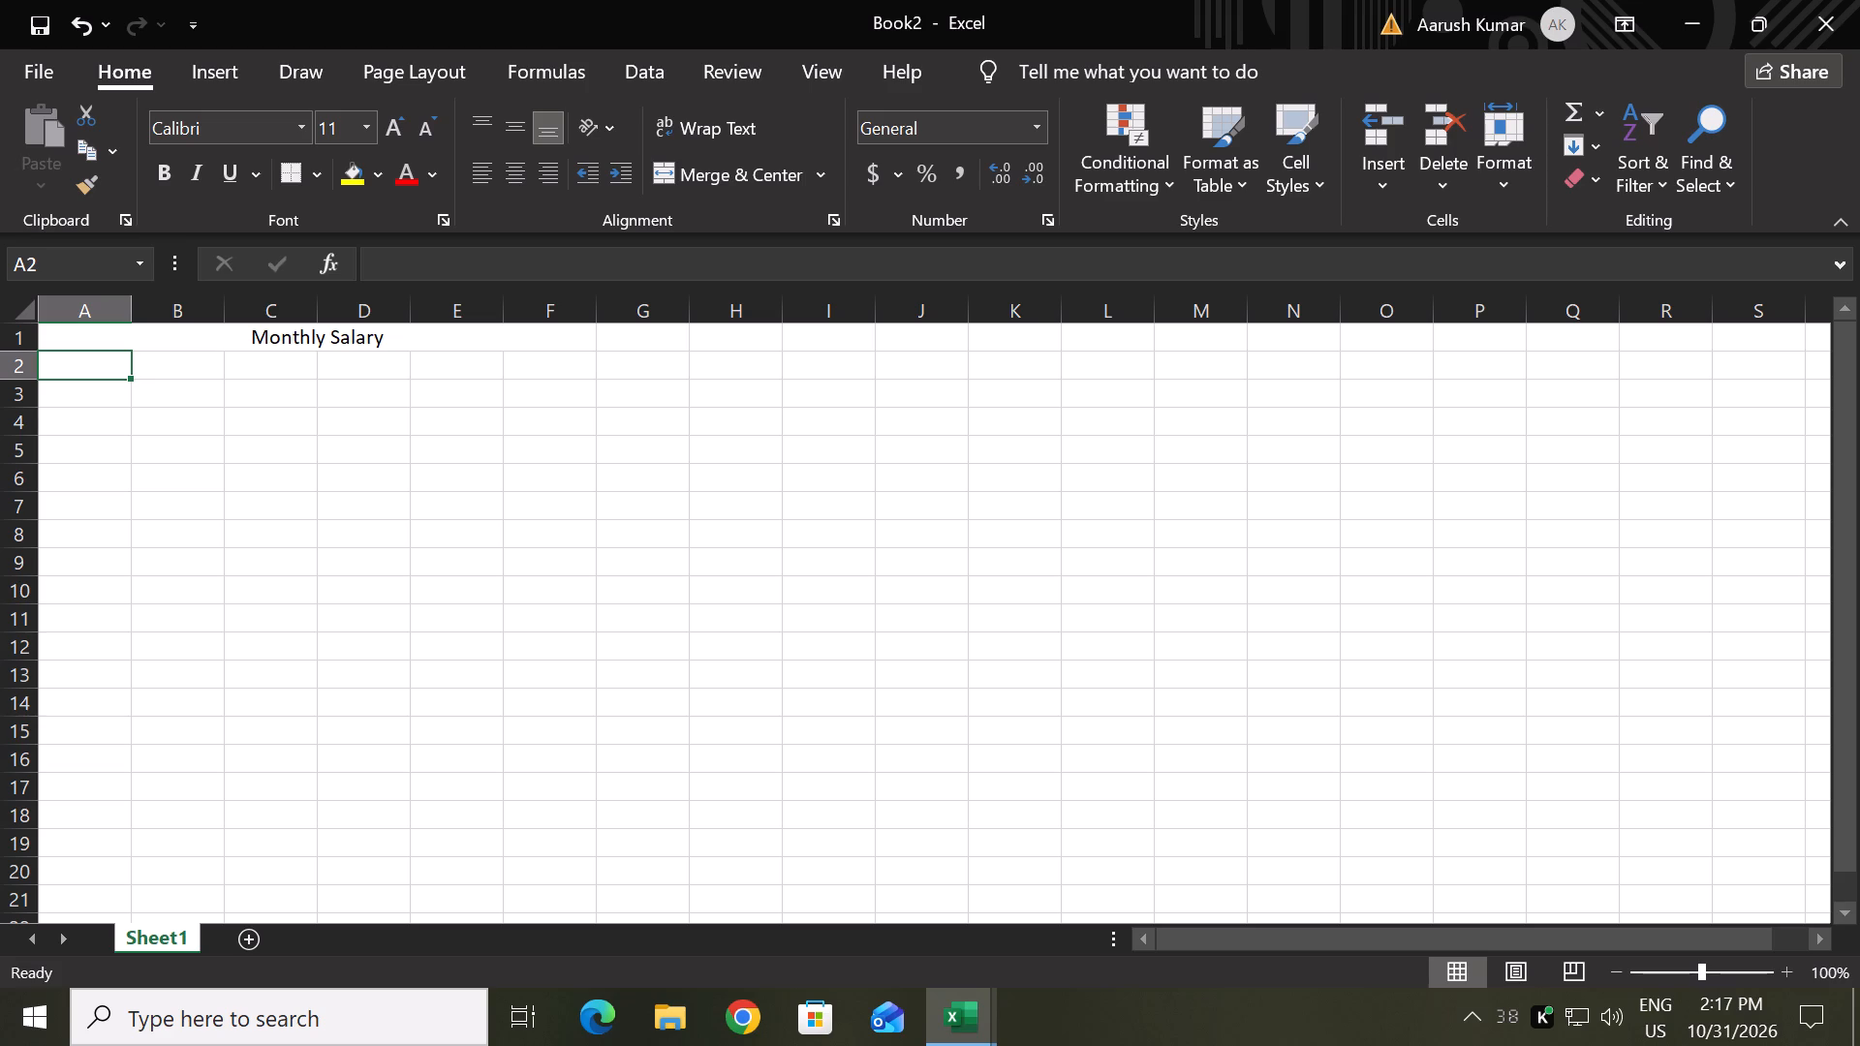
click(263, 942)
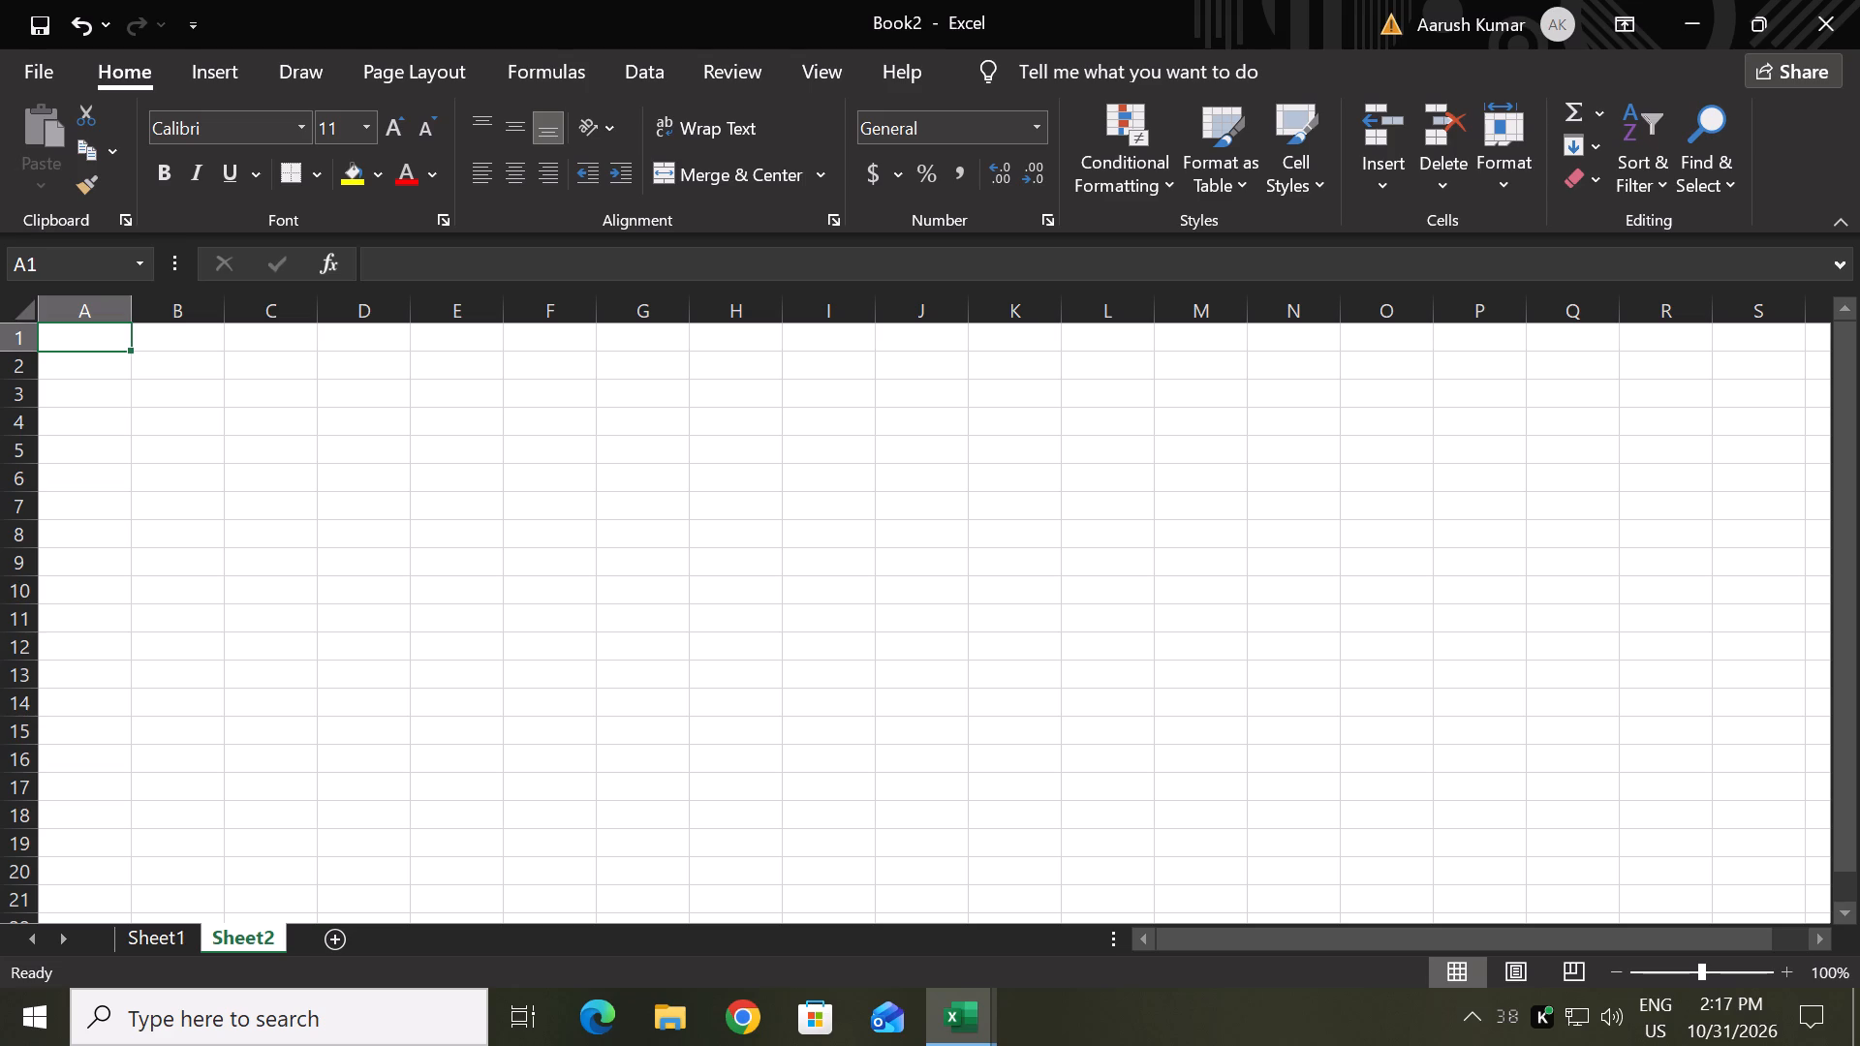
Enter the column headers "Empl ID", "Empl Name" and "Designation" in cells A1 to C1 of the new sheet.
text(Emp)
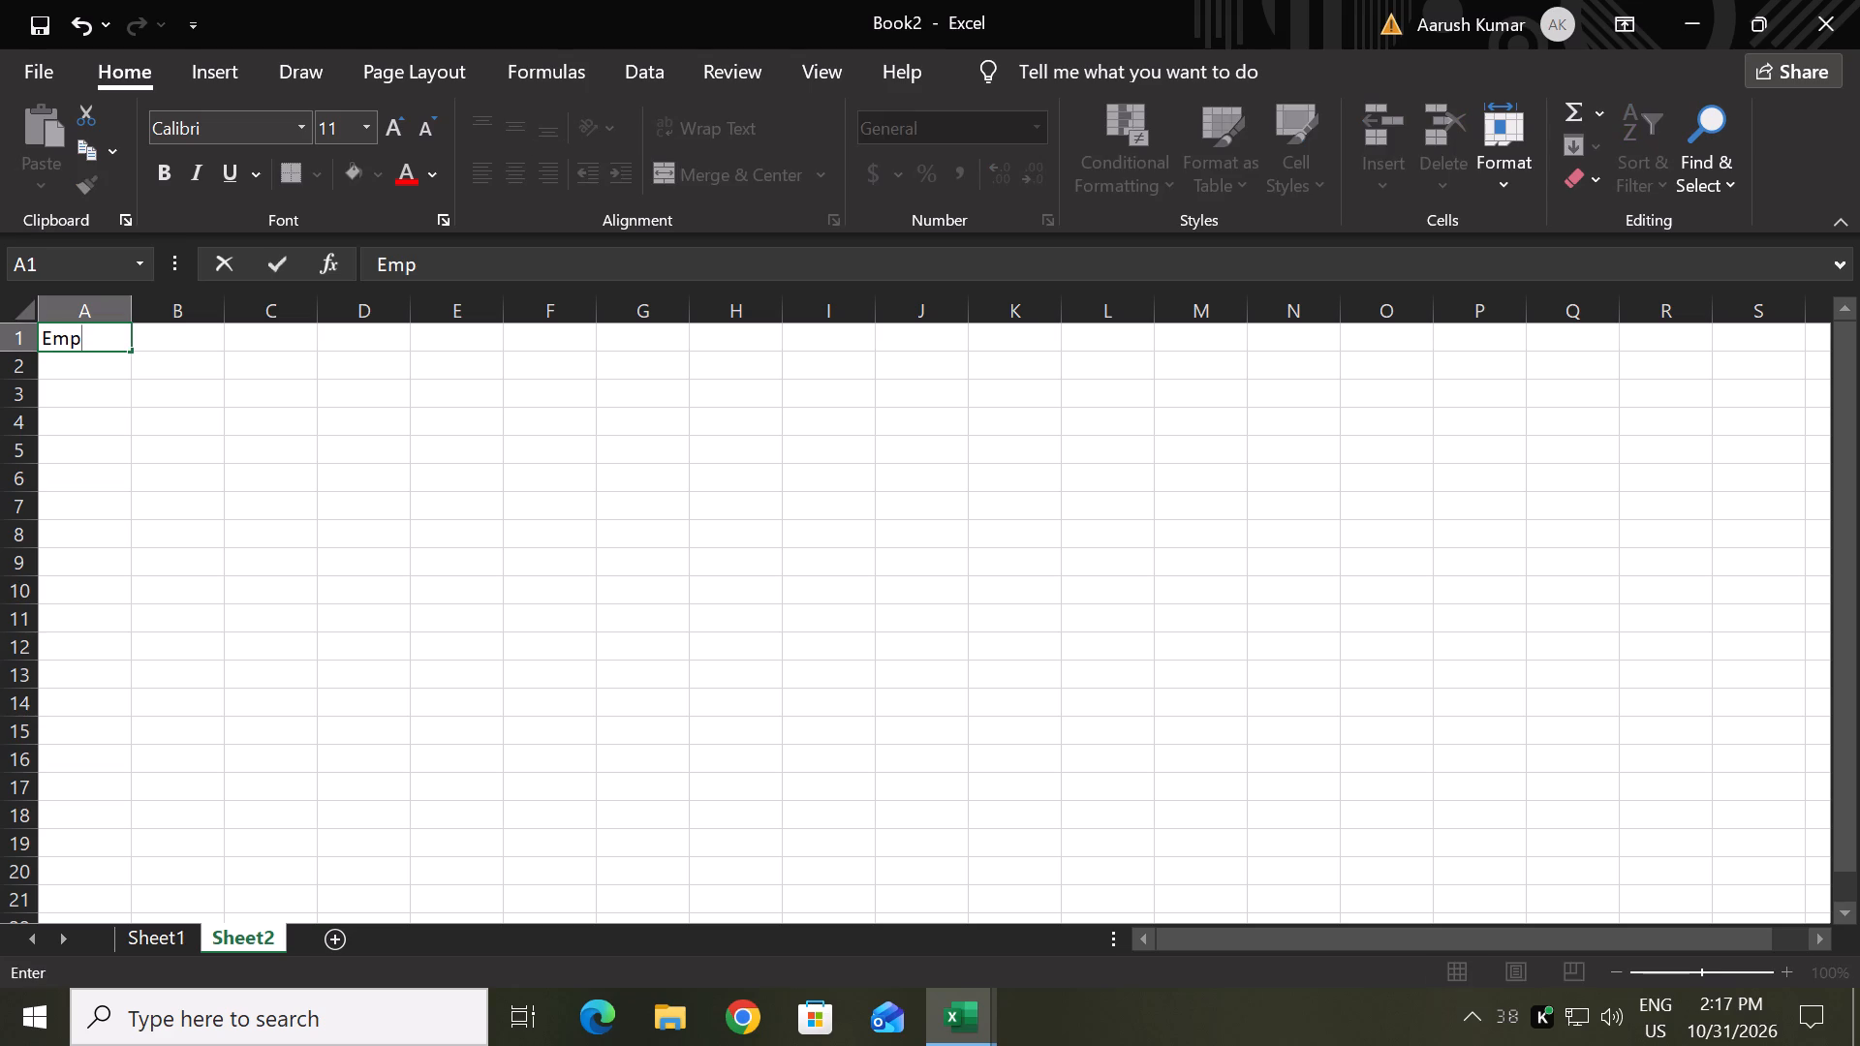
text(l)
key(space)
text(ID)
key(Tab)
text(Empl)
key(space)
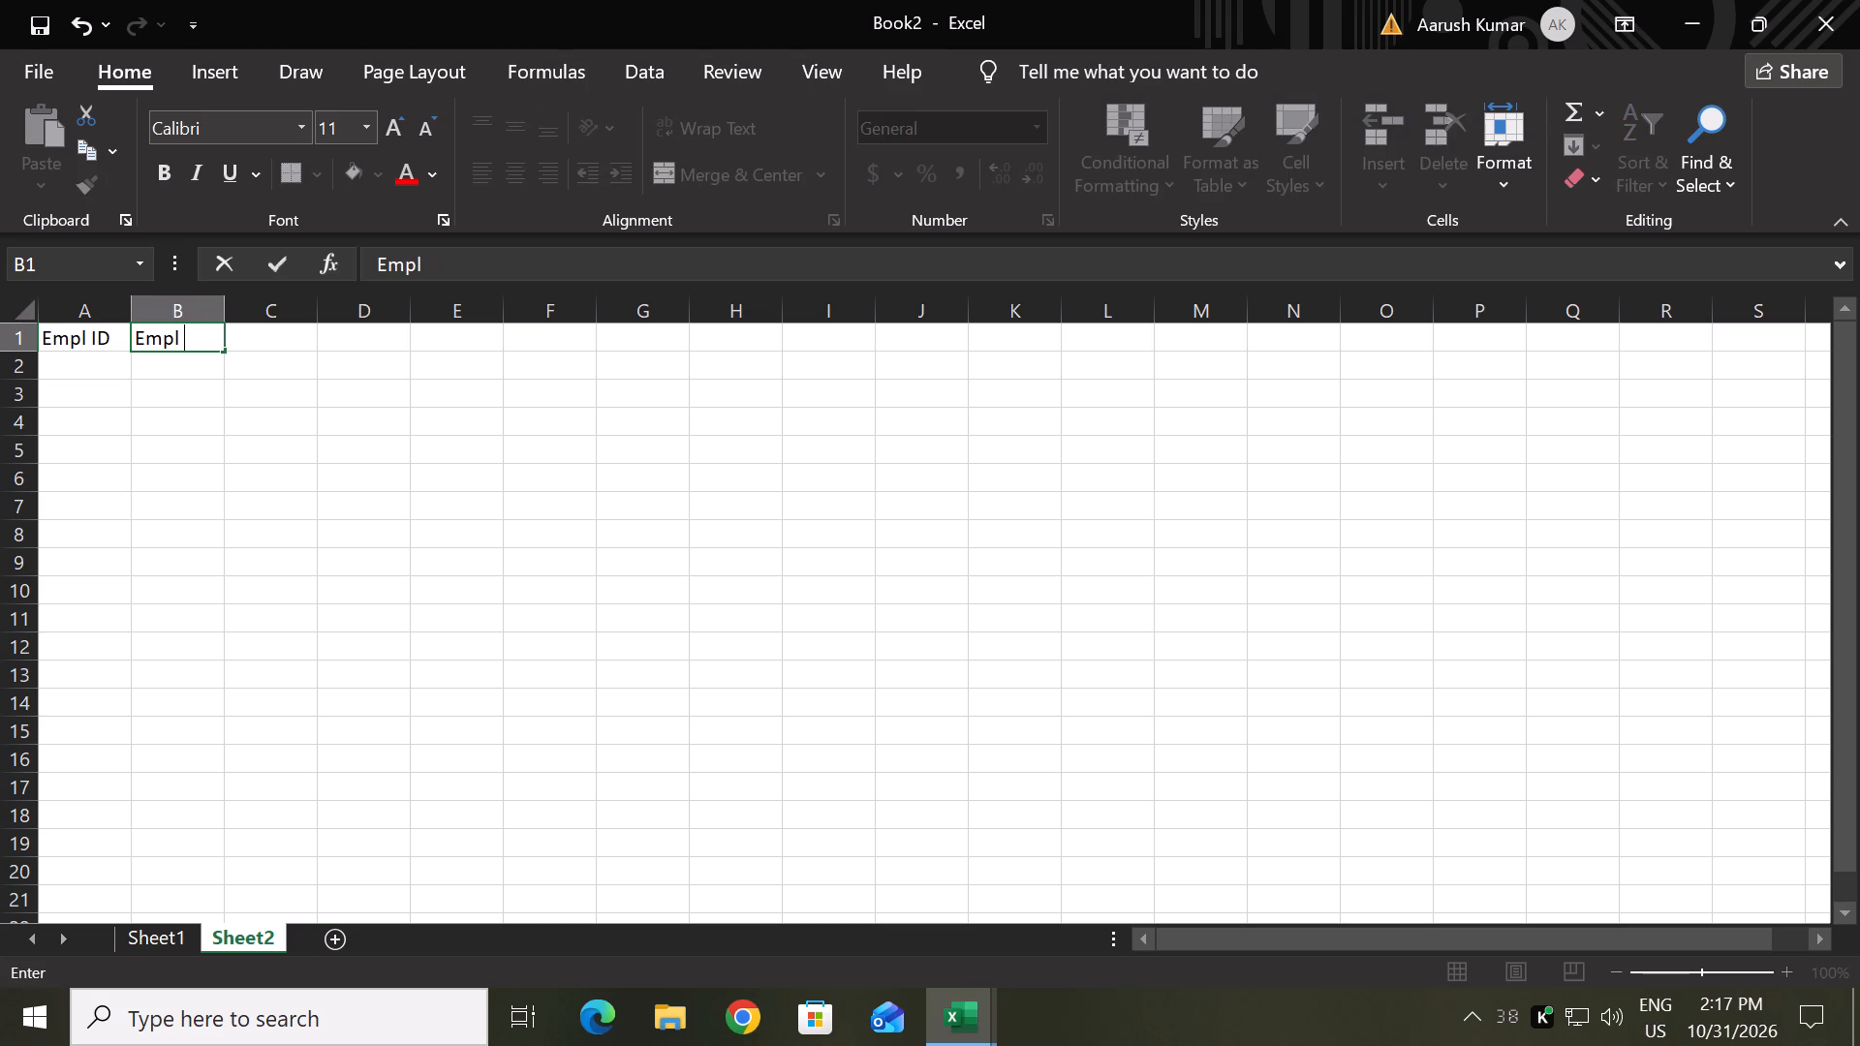
text(Nm)
key(BackSpace)
text(ame)
key(Tab)
text(Designation)
key(Tab)
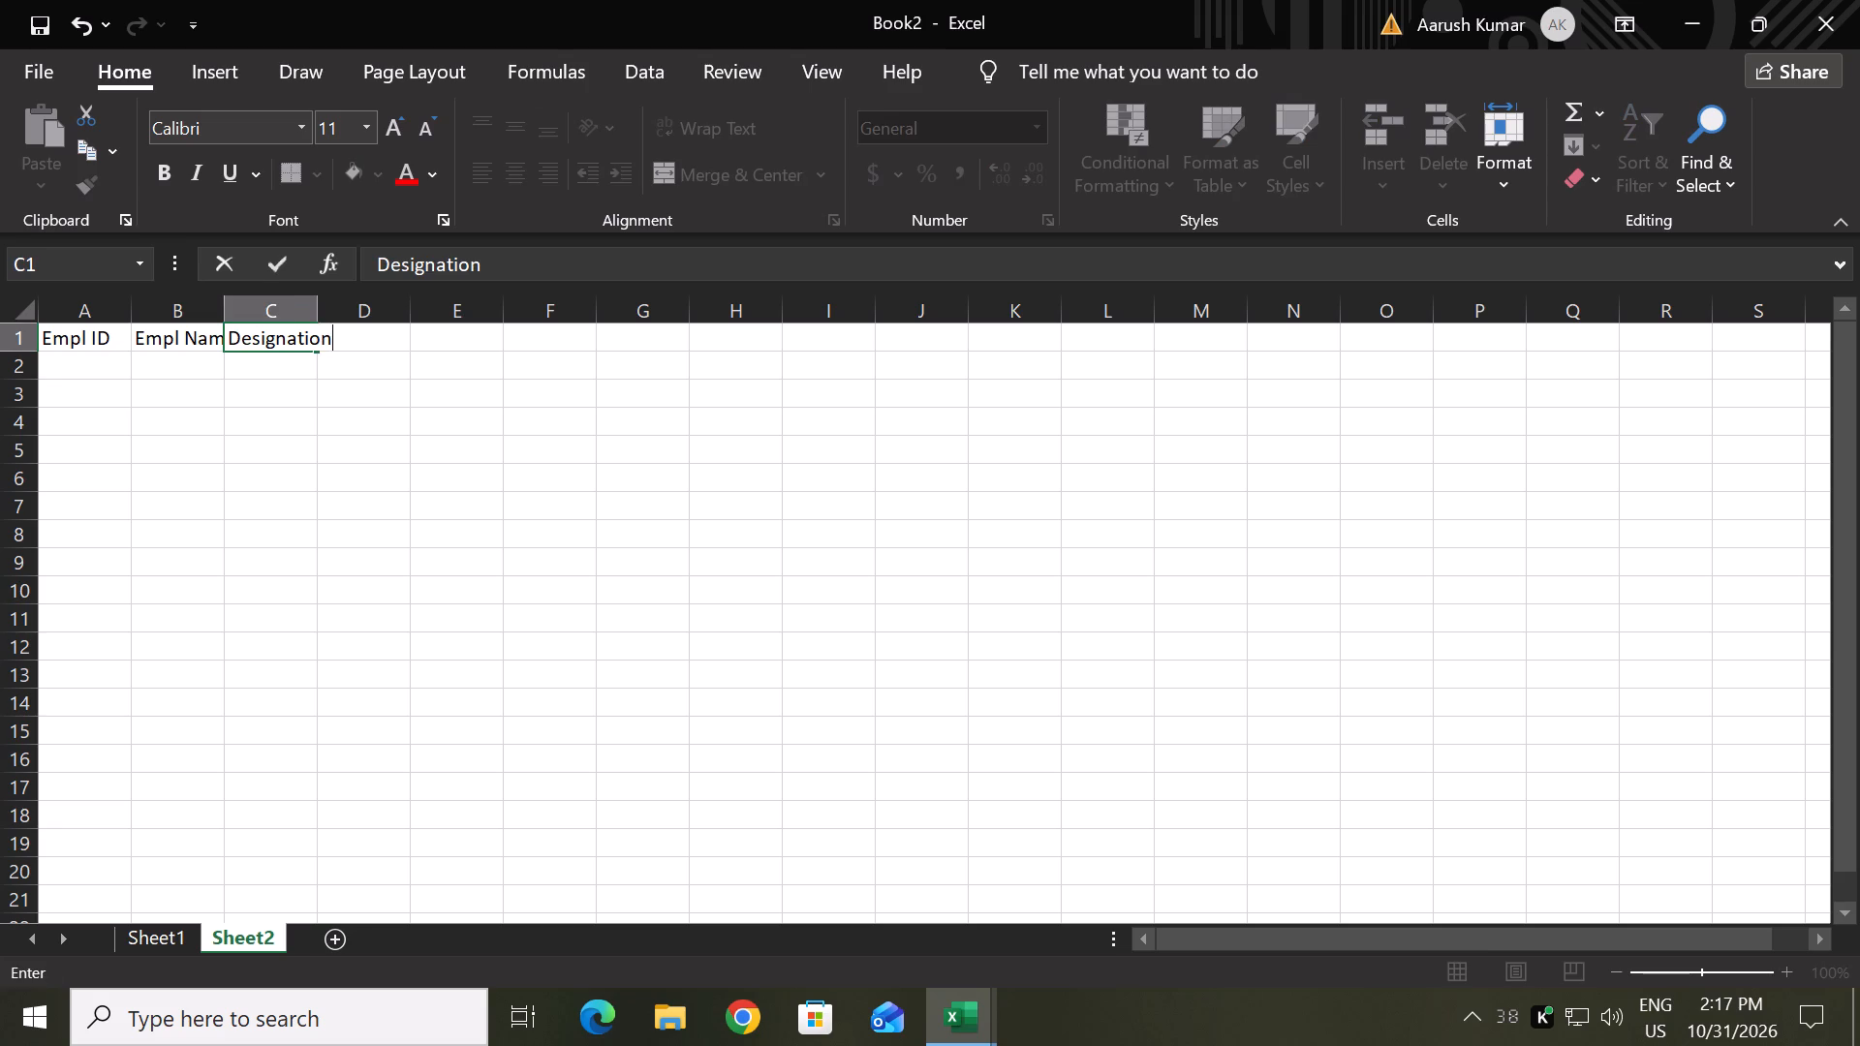
Enter the column headers "Math & Year" in D1 and "Basic" in E1.
text(MAth)
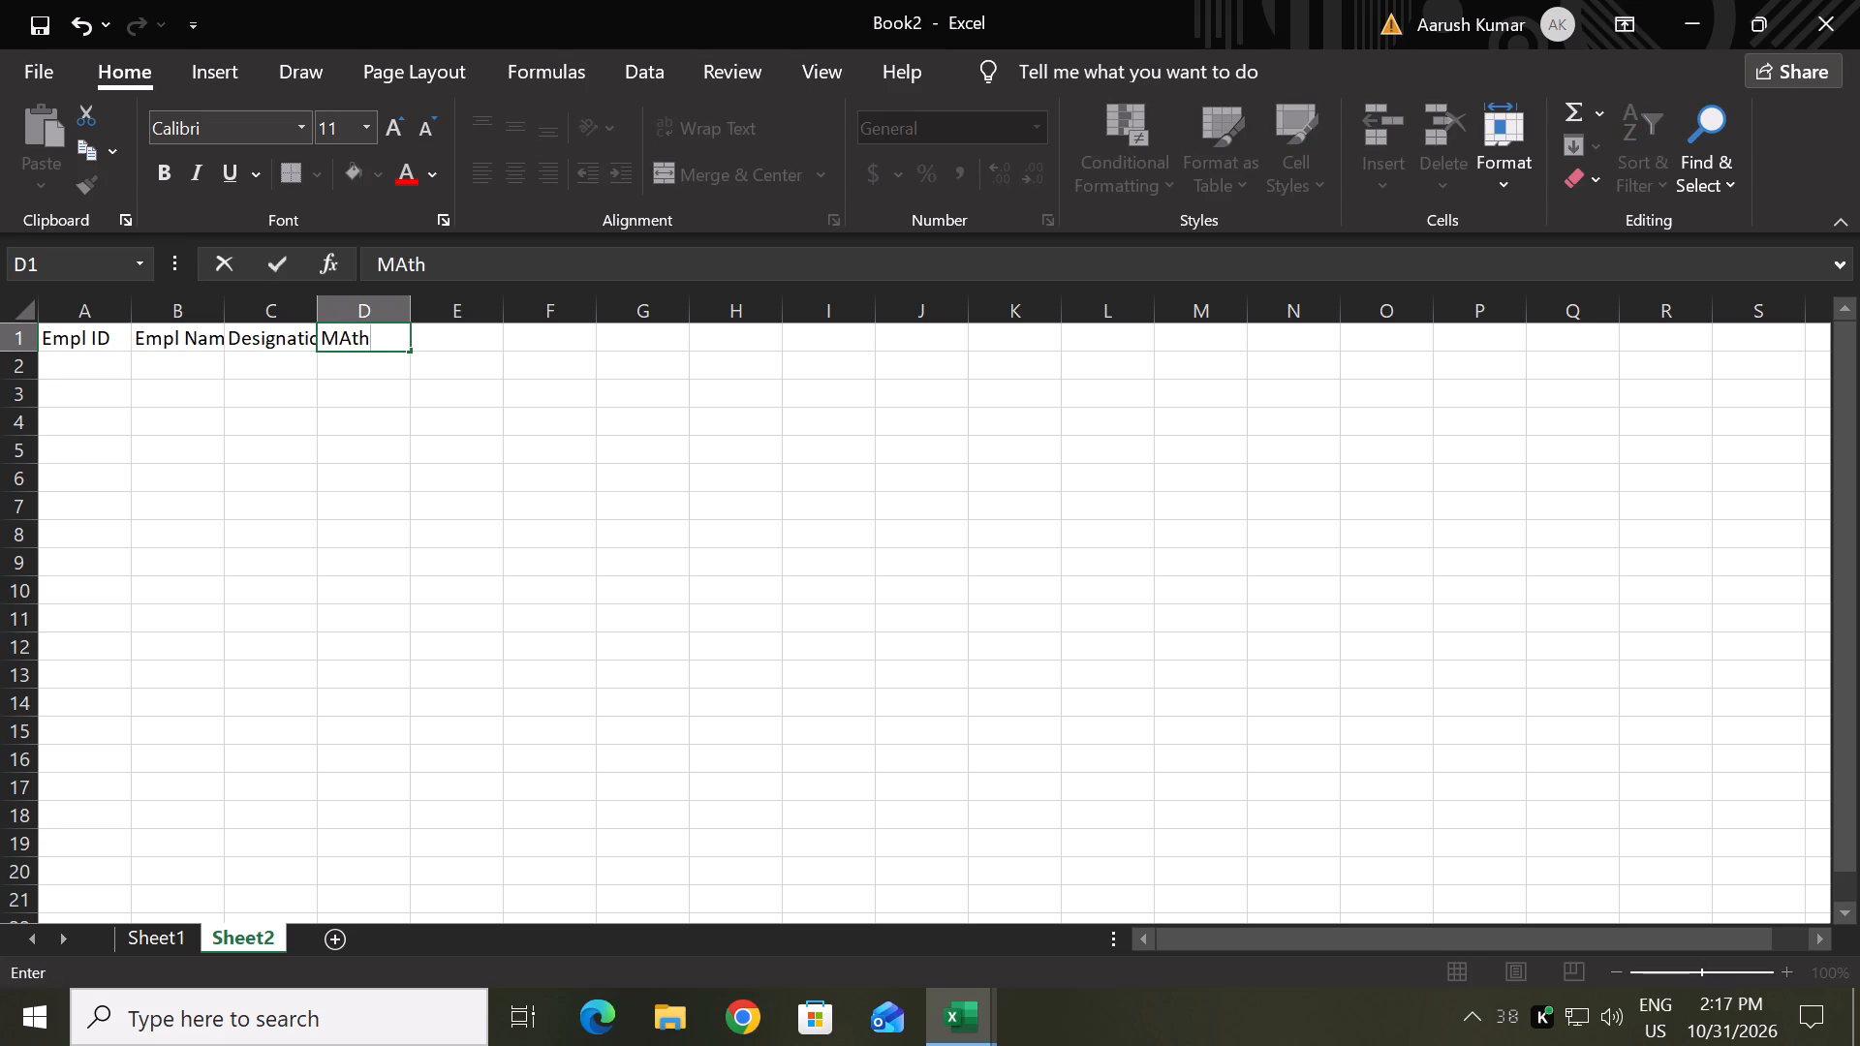
key(space)
key(shift+ampersand)
key(space)
text(Year)
key(Tab)
text(Basic)
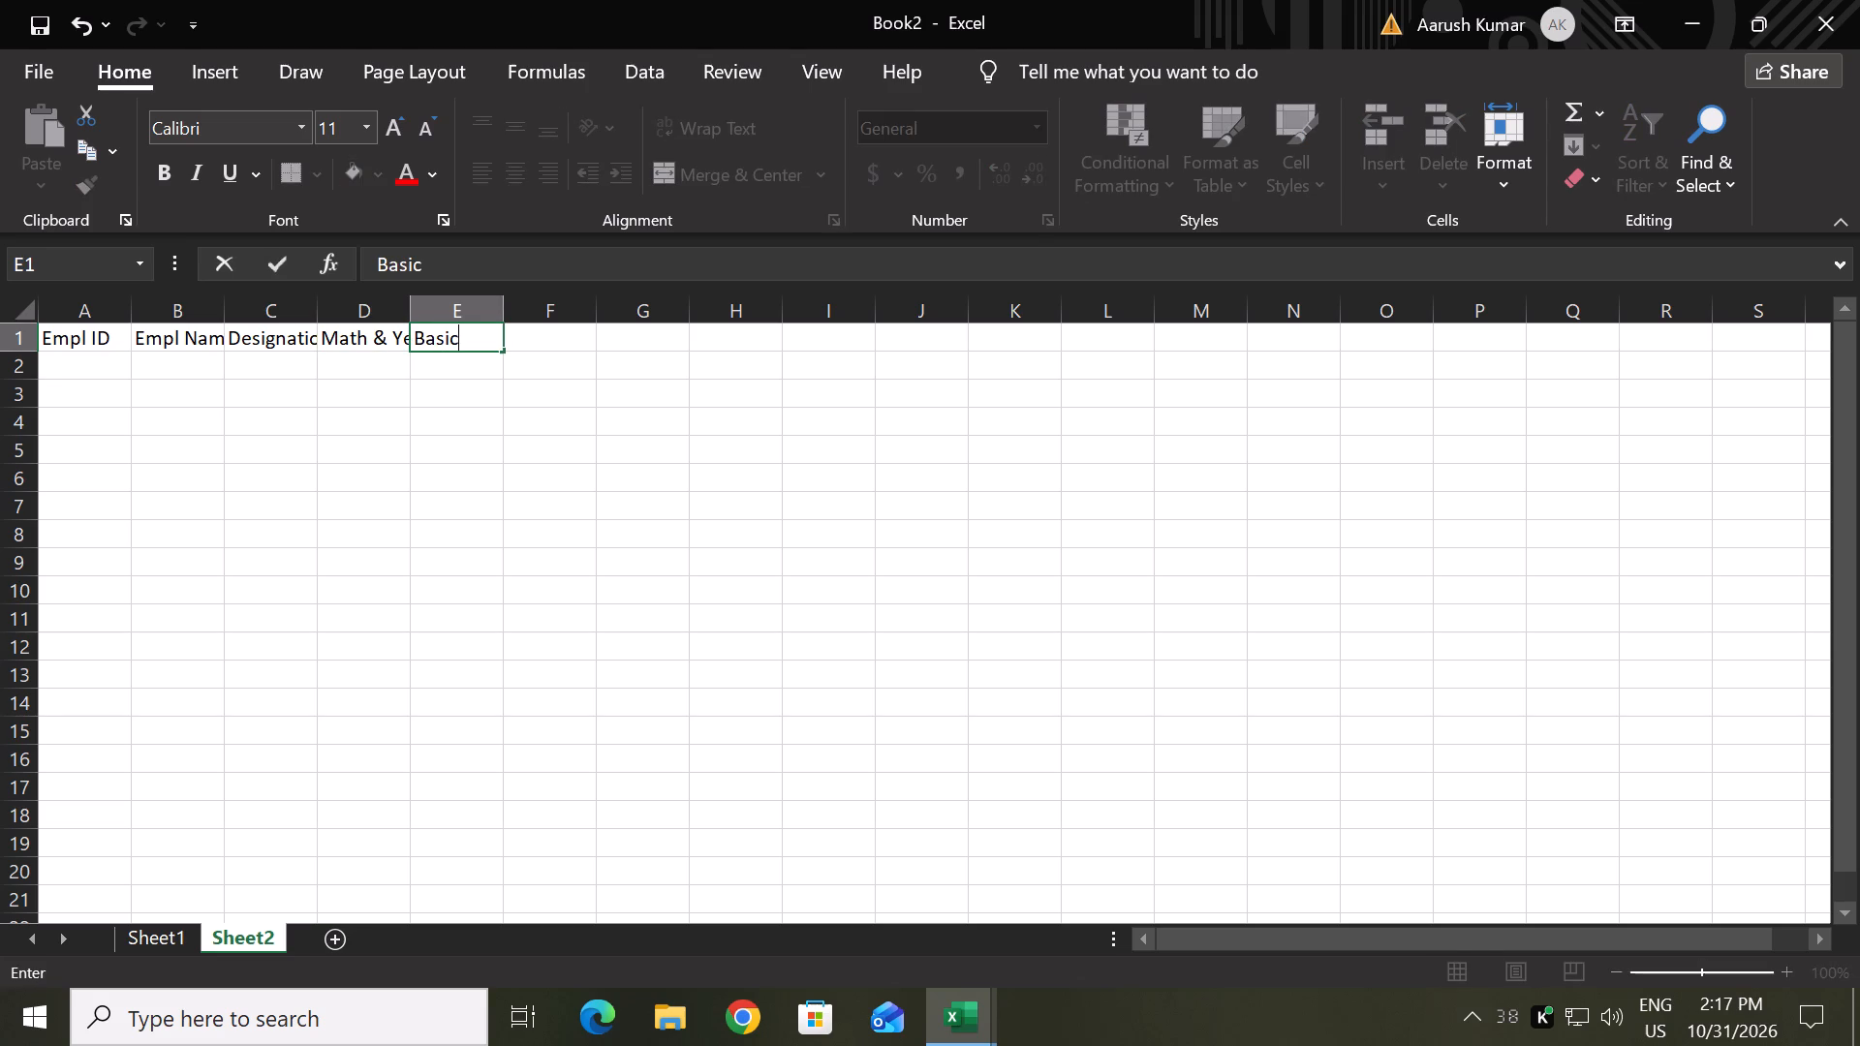
text(Hra)
key(BackSpace)
key(BackSpace)
key(BackSpace)
key(Tab)
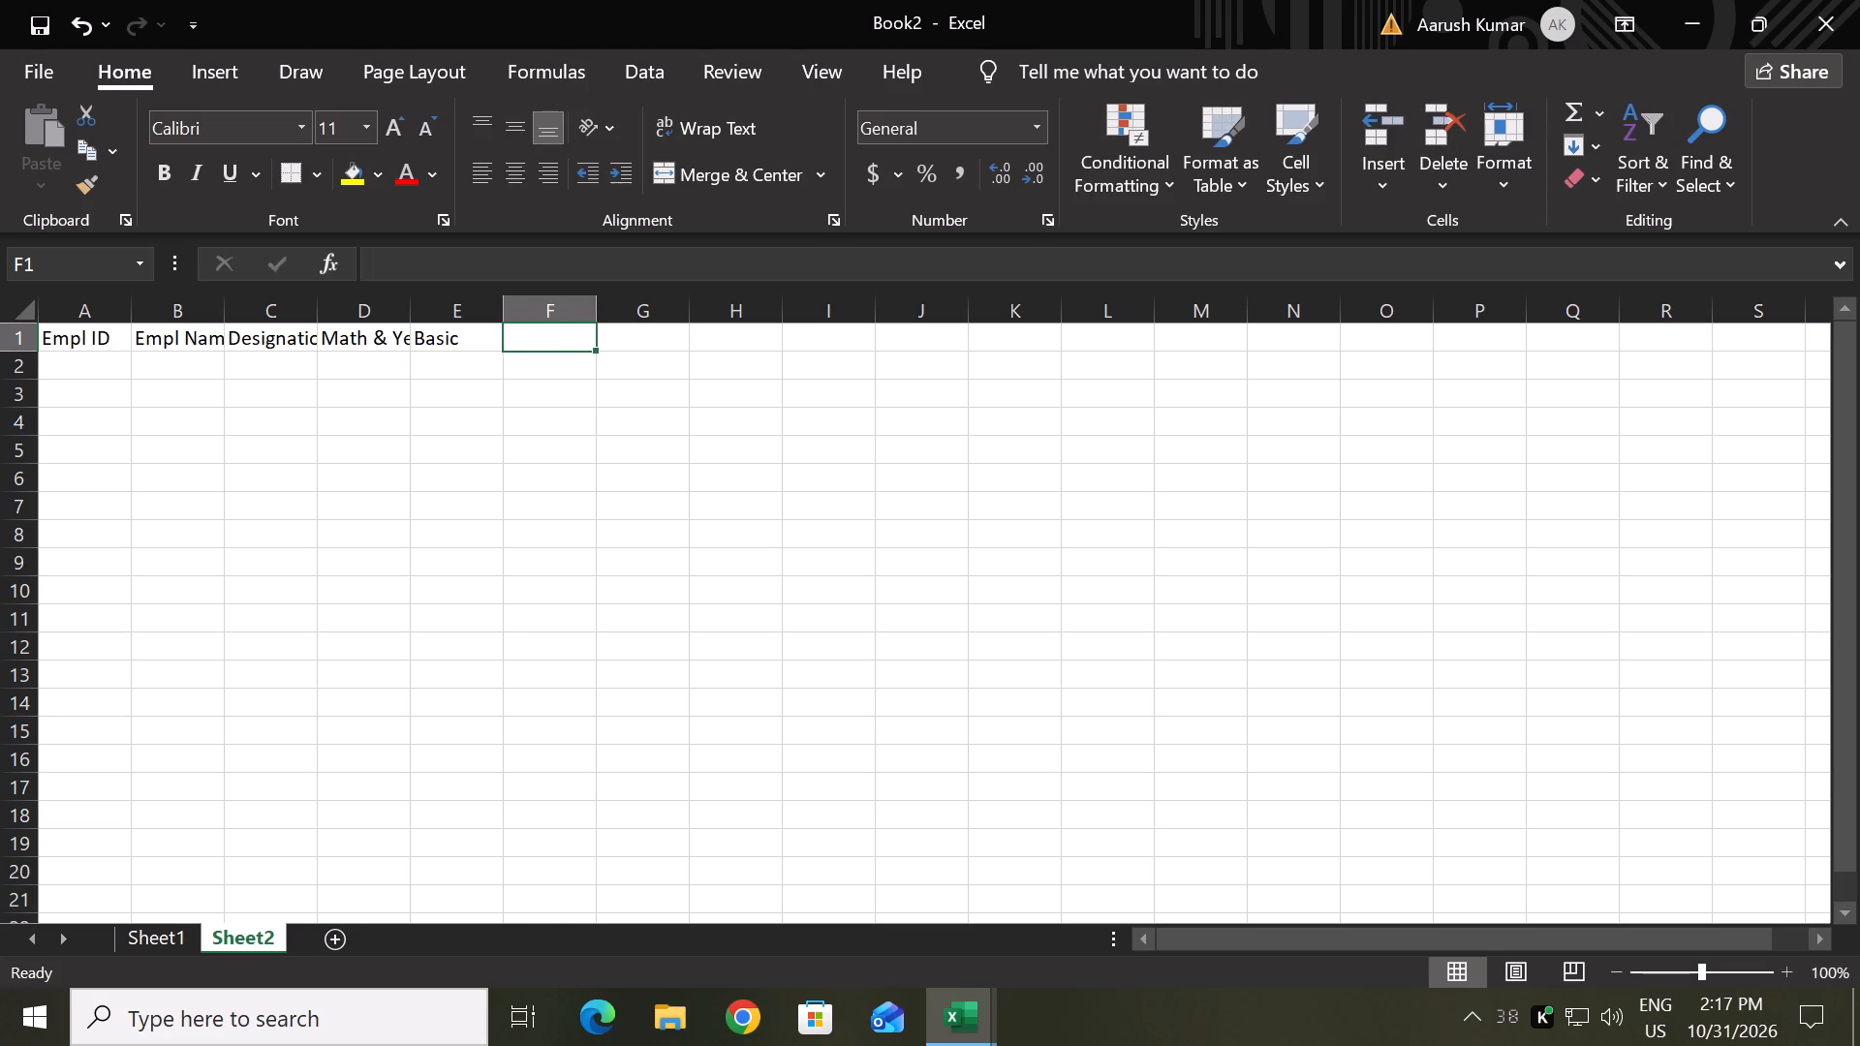
Enter the column header "HRA" in cell F1.
text(HRA)
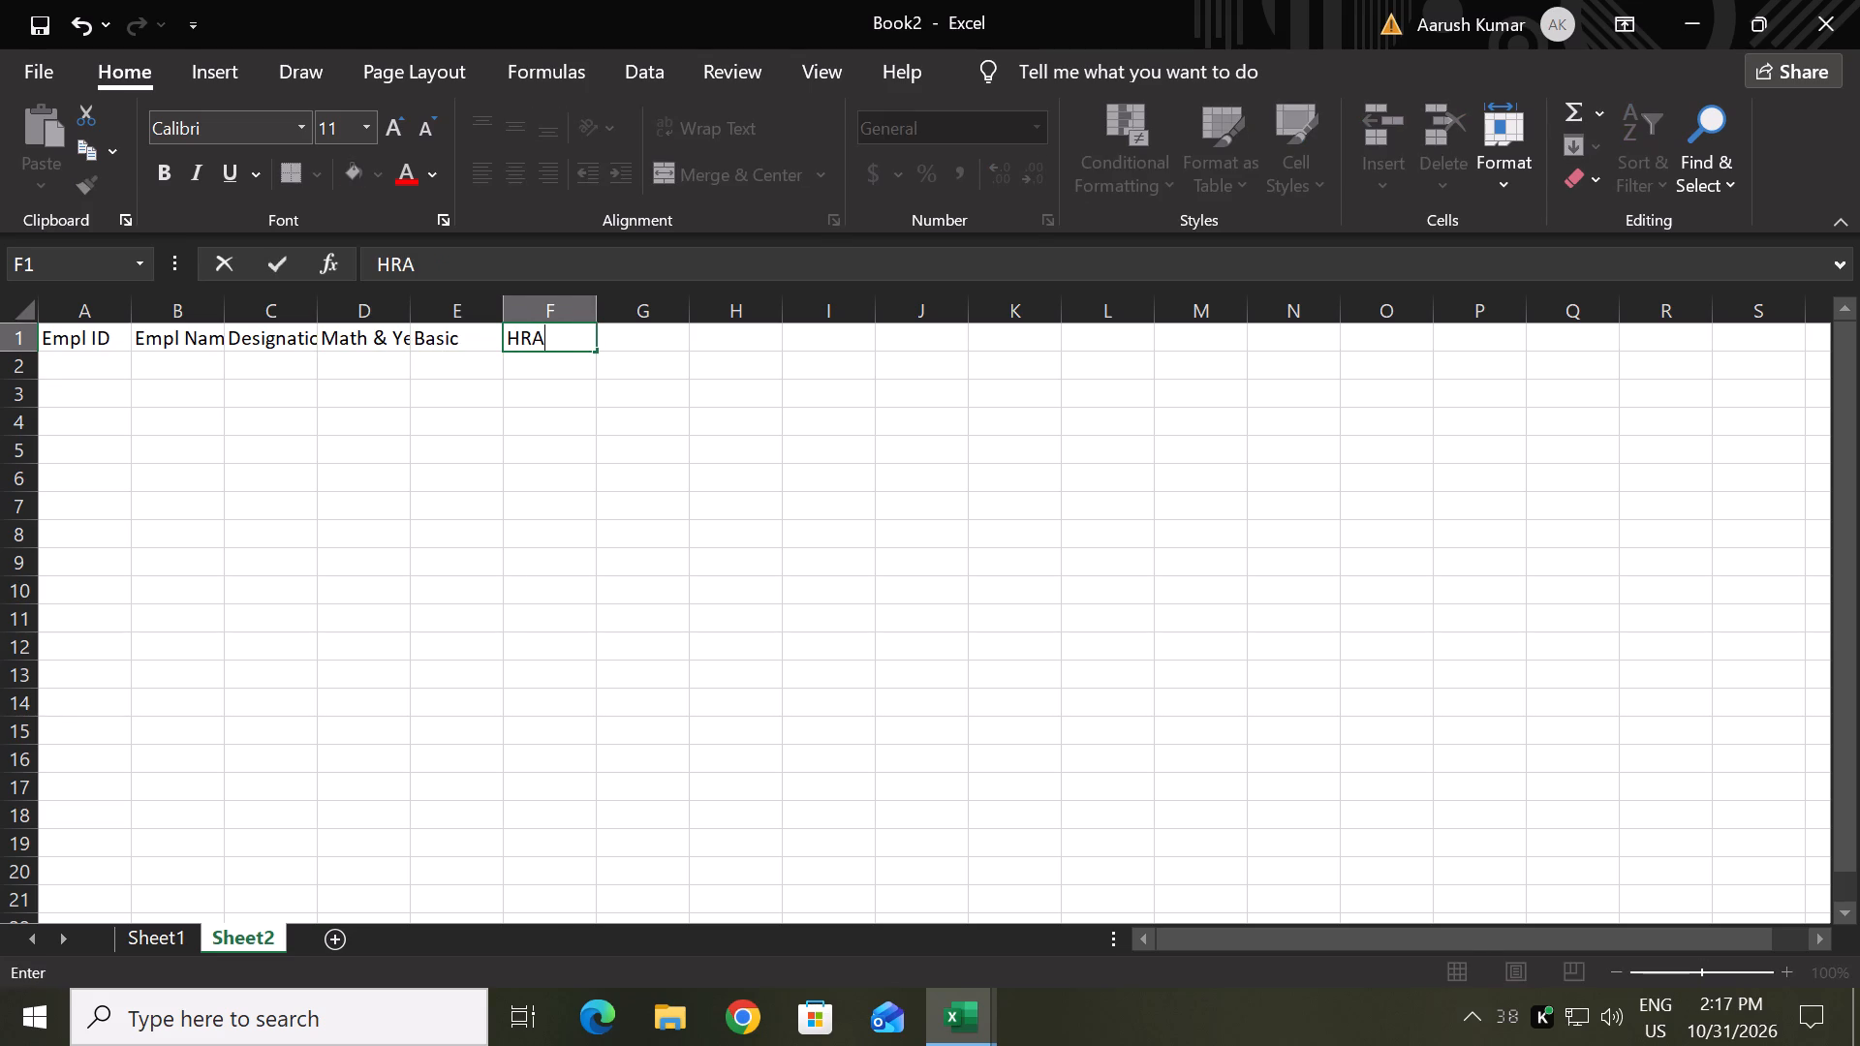
key(Tab)
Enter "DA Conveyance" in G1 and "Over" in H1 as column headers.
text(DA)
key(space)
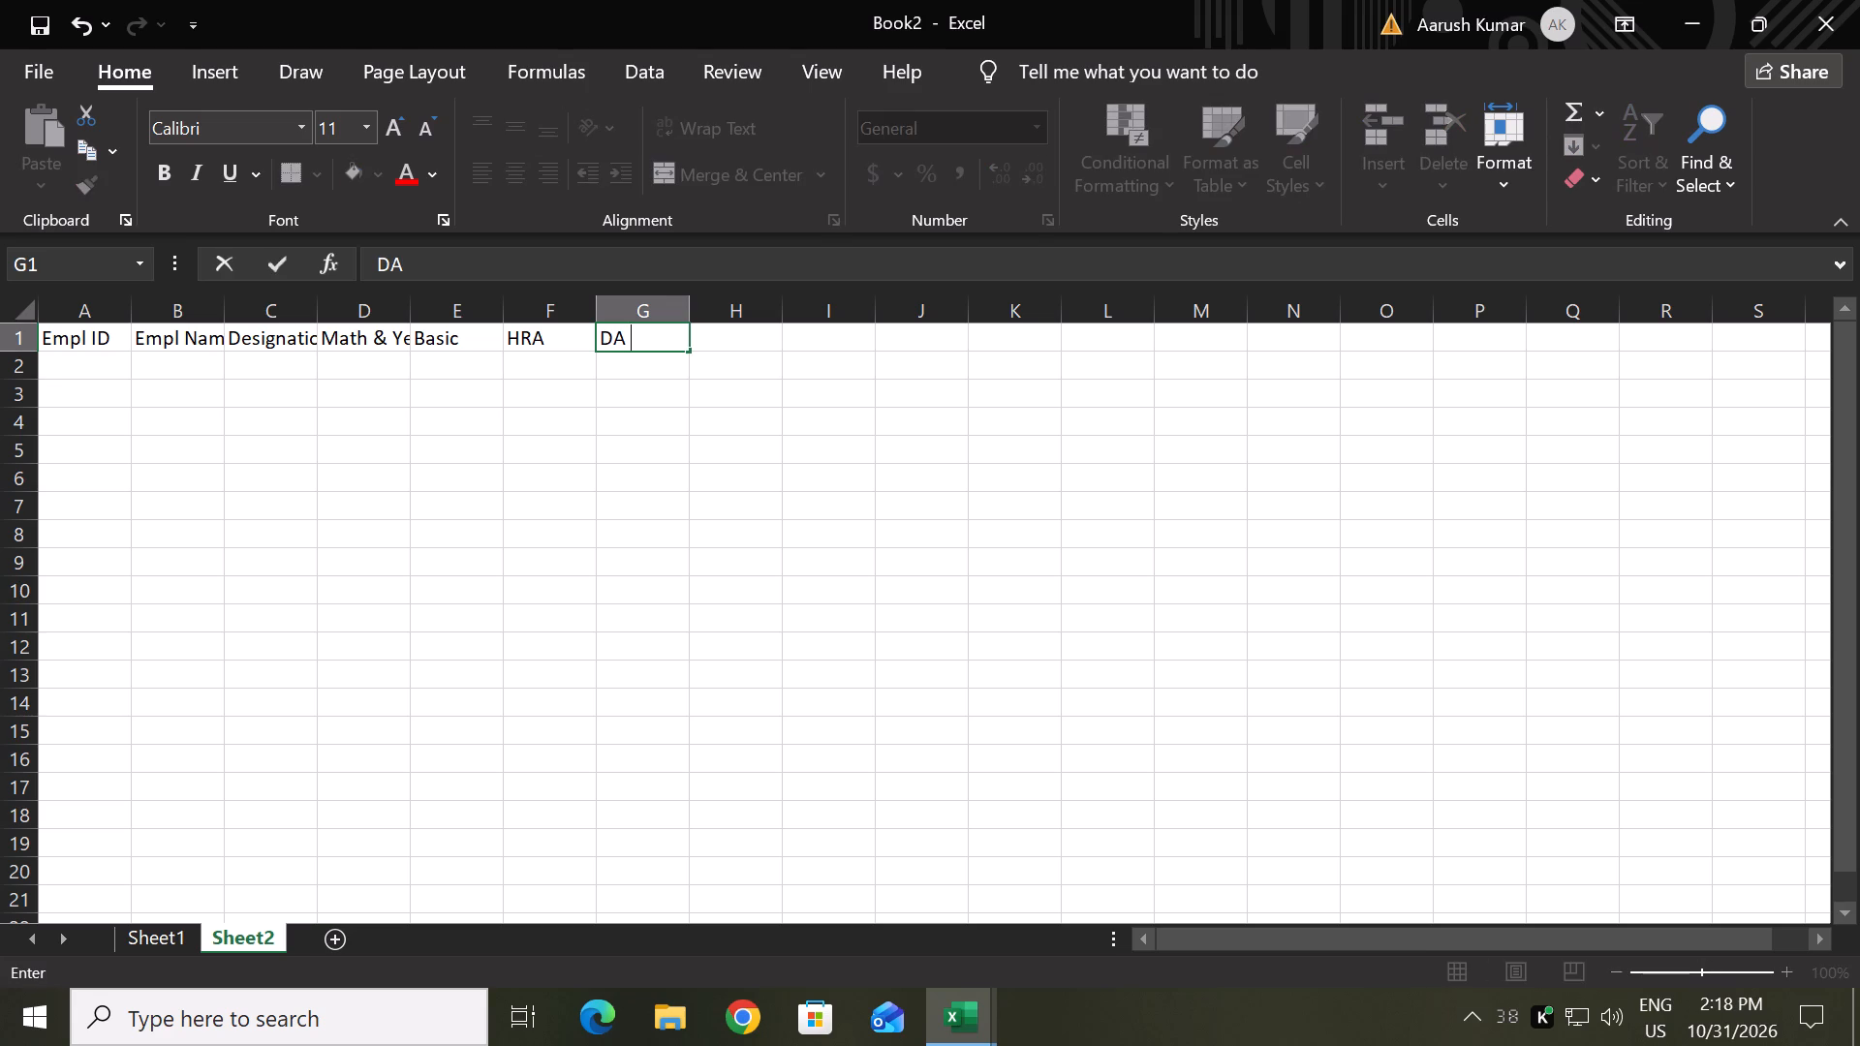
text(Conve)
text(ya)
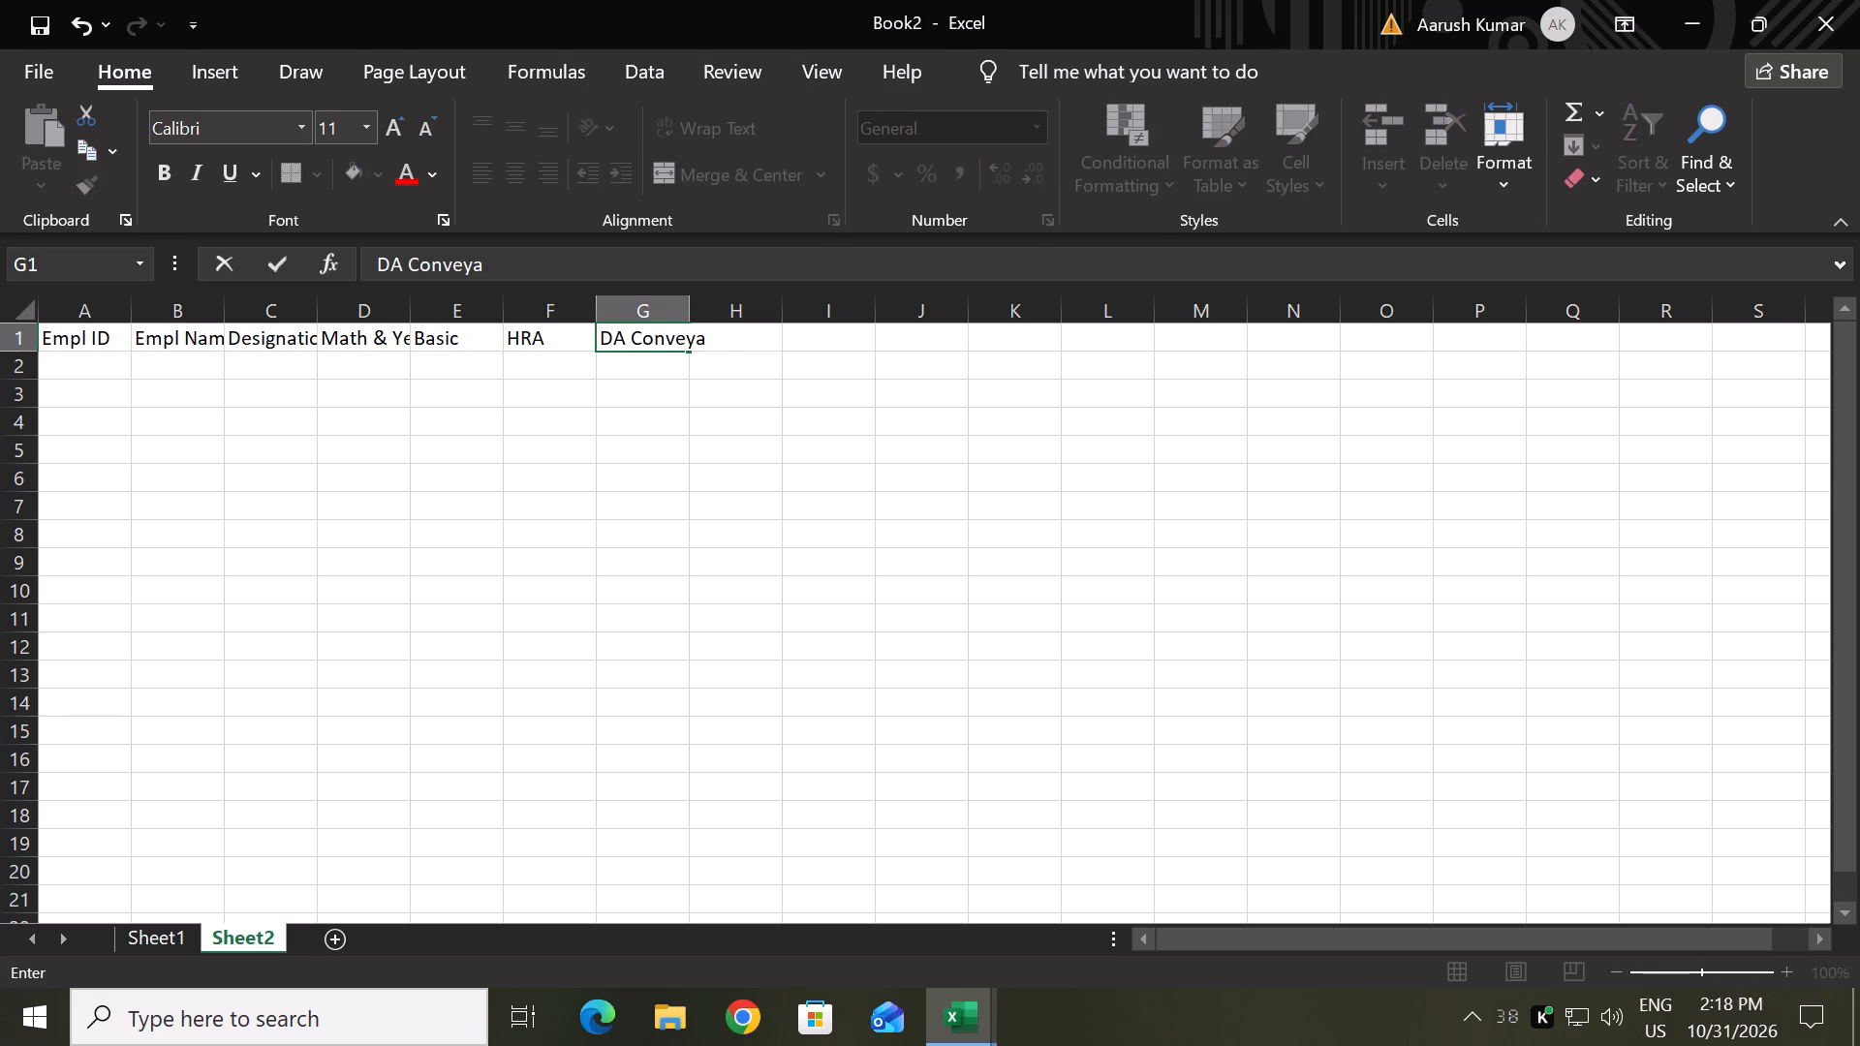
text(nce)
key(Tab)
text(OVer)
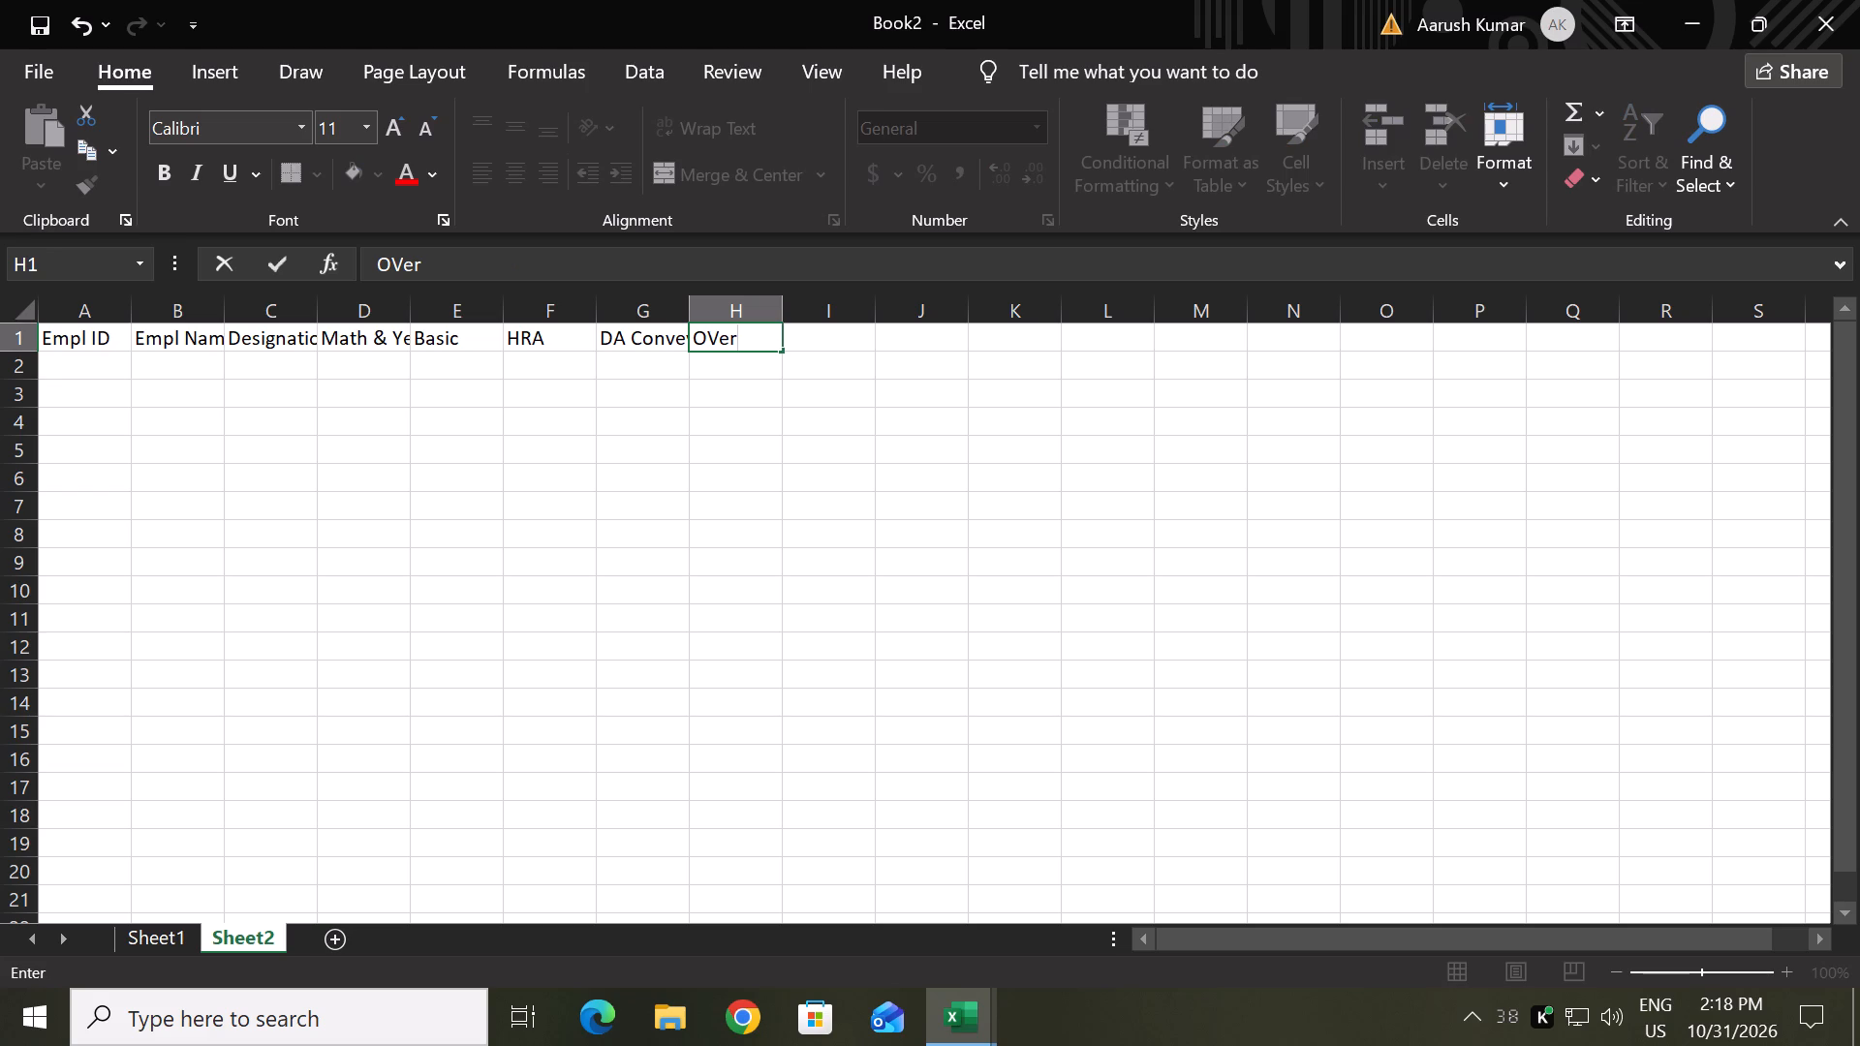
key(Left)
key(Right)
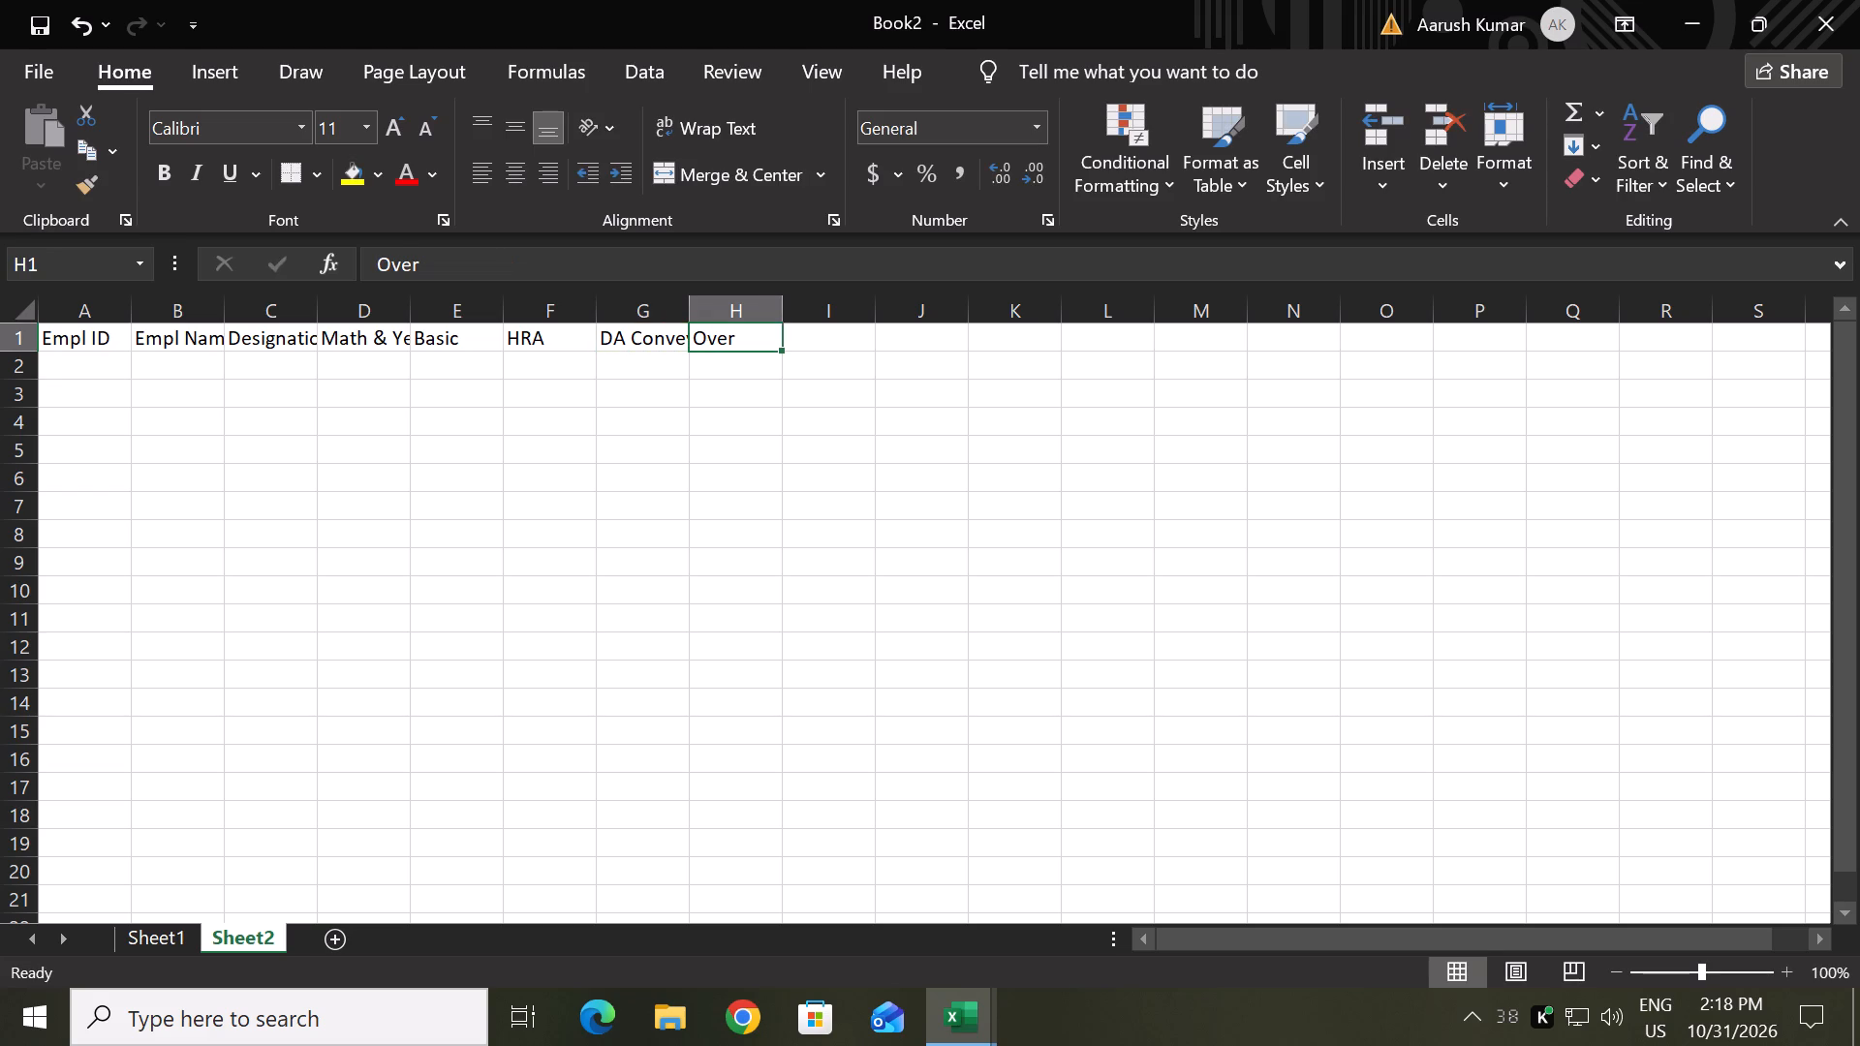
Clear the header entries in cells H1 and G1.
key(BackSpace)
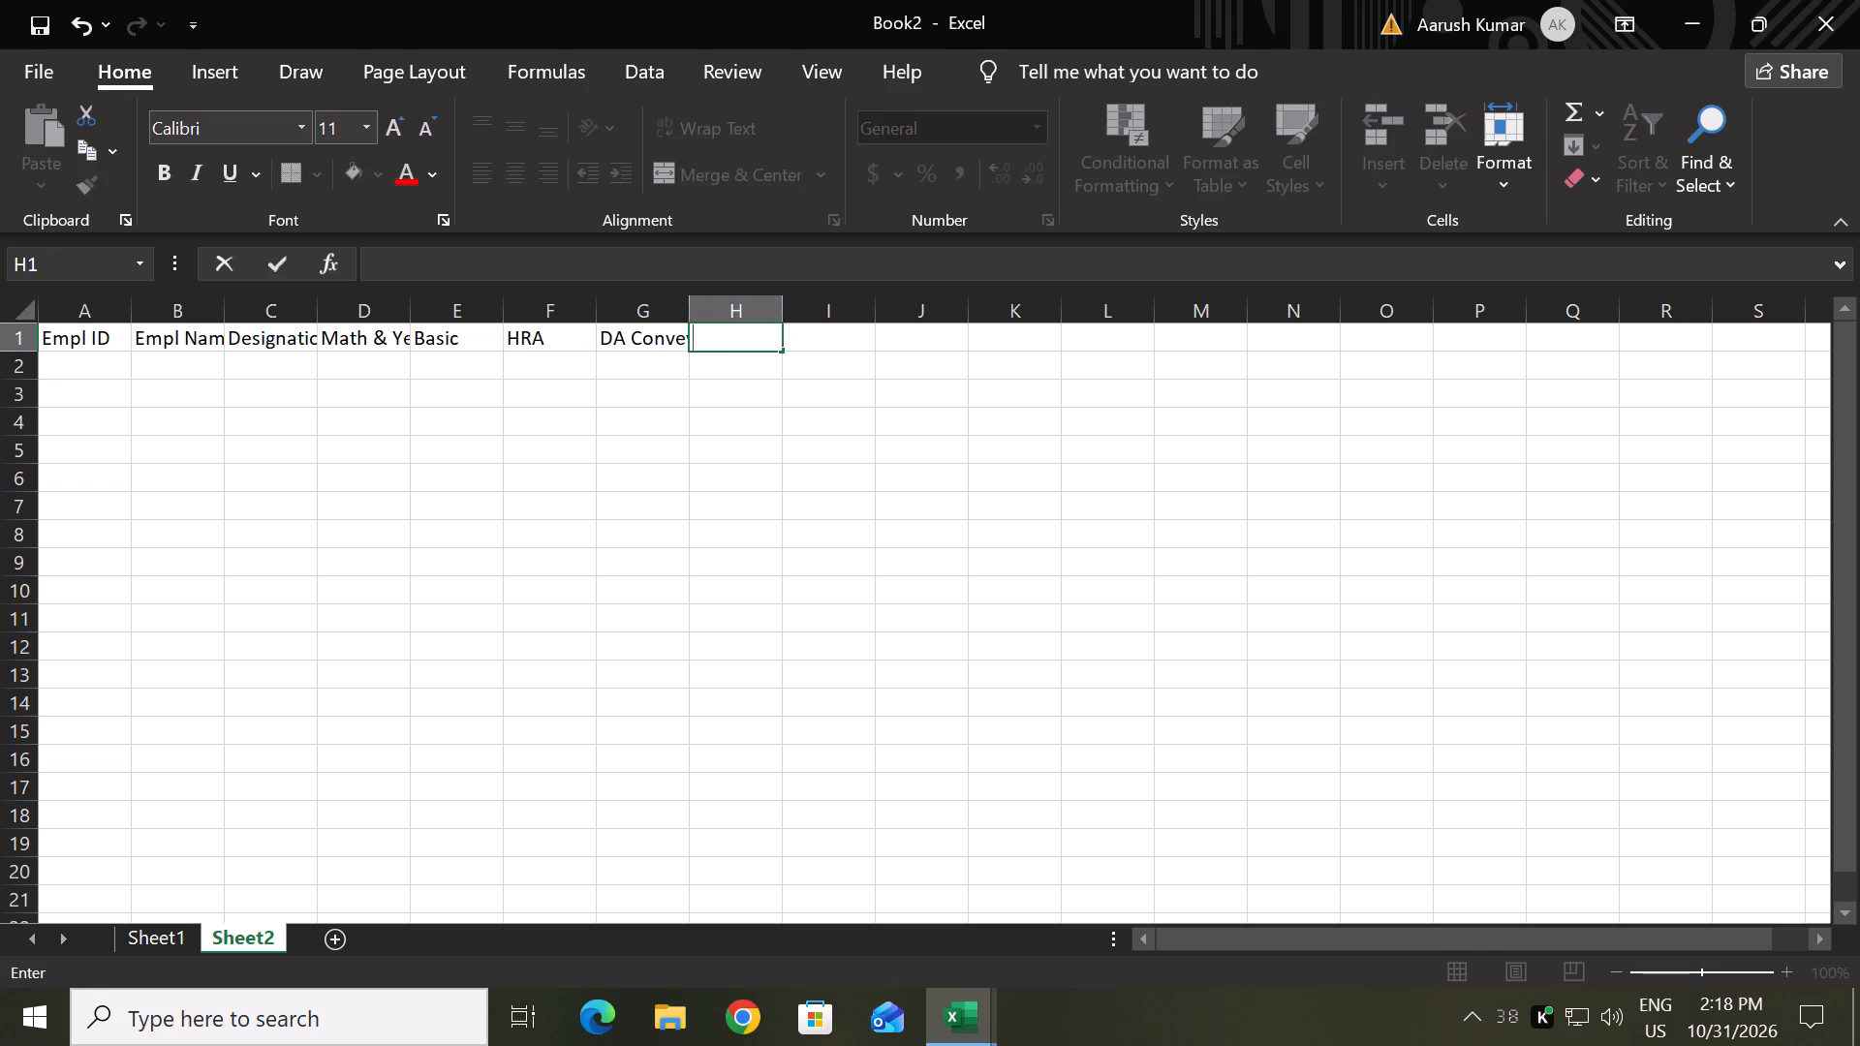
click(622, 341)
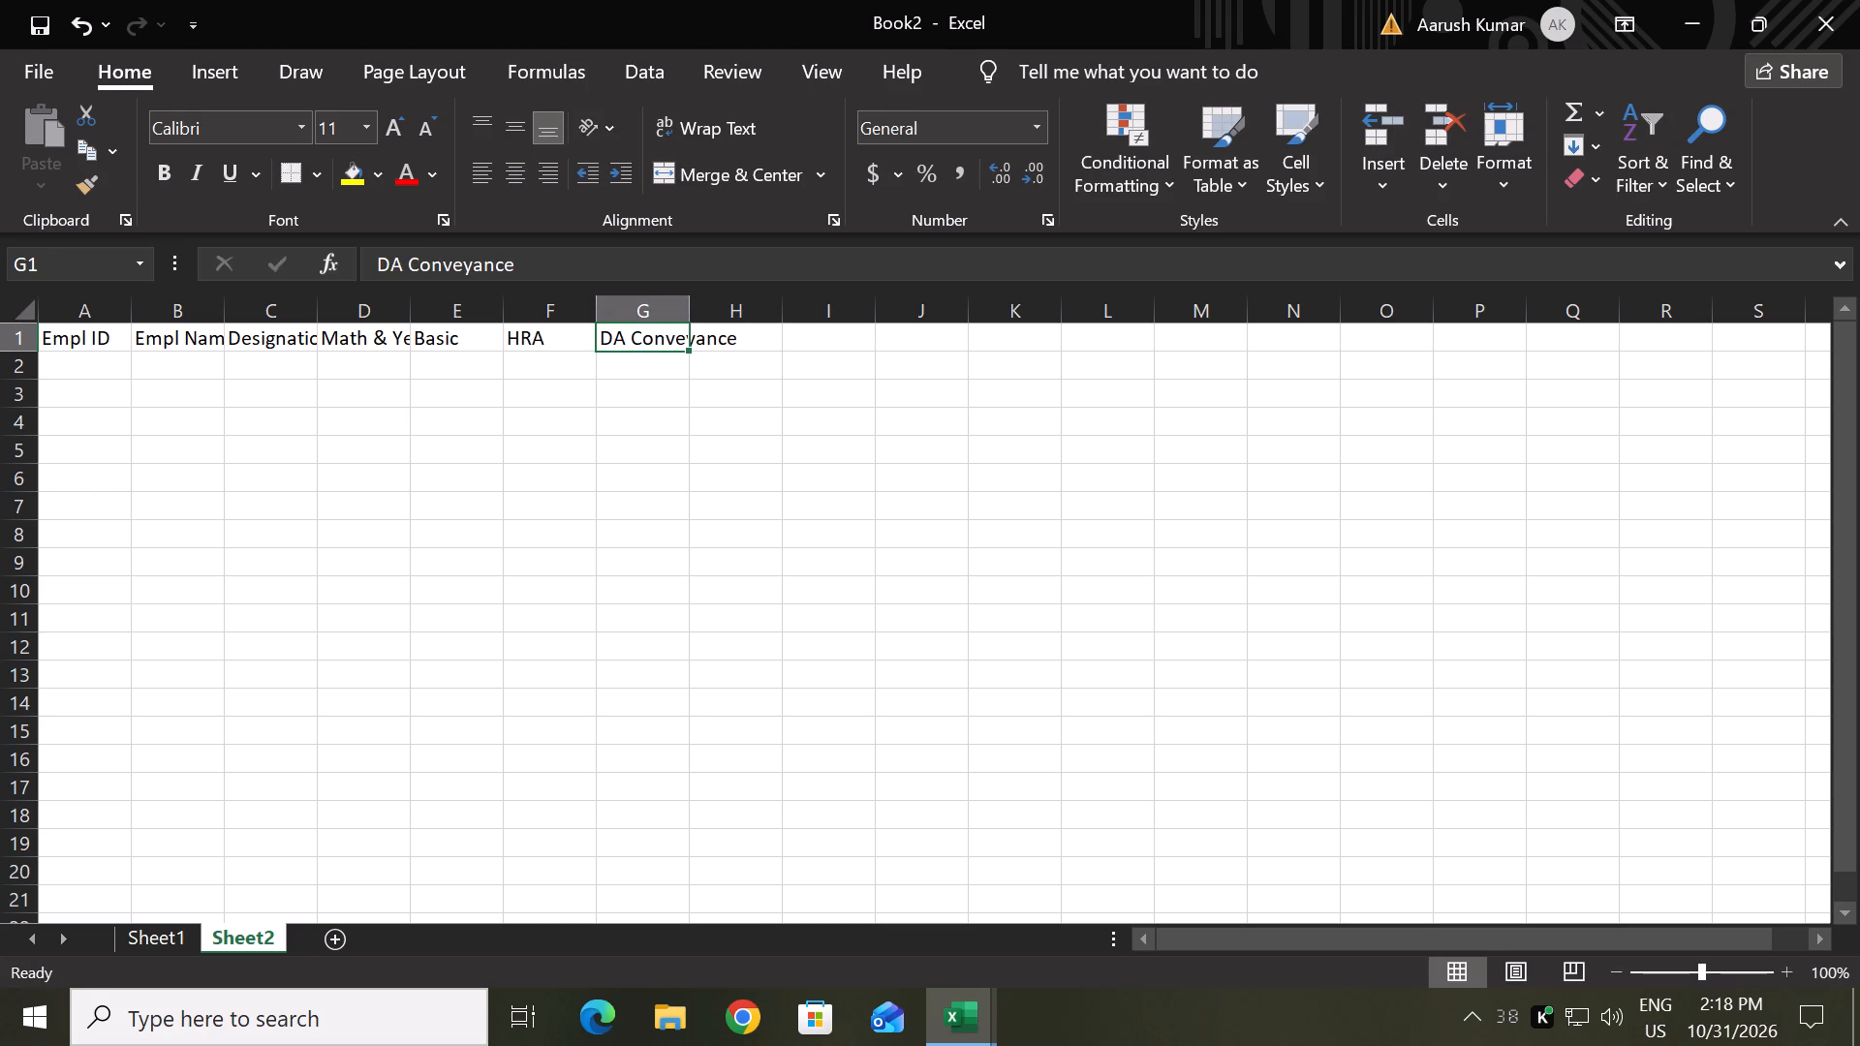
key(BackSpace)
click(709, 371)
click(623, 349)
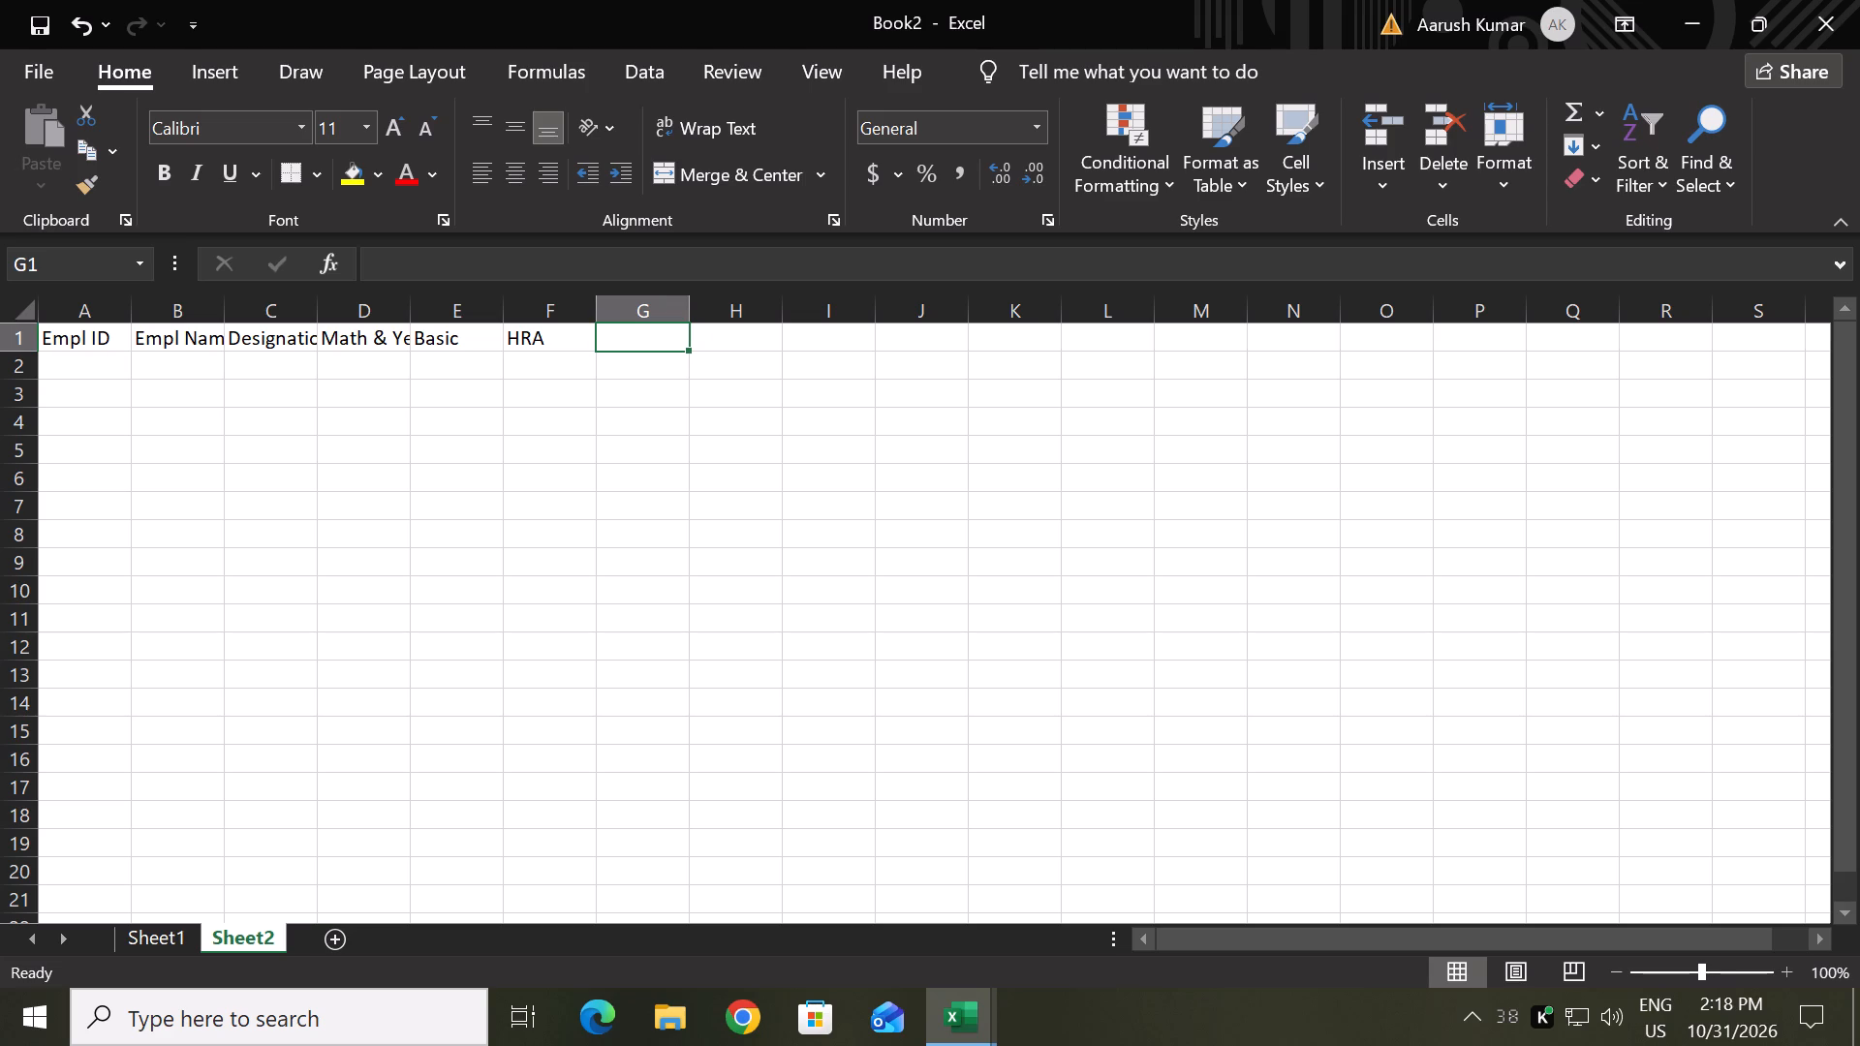
Widen column D so that the "Math & Year" header fits in its cell.
key(Left)
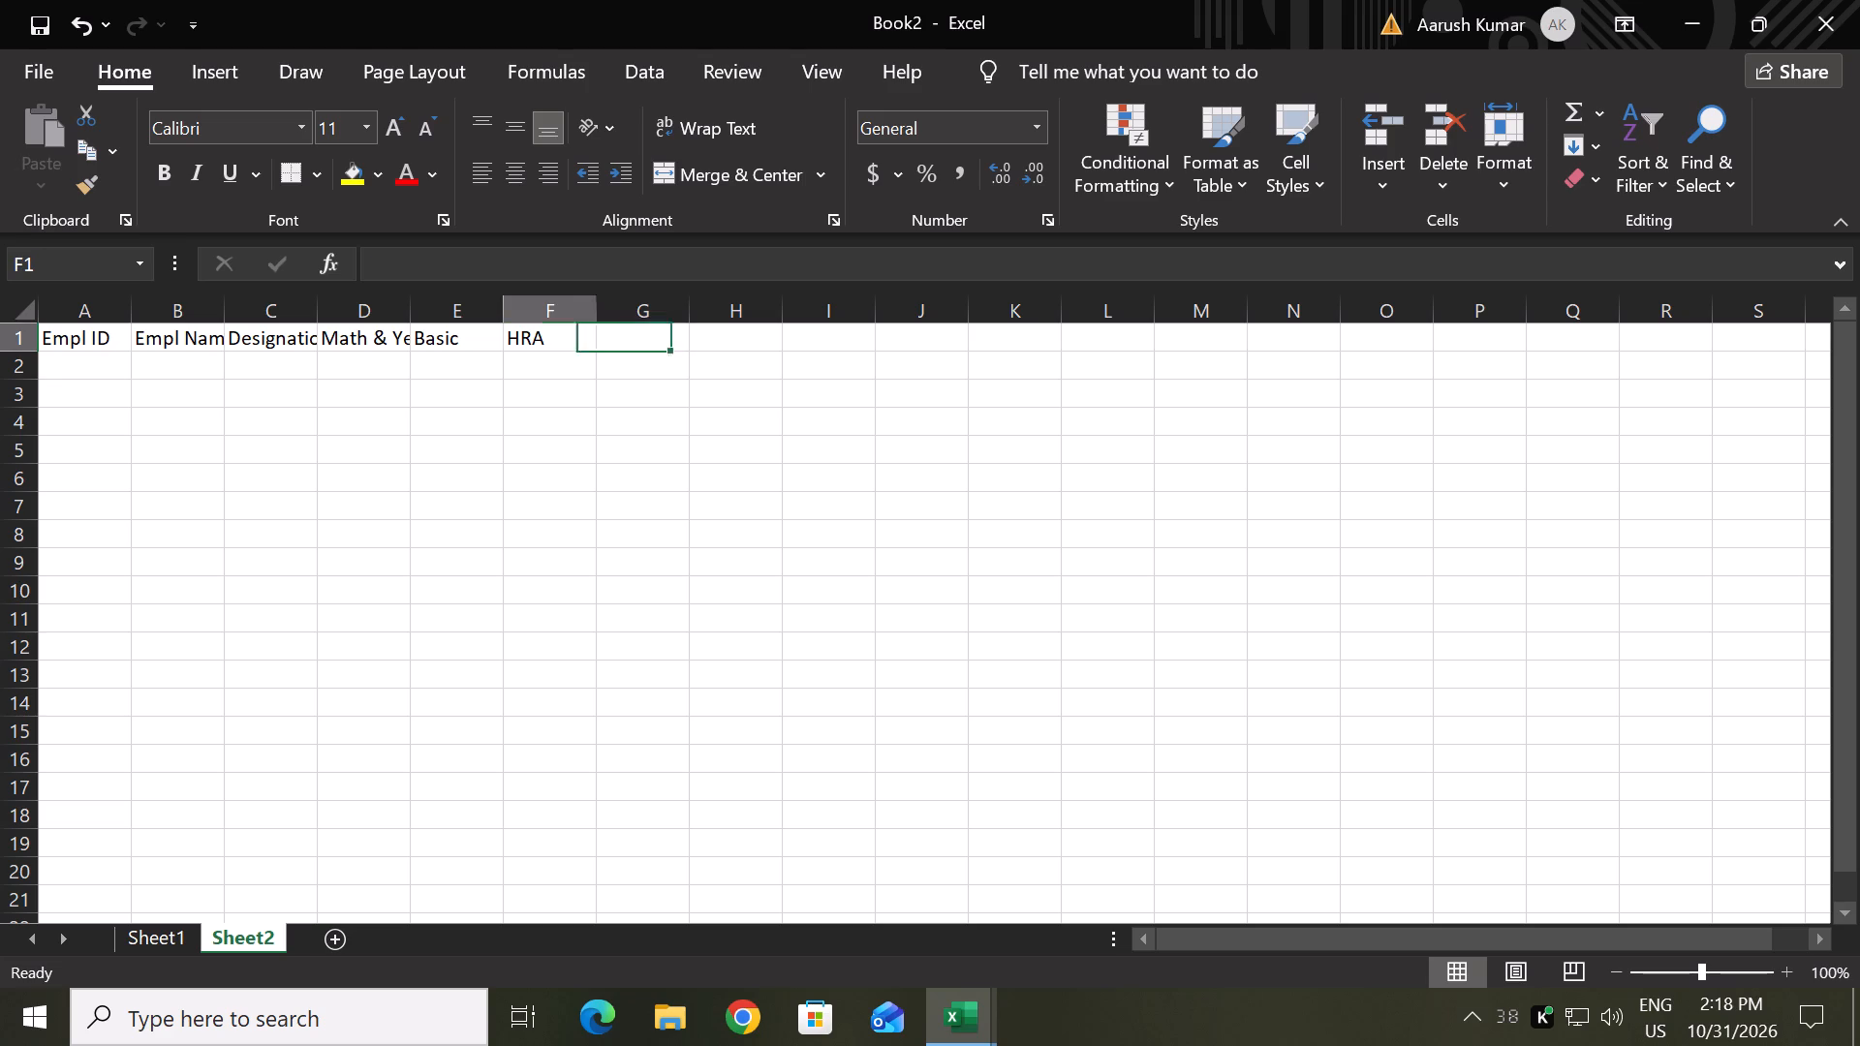
key(Left)
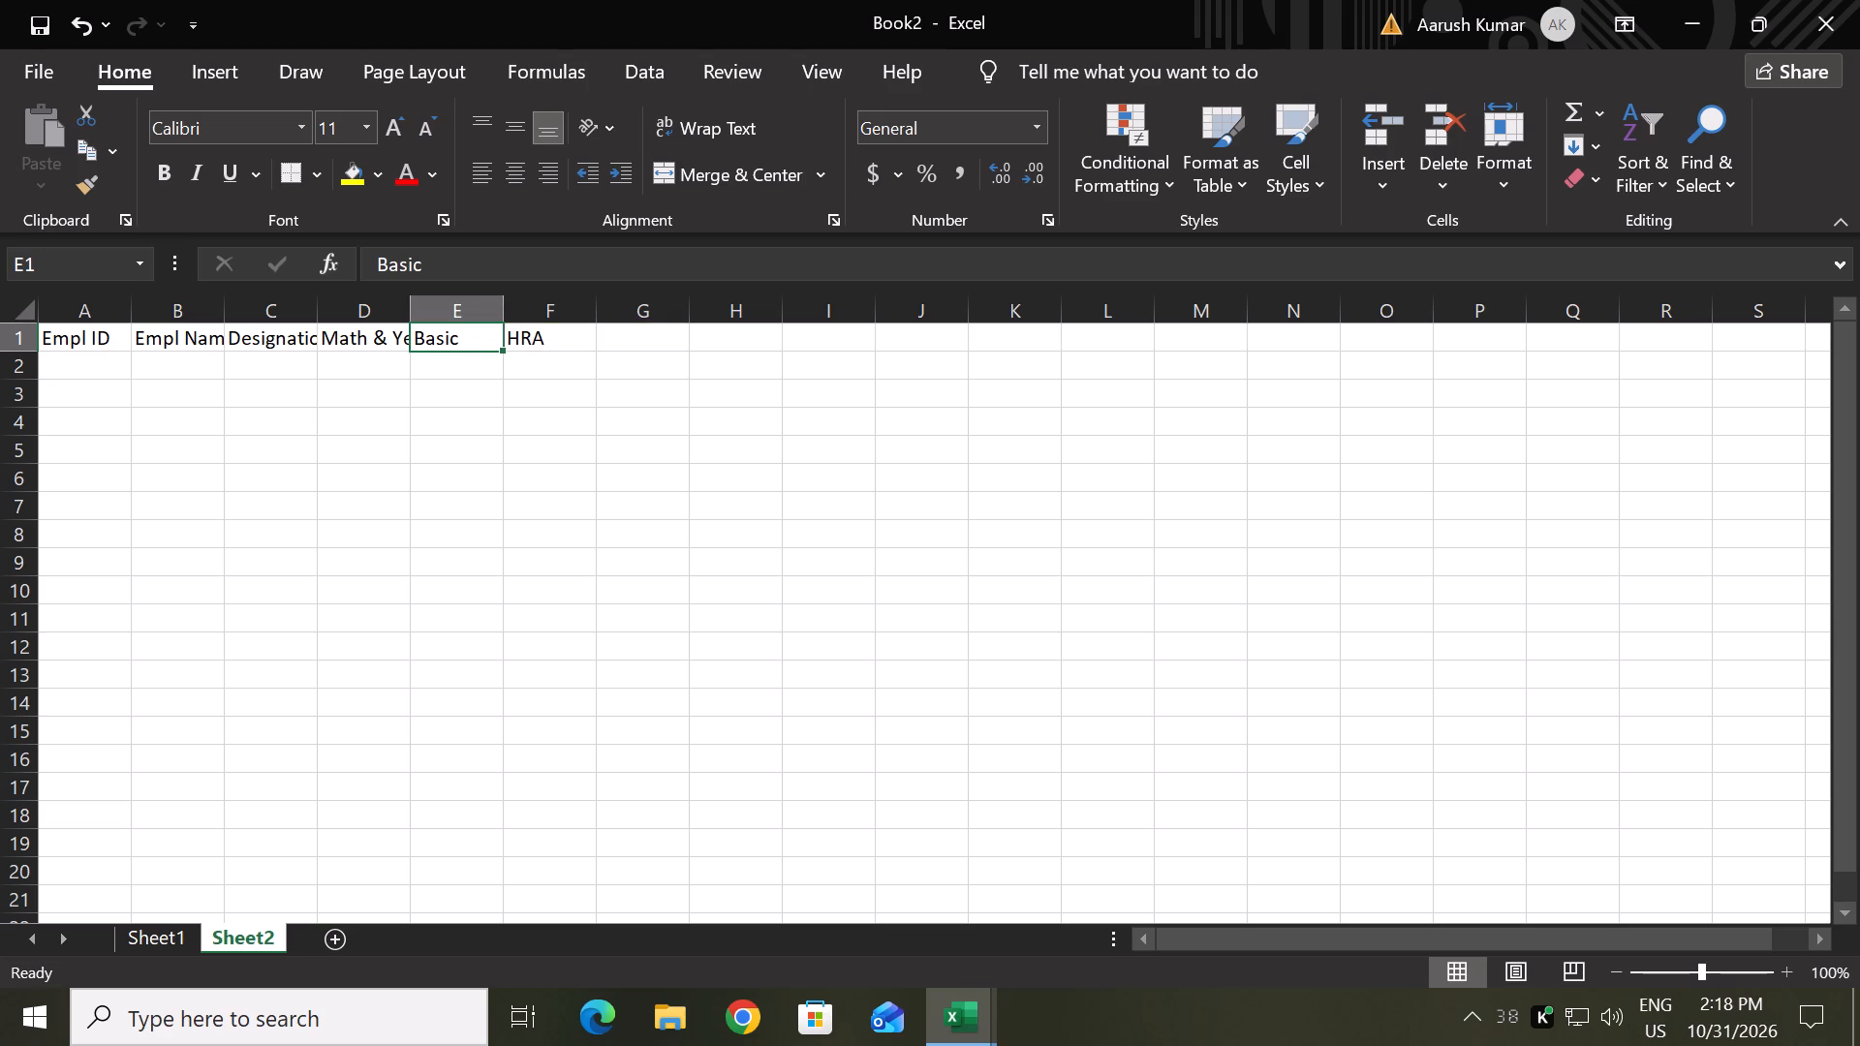
drag(414, 305, 416, 307)
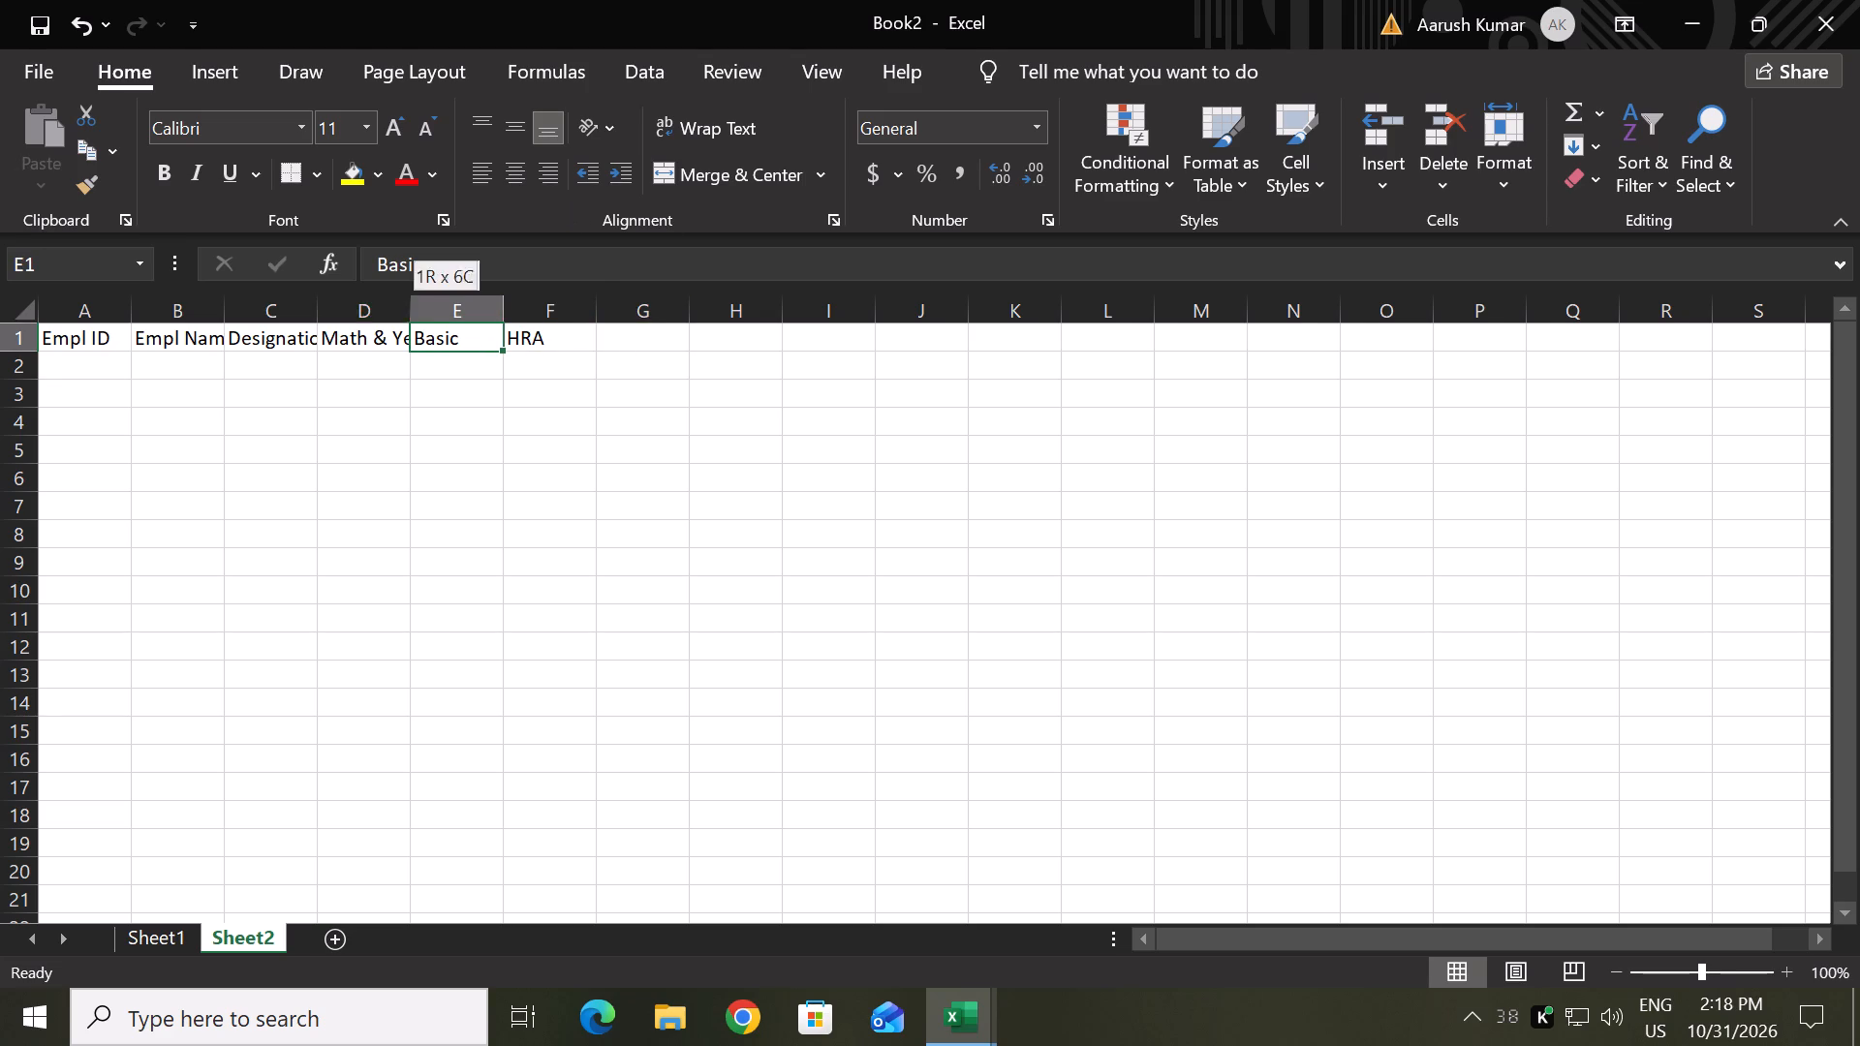
drag(416, 307, 457, 300)
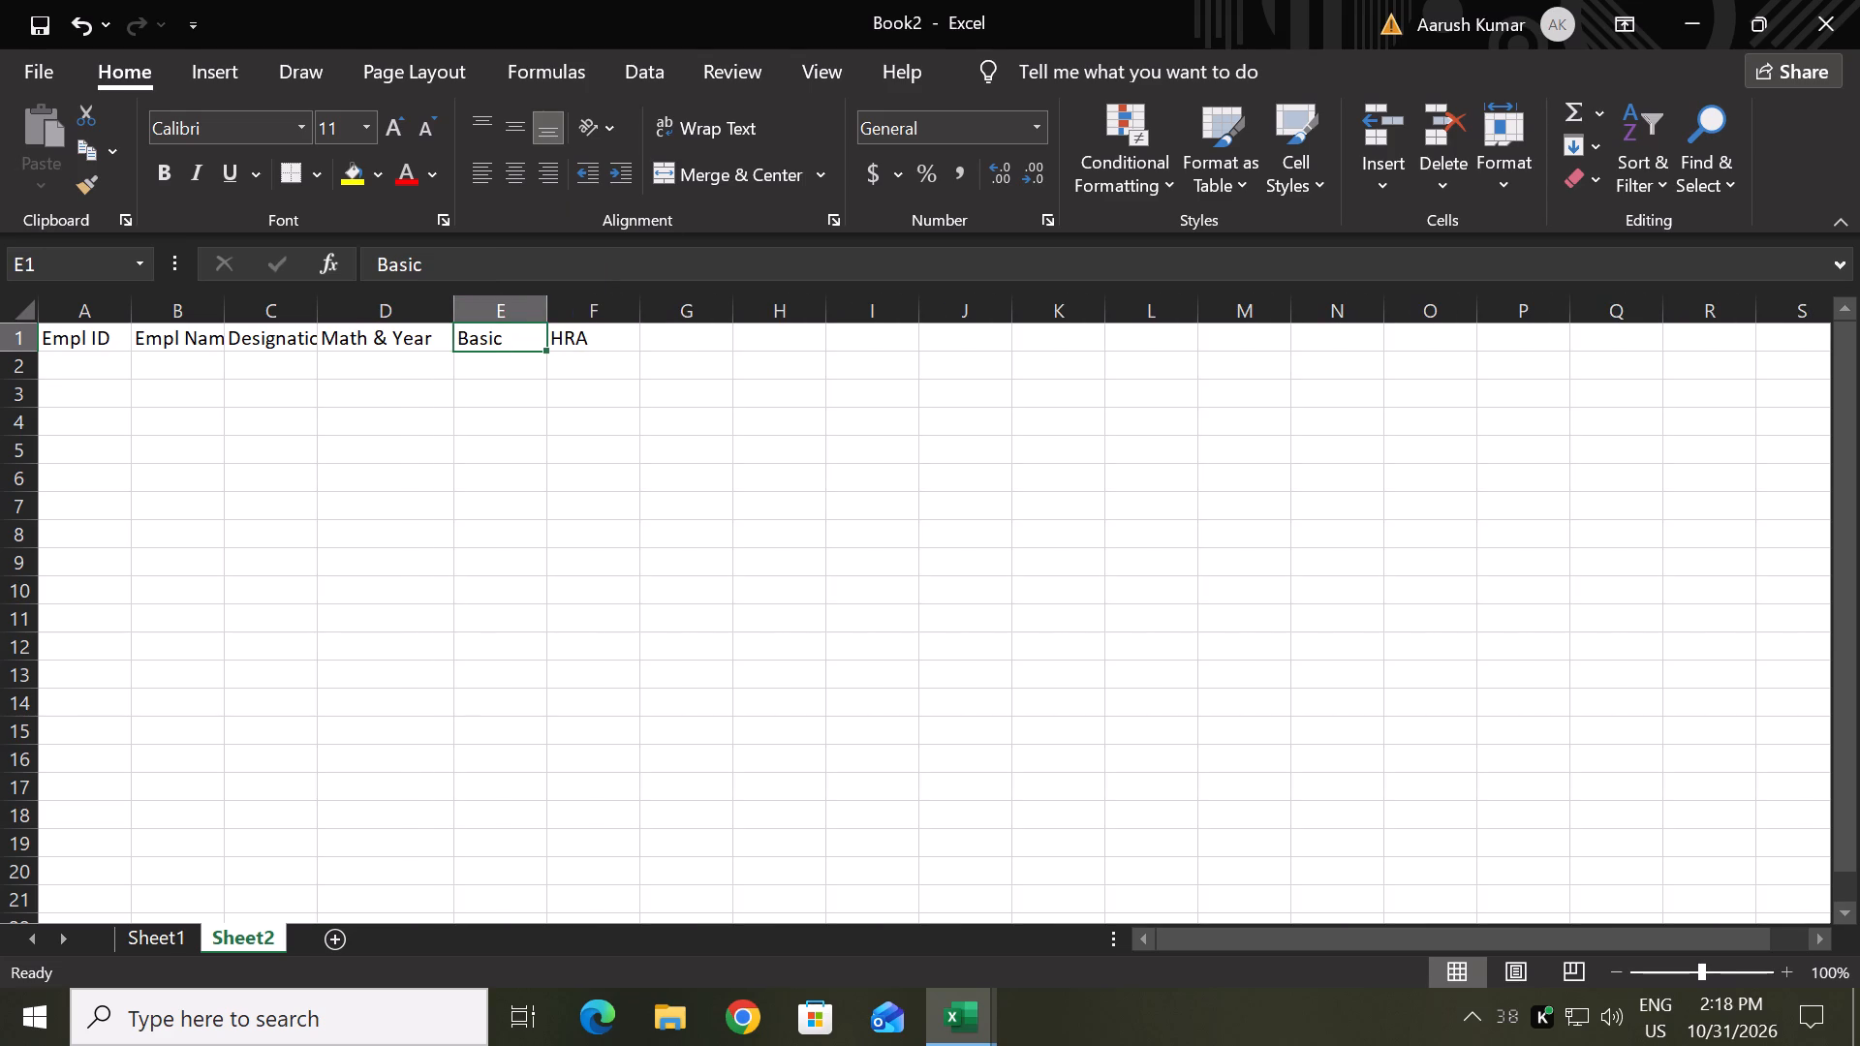
Enter the column header "DA" in capitals in cell G1.
click(621, 342)
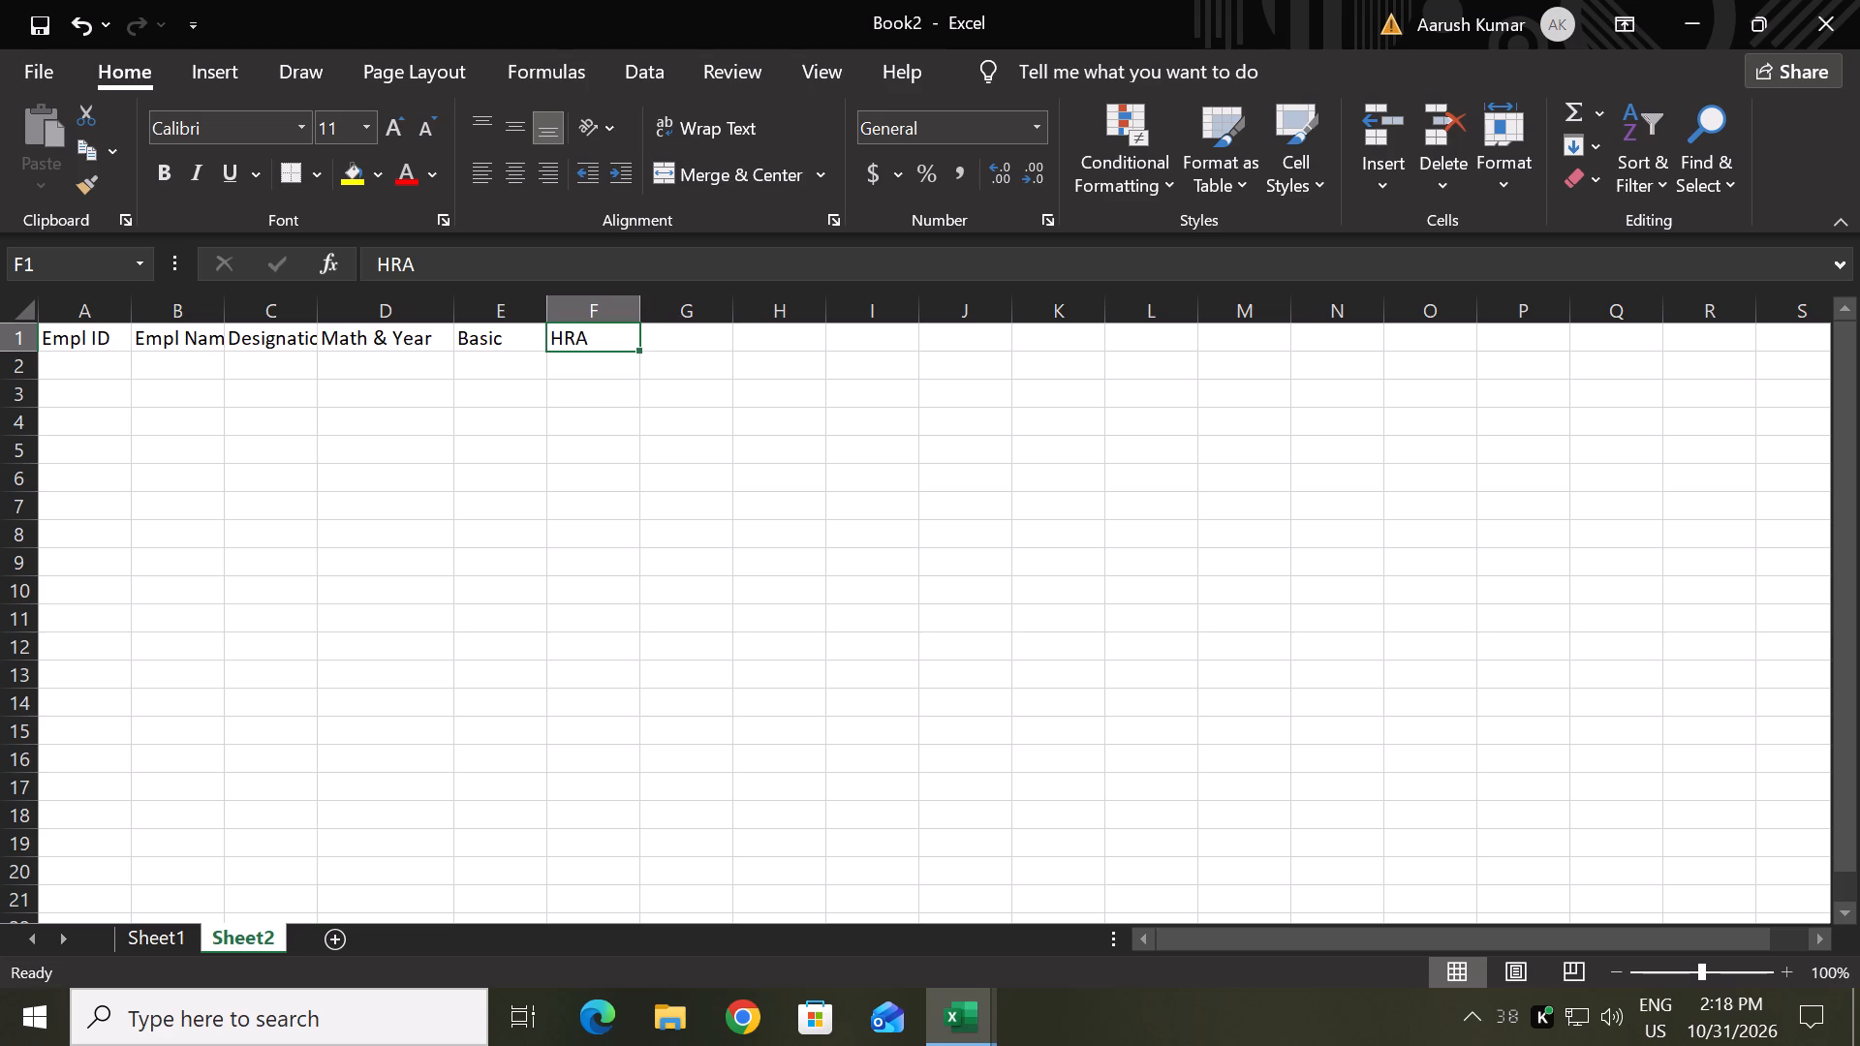
click(685, 329)
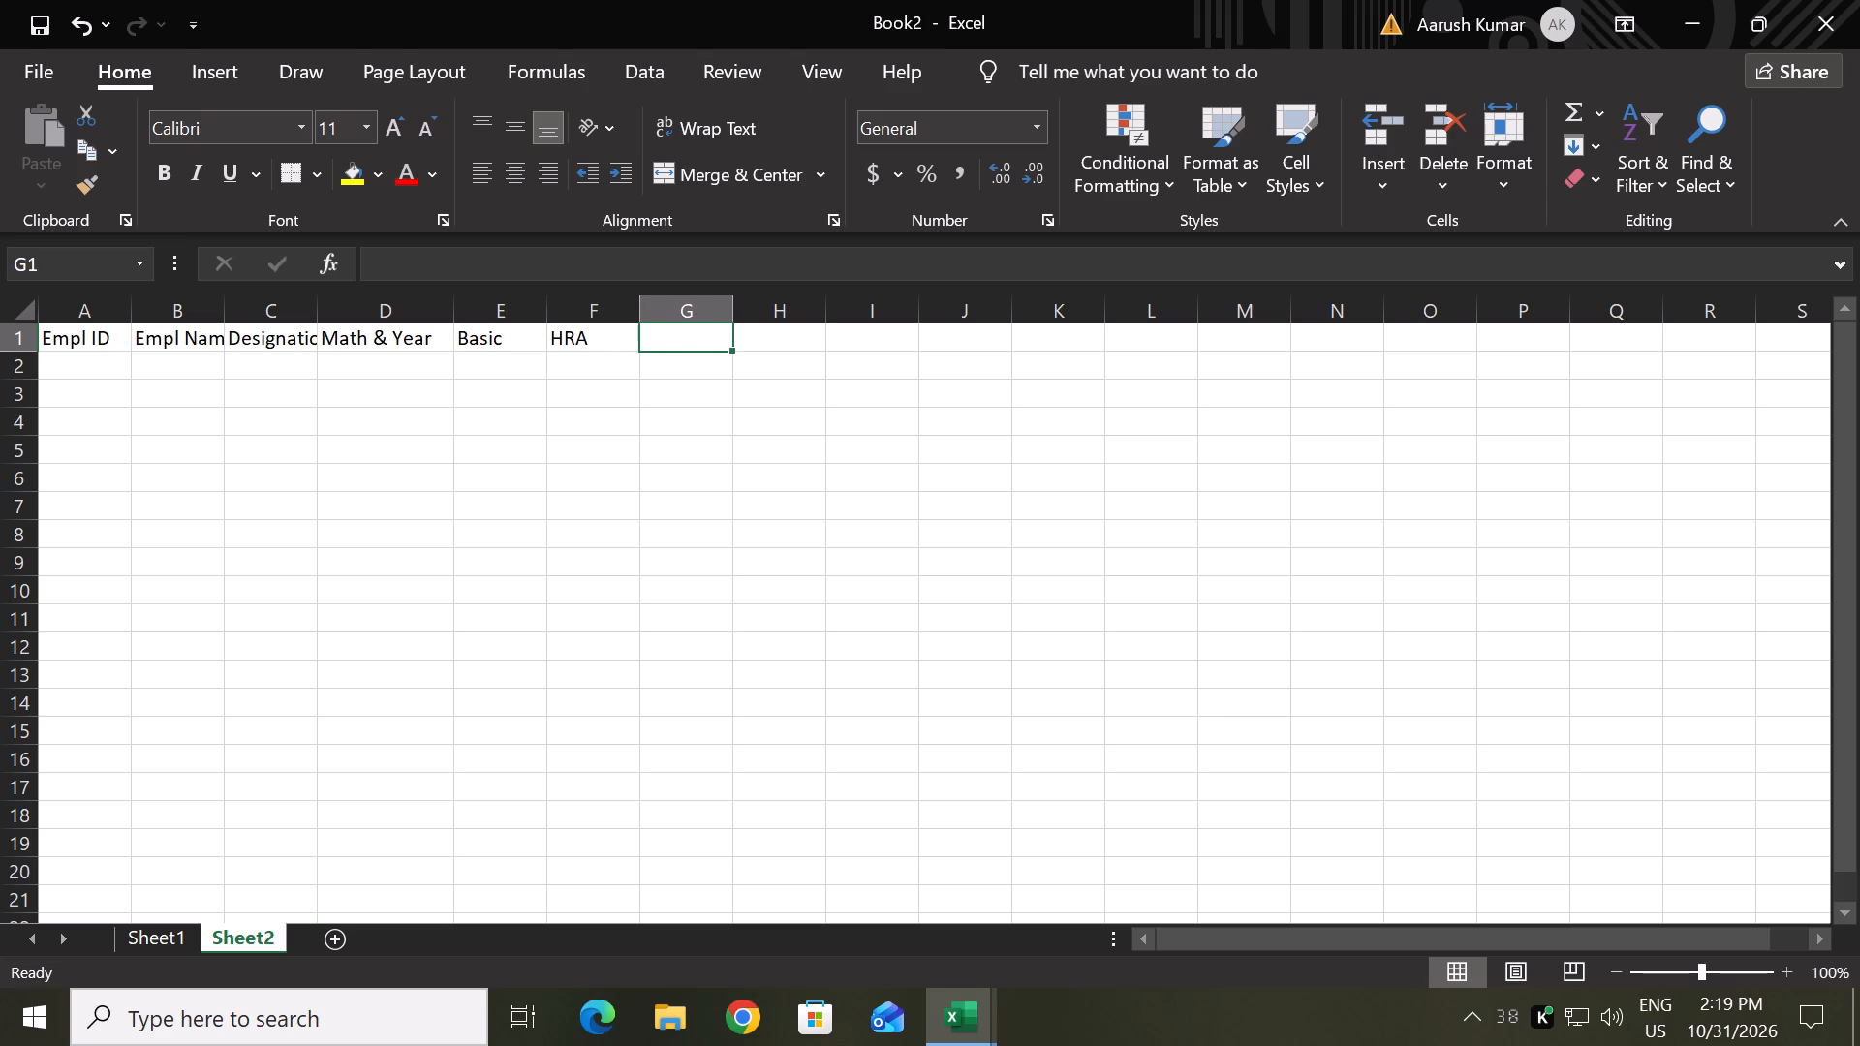
text(Da)
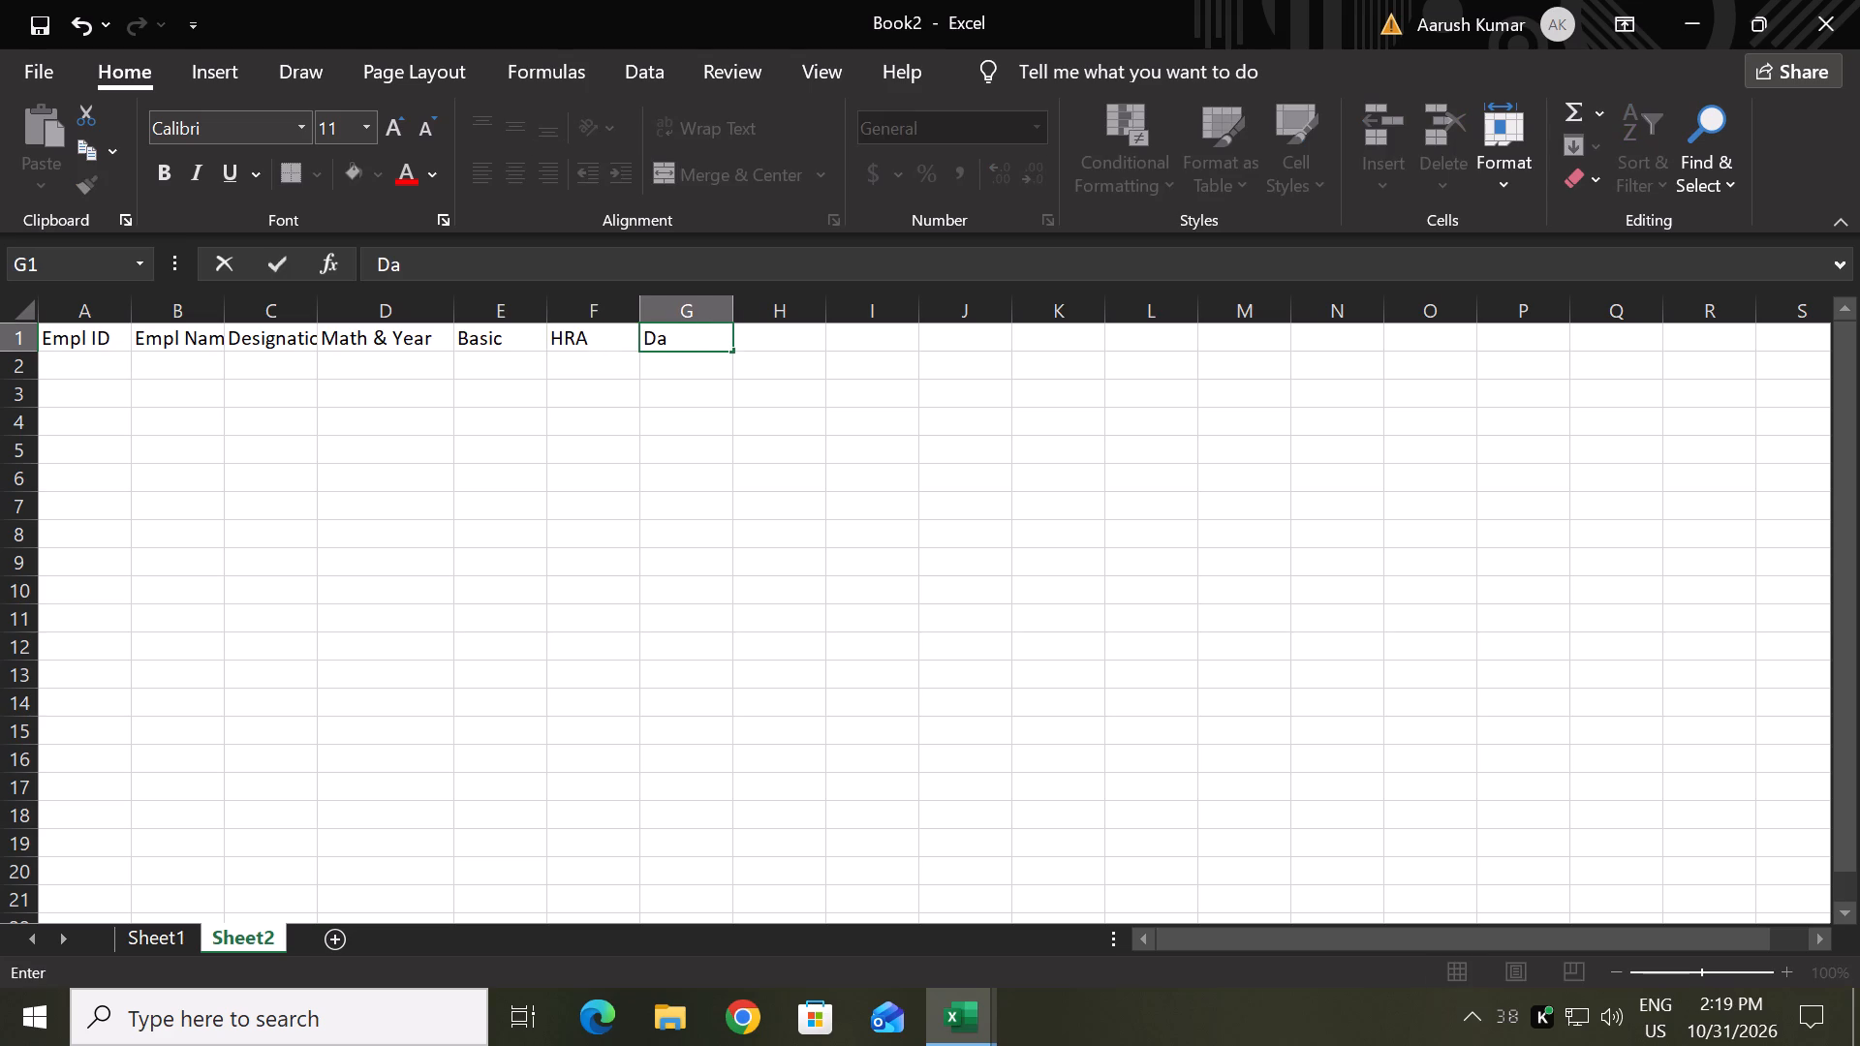
key(BackSpace)
key(Left)
key(Up)
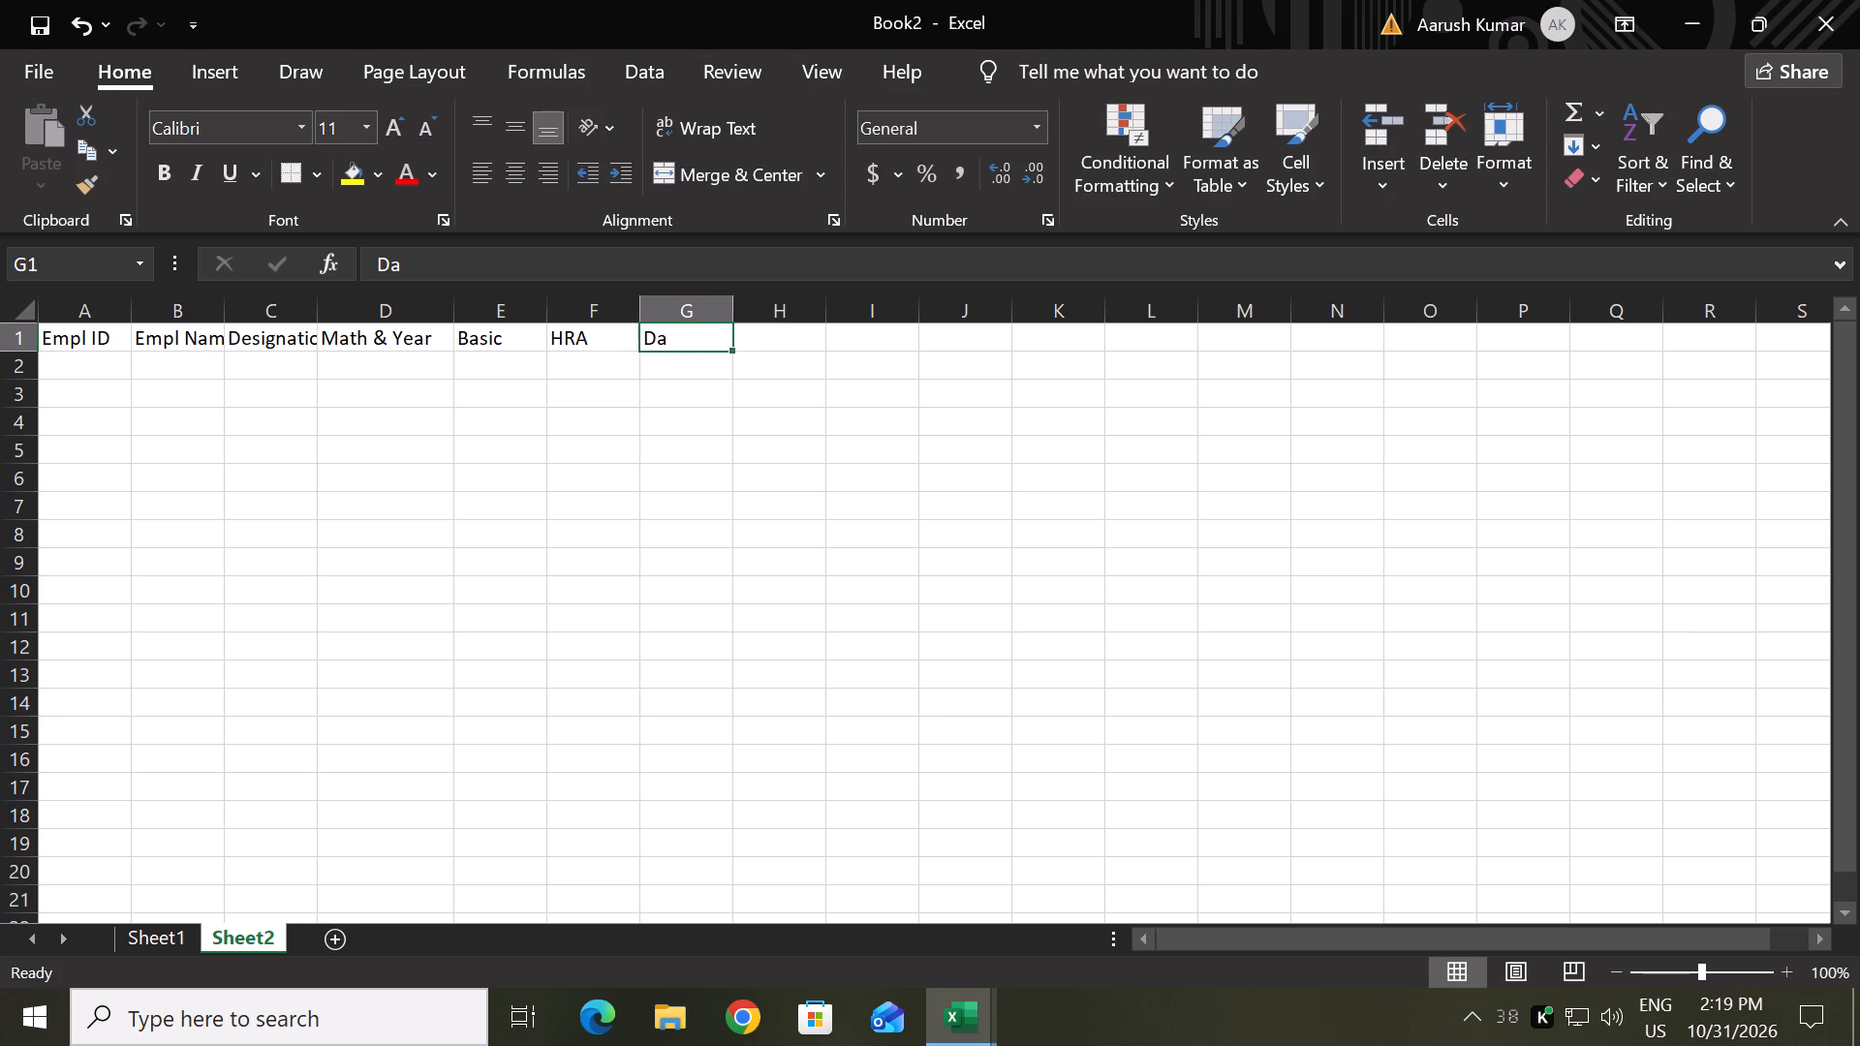
text(da)
key(BackSpace)
key(BackSpace)
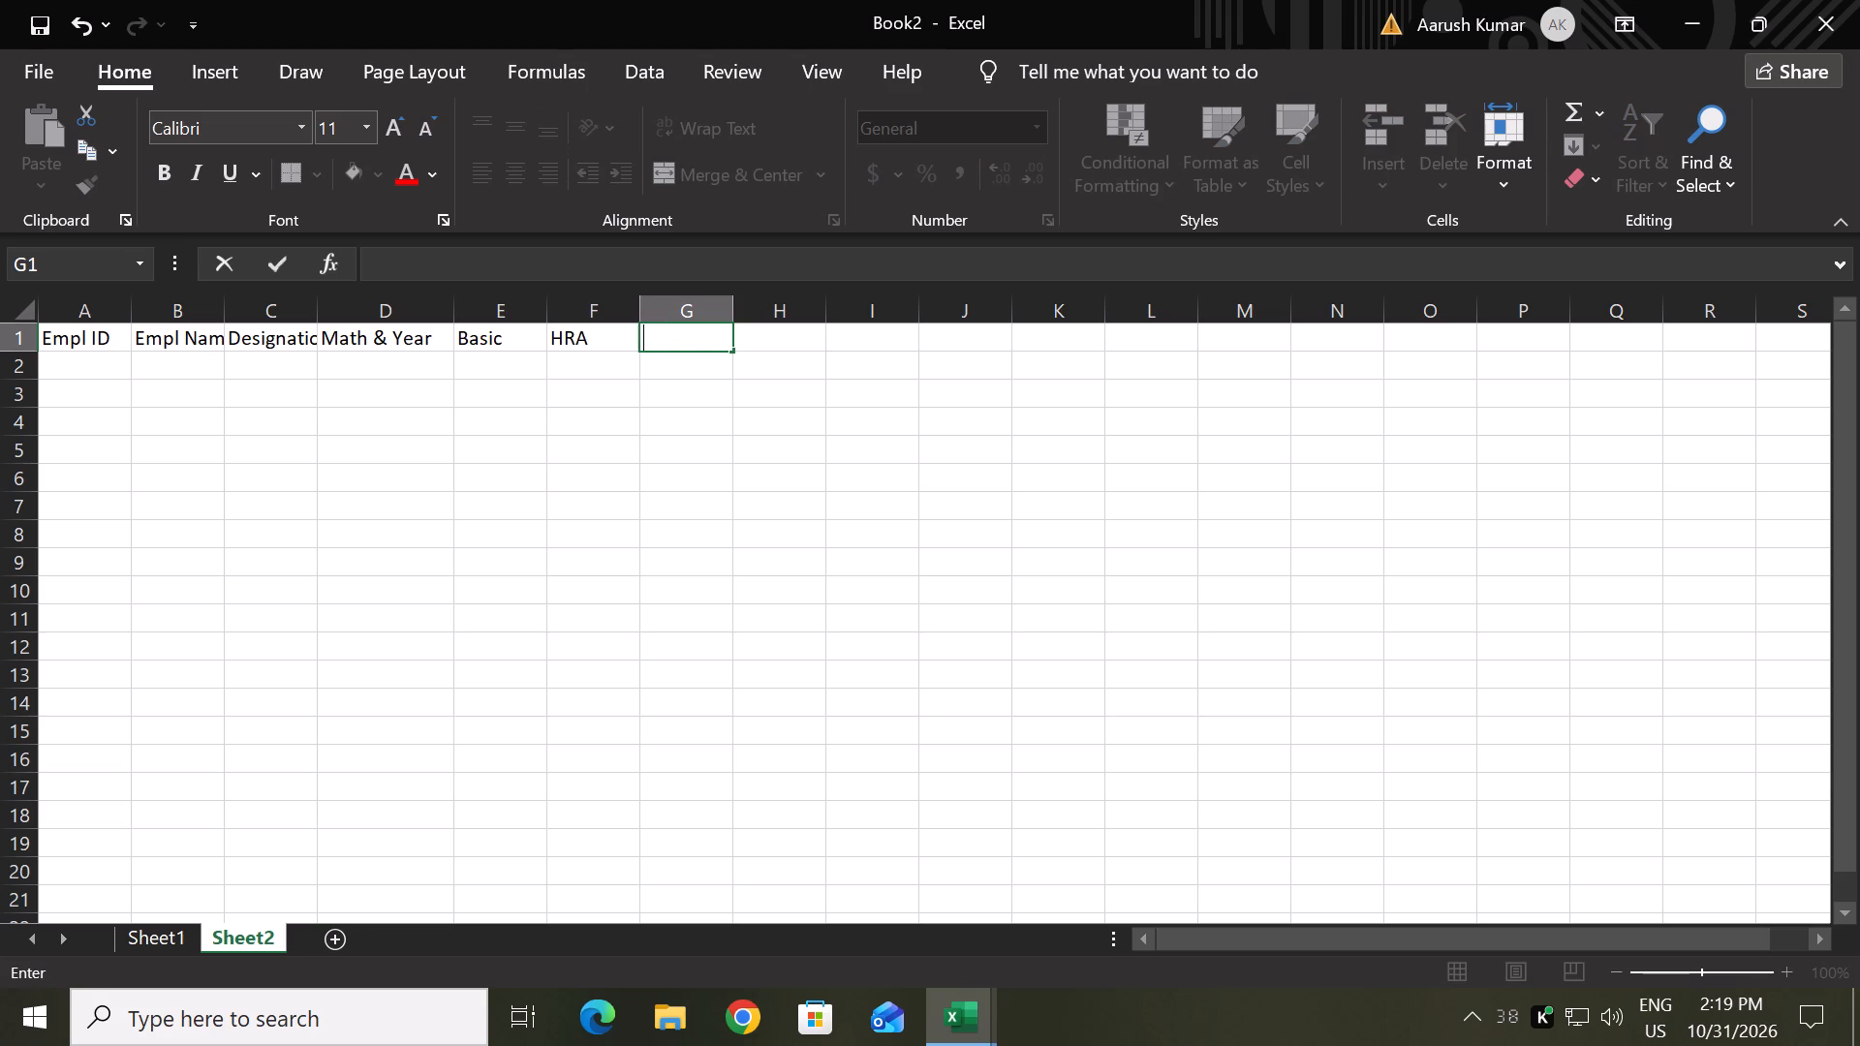
text(DA)
key(Tab)
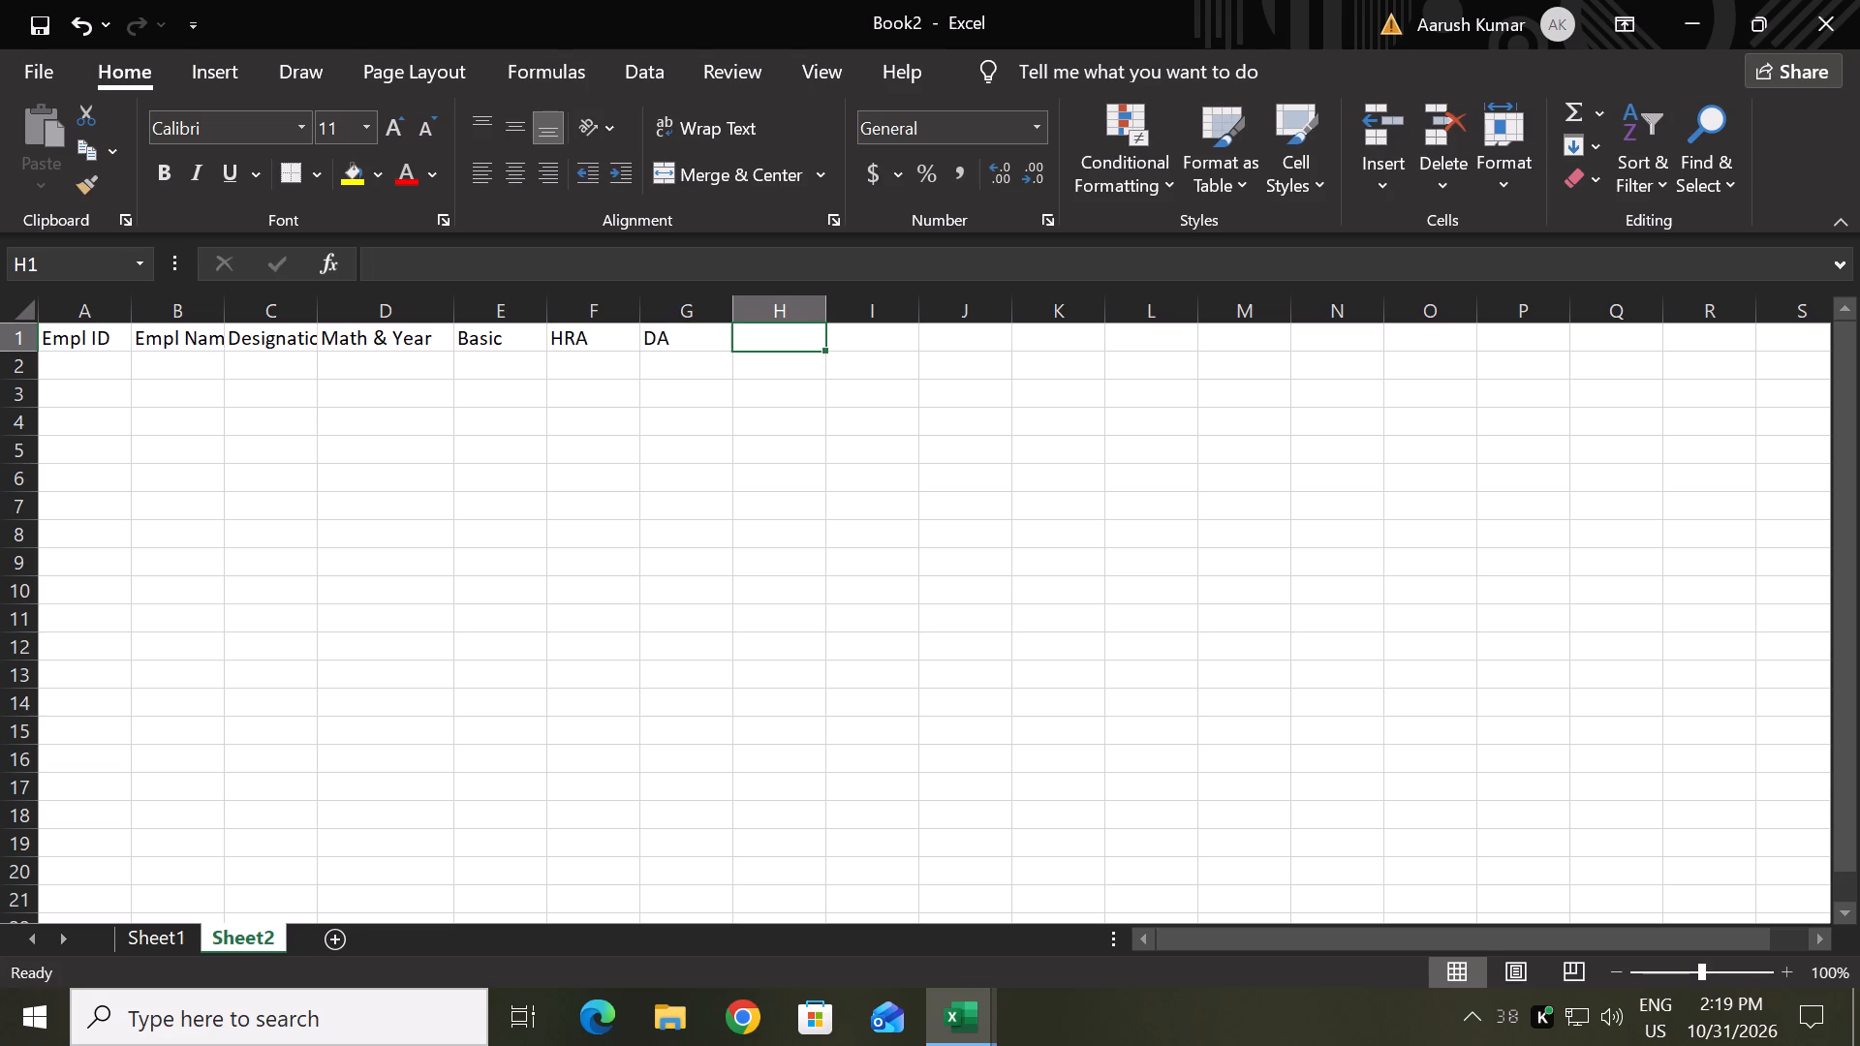
Enter the column headers "Conveyance" in H1 and "Over Time" in I1.
text(CON)
key(BackSpace)
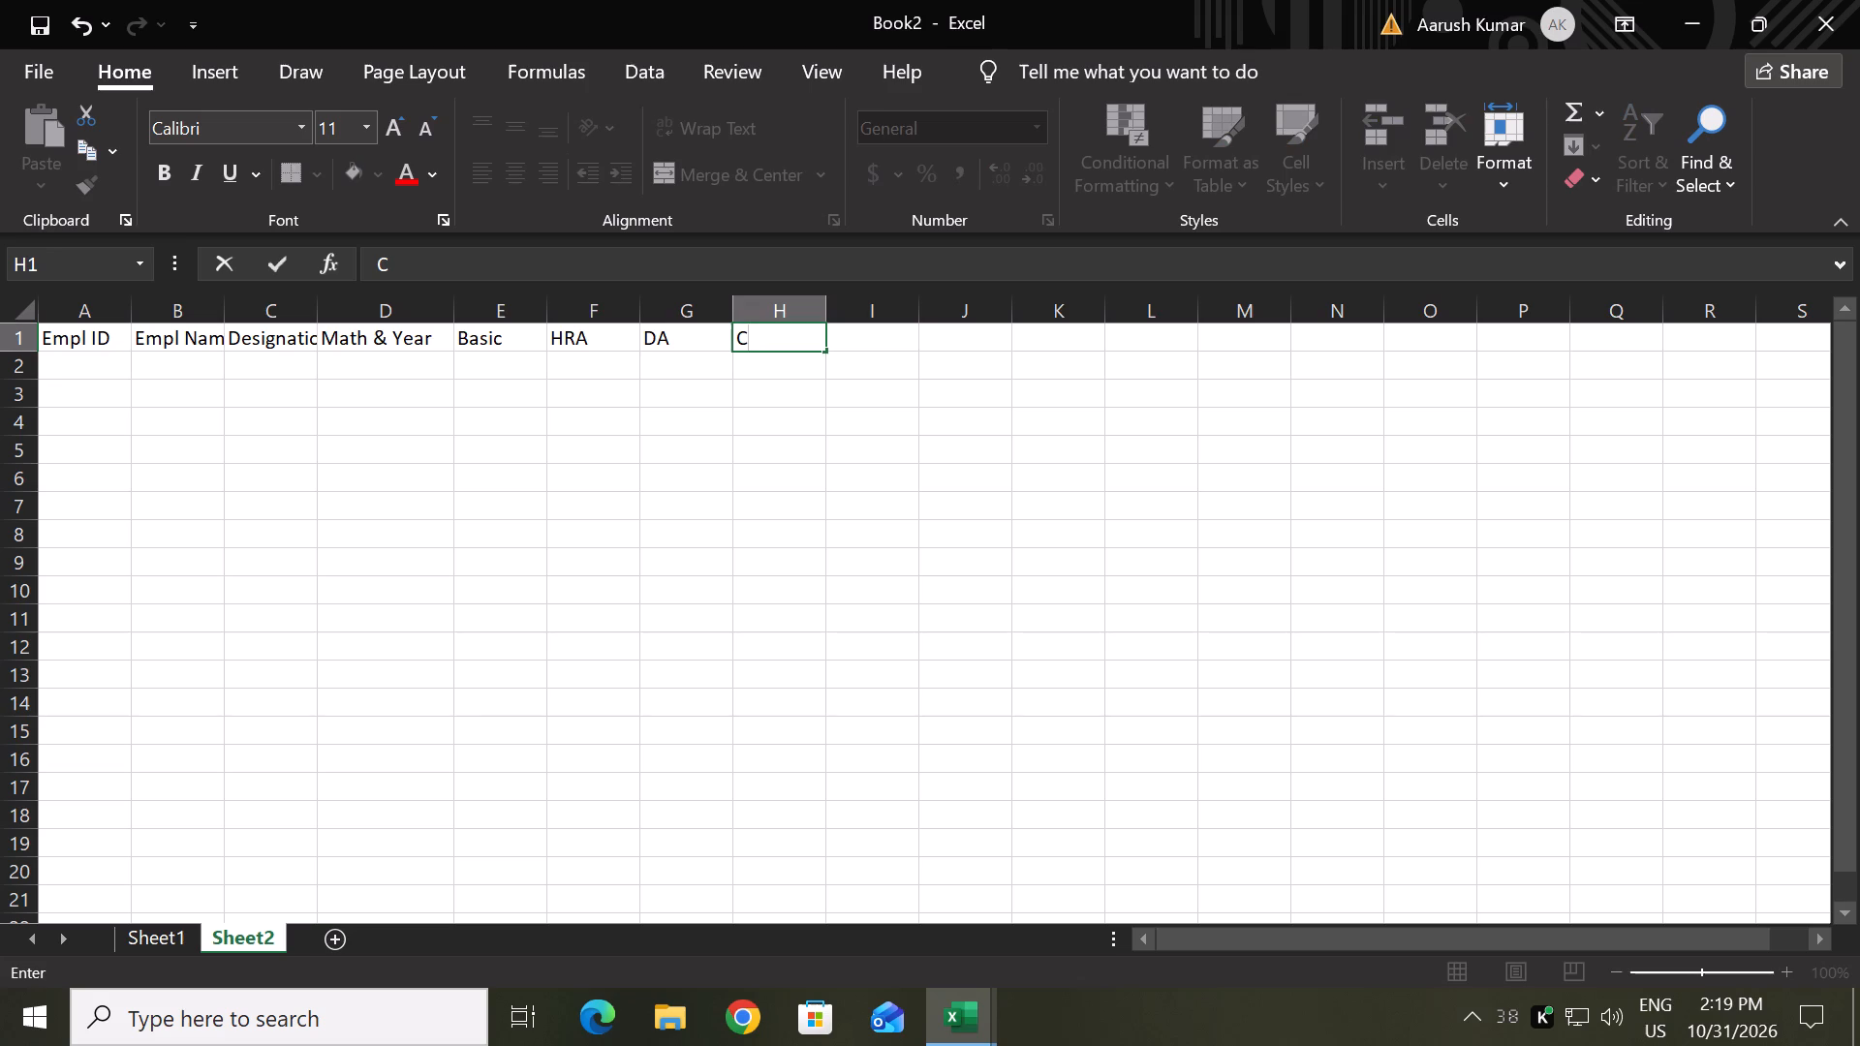
text(on)
text(ve)
text(yance)
key(Tab)
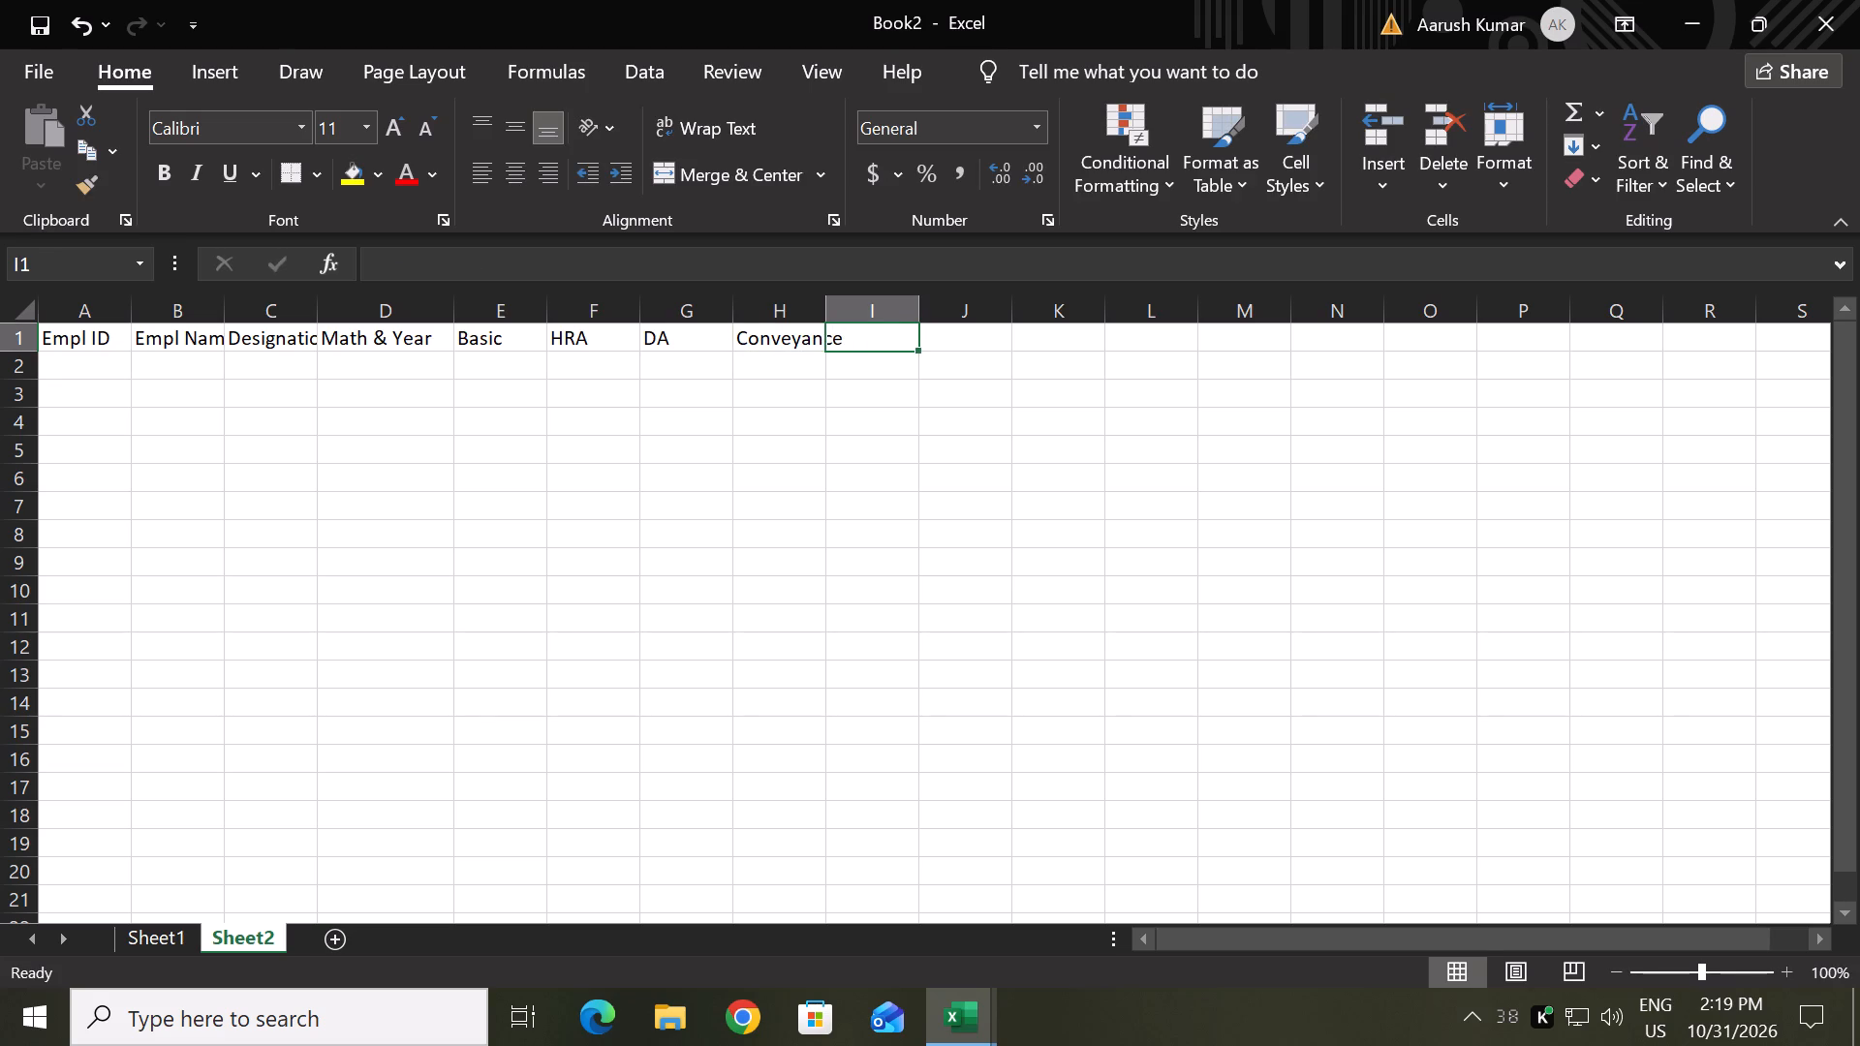
text(Over)
key(space)
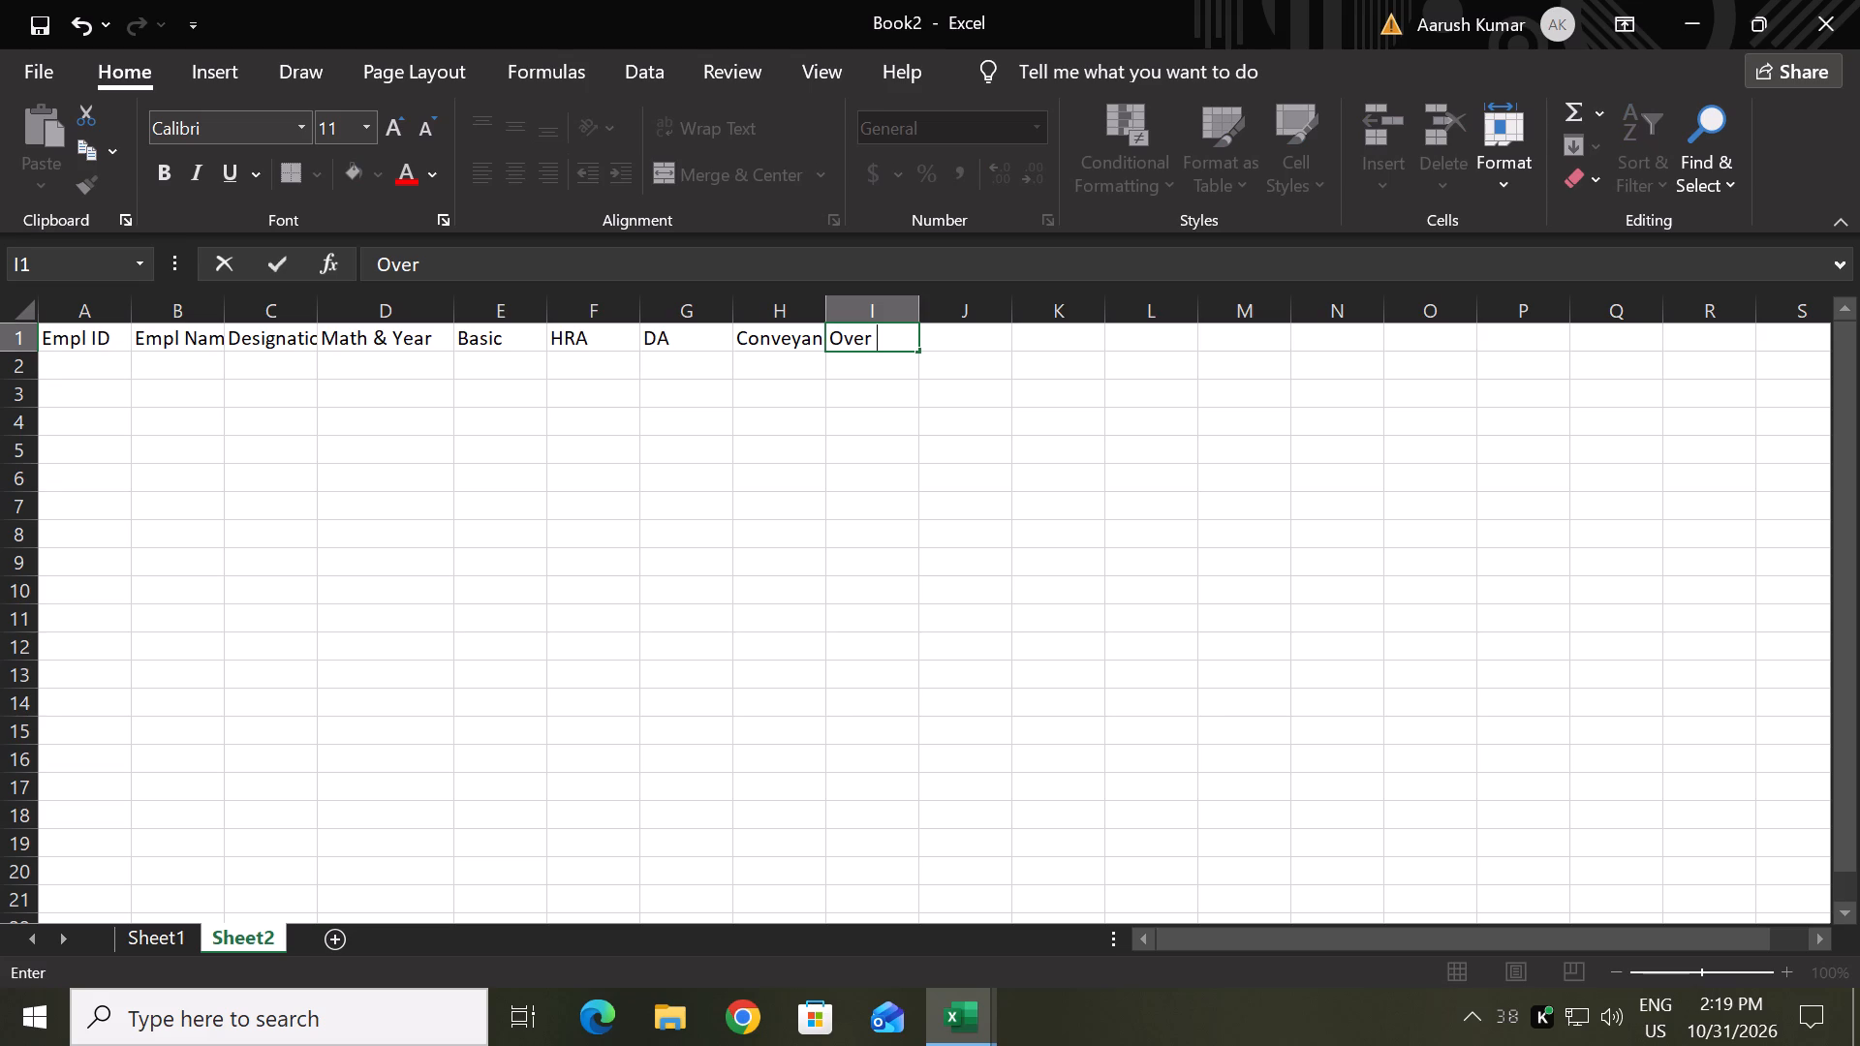
text(Time)
key(Tab)
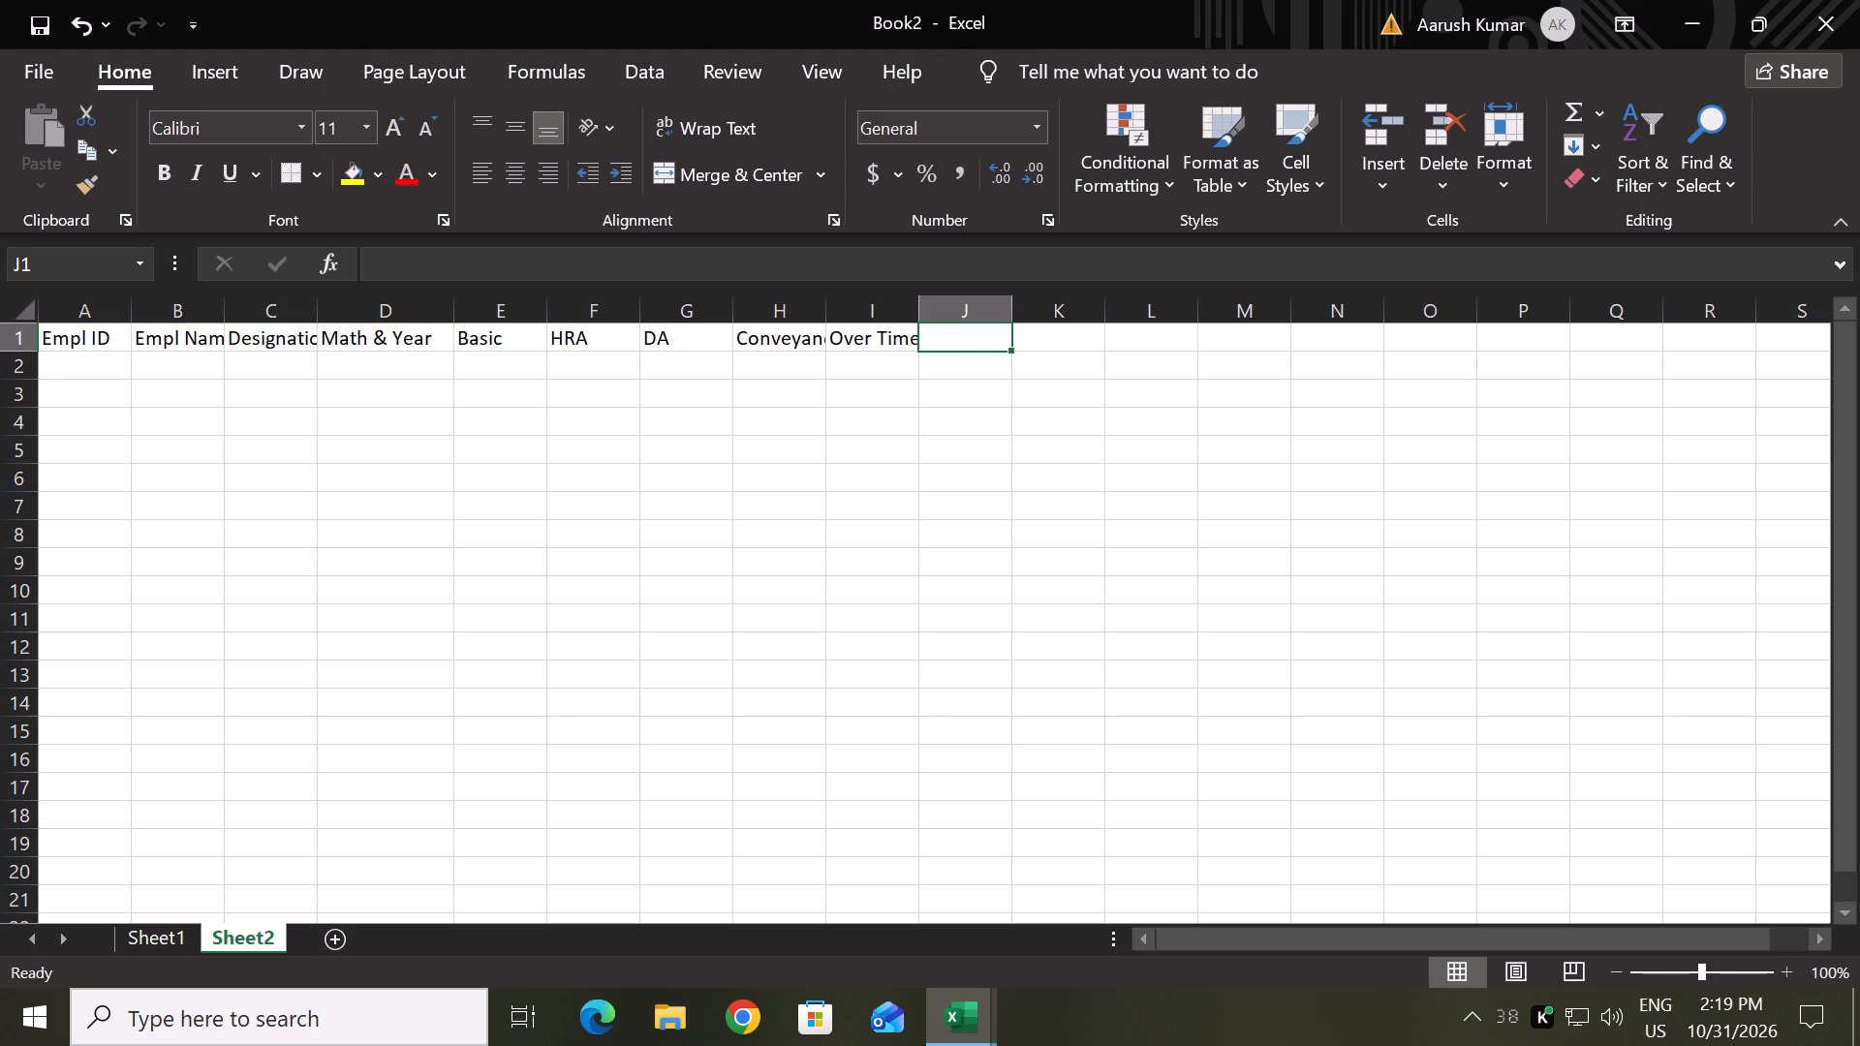
Enter "Gross Salary" in J1 and "RY" in K1.
text(GRoss Salary)
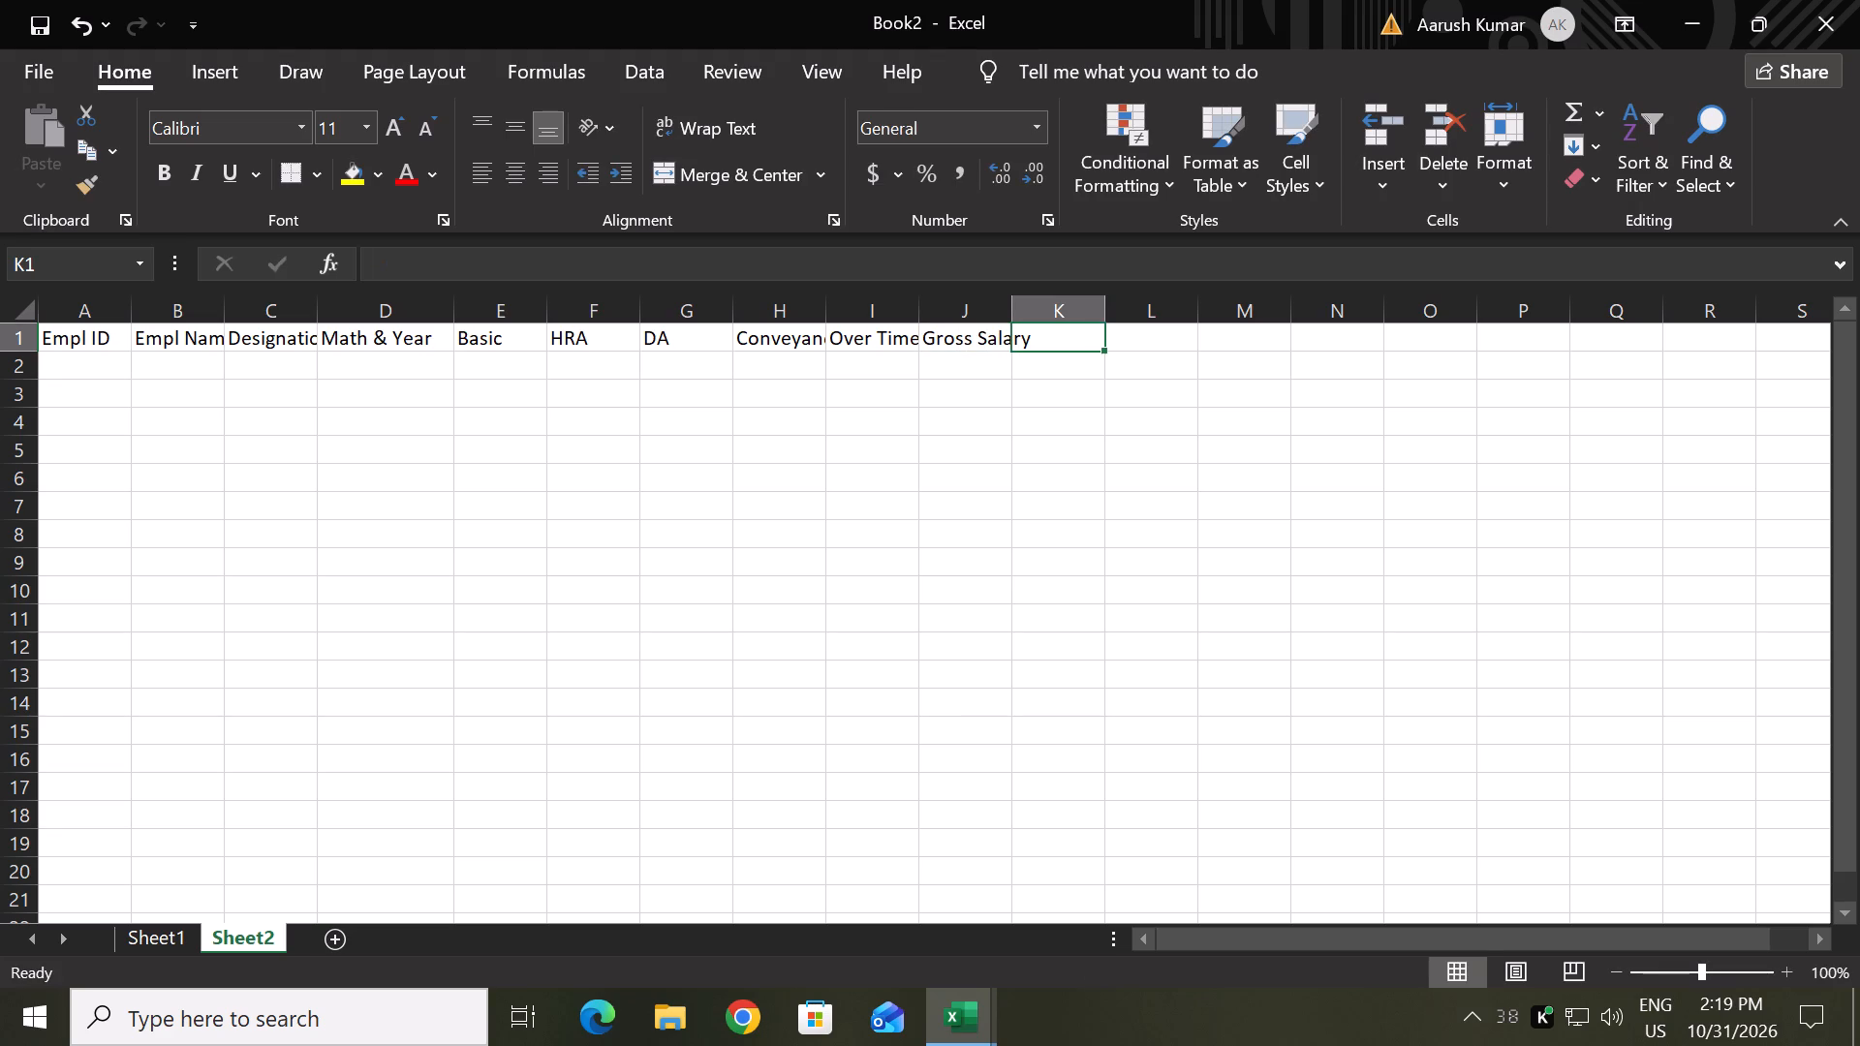
key(BackSpace)
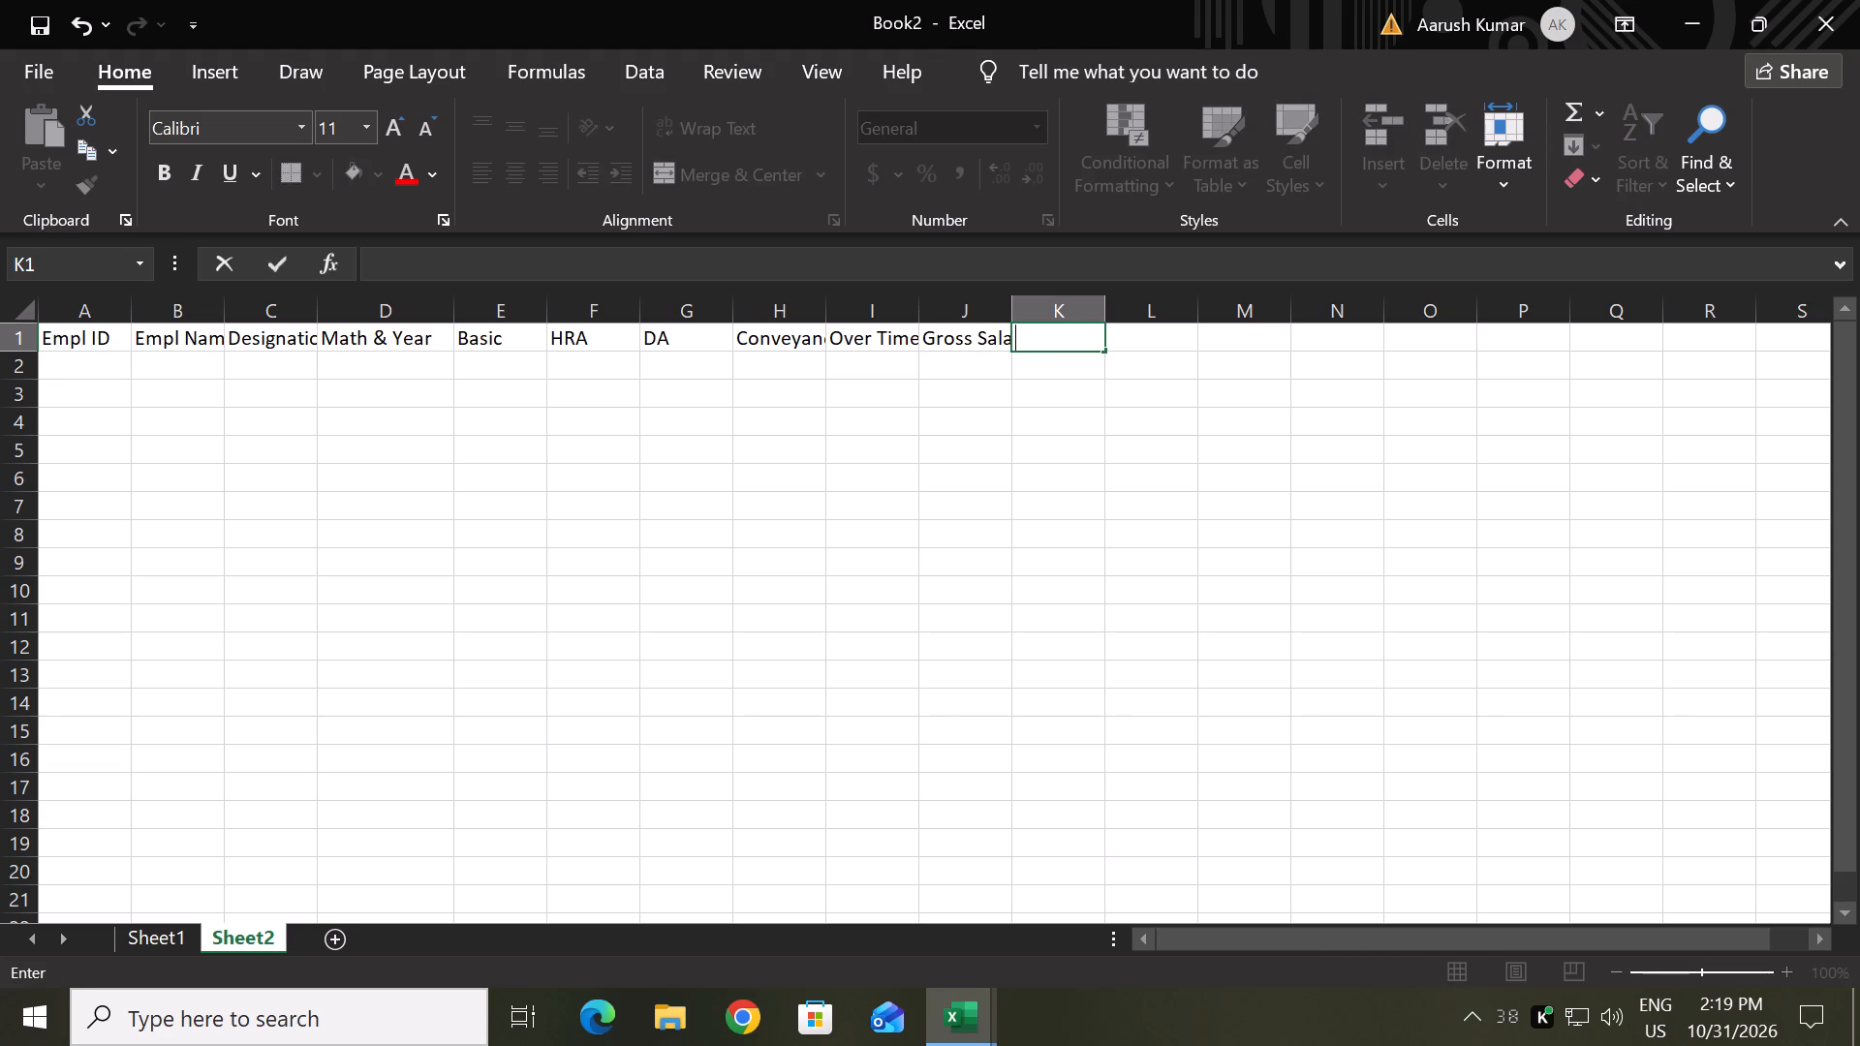
text(RY)
key(Tab)
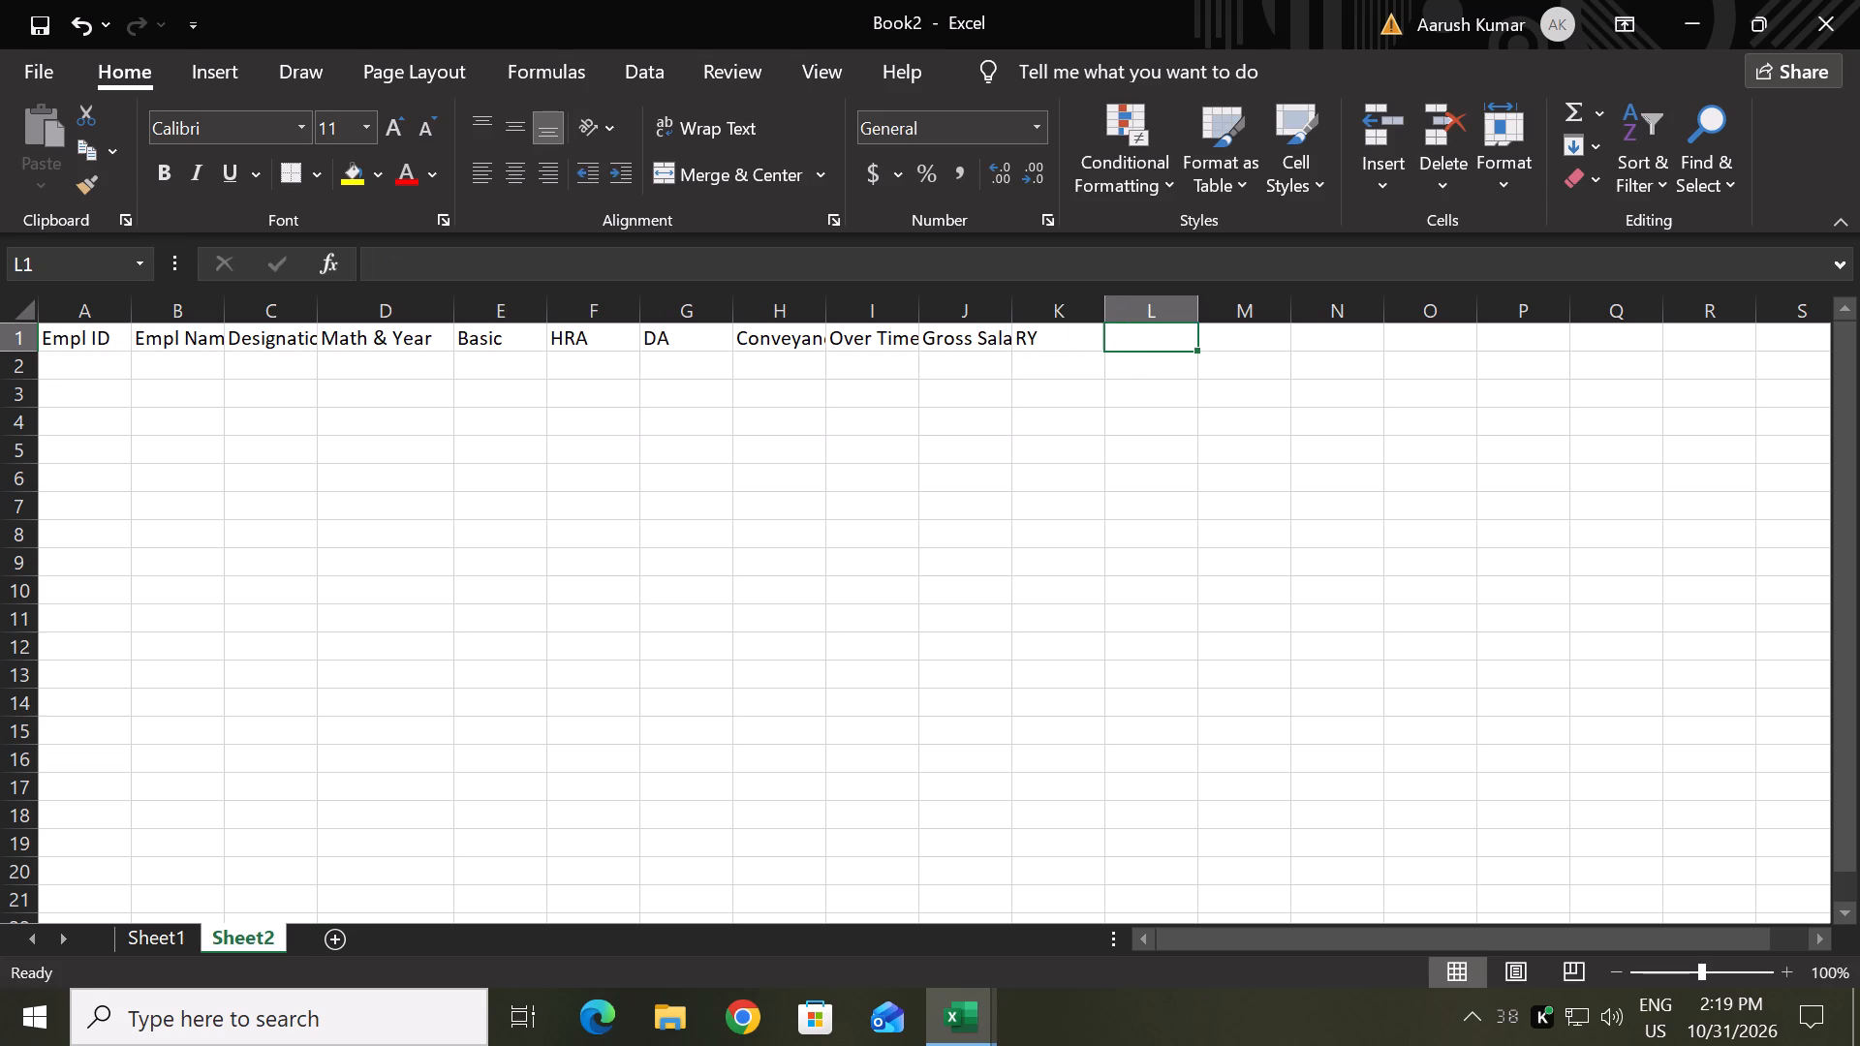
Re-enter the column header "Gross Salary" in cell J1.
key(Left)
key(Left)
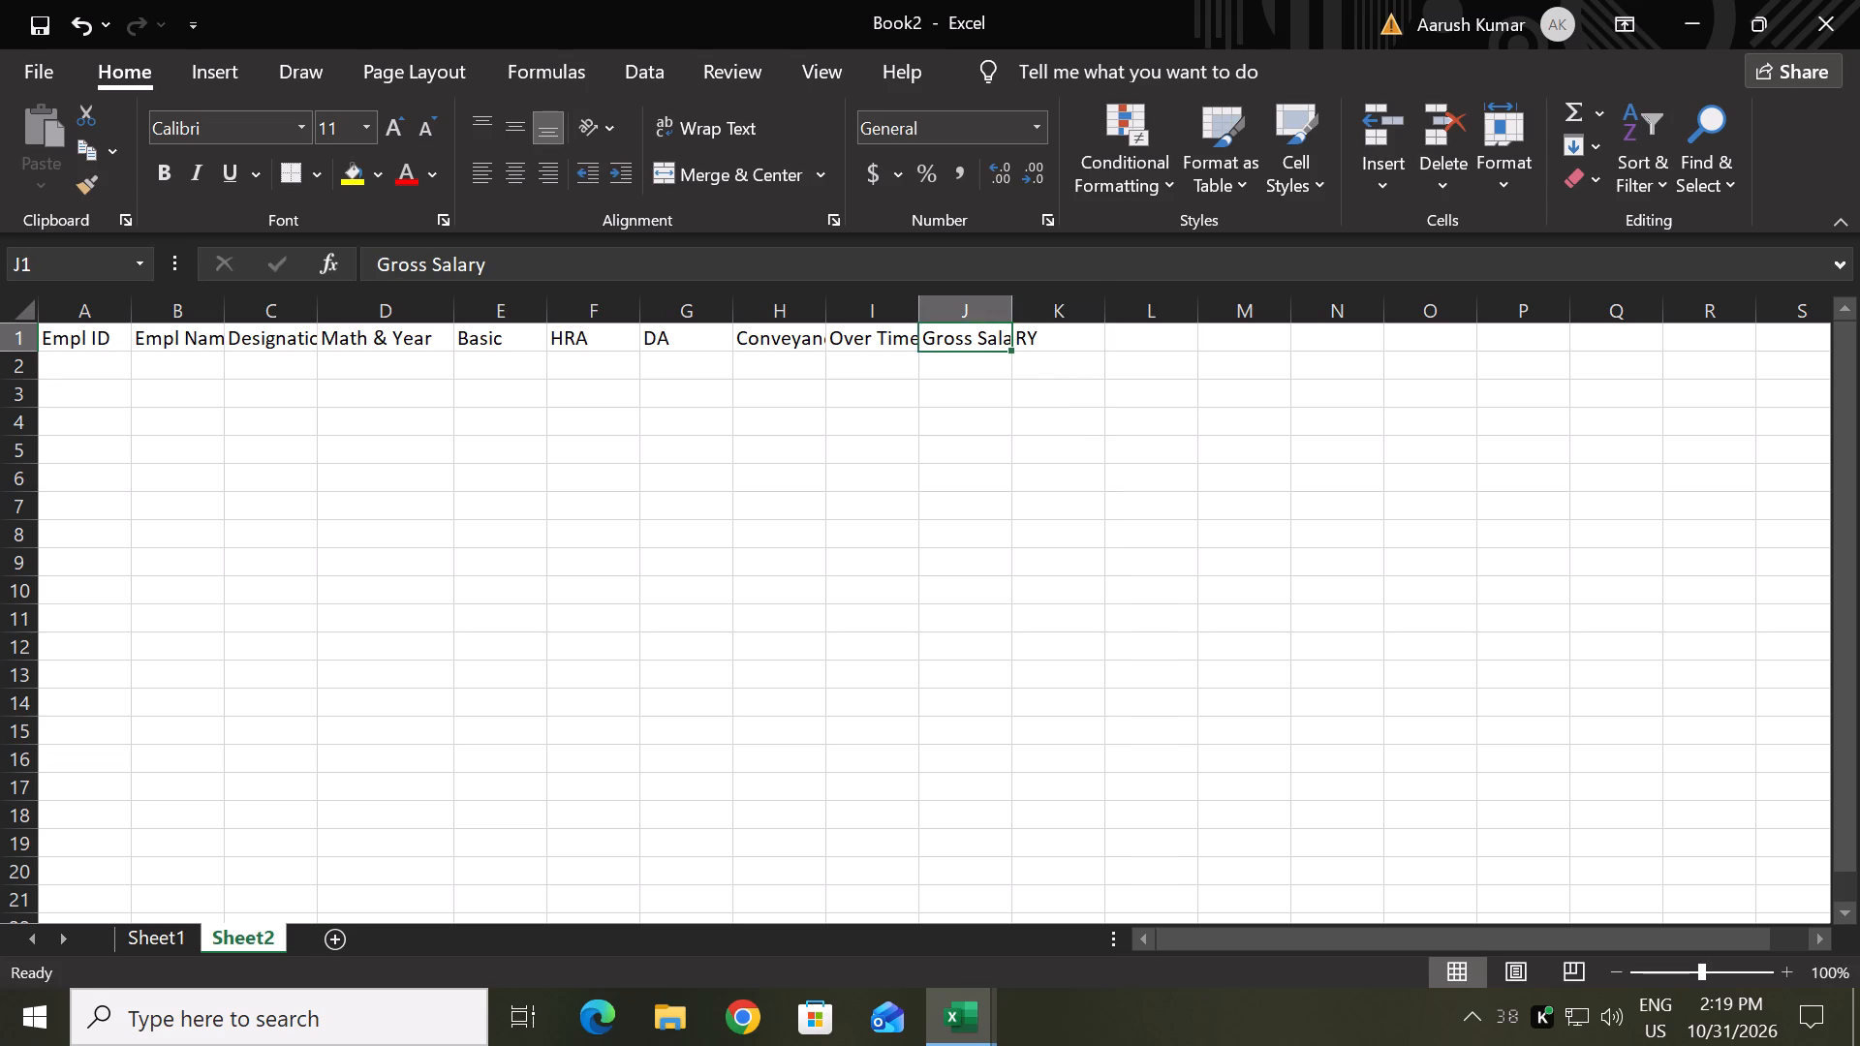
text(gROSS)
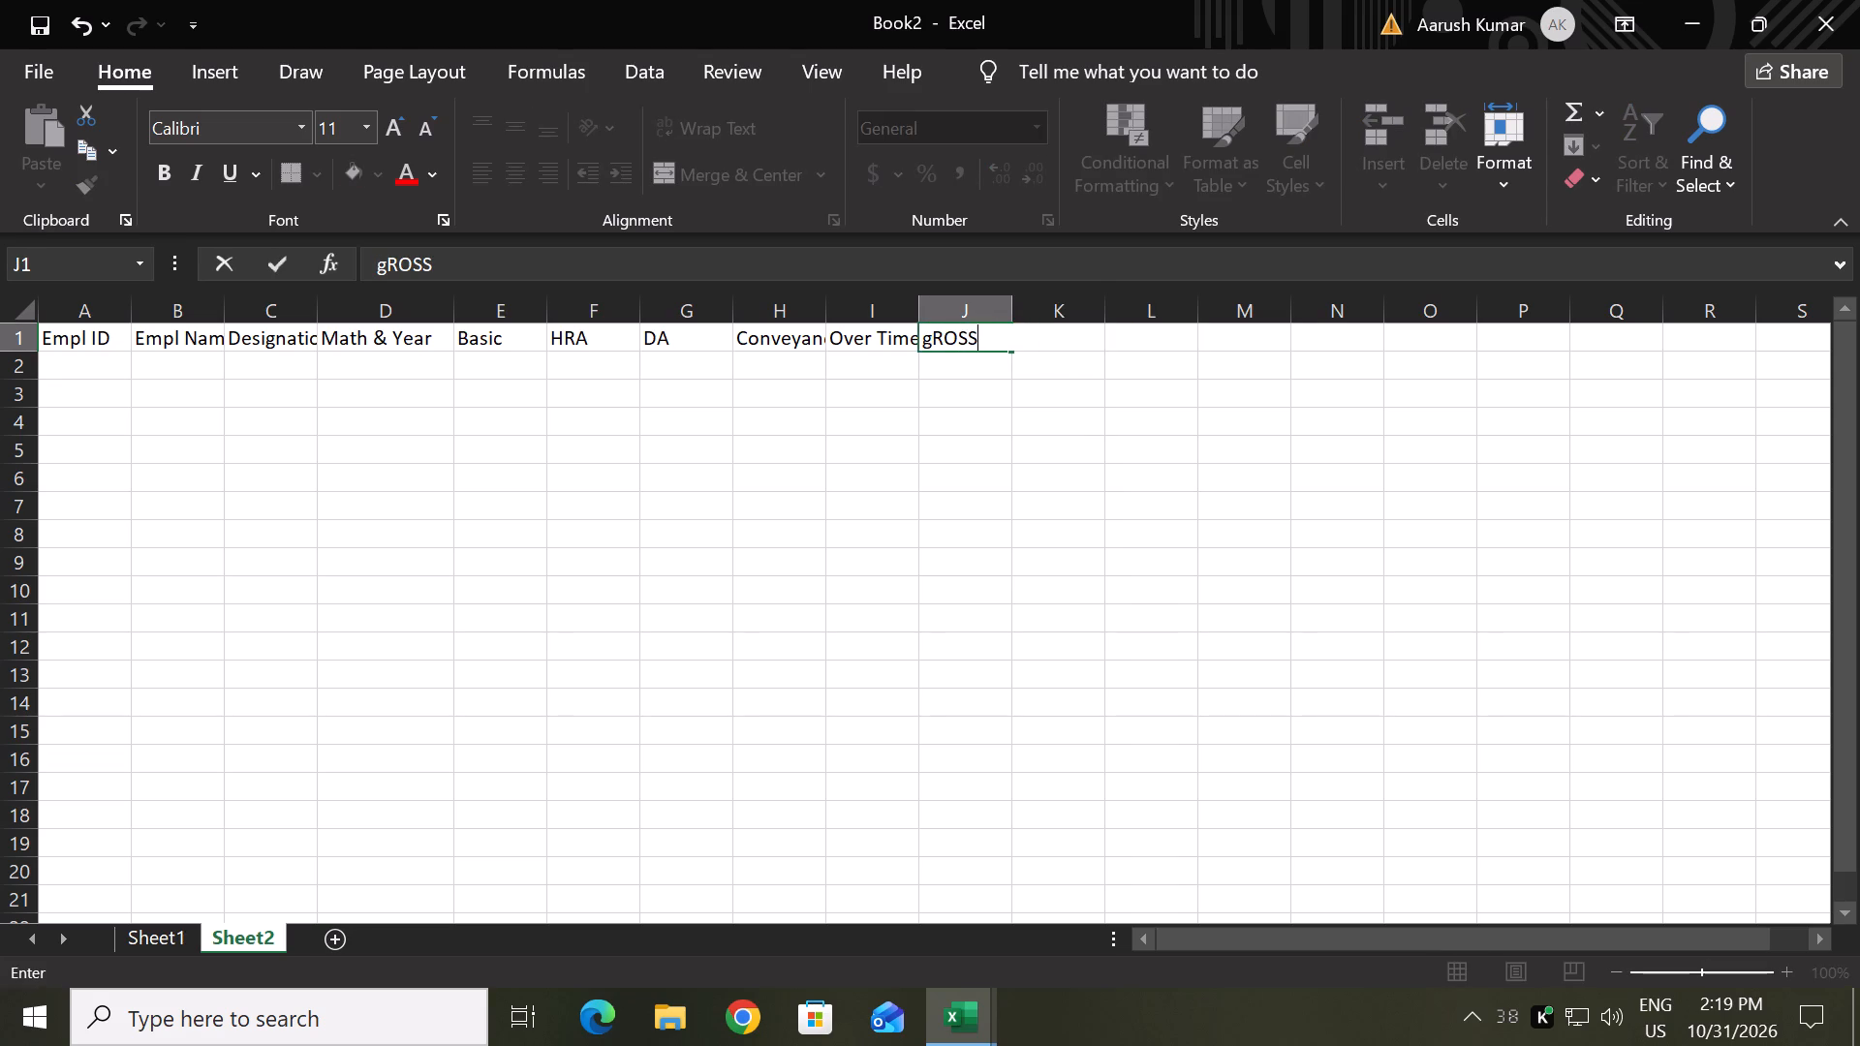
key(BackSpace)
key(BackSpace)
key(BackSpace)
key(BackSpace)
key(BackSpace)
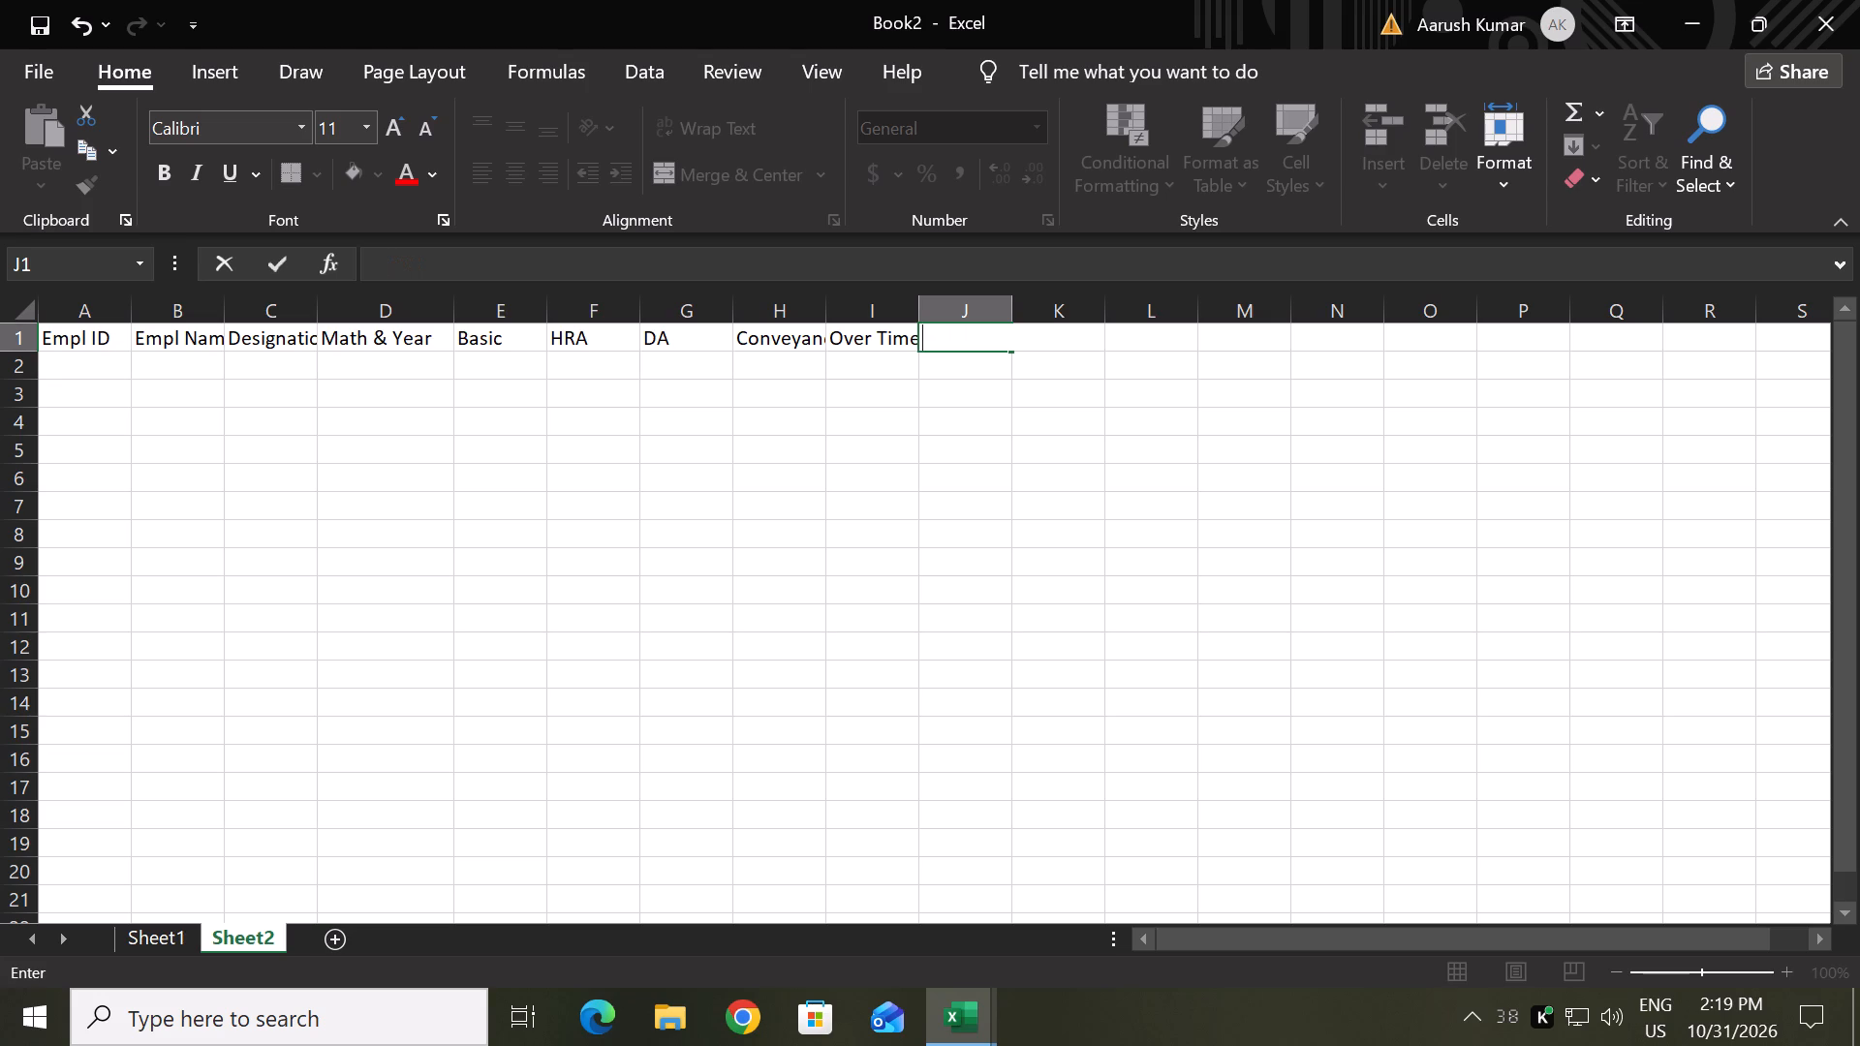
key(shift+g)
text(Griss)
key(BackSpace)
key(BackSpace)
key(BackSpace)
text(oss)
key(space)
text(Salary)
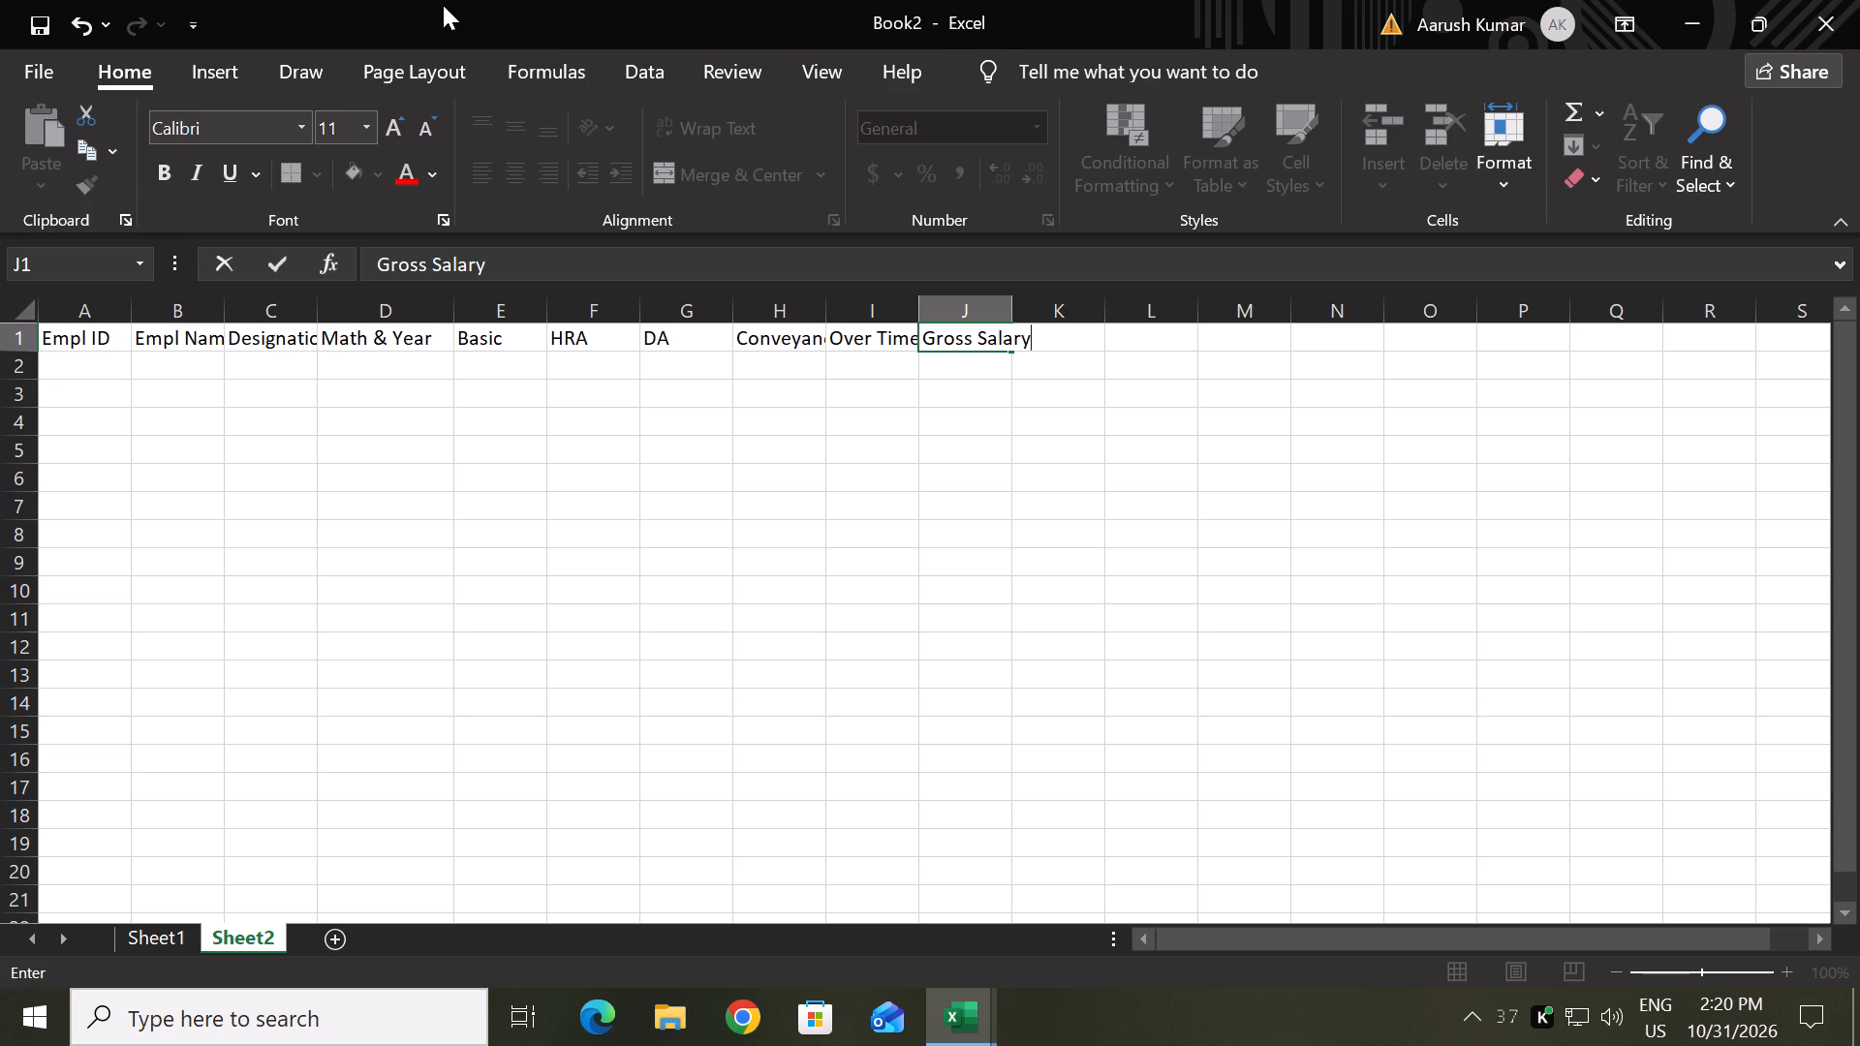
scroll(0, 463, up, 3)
Replace the "RY" header in cell K1 with "Provident Fund".
click(1101, 332)
click(1068, 352)
click(1082, 339)
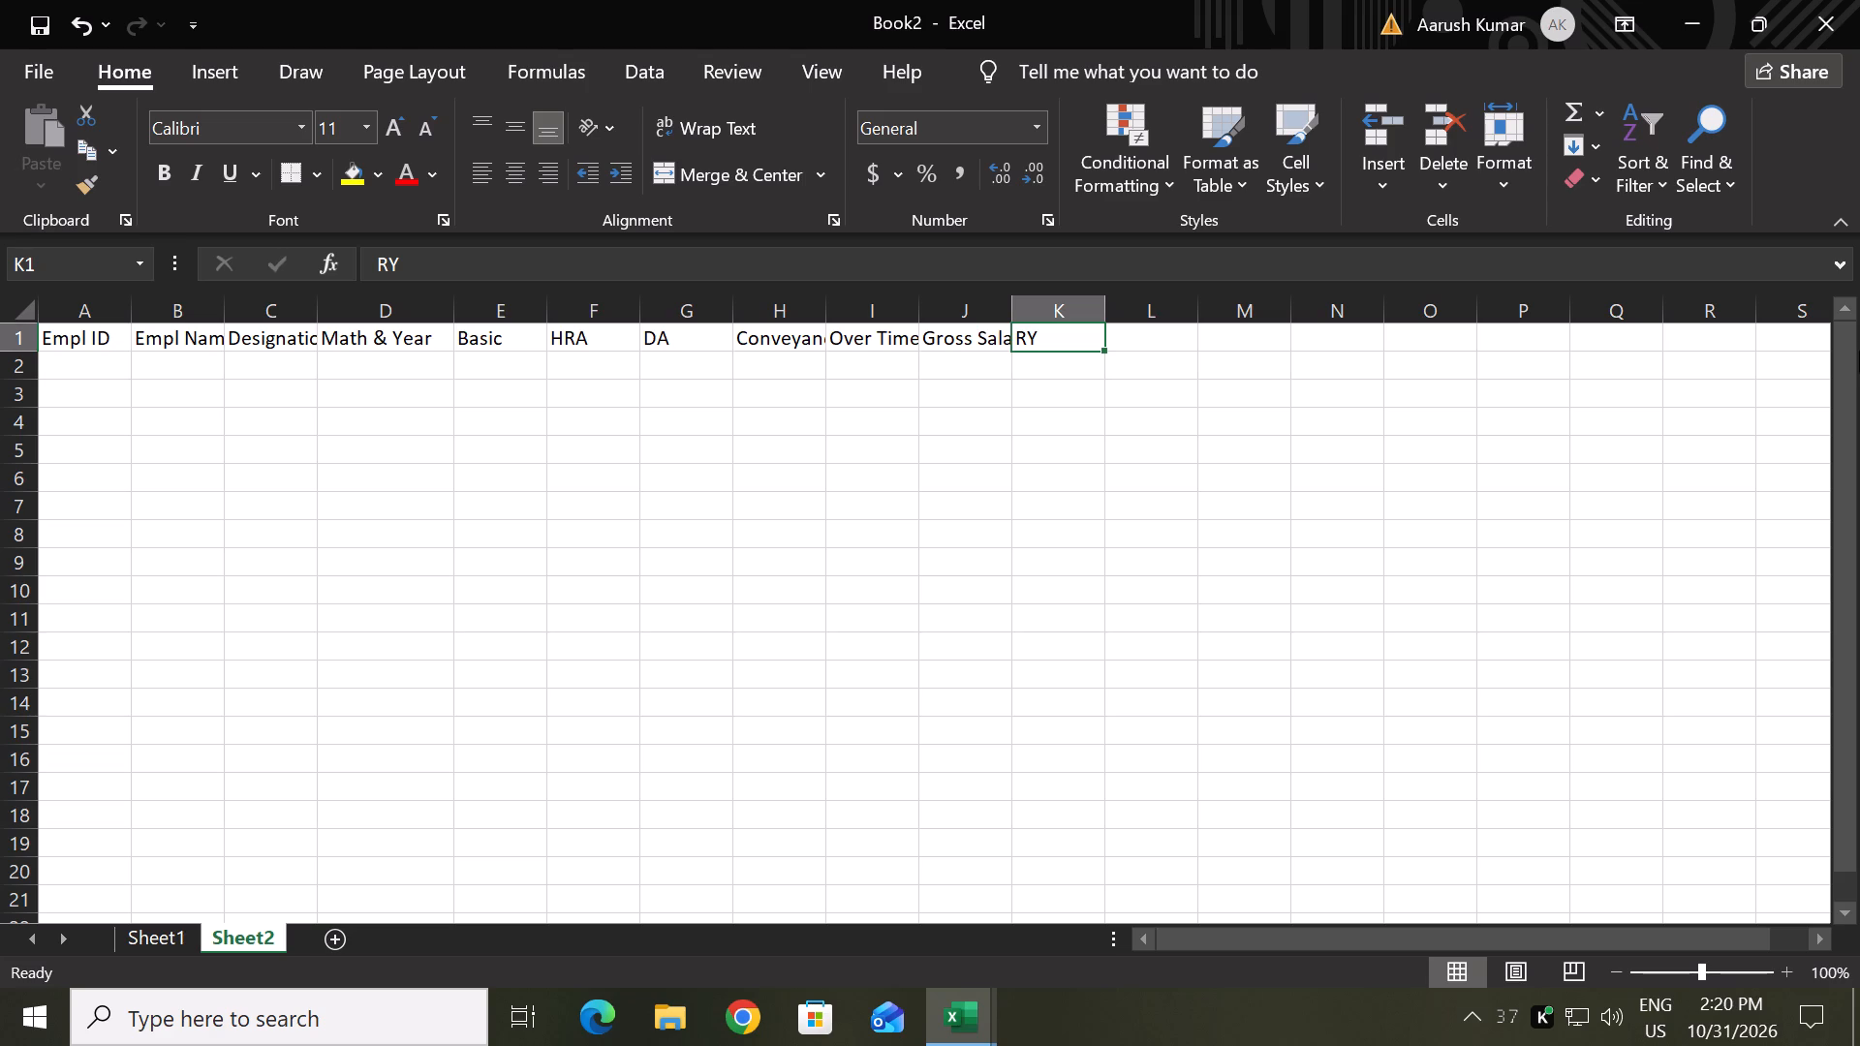
text(Pro)
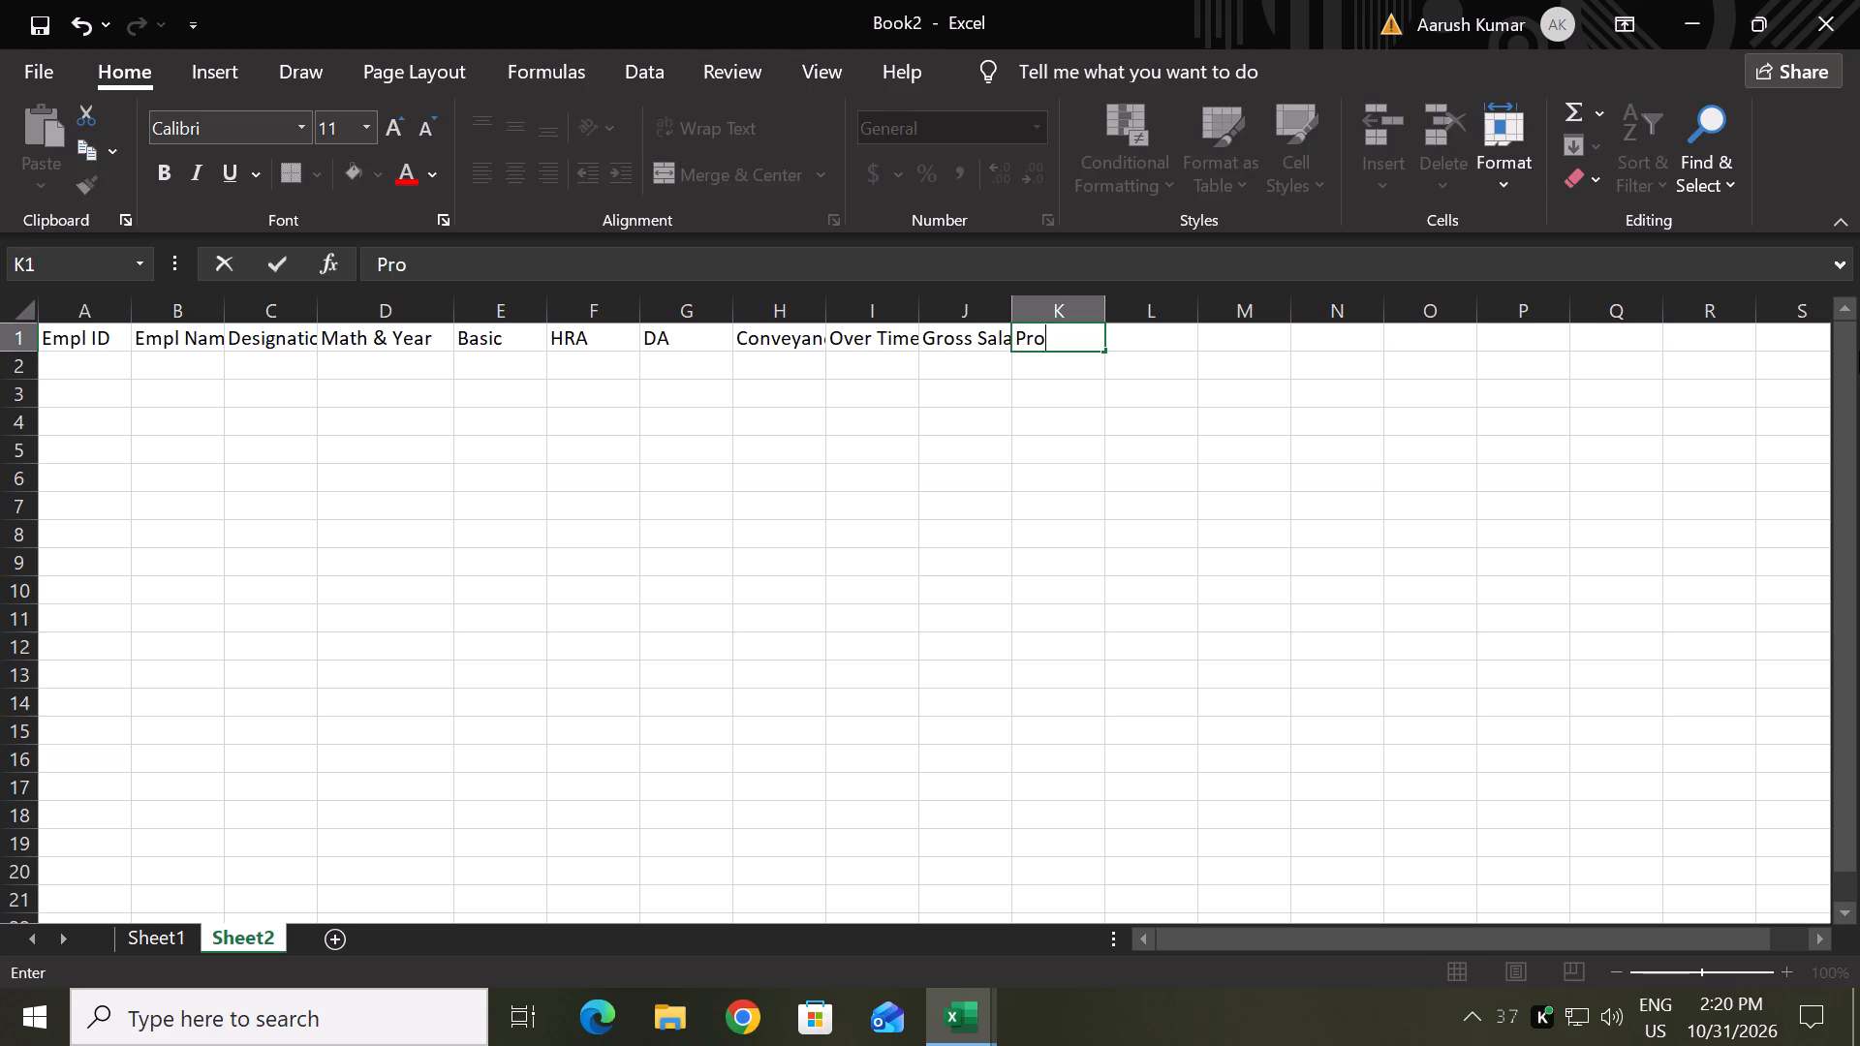
text(vident)
key(space)
text(Fund)
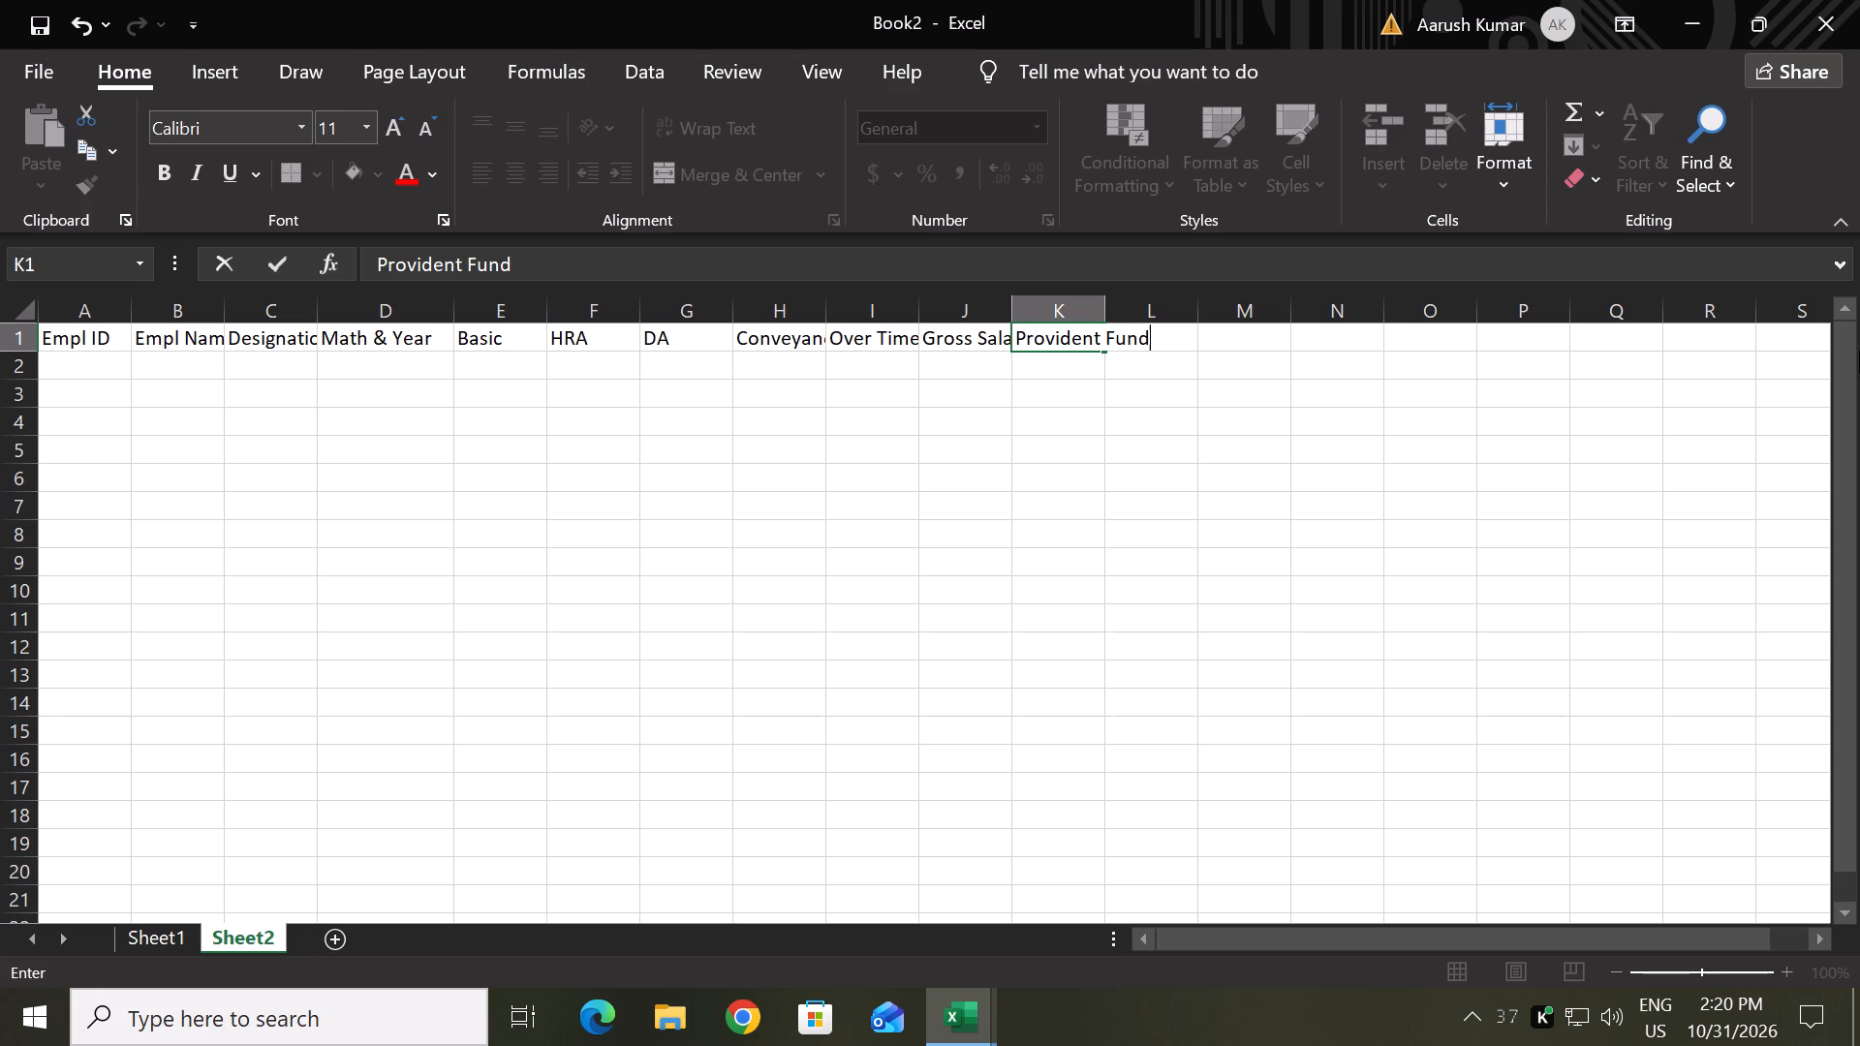
key(space)
key(Tab)
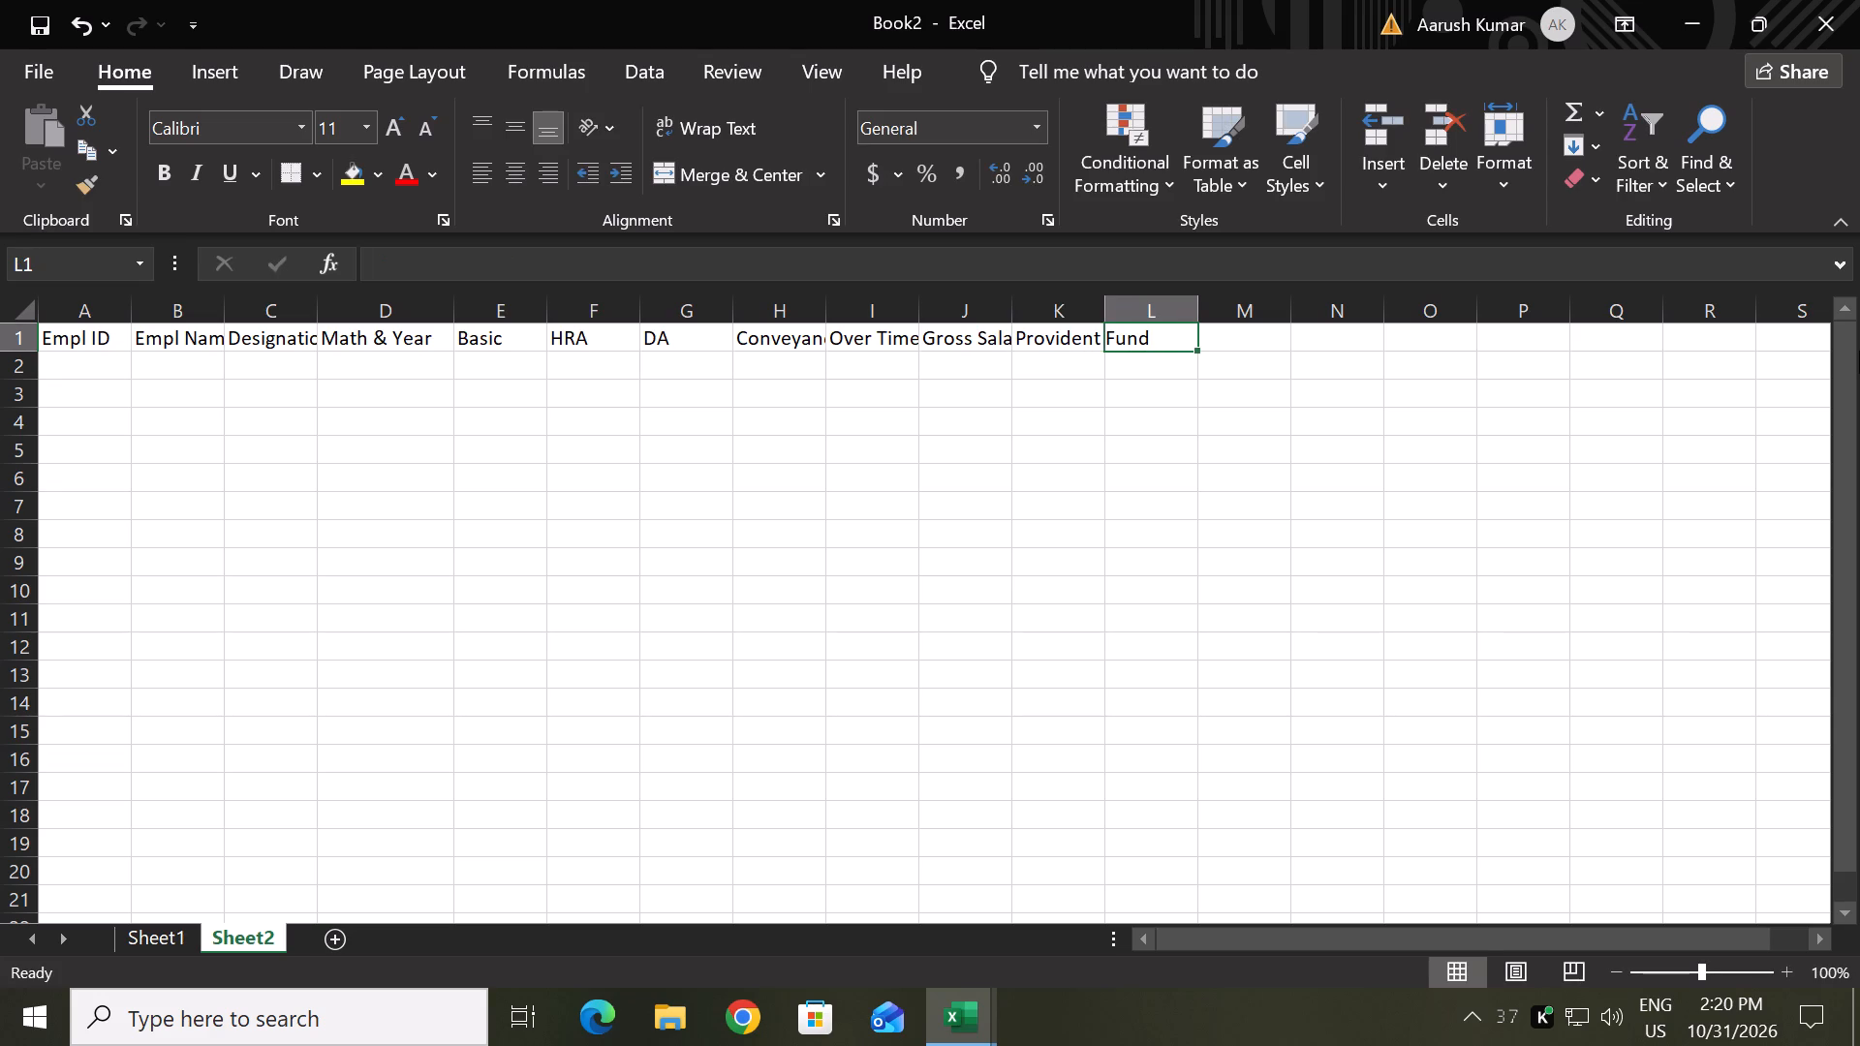
Enter the column headers "ESIC" in L1, "Loan" in M1 and "Tax" in N1.
text(ESIC)
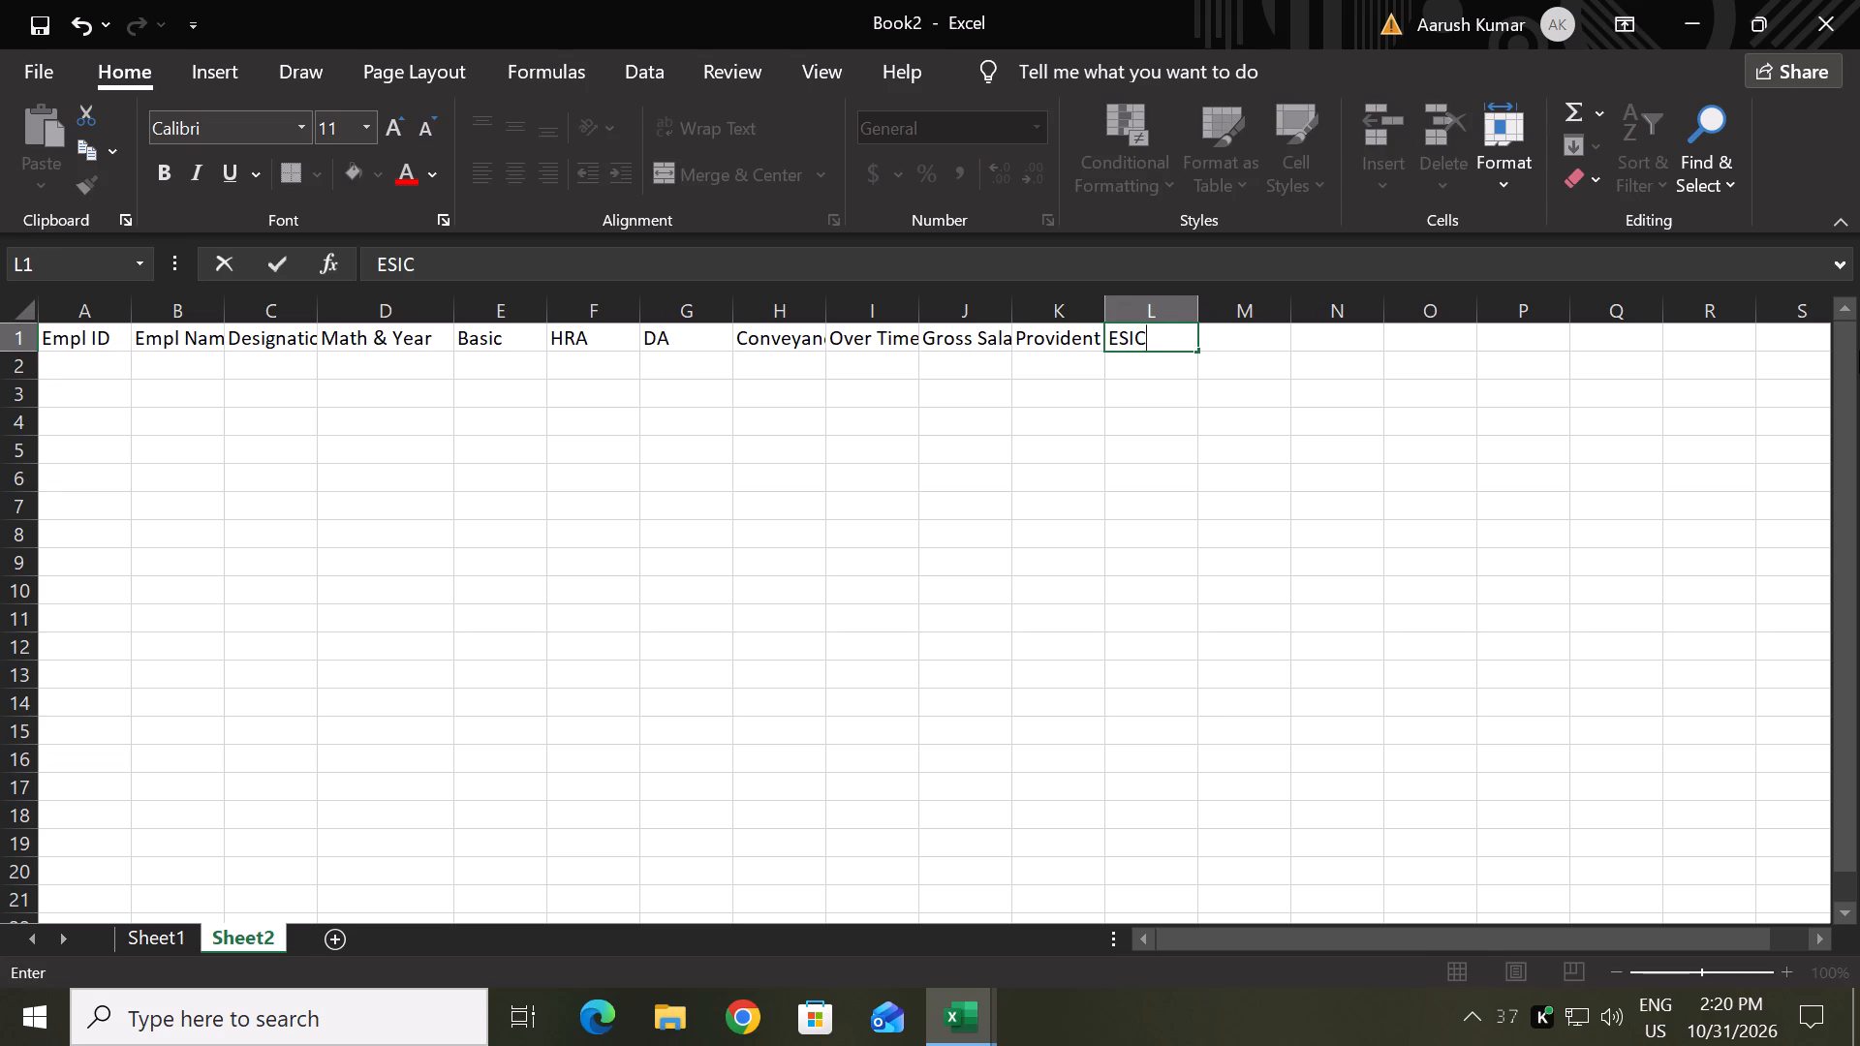
key(Tab)
key(shift+l)
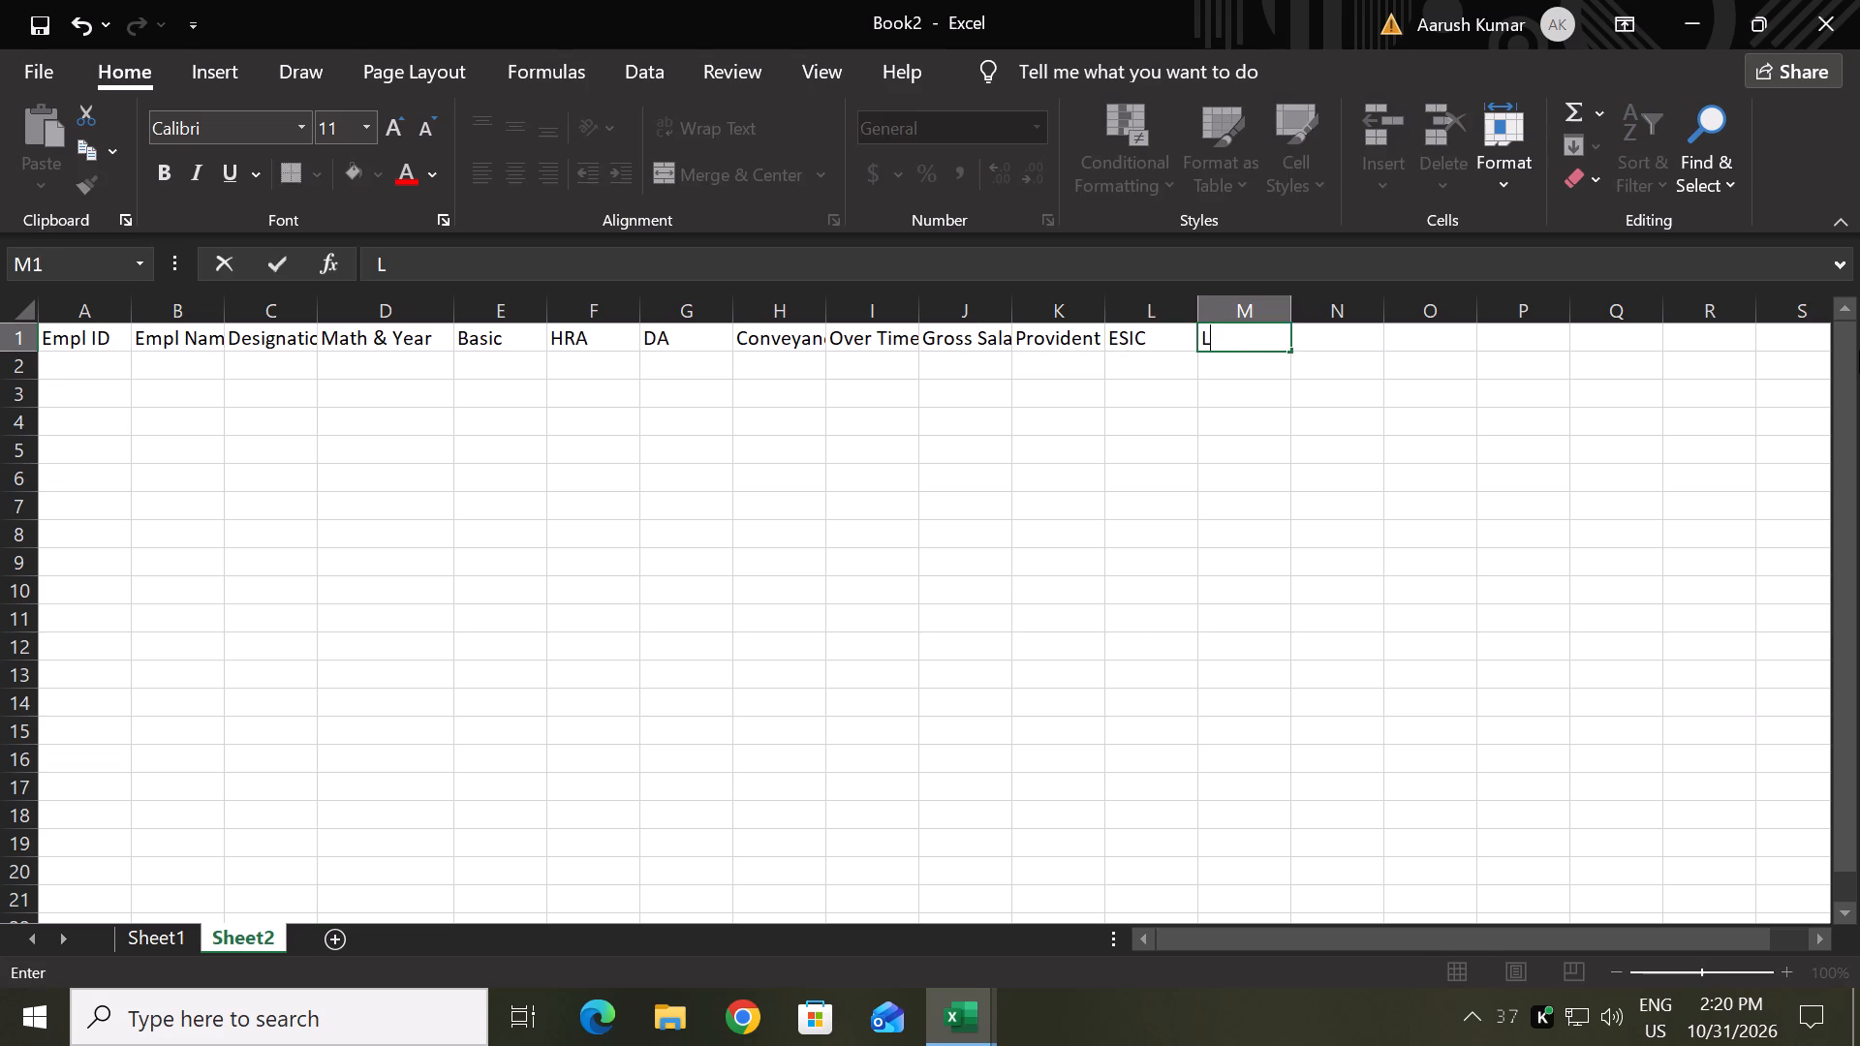
text(oa)
text(n)
key(space)
text(Tas)
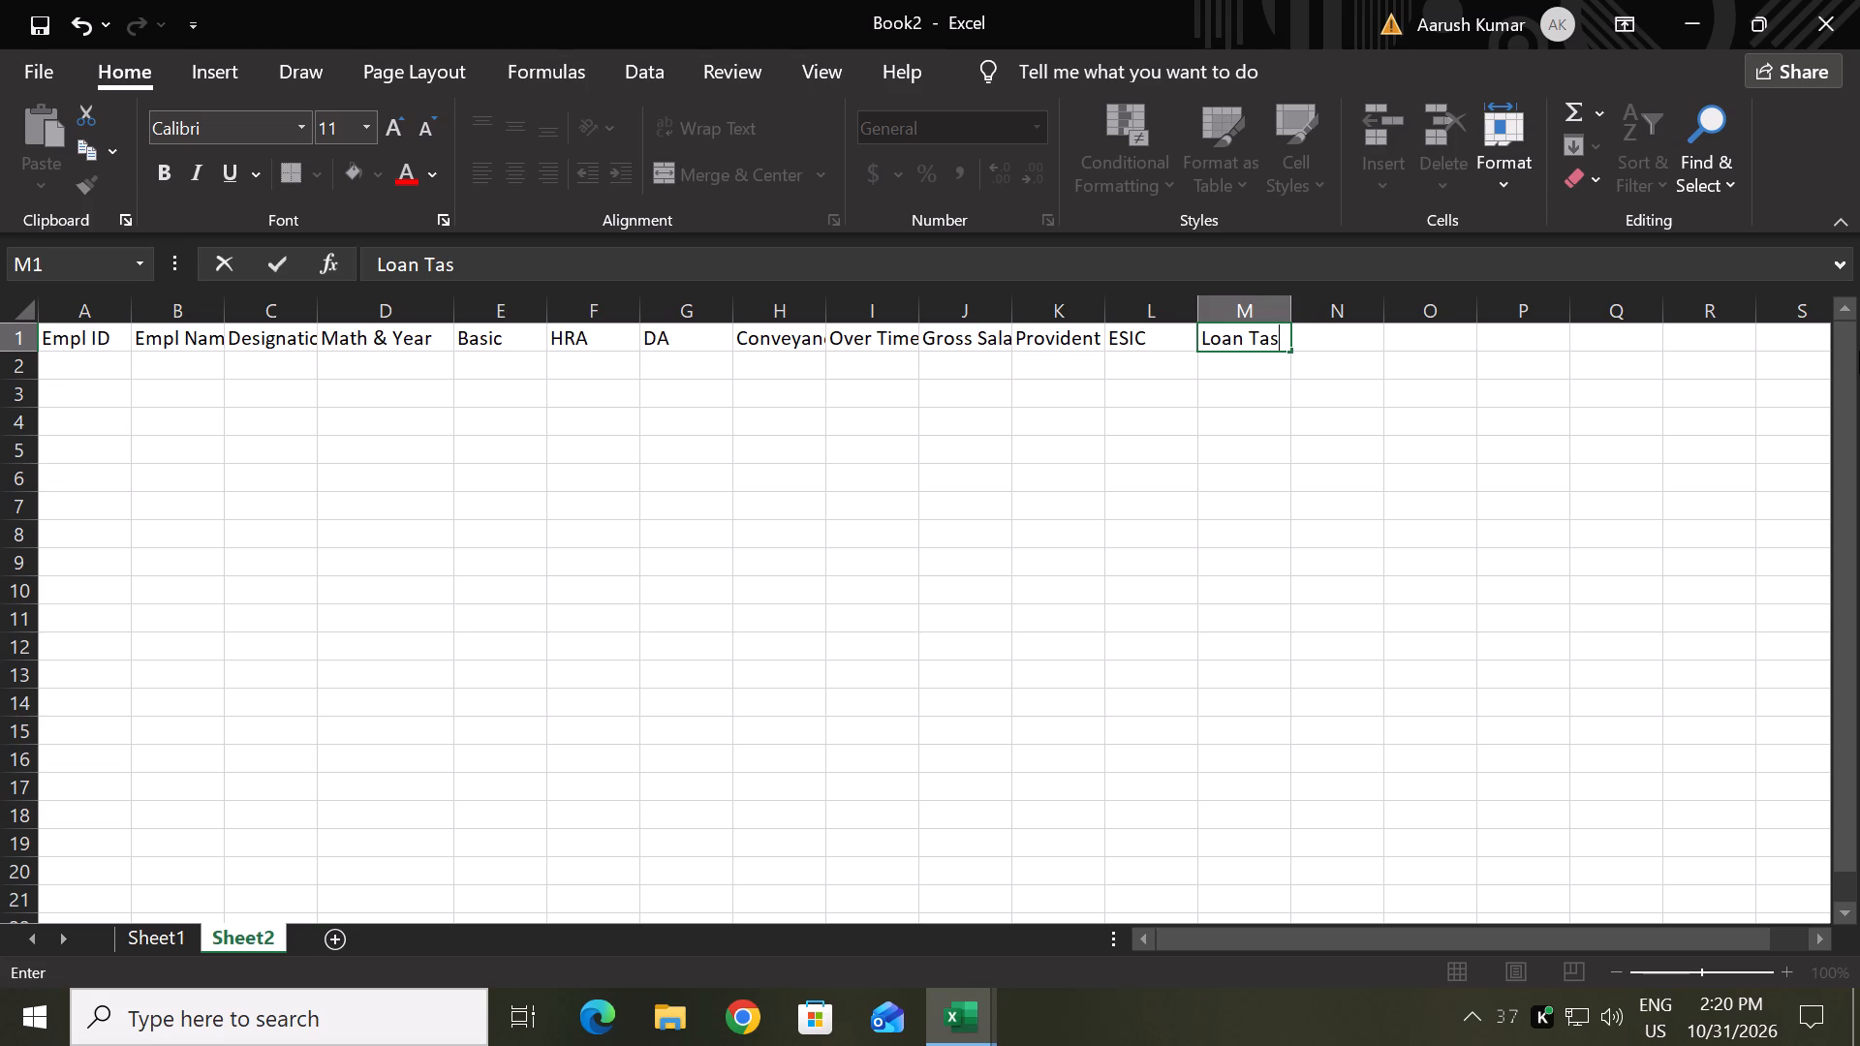
key(BackSpace)
key(BackSpace)
key(BackSpace)
key(Right)
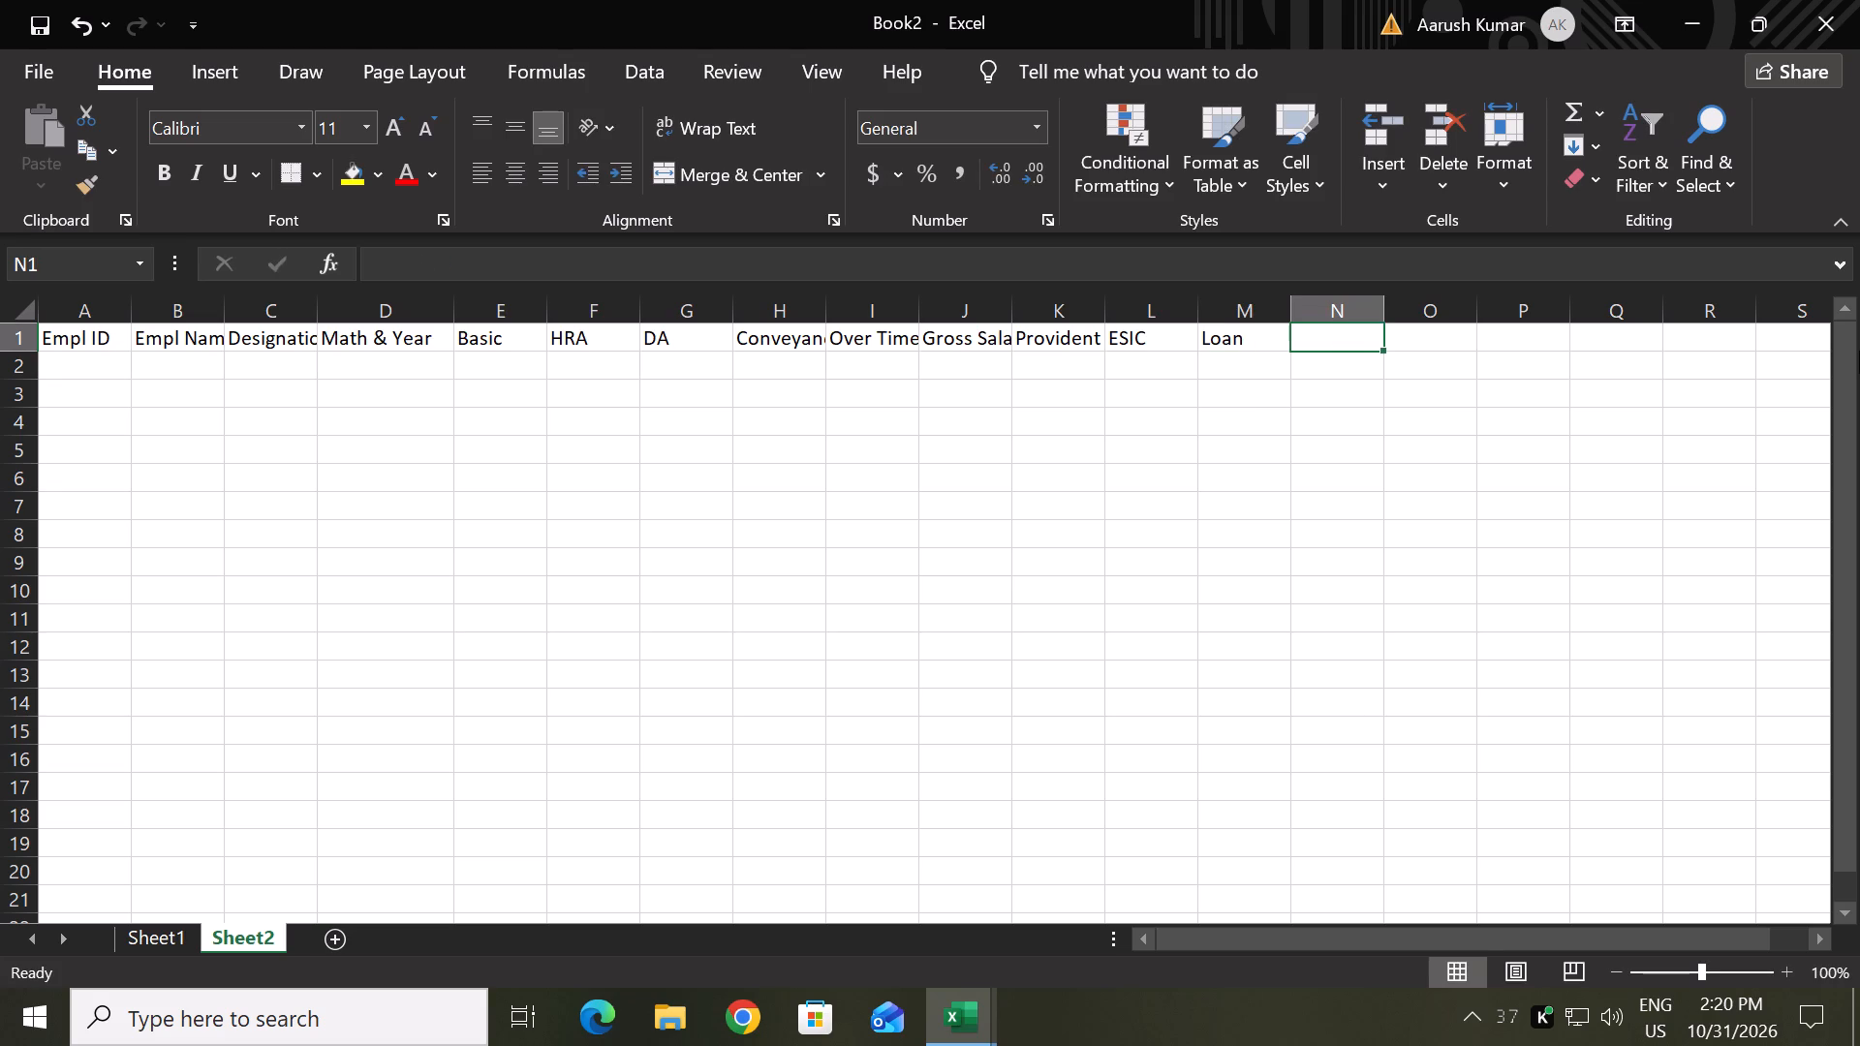
text(Tax)
key(Down)
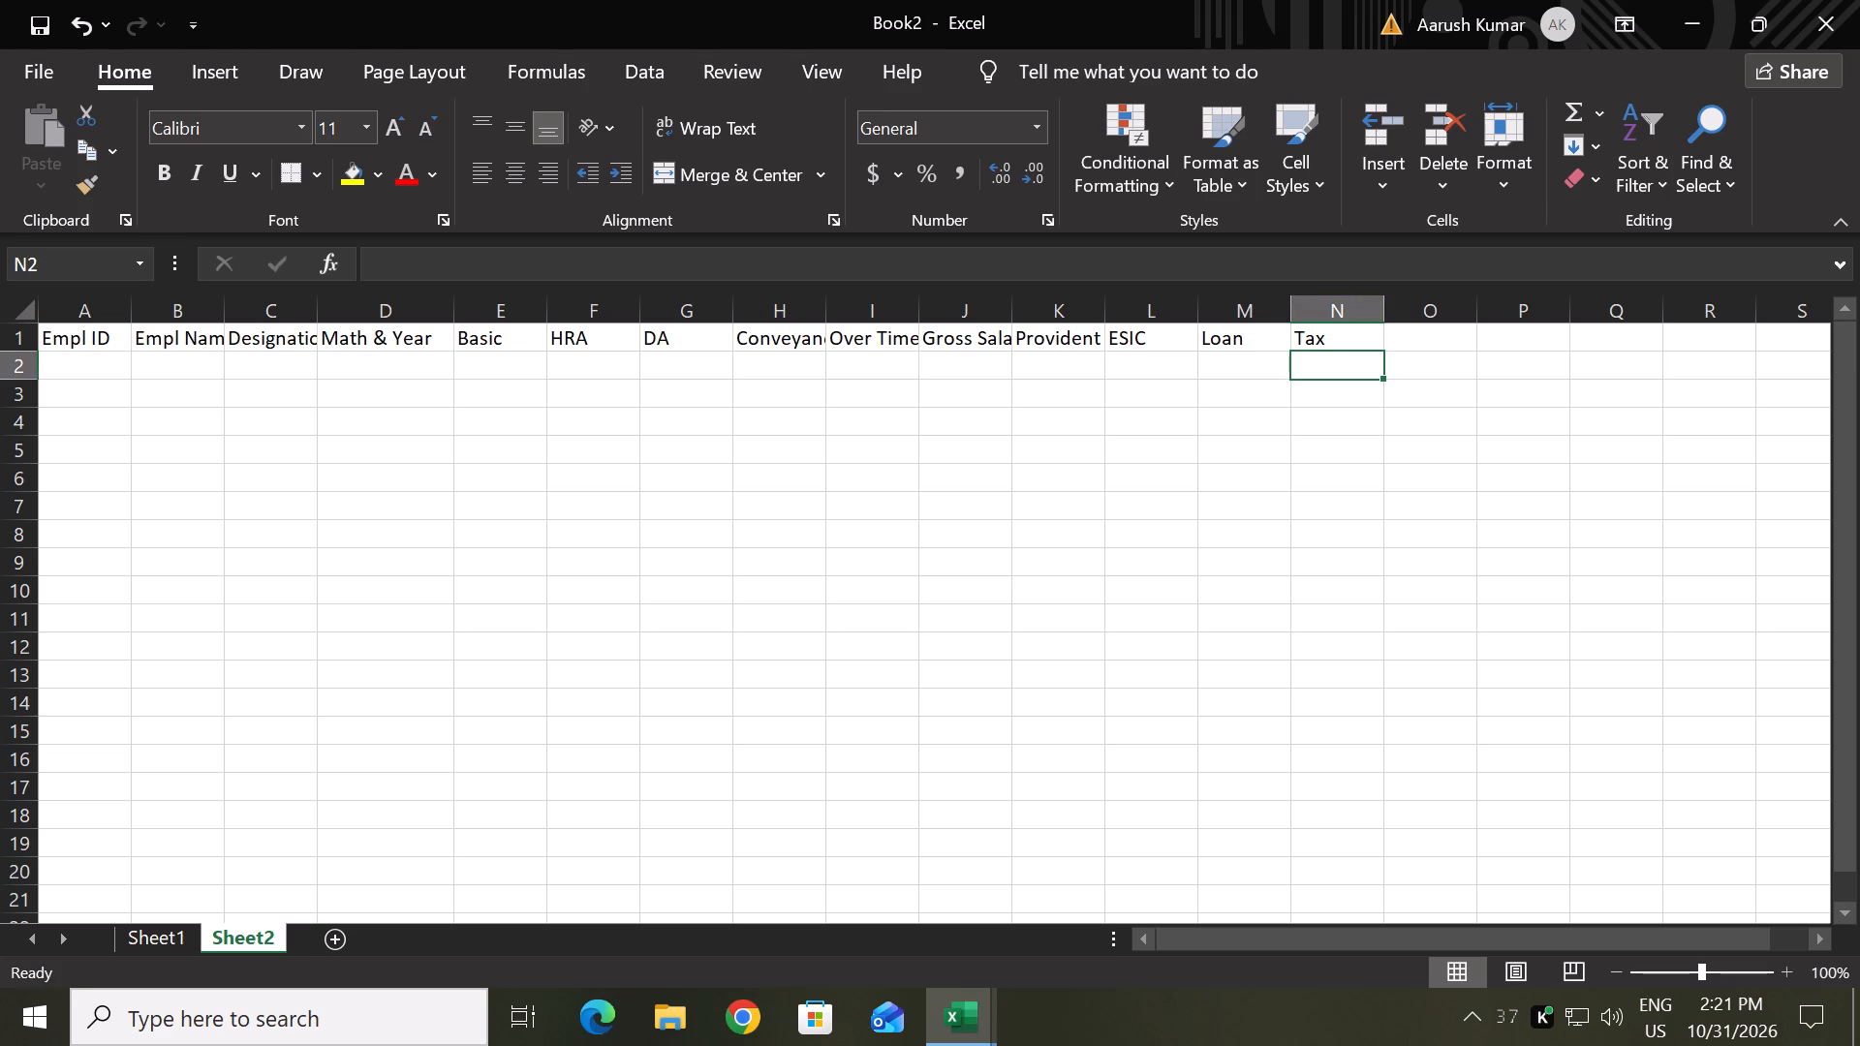
Enter the employee IDs 1001, 1002 and 1003 in cells A2 to A4.
click(88, 357)
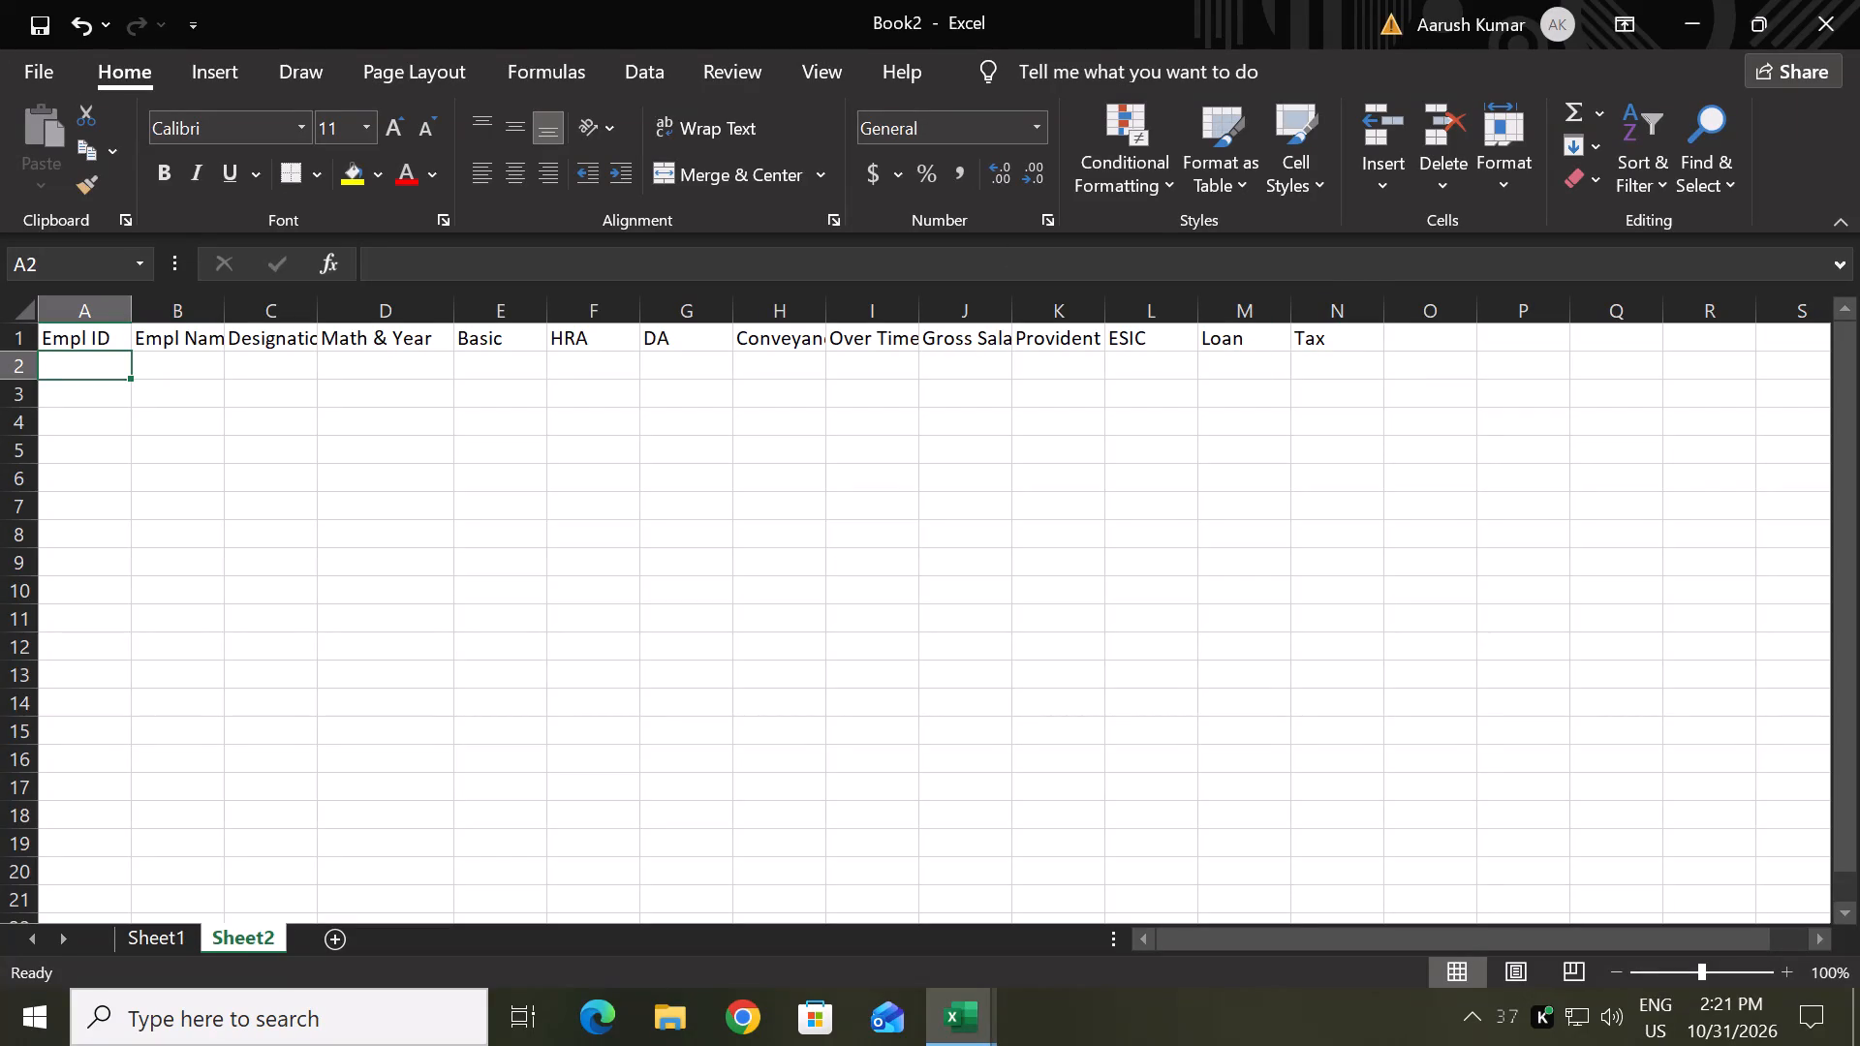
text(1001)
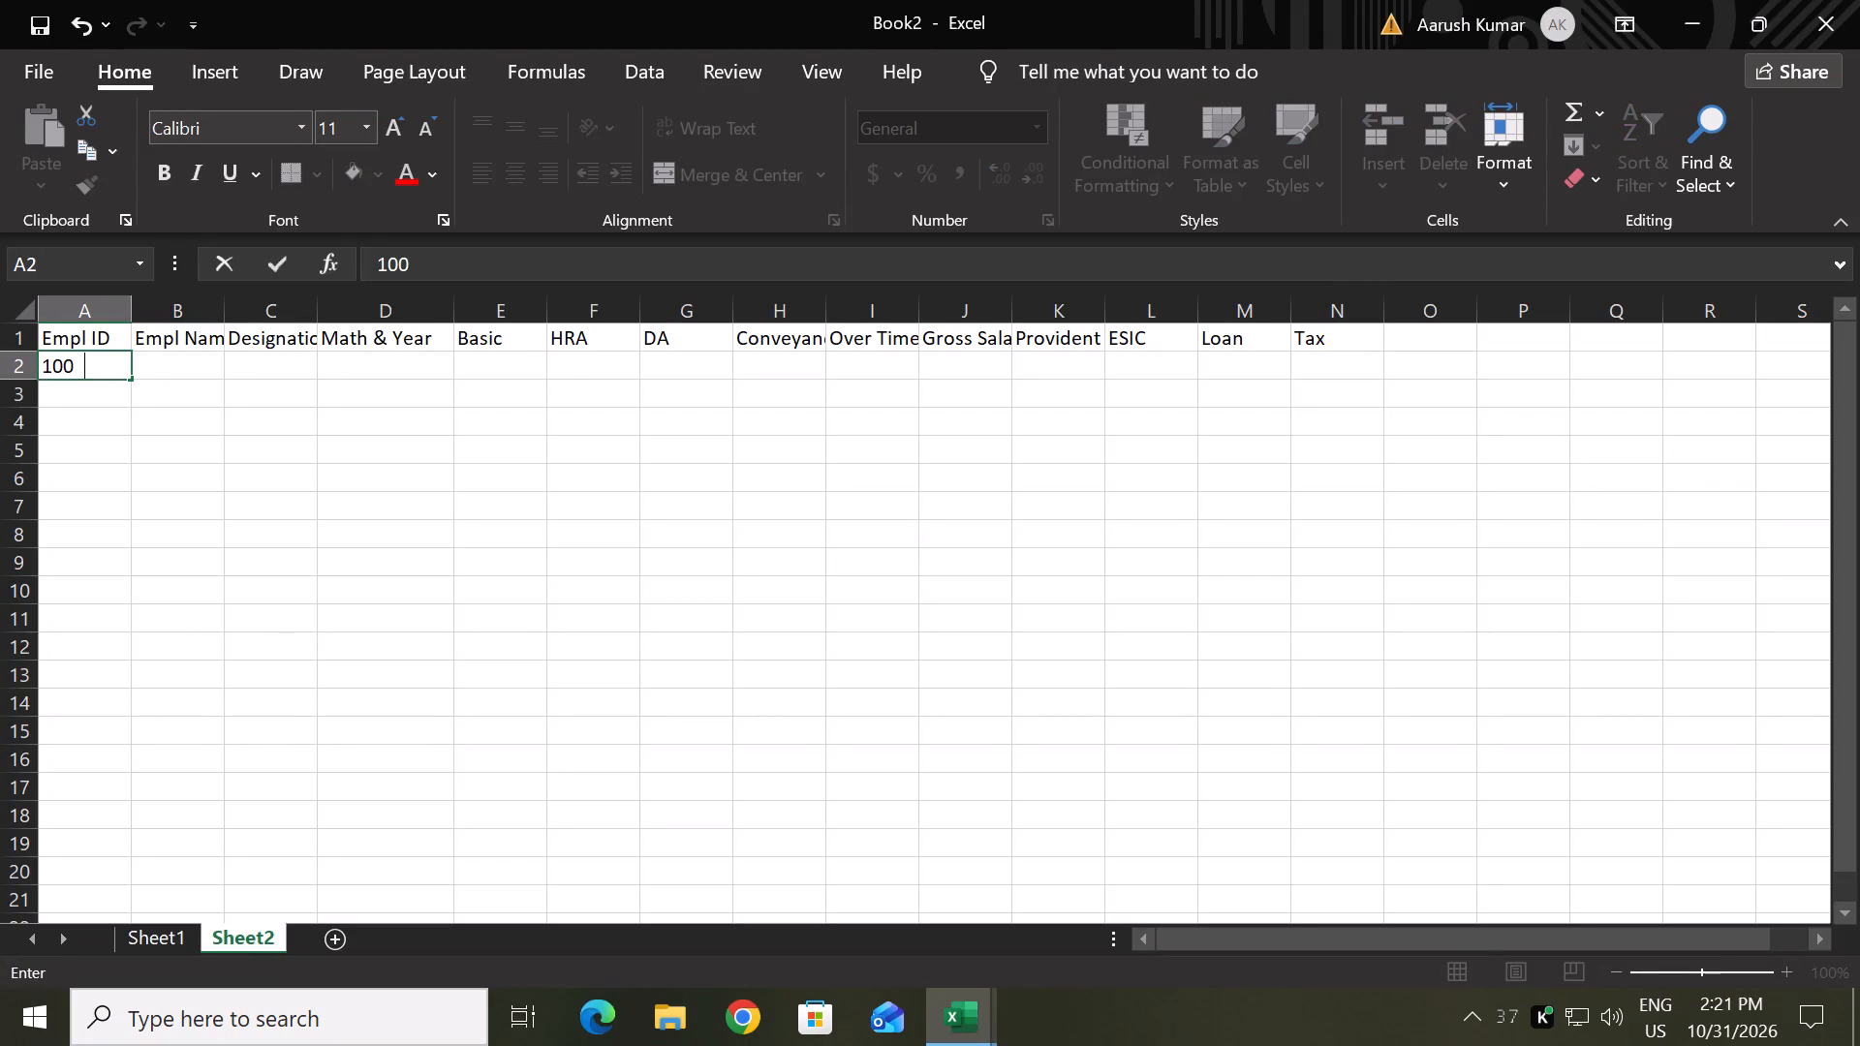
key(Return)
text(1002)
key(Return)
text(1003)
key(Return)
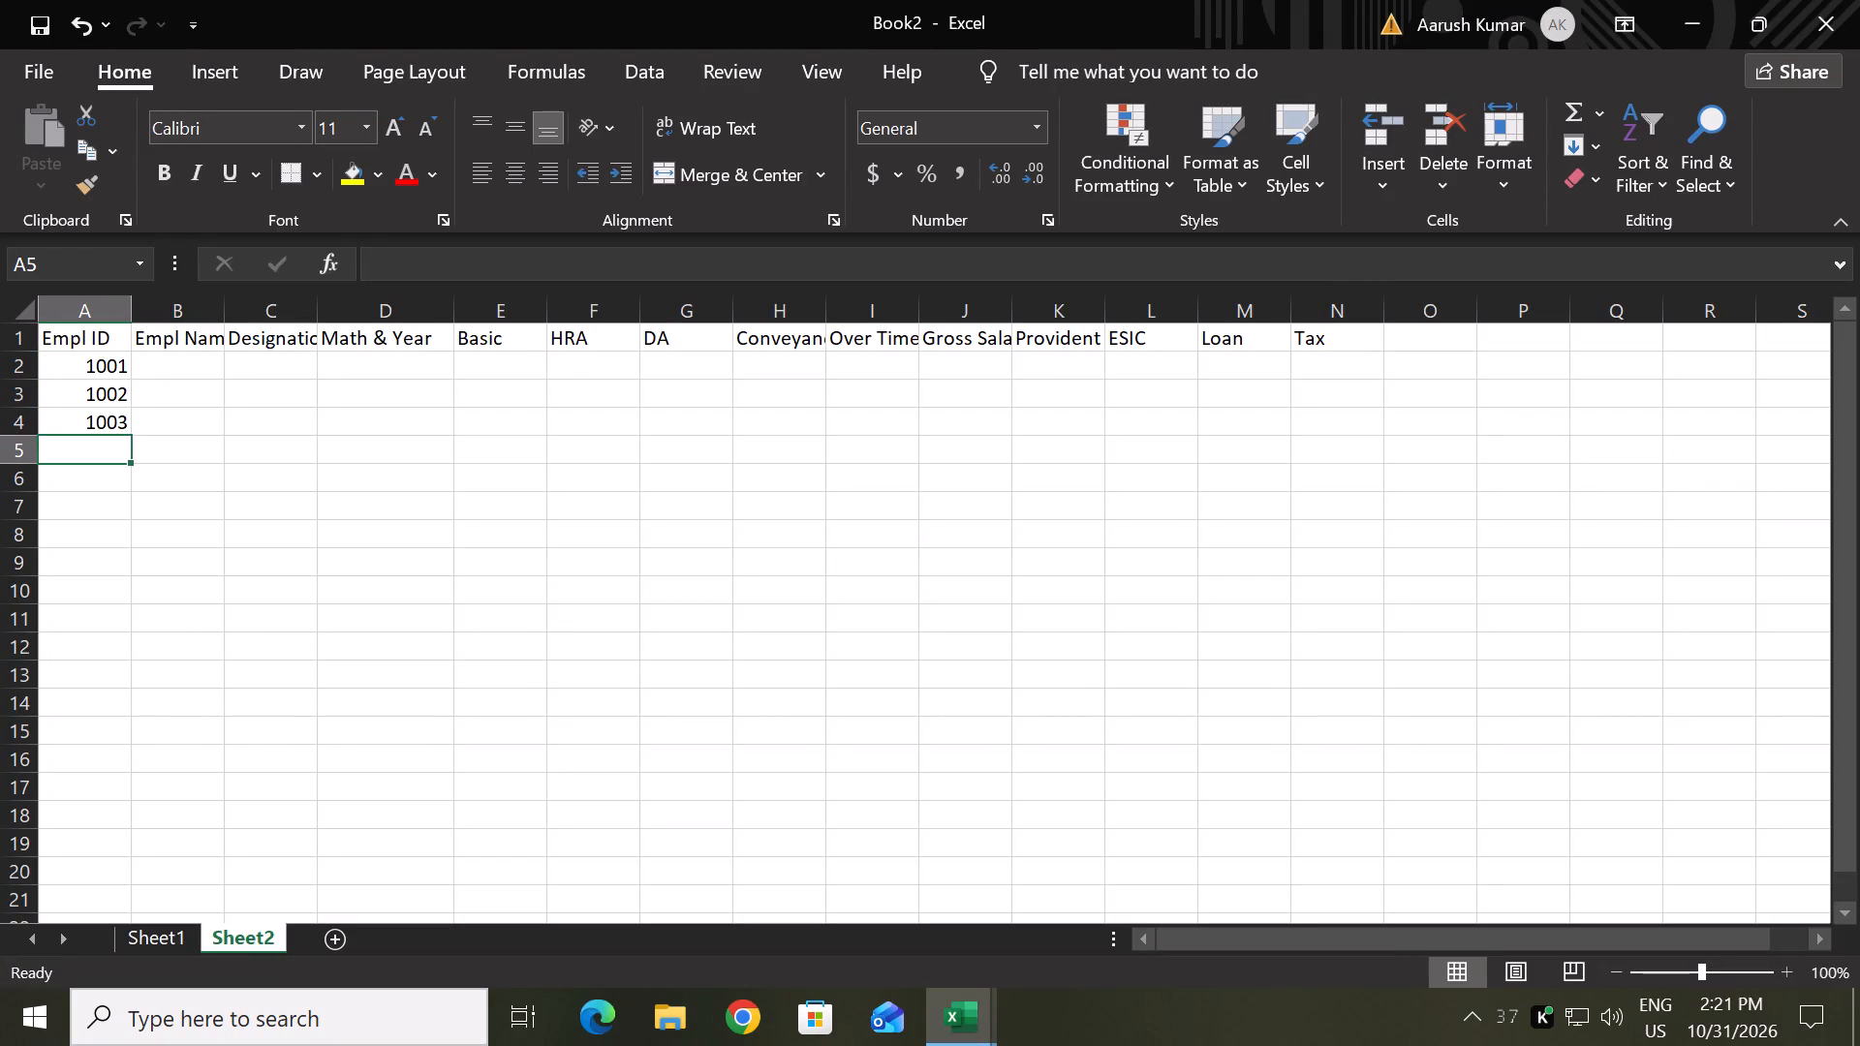
Extend the employee ID series from A2:A4 down to 1010 in cell A11.
drag(100, 355, 124, 420)
drag(130, 430, 125, 570)
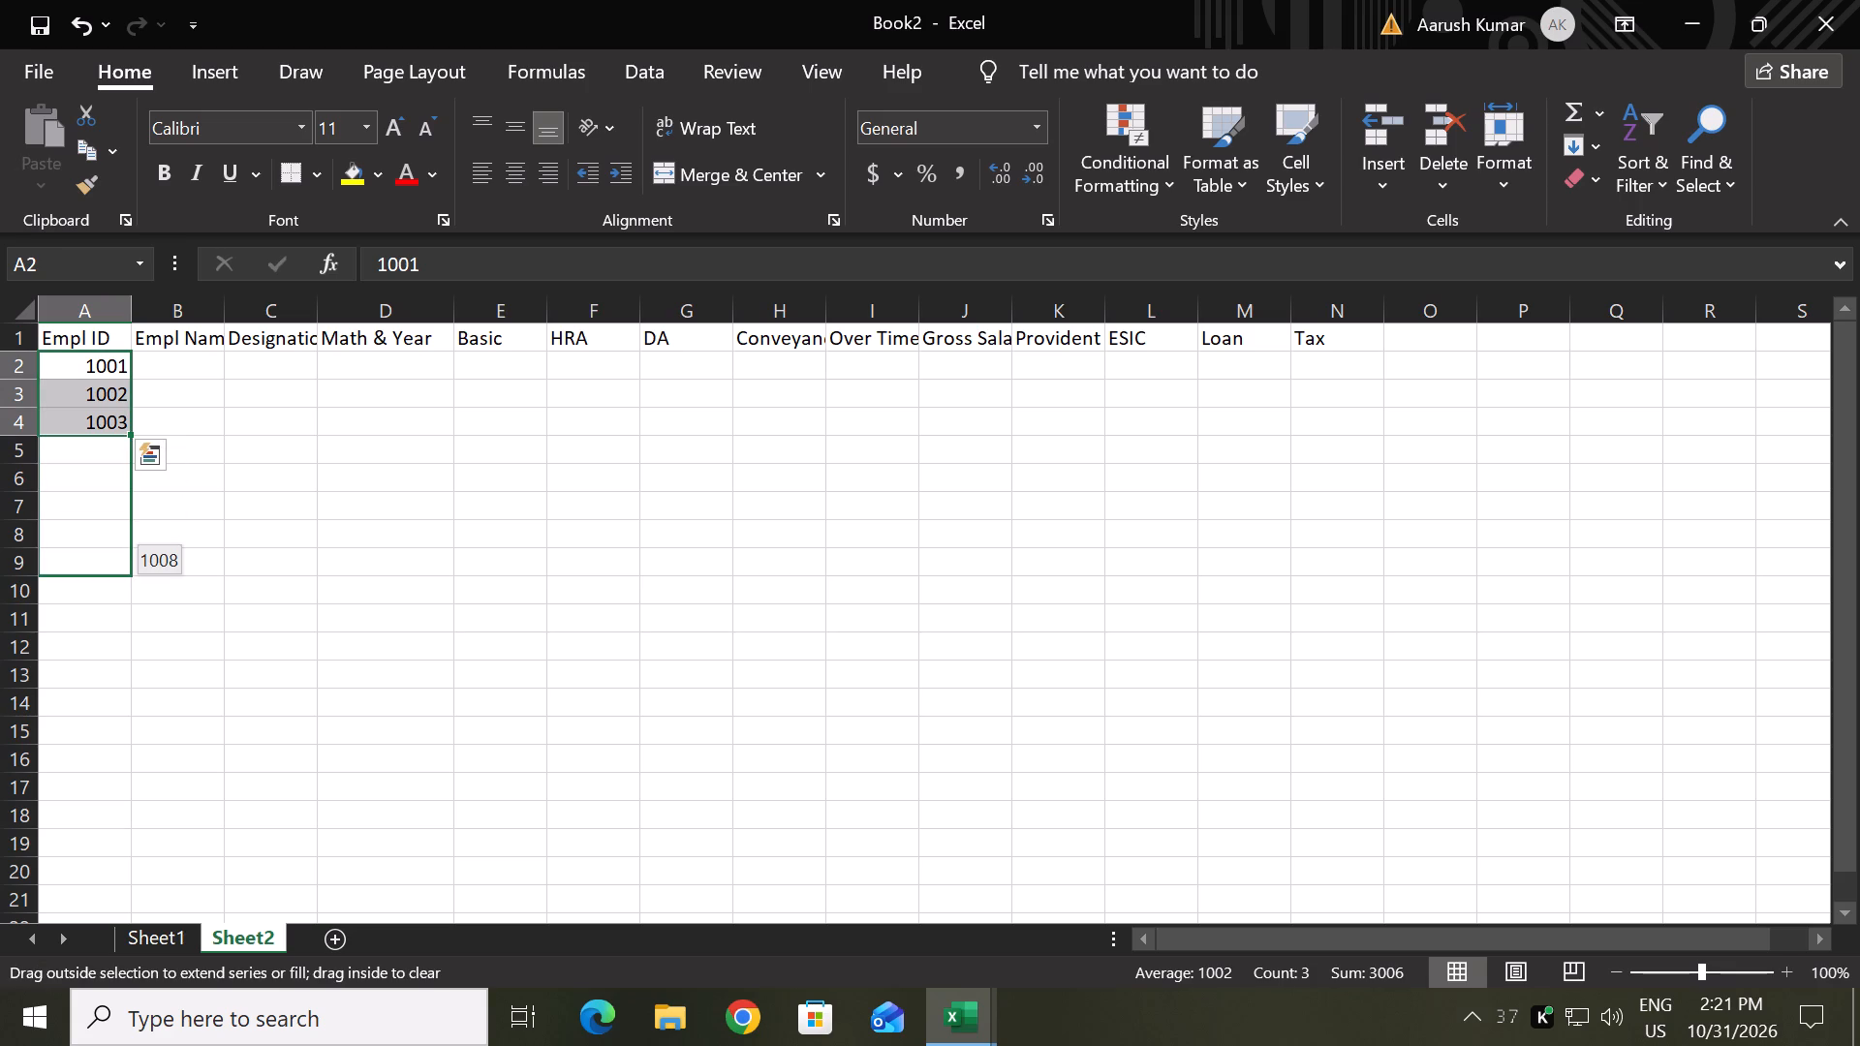
drag(125, 570, 122, 604)
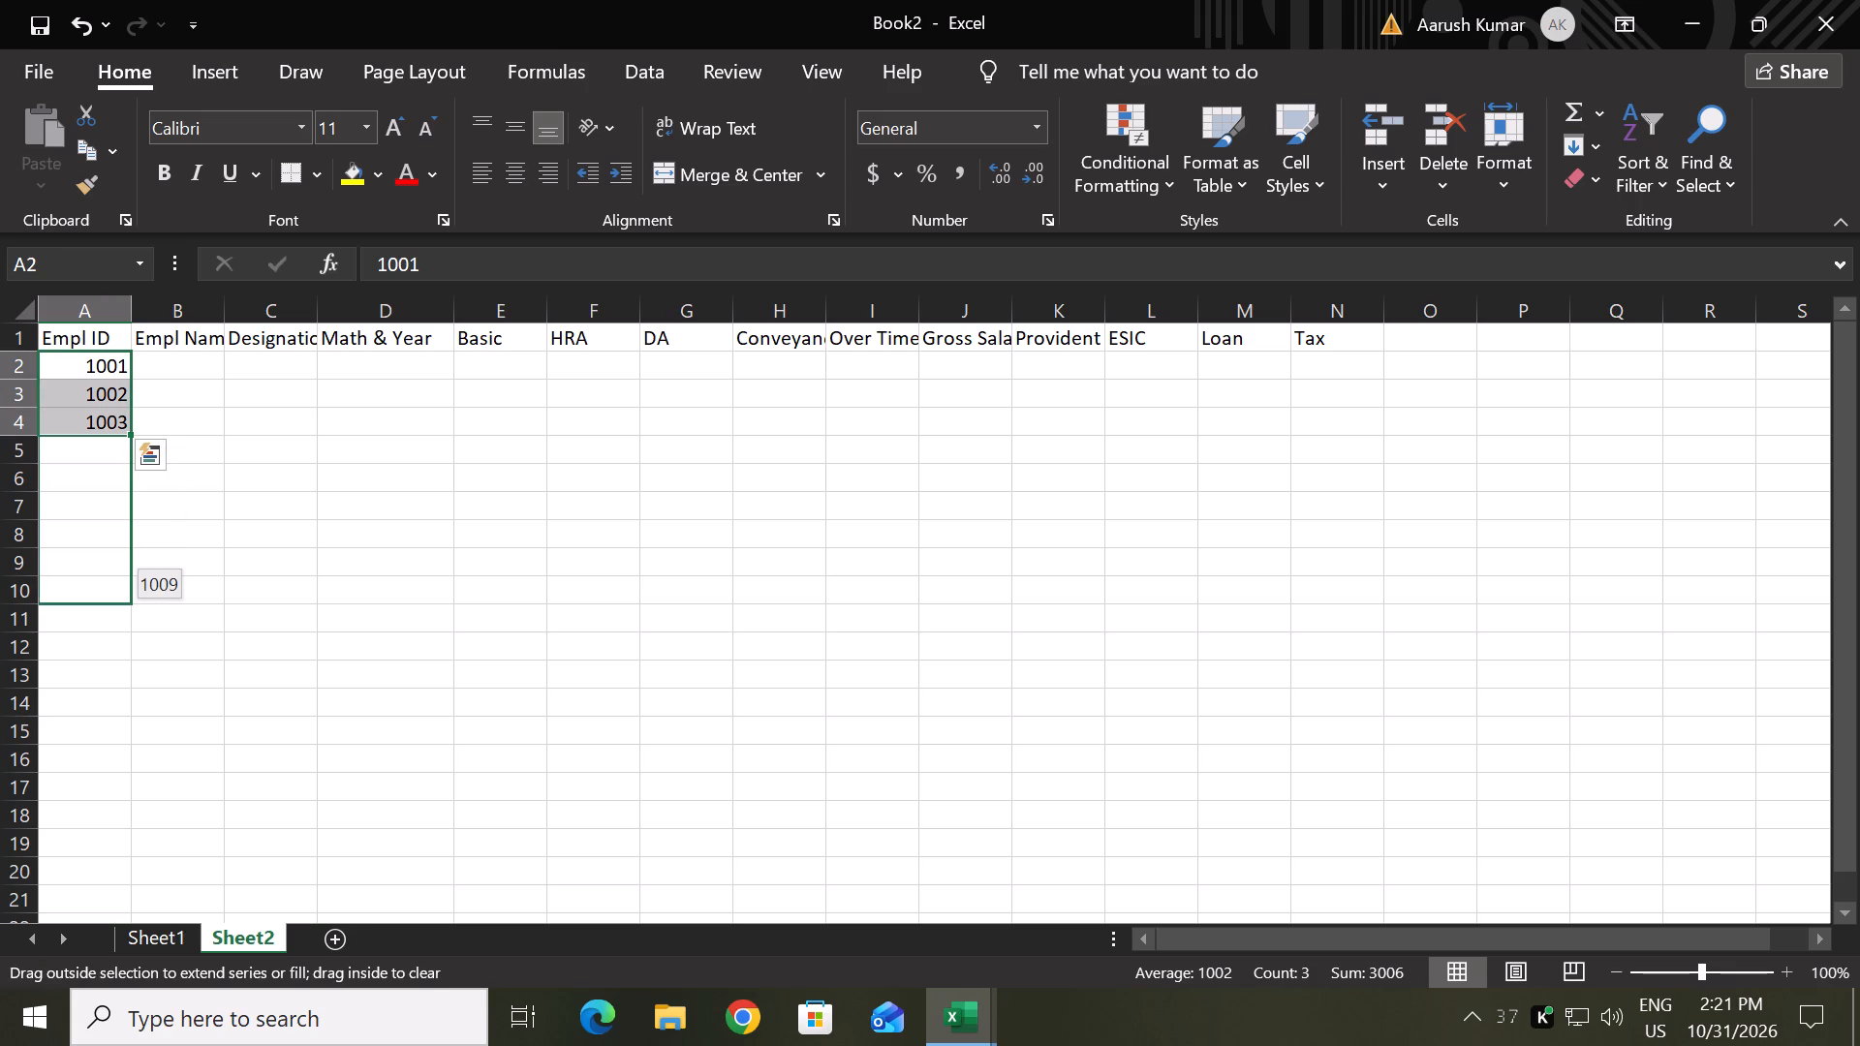
drag(122, 604, 121, 621)
For employee 1001, enter the name "Mukesh" in B2 and the designation "Office Straff" in C2.
click(170, 363)
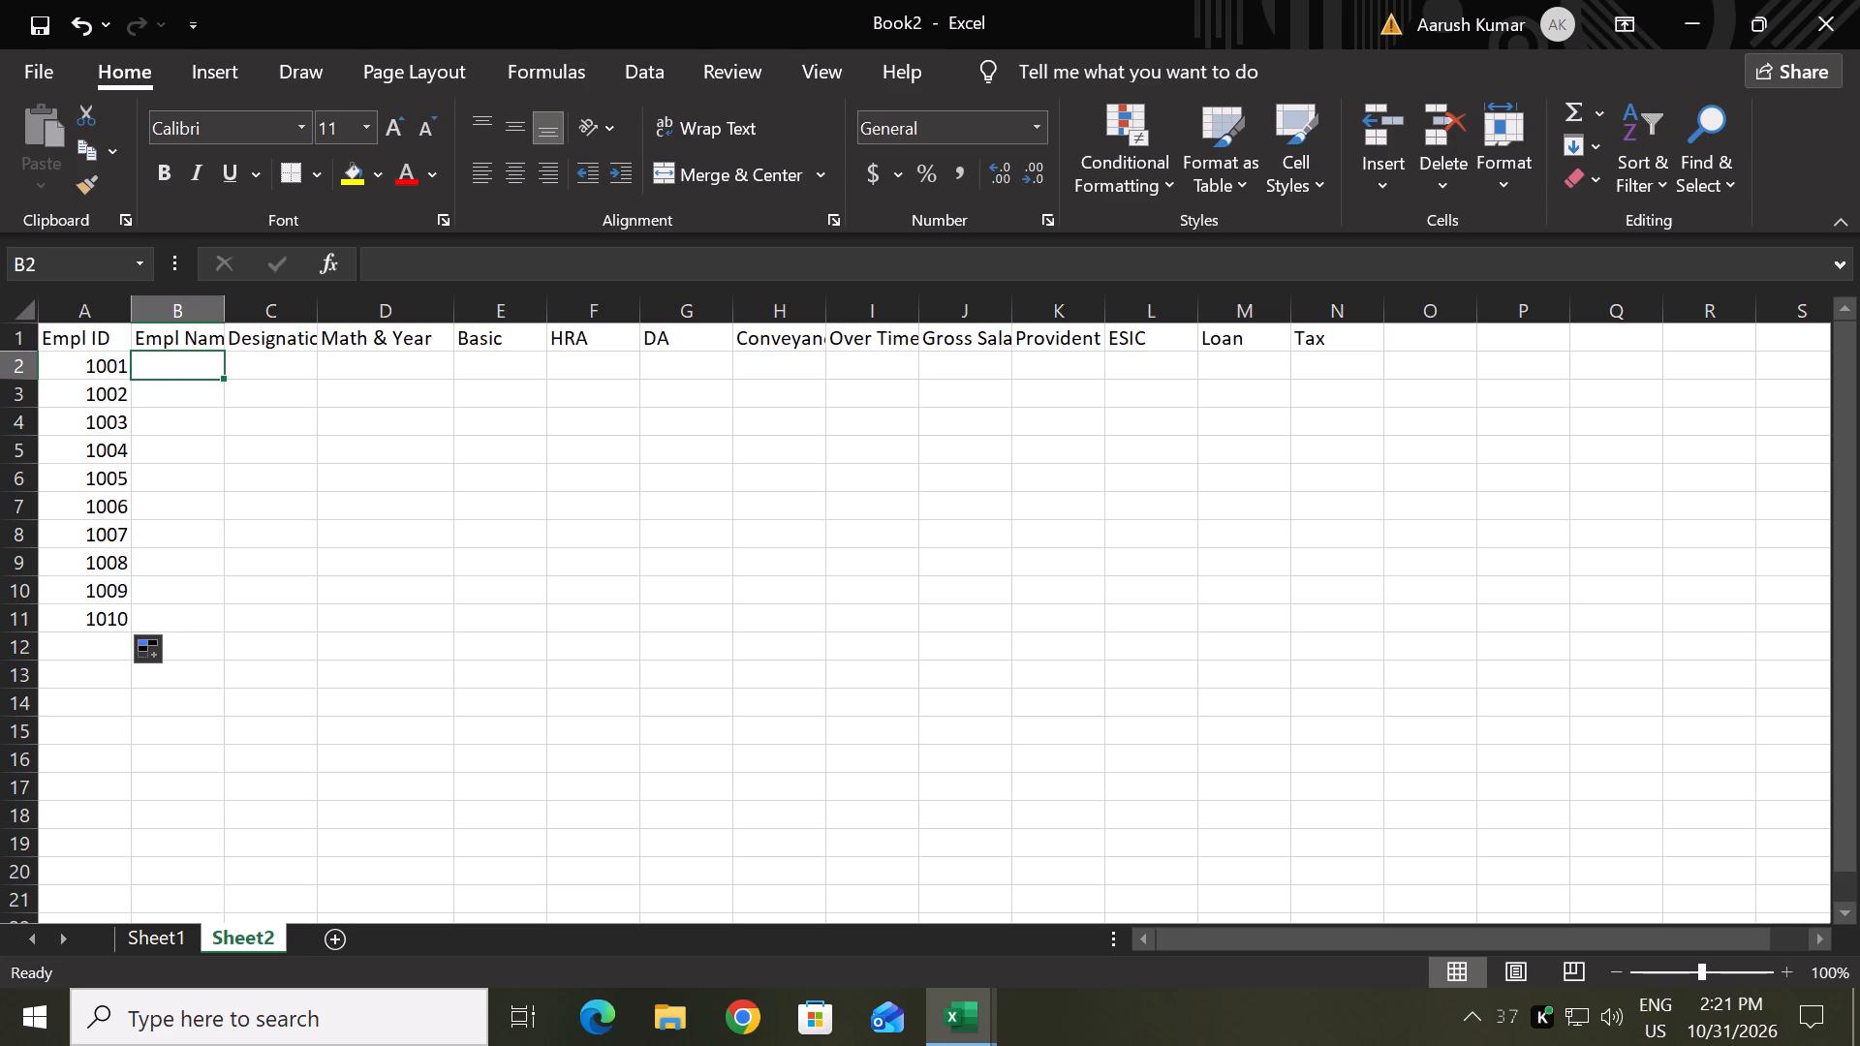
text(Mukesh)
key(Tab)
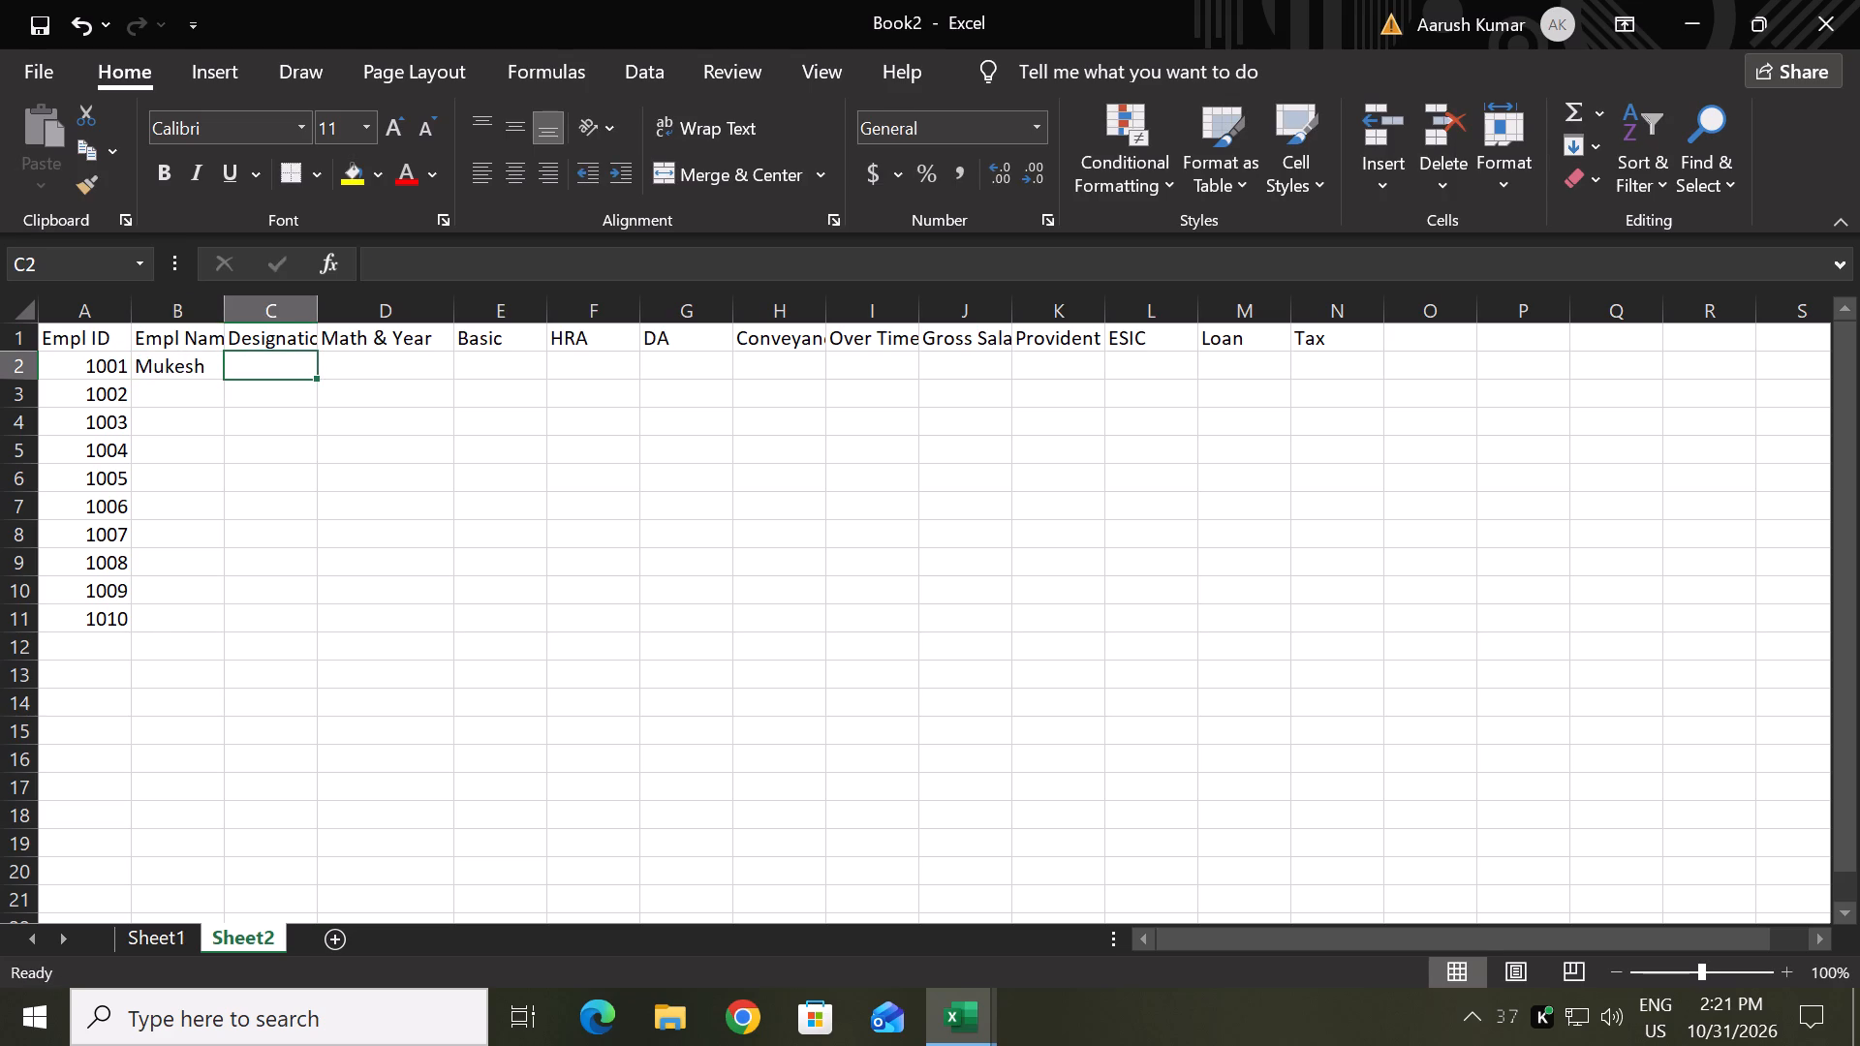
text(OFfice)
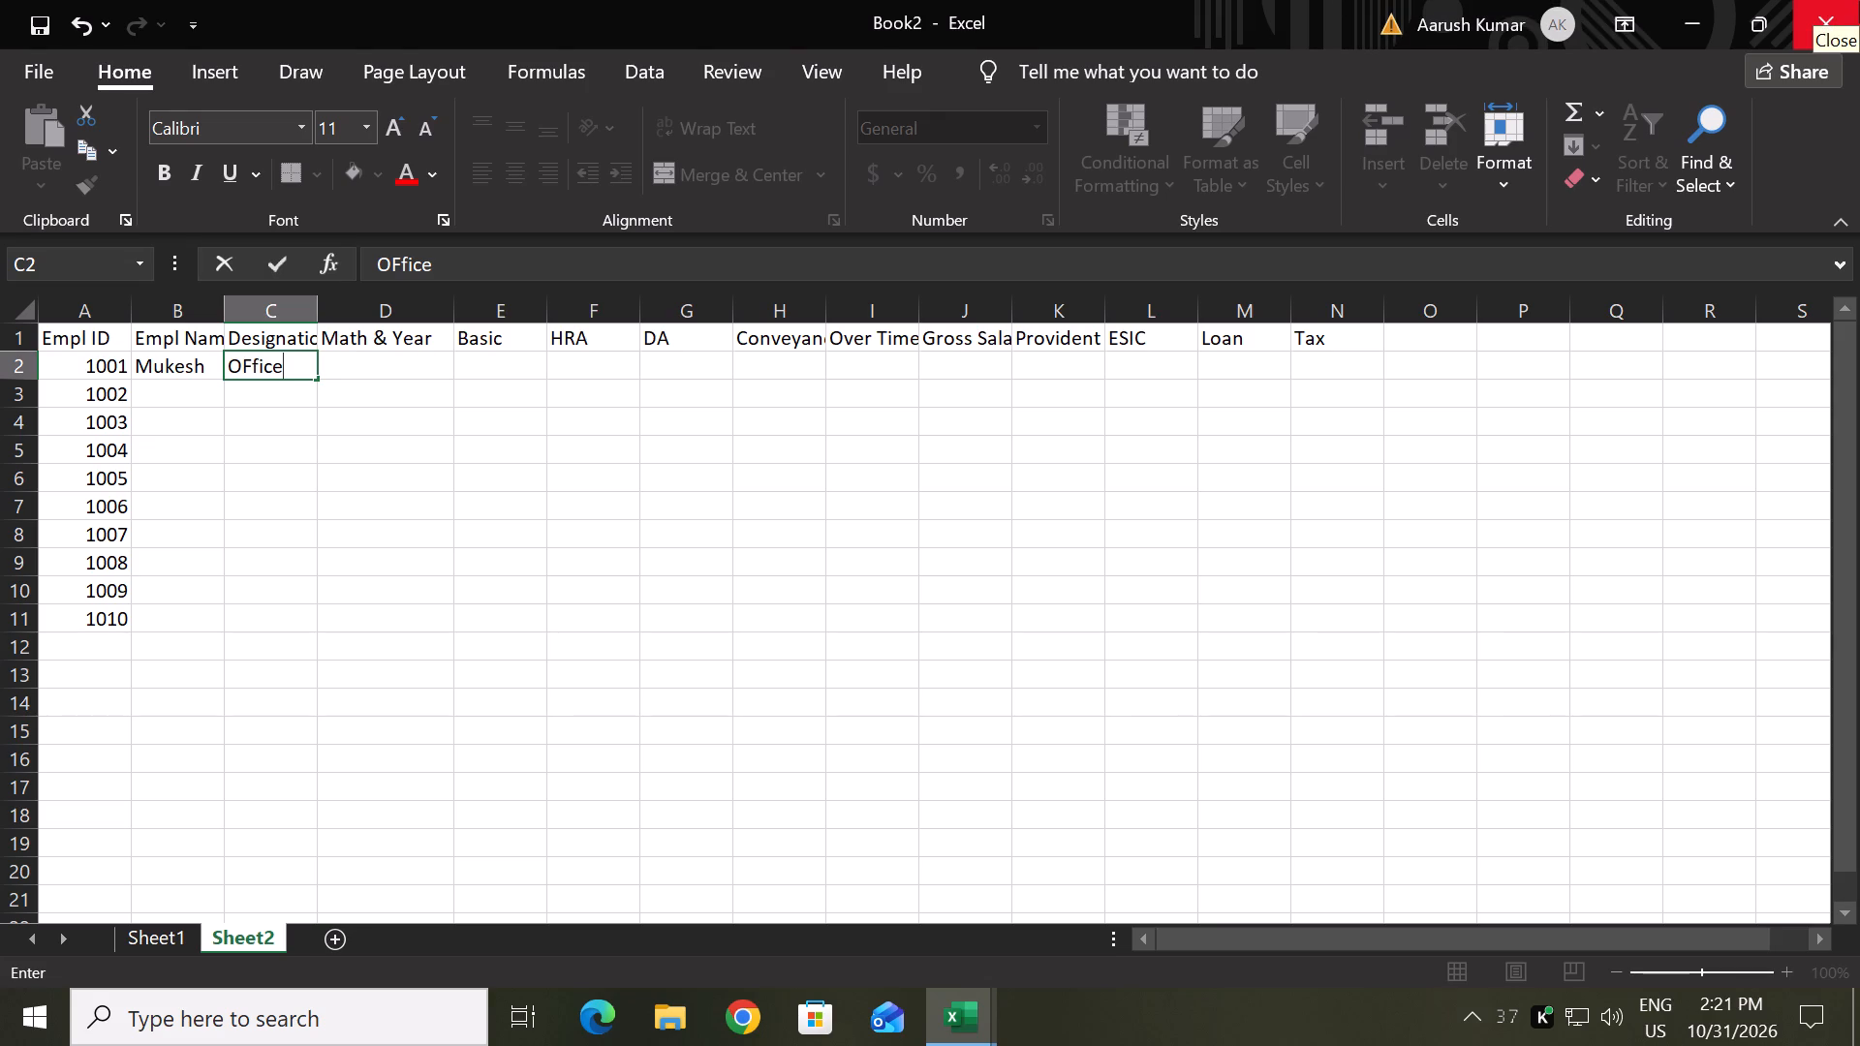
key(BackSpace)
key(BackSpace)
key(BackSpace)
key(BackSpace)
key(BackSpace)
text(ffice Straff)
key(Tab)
Fill in employee 1001's month as Apr-24, Basic 9600, HRA 1800 and DA 800 in D2 to G2.
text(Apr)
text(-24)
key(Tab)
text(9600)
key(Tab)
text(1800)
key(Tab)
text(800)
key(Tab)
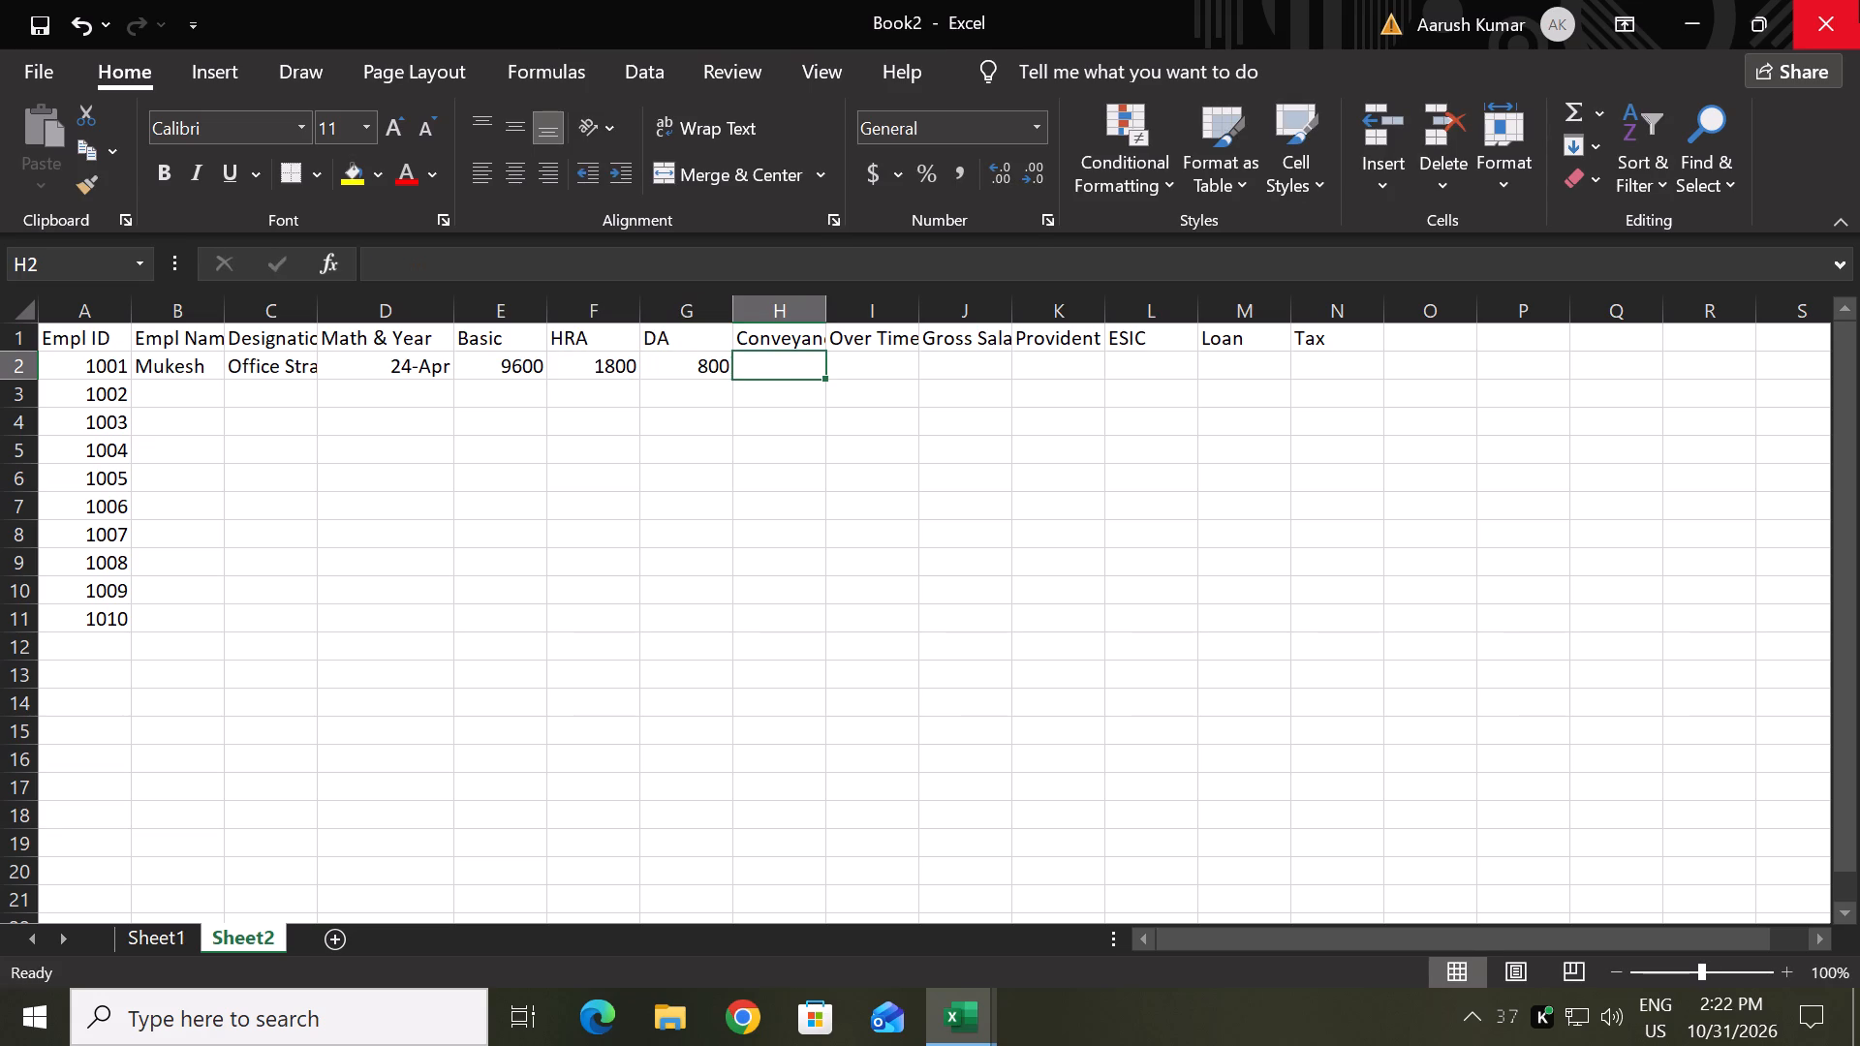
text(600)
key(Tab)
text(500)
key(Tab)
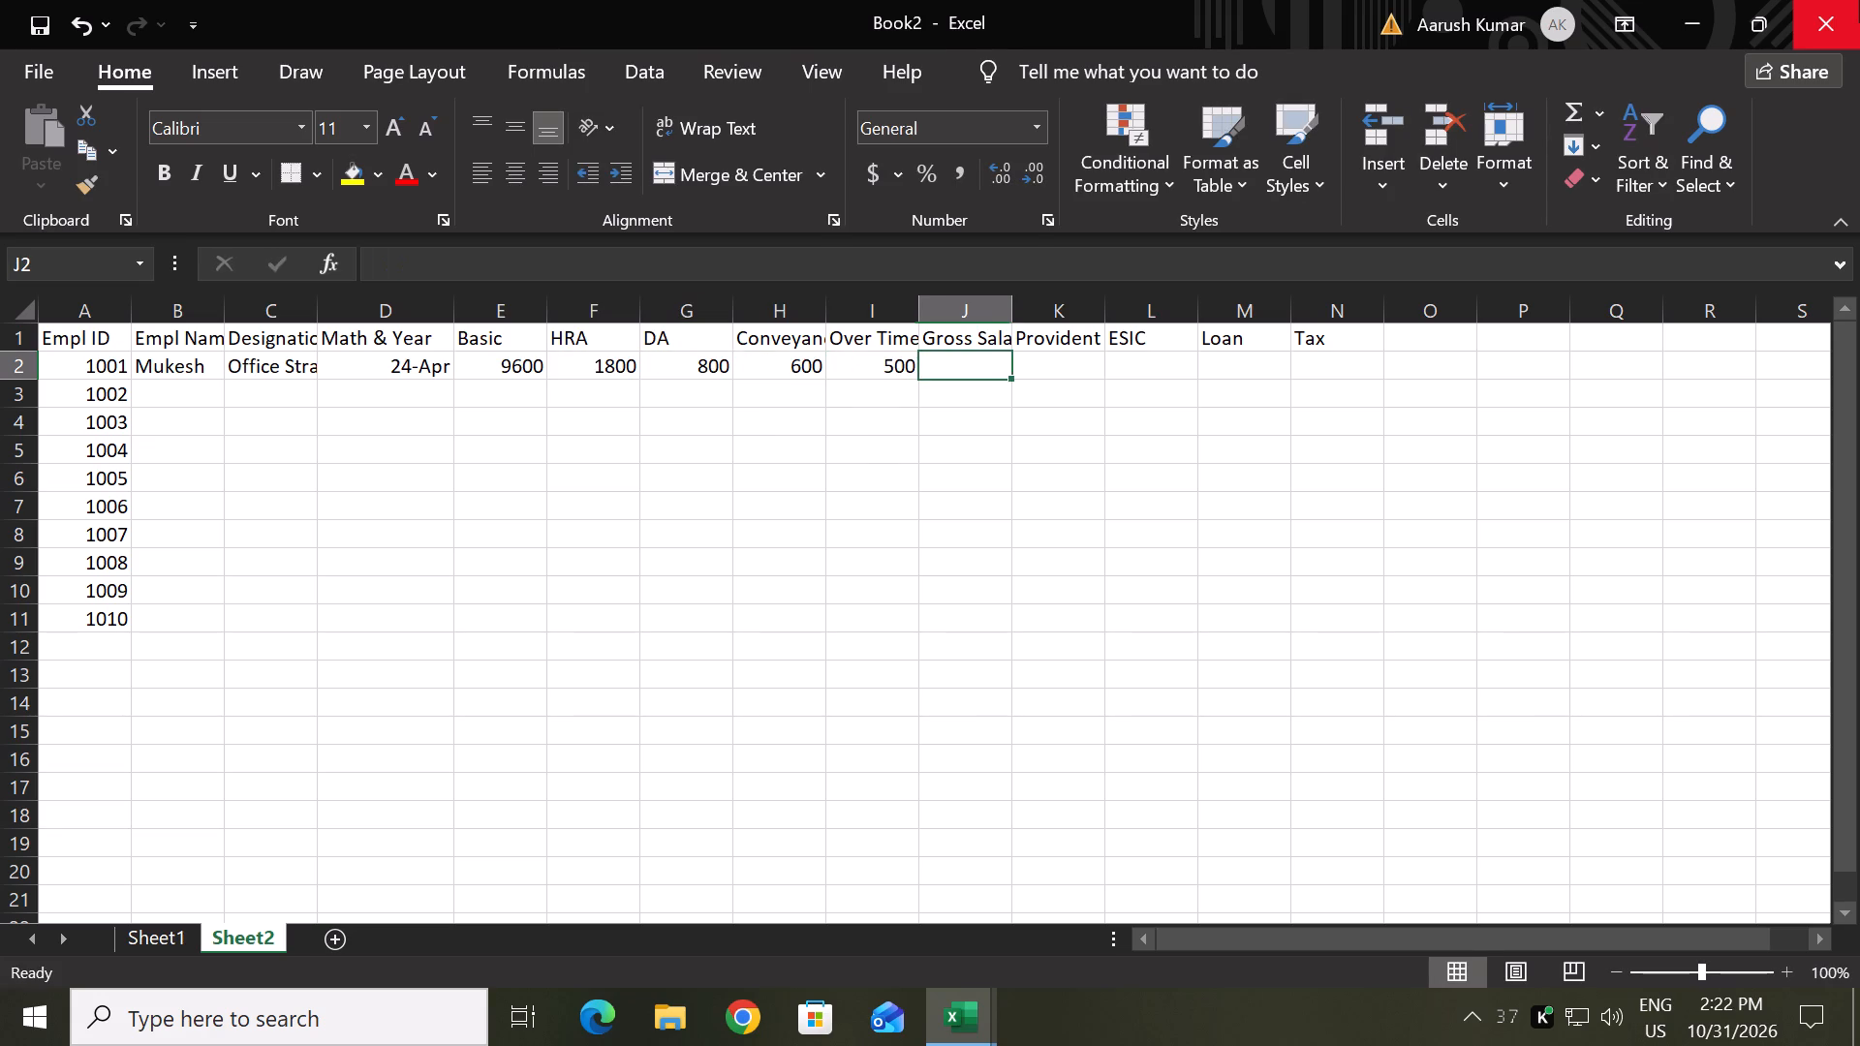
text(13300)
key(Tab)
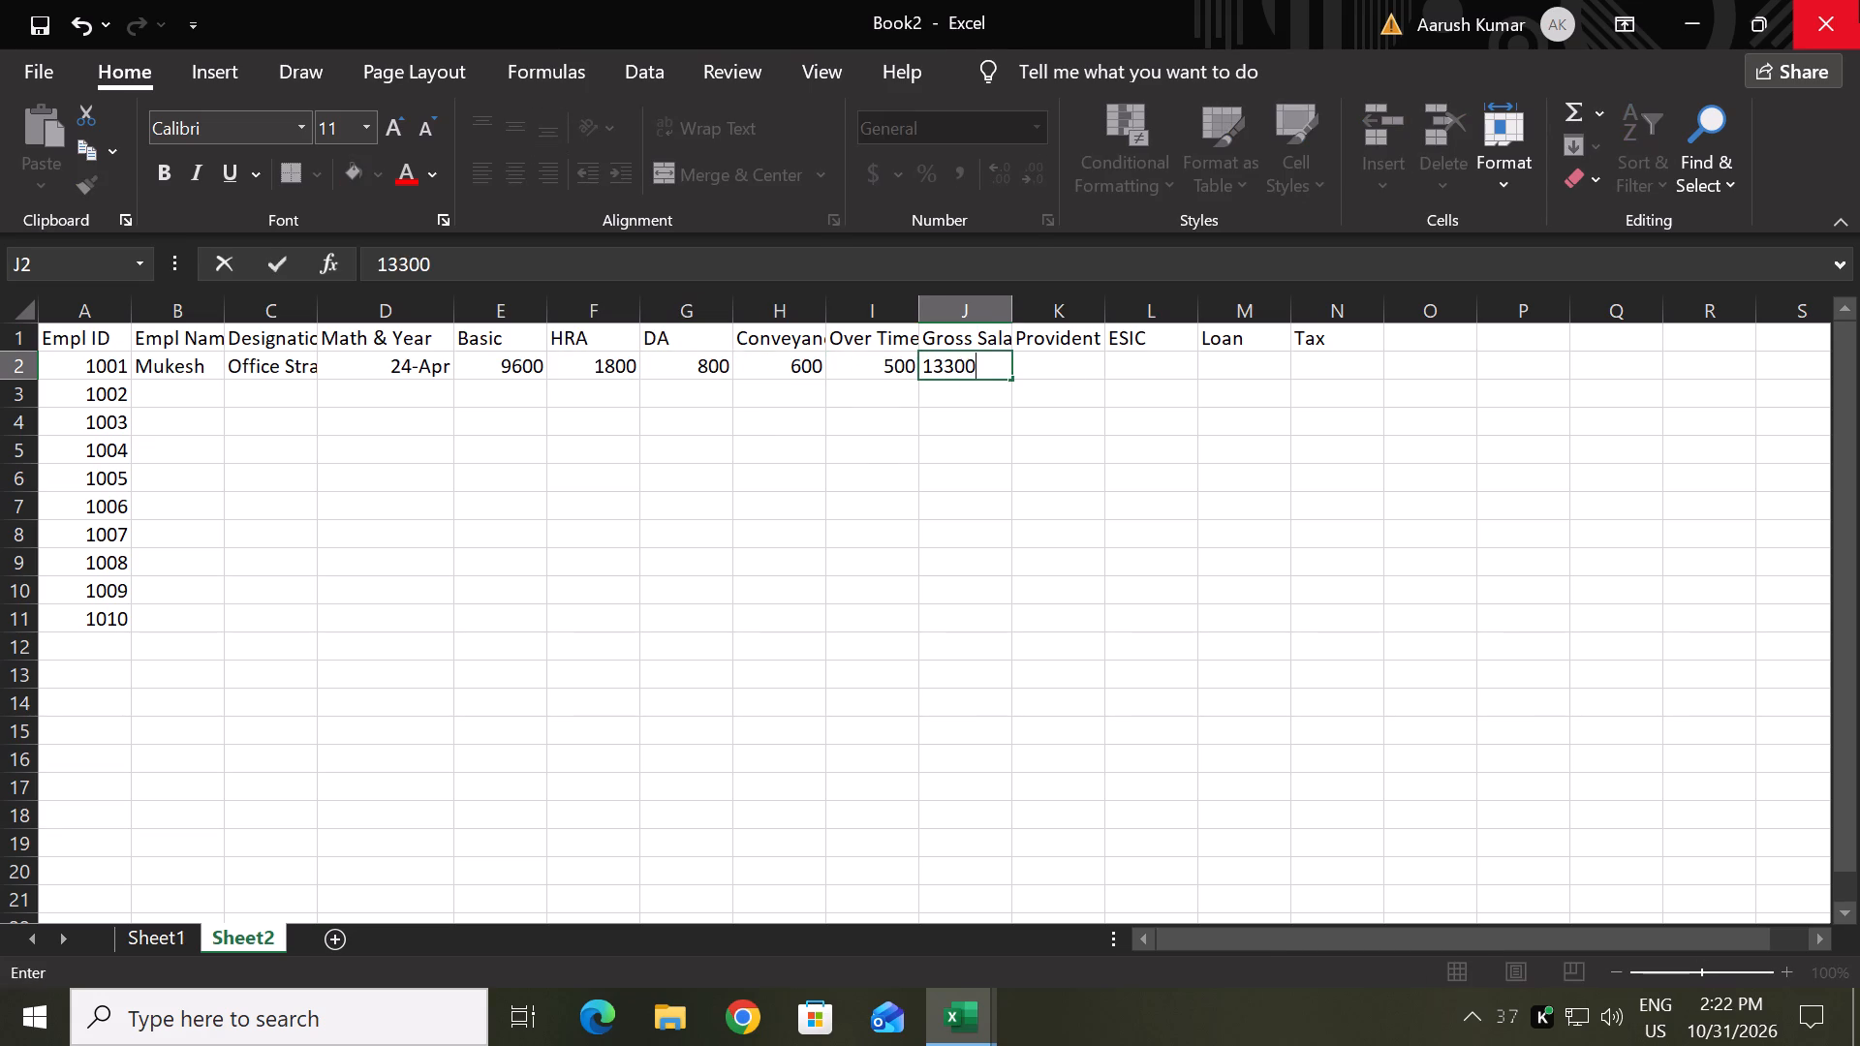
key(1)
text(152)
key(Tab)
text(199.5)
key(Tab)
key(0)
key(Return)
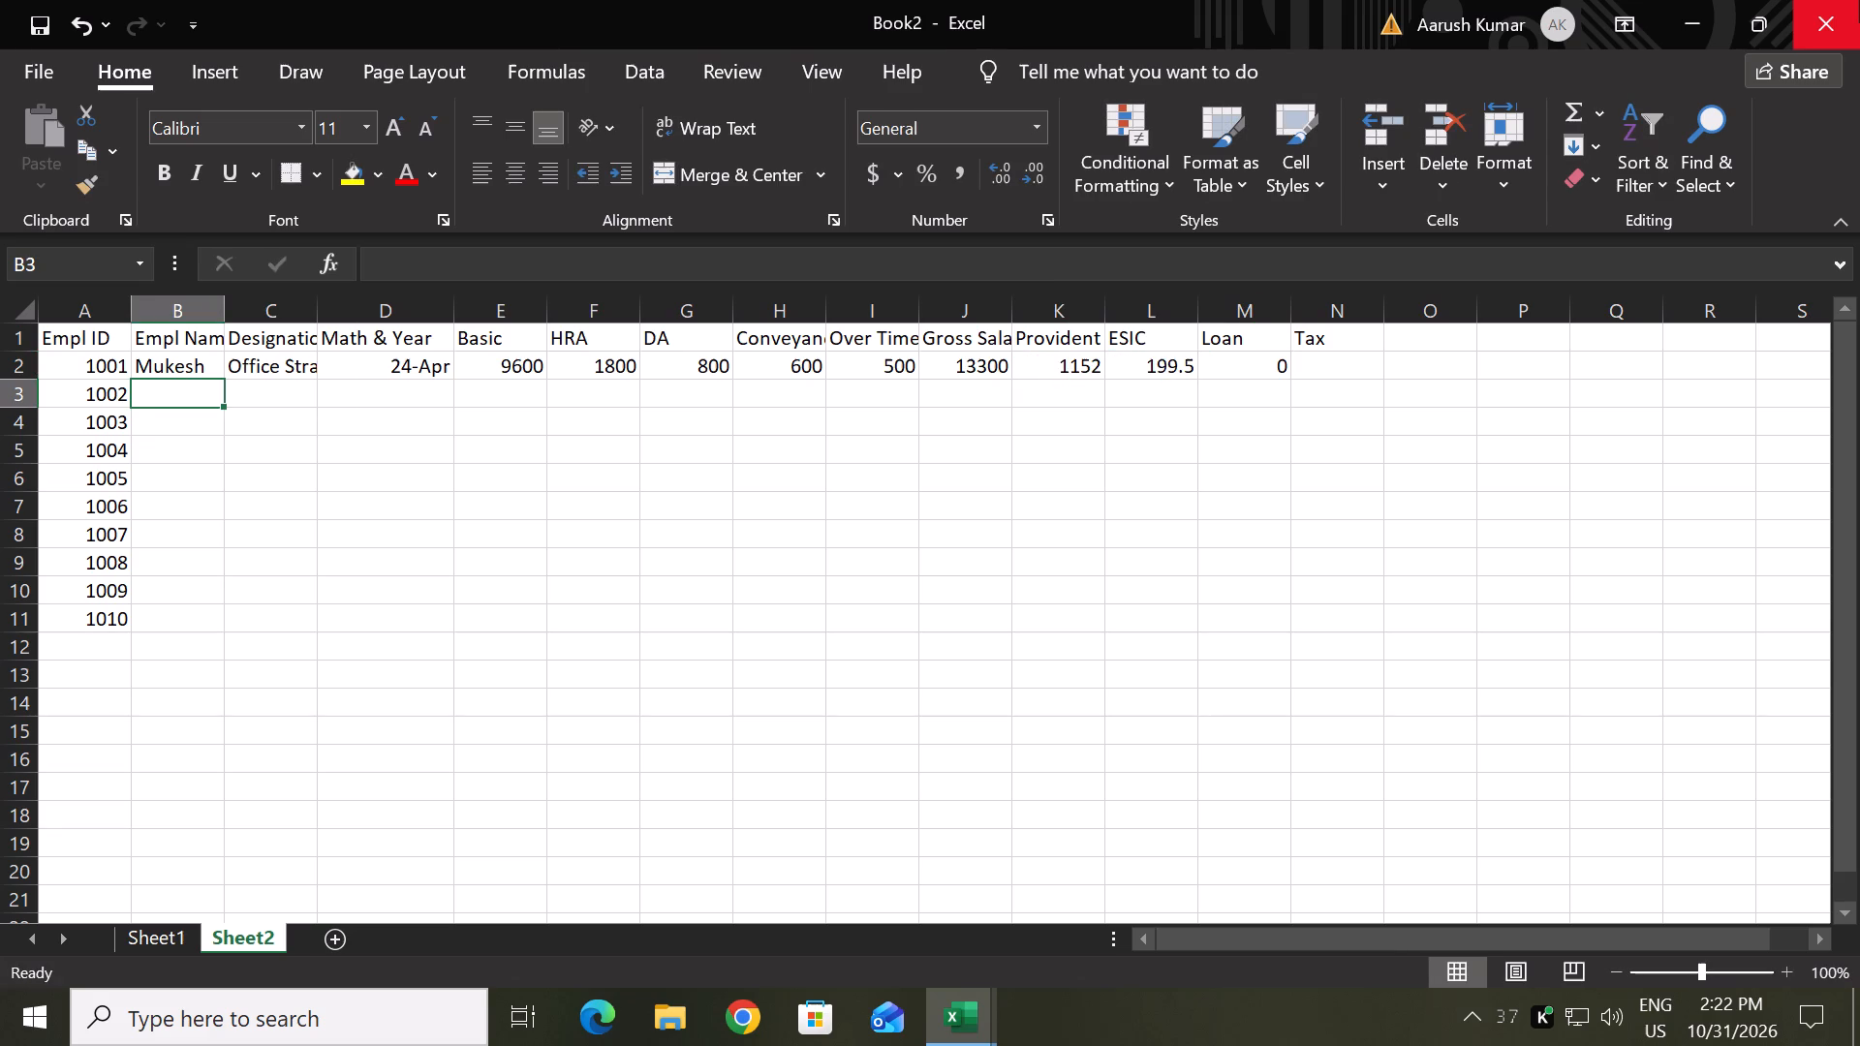
For employee 1002, enter the employee's full name in B3 and the designation "Manager" in C3.
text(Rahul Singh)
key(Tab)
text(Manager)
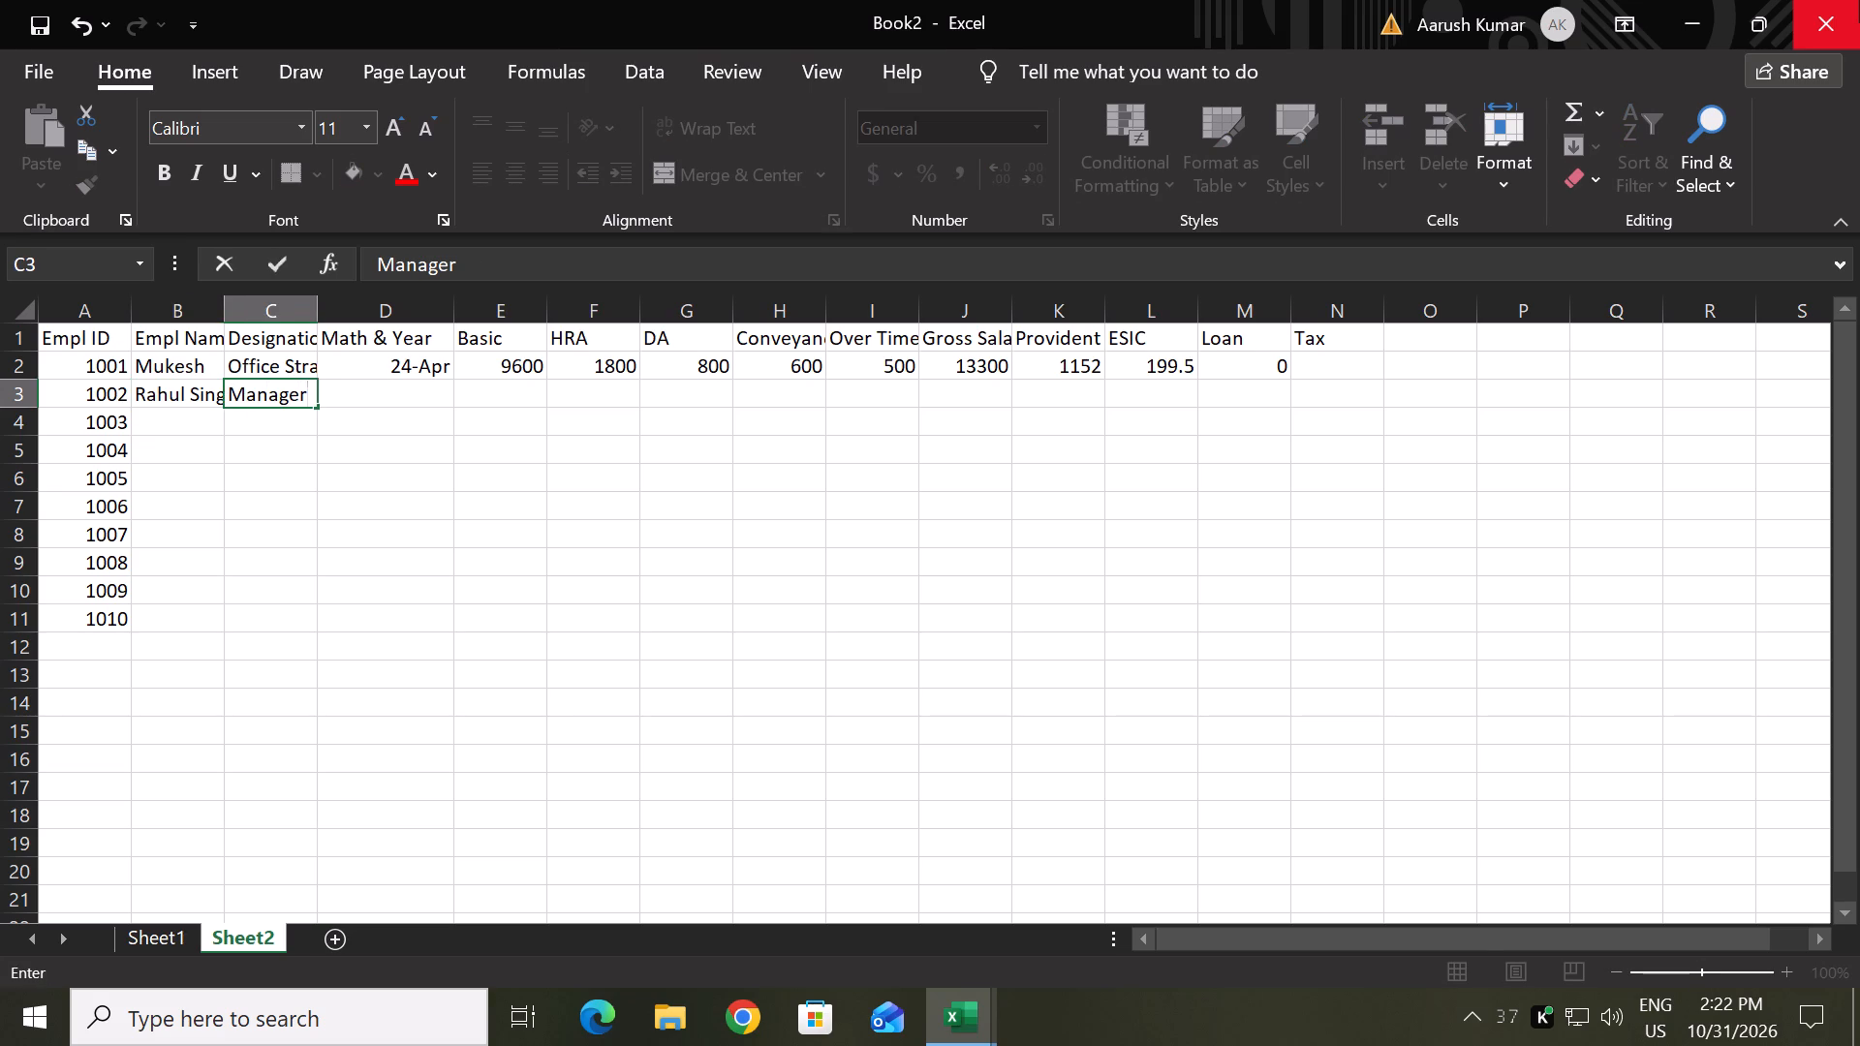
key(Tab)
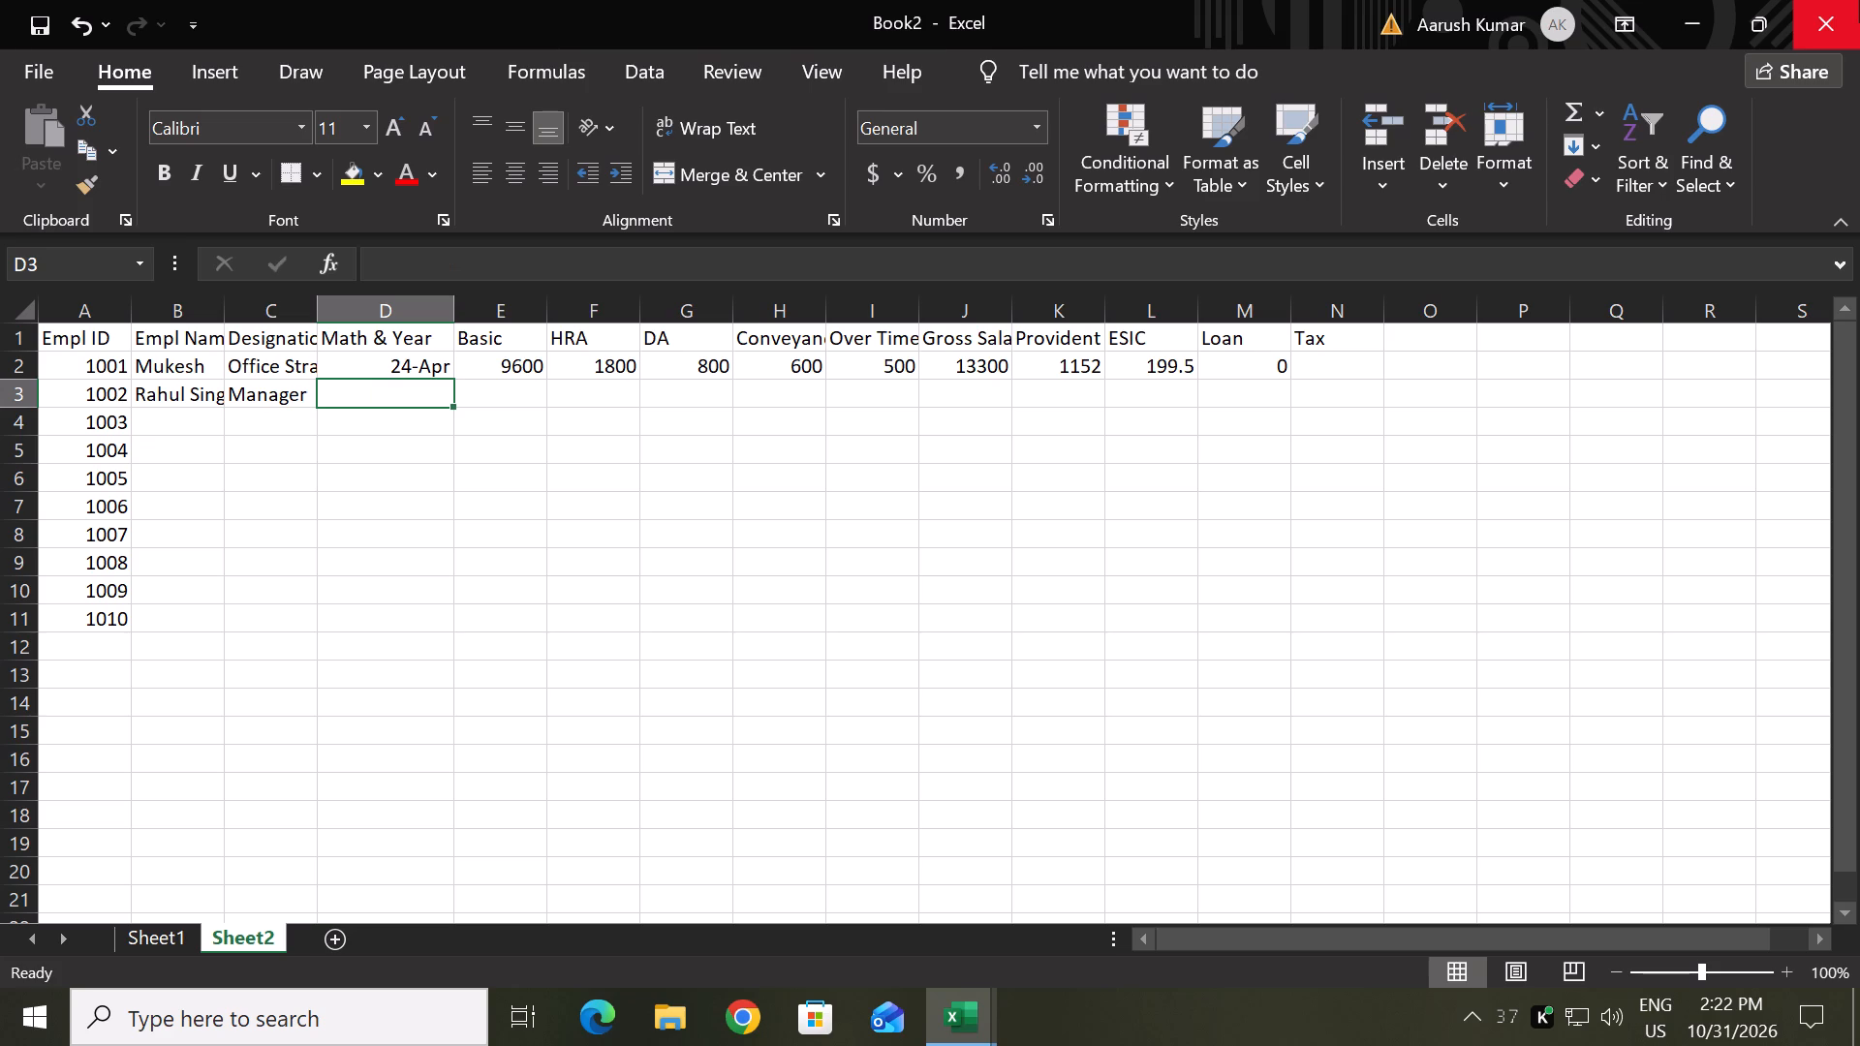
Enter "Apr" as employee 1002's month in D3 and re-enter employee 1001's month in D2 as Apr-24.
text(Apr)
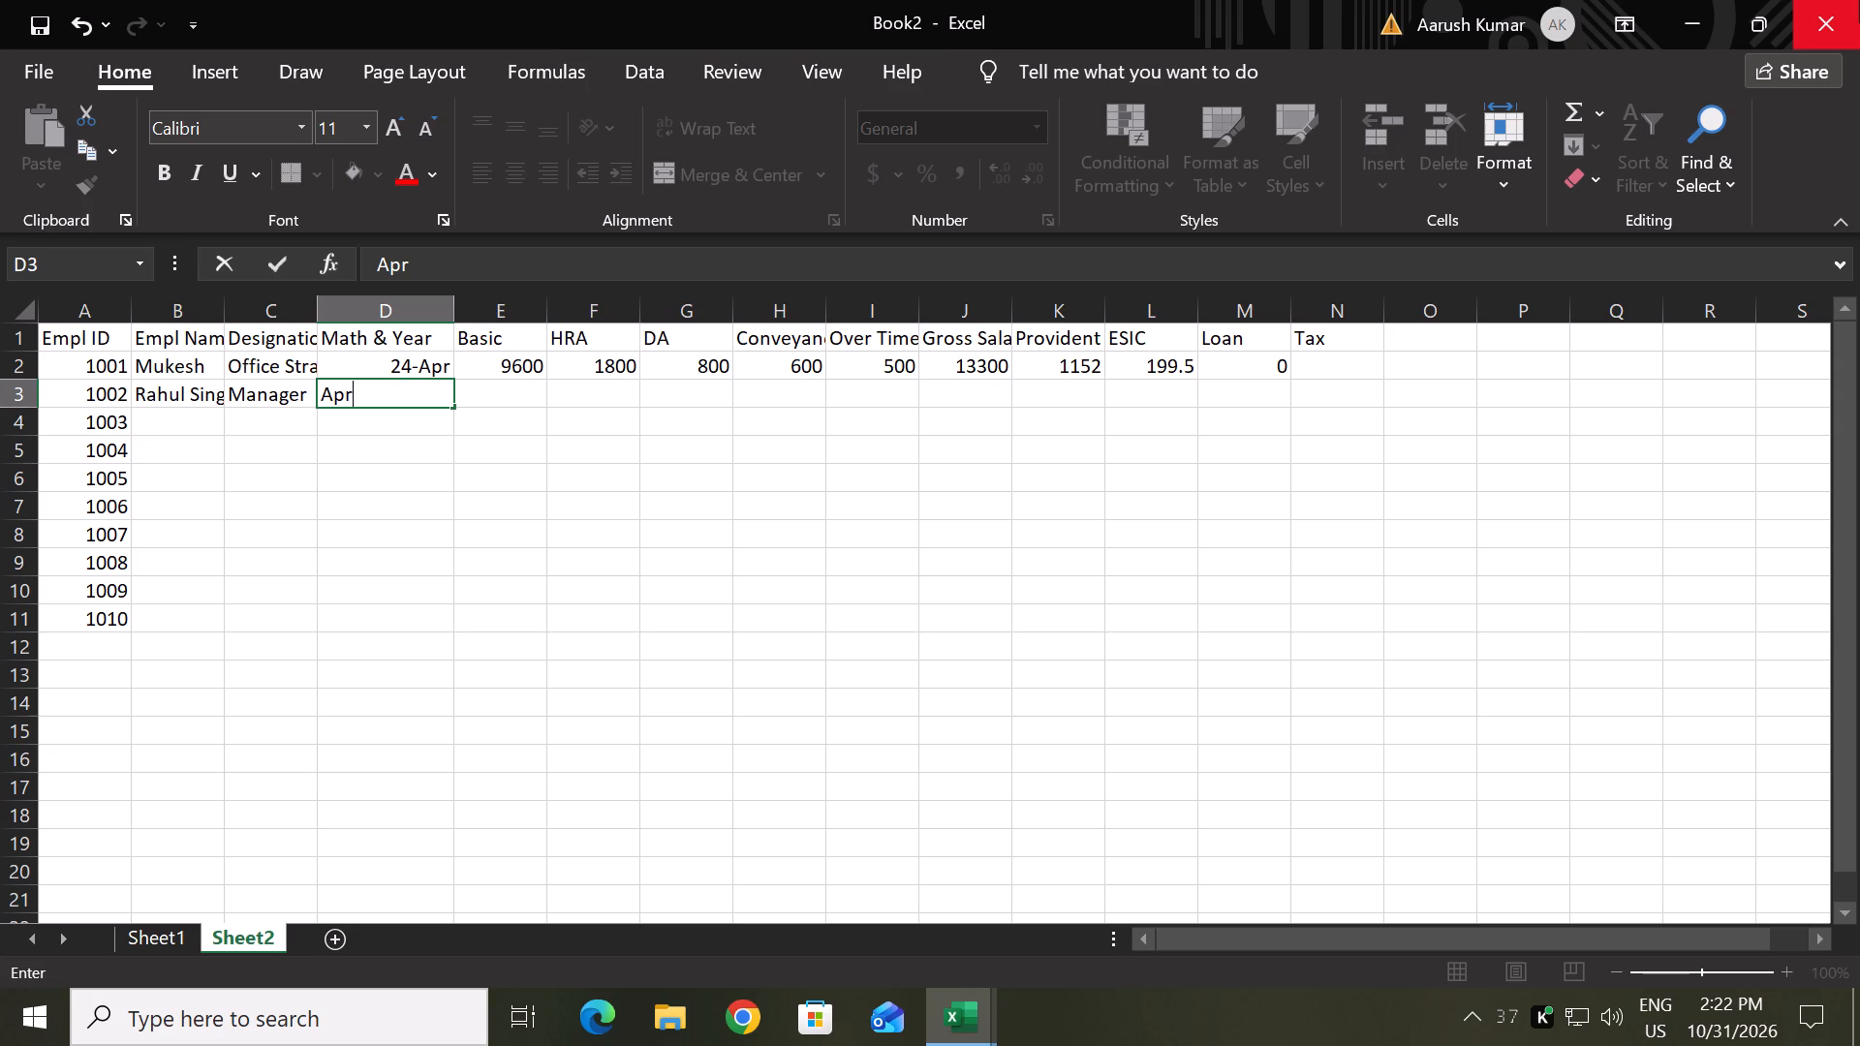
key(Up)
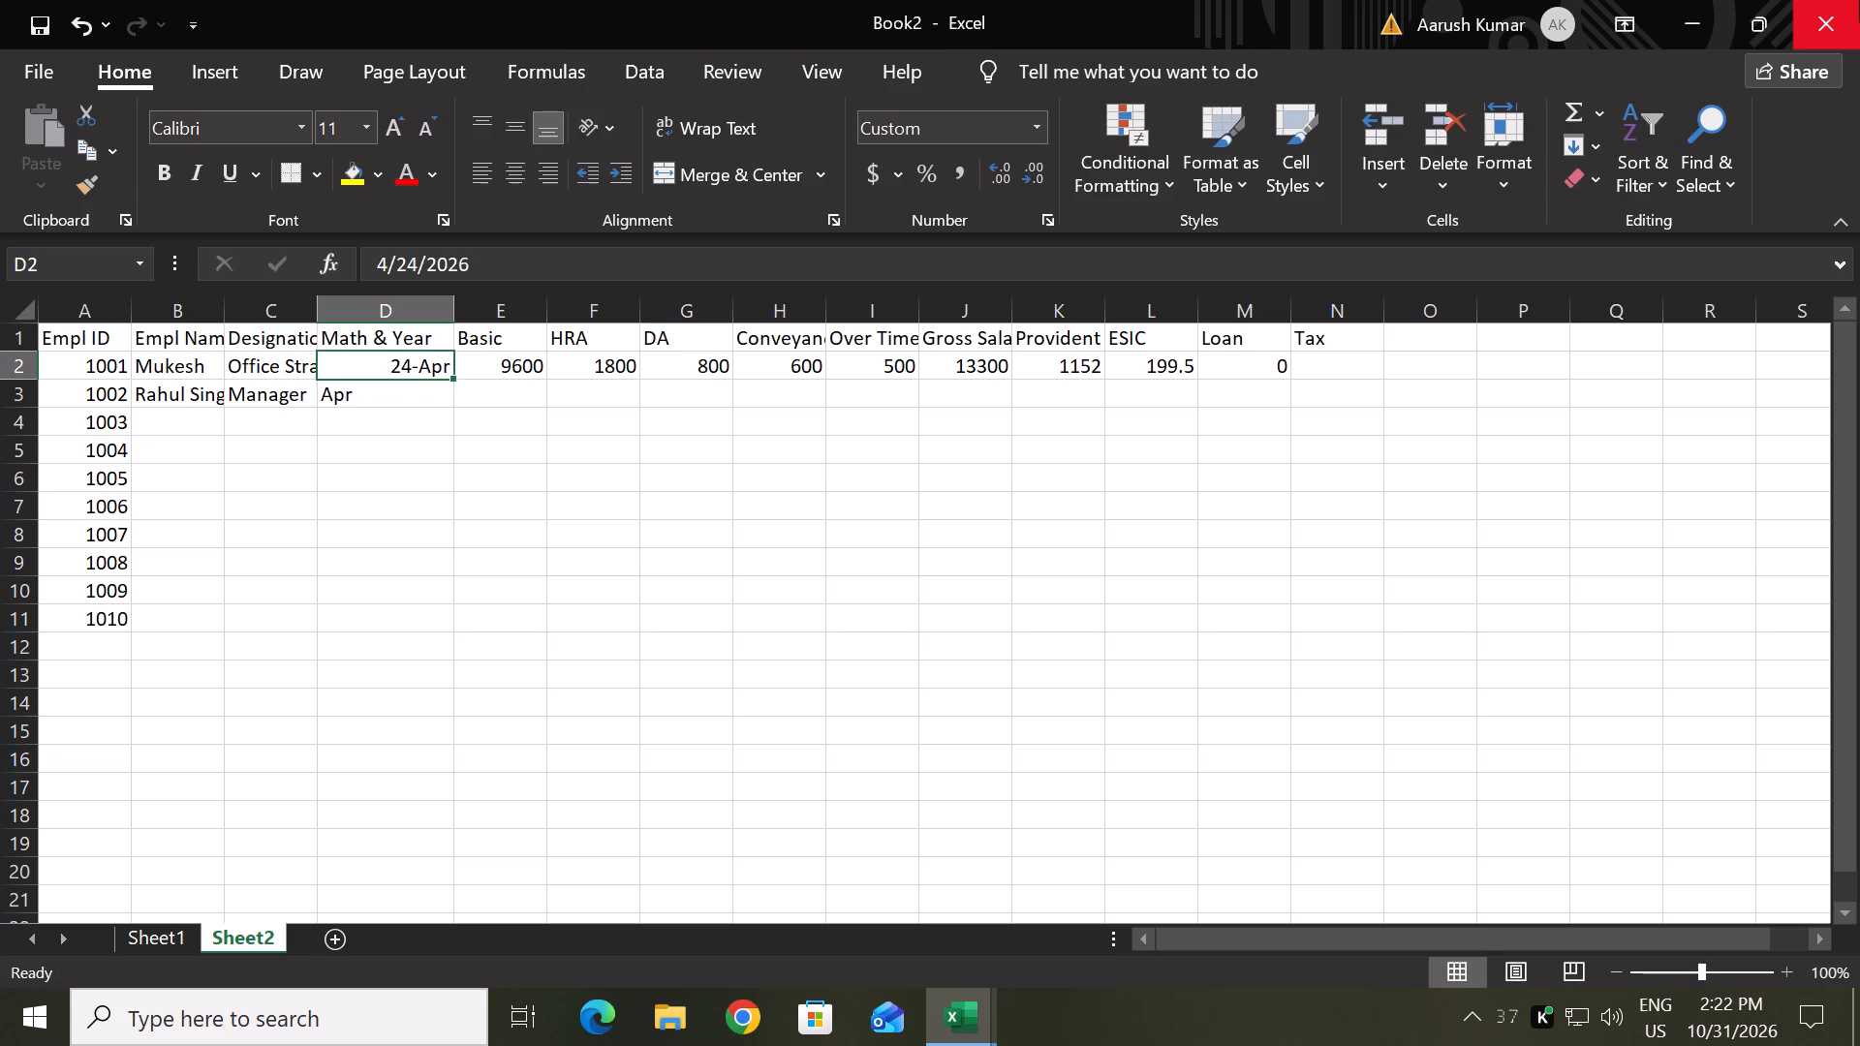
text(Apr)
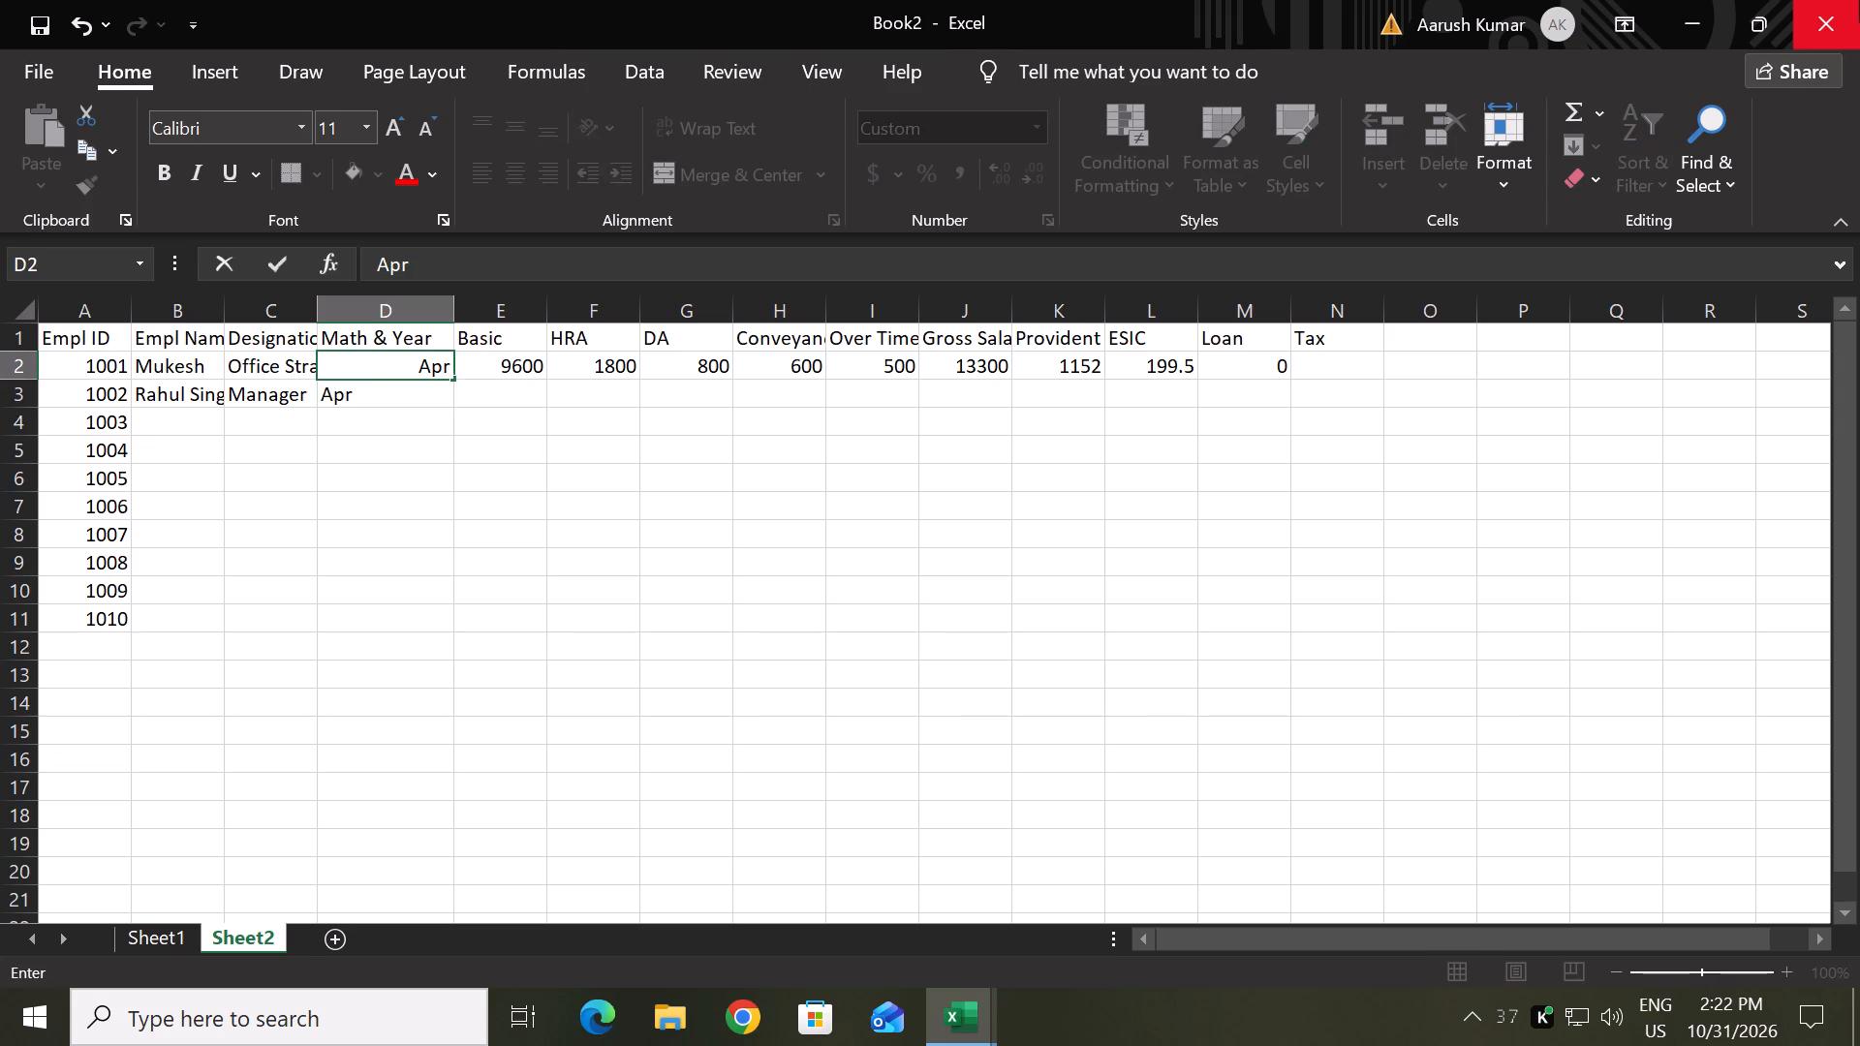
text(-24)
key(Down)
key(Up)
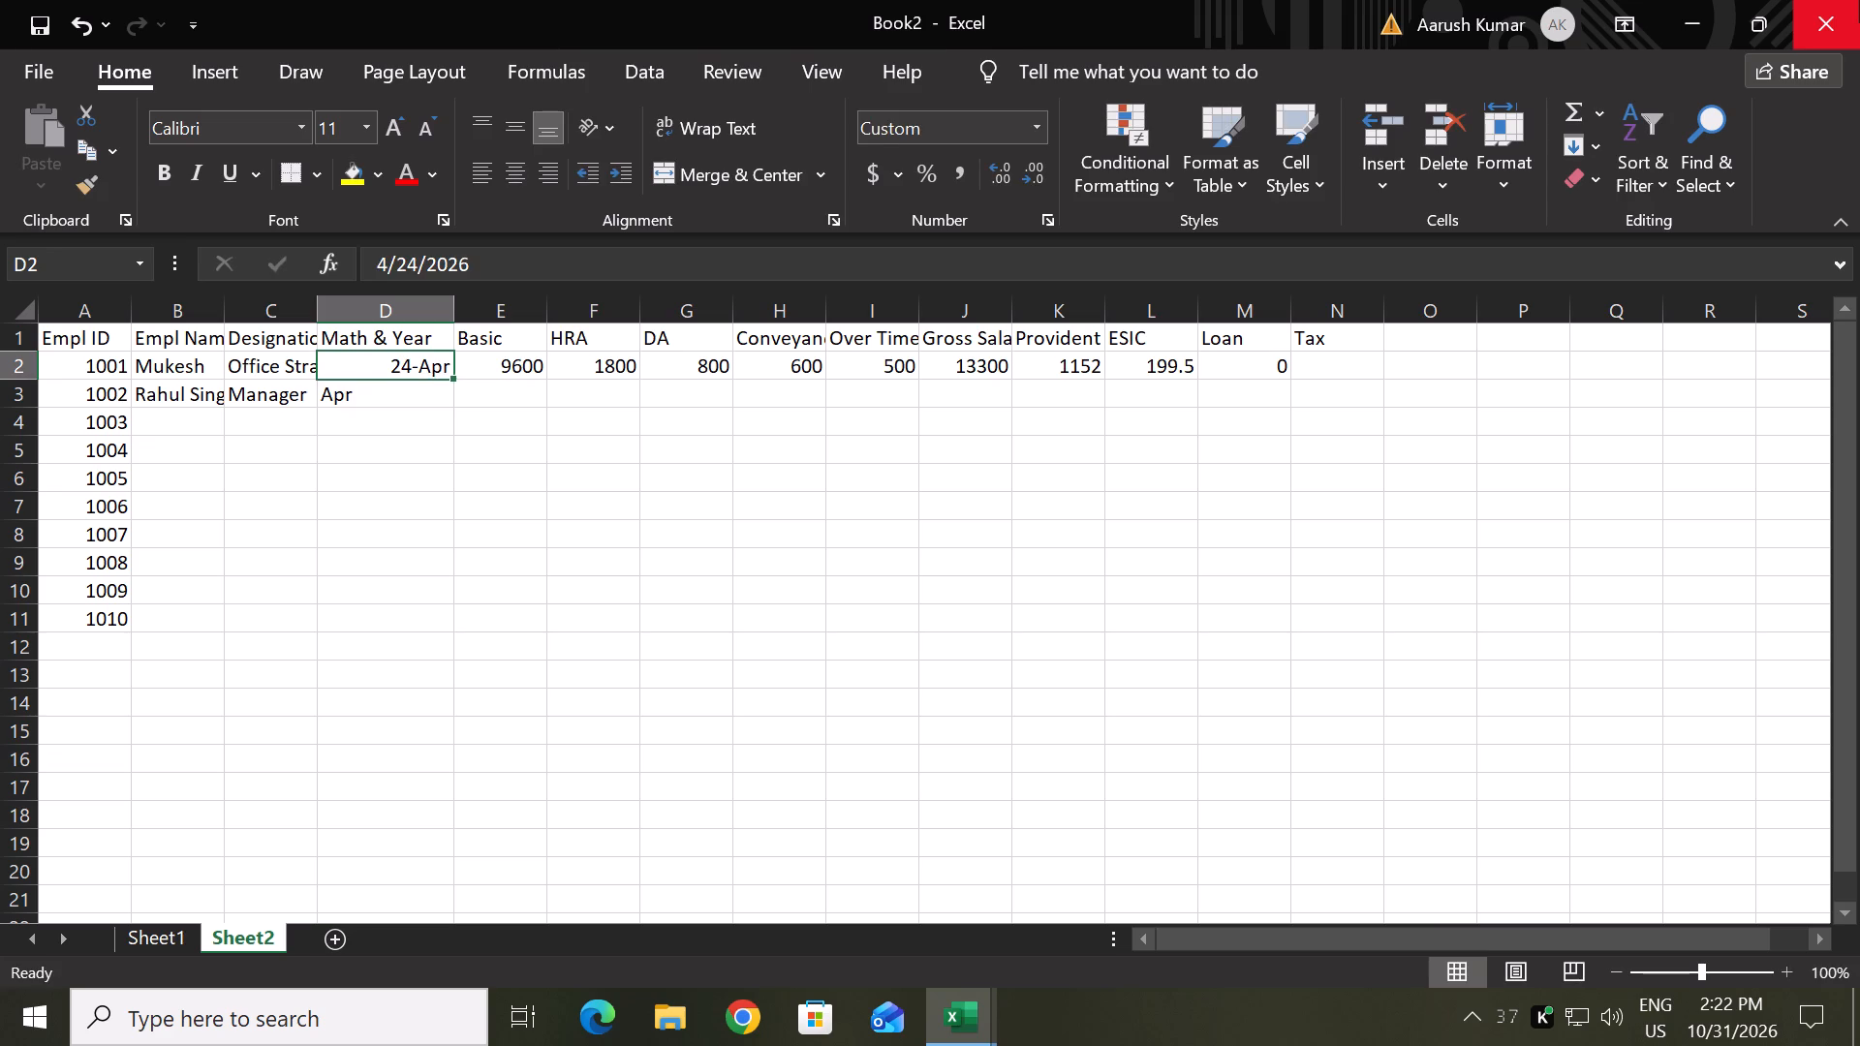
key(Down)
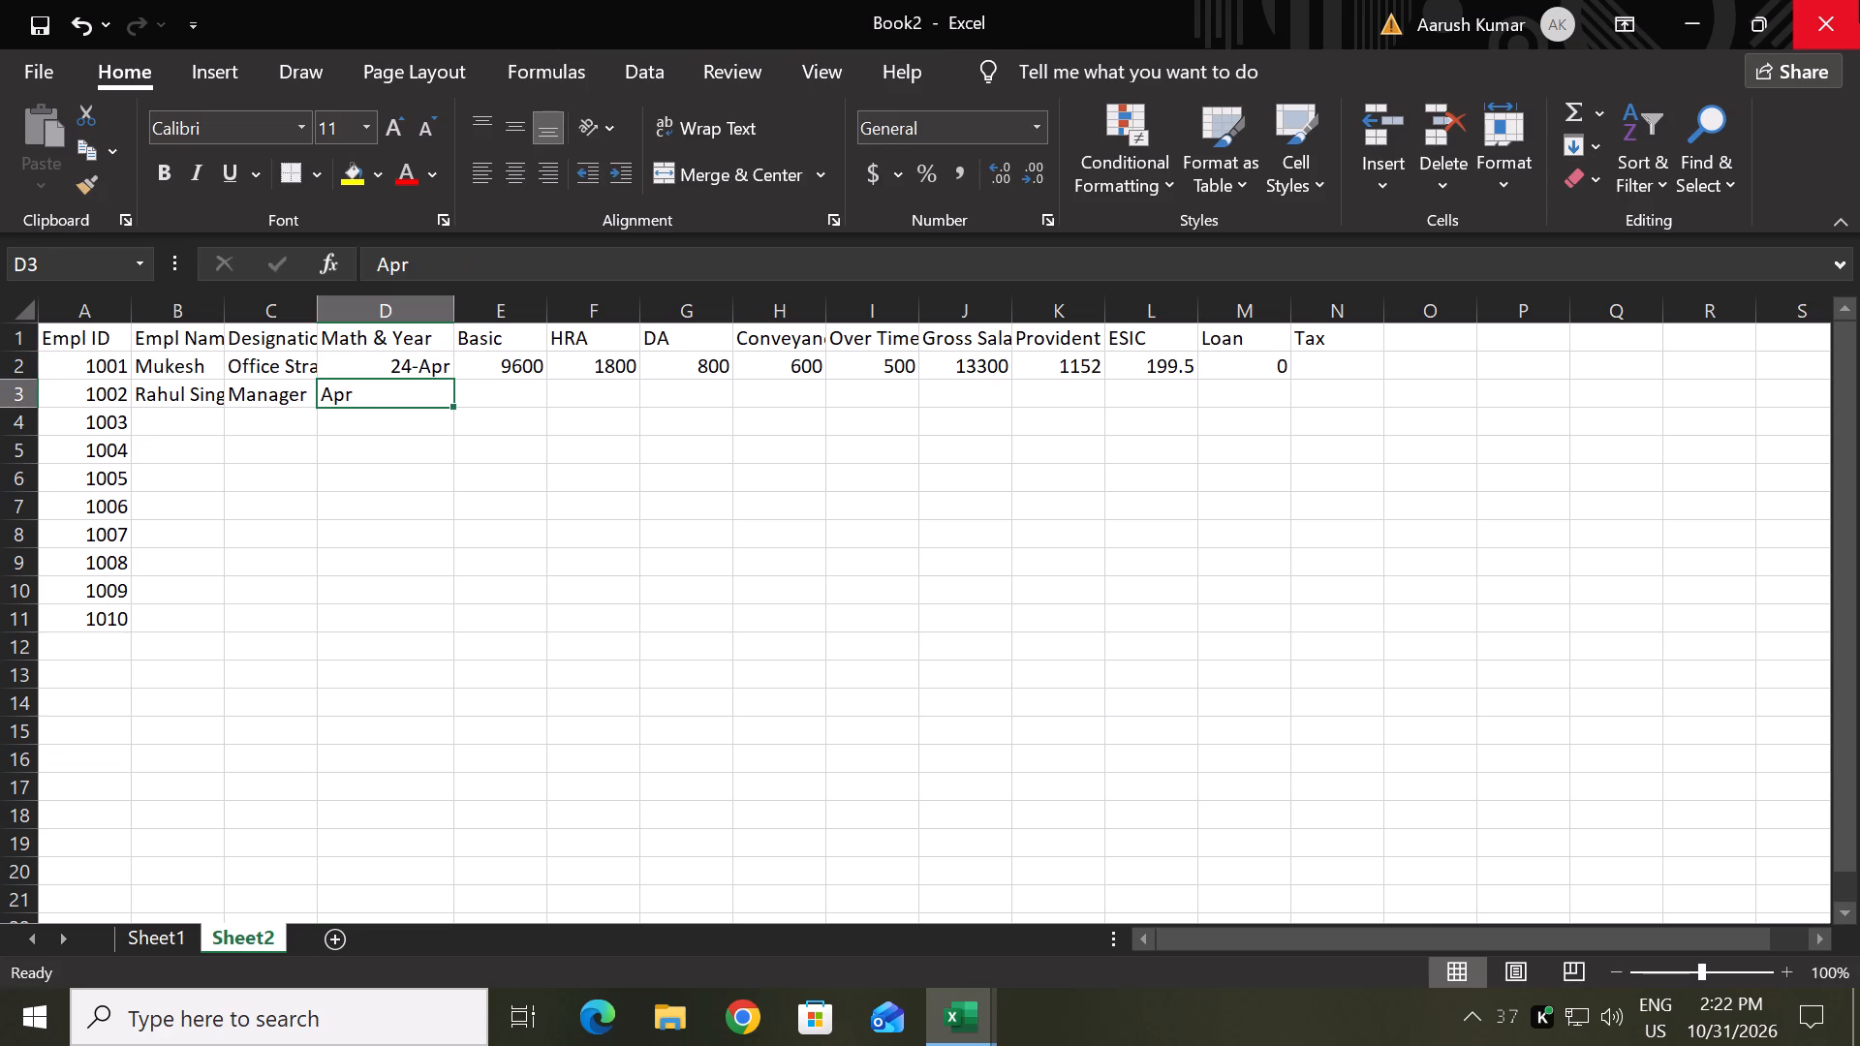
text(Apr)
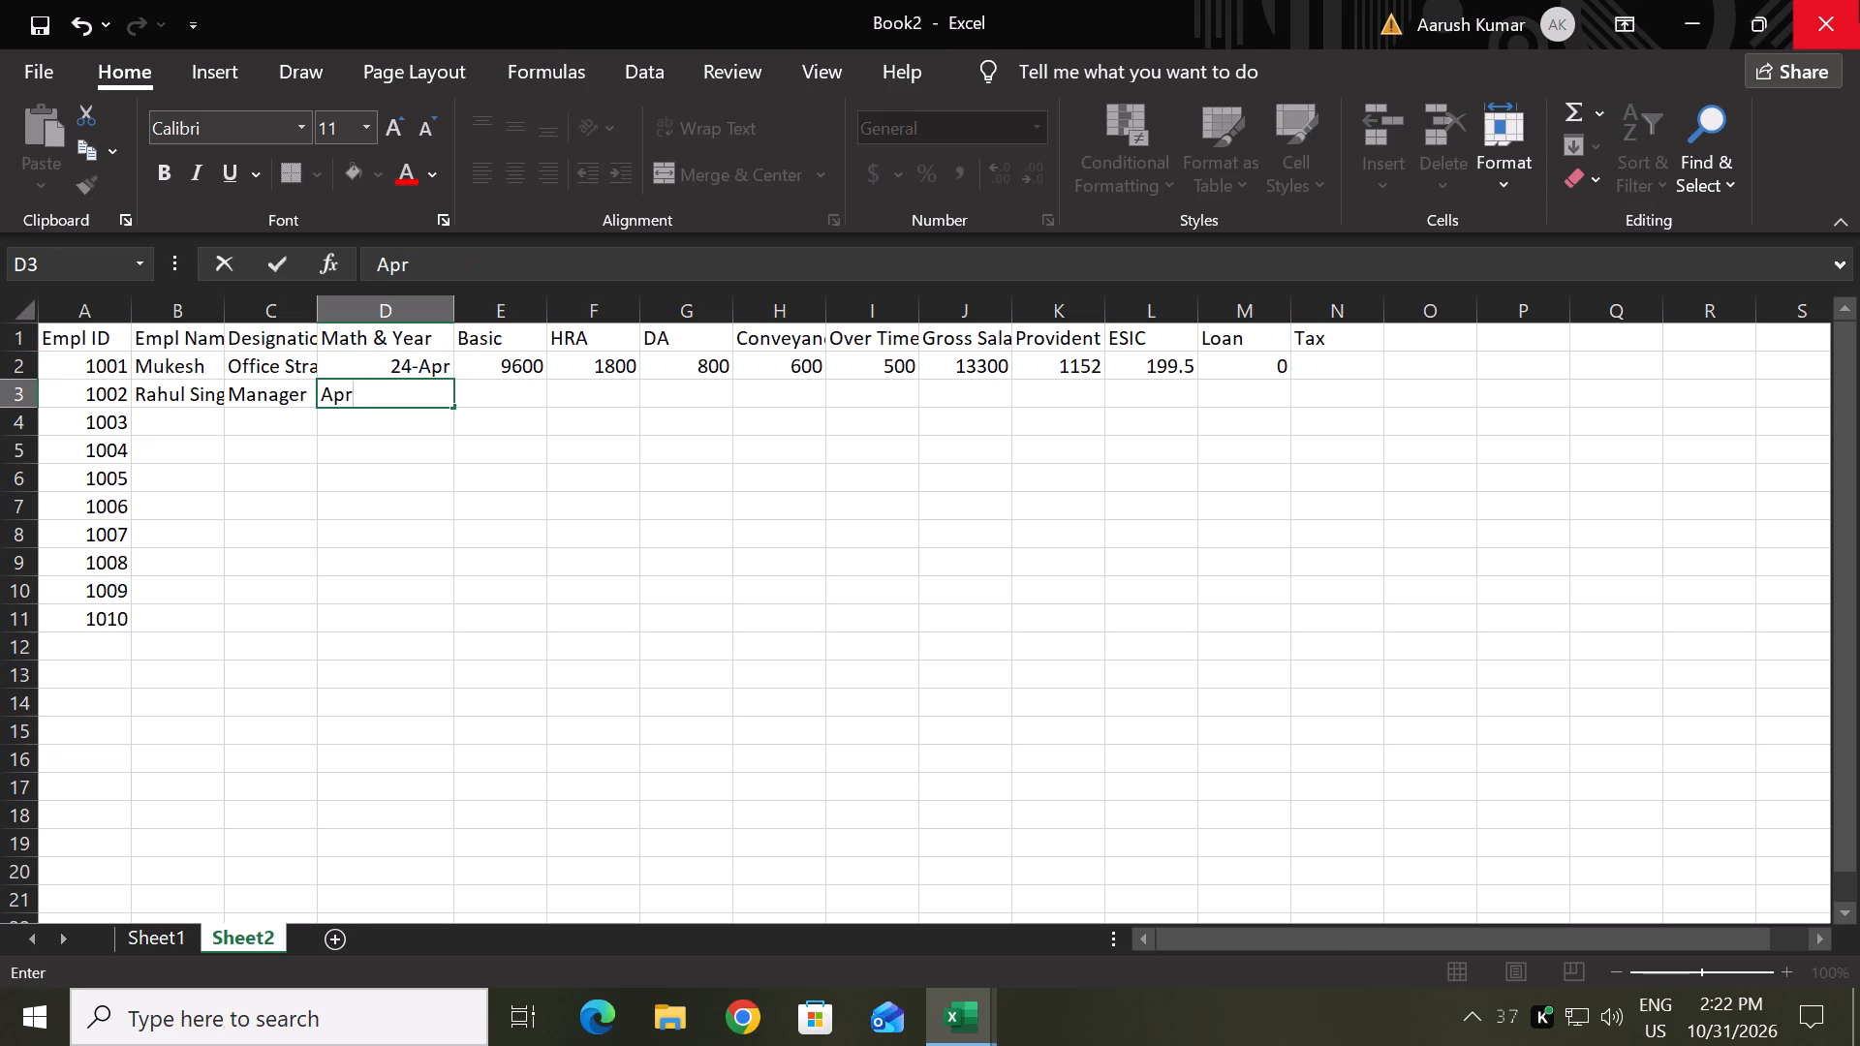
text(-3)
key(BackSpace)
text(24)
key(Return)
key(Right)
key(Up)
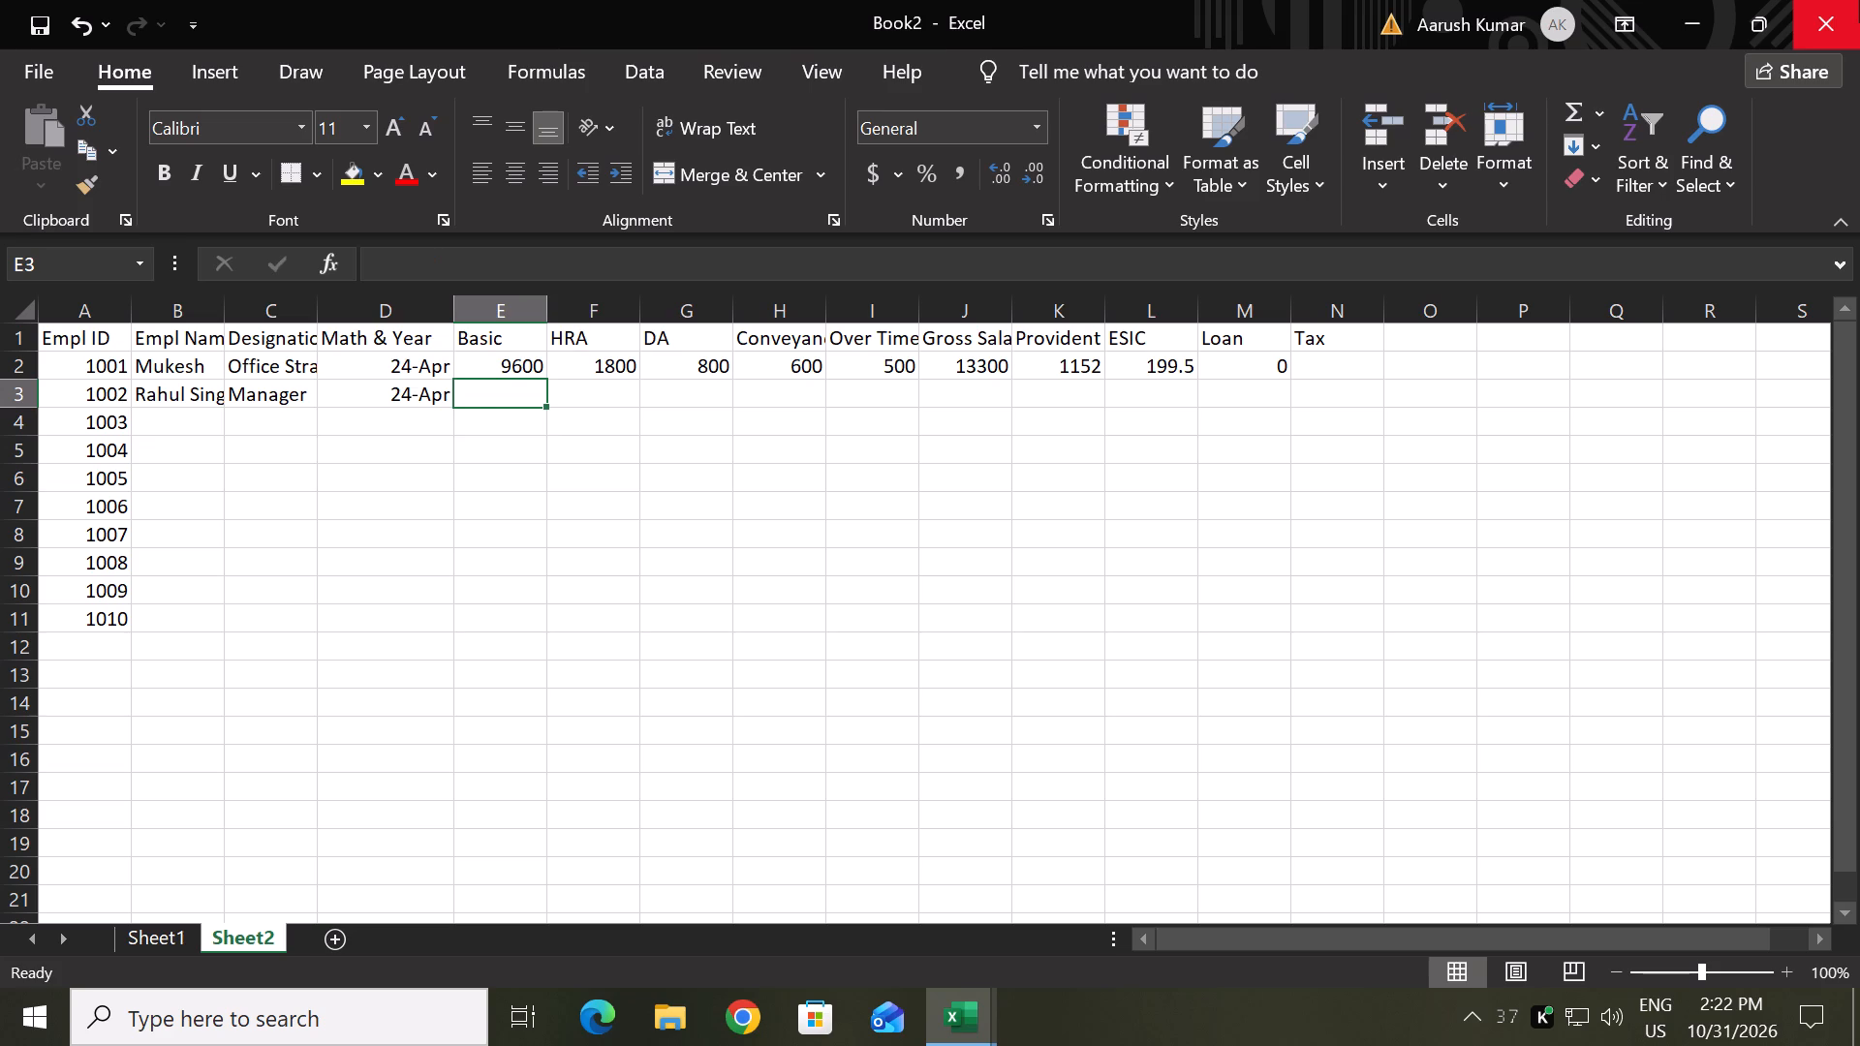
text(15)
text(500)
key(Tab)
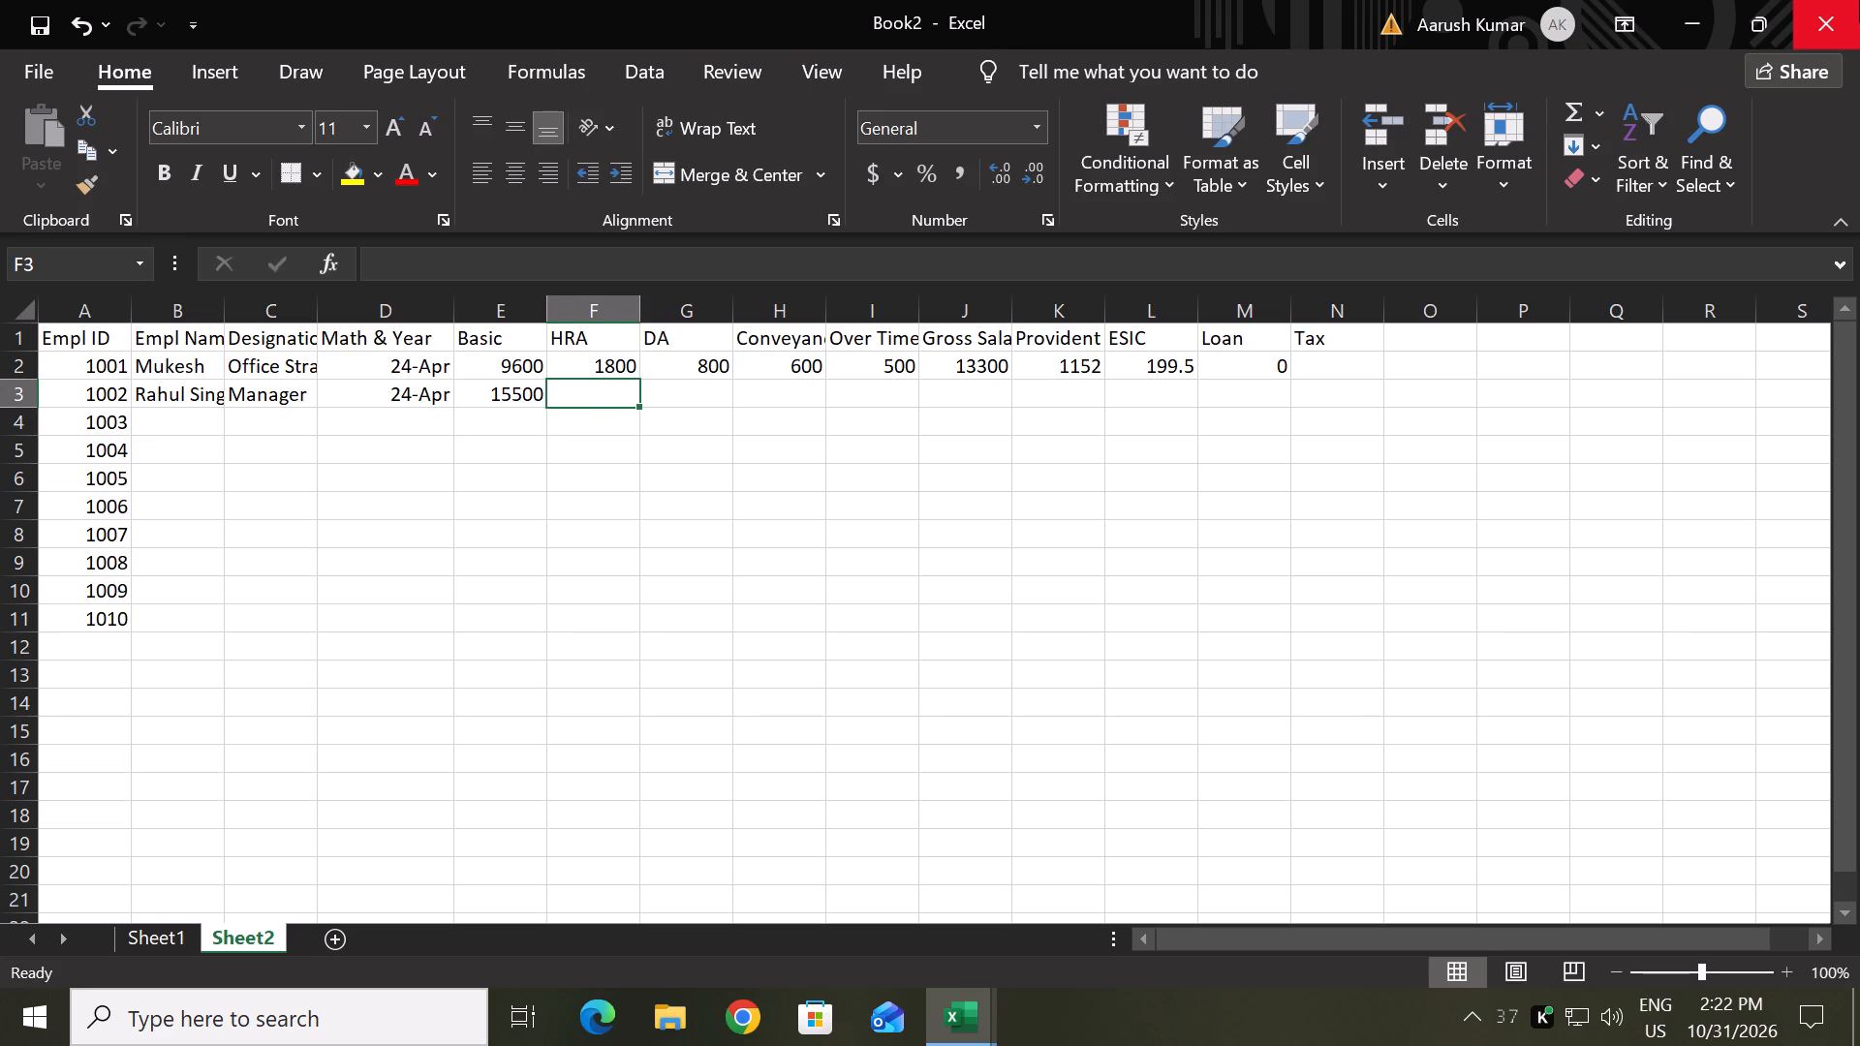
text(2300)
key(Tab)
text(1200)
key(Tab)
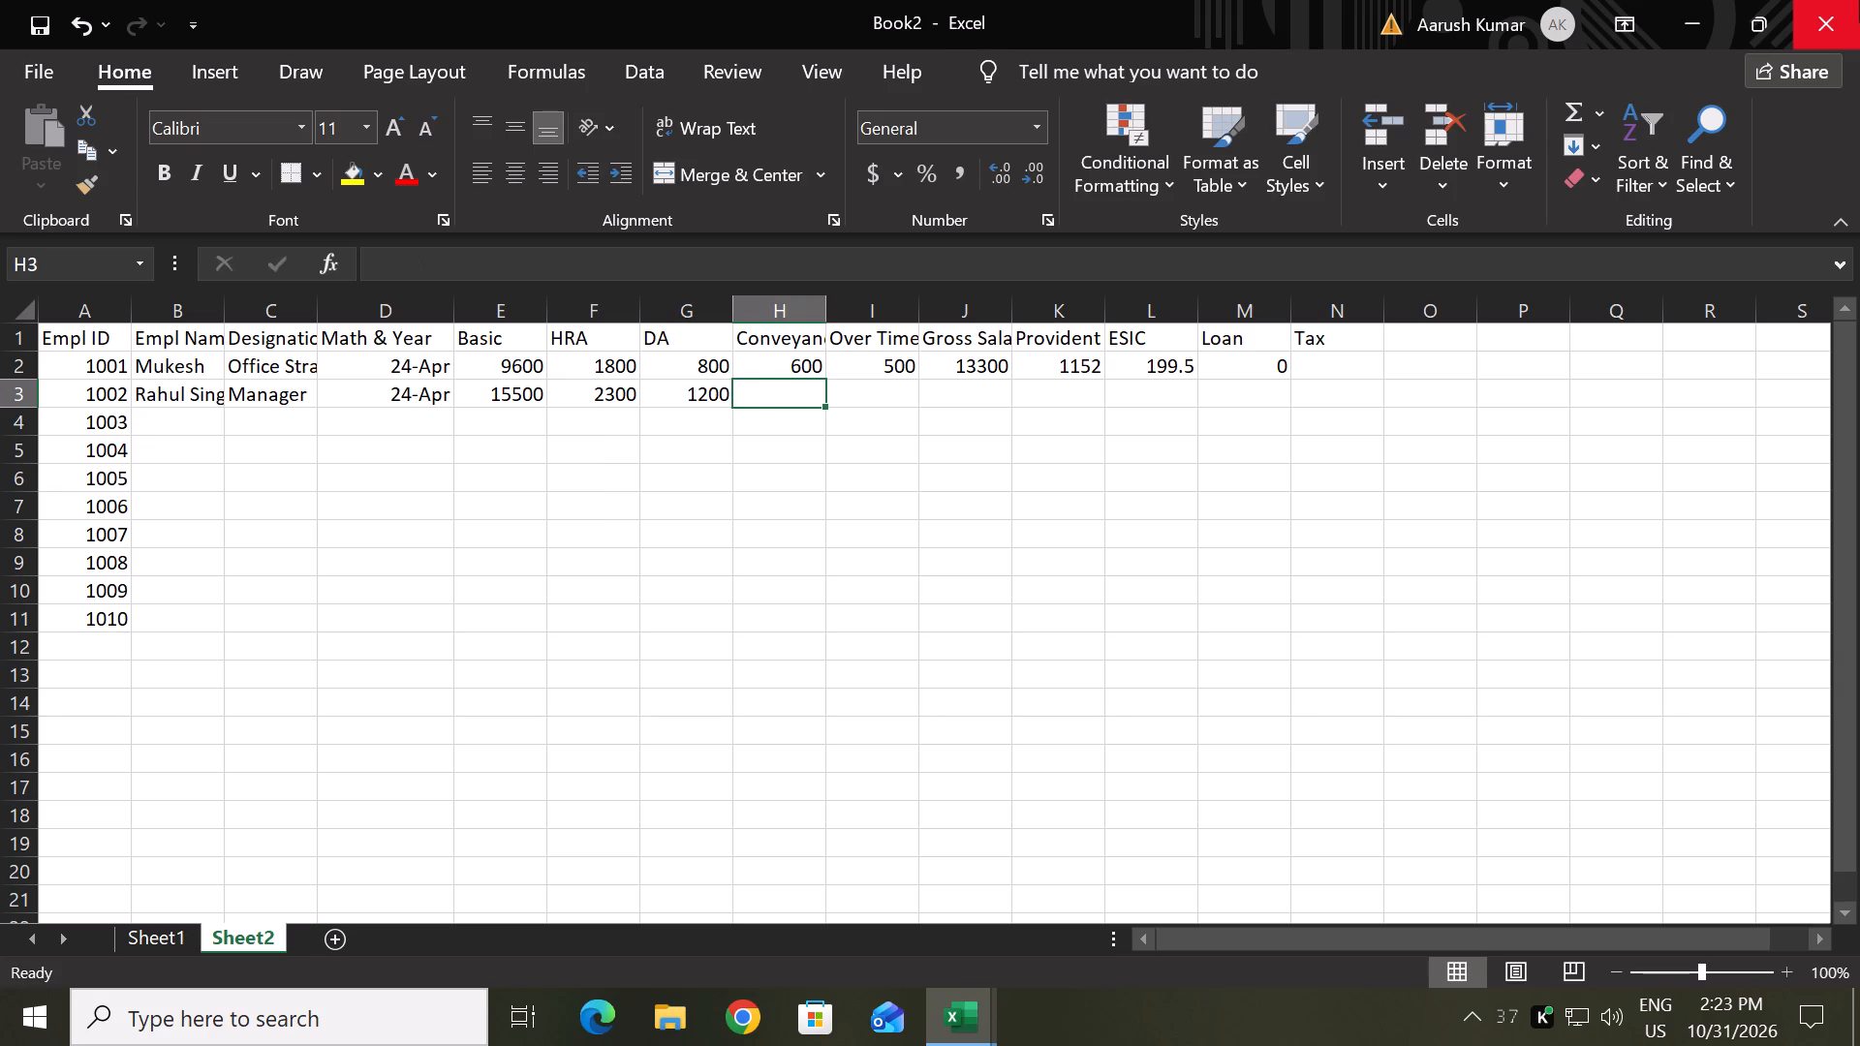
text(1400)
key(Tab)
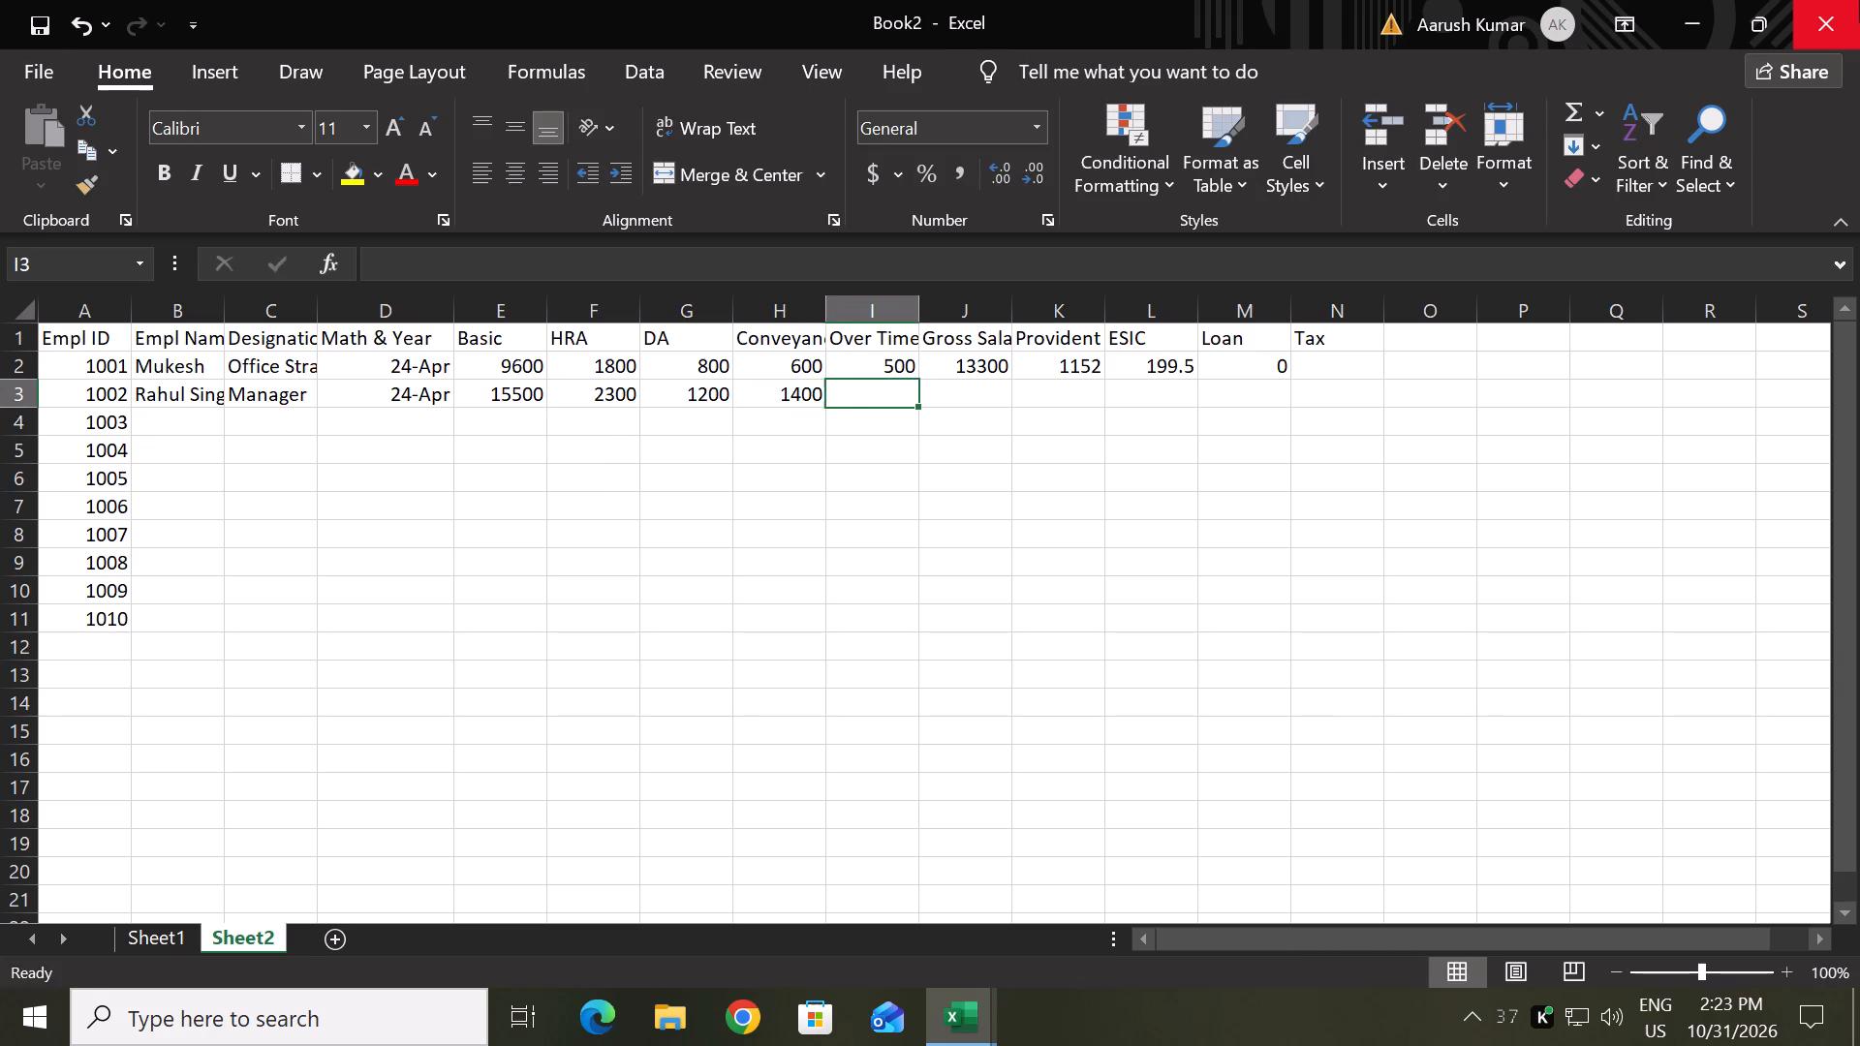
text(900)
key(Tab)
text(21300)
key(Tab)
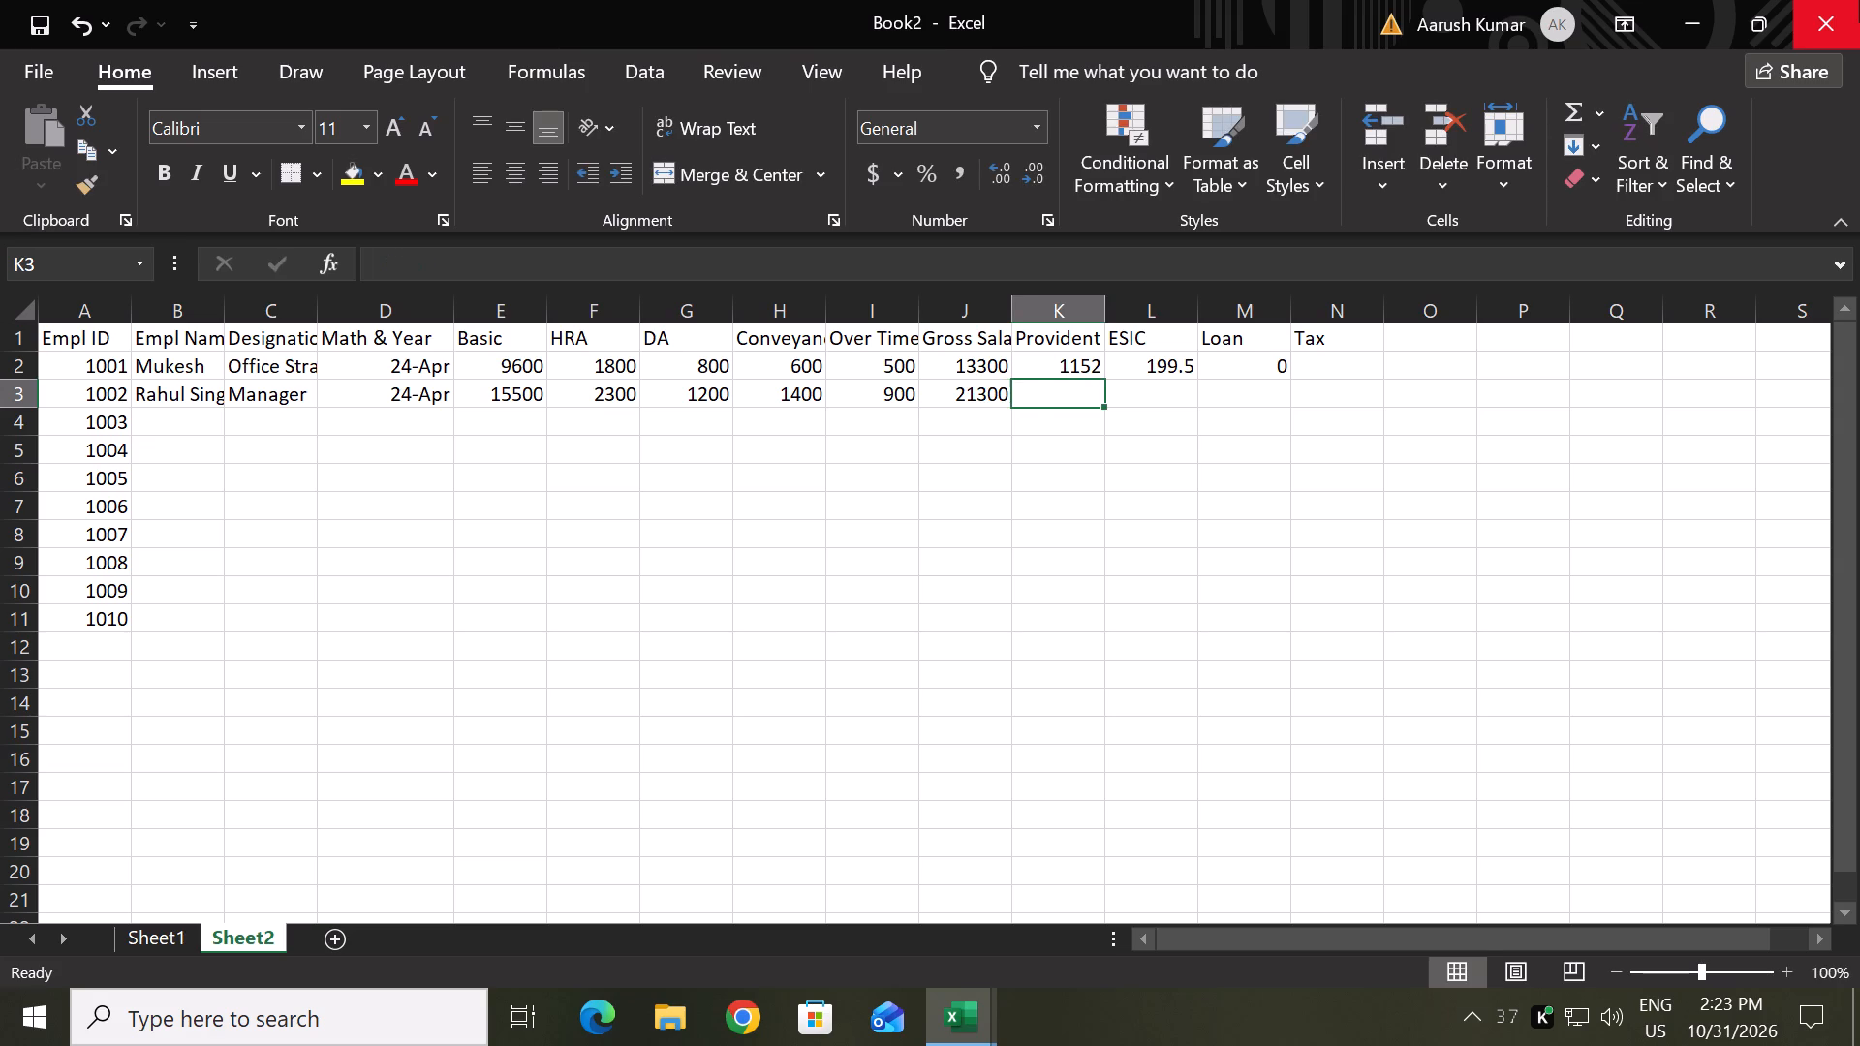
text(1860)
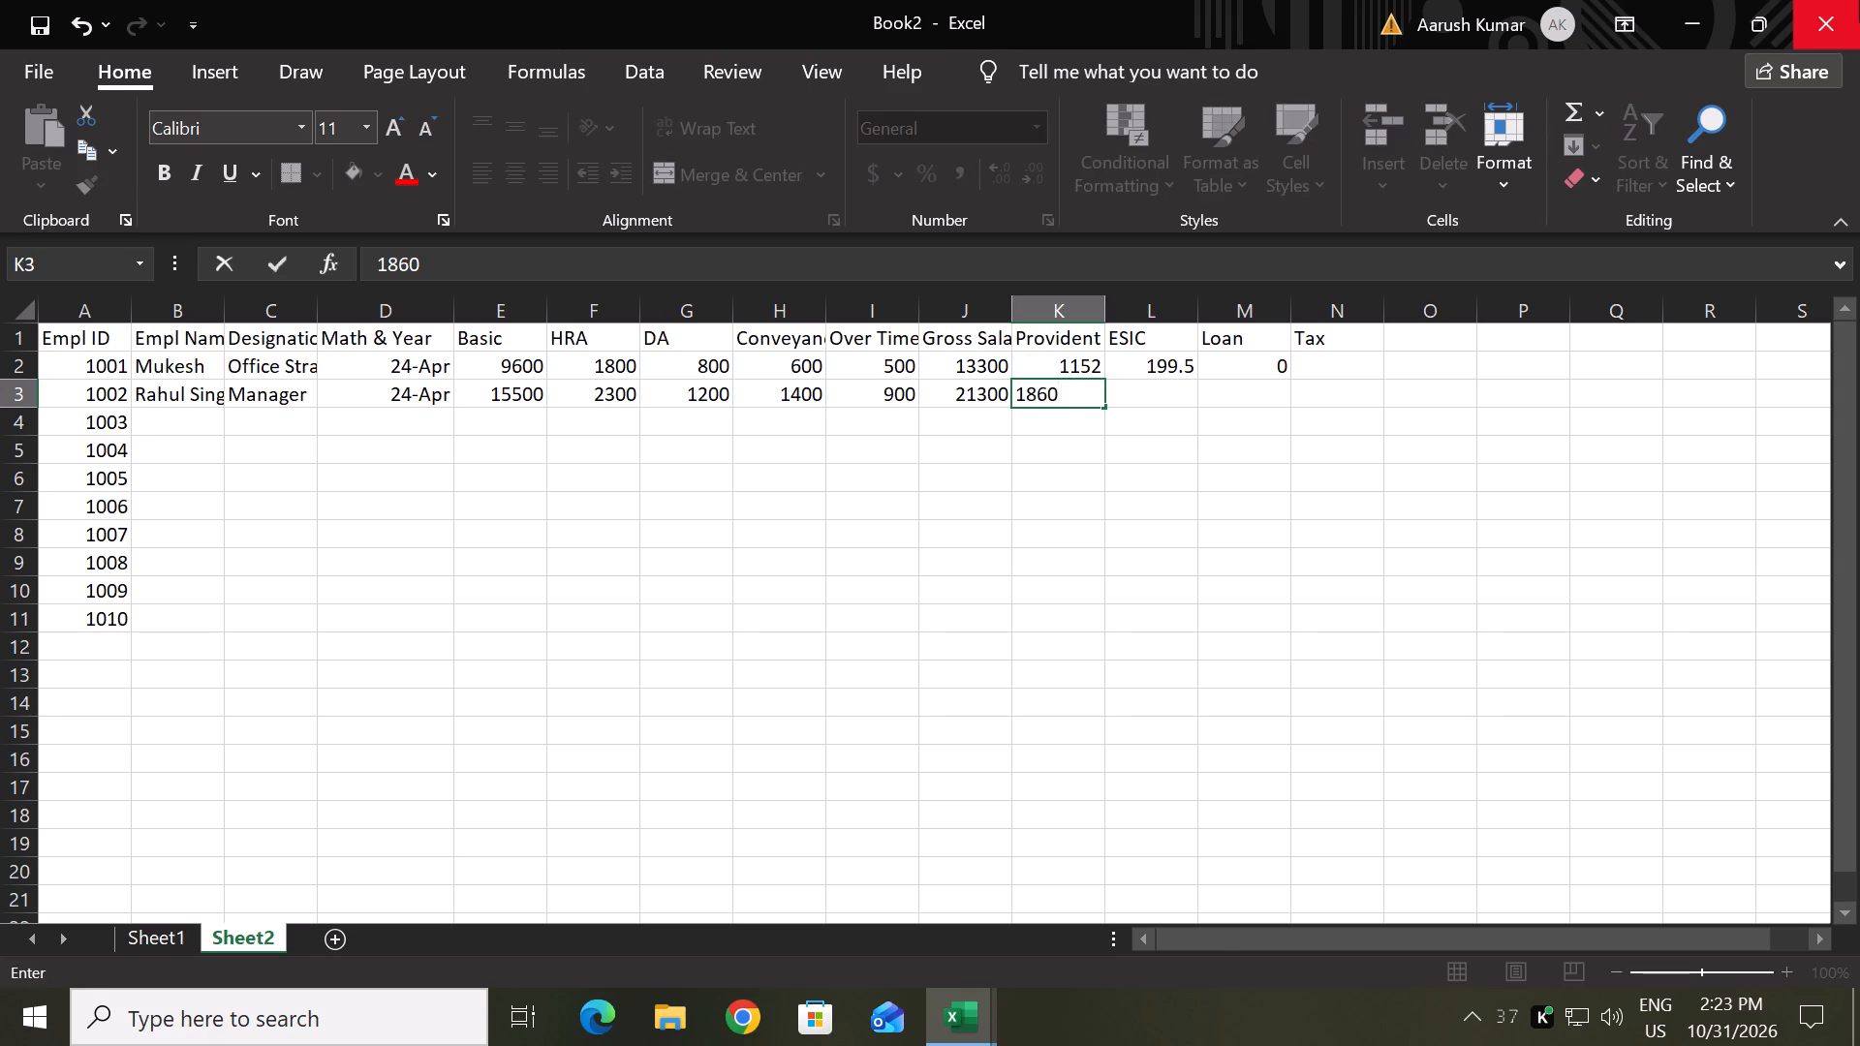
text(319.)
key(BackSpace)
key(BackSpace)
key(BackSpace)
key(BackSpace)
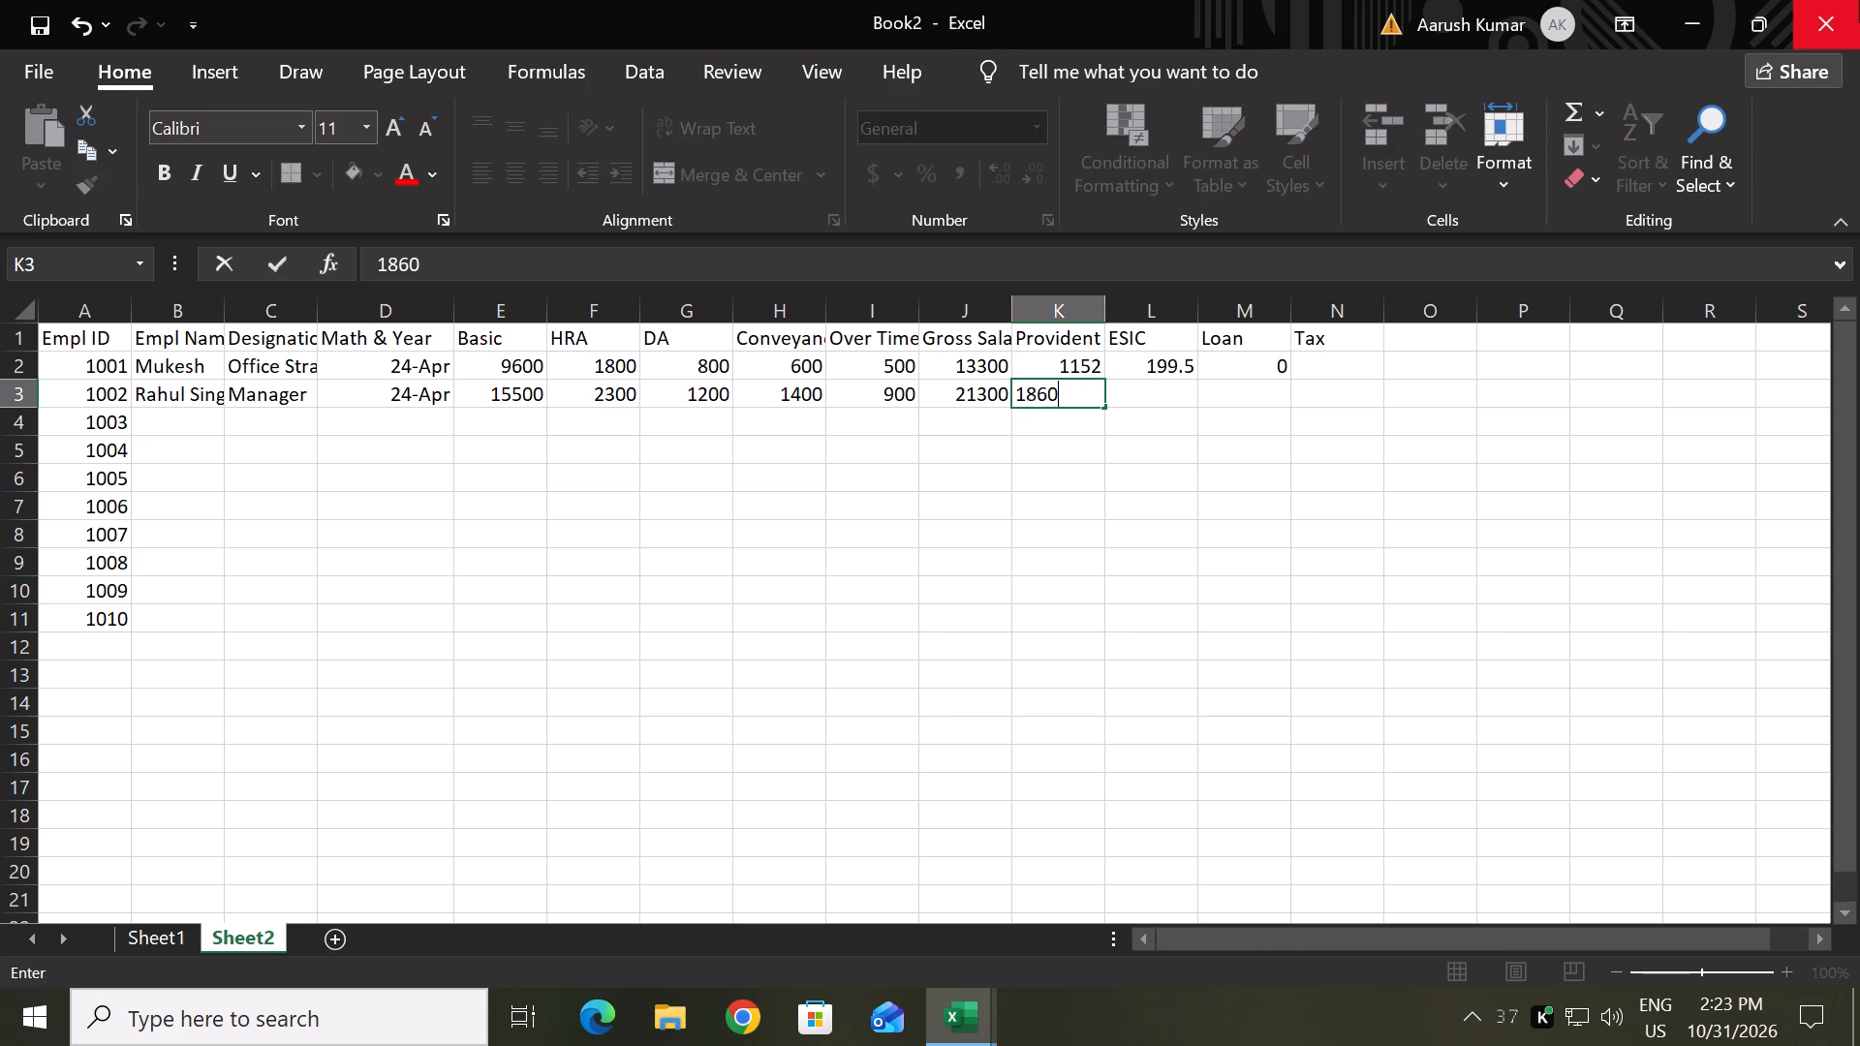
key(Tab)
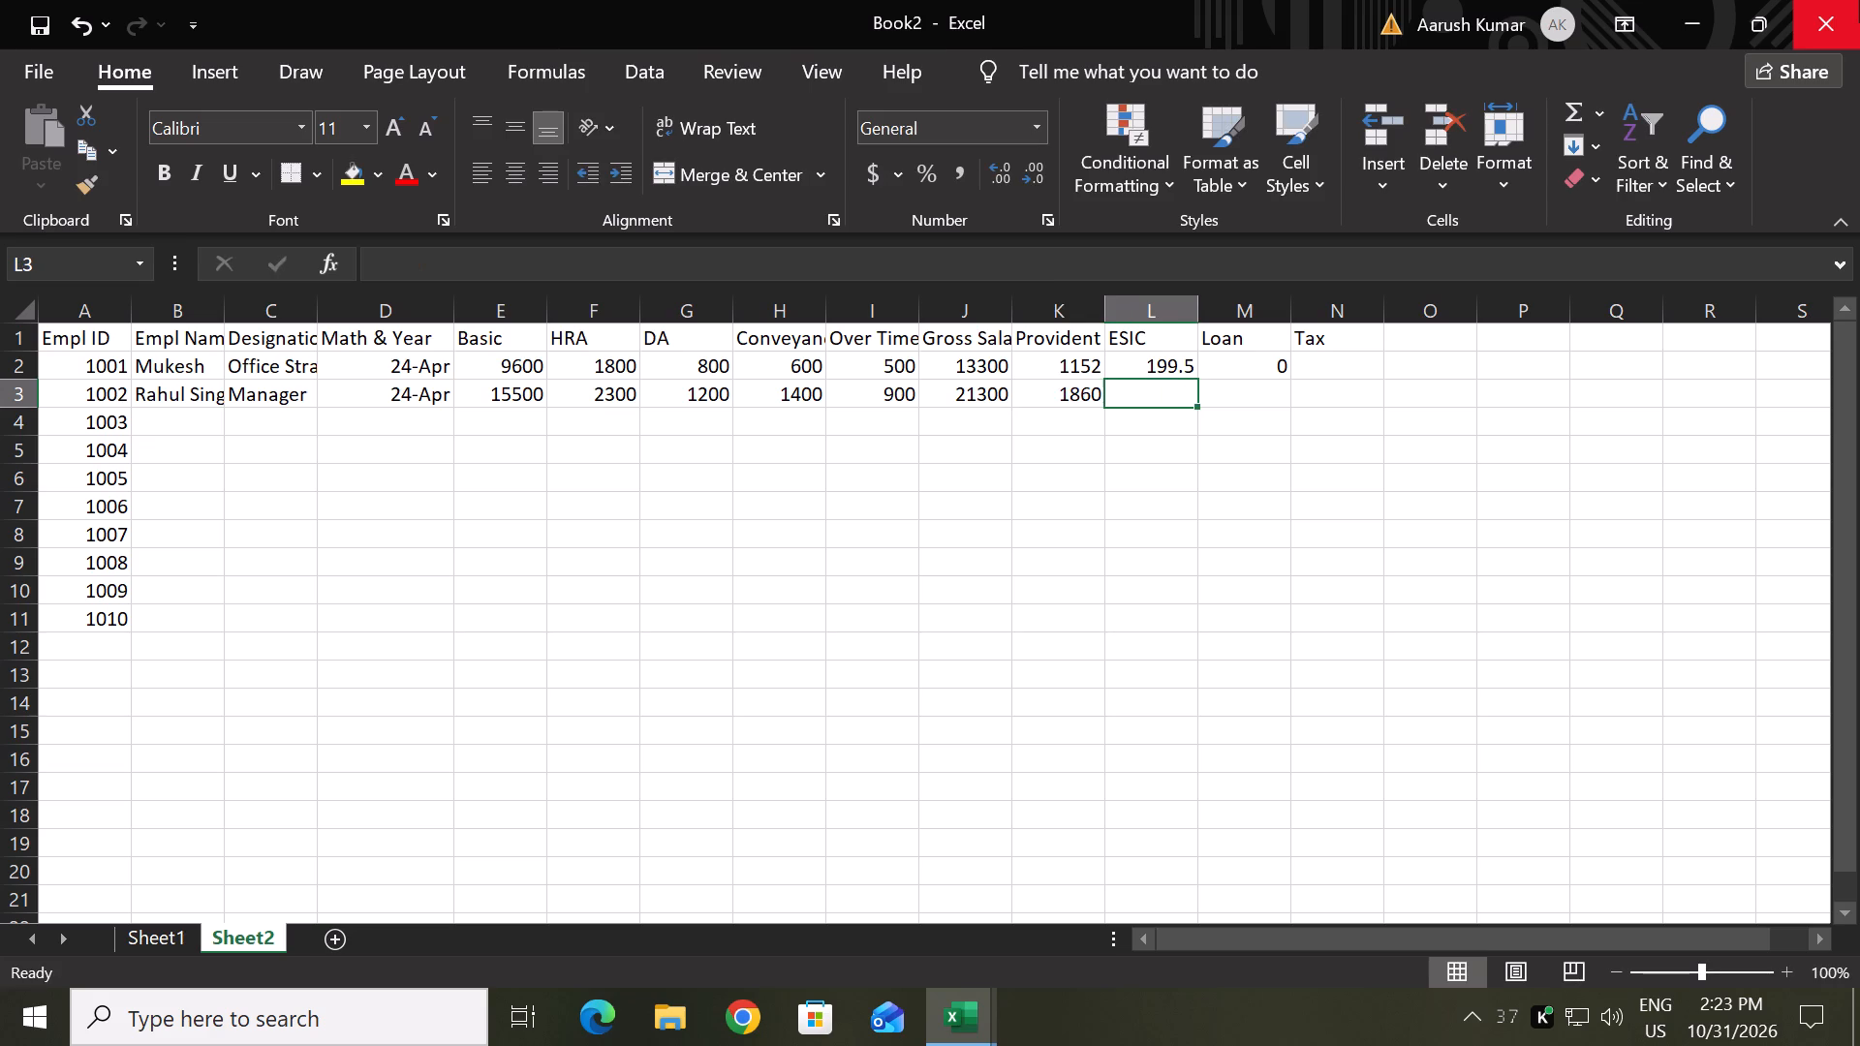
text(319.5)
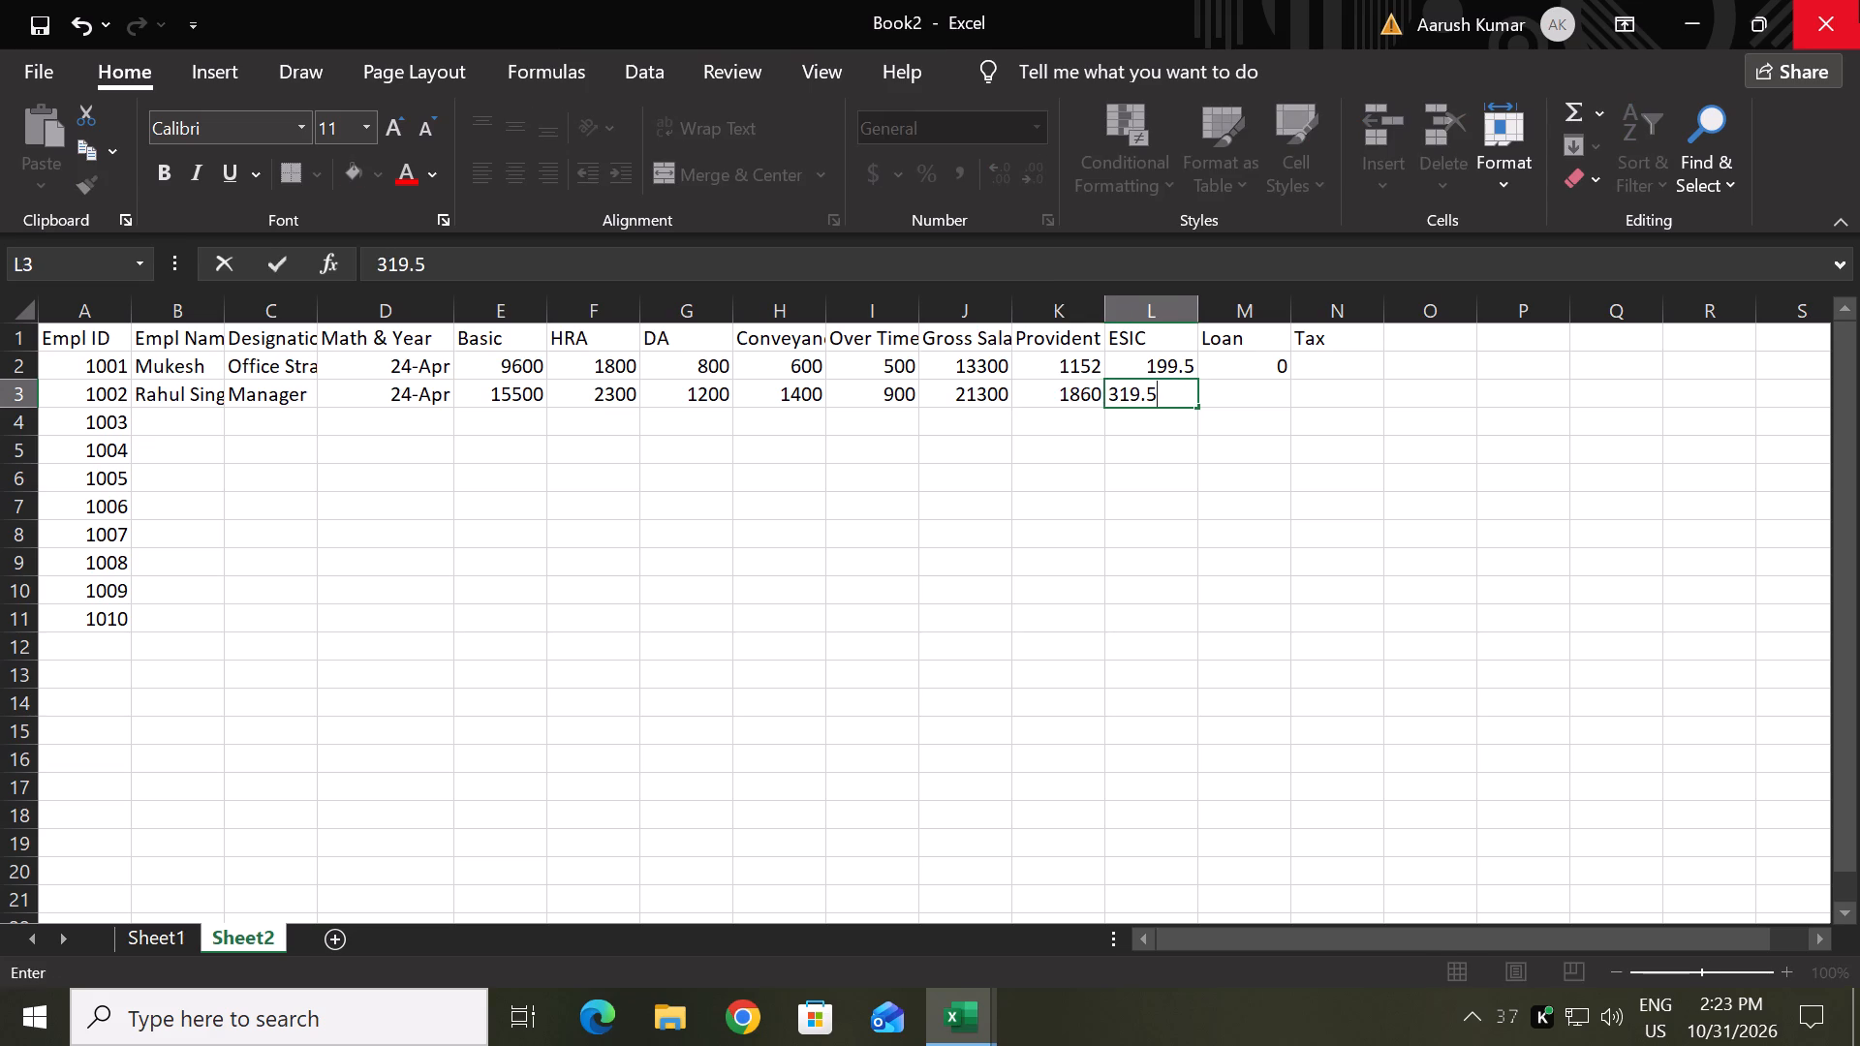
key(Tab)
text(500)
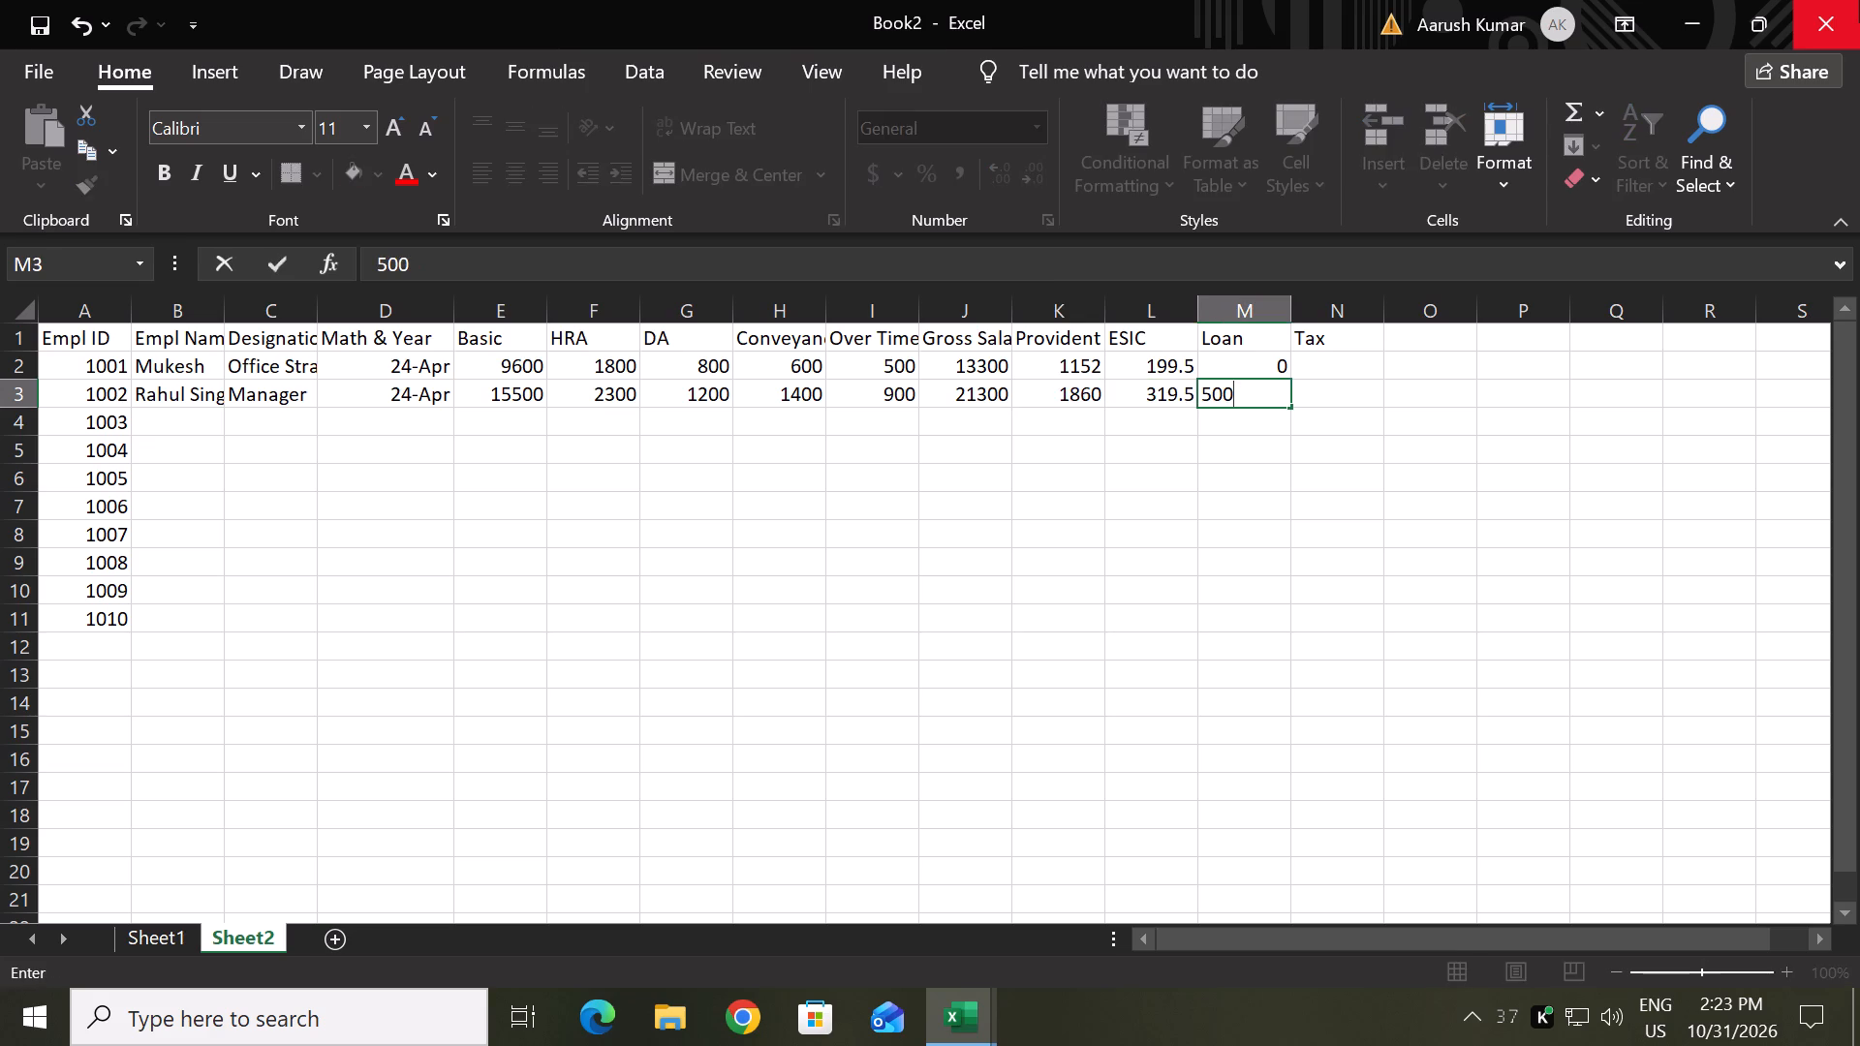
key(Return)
key(ctrl+Left)
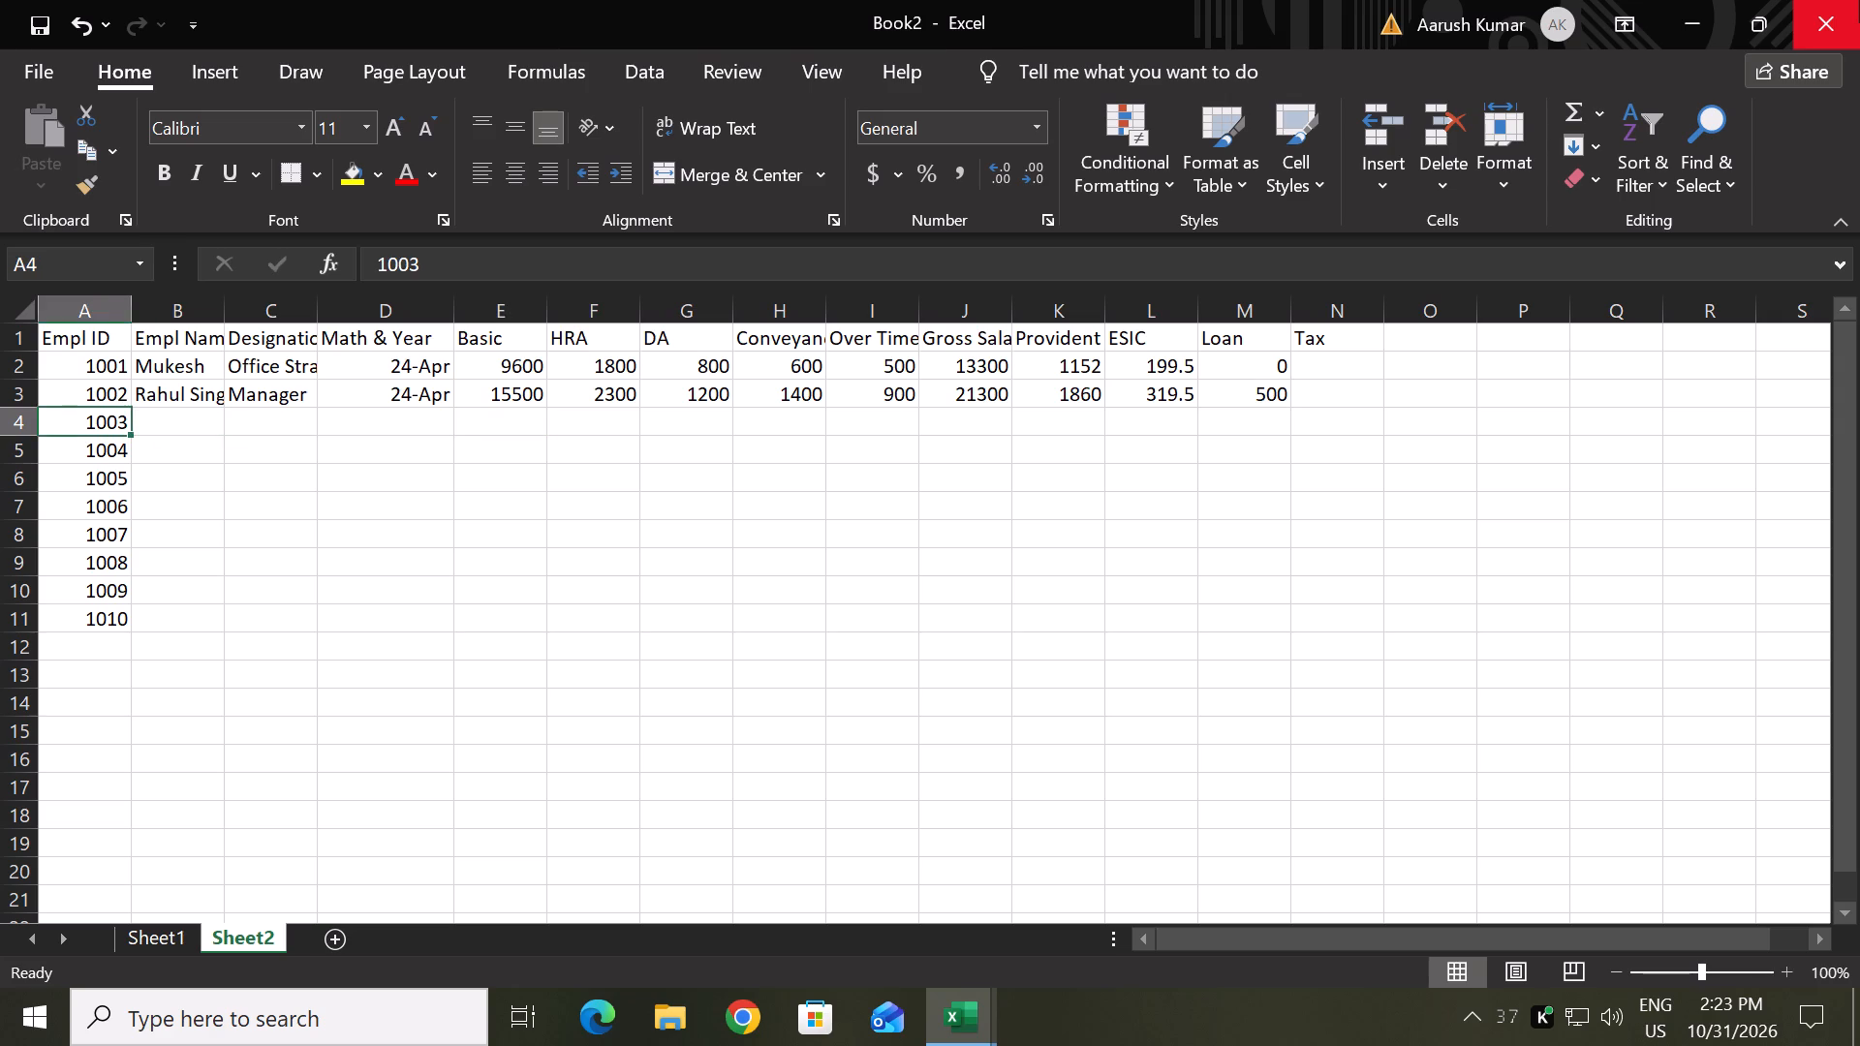
key(Right)
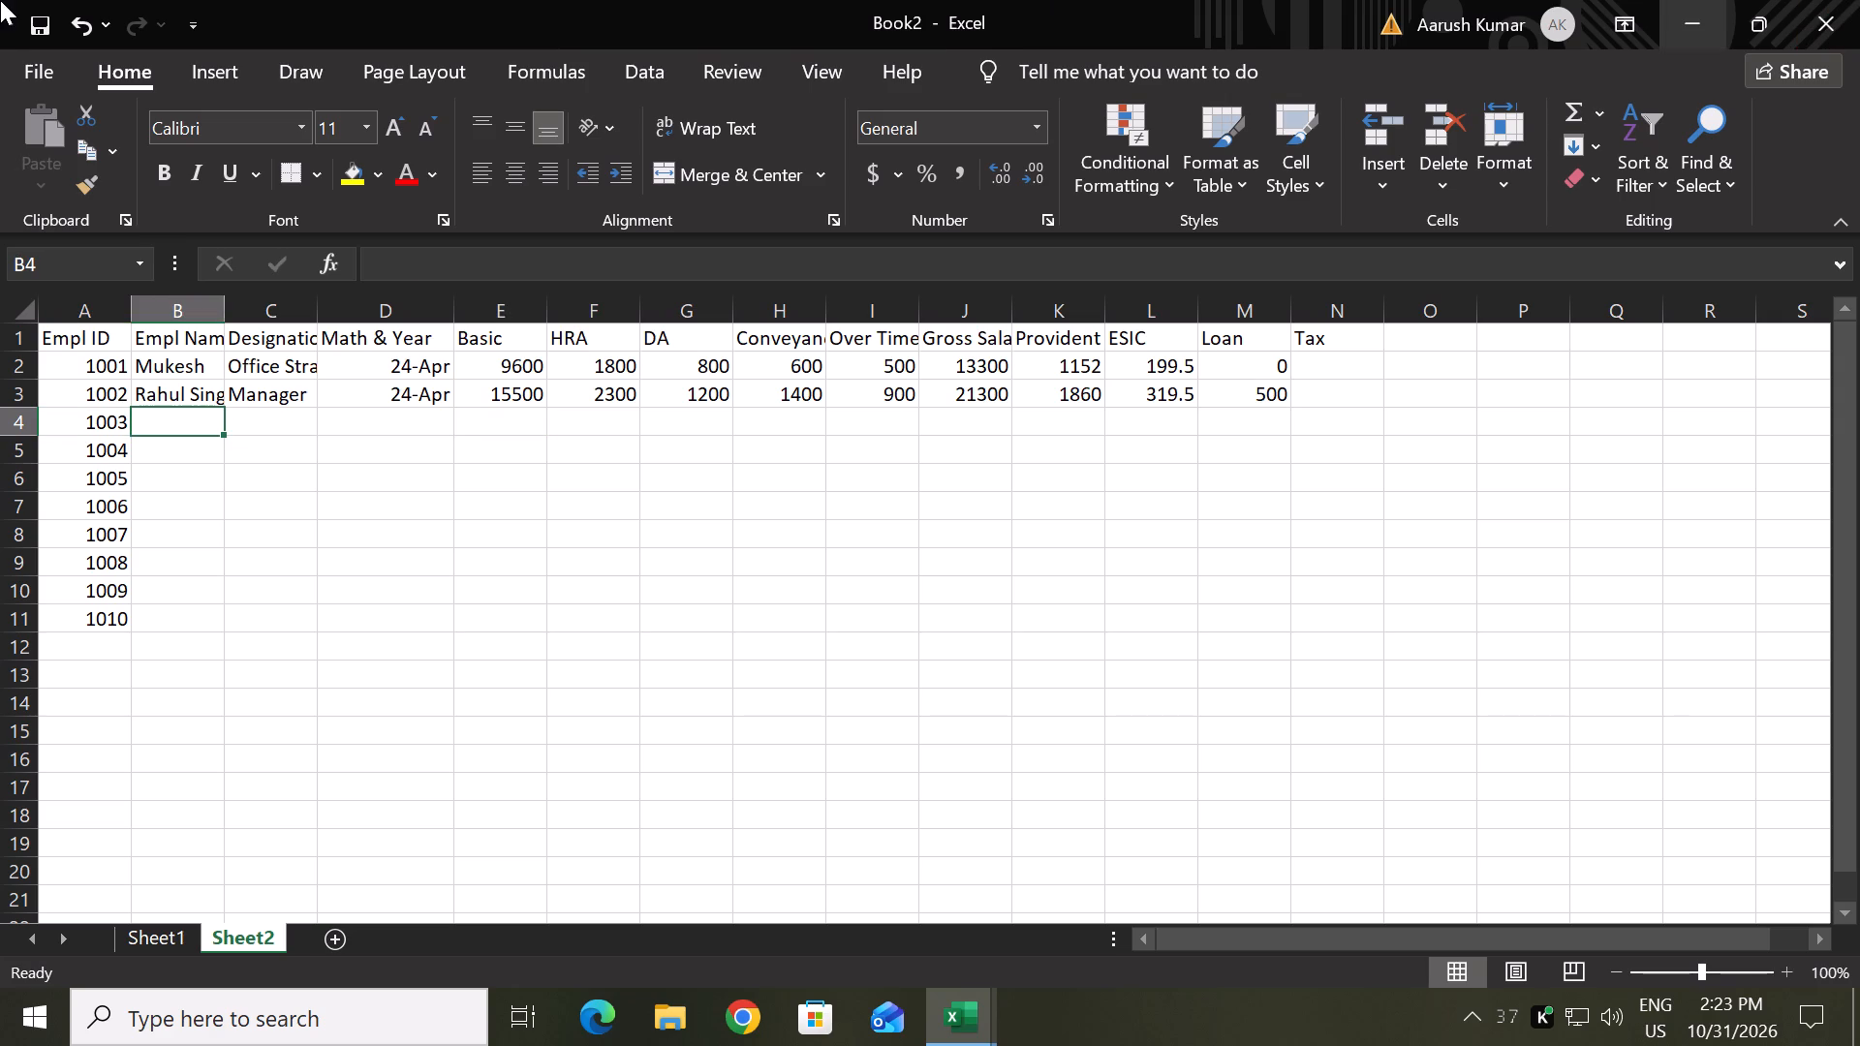
Widen columns B and C to fit the full employee names and designations.
drag(227, 308, 245, 306)
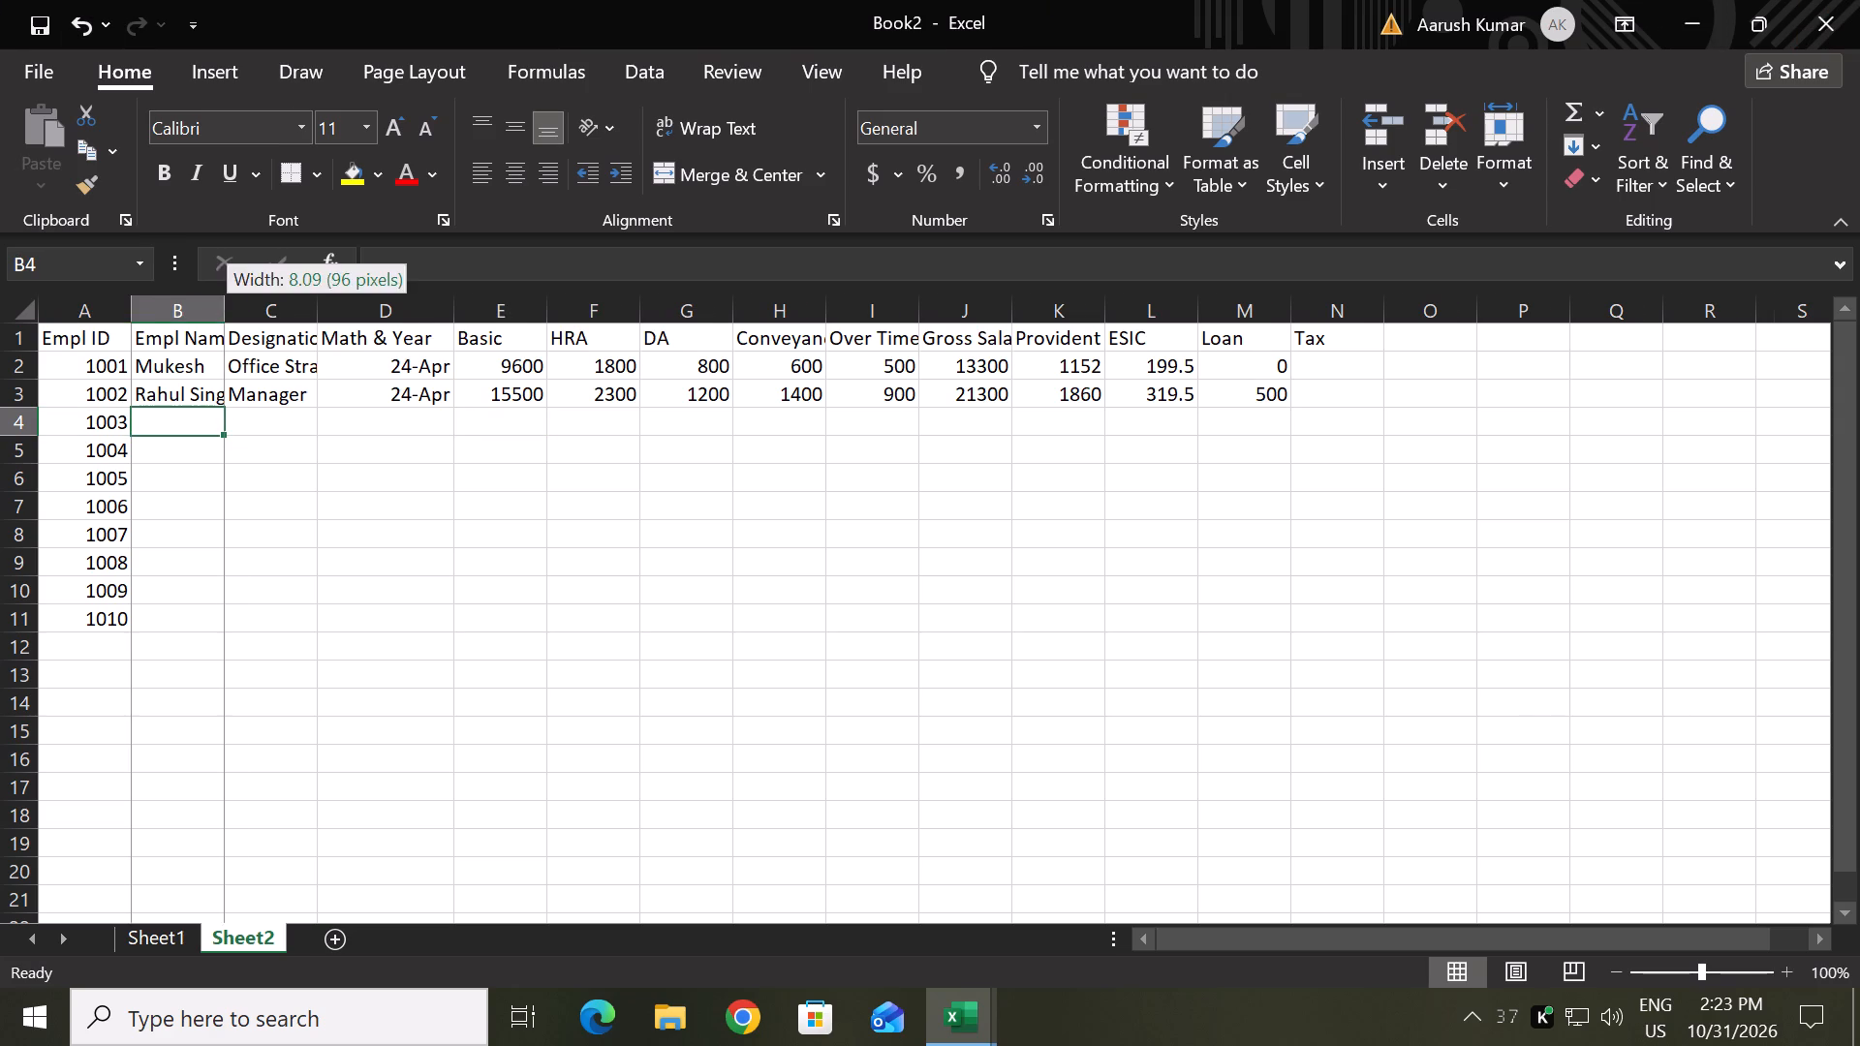
drag(245, 306, 257, 303)
drag(350, 313, 378, 312)
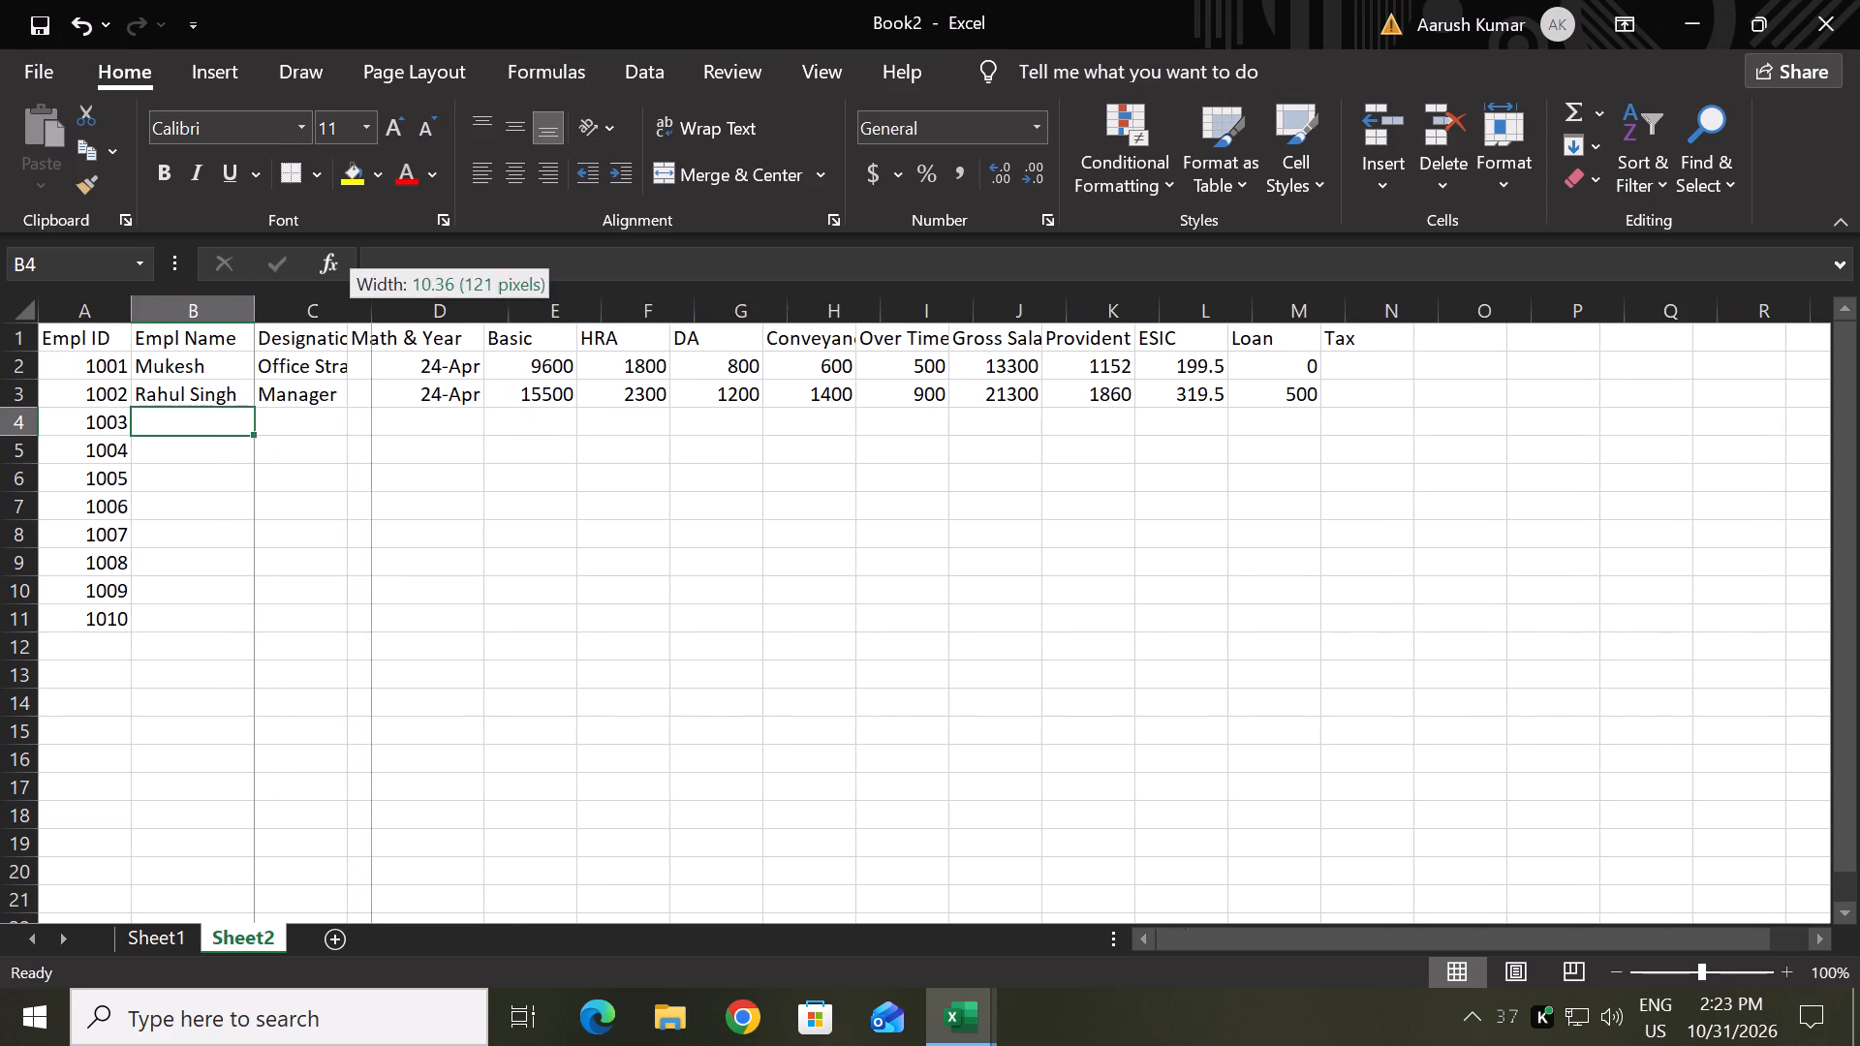
drag(378, 312, 379, 312)
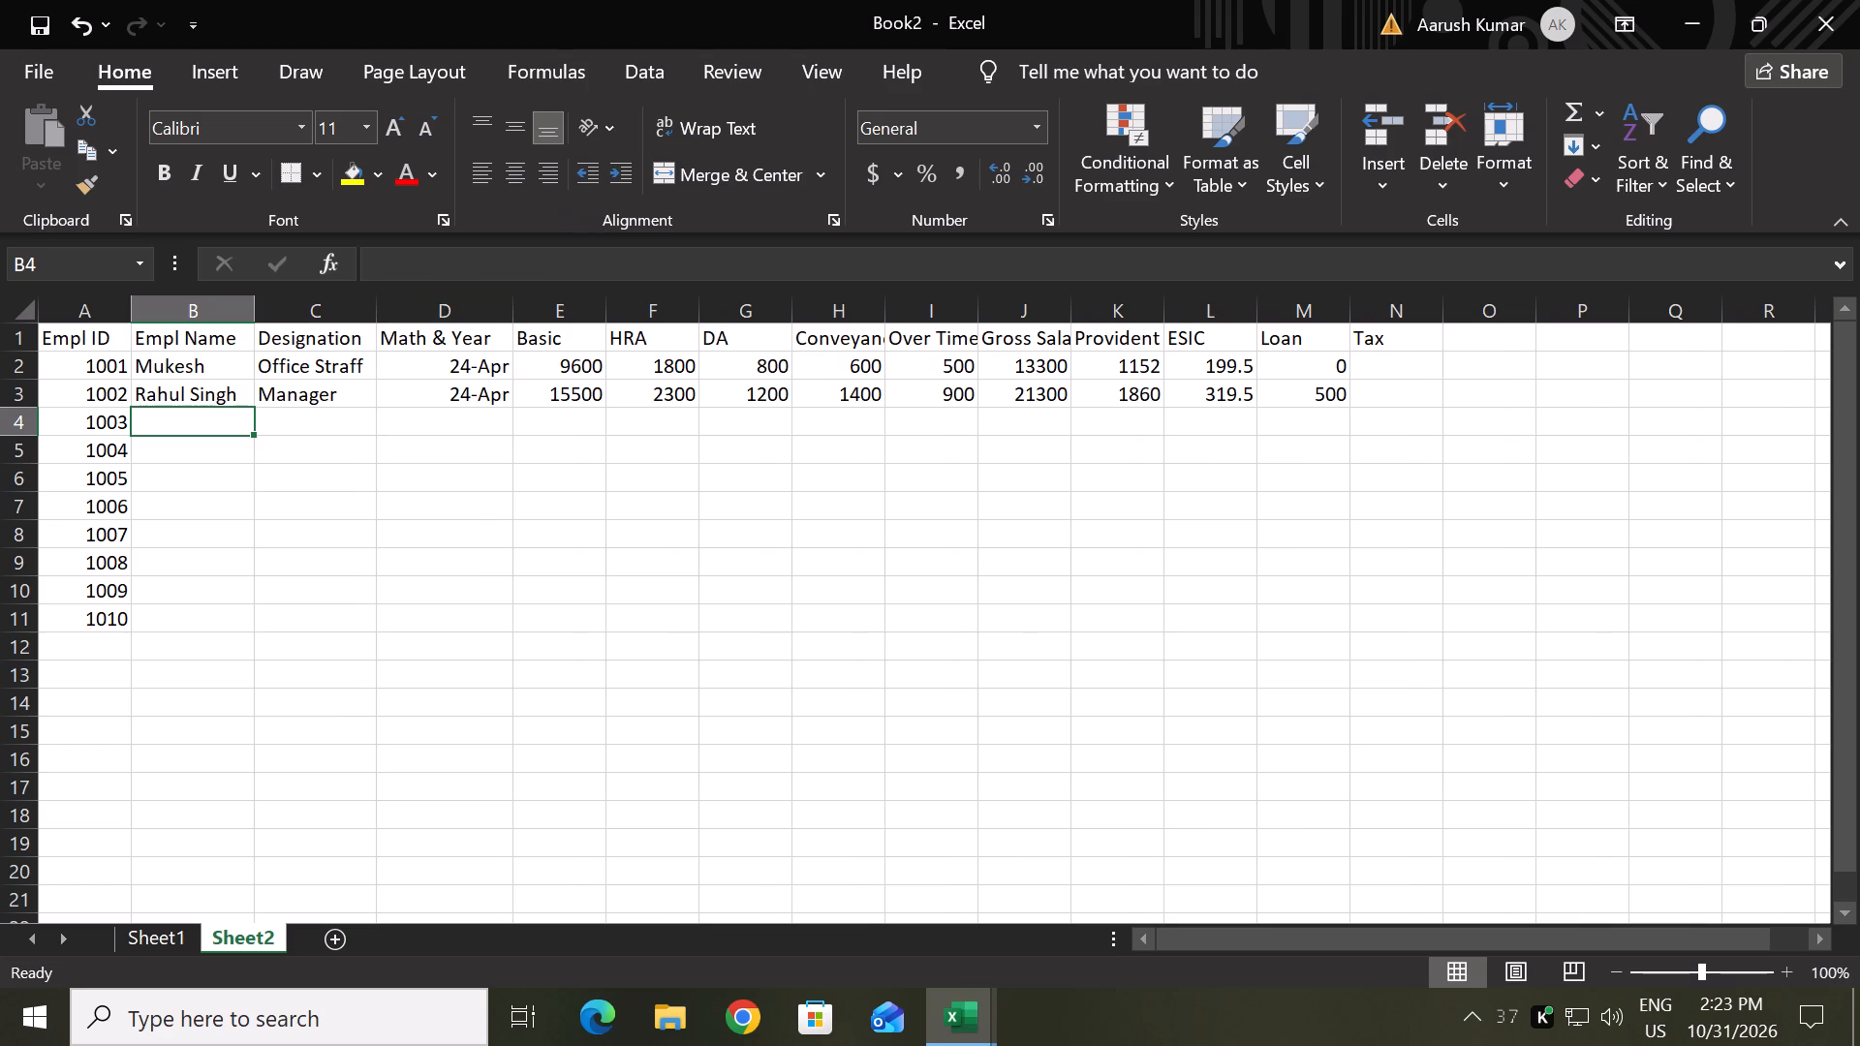
Adjust the widths of columns H to K so the Conveyance, Over Time, Gross Salary and Provident Fund headers fit.
drag(1161, 316, 1272, 314)
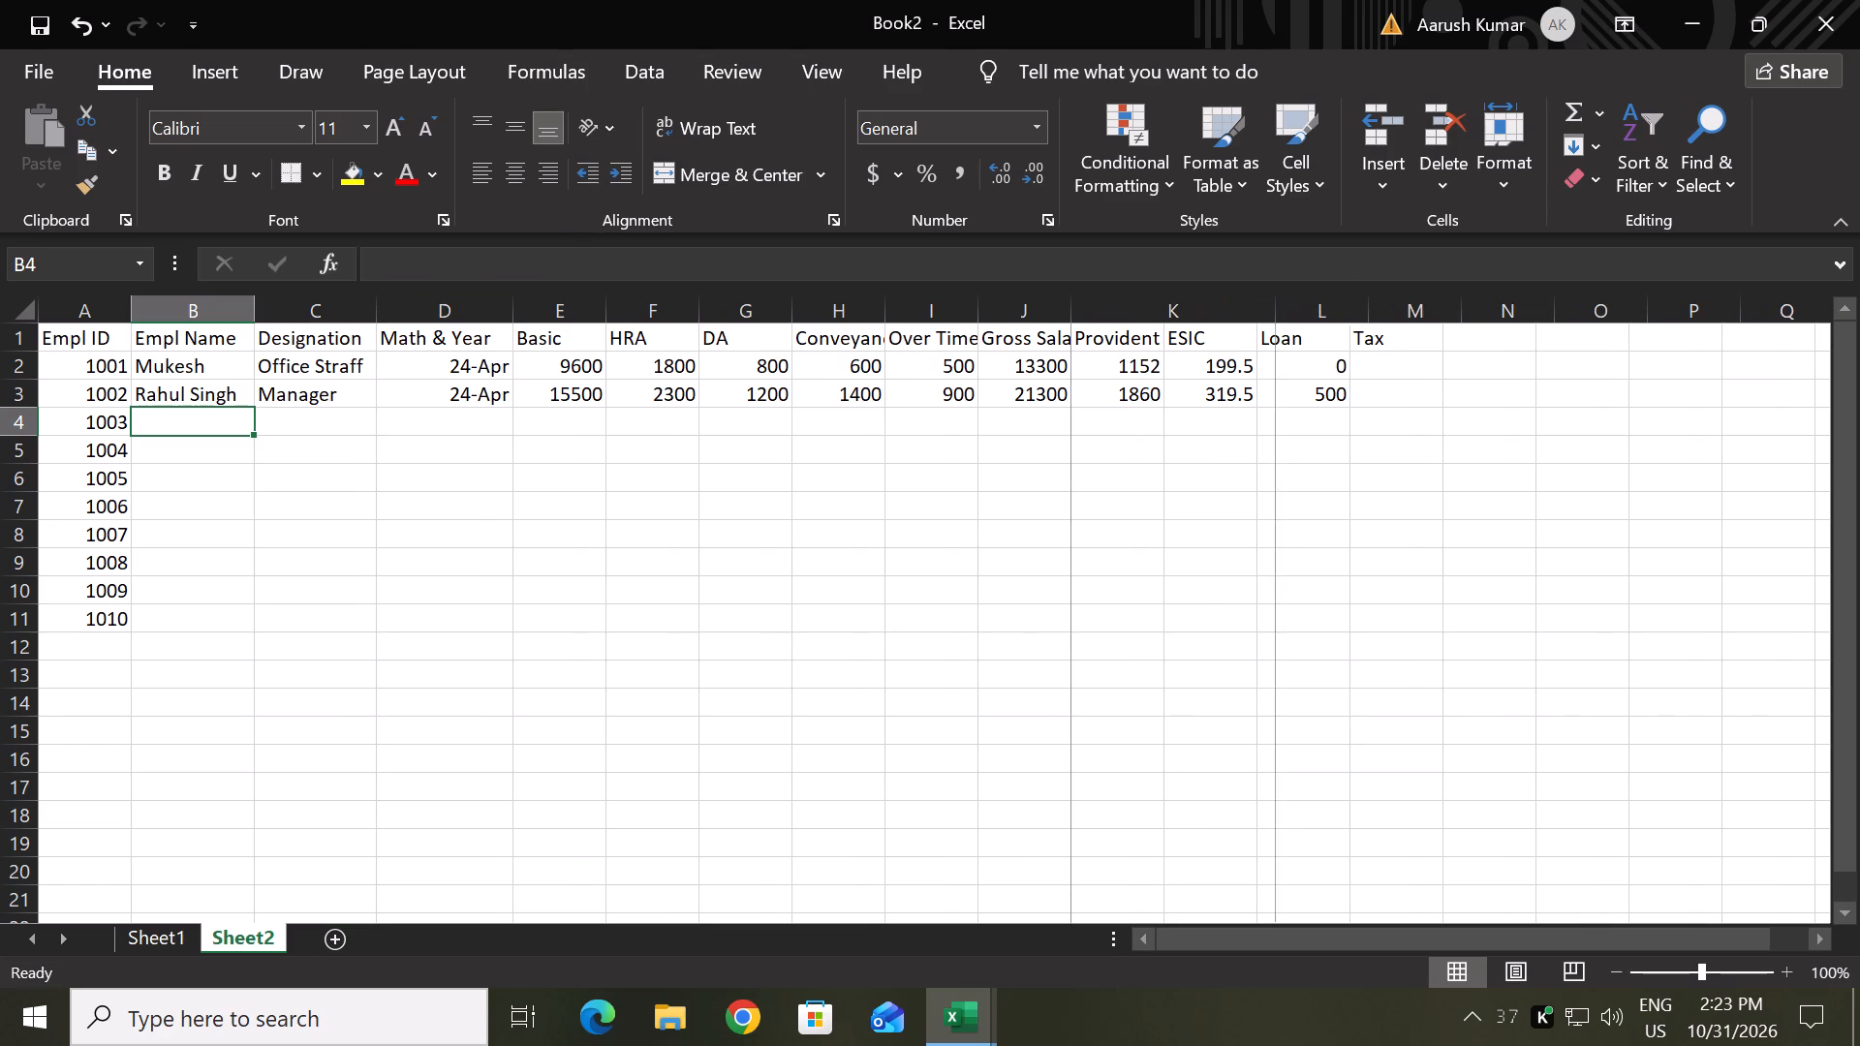
drag(1280, 319, 1279, 320)
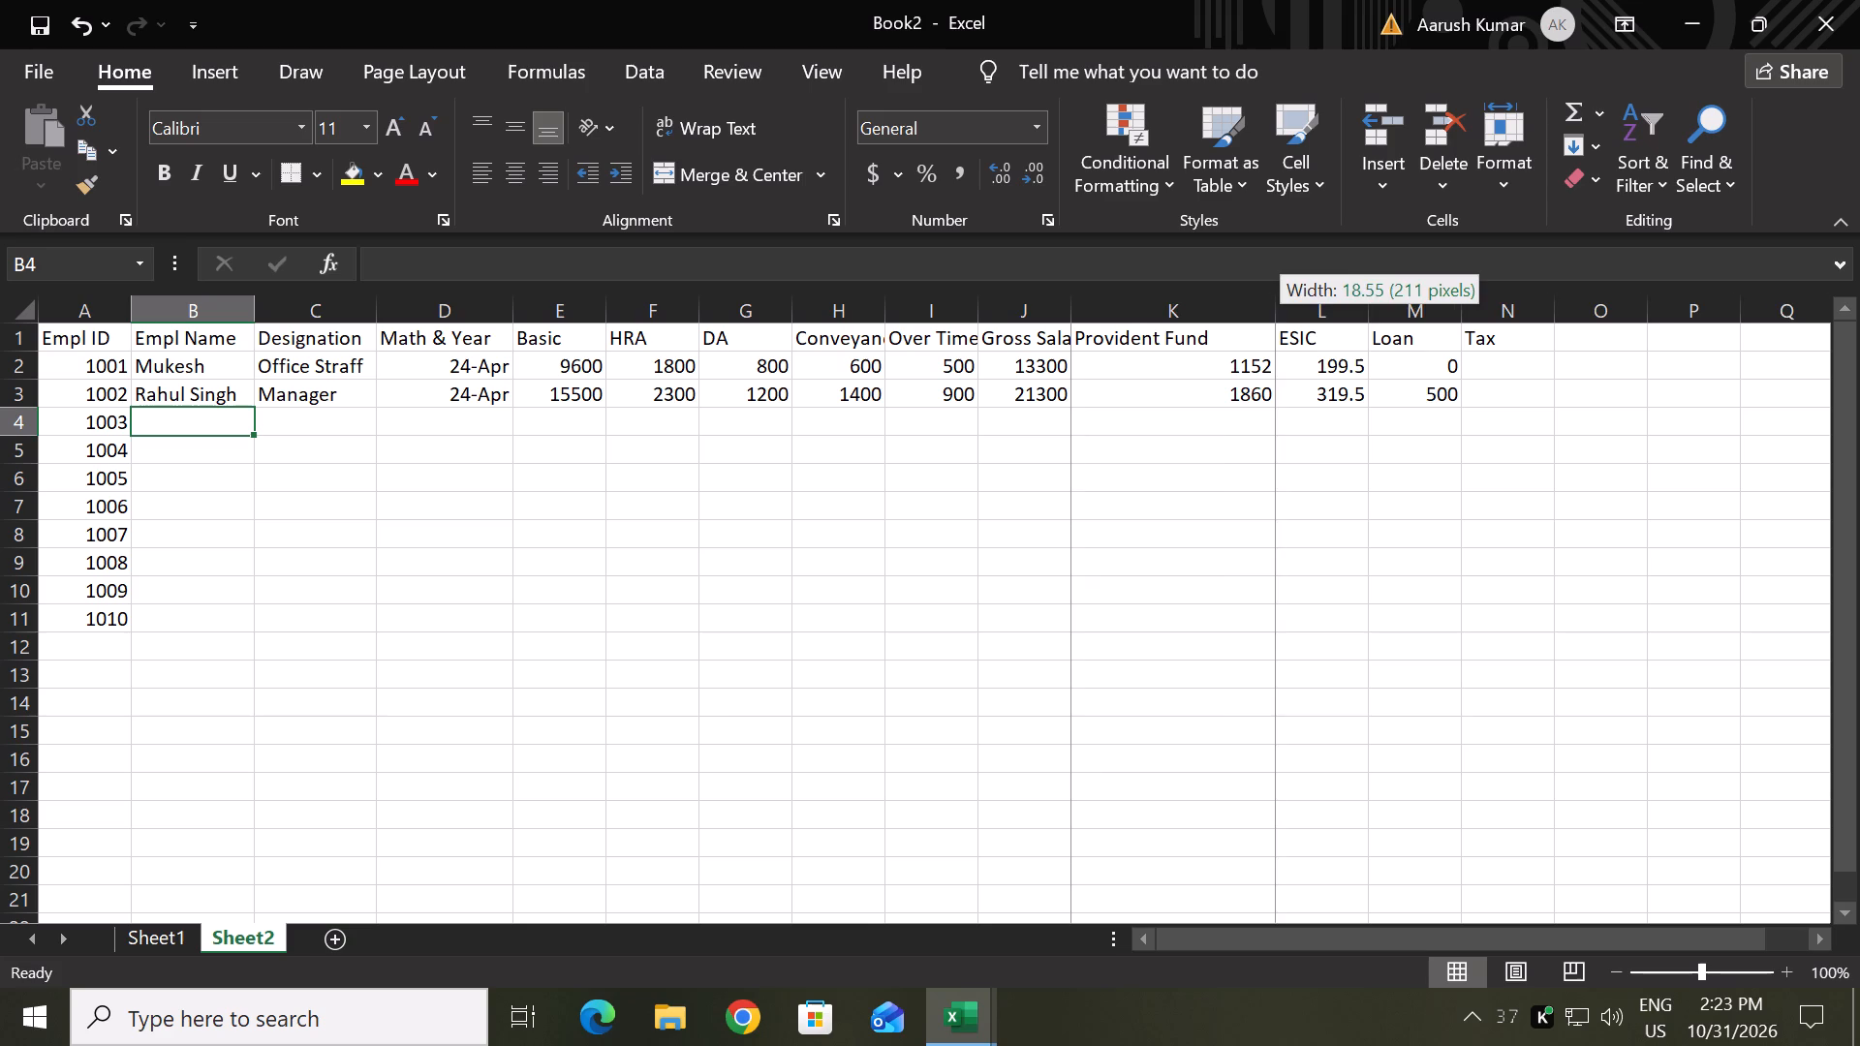
drag(1279, 320, 1234, 319)
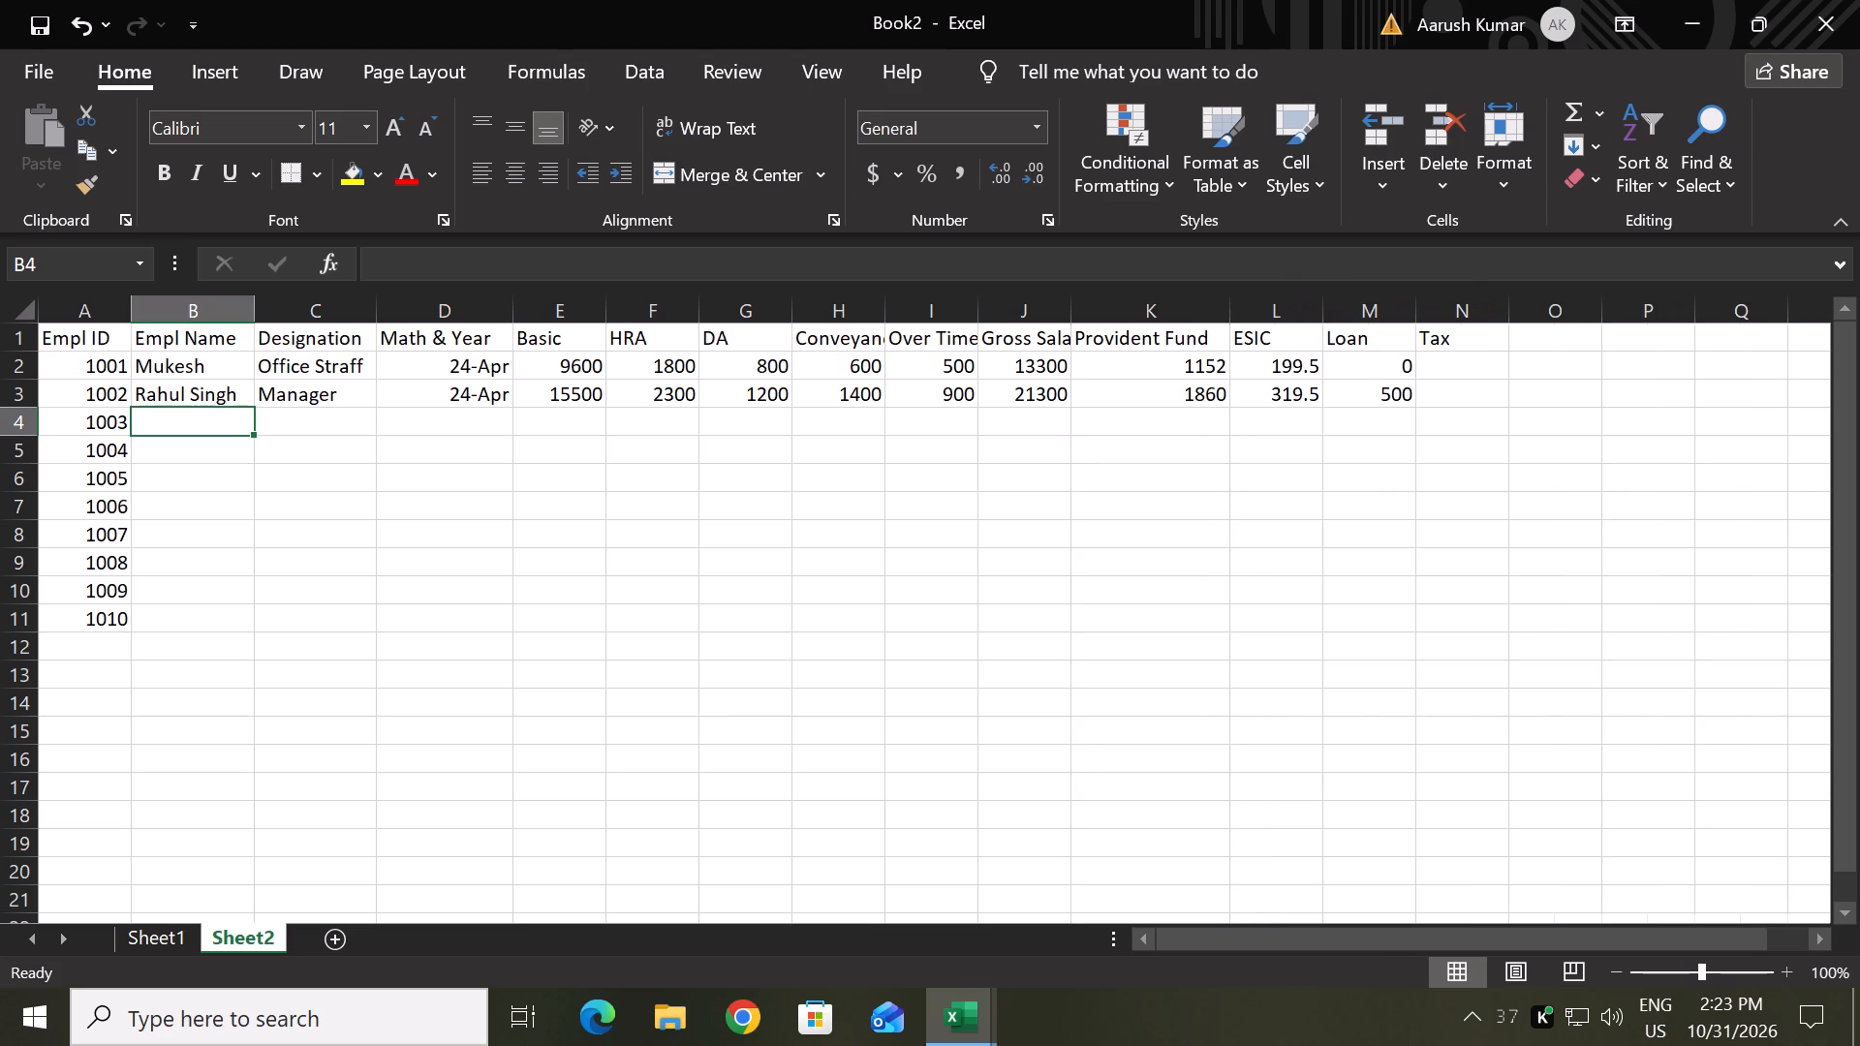
drag(1069, 317, 1102, 316)
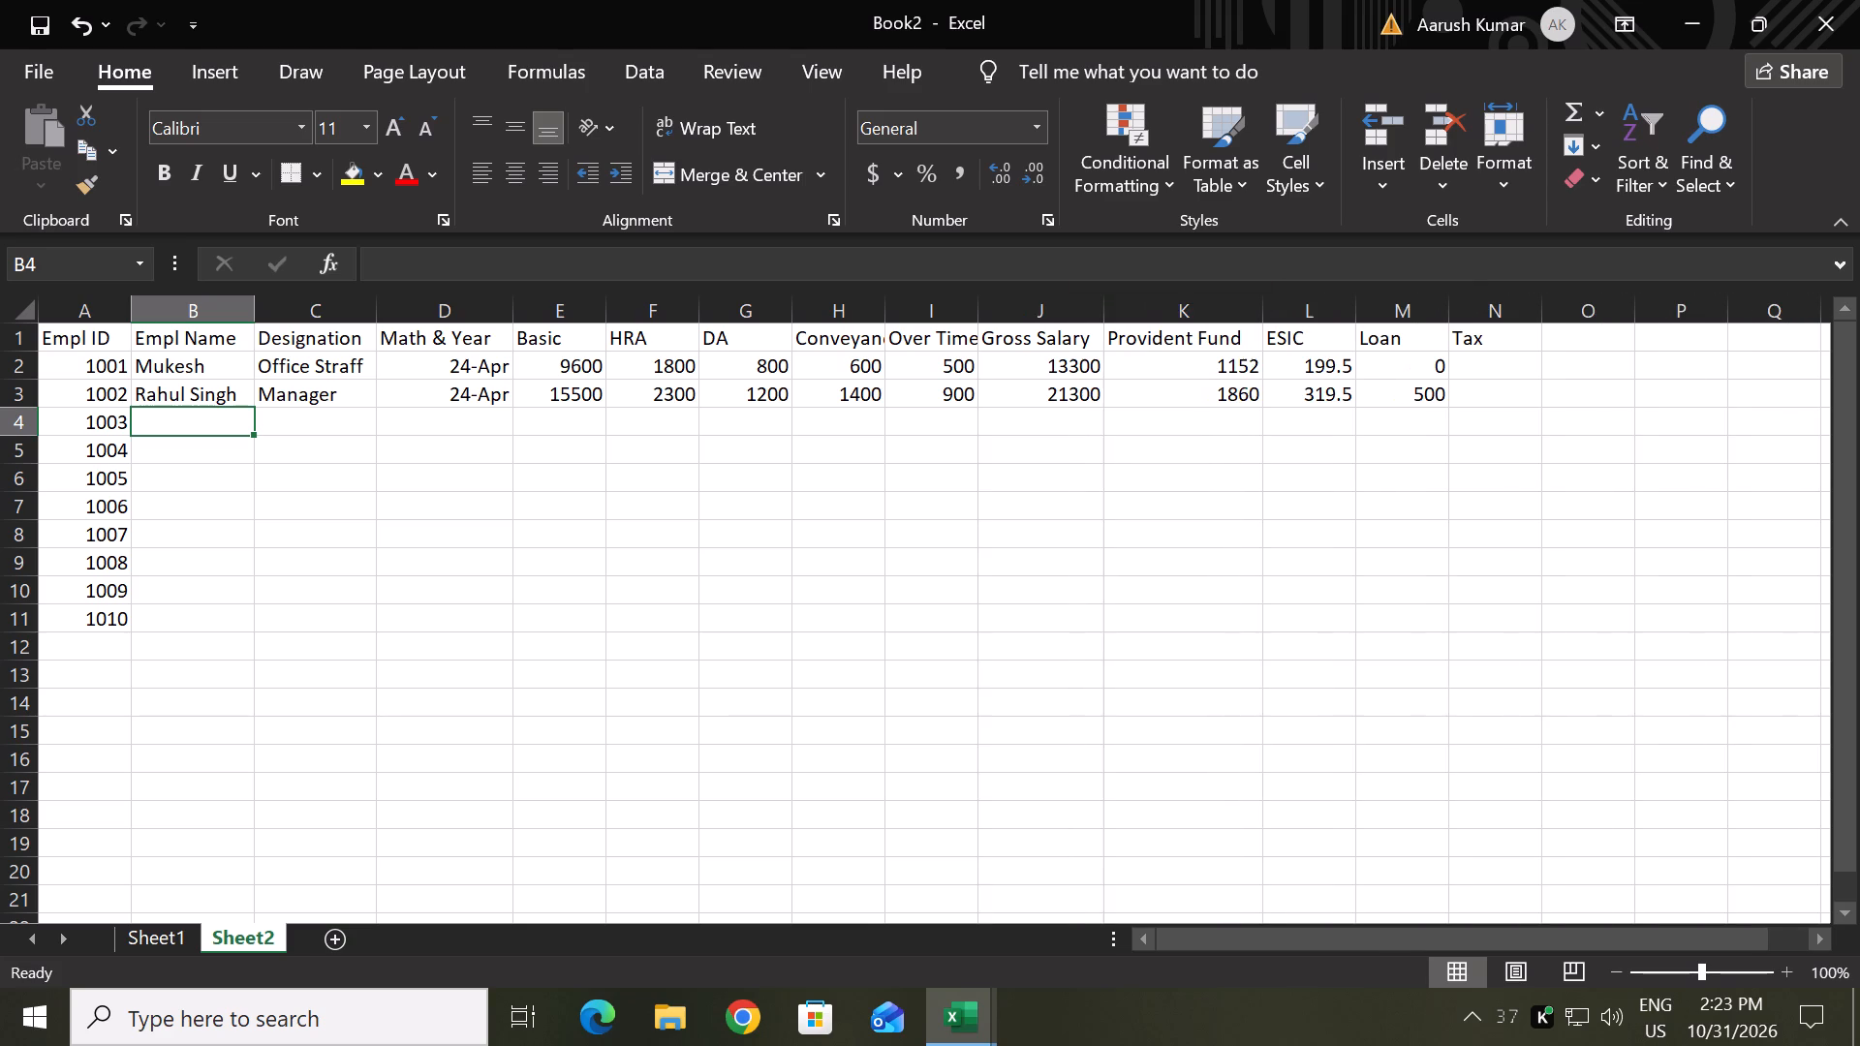
drag(980, 306, 1022, 306)
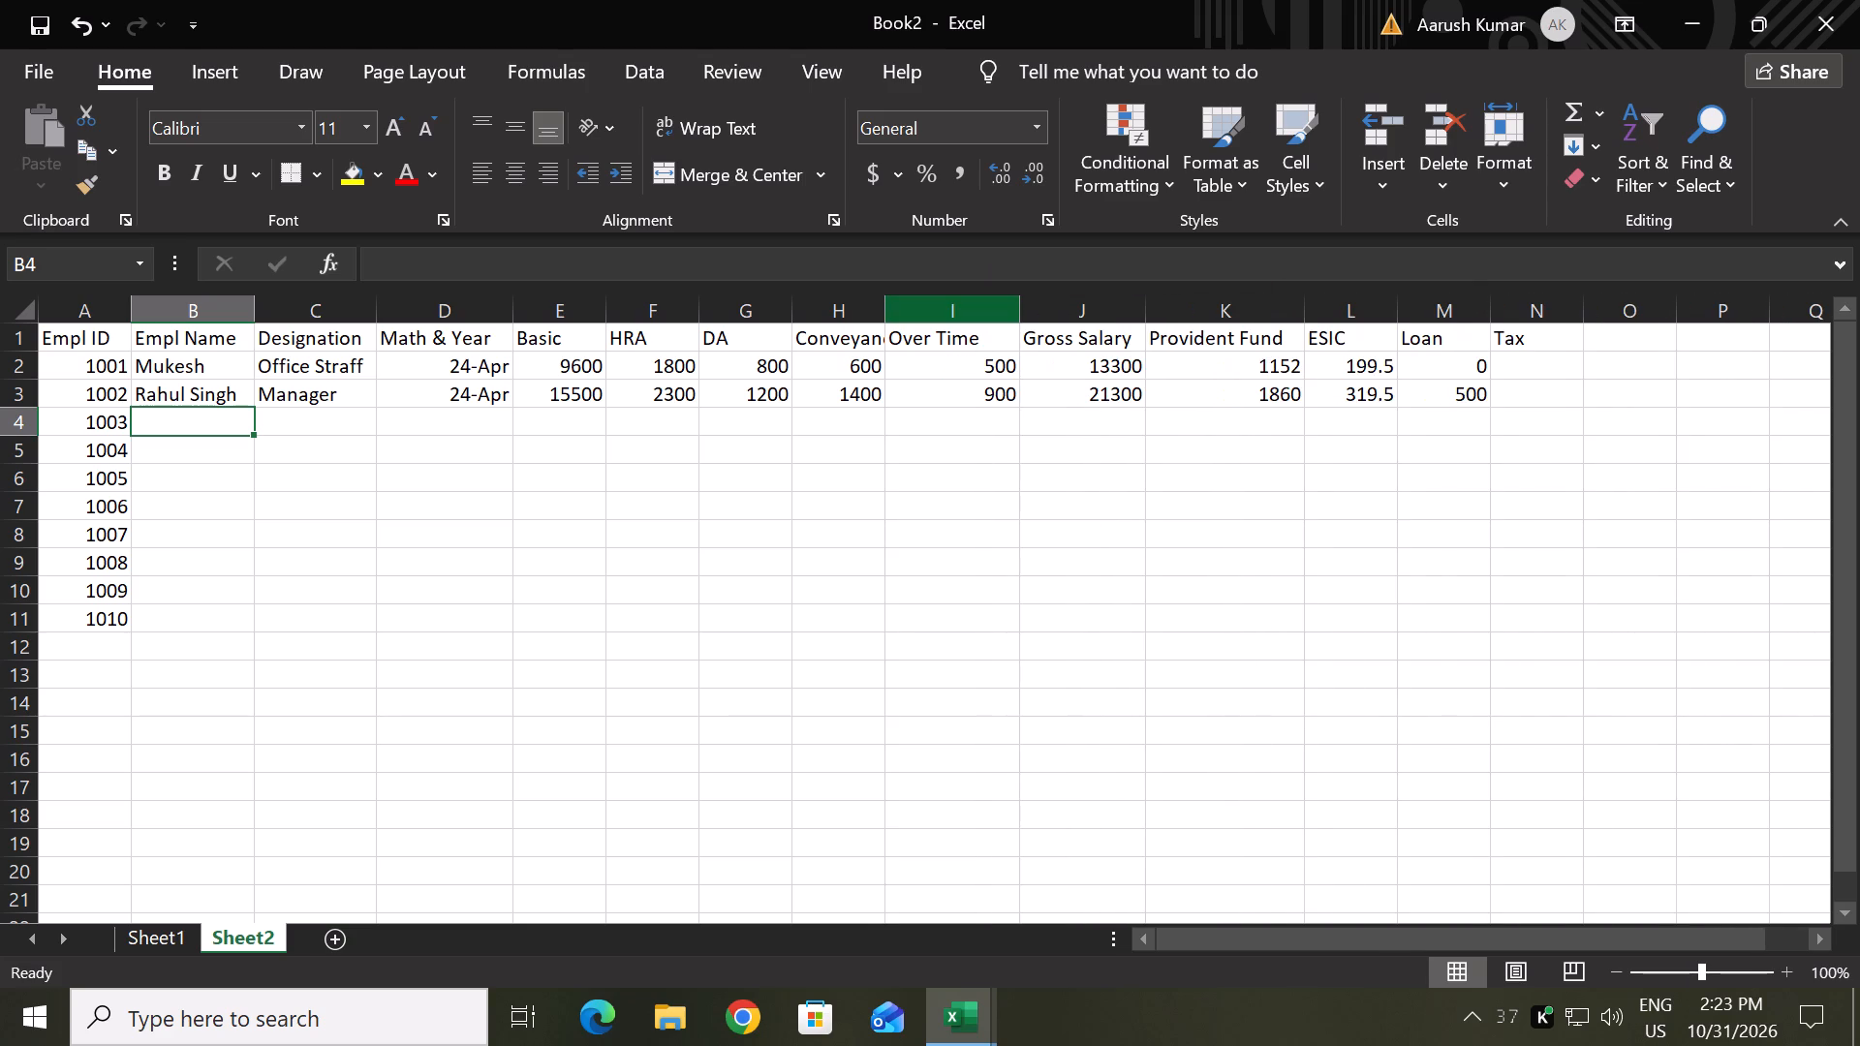
drag(887, 318, 907, 313)
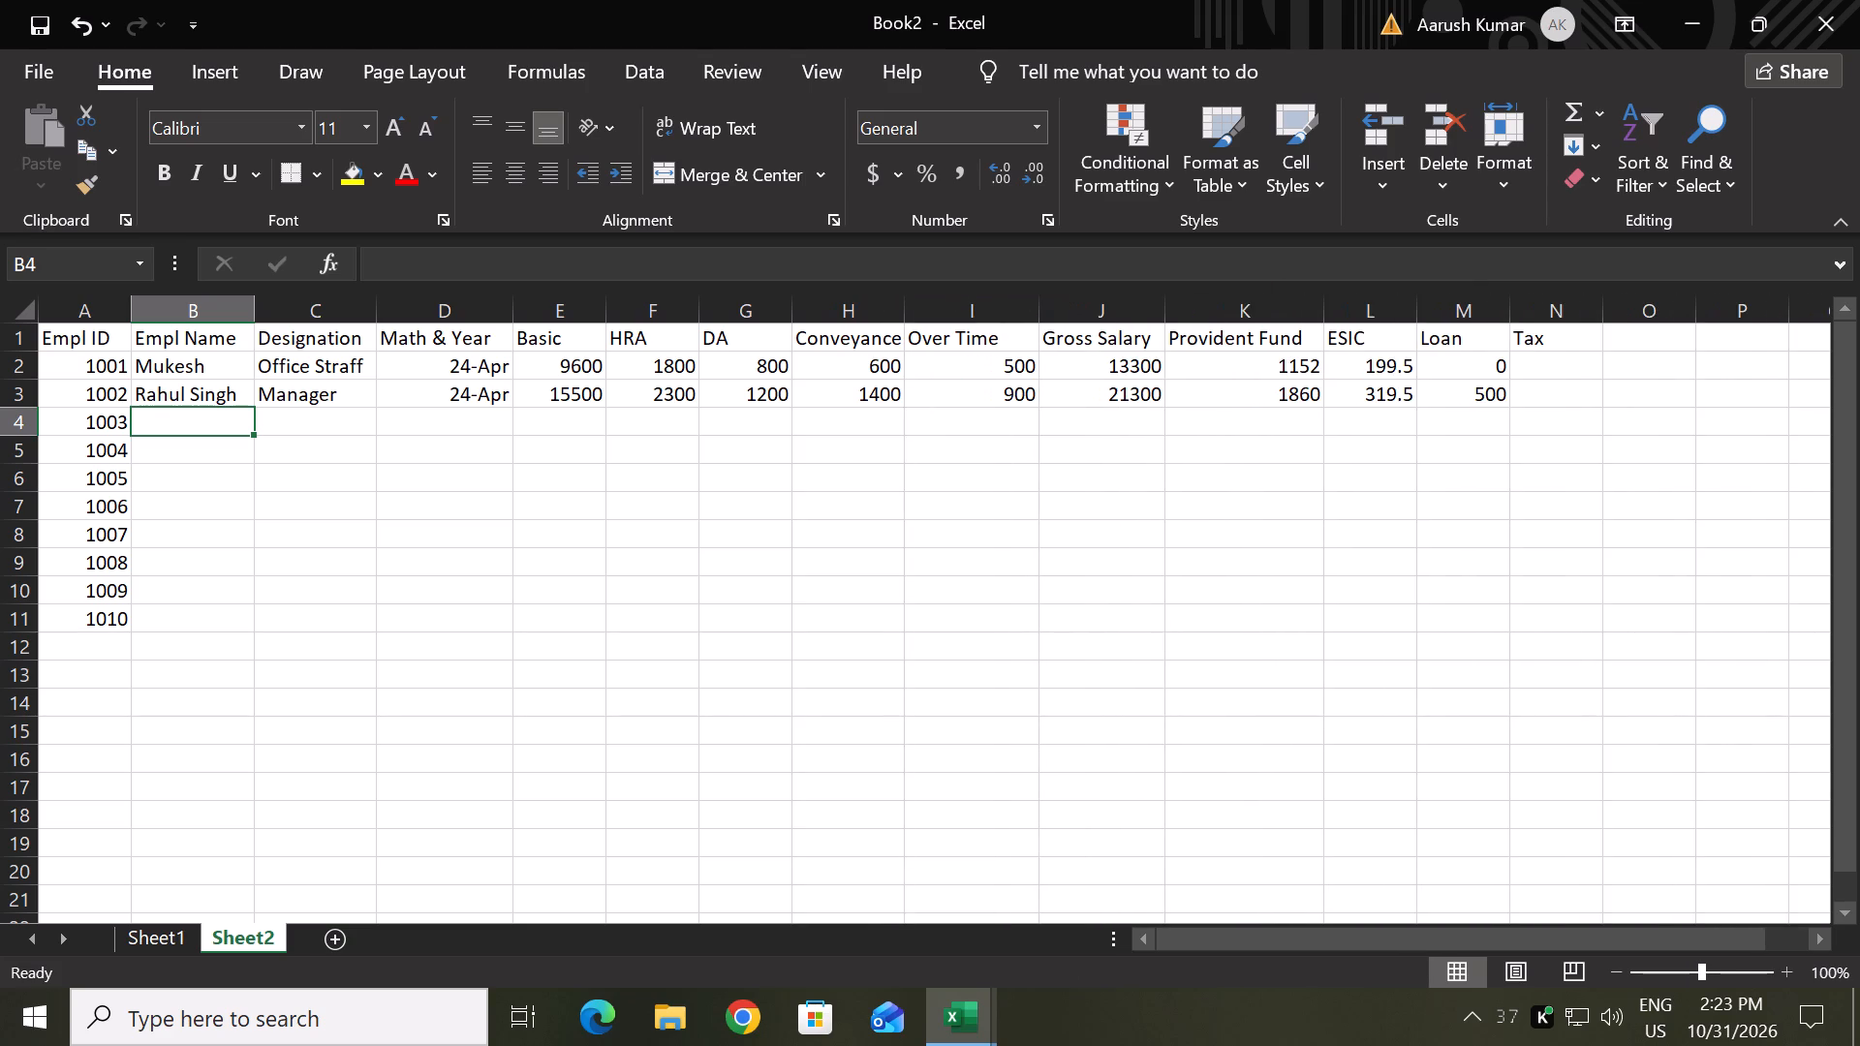
drag(909, 313, 923, 312)
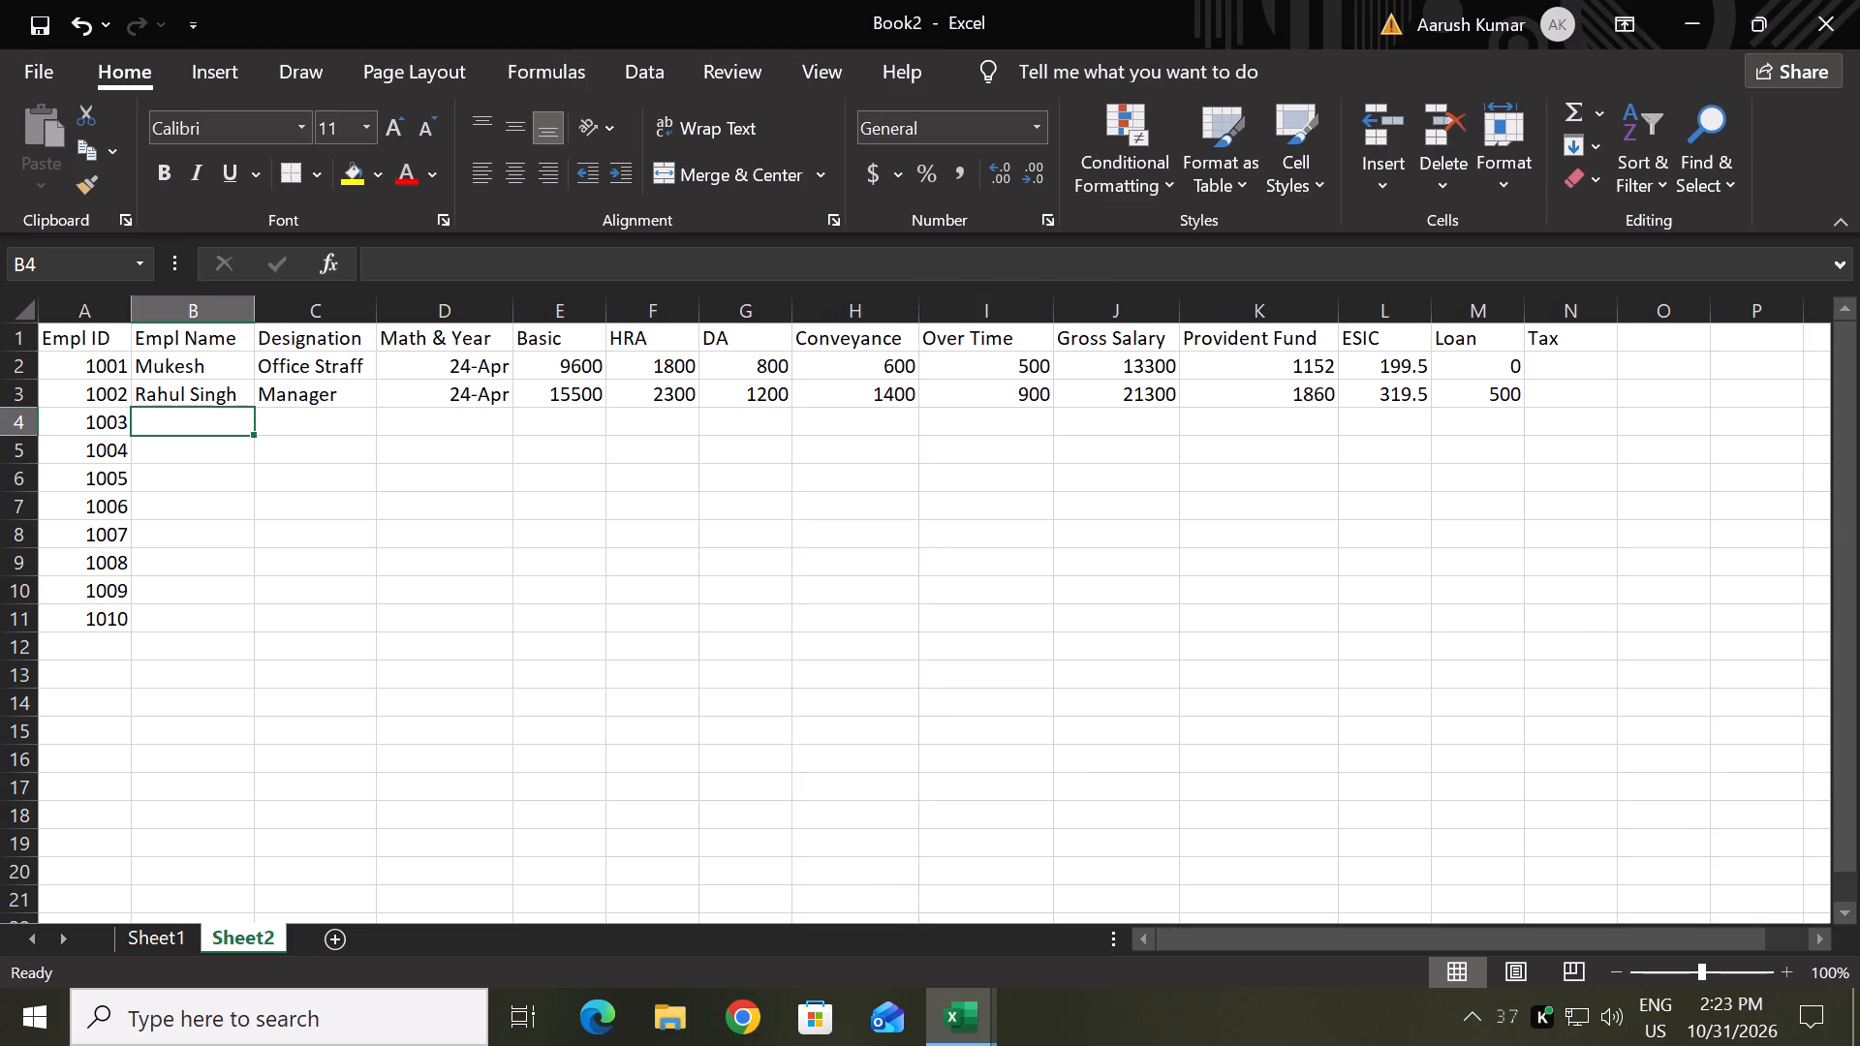
drag(1056, 304, 1037, 307)
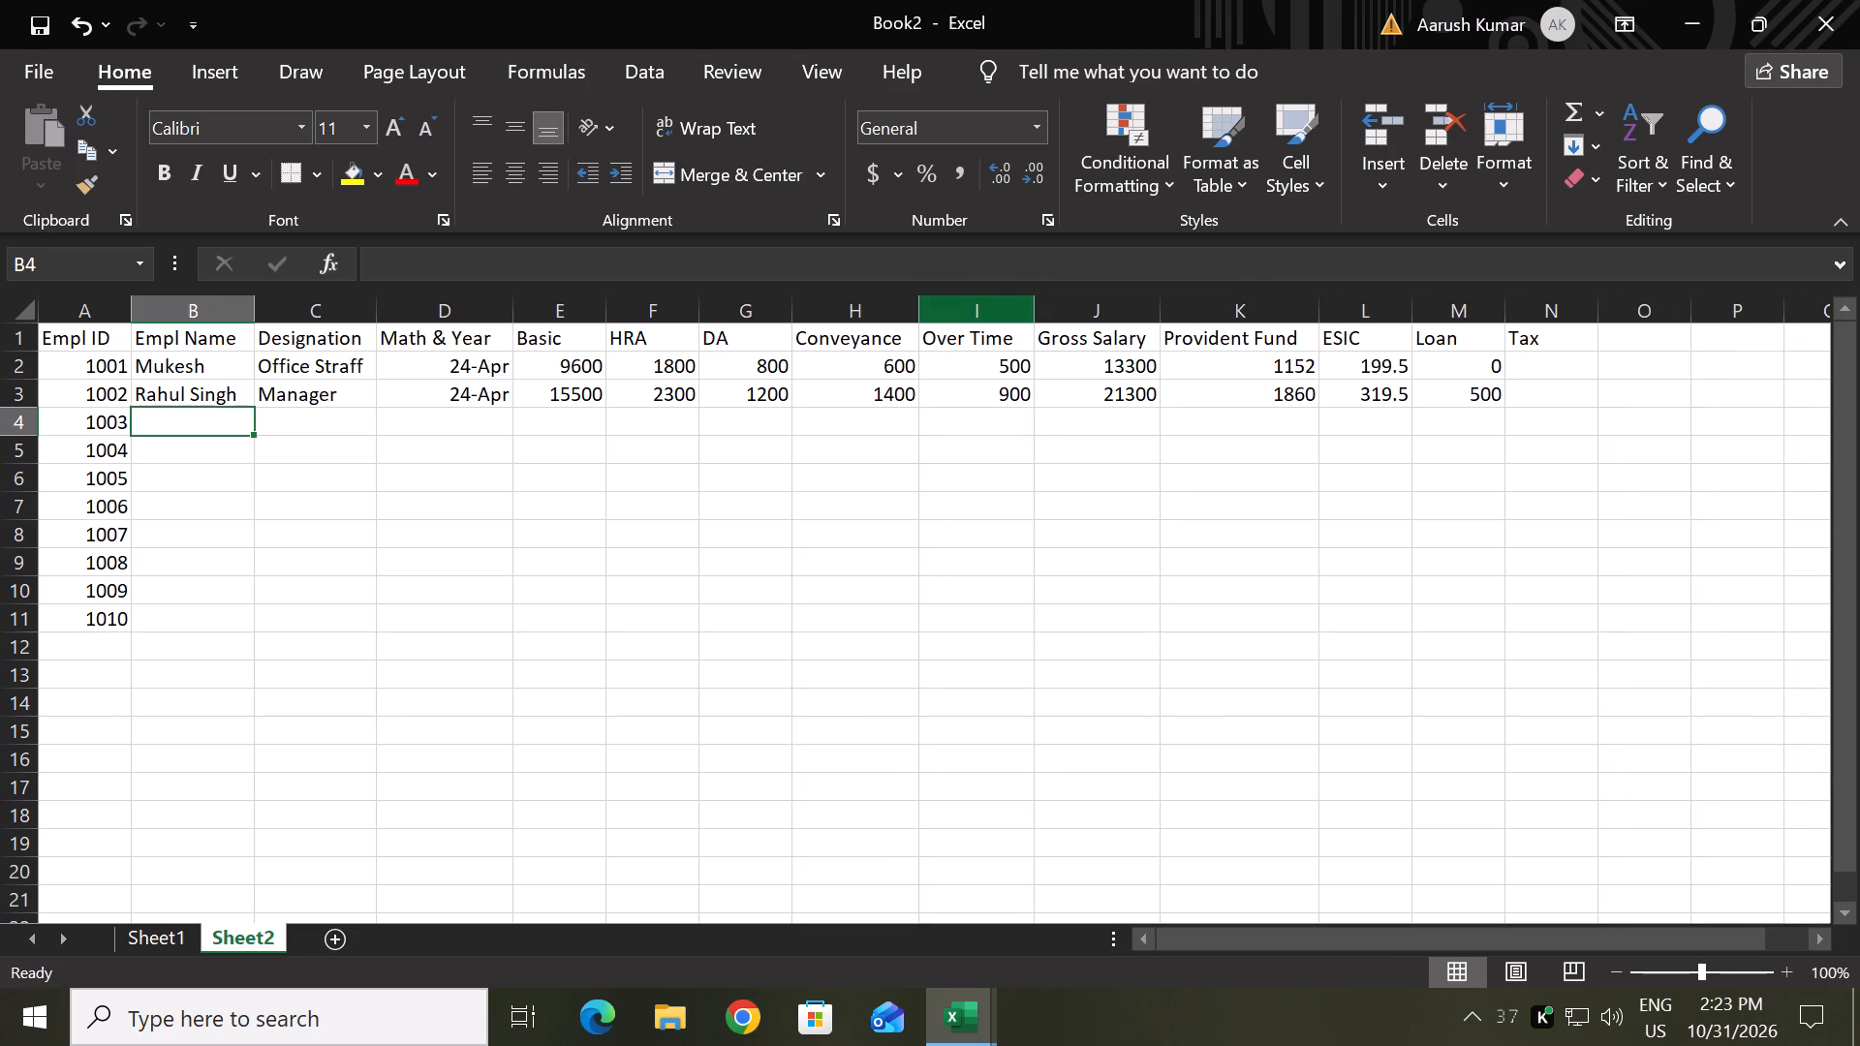
double_click(191, 423)
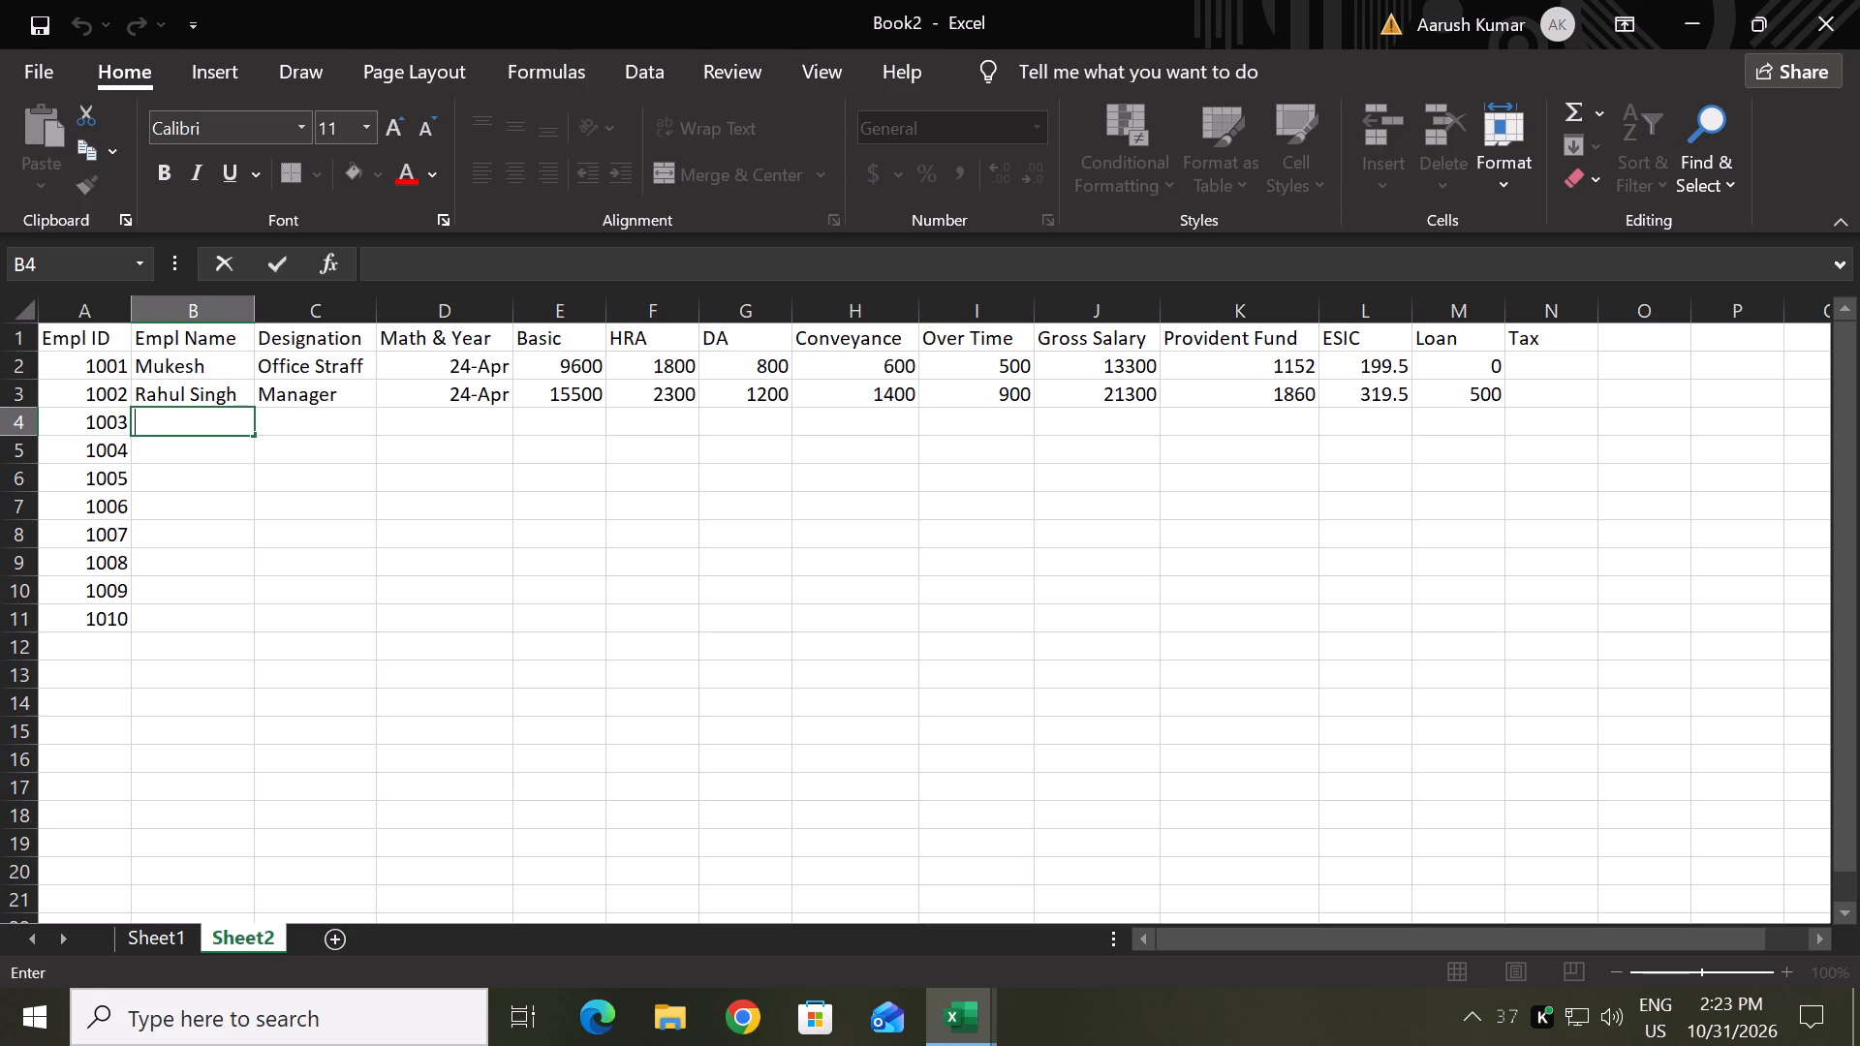
key(s)
key(equal)
key(BackSpace)
key(BackSpace)
text(Sa)
text(ur)
key(a)
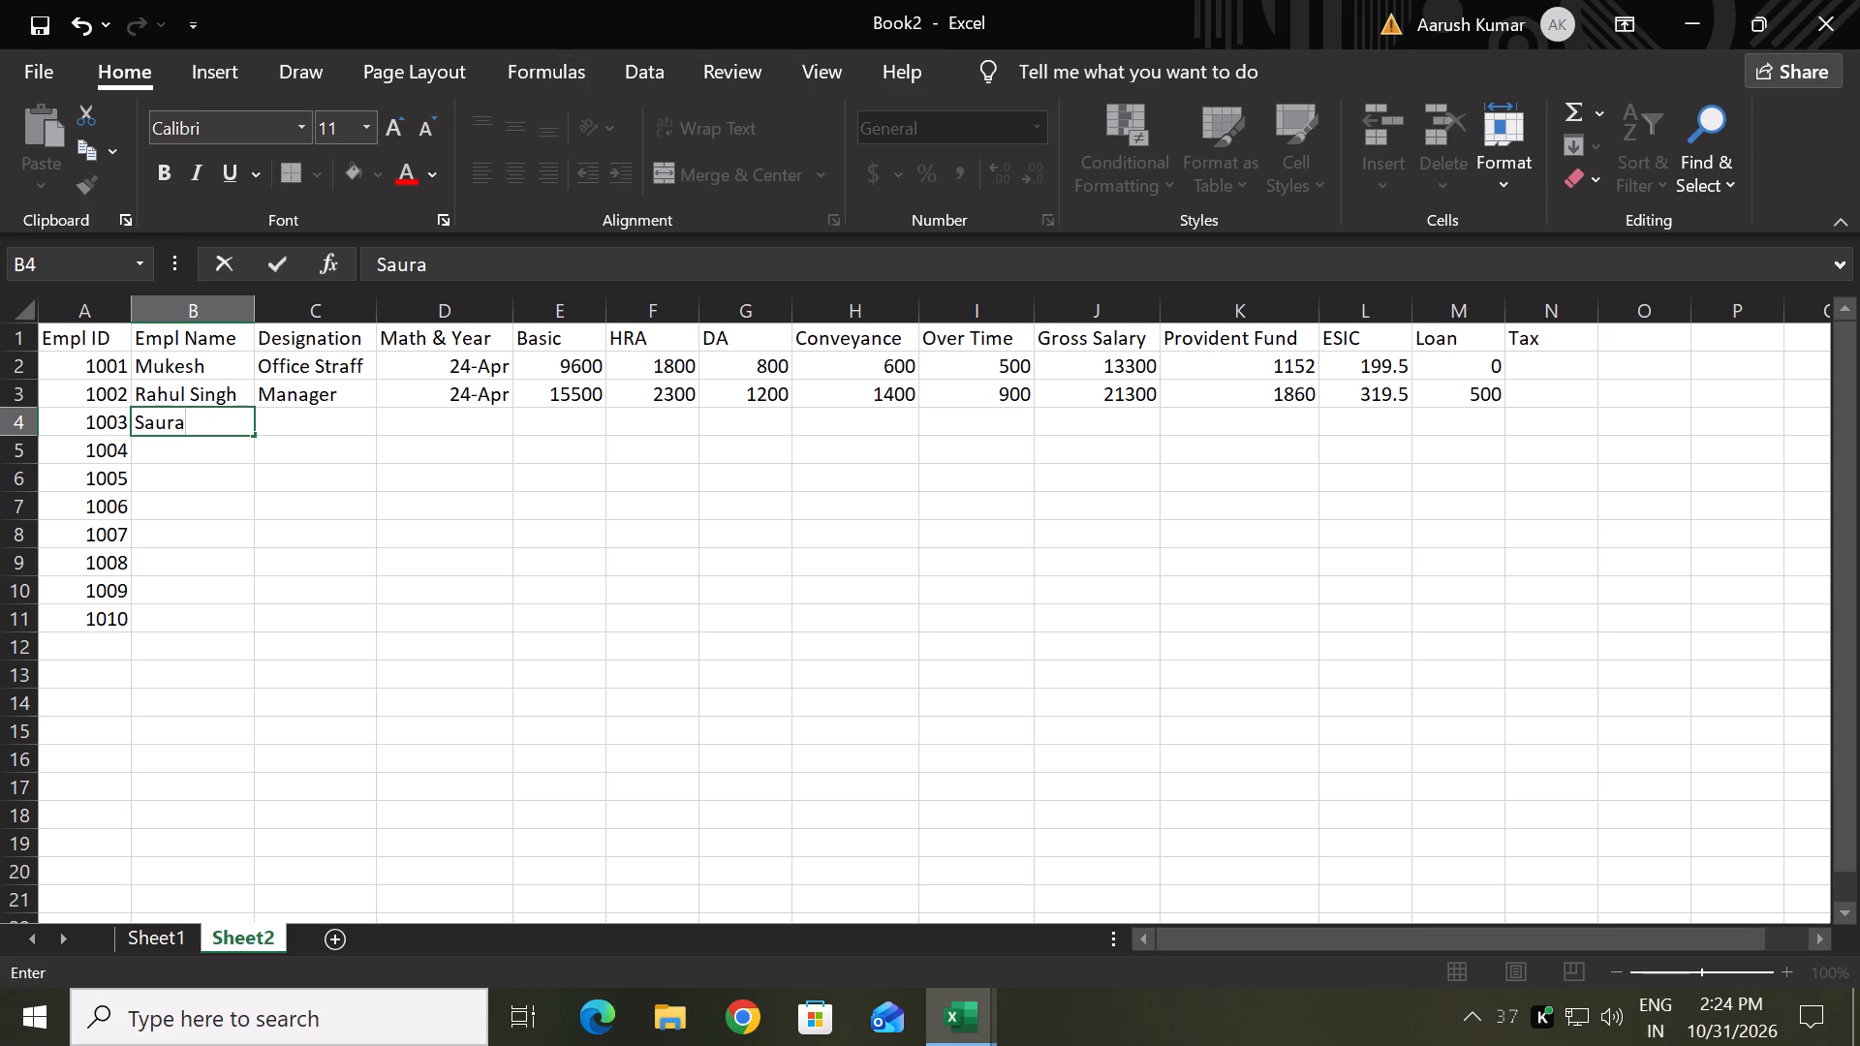
text(bh)
key(space)
key(Tab)
key(shift+e)
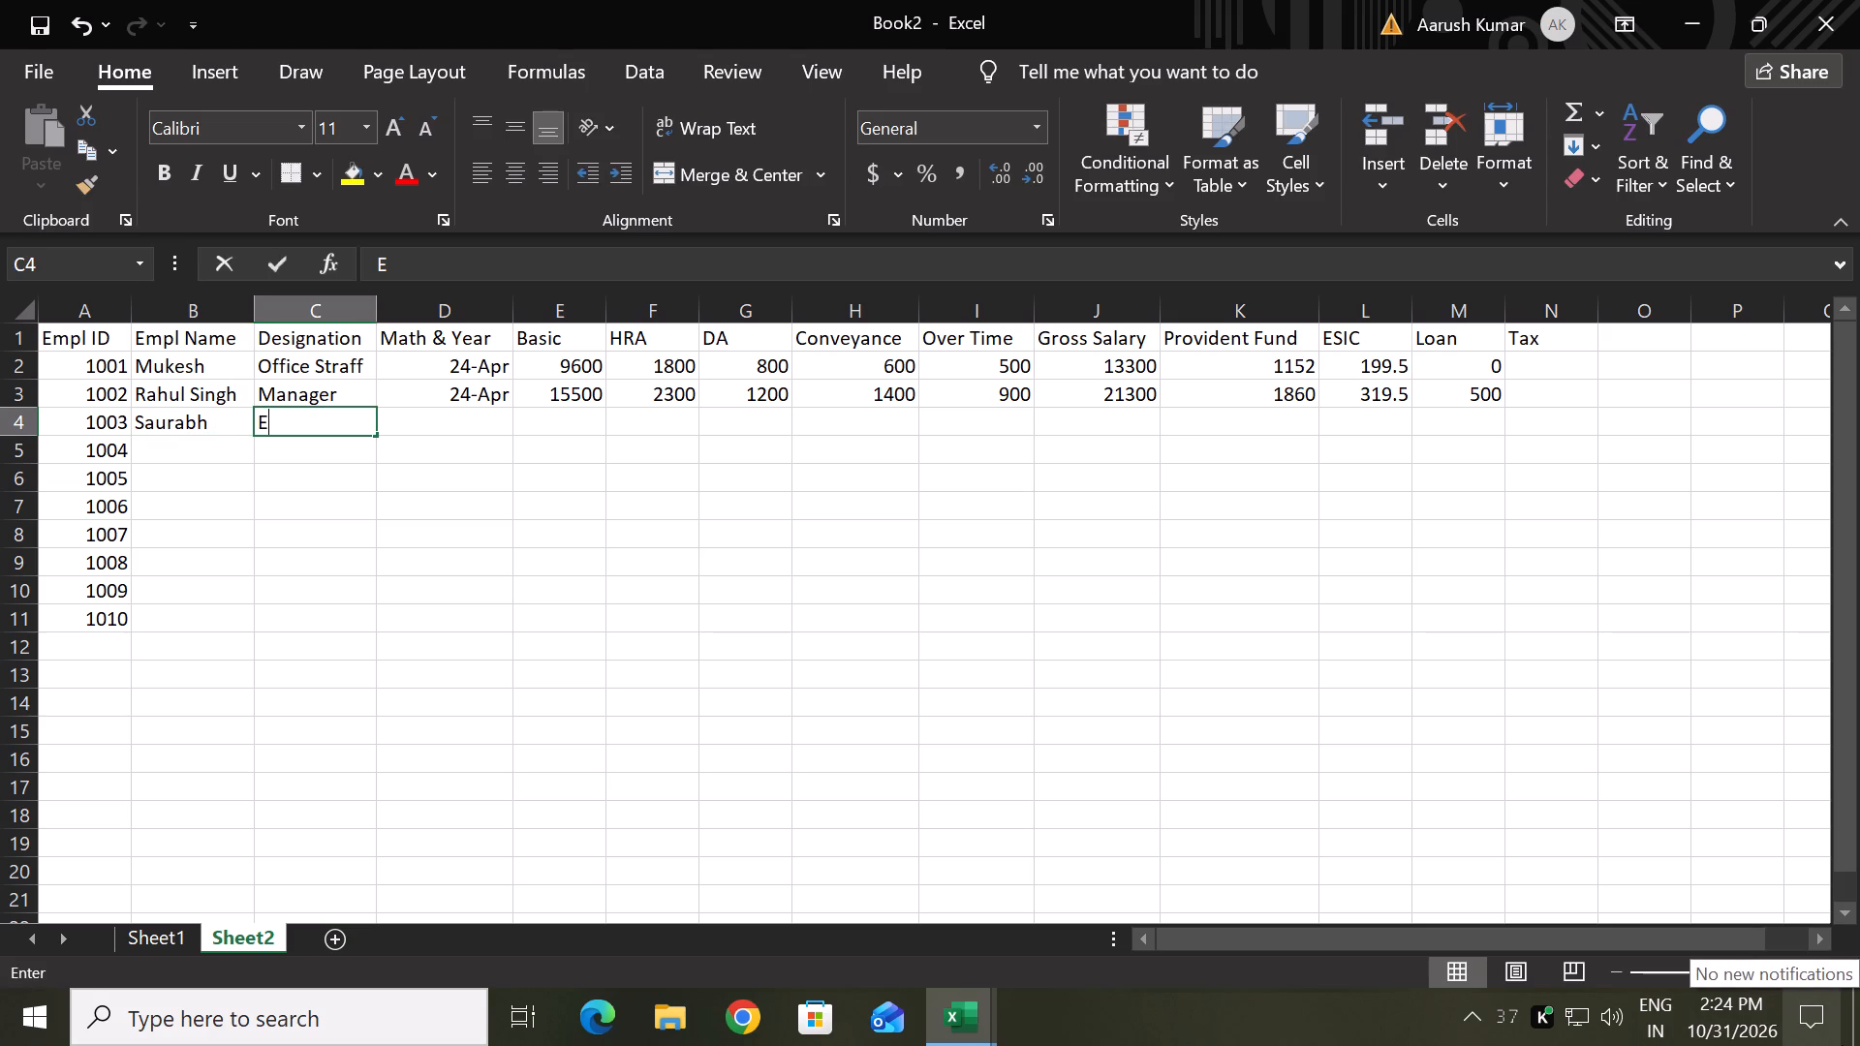
text(lectri)
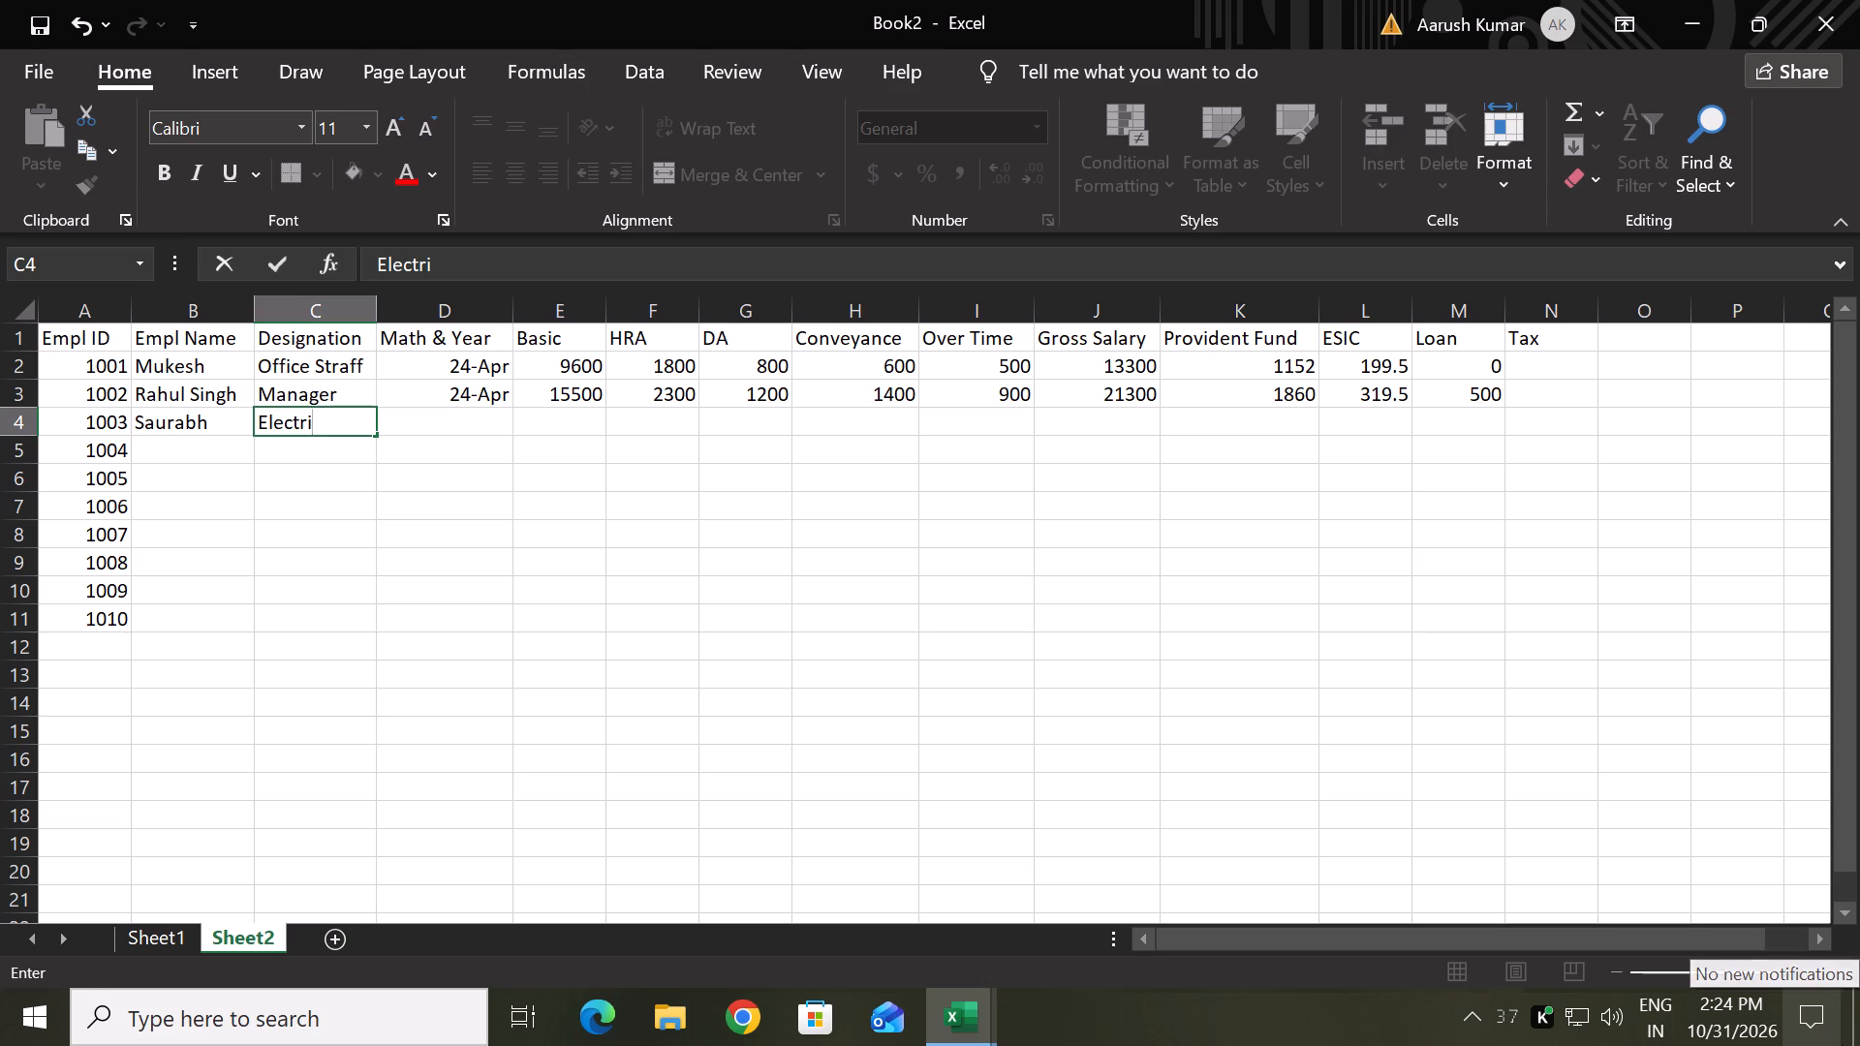
key(c)
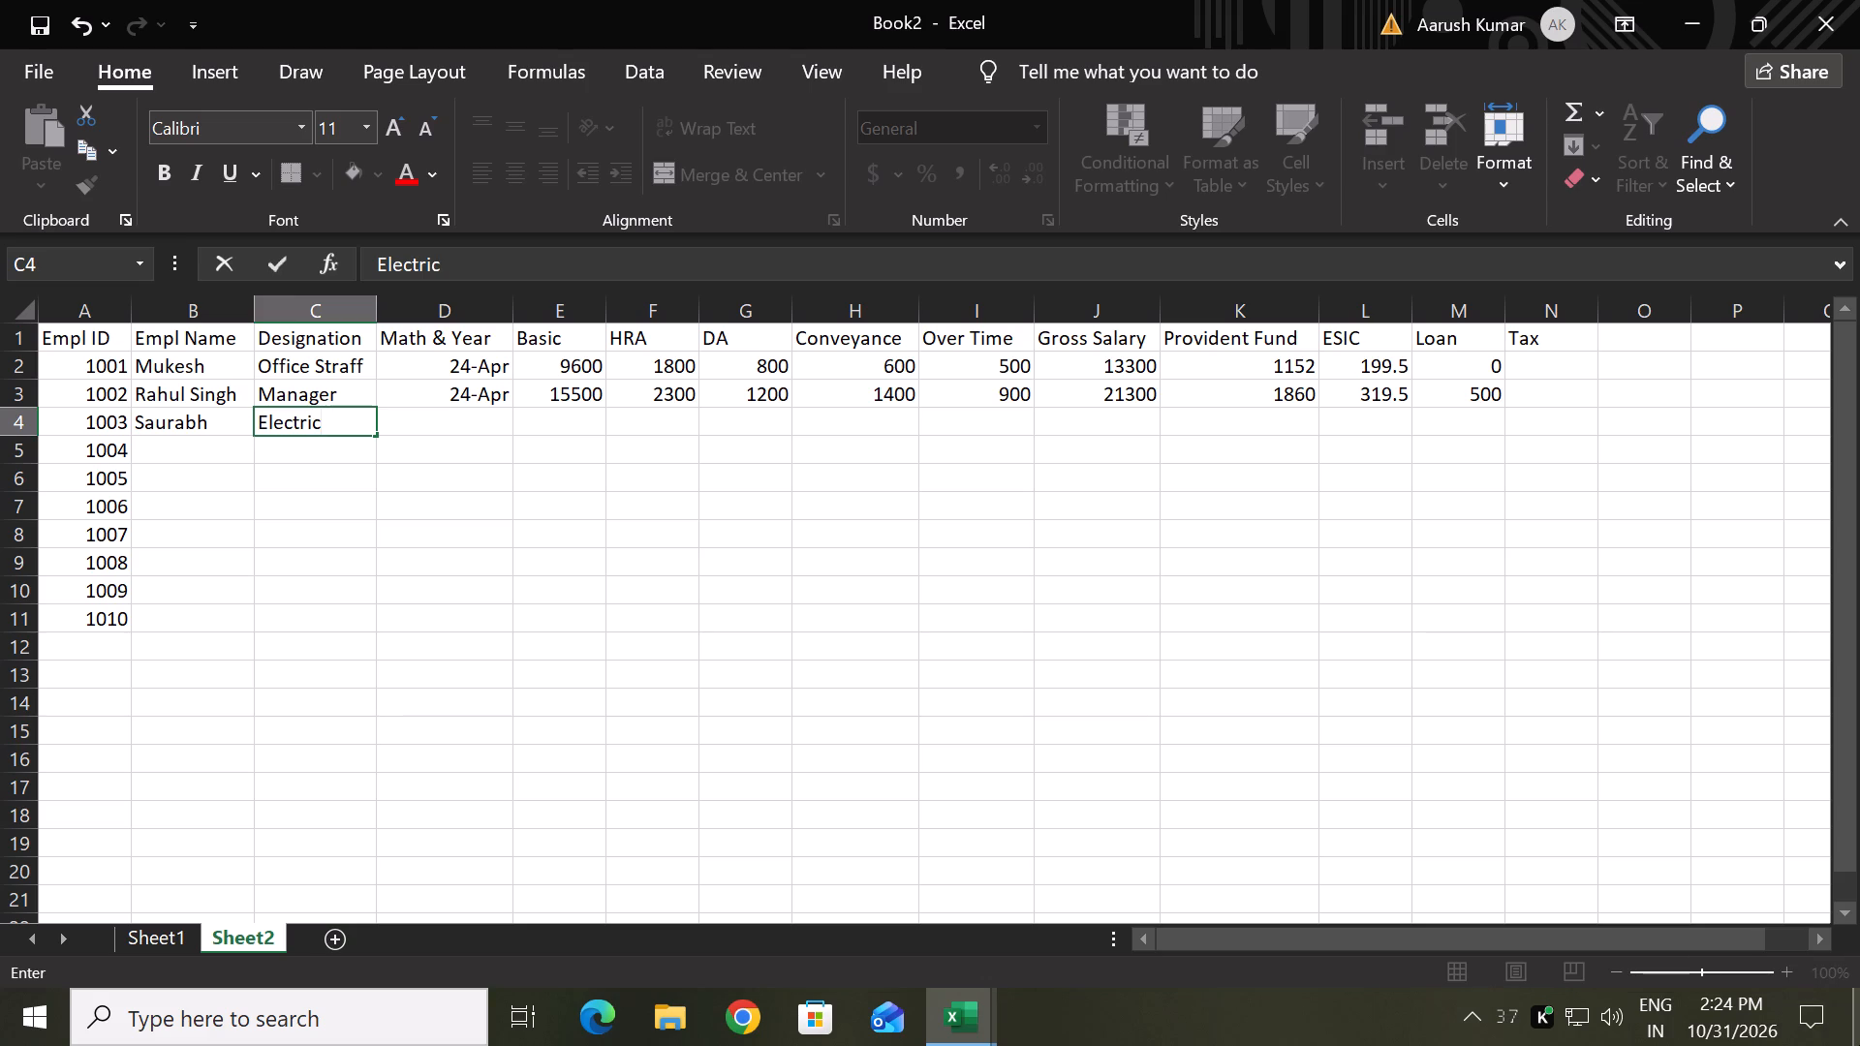
text(ian)
key(Tab)
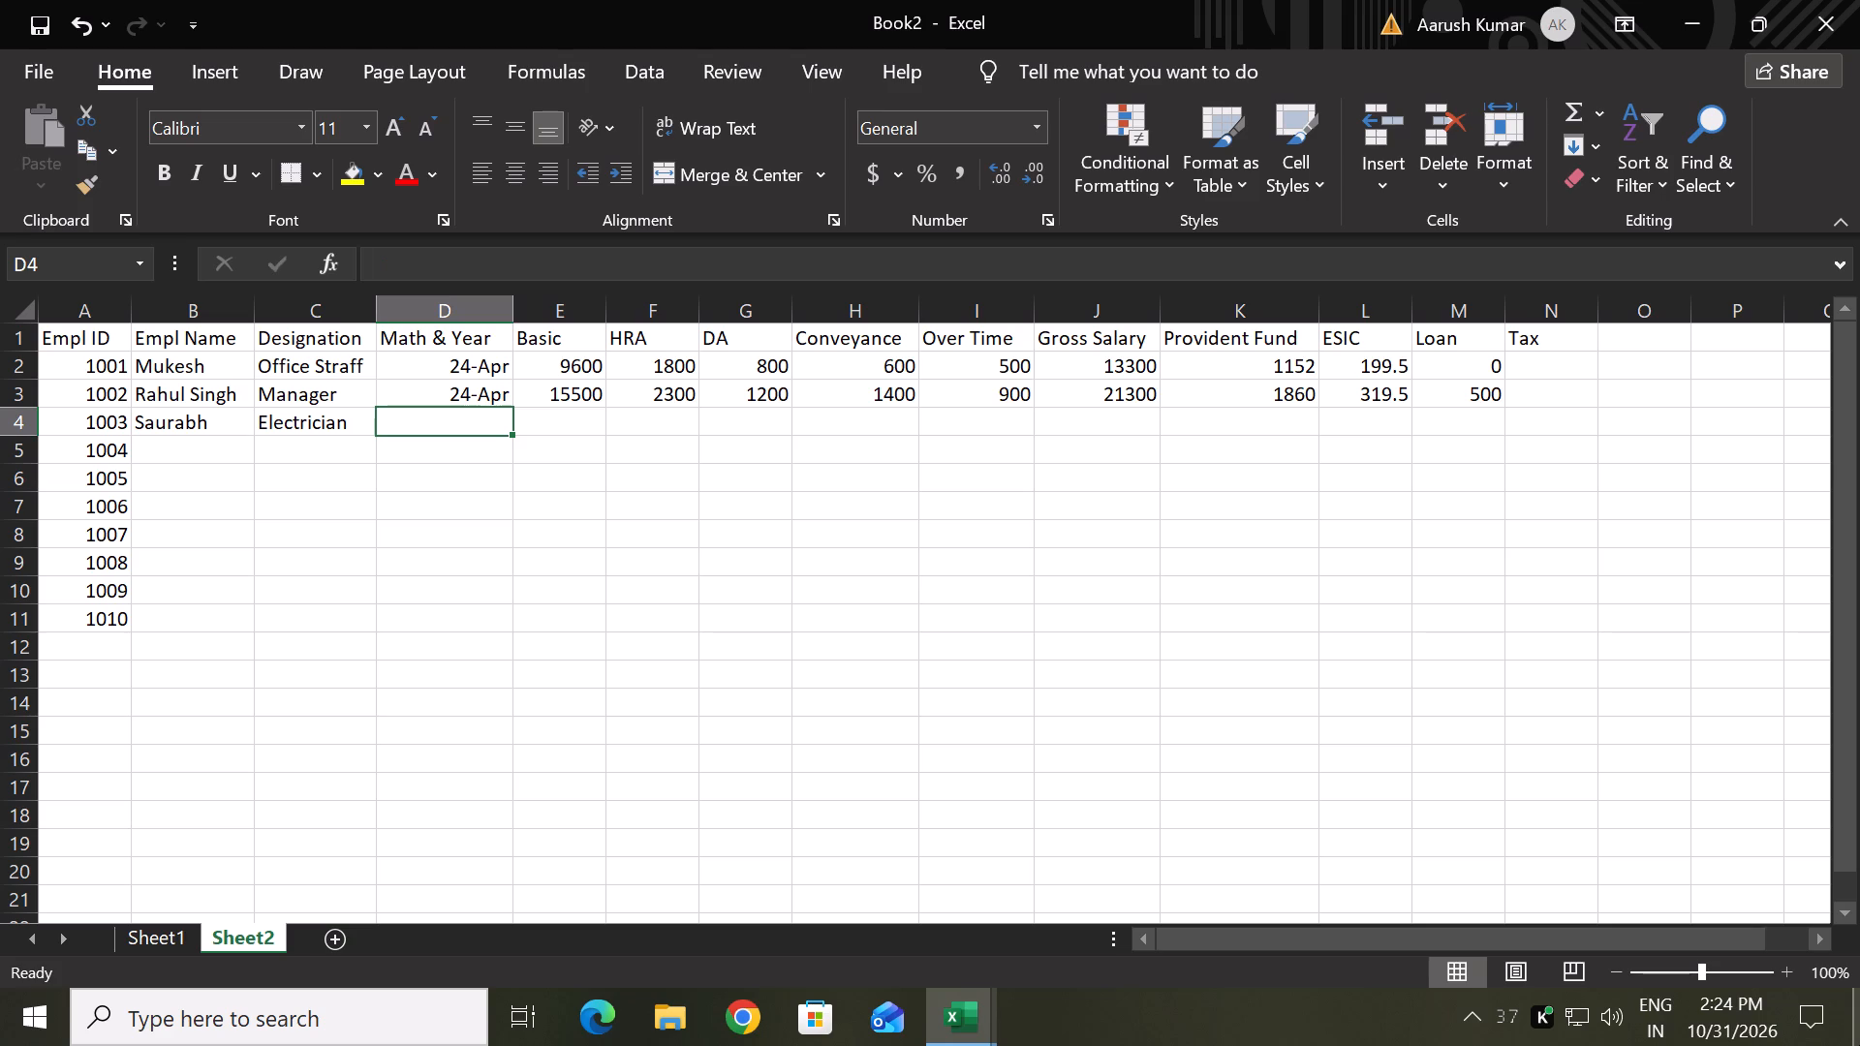
Enter employee 1003's month Apr-24, Basic 12000 and HRA 2000 in D4 to F4.
text(Apr)
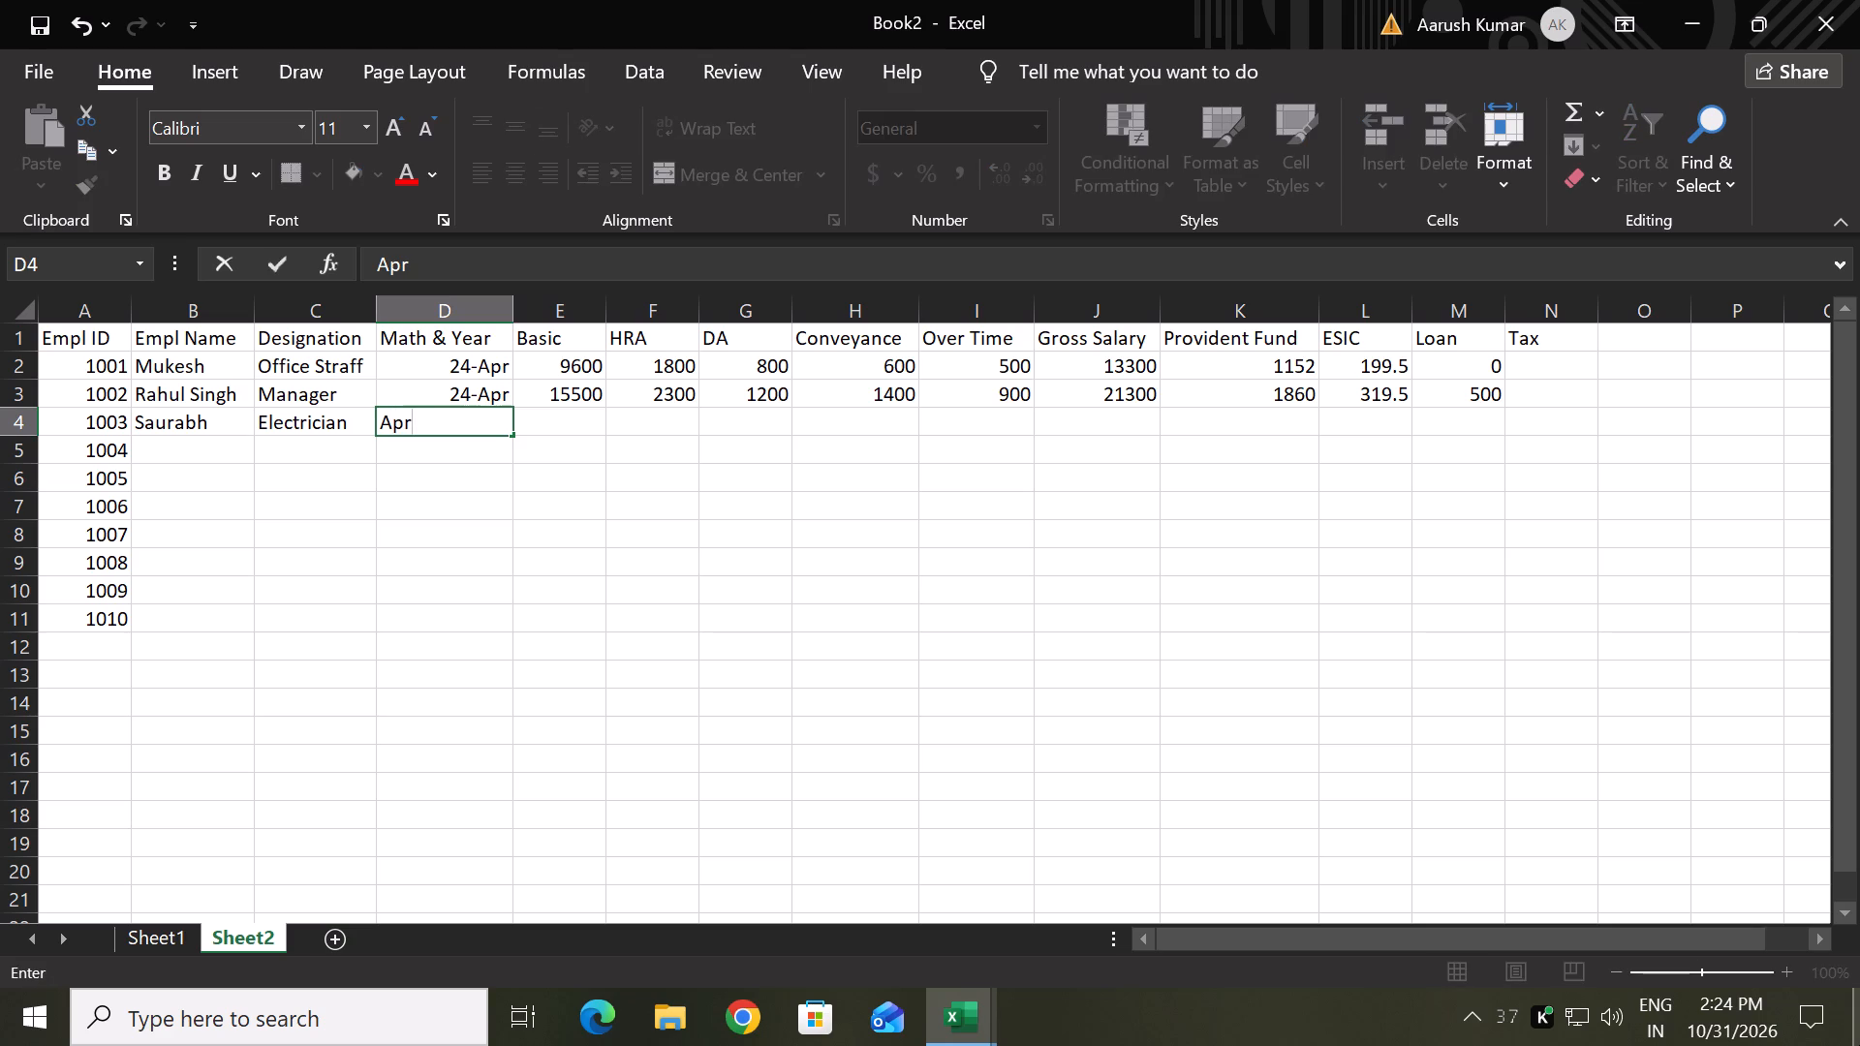
key(minus)
text(24)
key(Tab)
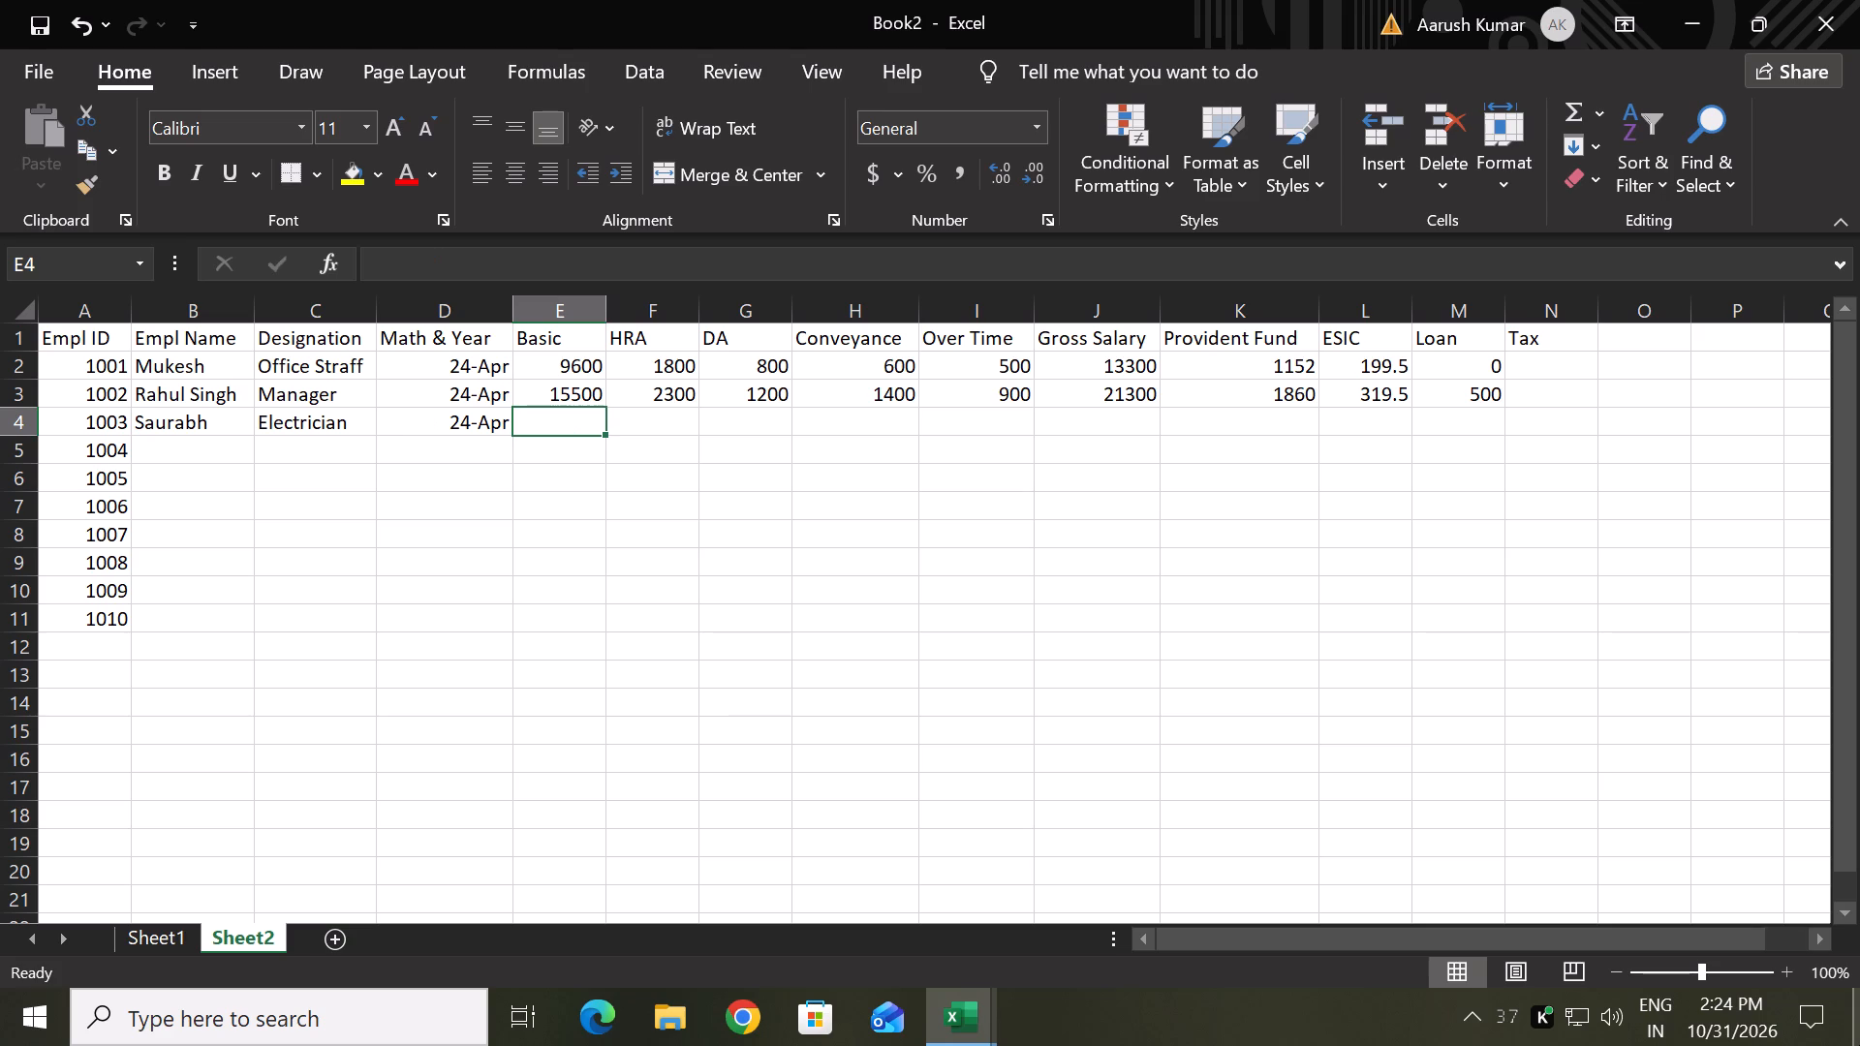
text(12)
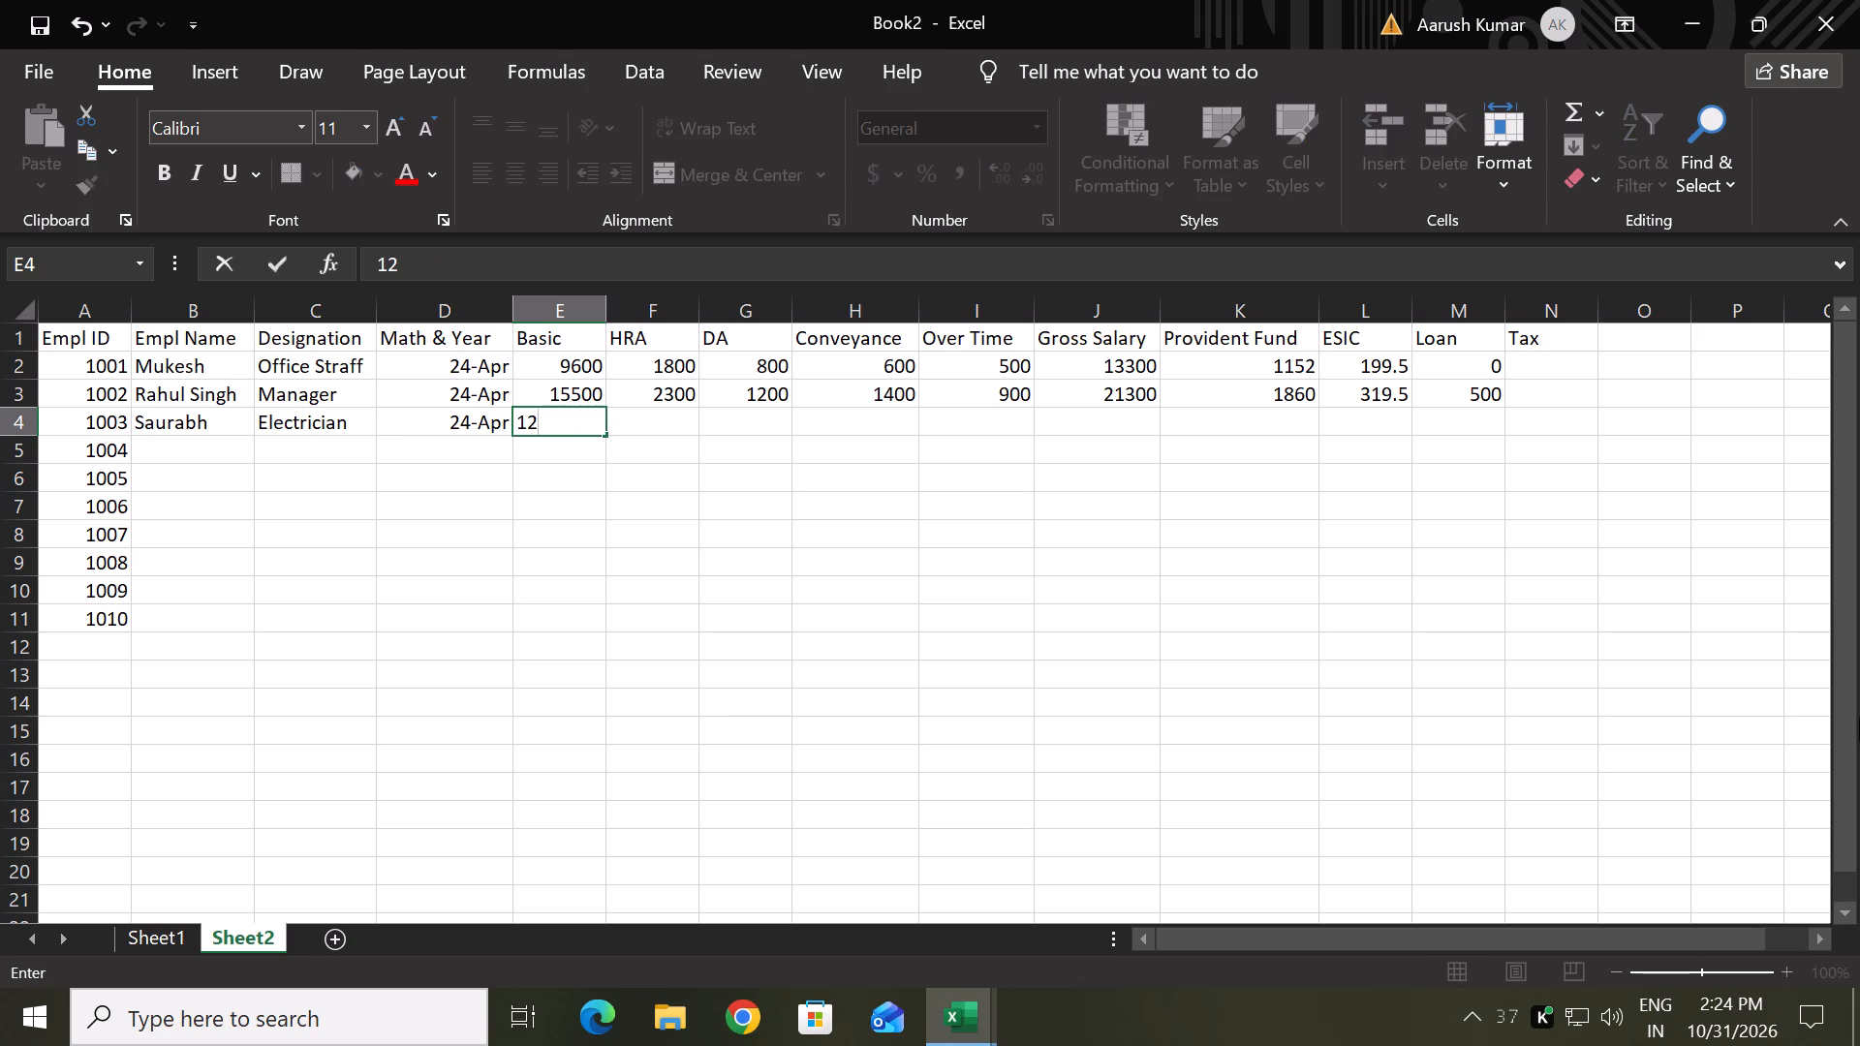
text(000)
key(Tab)
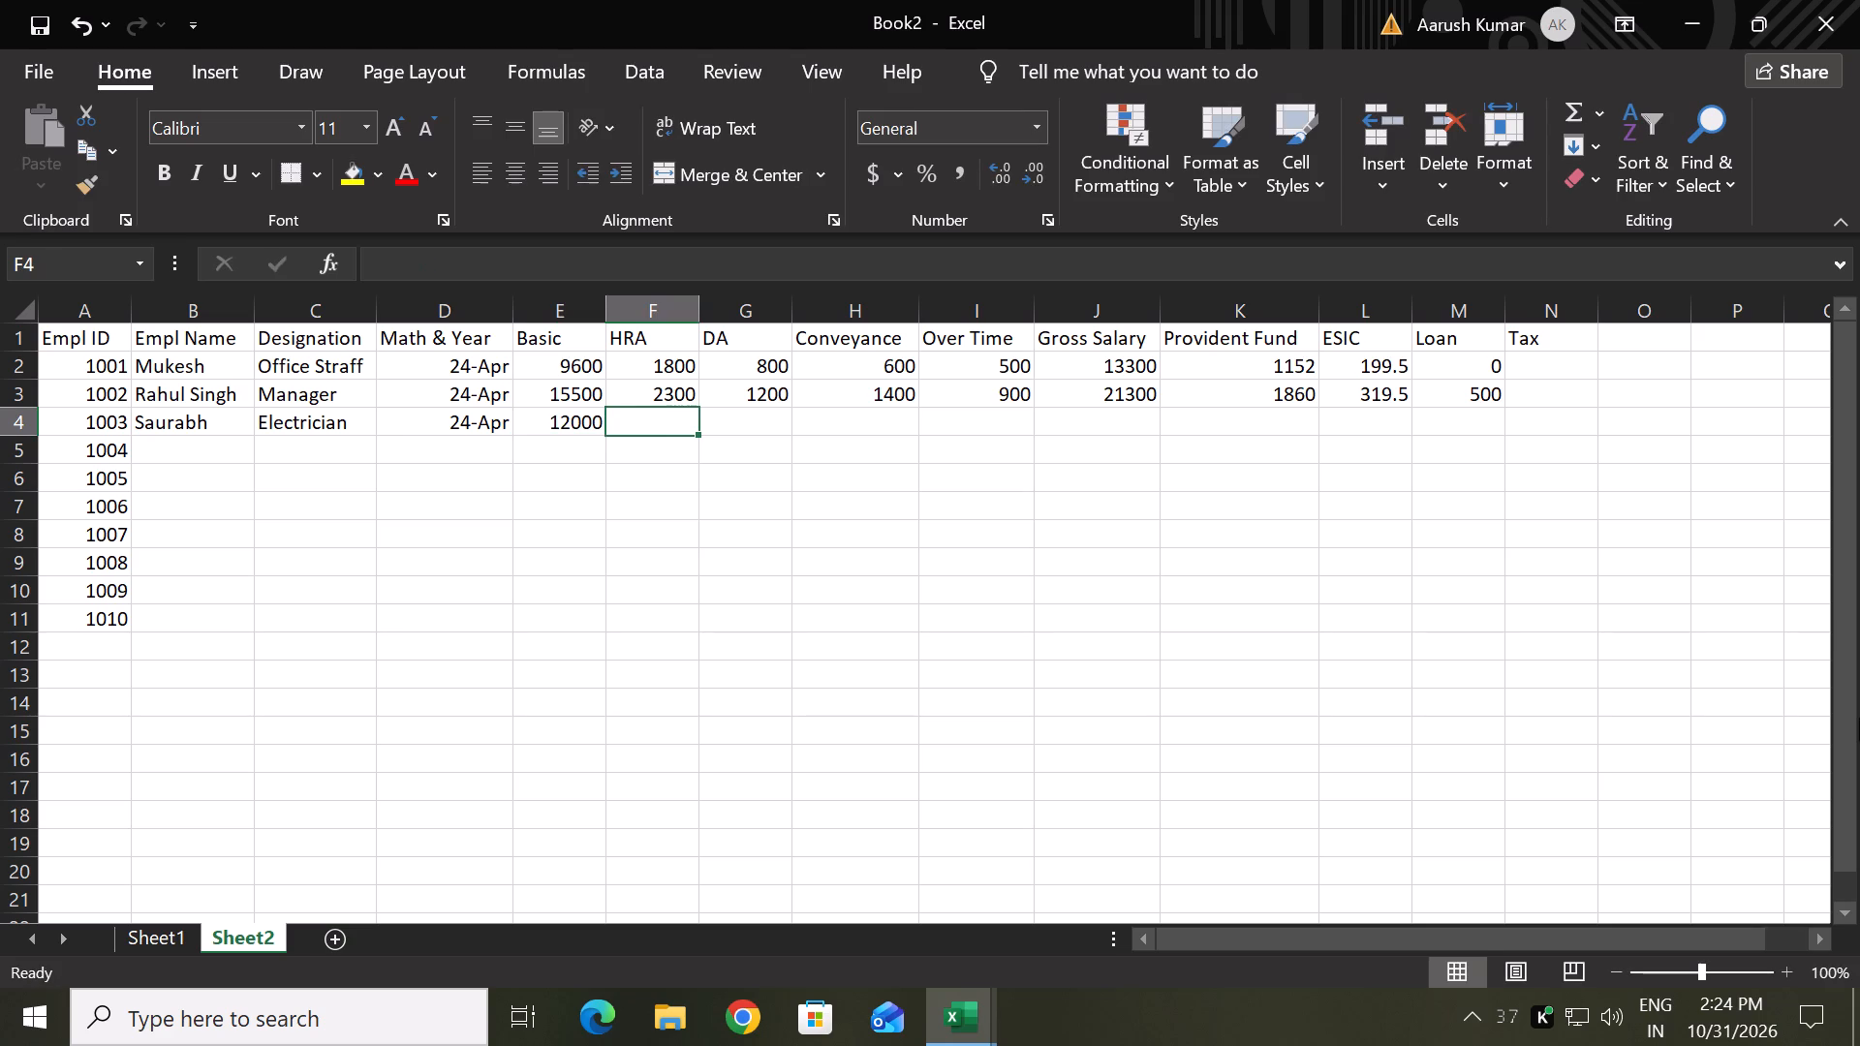
text(25)
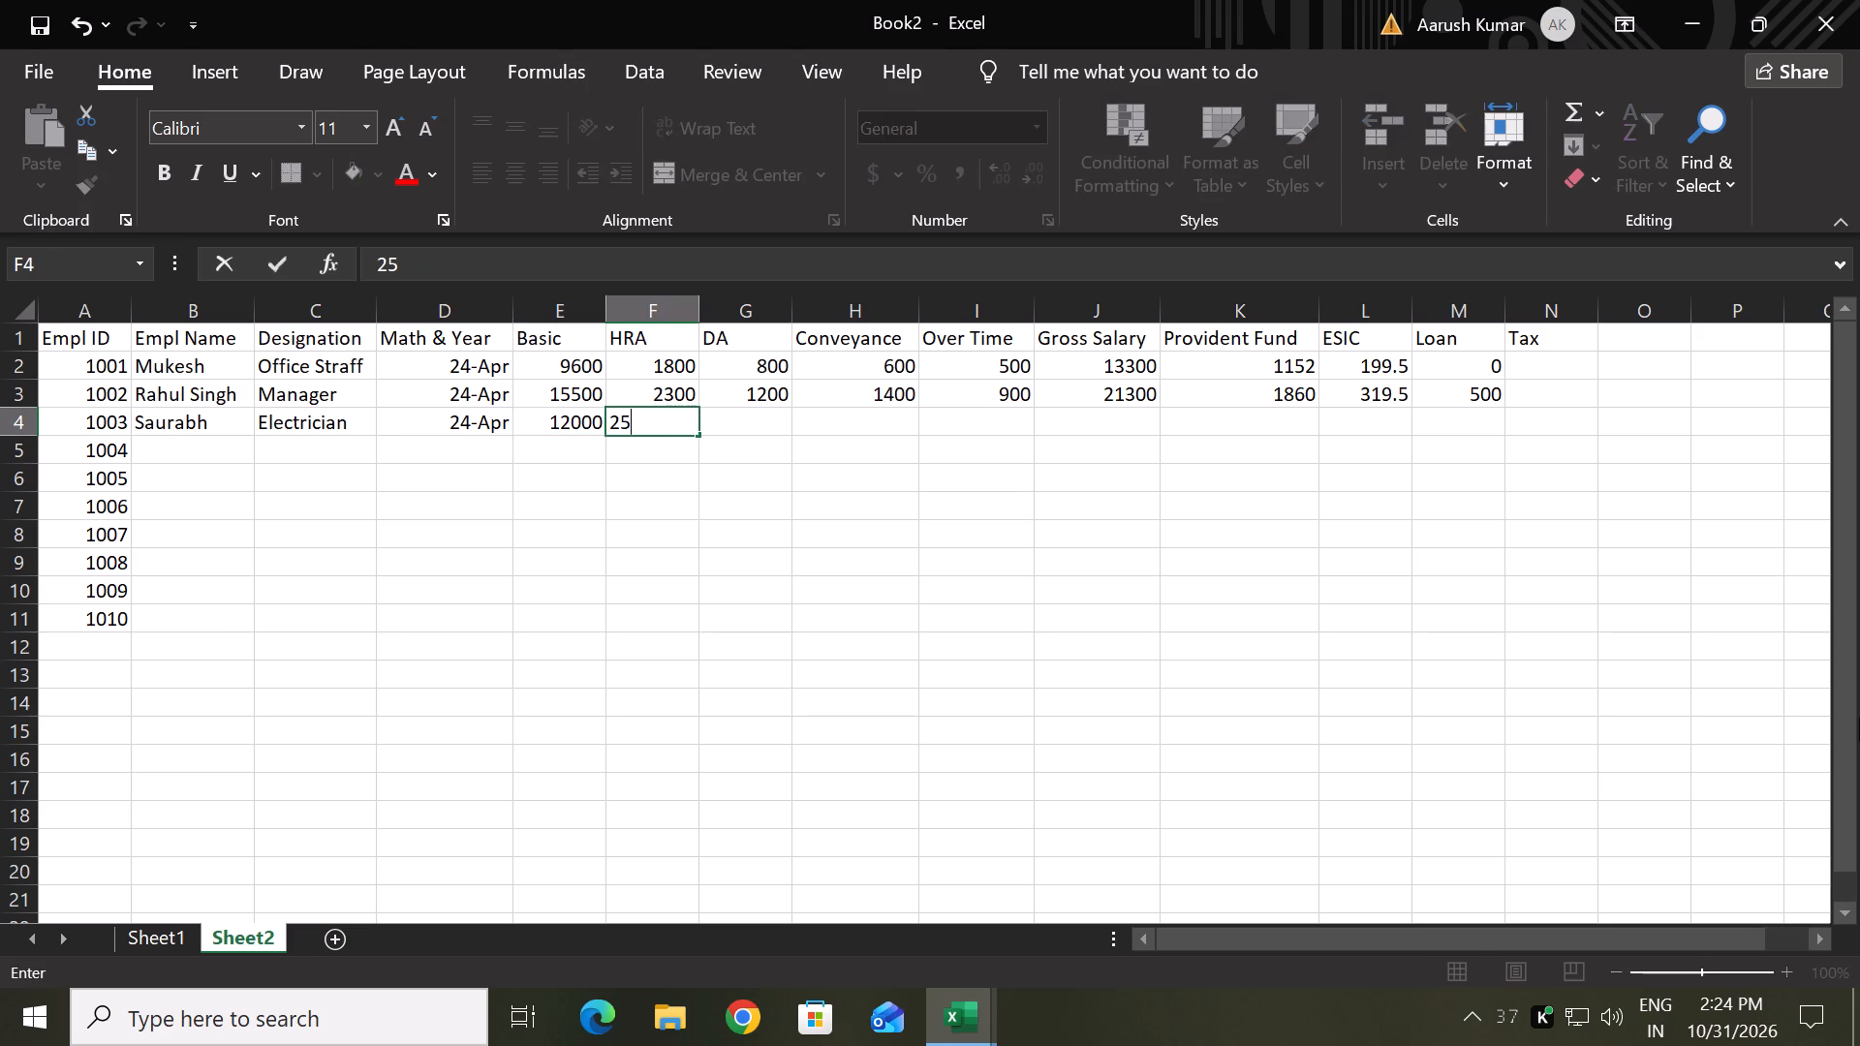
text(000)
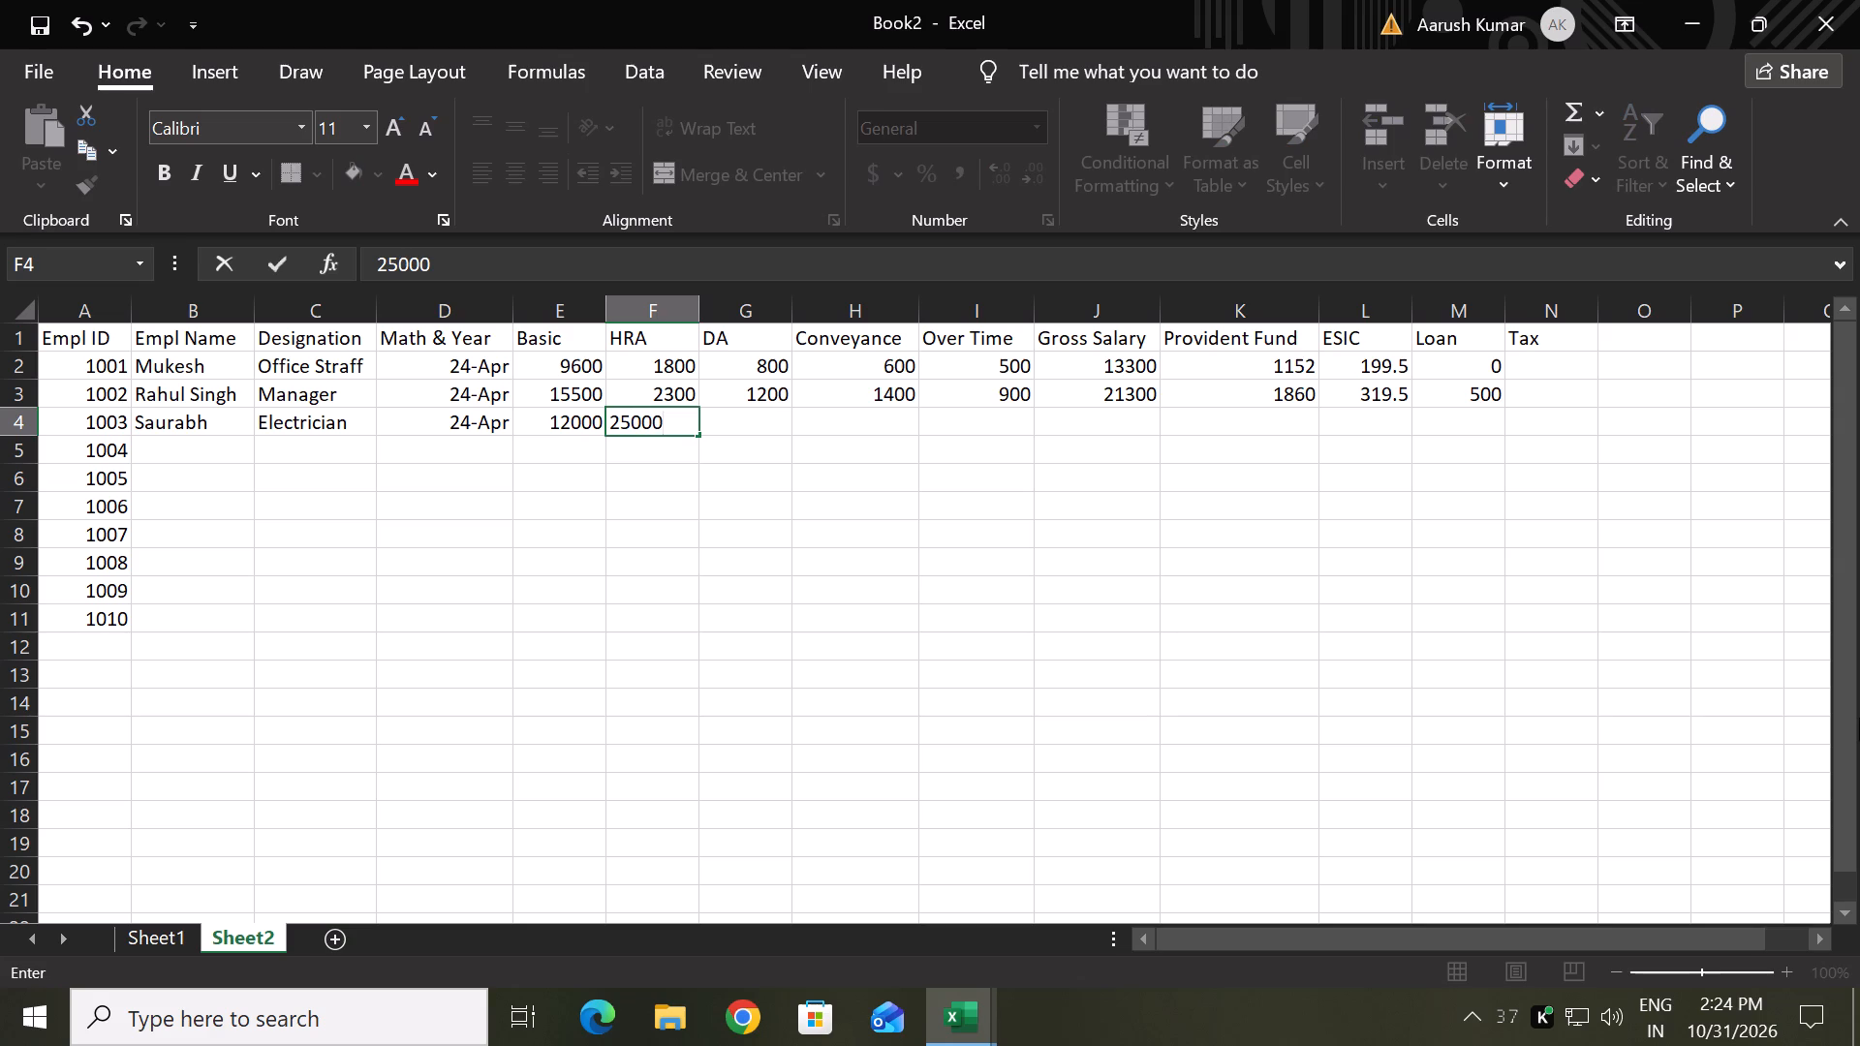
key(Left)
key(Left)
key(Right)
key(Right)
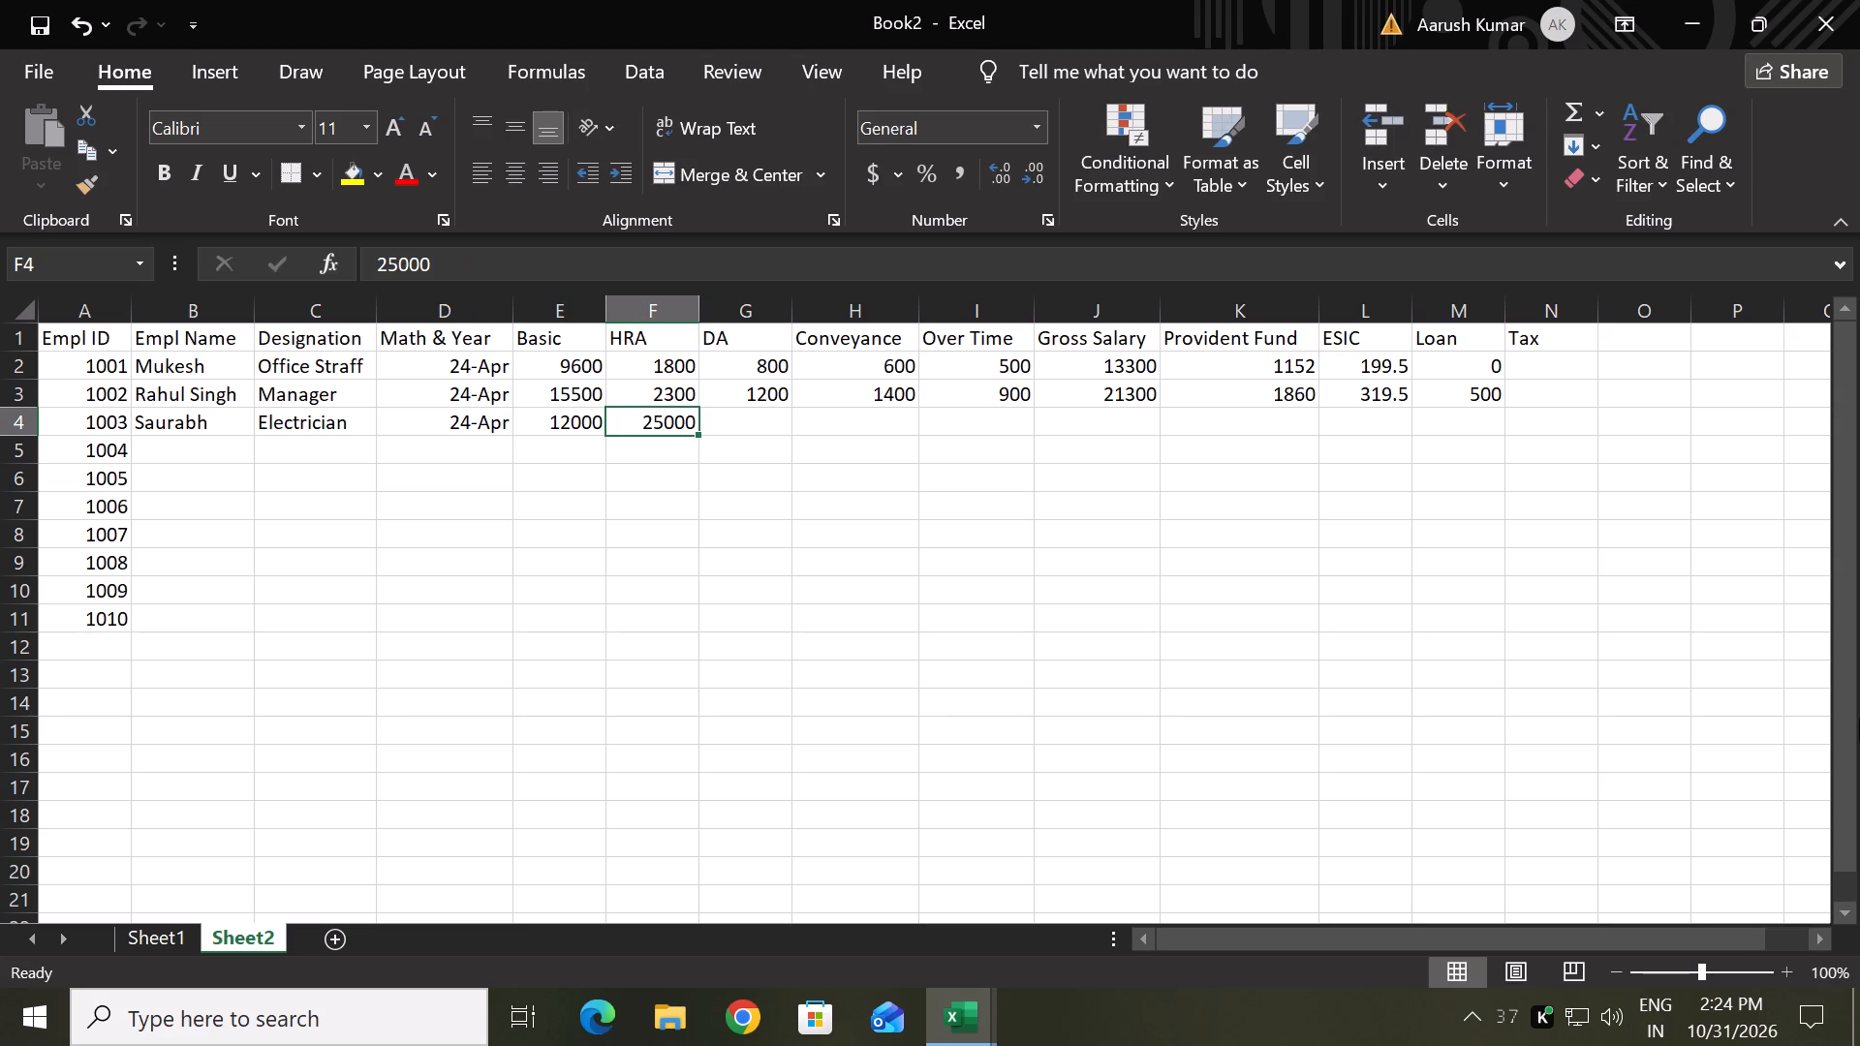
text(2000)
key(Tab)
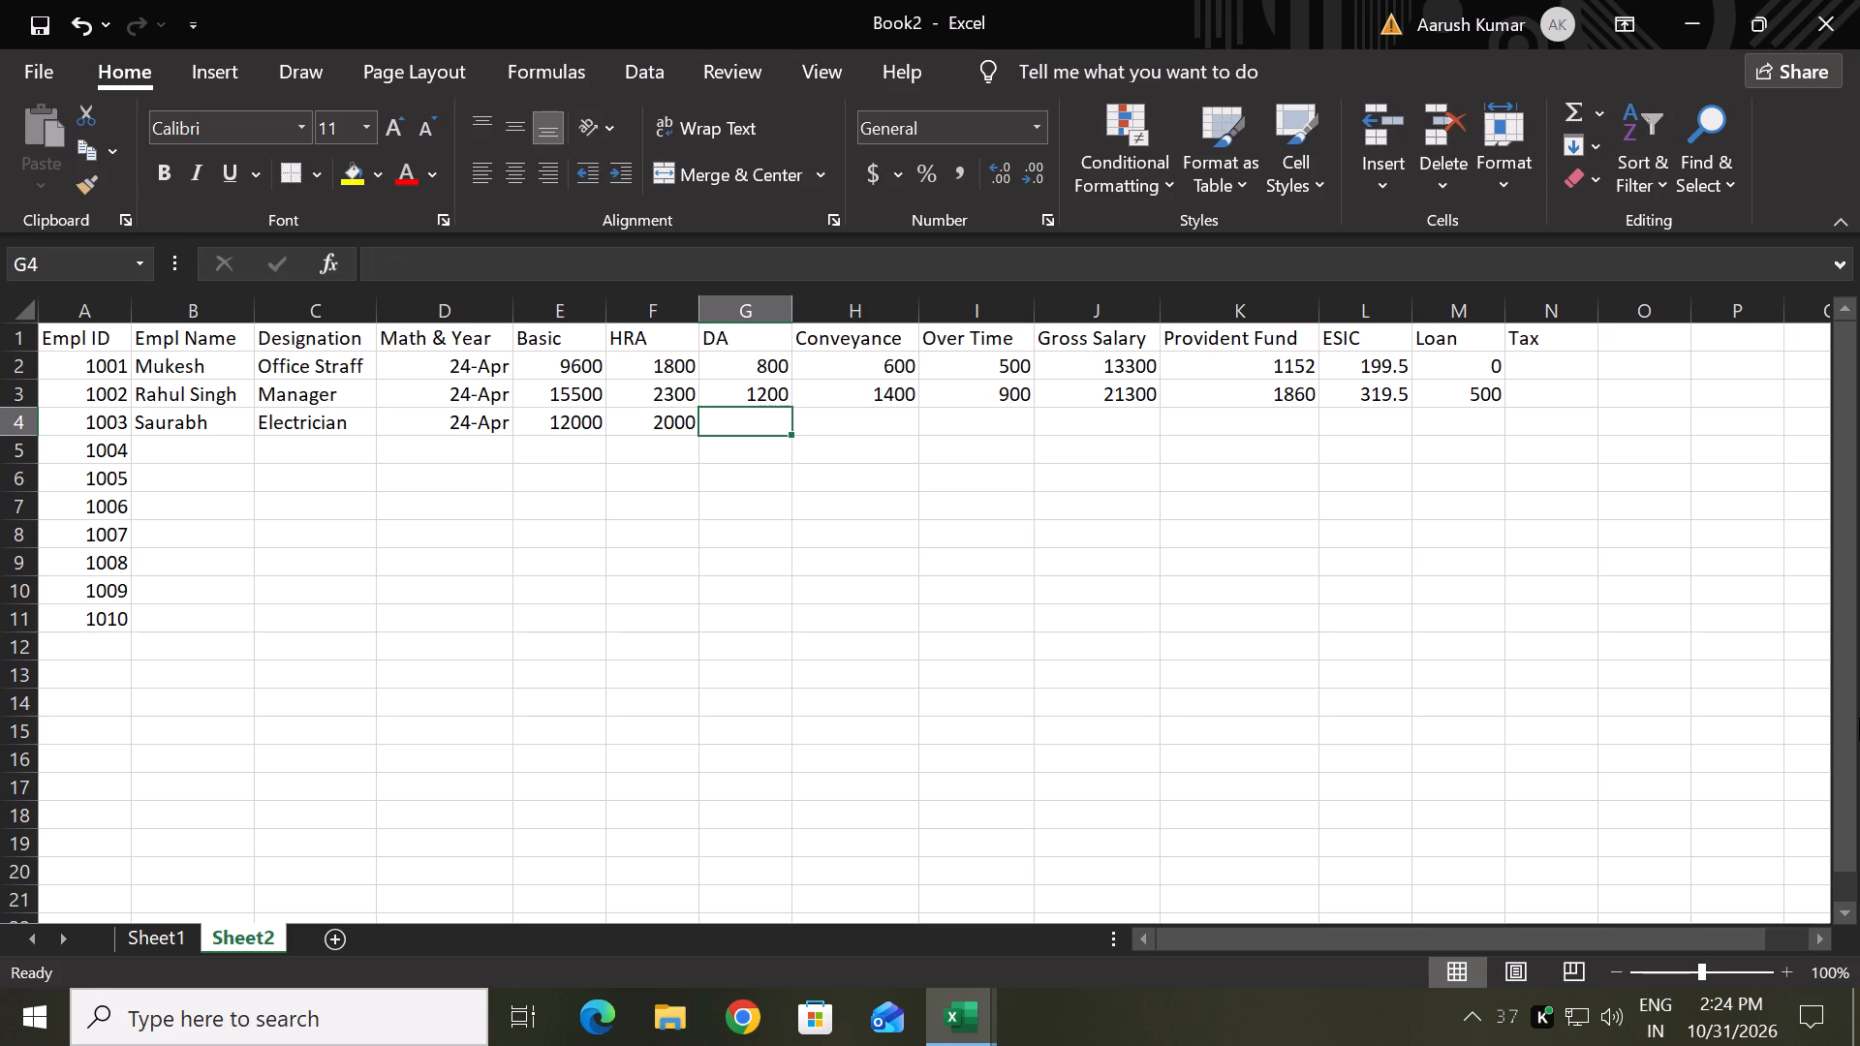
text(500)
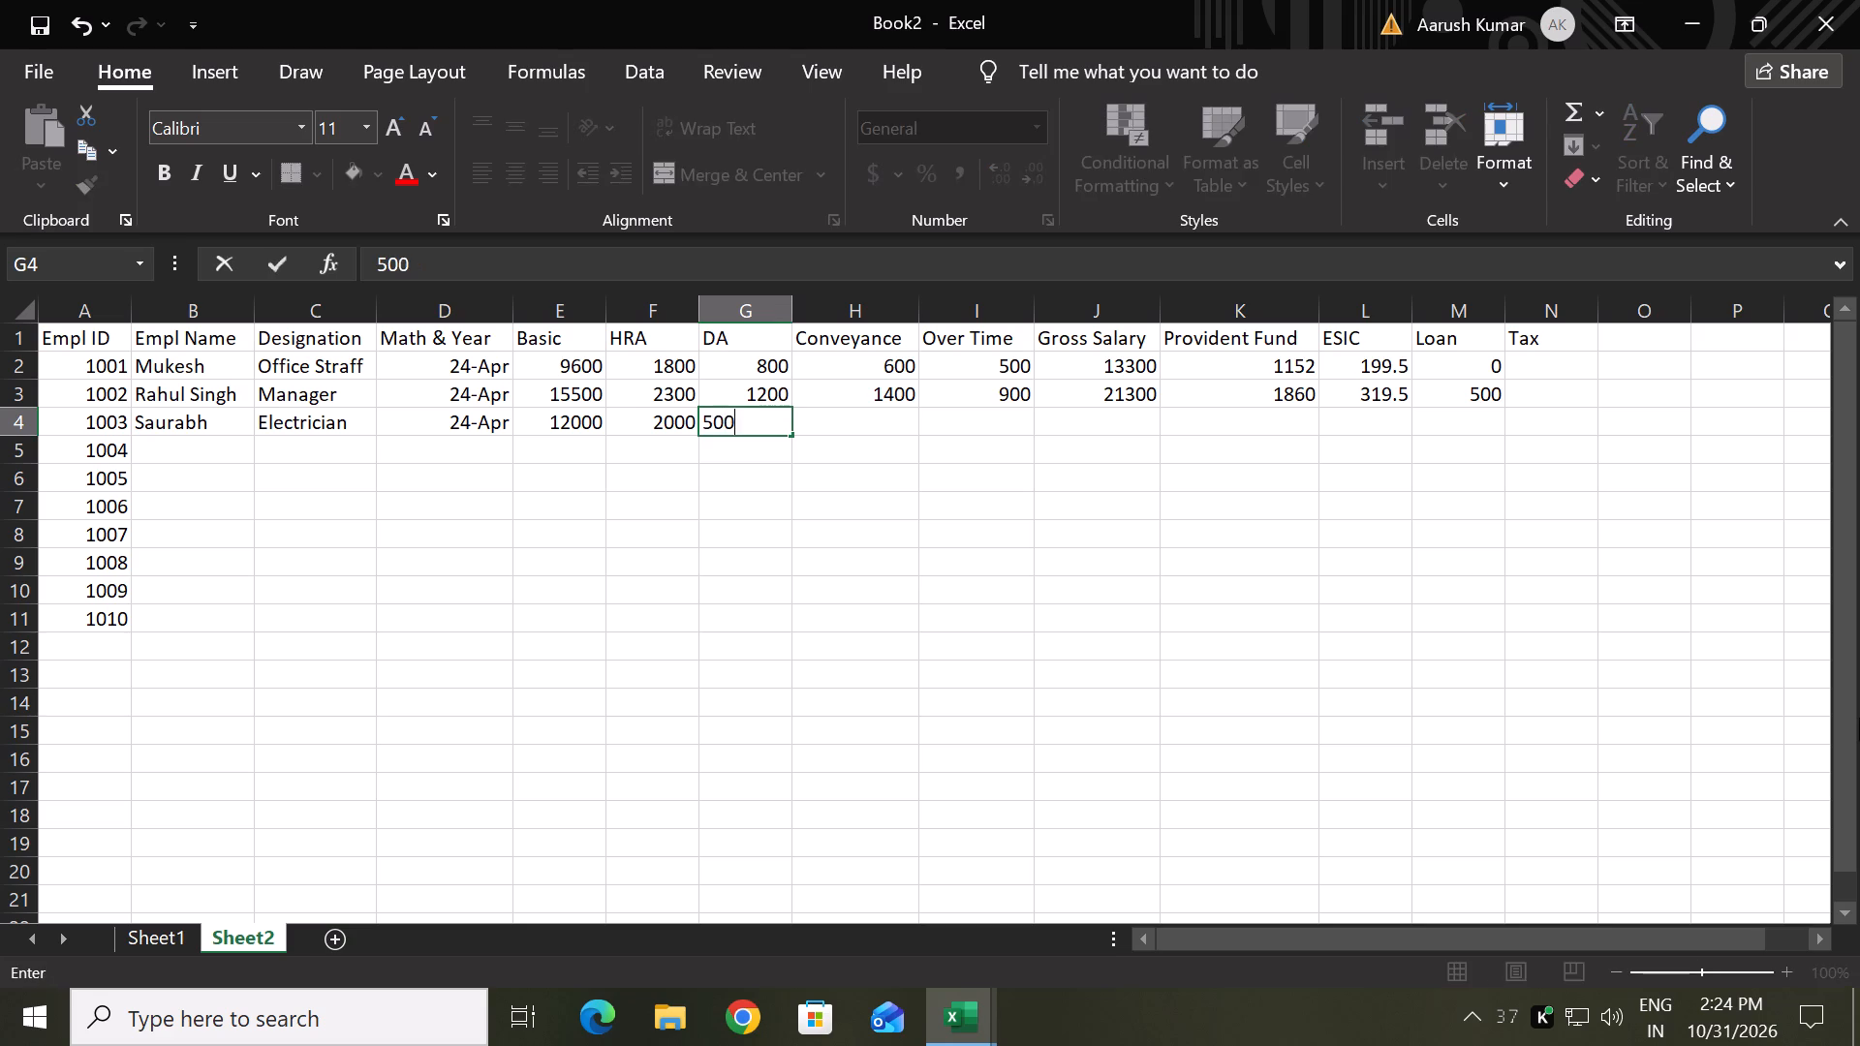
key(Tab)
text(7000)
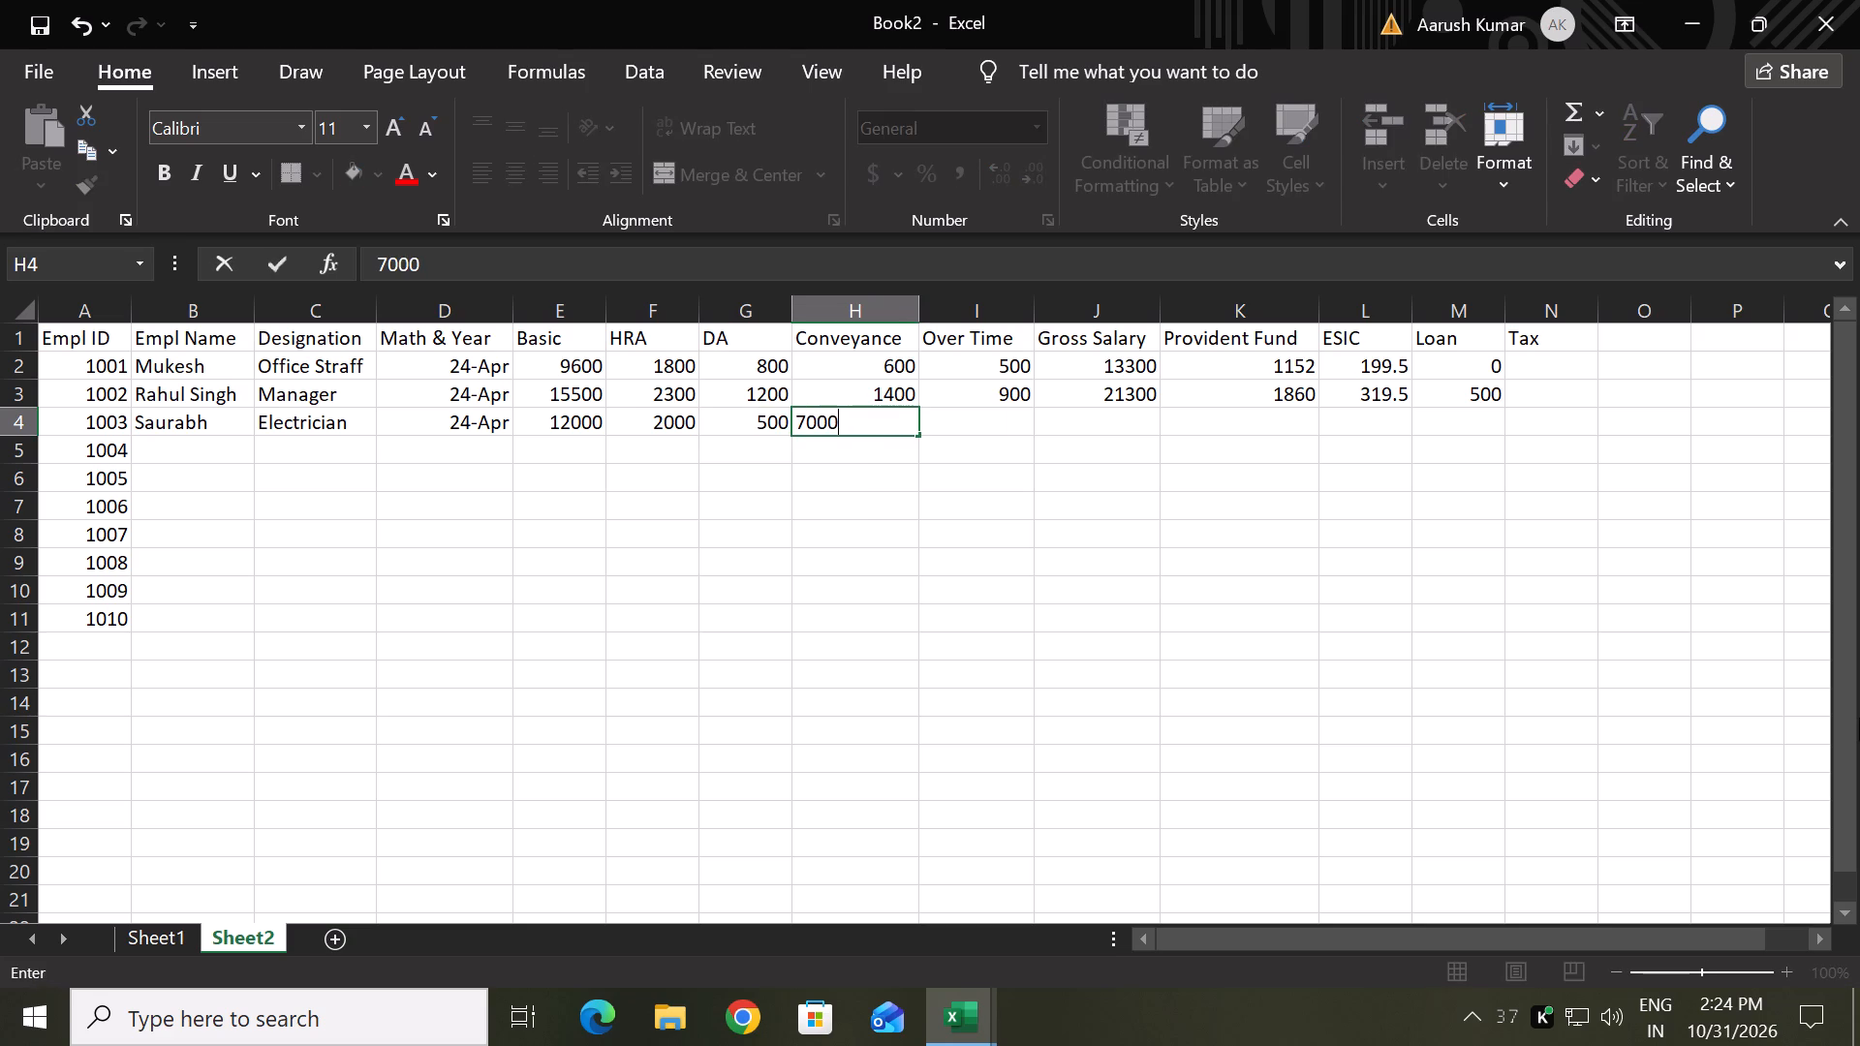
key(Tab)
key(Left)
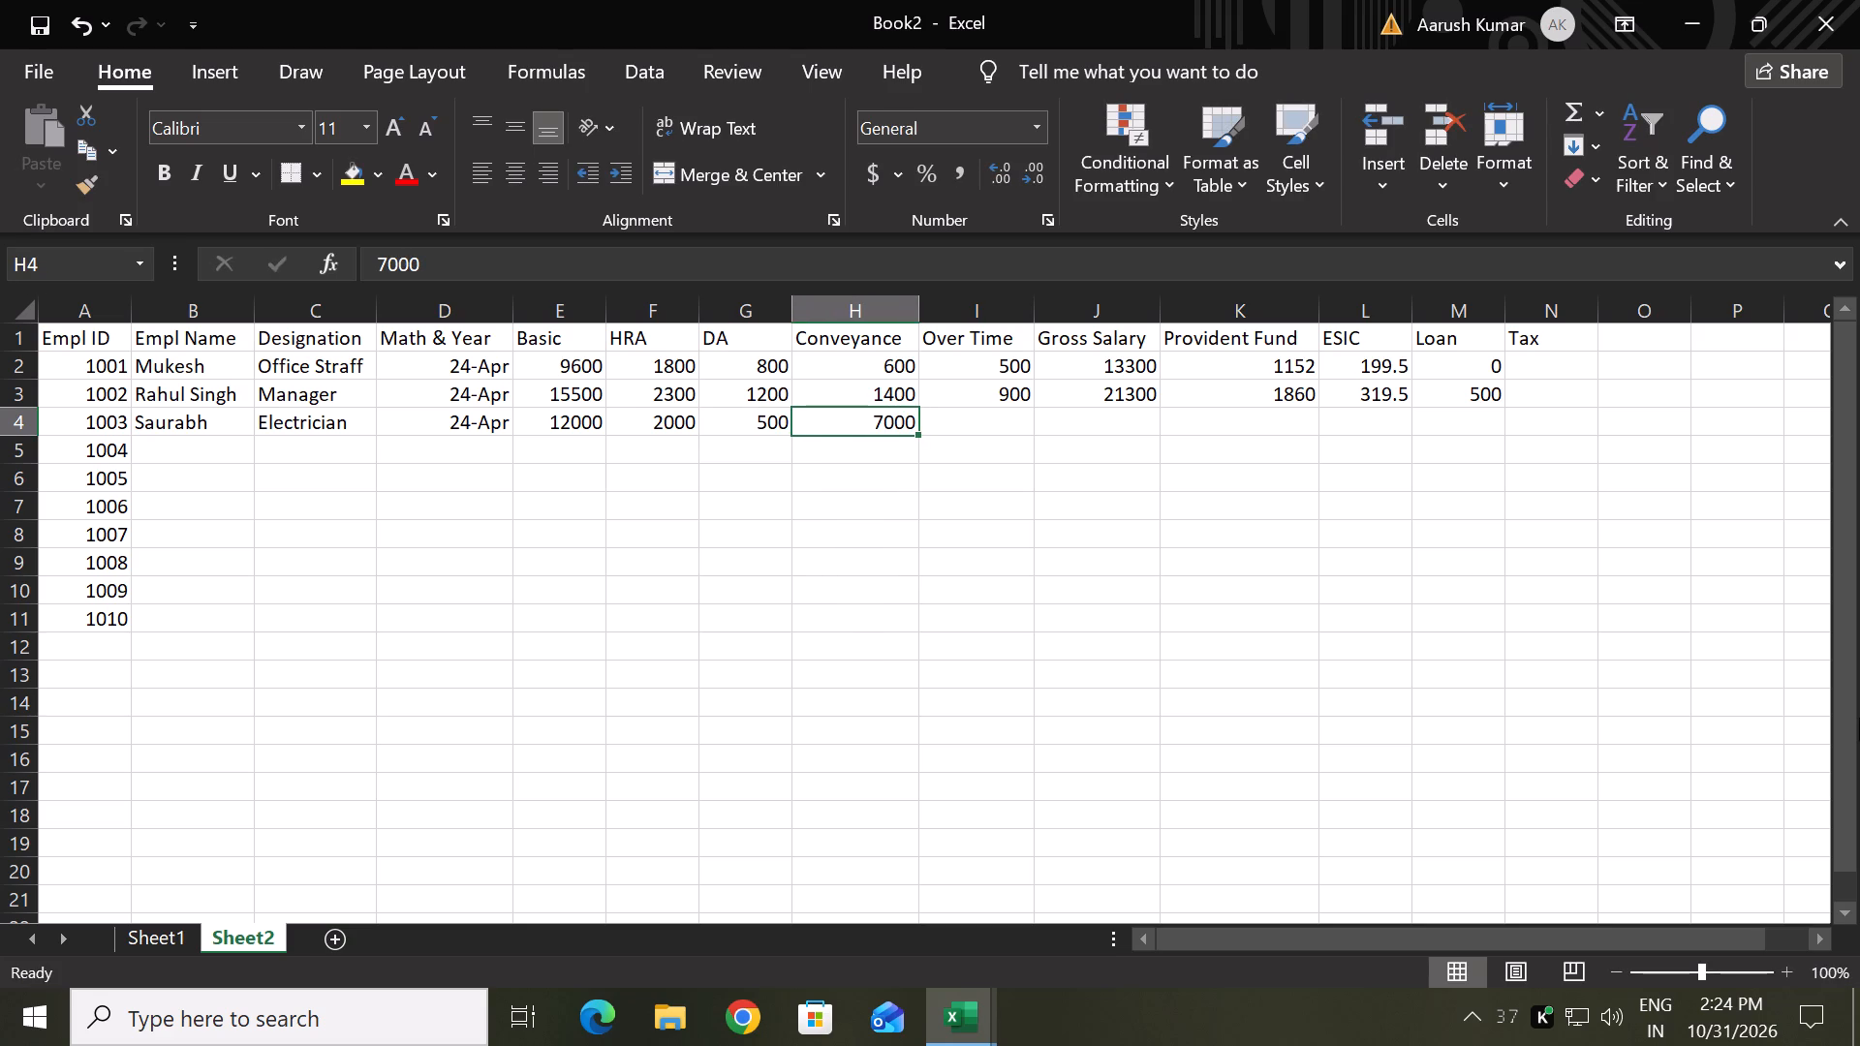
text(700)
key(Tab)
key(0)
key(Tab)
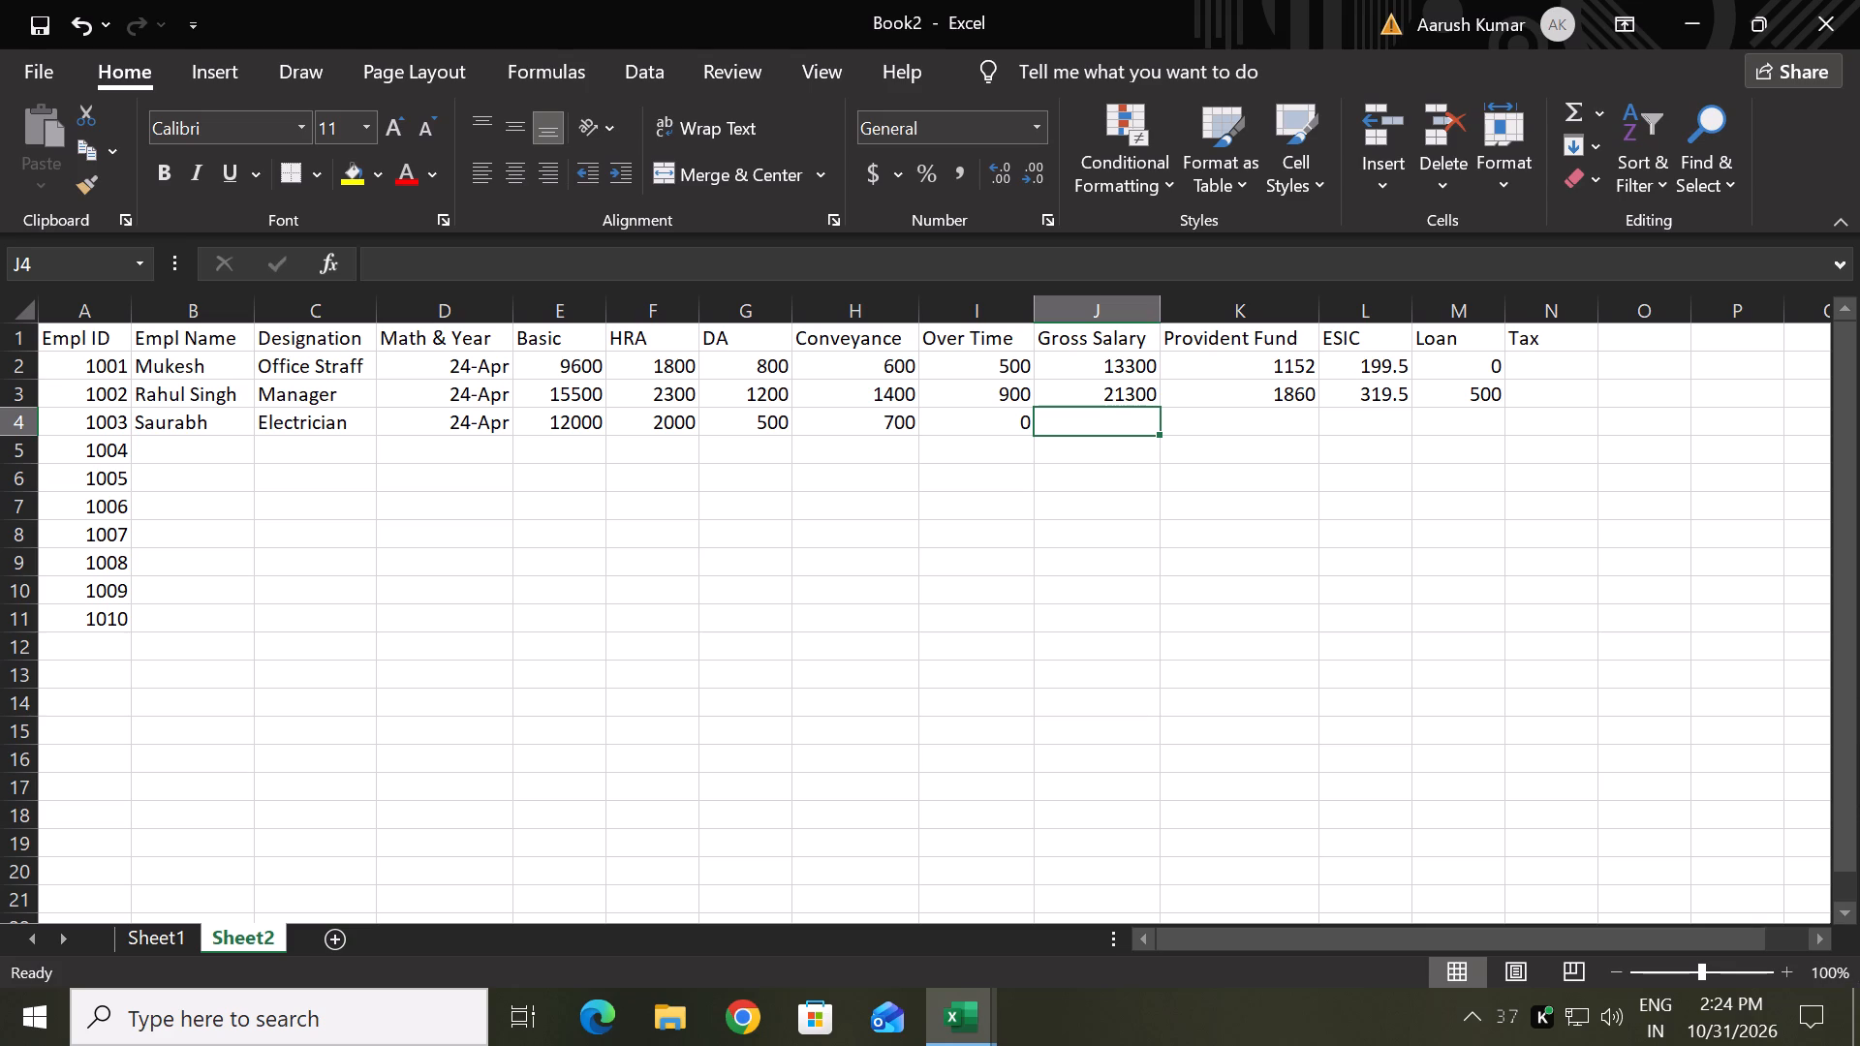
Clear the Gross Salary values of employees 1002 and 1001 in J3 and J2.
click(1149, 395)
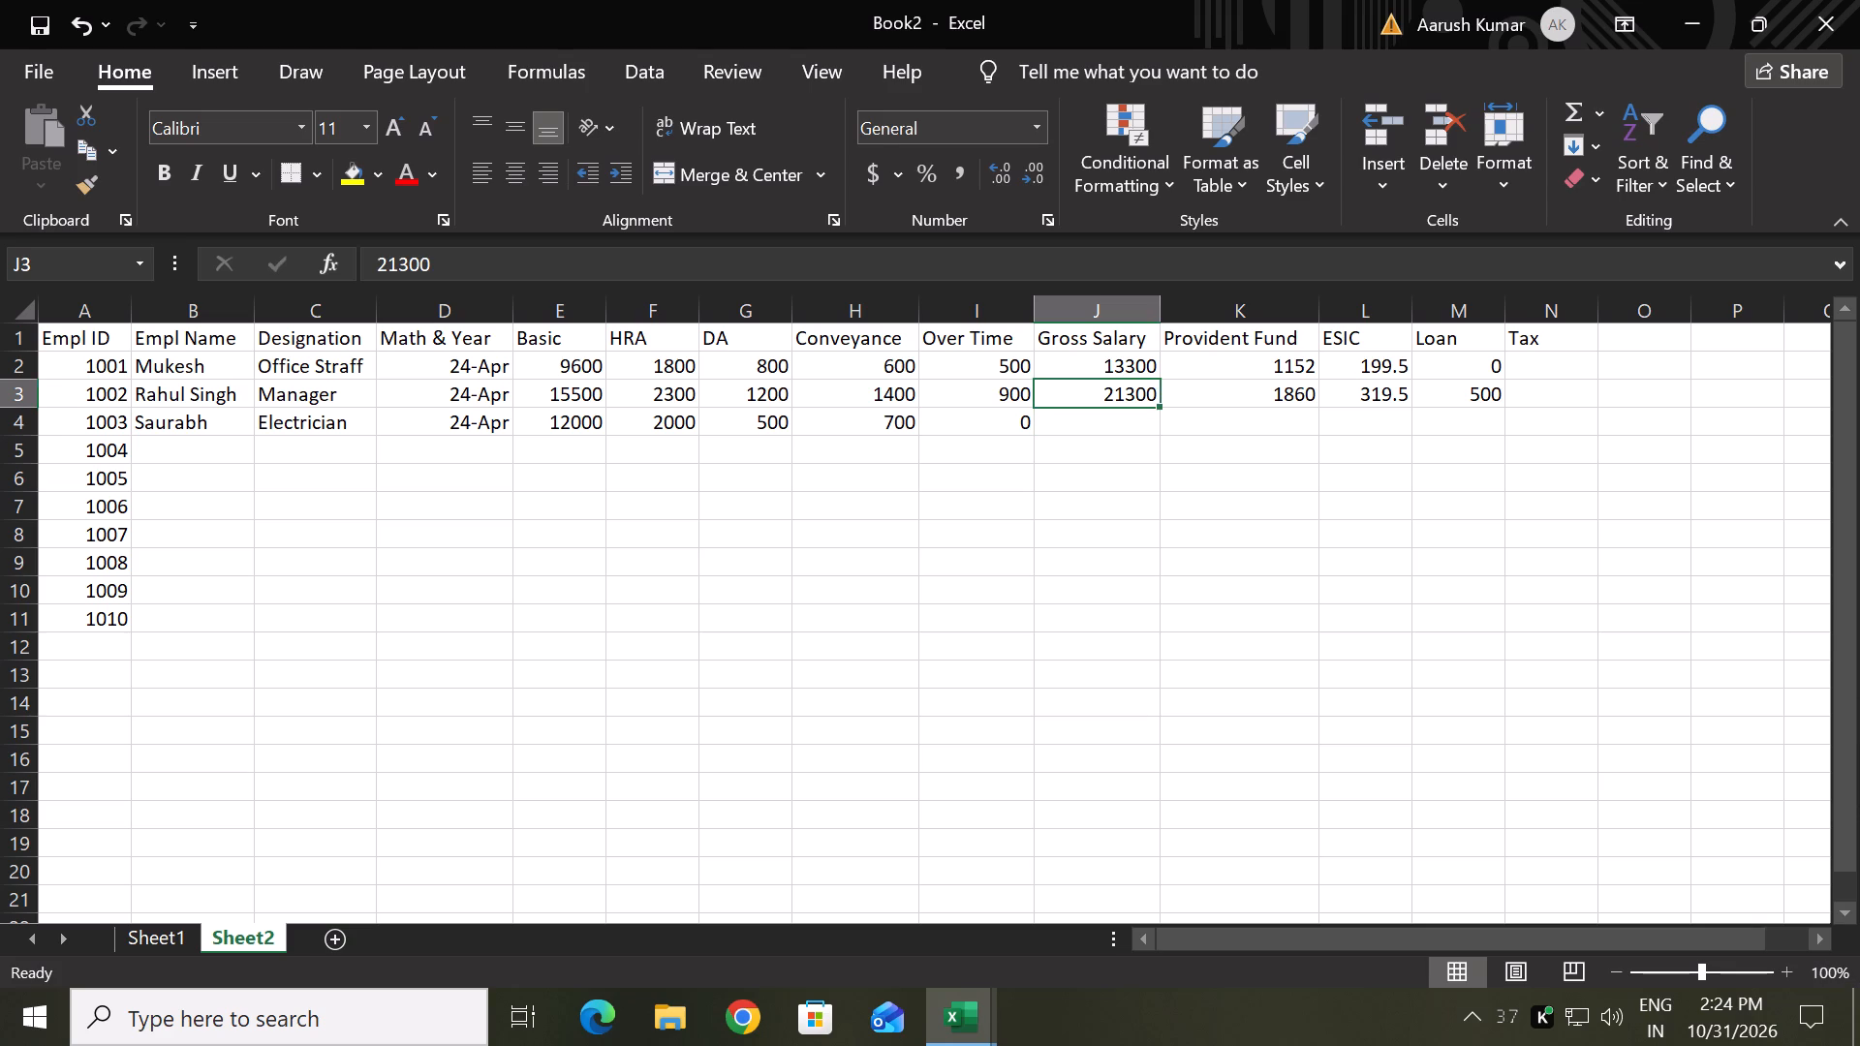
key(BackSpace)
click(1144, 357)
key(BackSpace)
click(1140, 475)
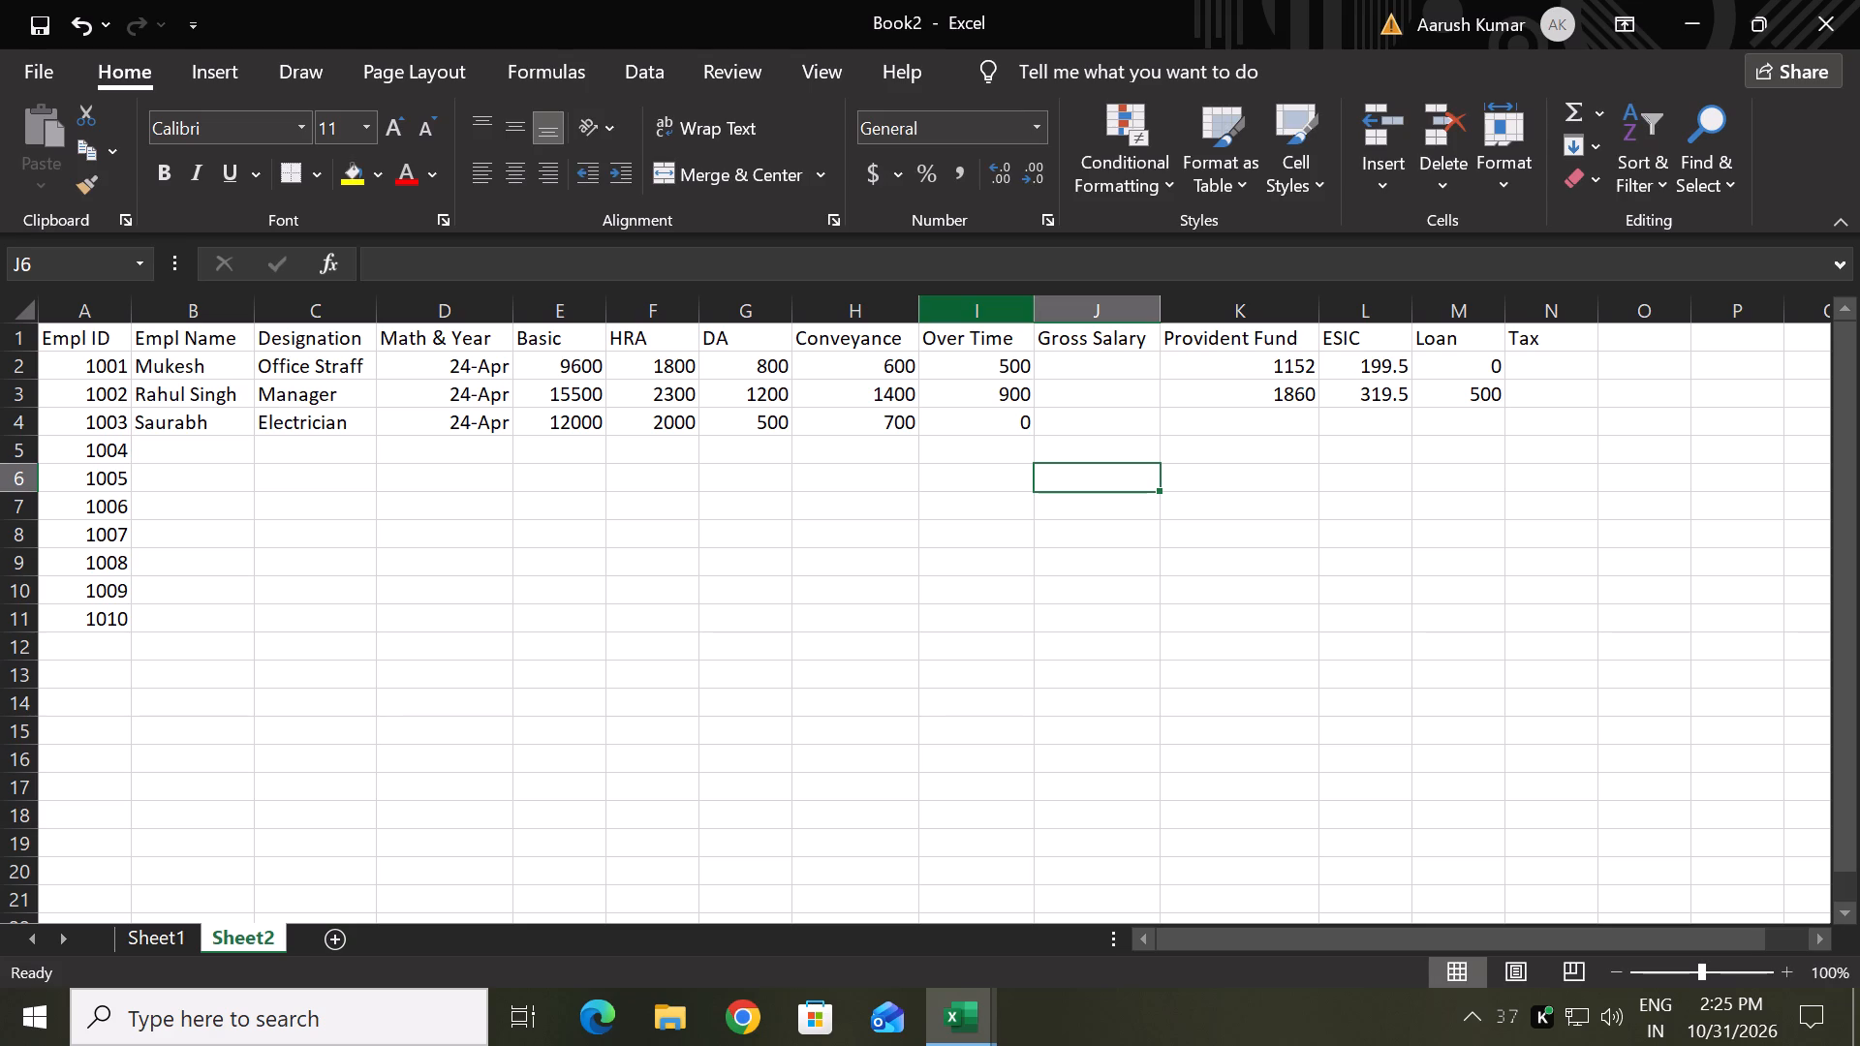
click(148, 471)
click(155, 445)
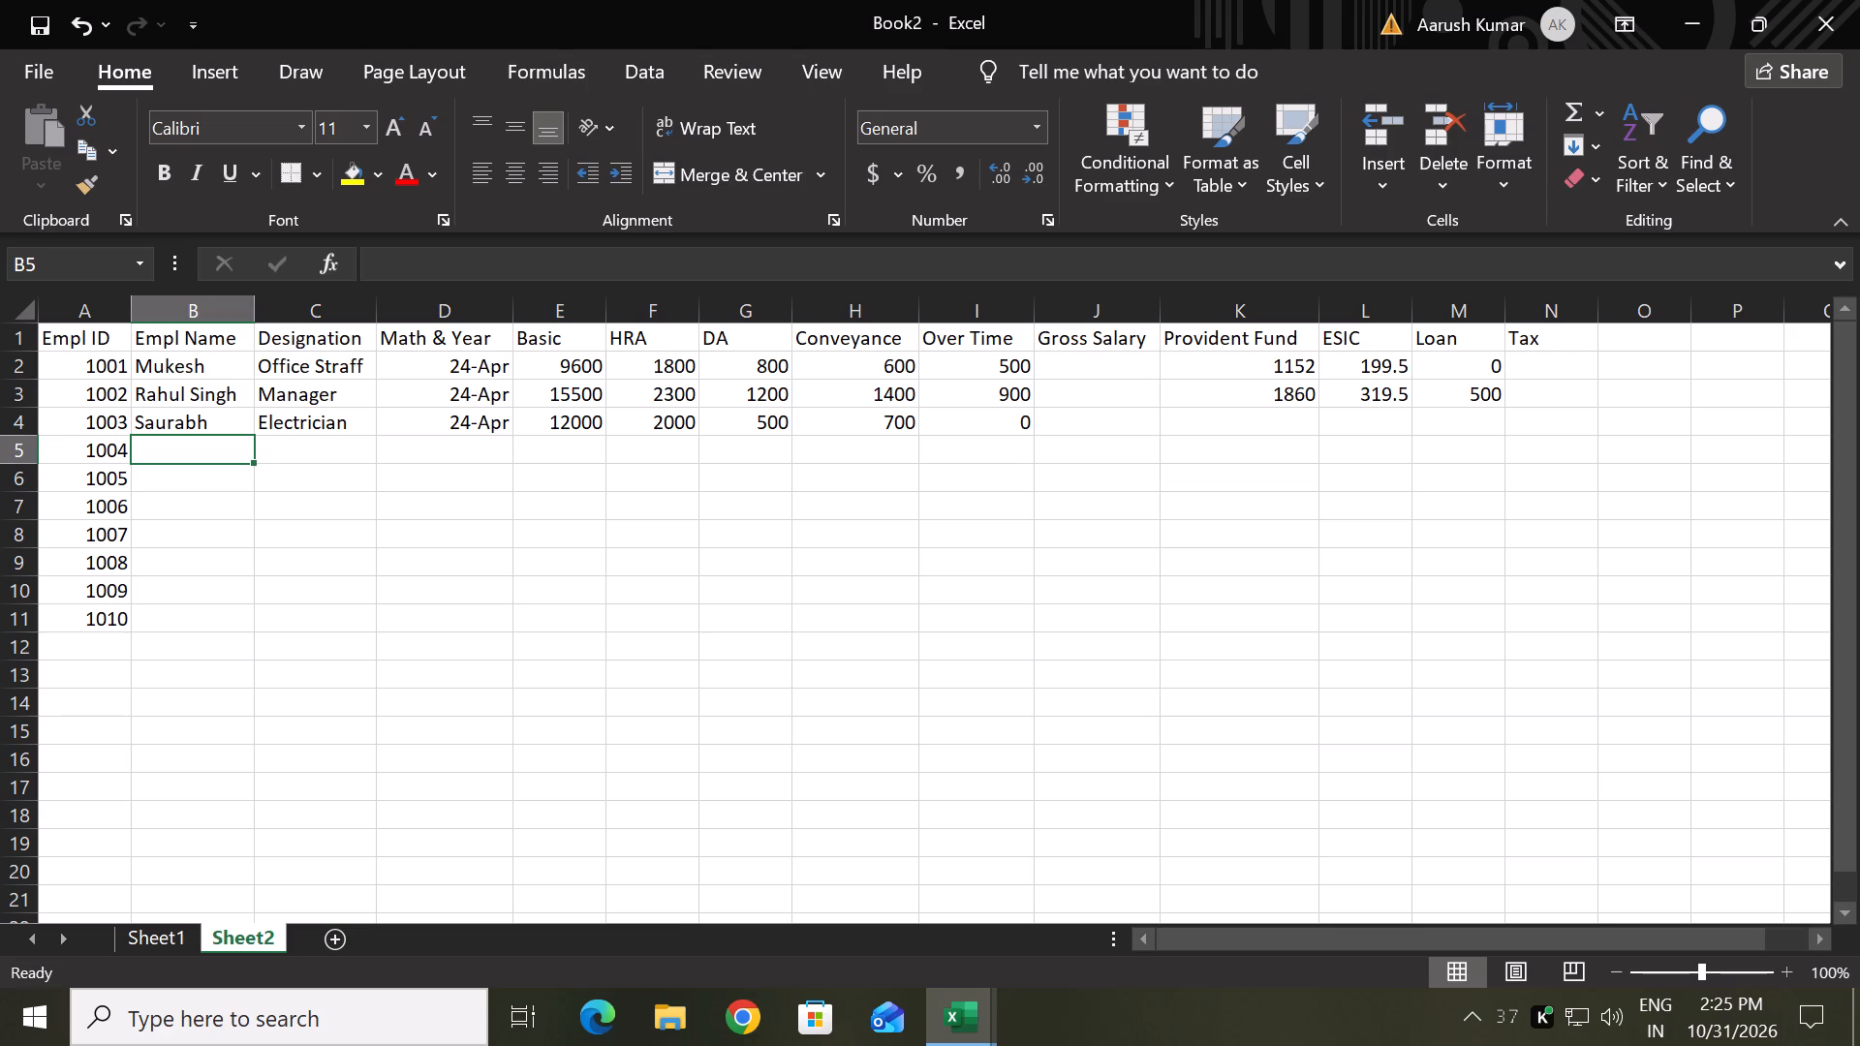
text(Sa)
text(lini)
key(Tab)
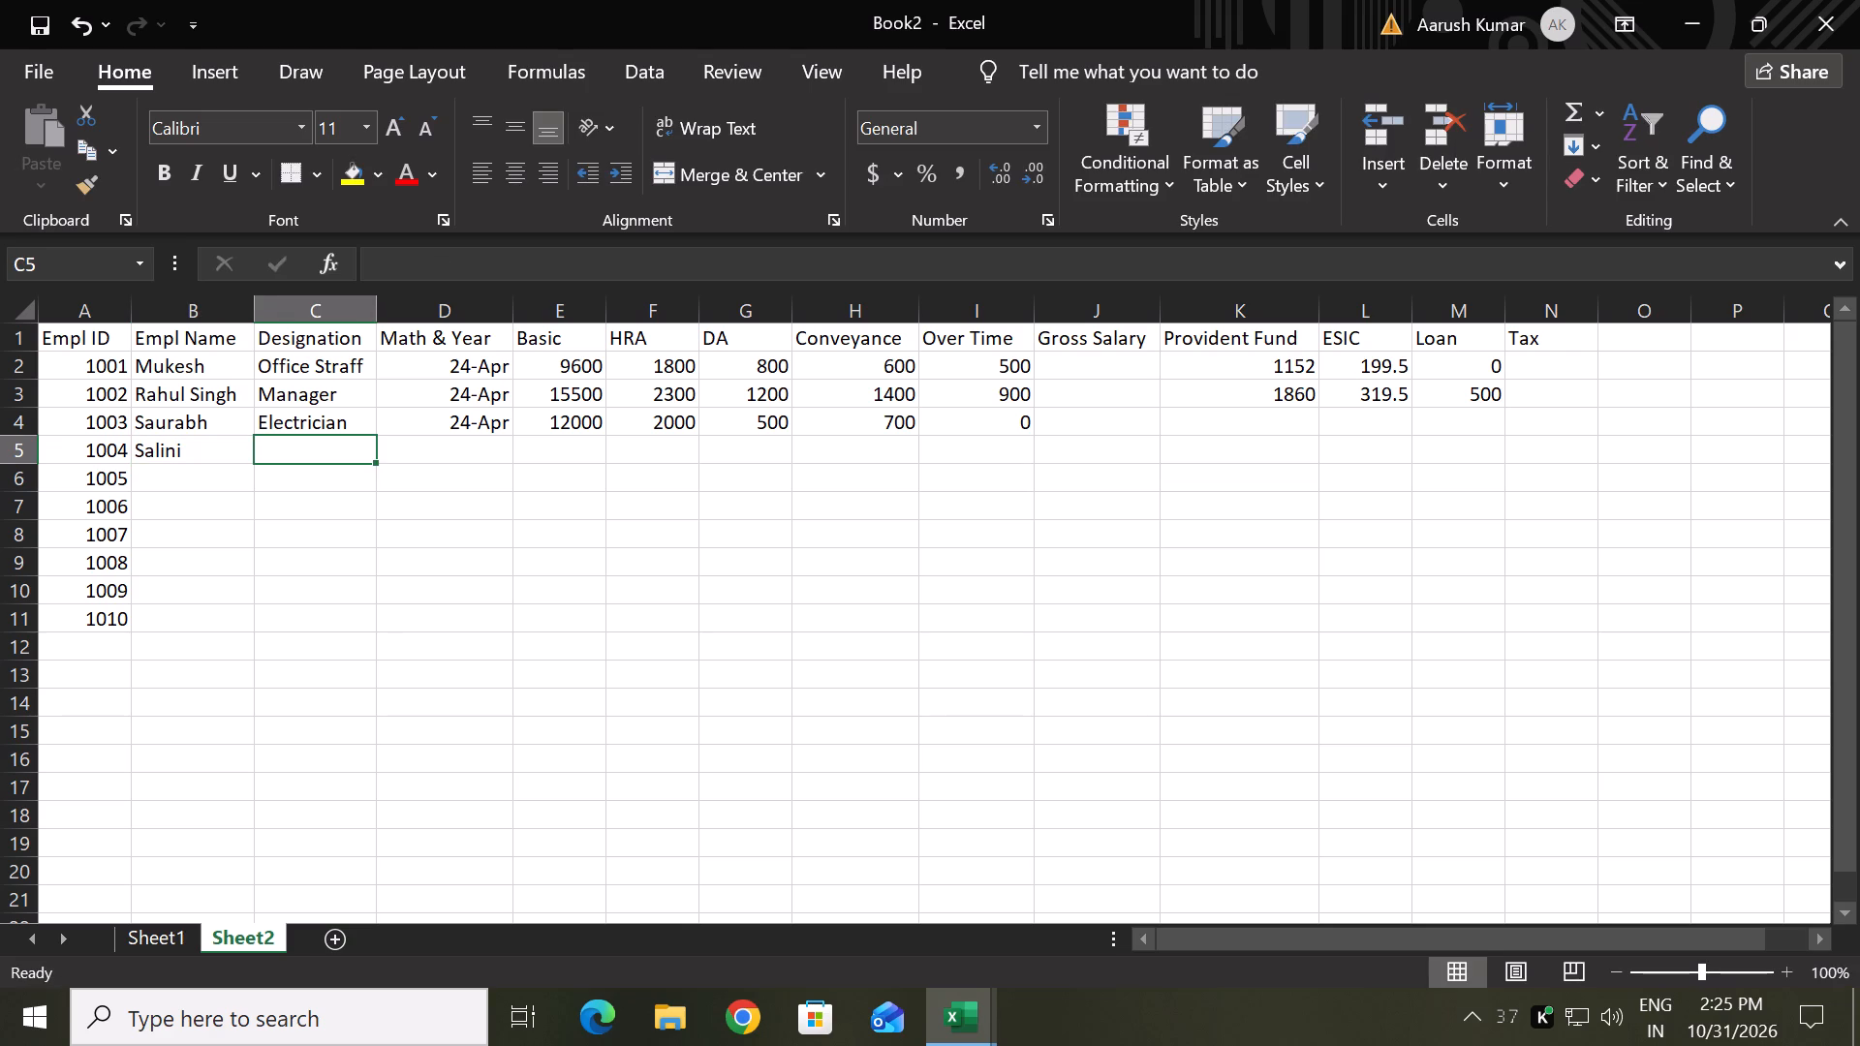
text(Office)
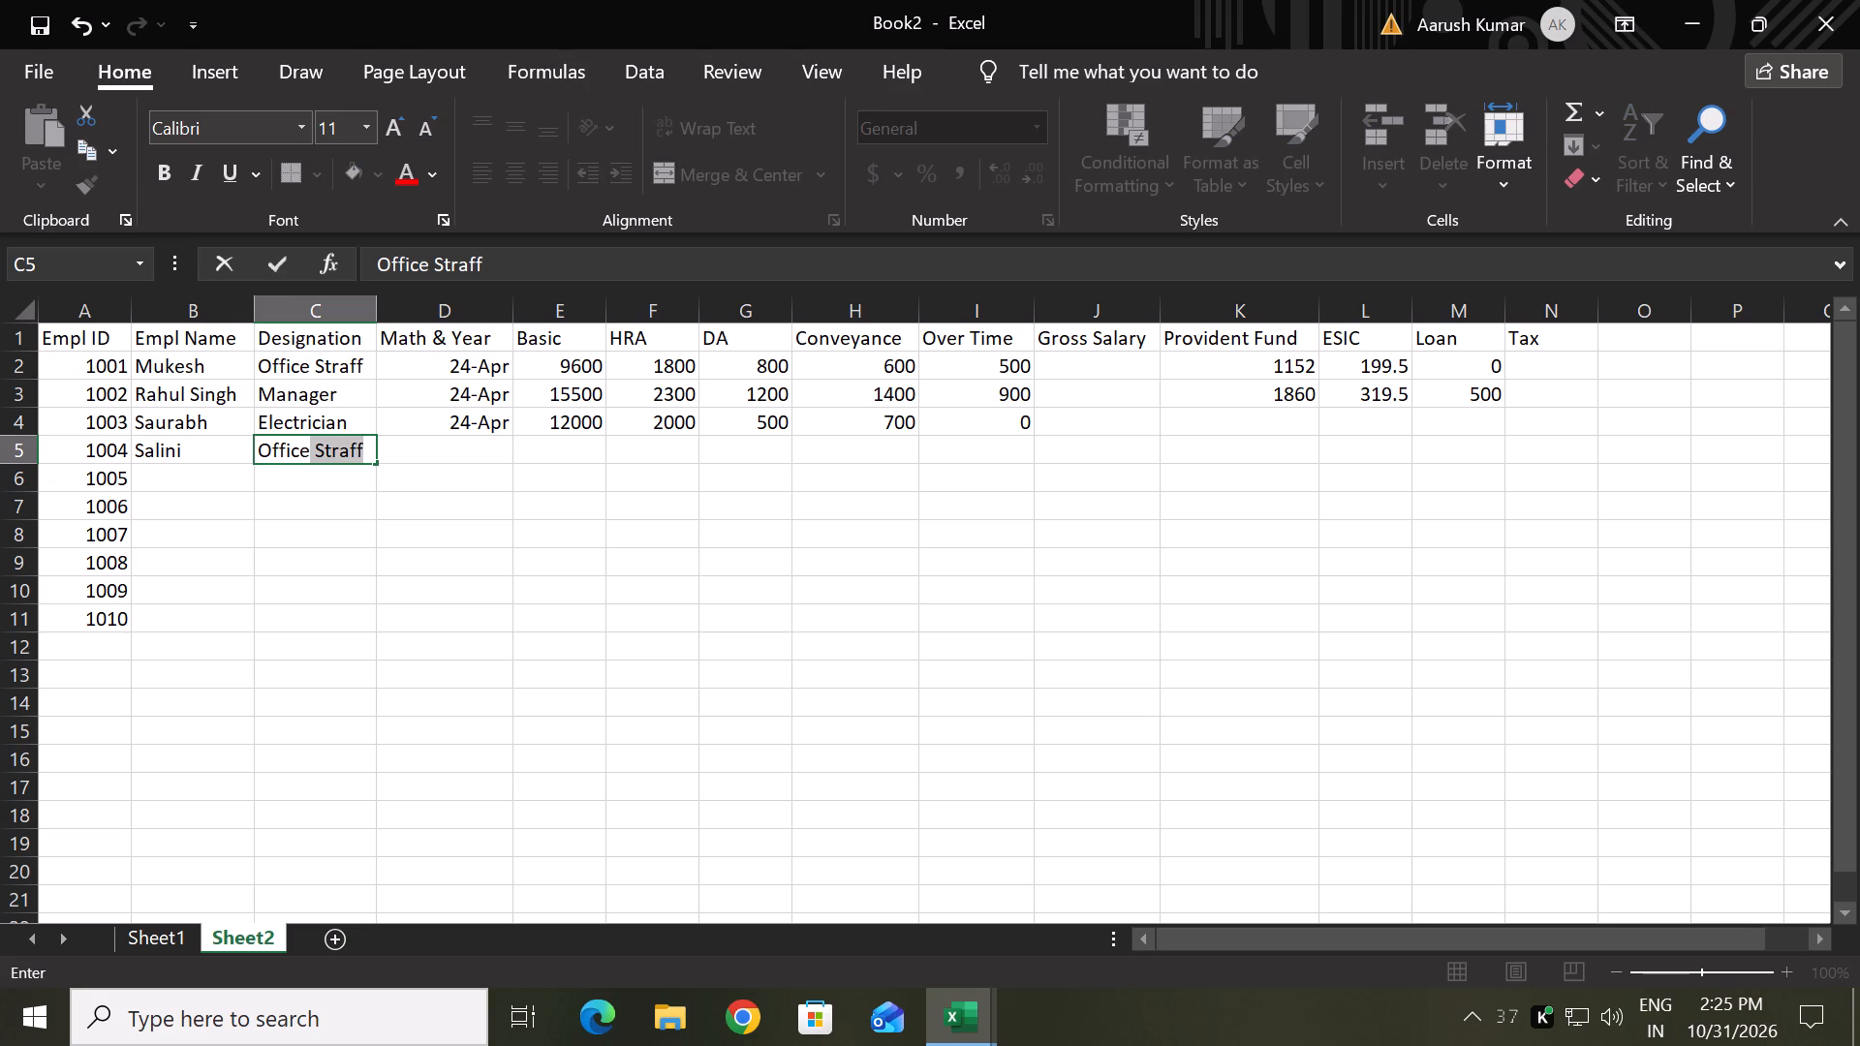
key(Tab)
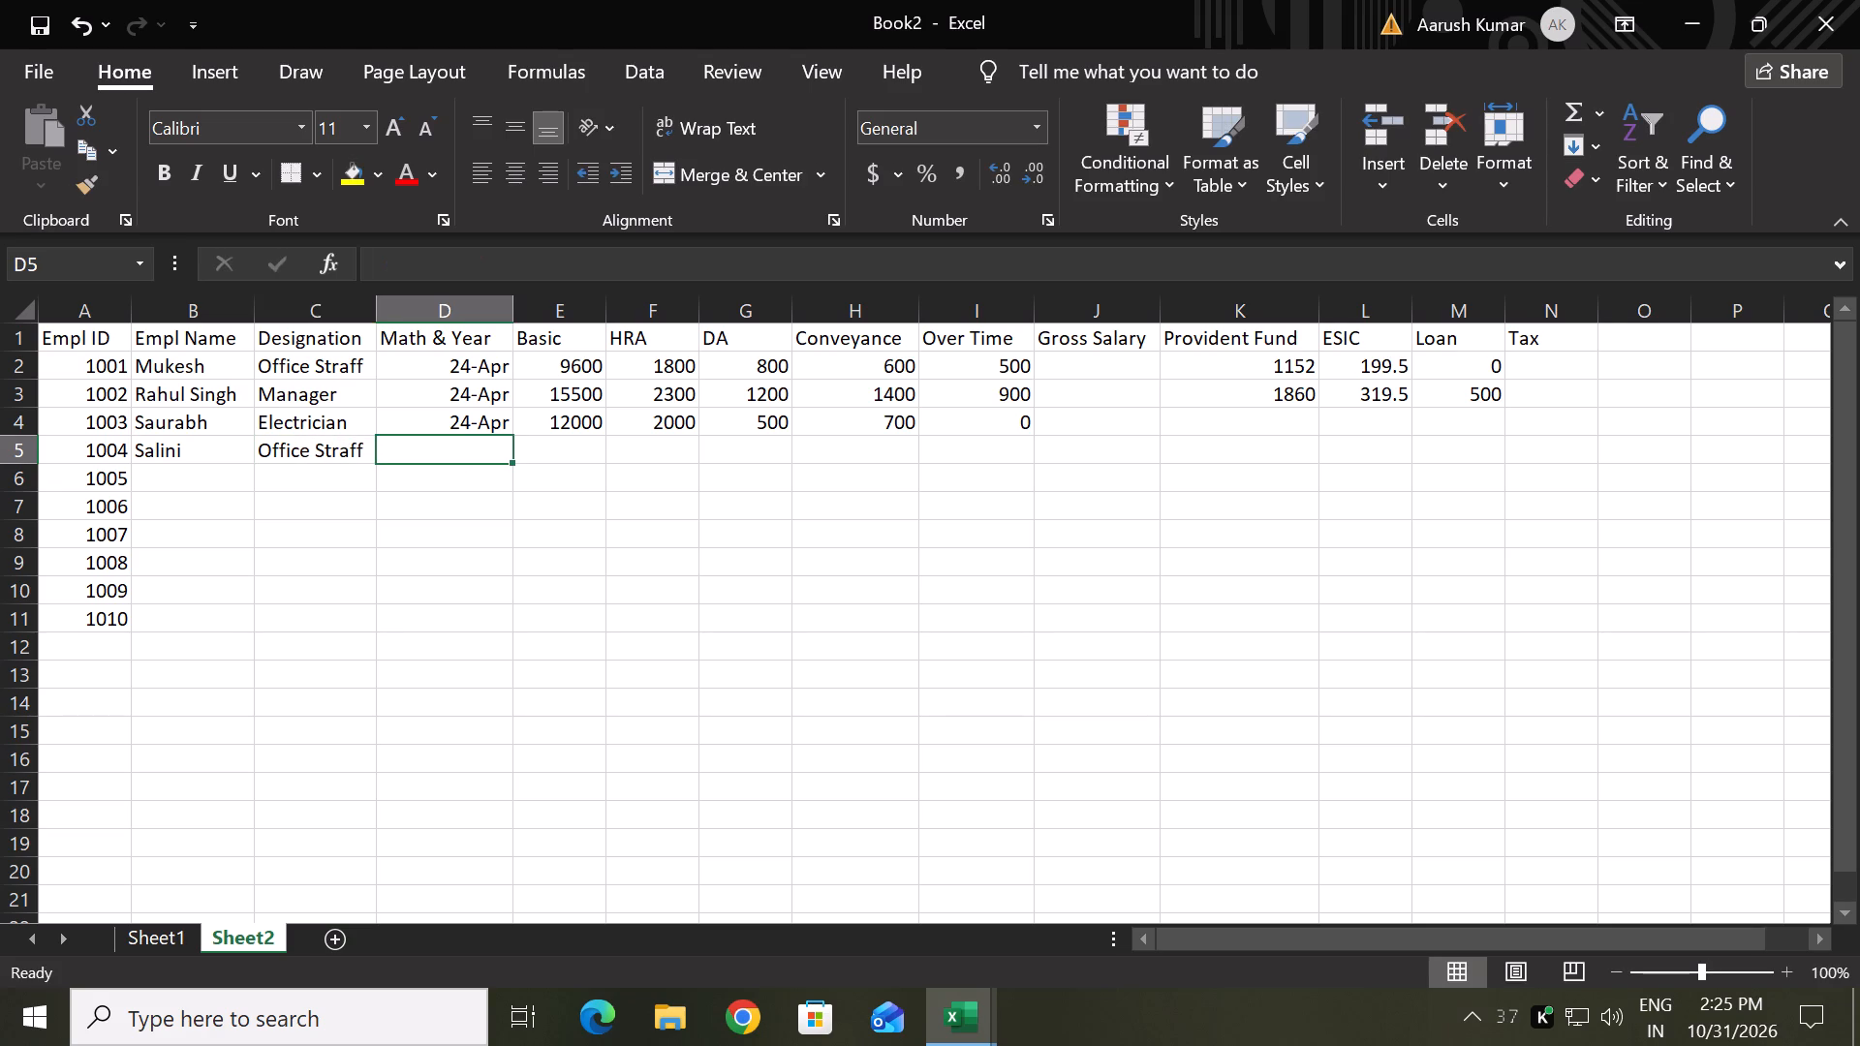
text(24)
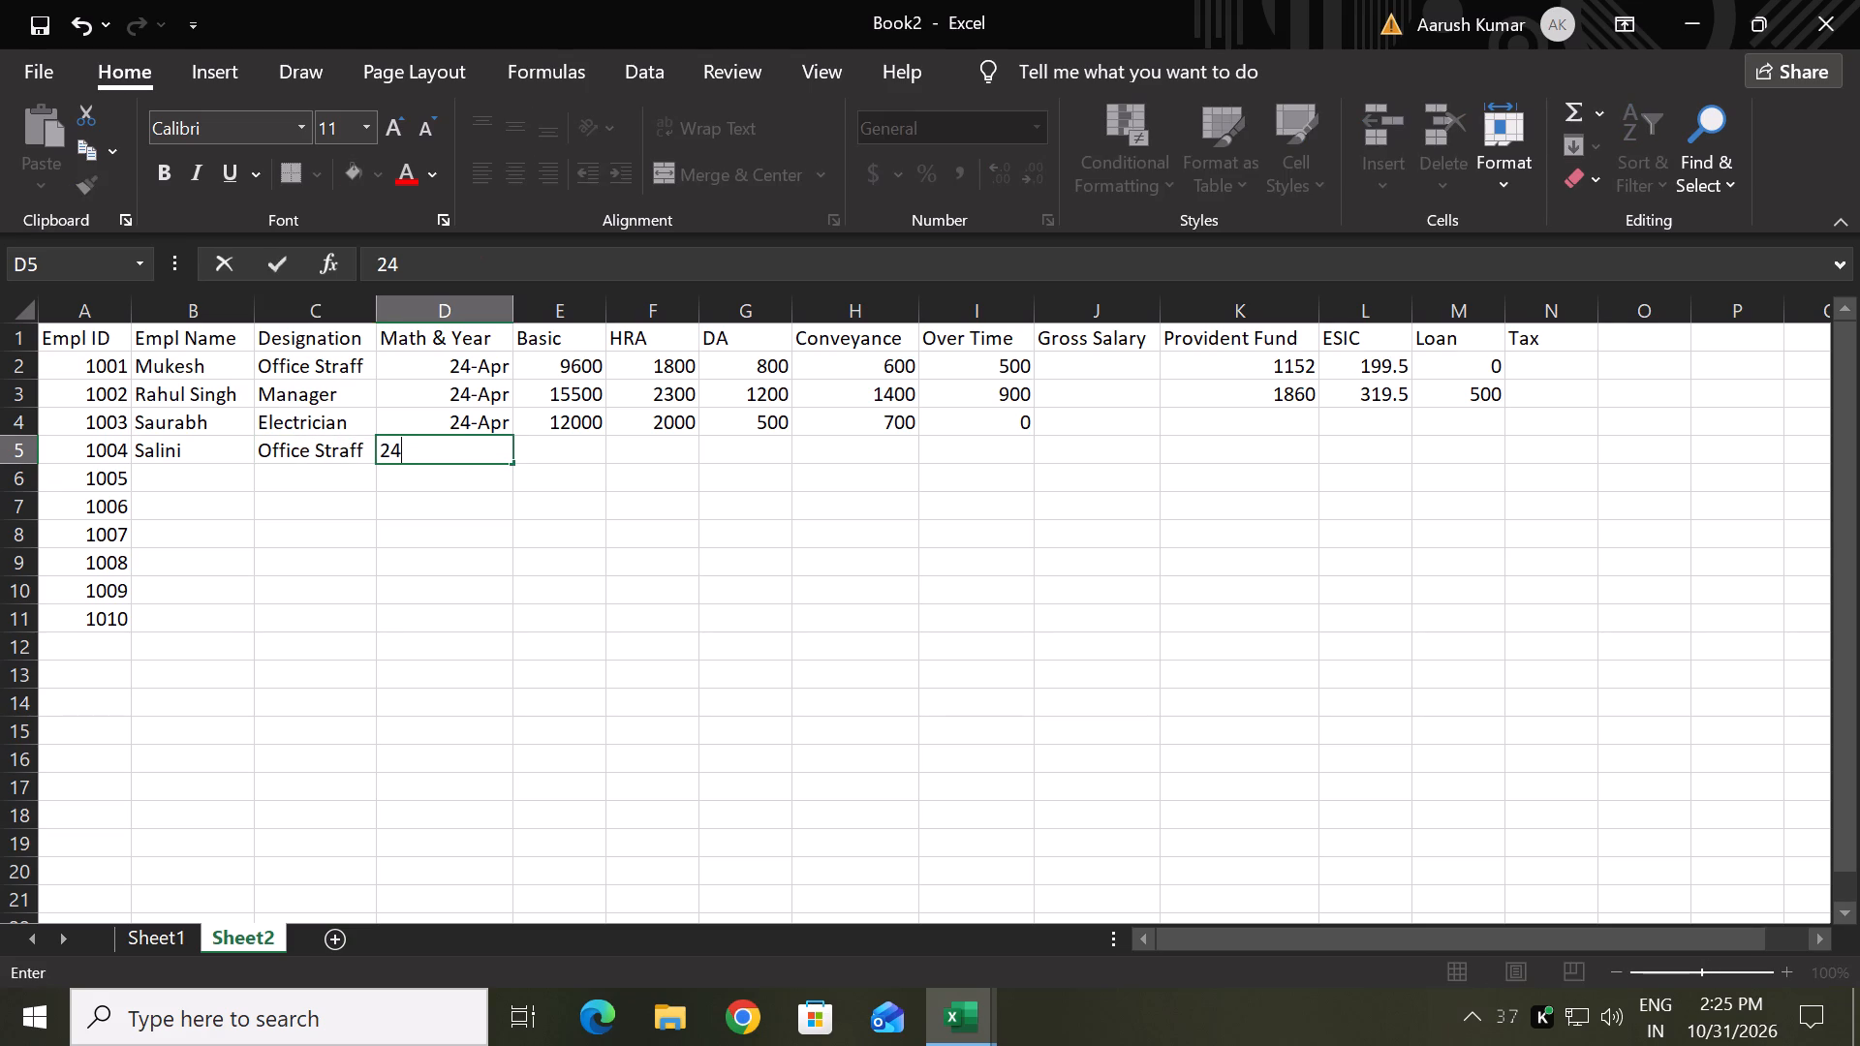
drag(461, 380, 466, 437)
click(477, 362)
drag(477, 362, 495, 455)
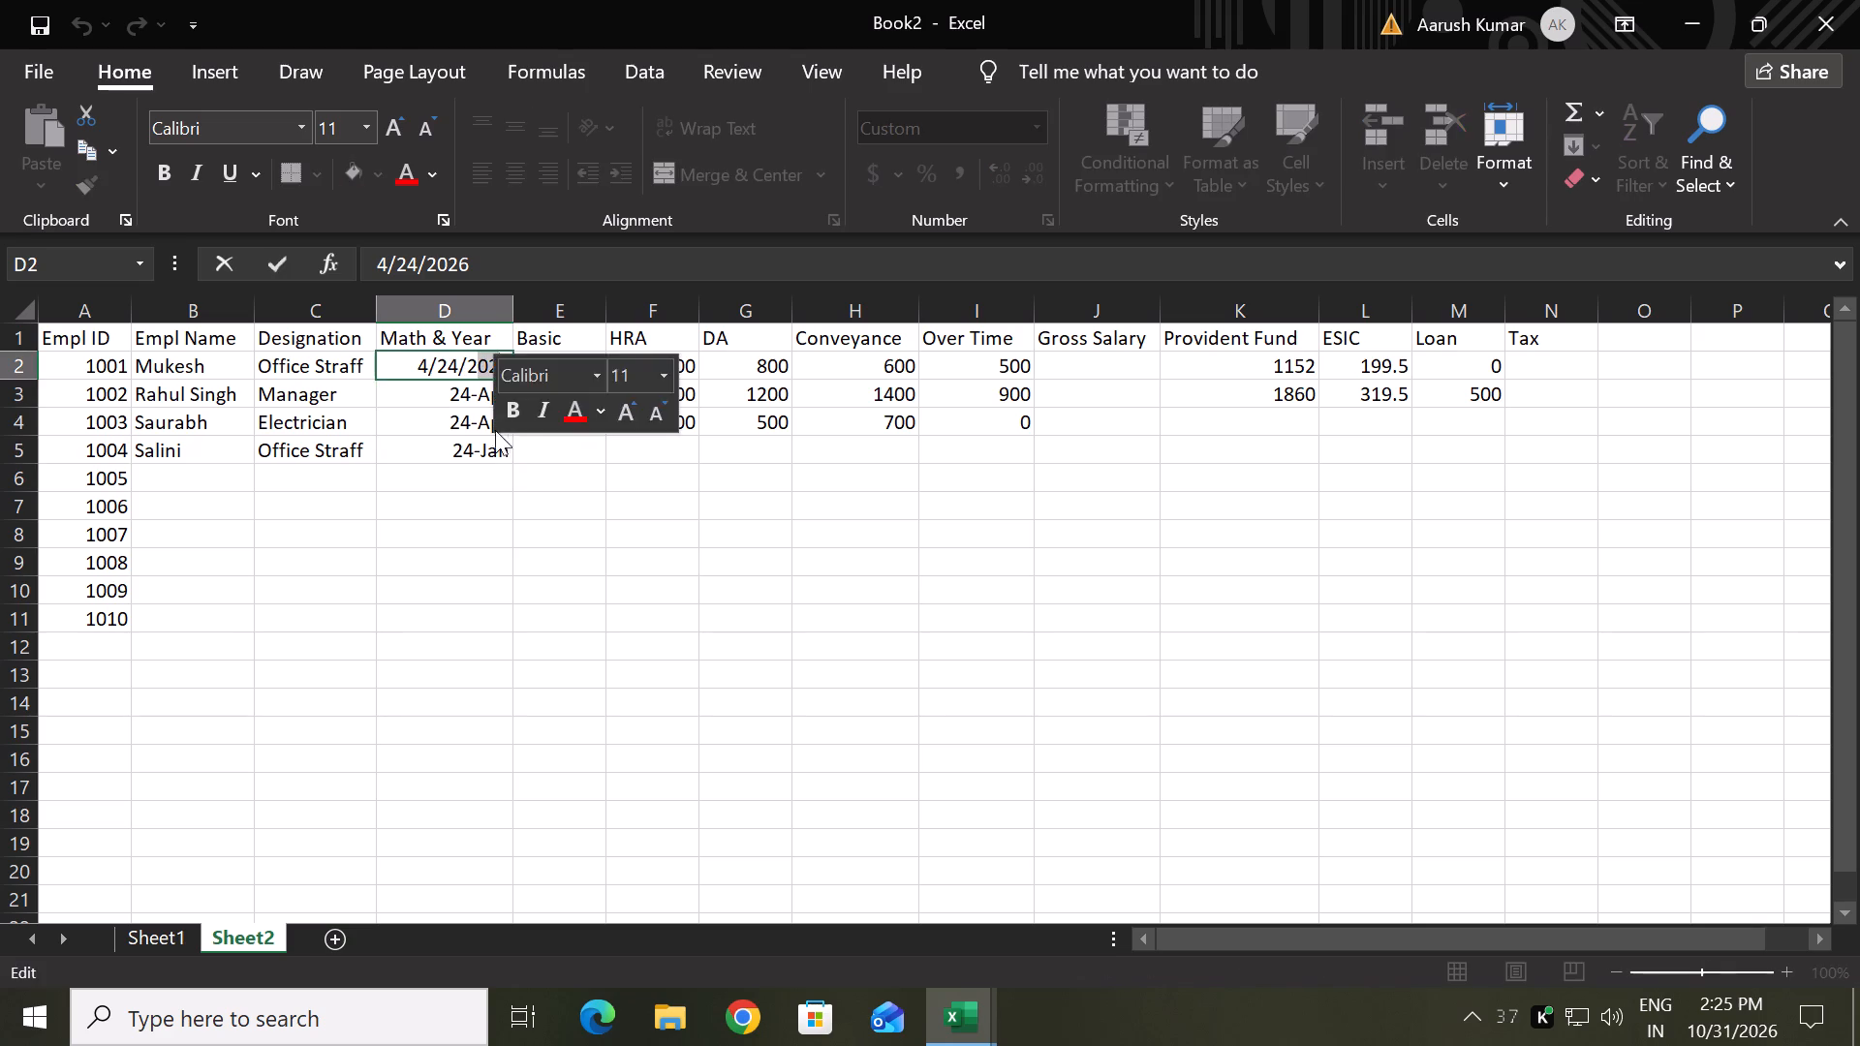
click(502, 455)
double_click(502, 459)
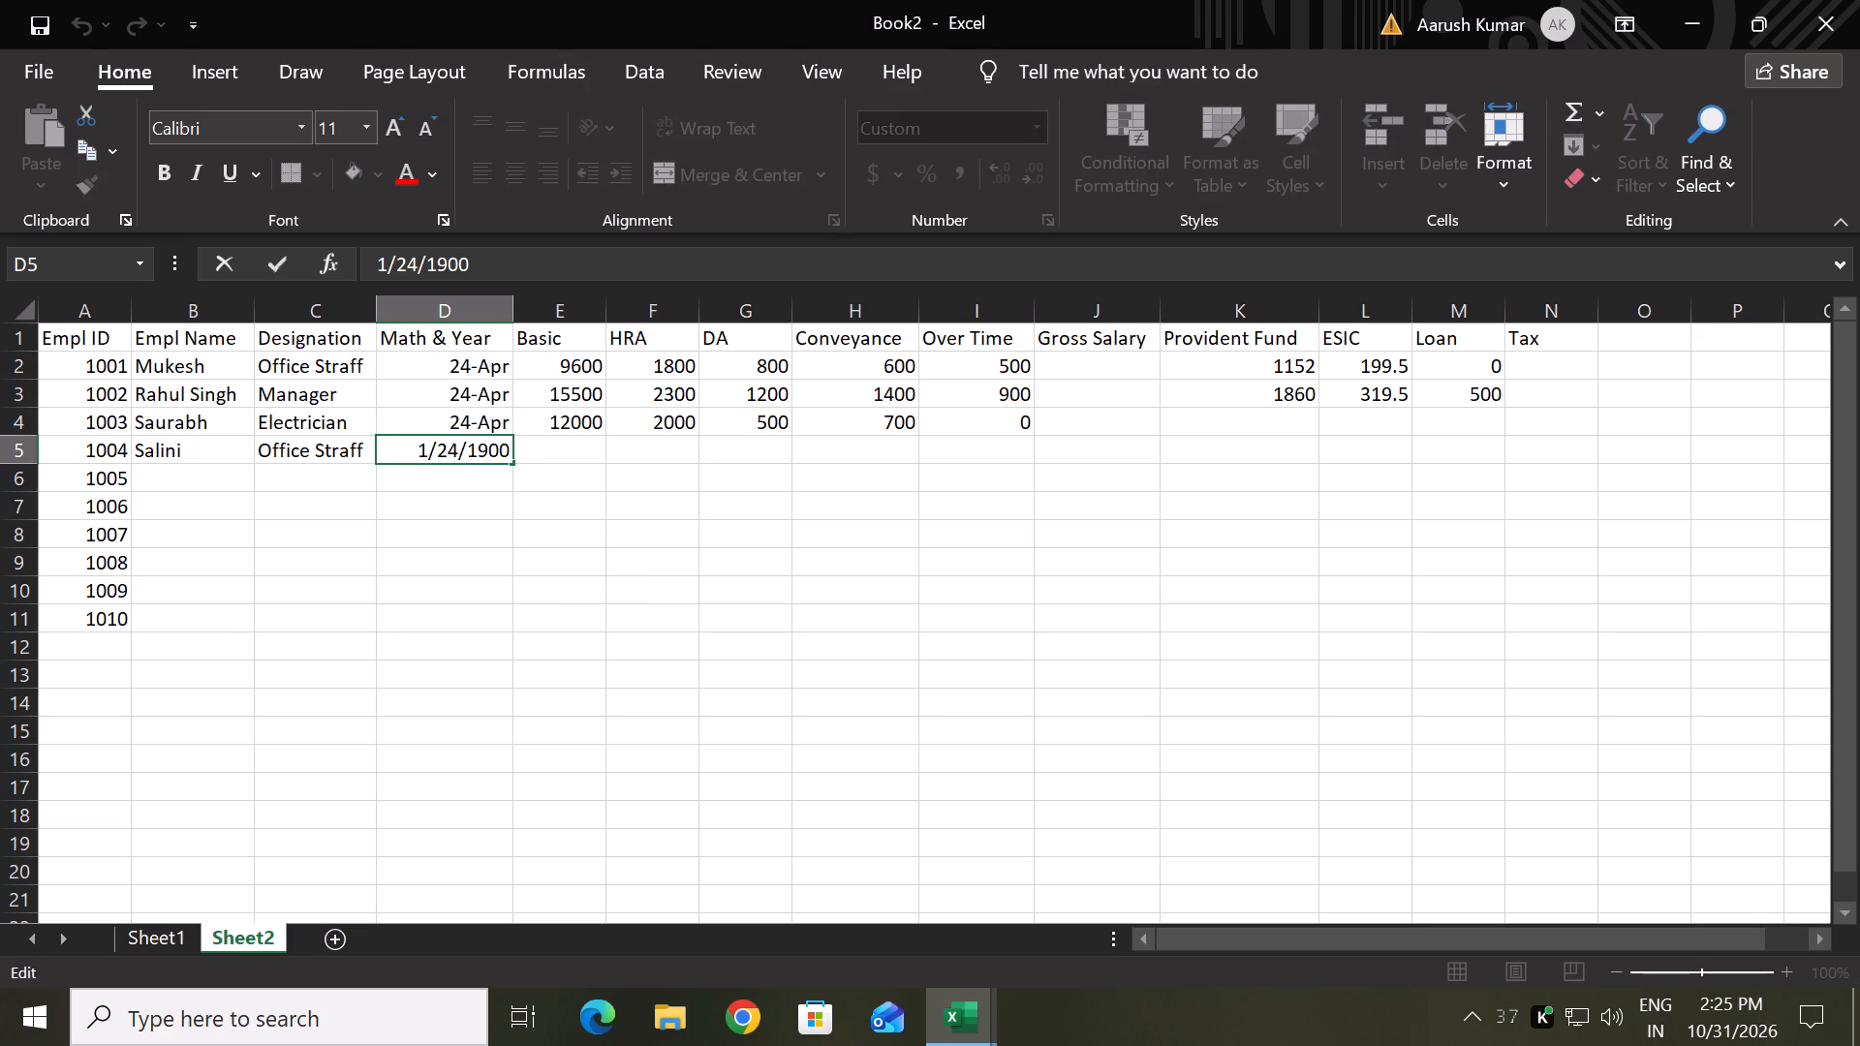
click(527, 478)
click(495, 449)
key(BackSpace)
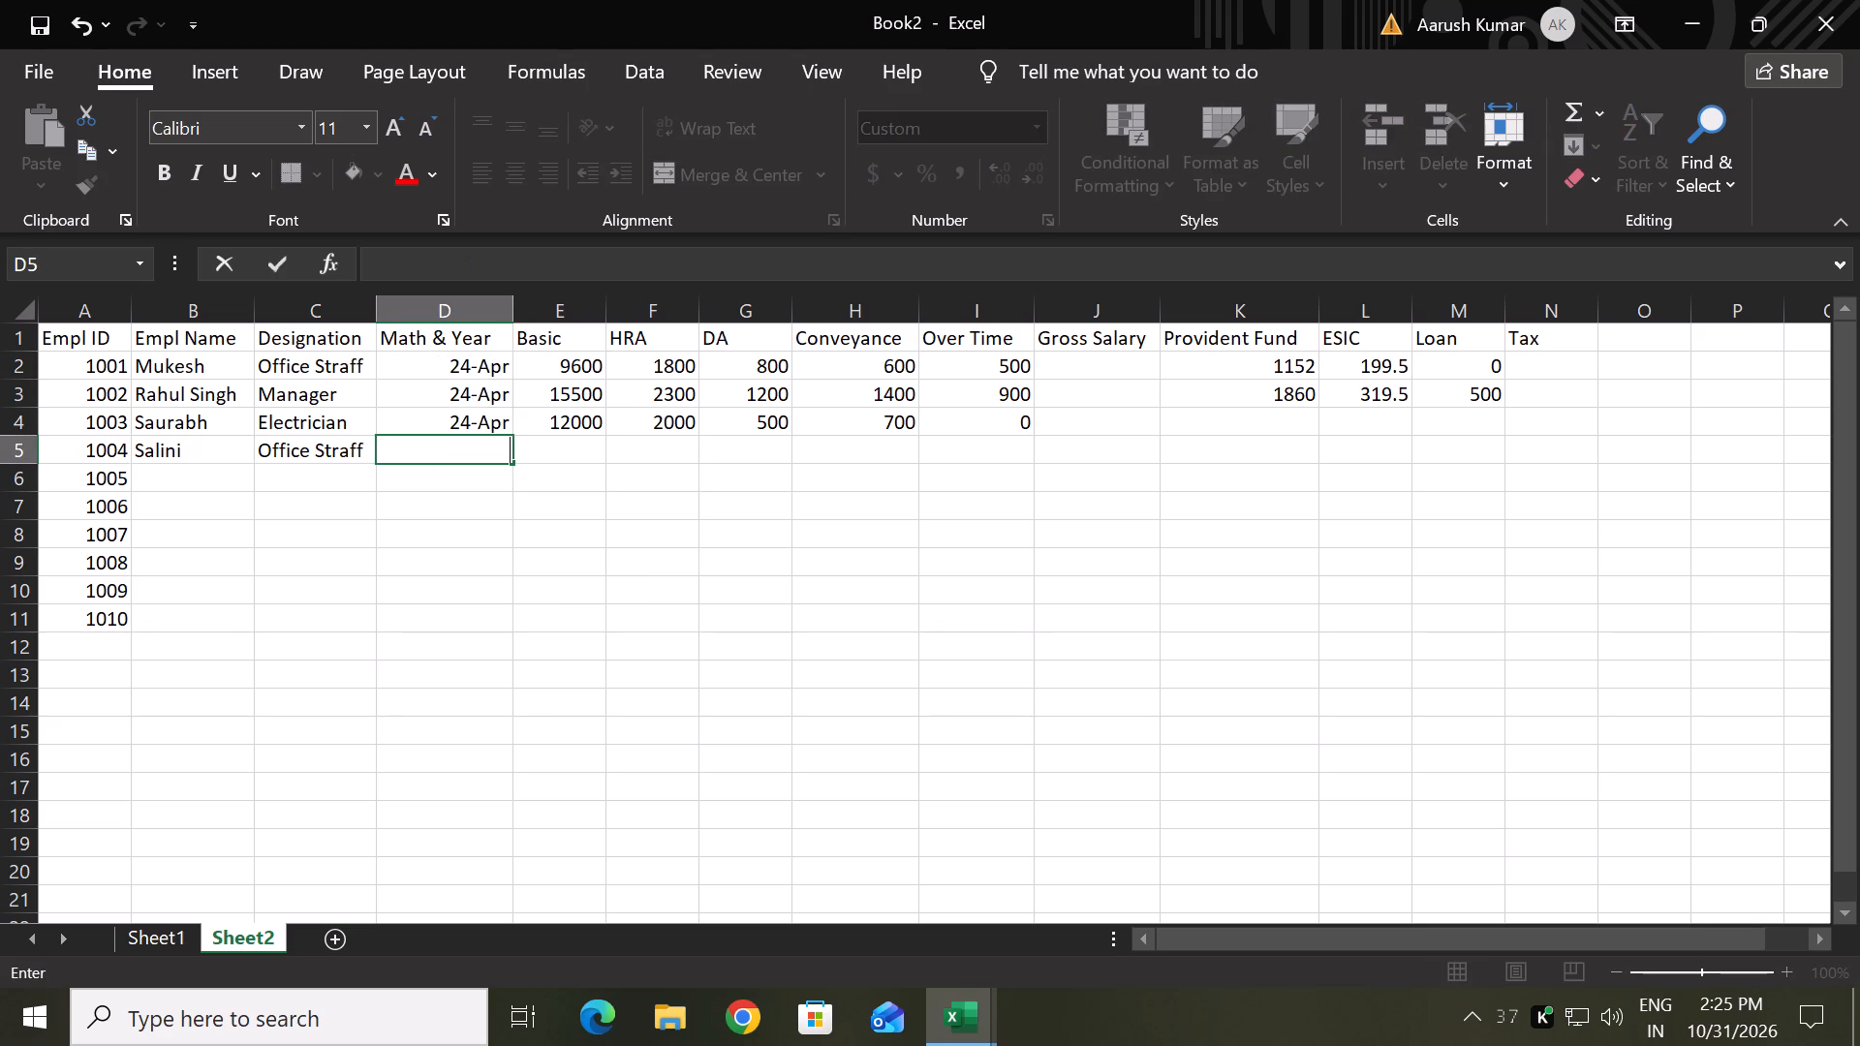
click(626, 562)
Fill the 24-Apr entries from D2:D4 down through D11 for all remaining employees.
drag(470, 377, 473, 427)
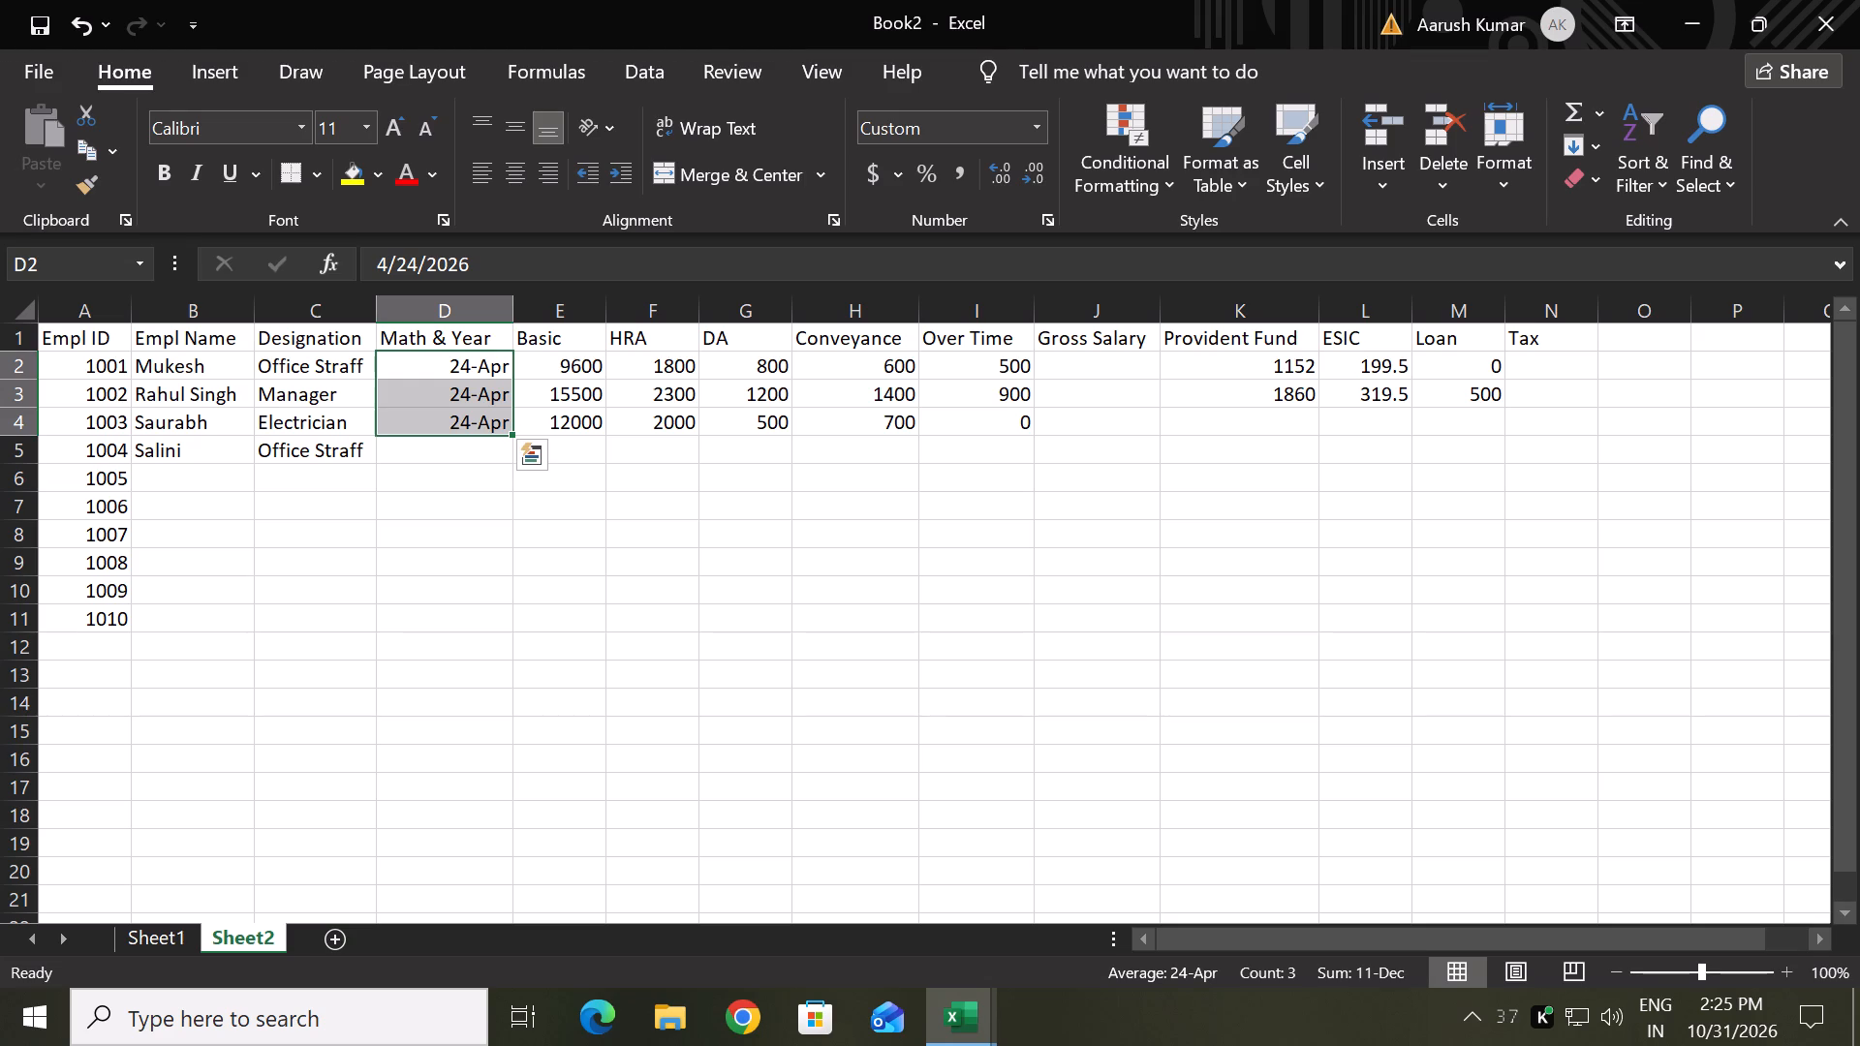
drag(515, 431, 535, 633)
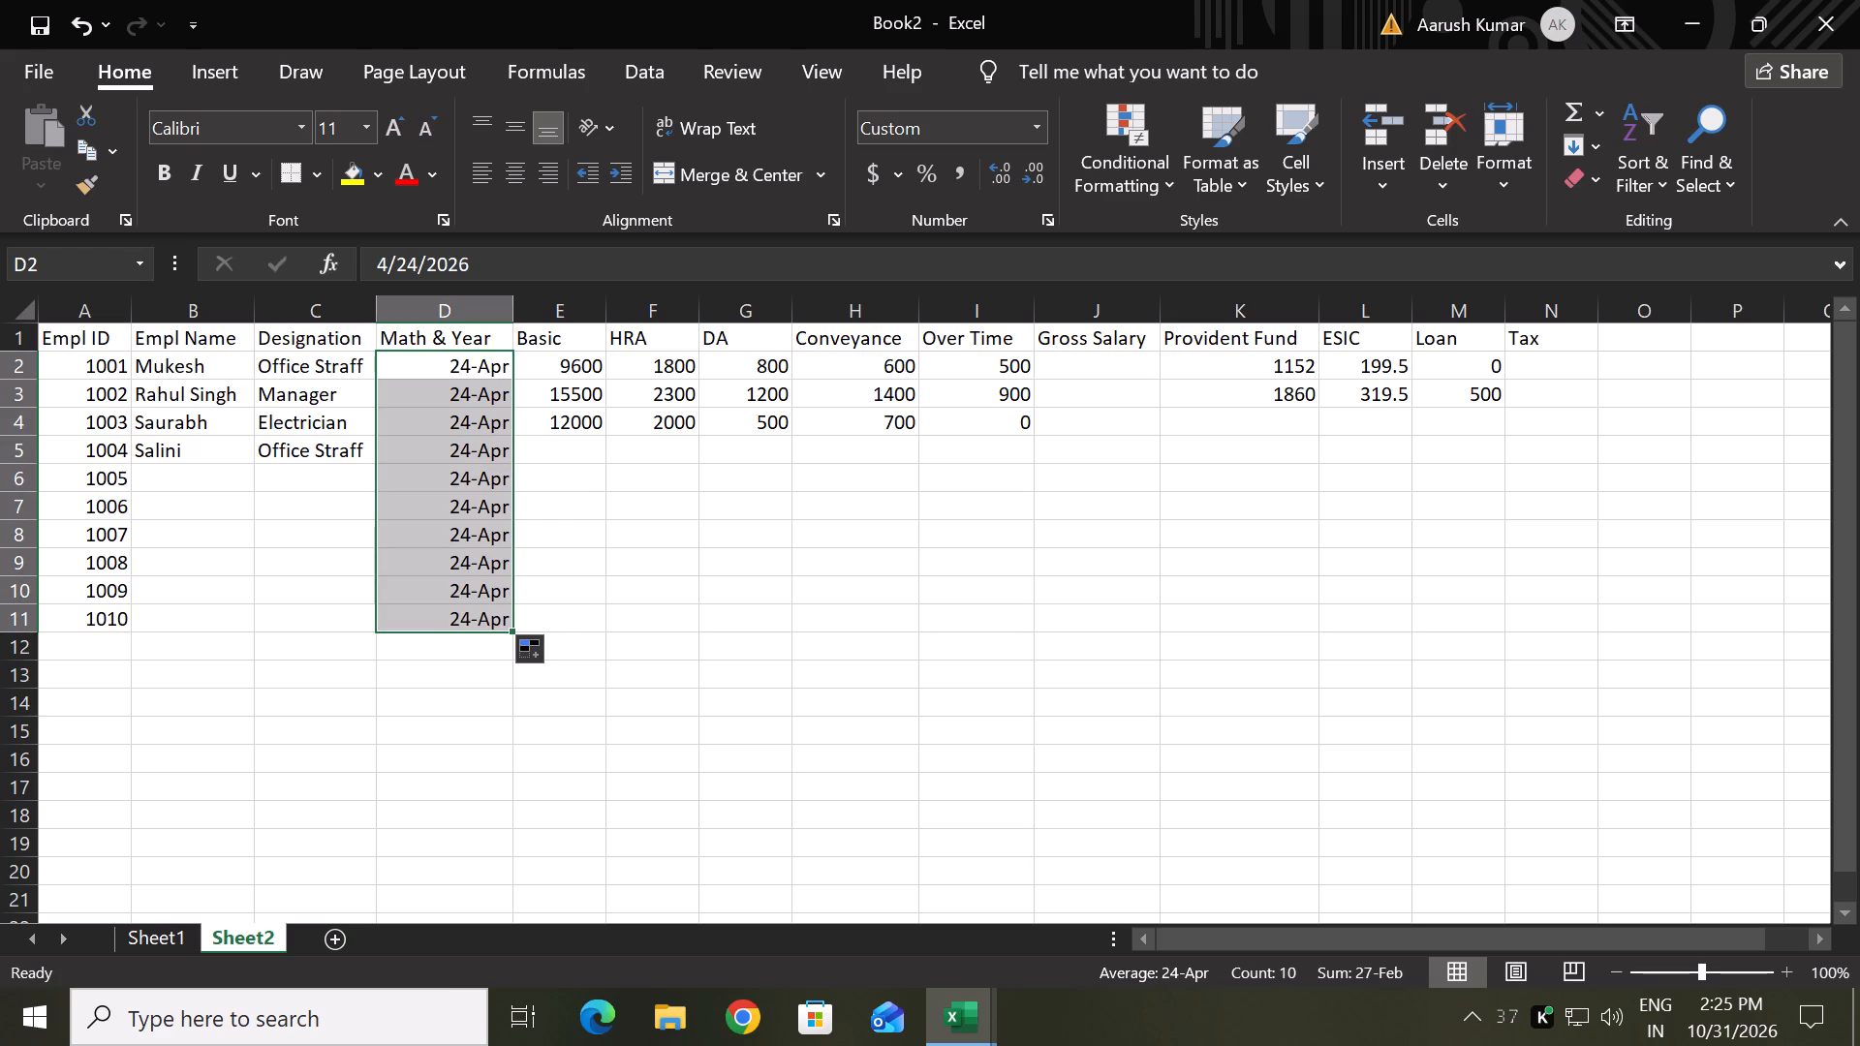
click(595, 454)
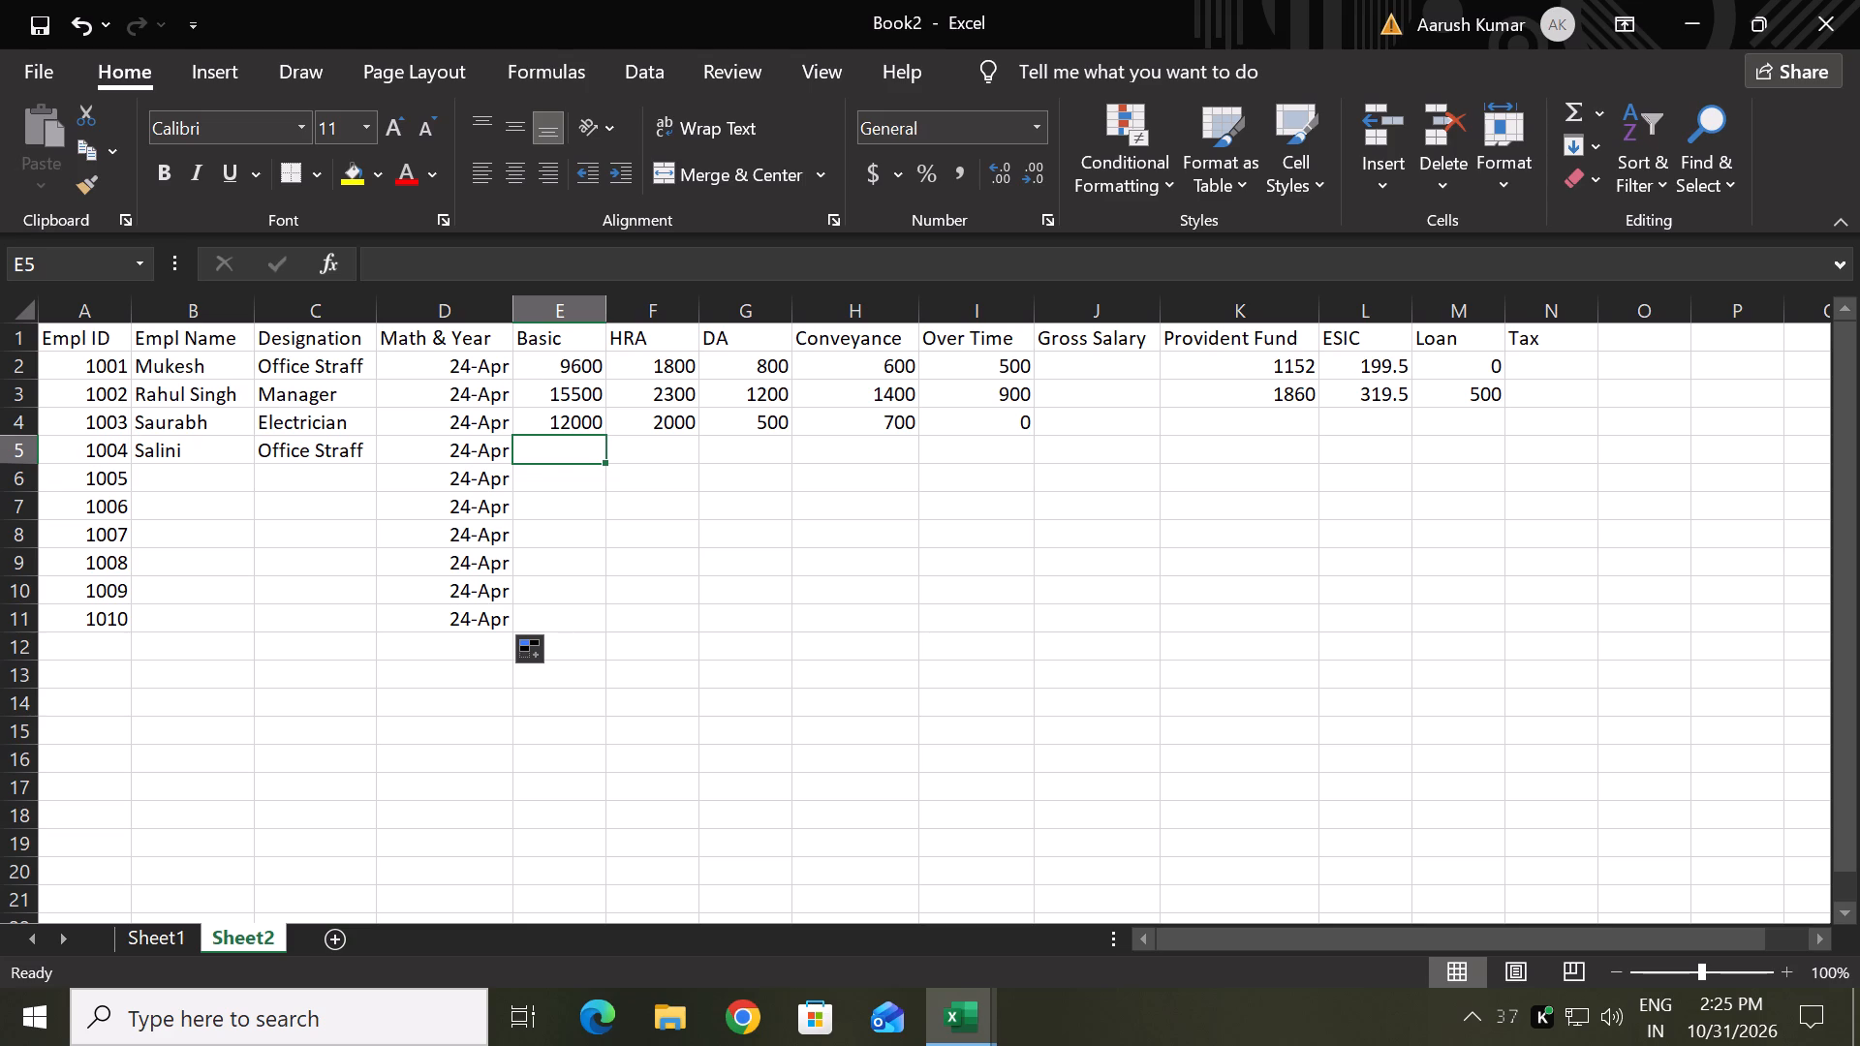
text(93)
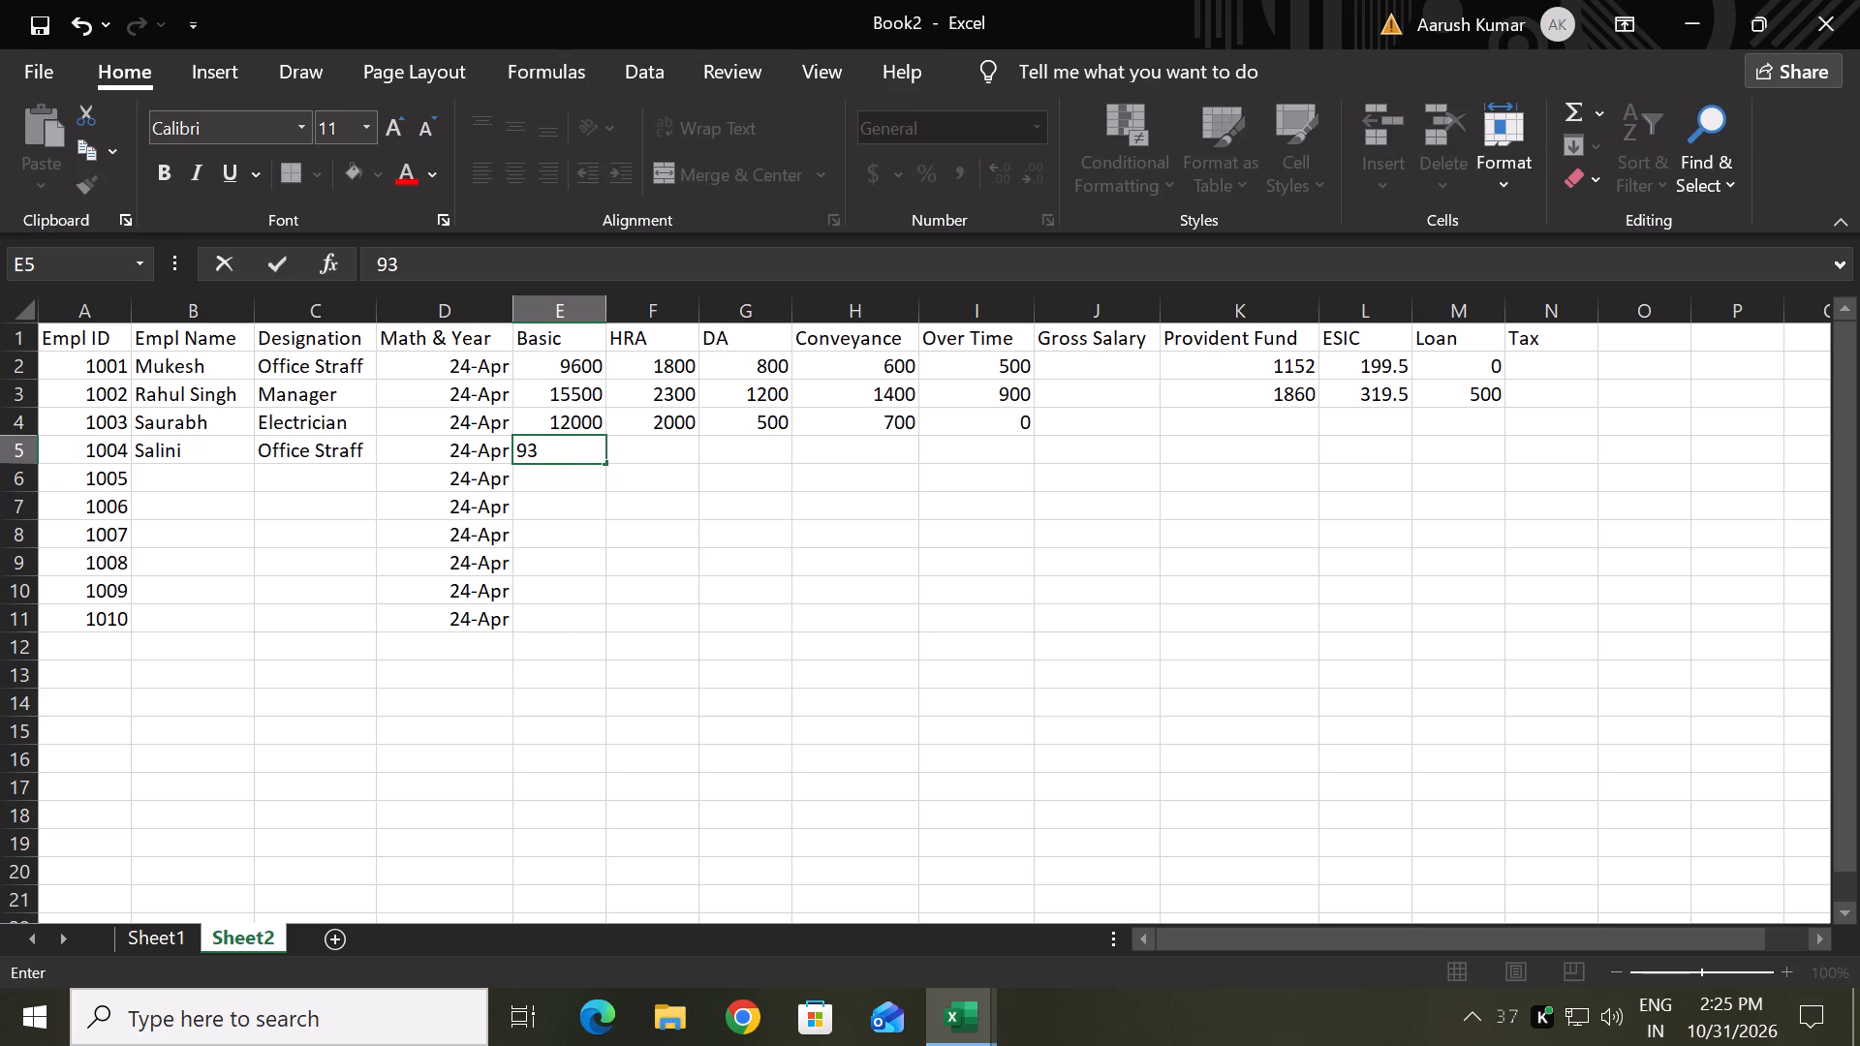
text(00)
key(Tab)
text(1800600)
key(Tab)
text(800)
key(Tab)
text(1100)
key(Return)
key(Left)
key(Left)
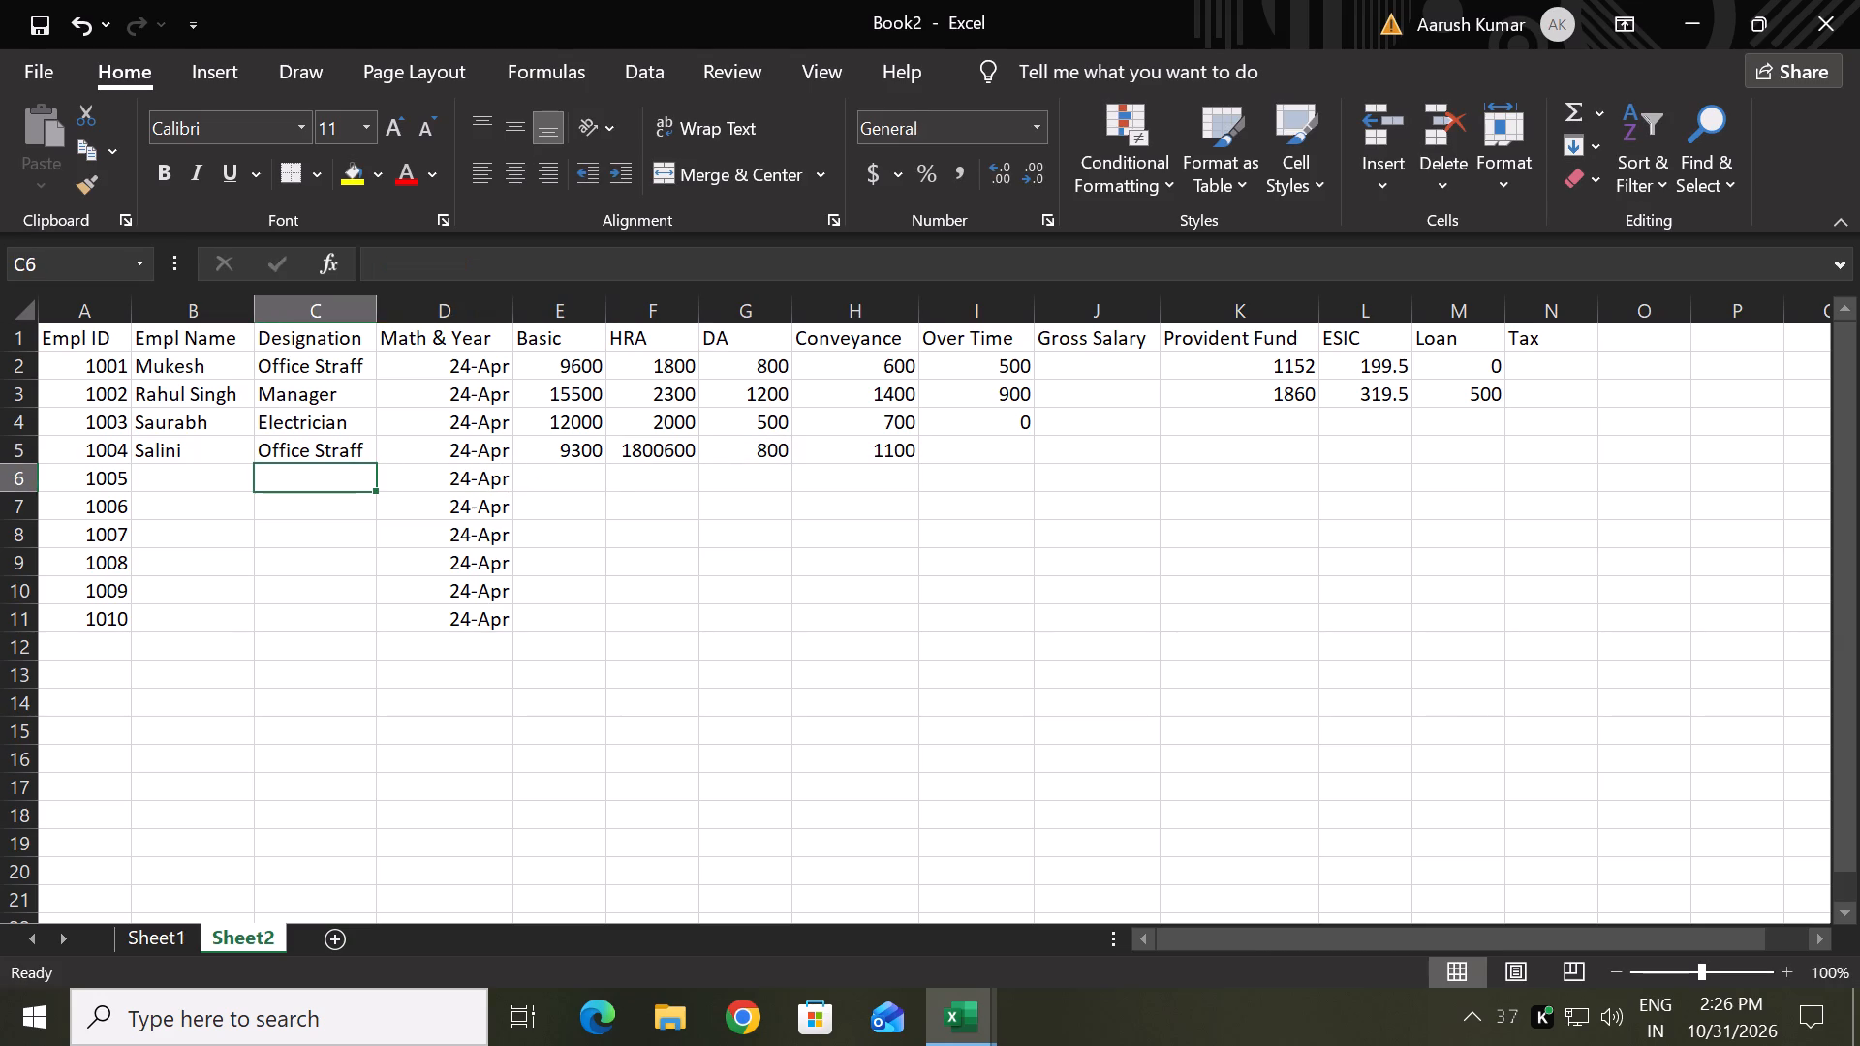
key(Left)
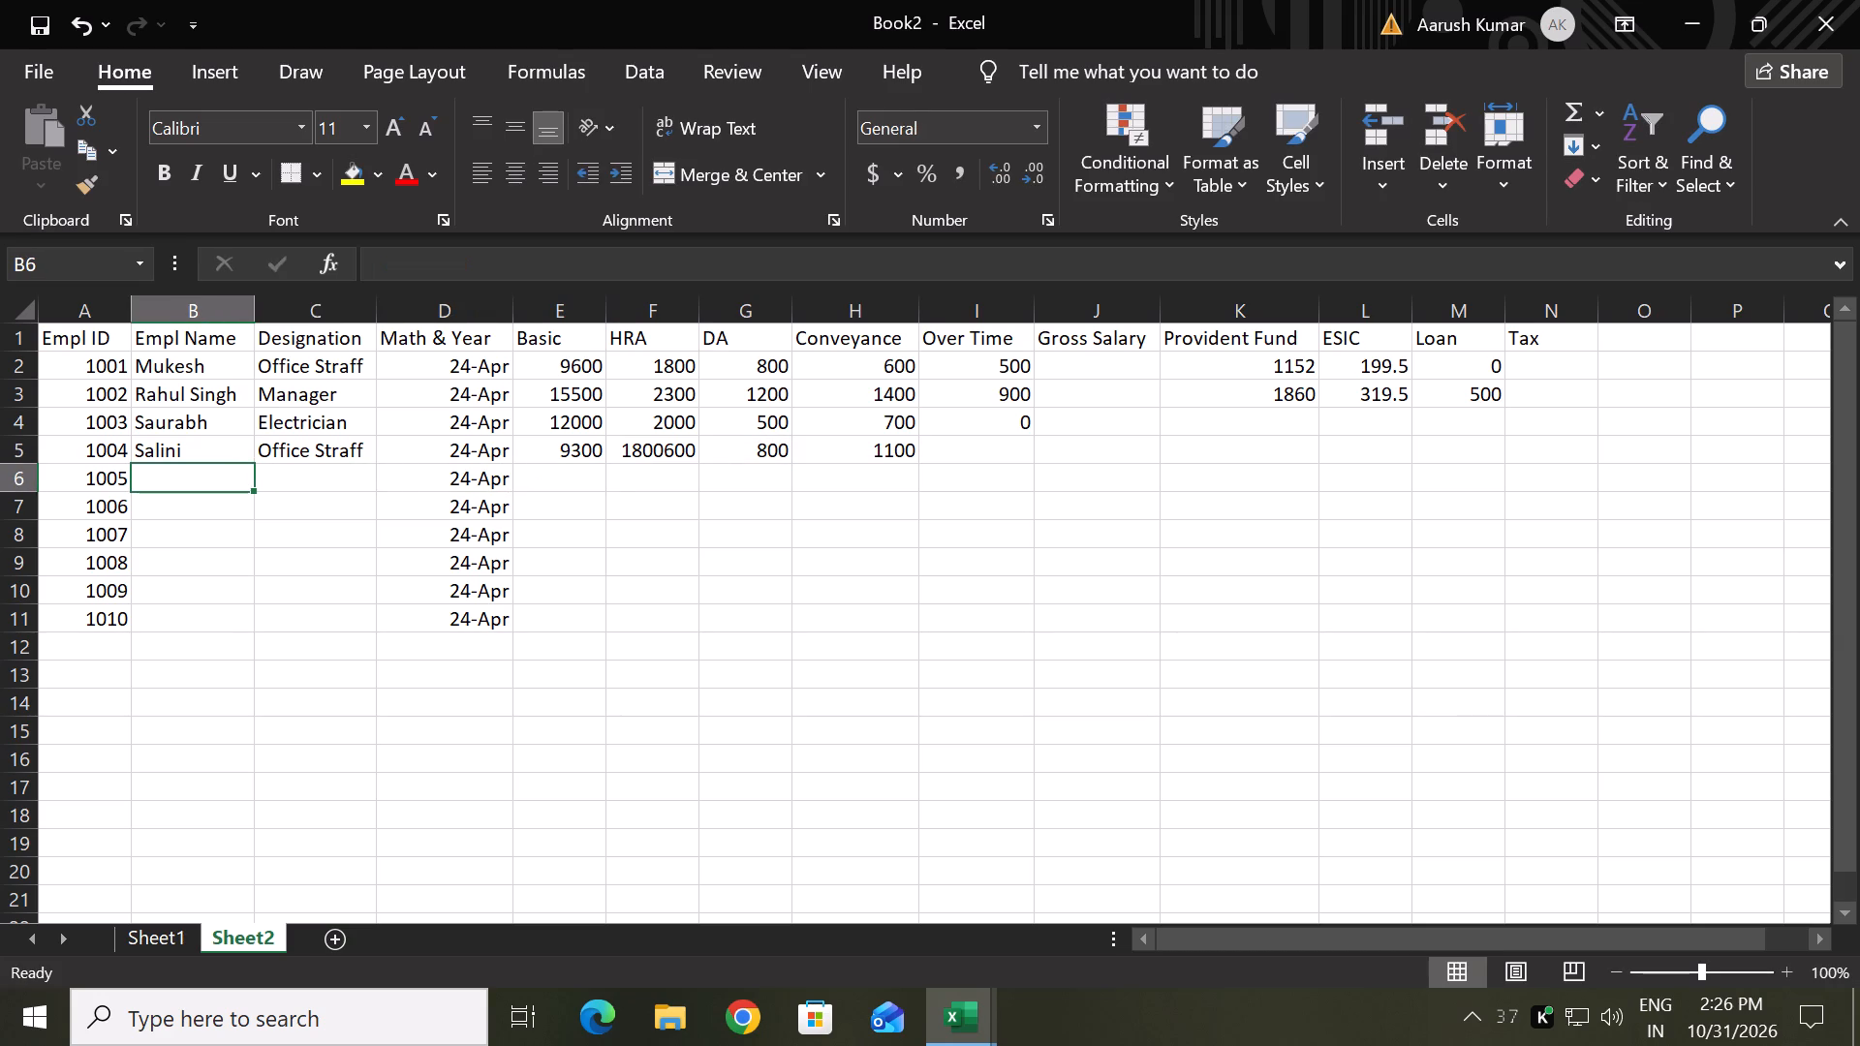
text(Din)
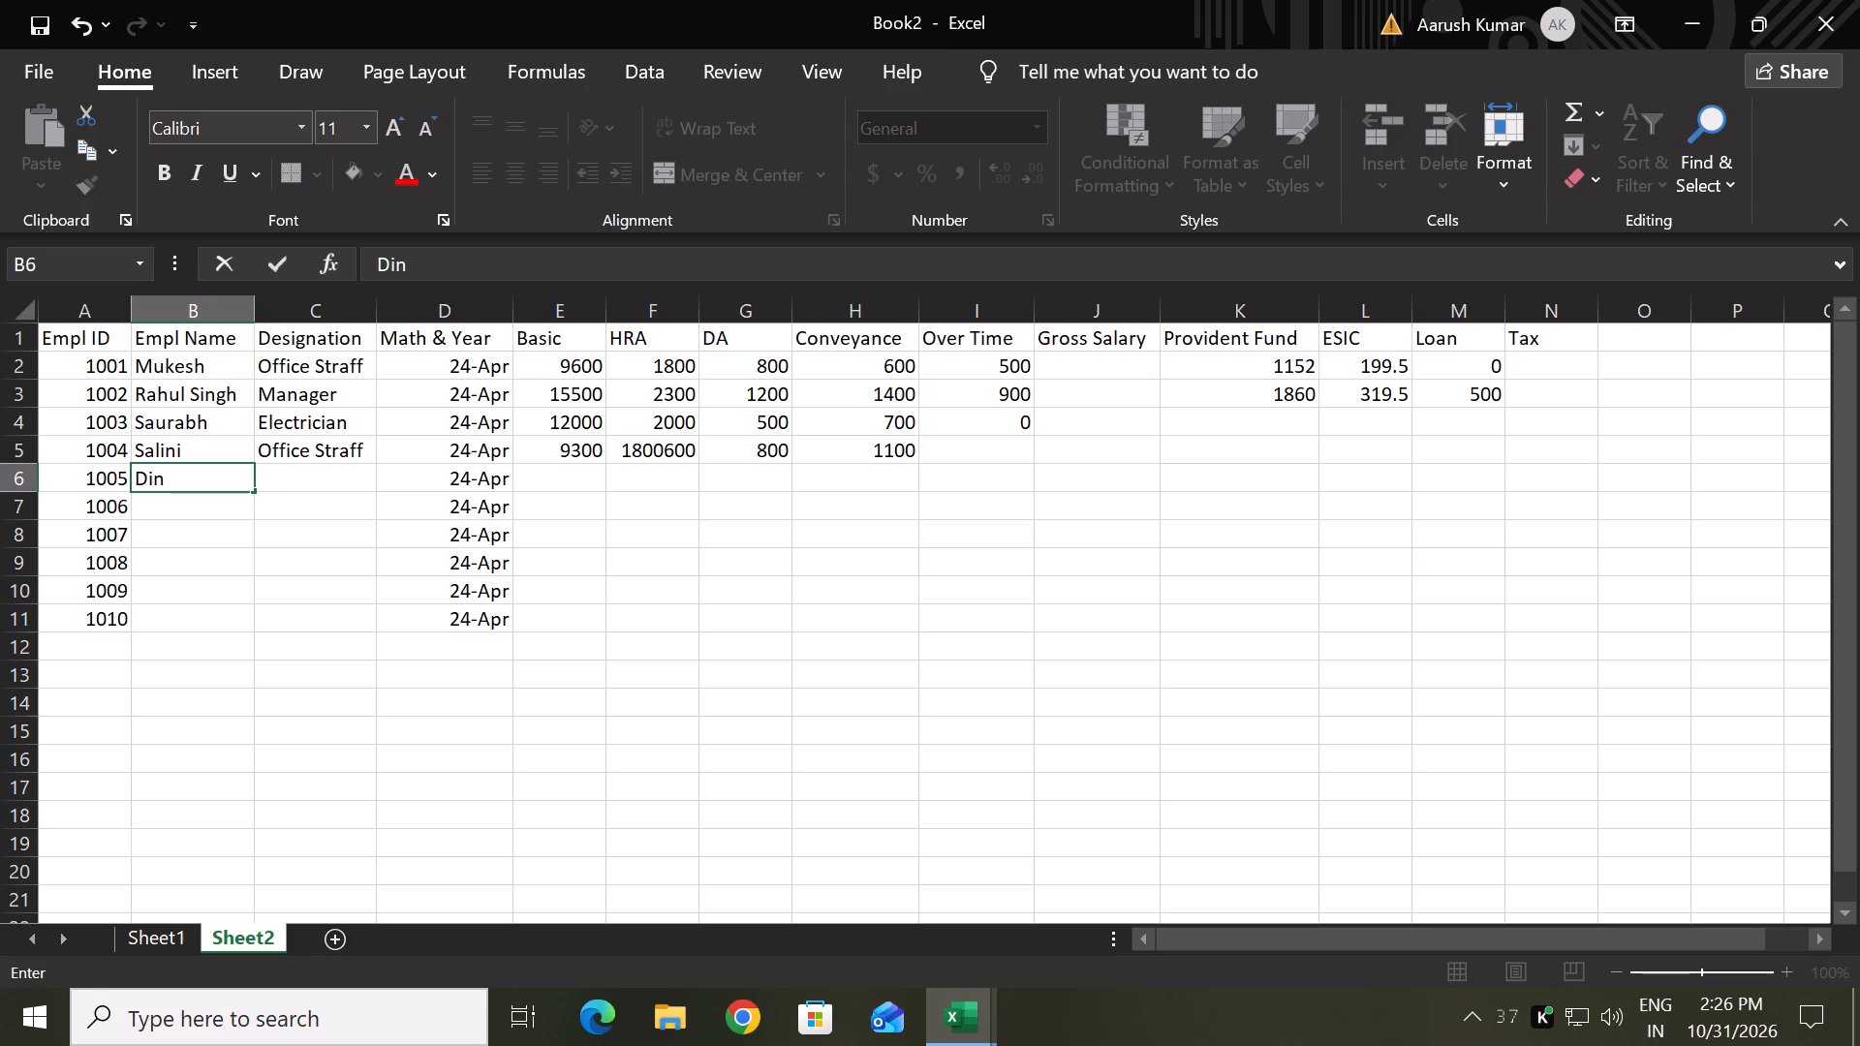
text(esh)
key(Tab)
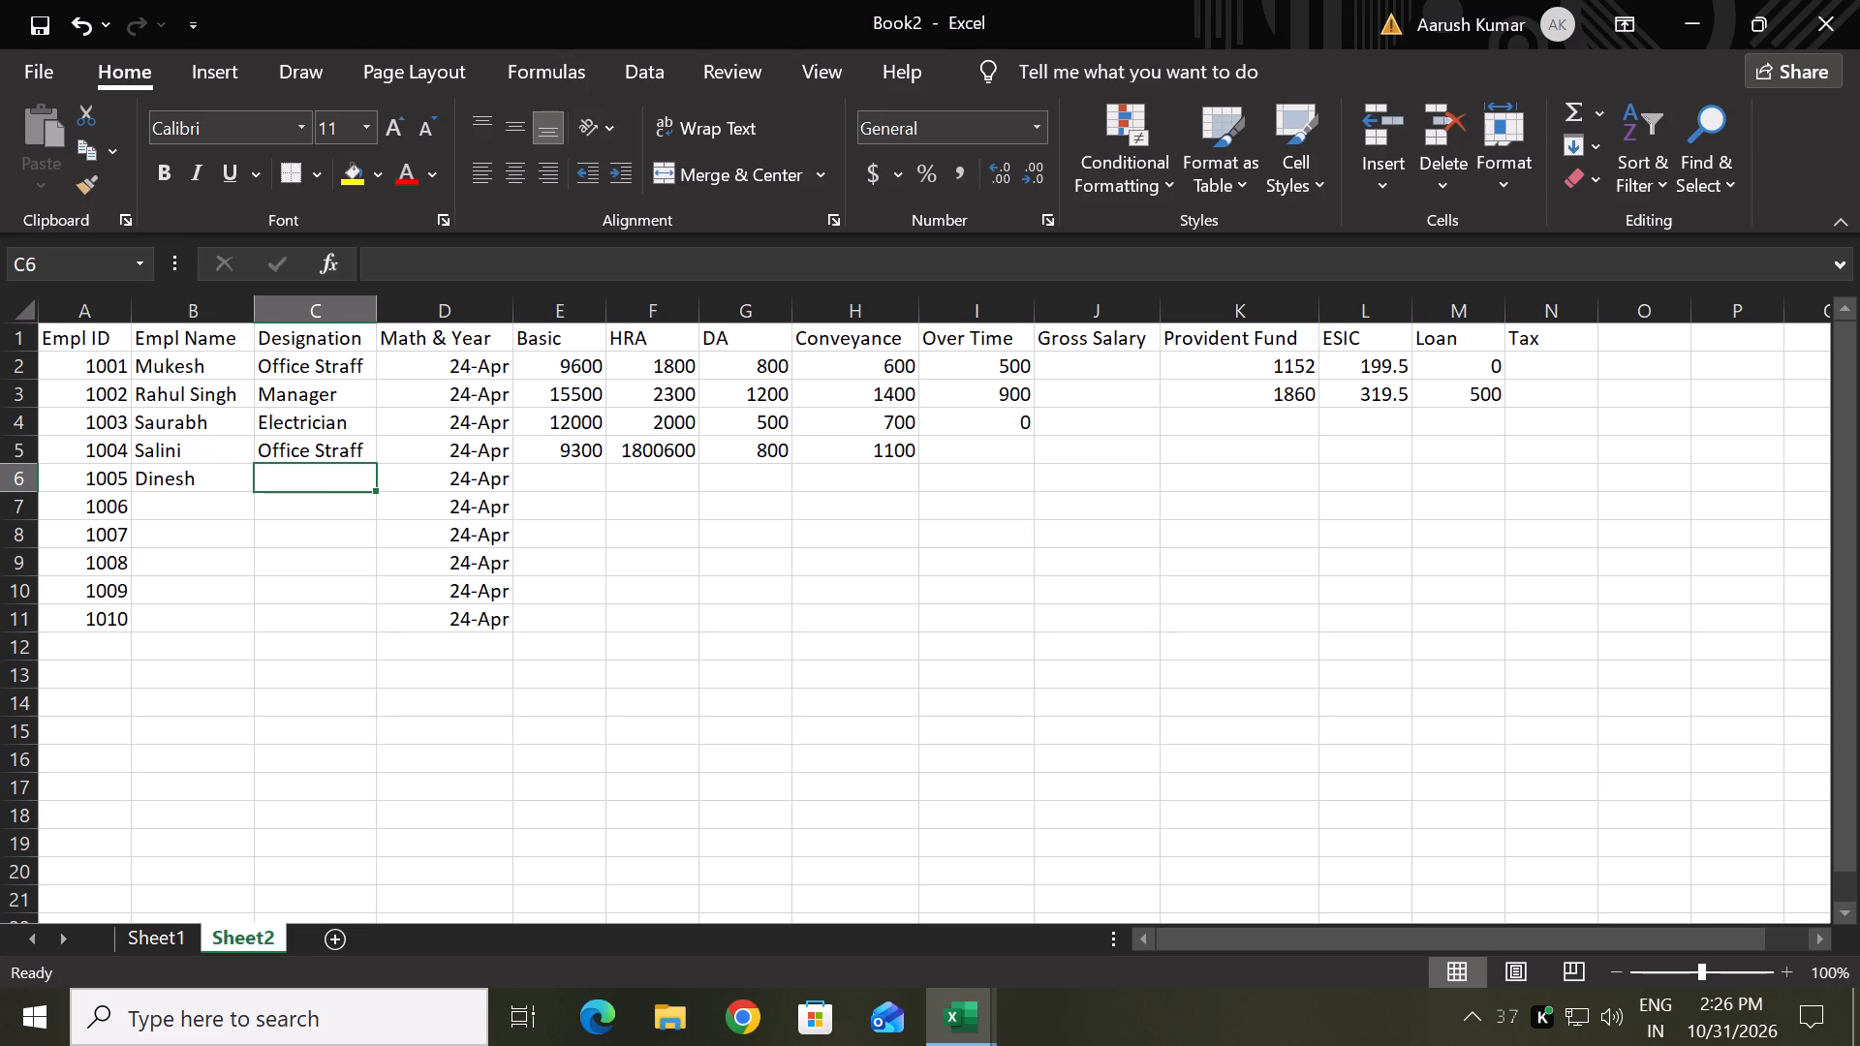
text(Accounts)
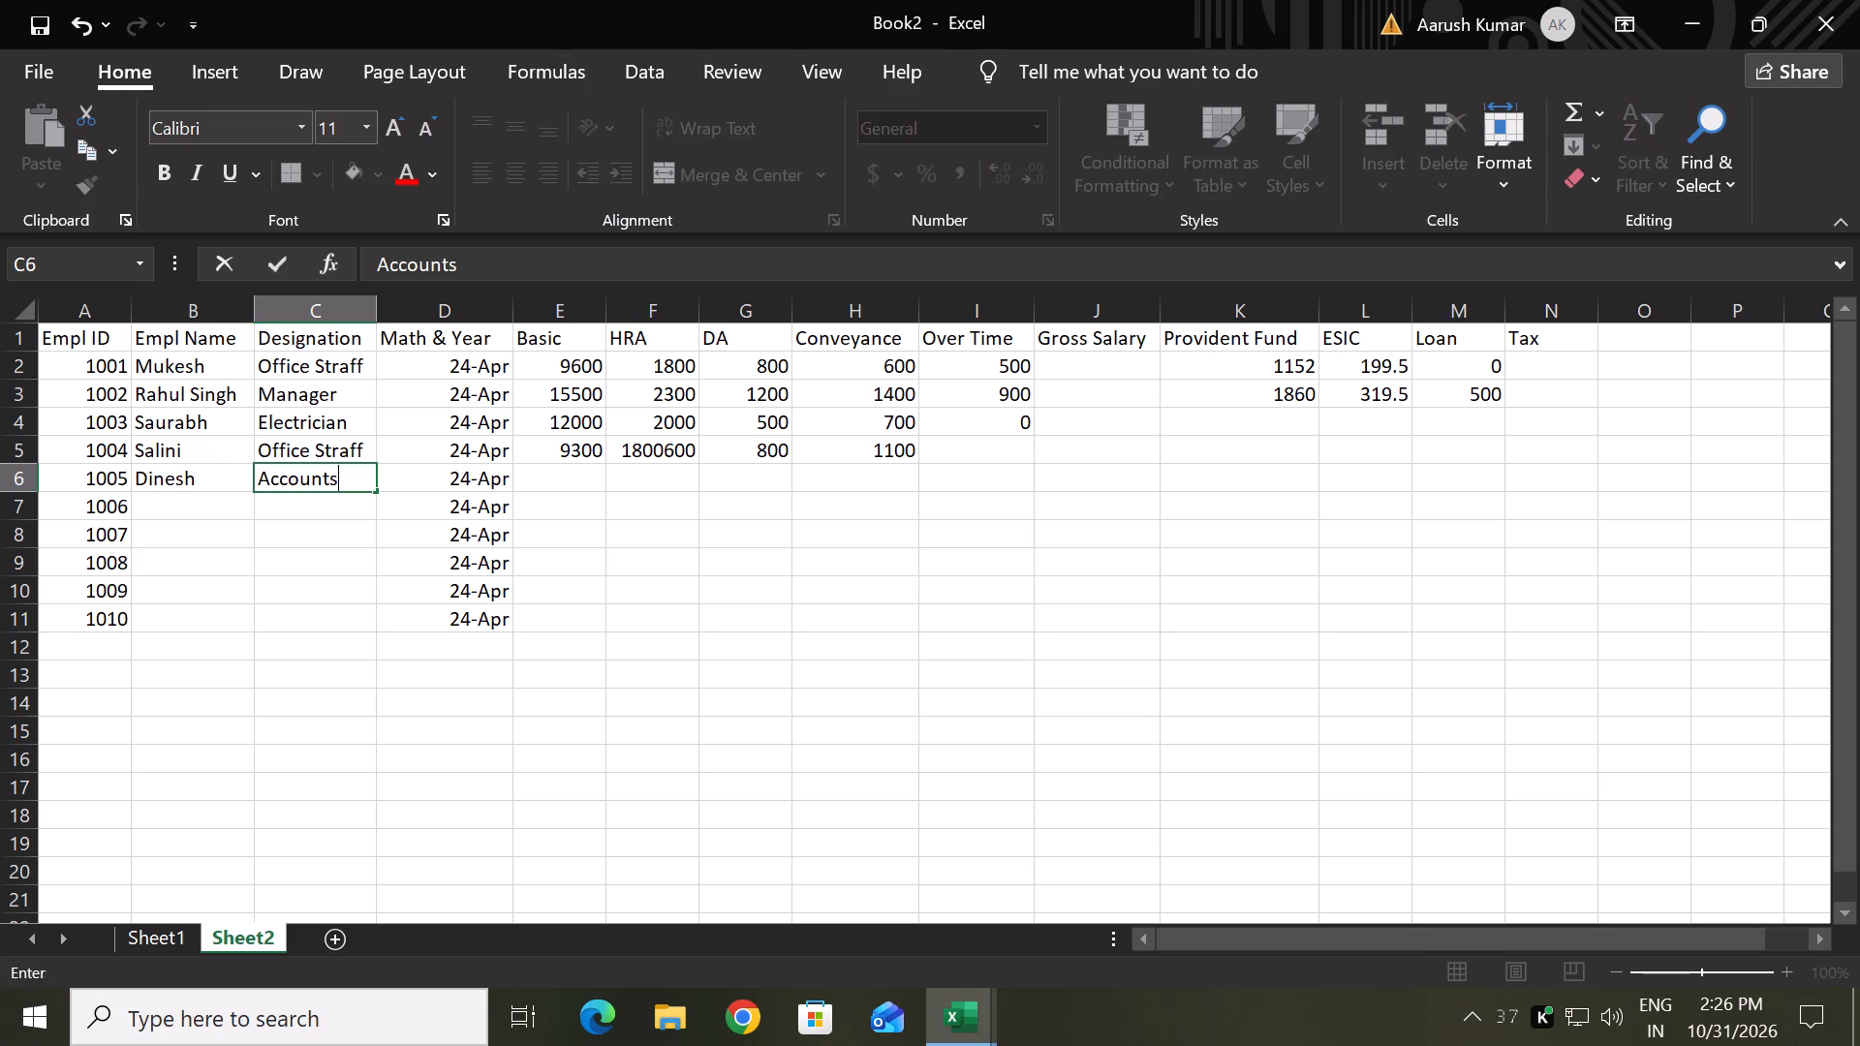
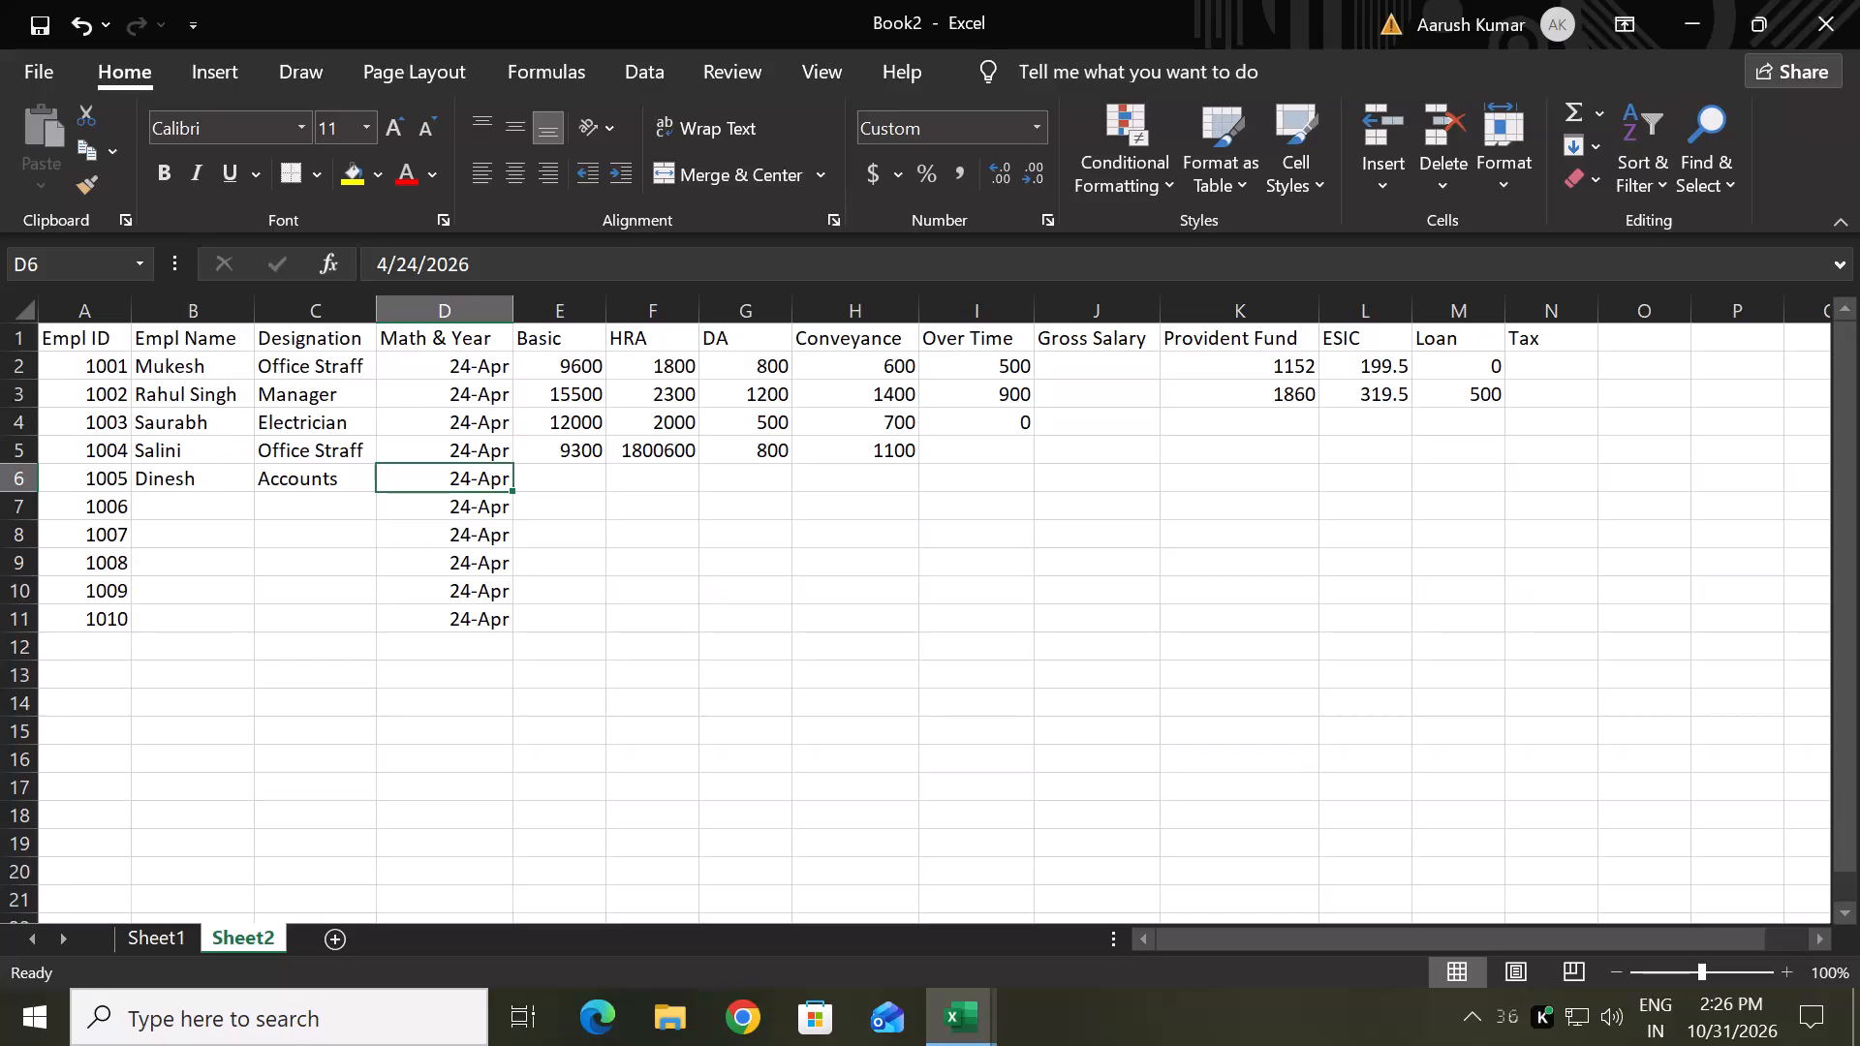
Enter the names Gaurav, Raghav, Shailendra, Vivak and Sahdev for employees 1006 to 1010 in B7:B11.
key(Tab)
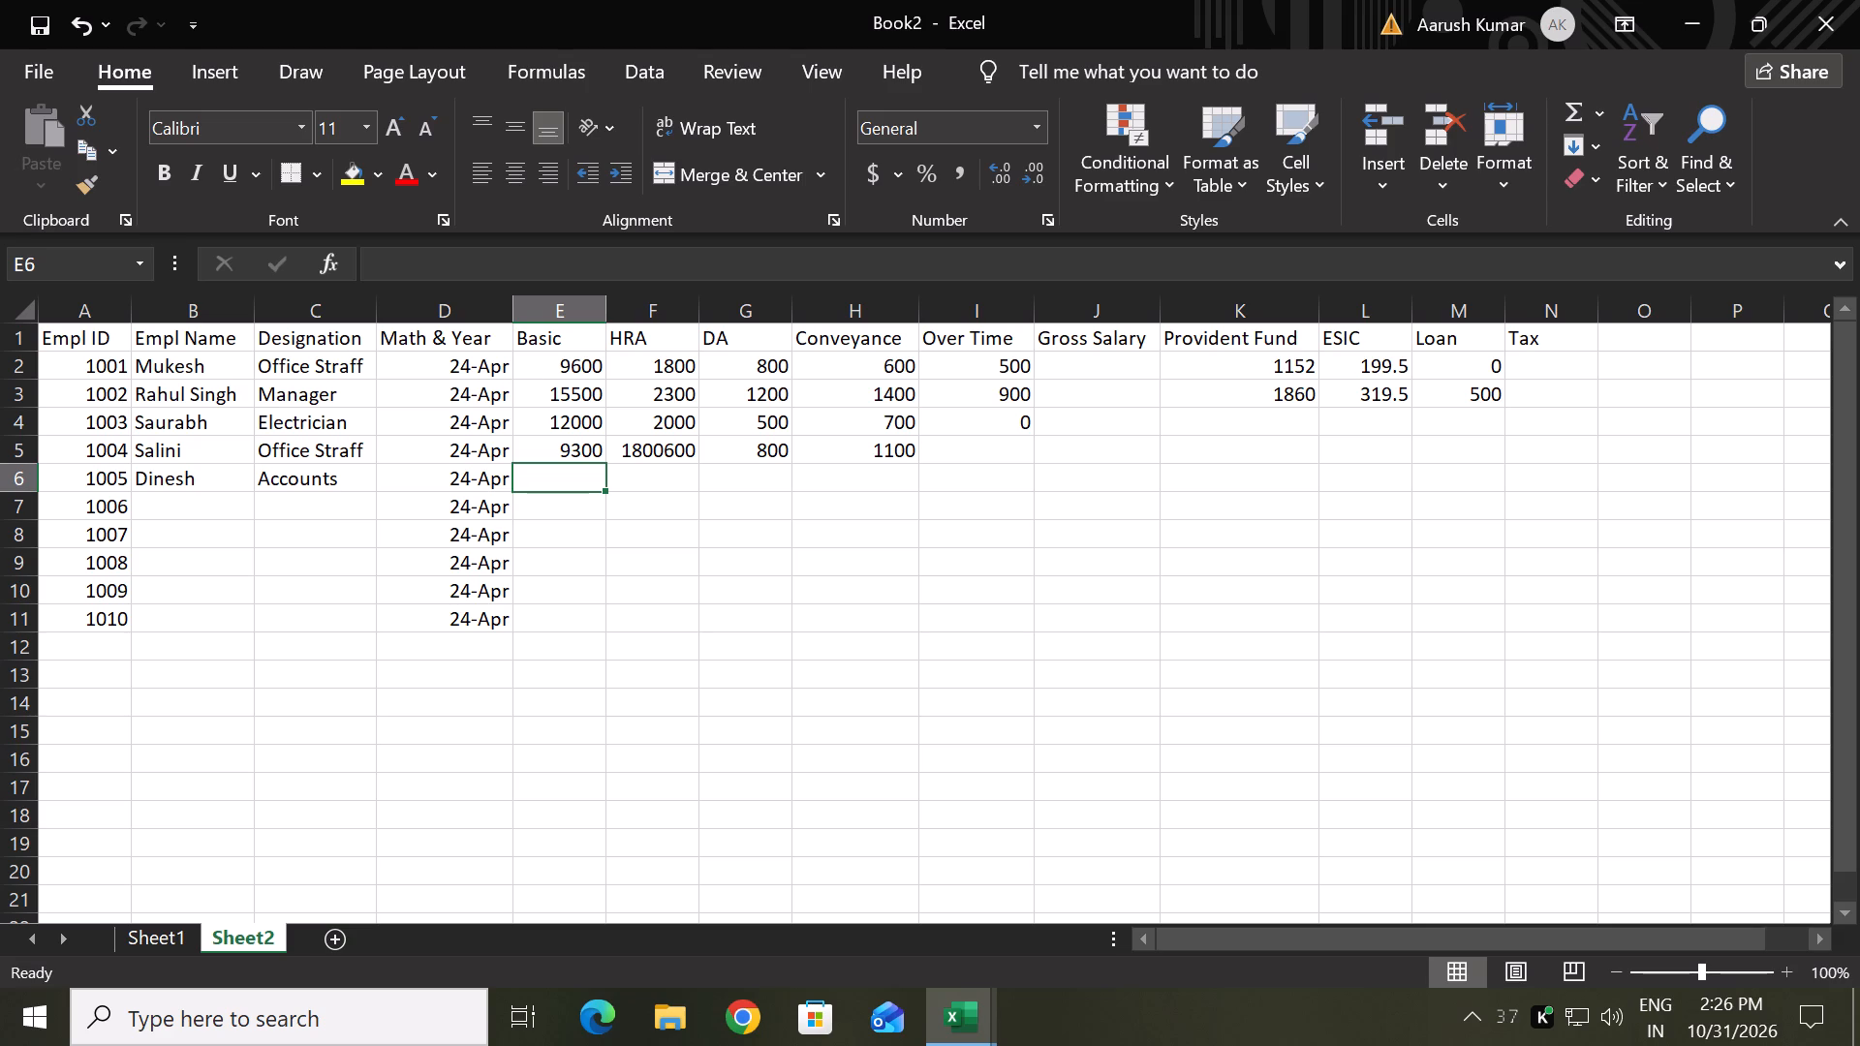
key(Left)
key(Down)
key(Left)
key(Left)
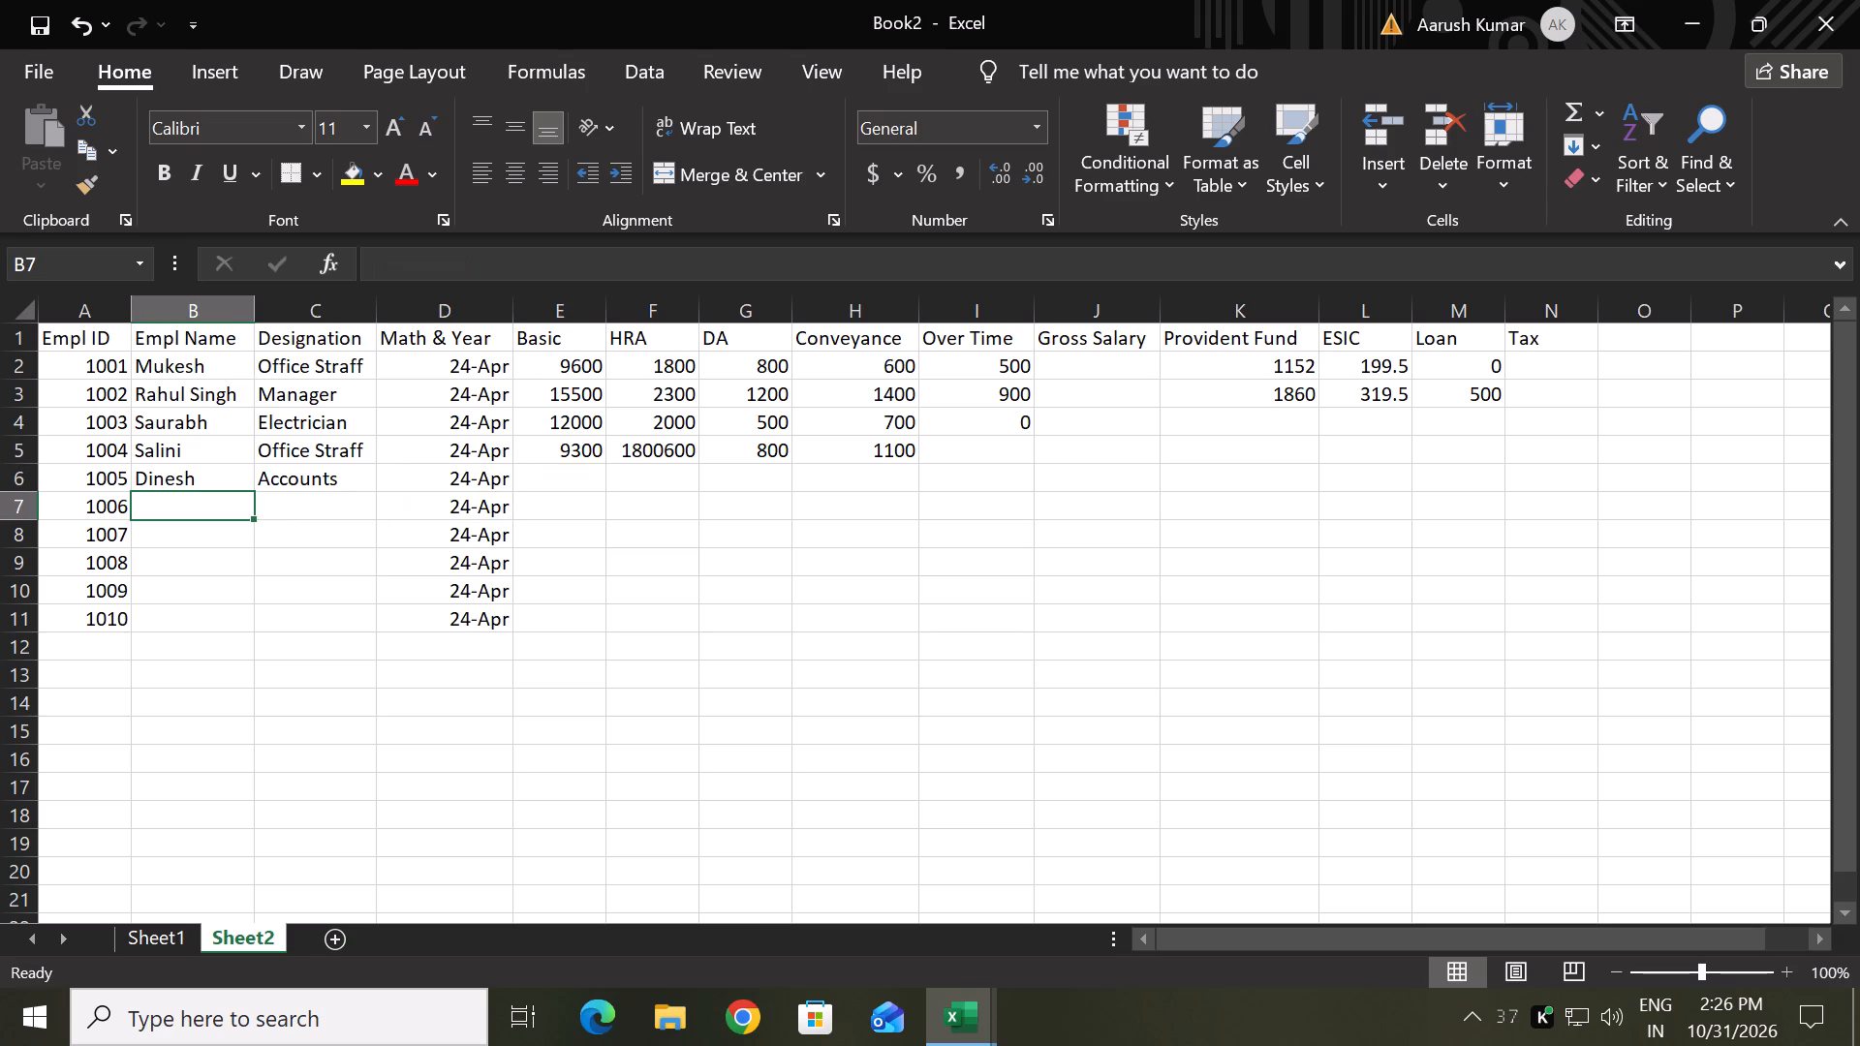
text(Gaurav)
key(Return)
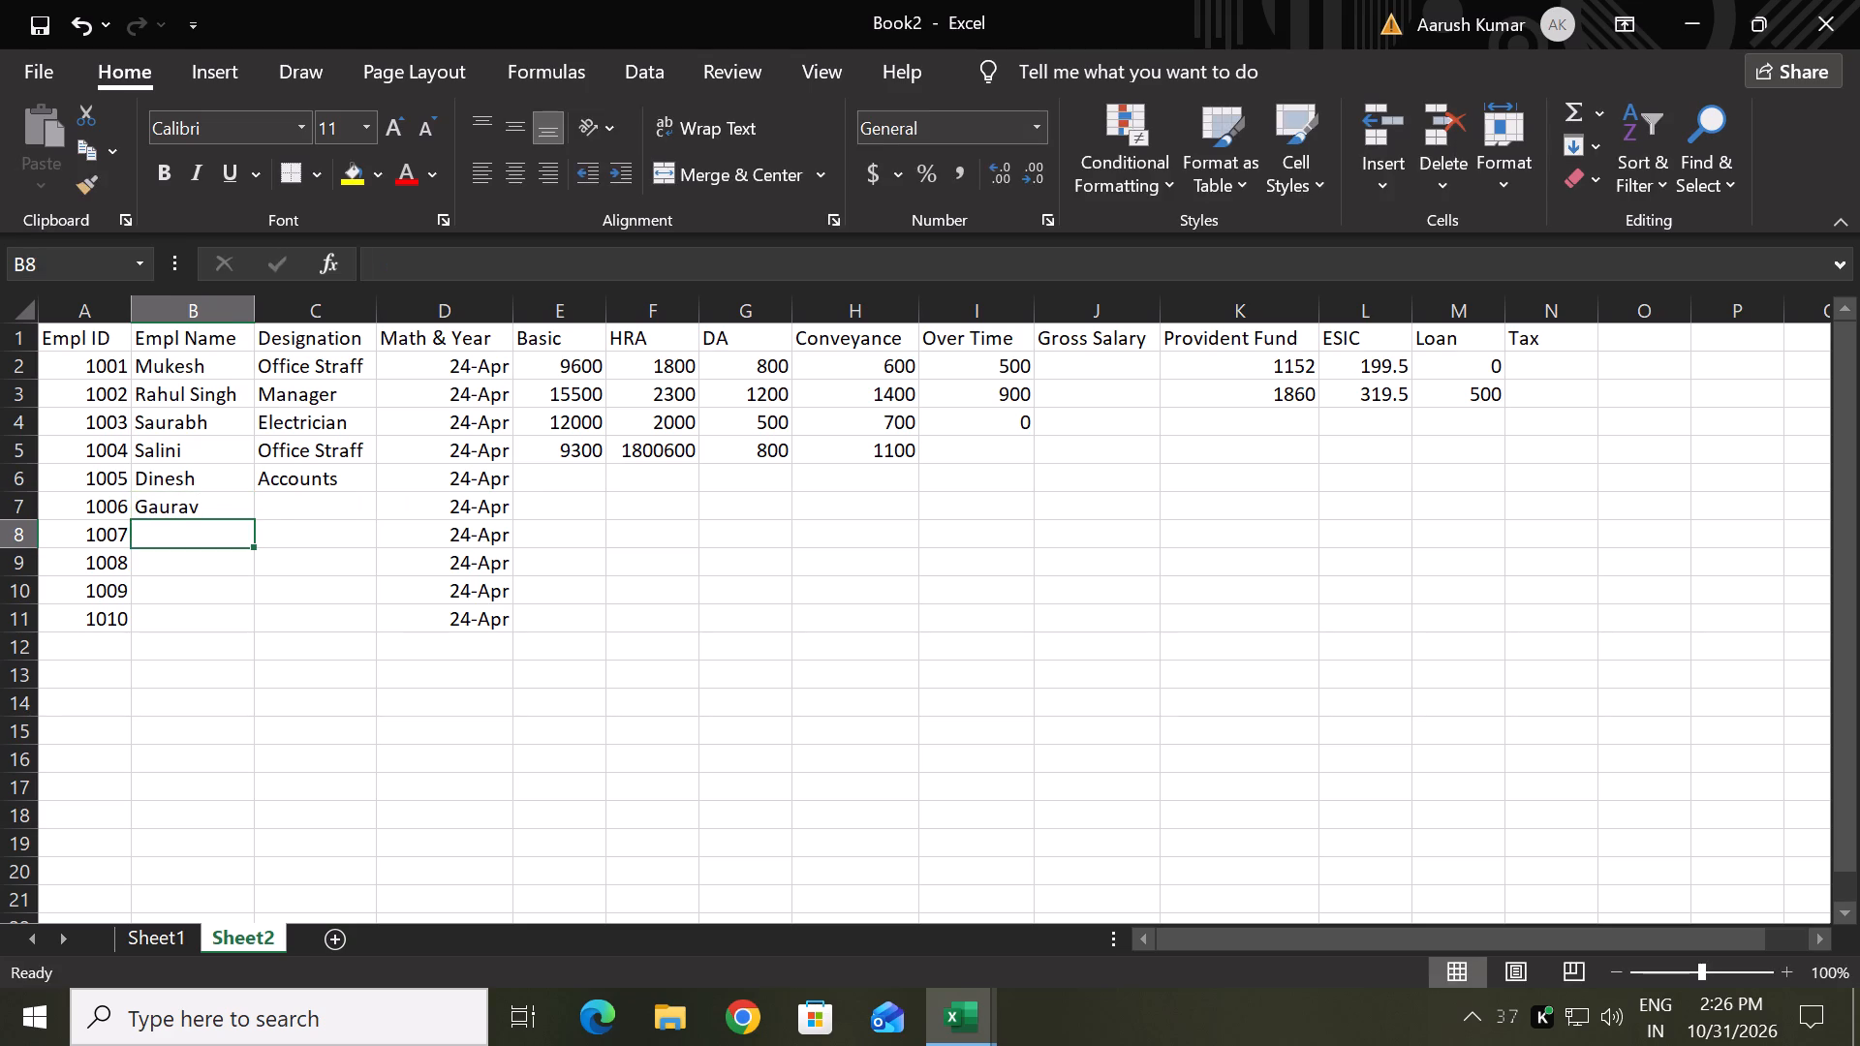
text(Raghav)
key(Return)
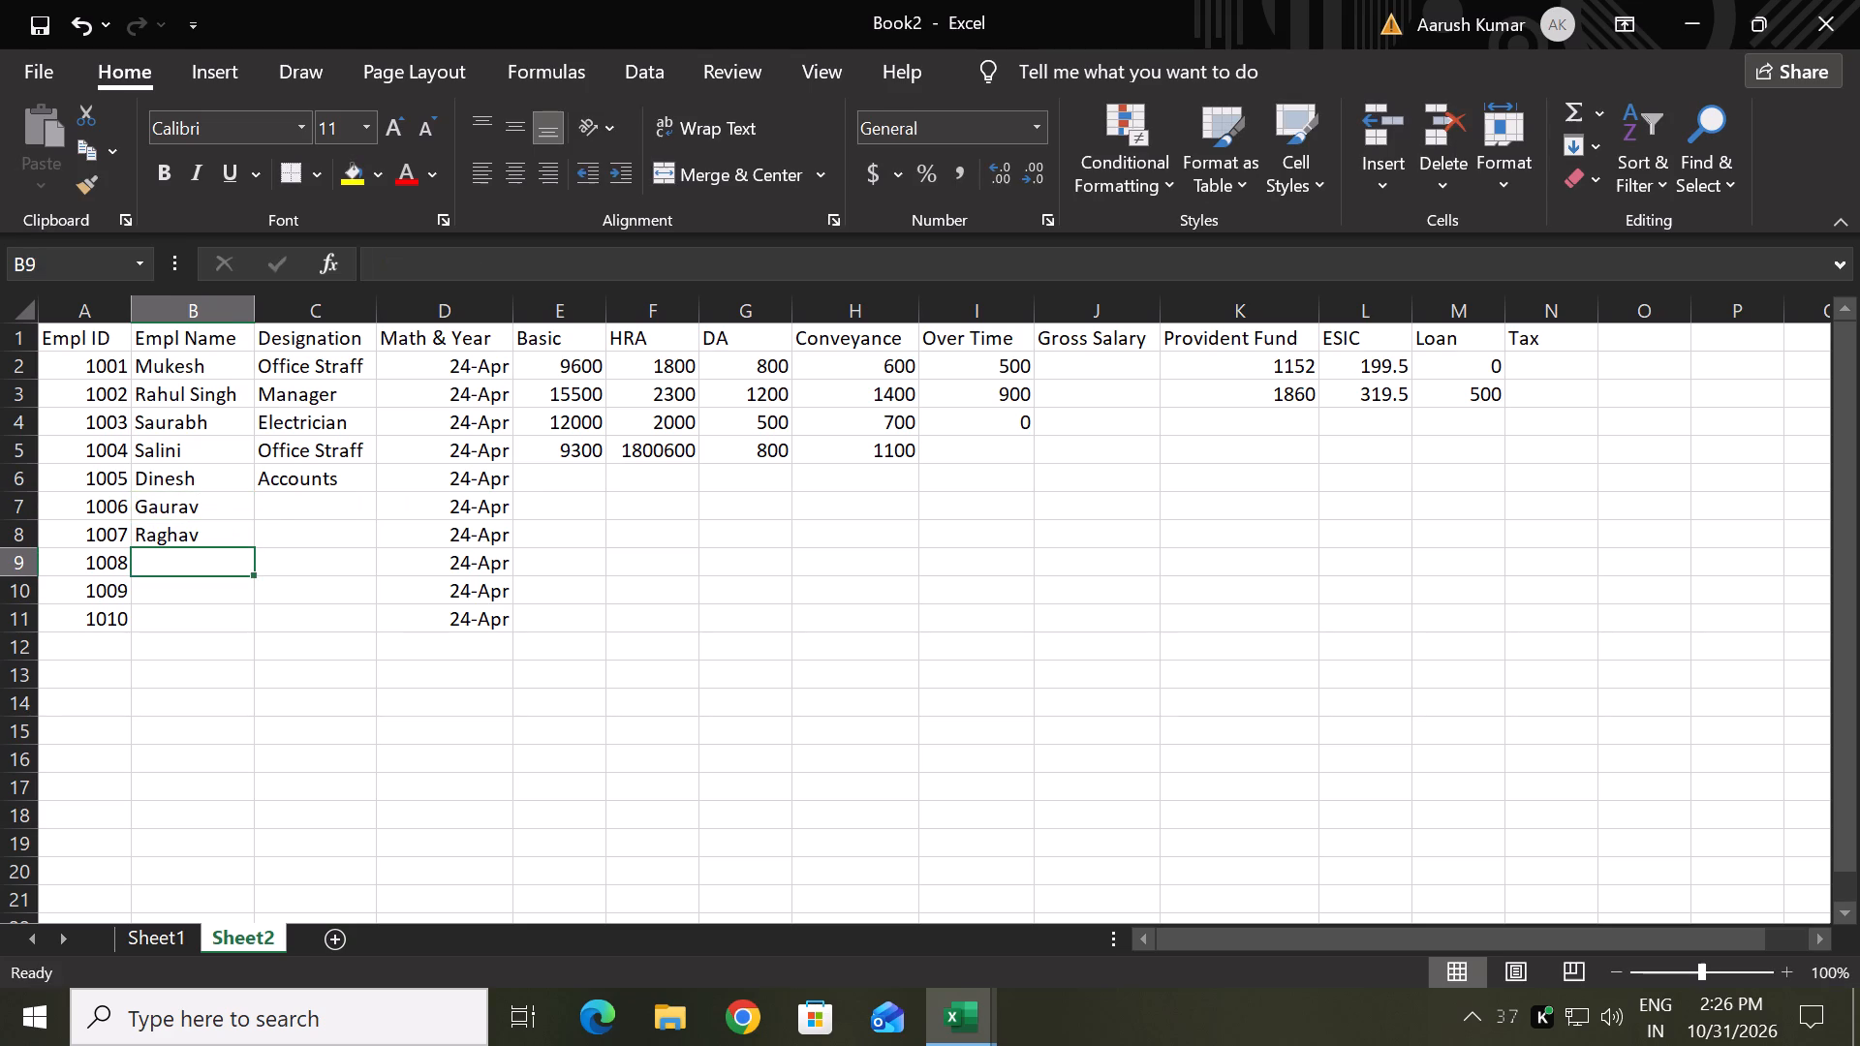
text(Shailendra)
key(Return)
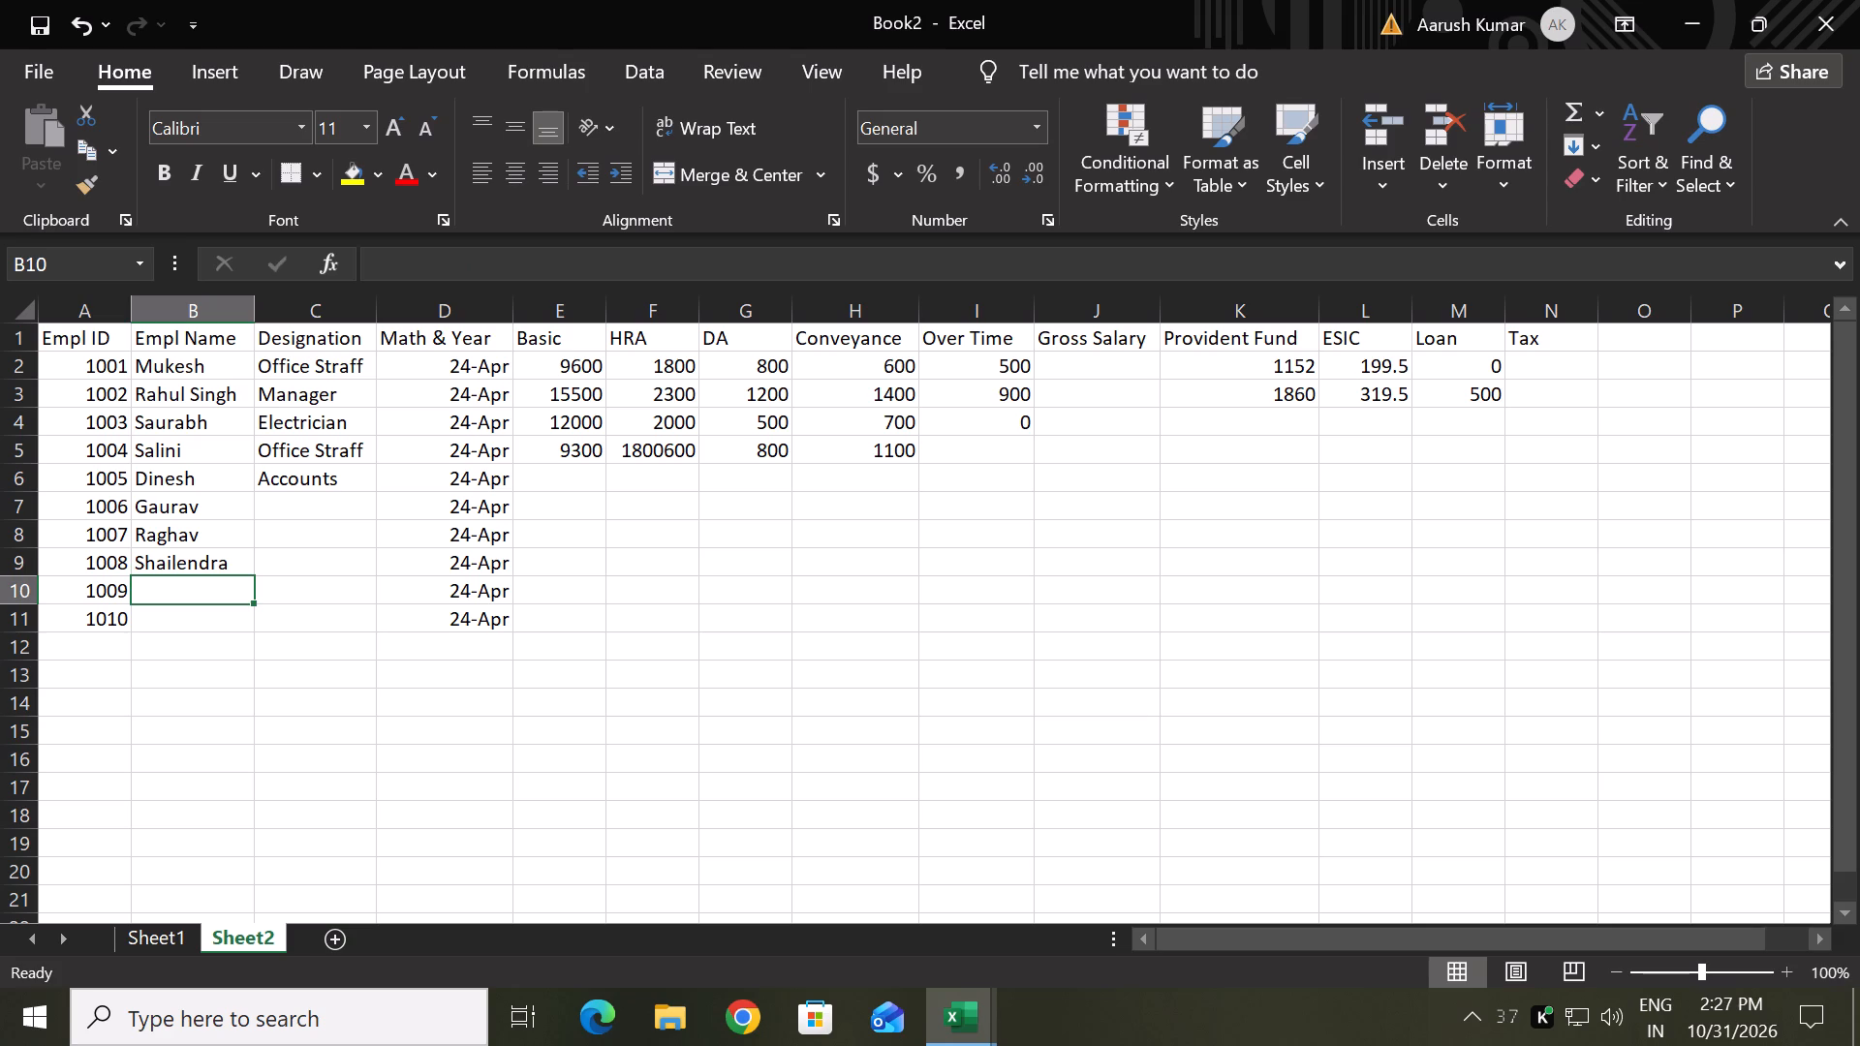
text(Viv)
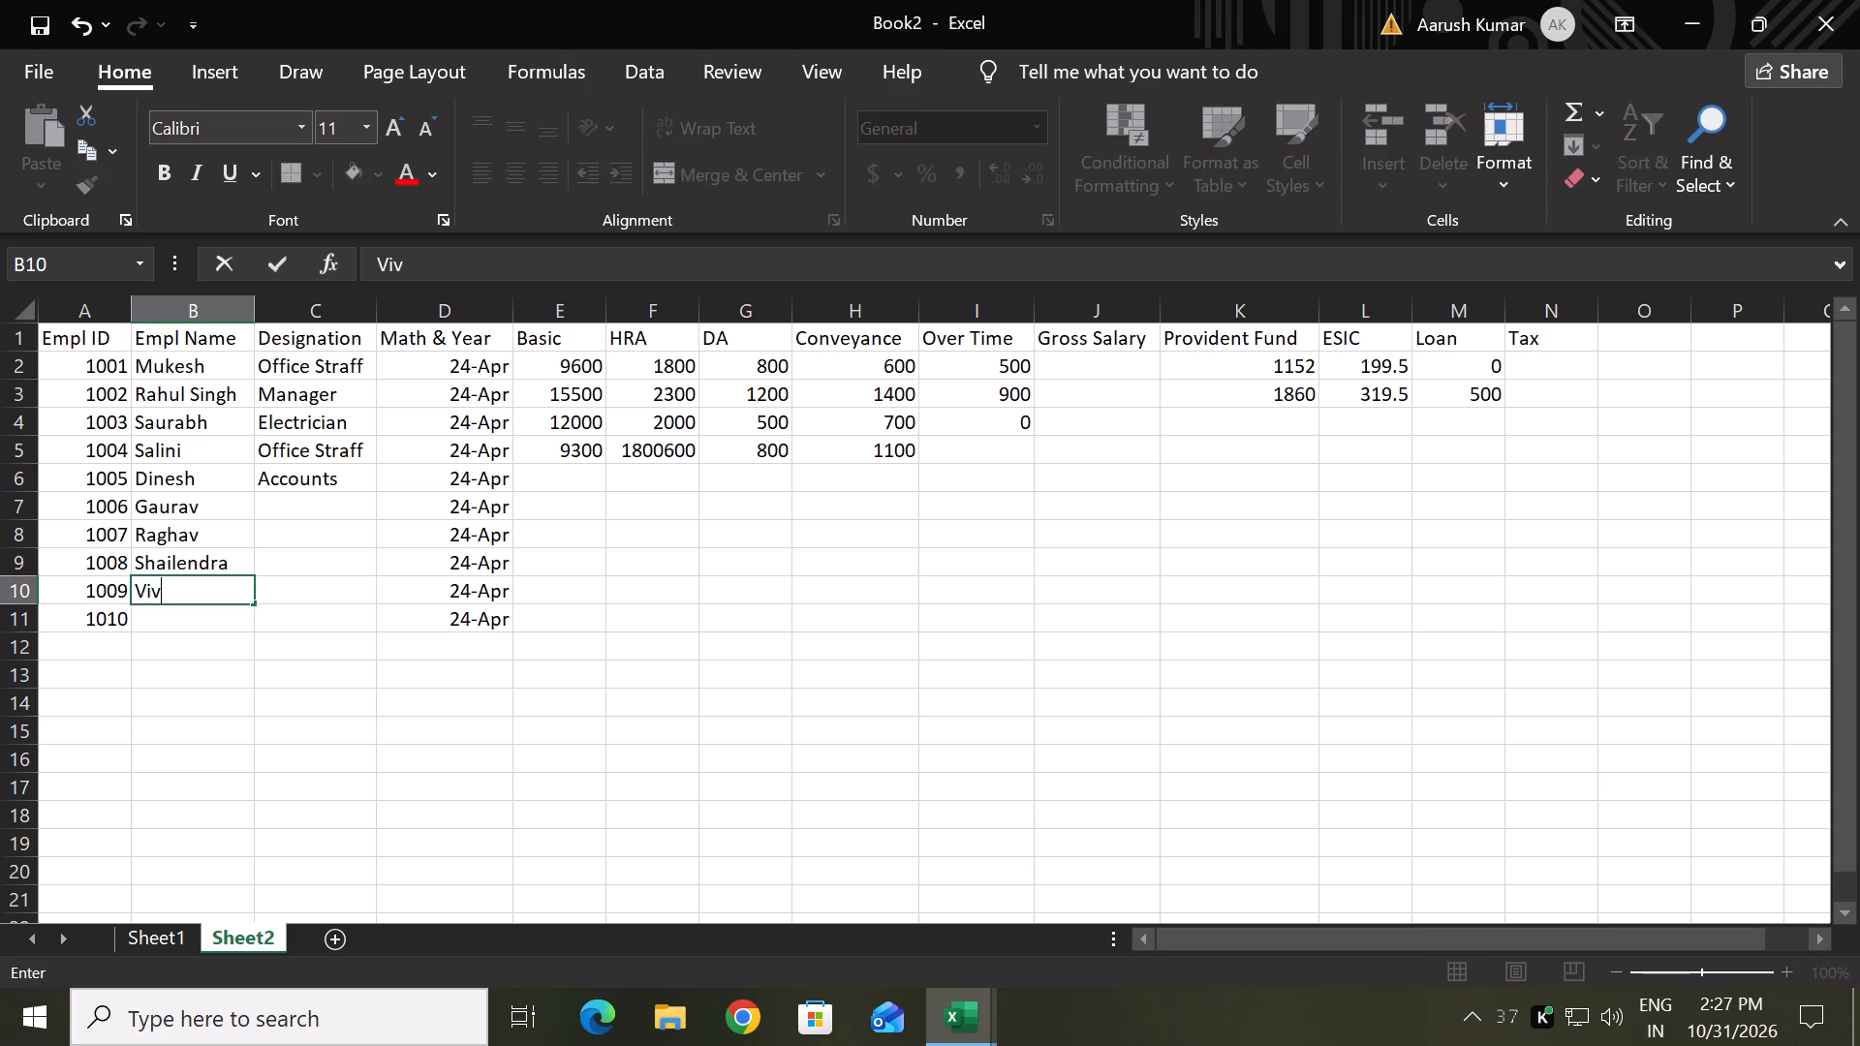
text(ak)
key(Return)
text(Sahdev)
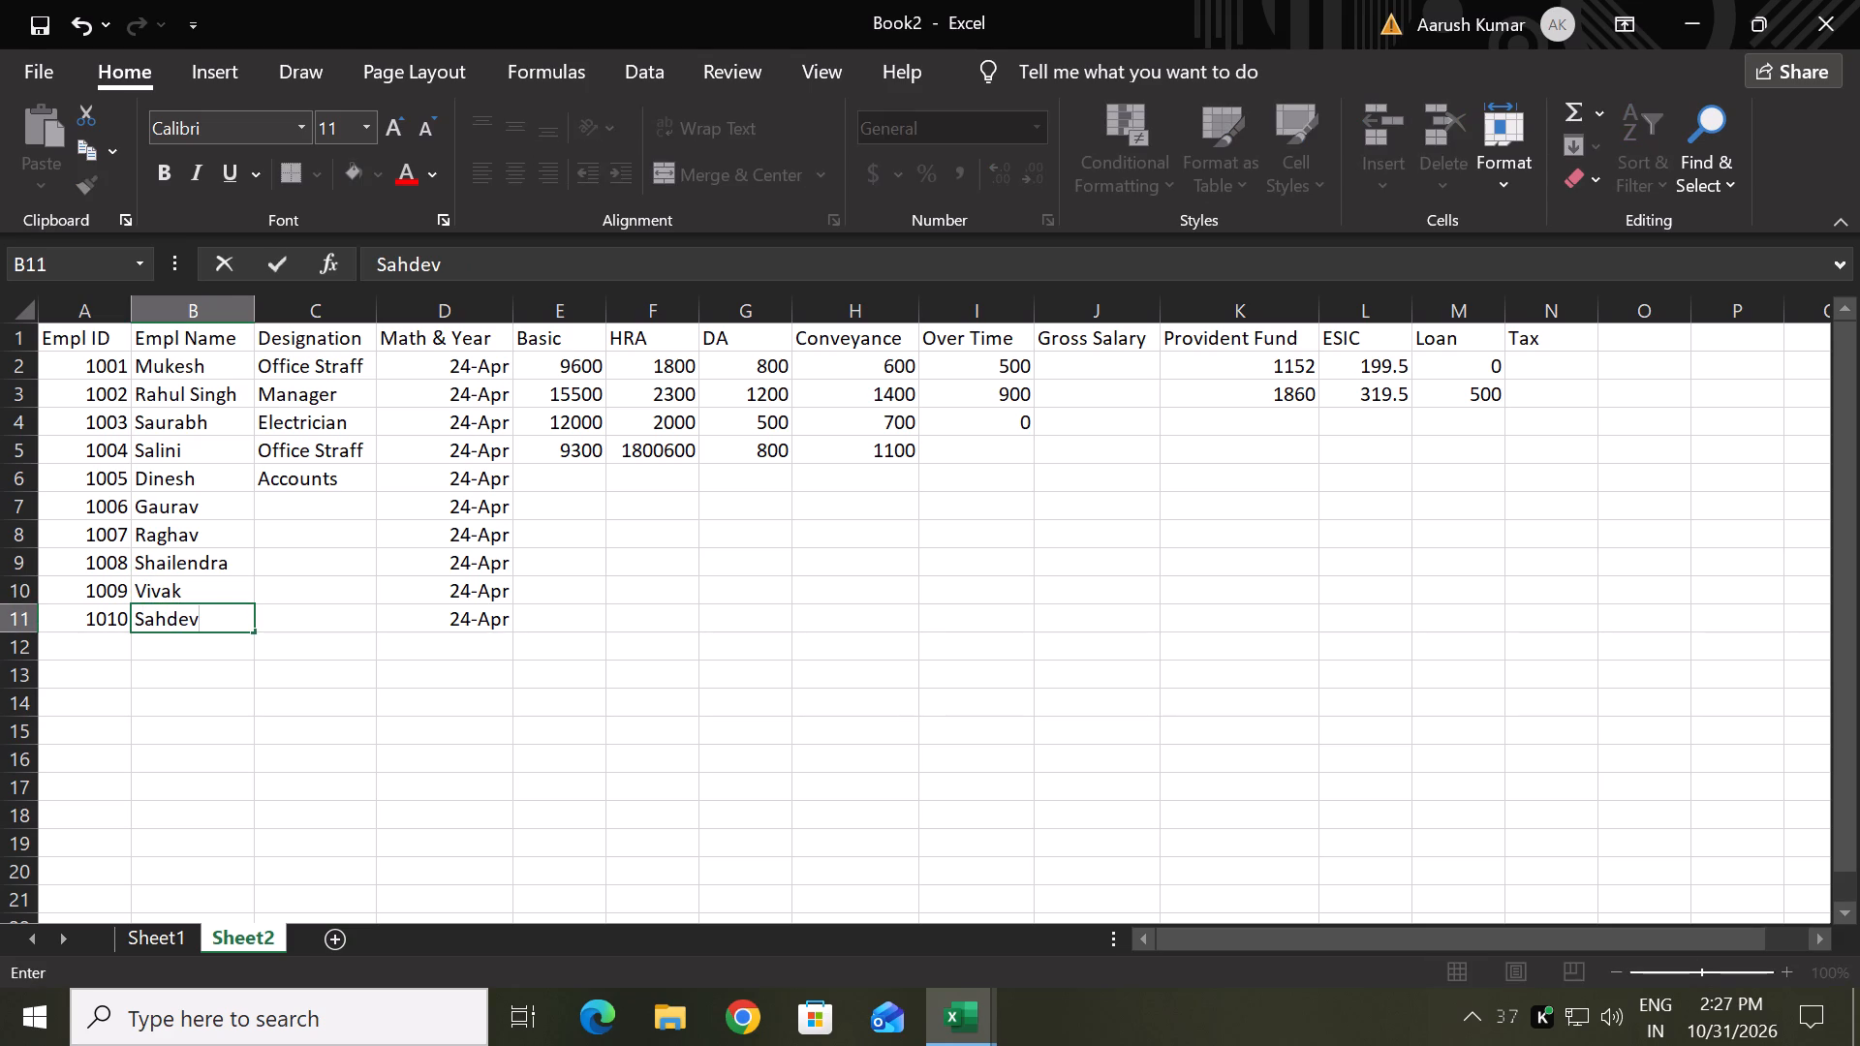
key(Right)
Enter the designations Sales for employee 1006 in C7 and Office Staff for employee 1007 in C8.
key(Down)
key(Up)
key(Up)
key(Up)
key(Up)
key(Up)
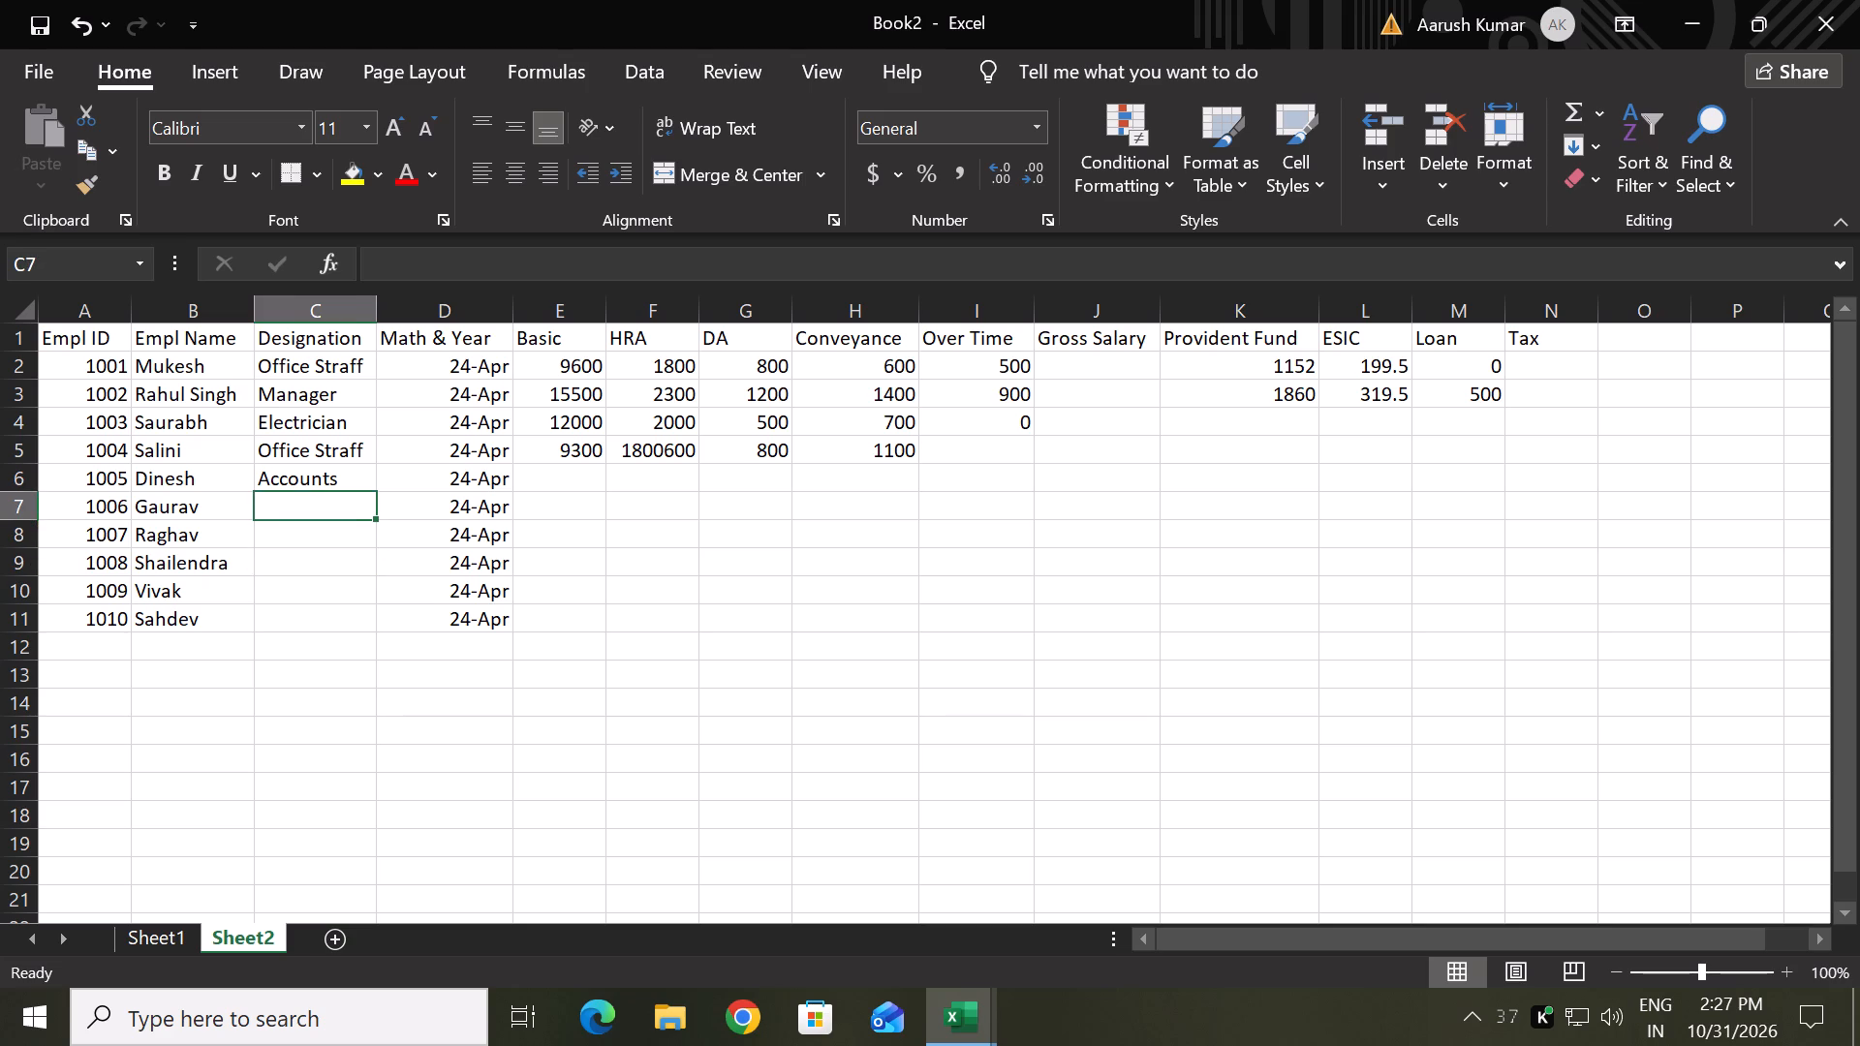
key(Right)
key(Down)
key(Left)
key(Up)
text(Sales)
key(Return)
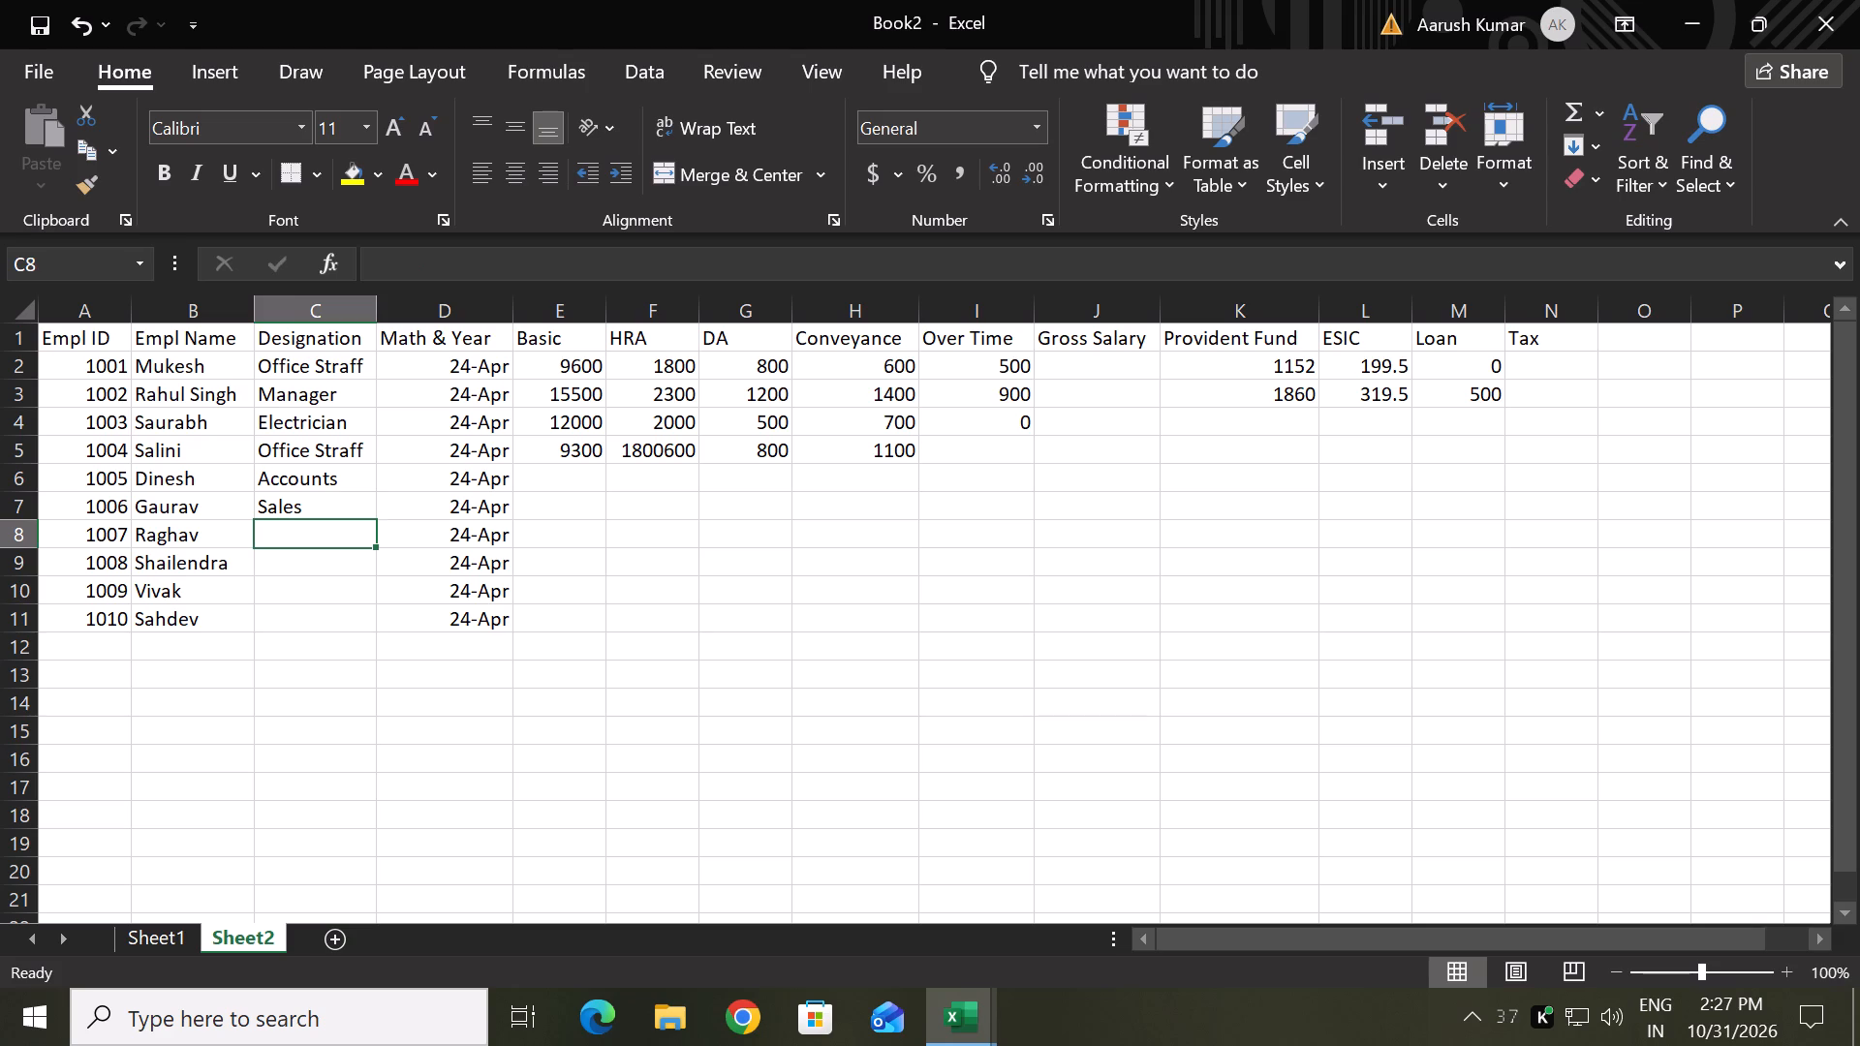
text(Office)
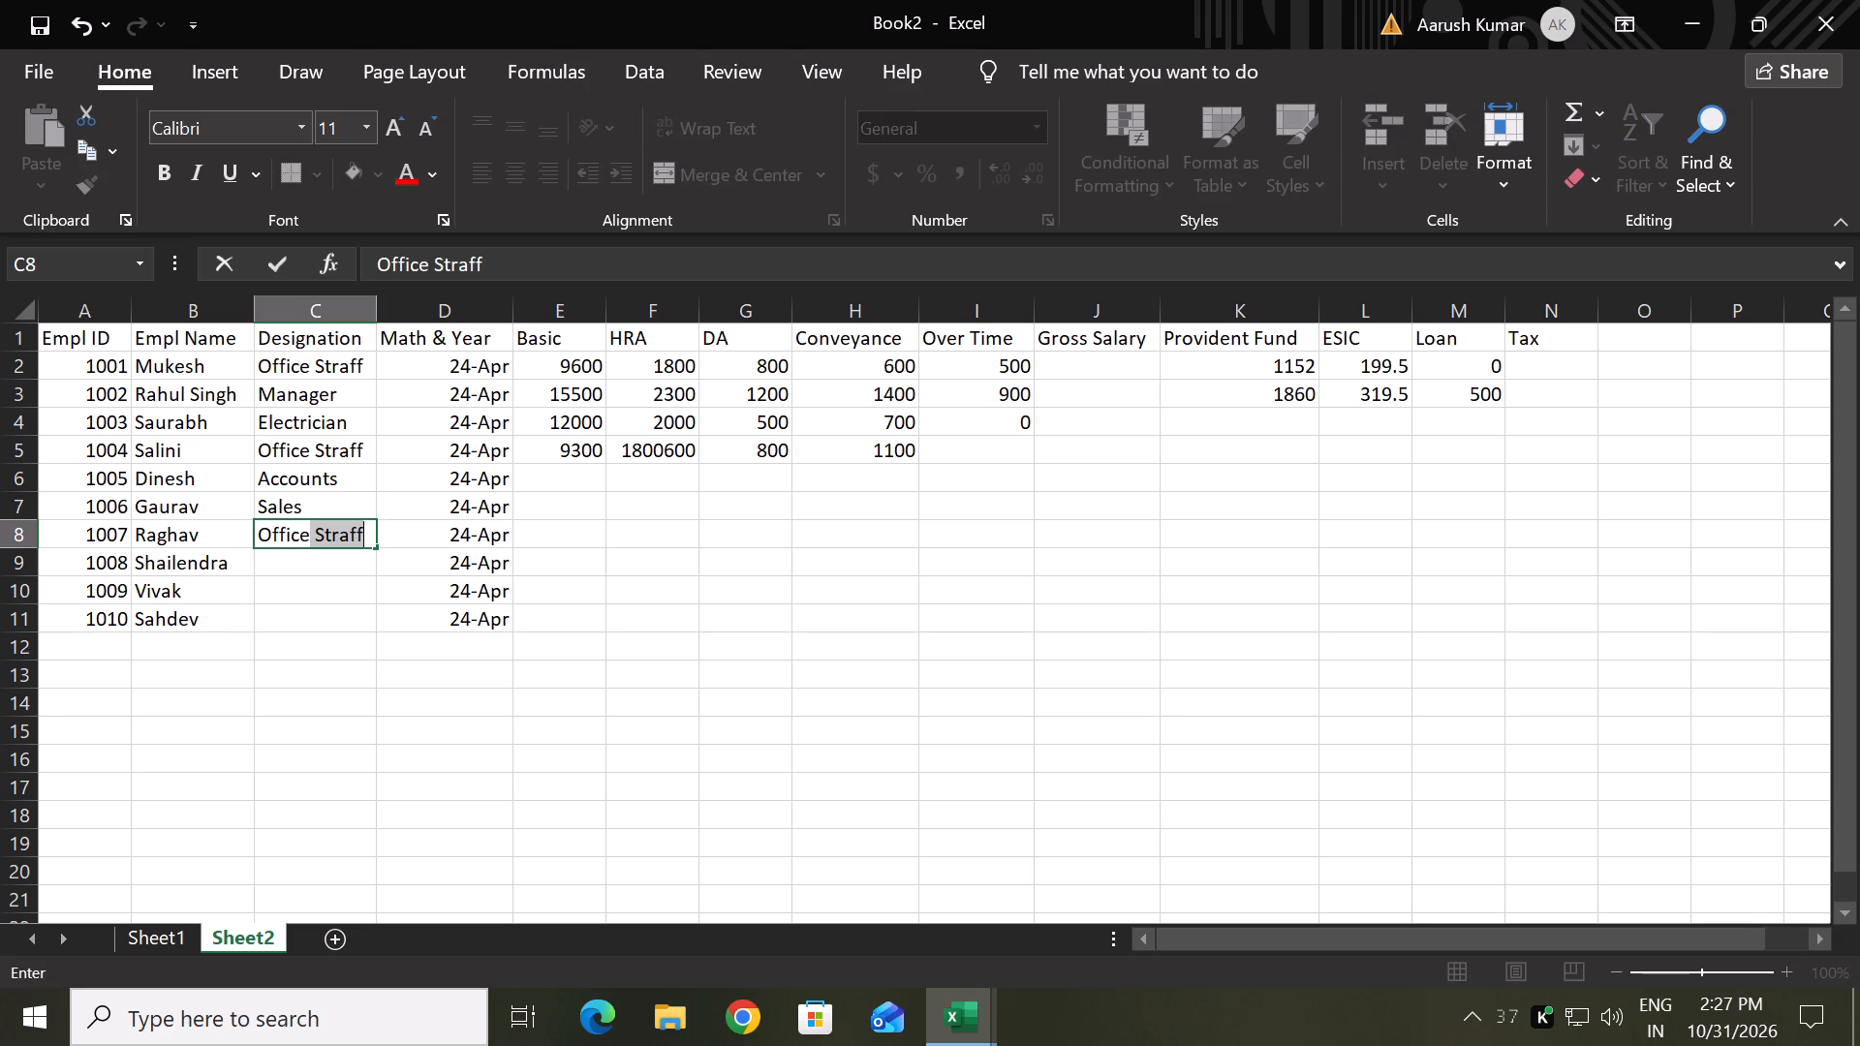
key(space)
text(S)
text(ta)
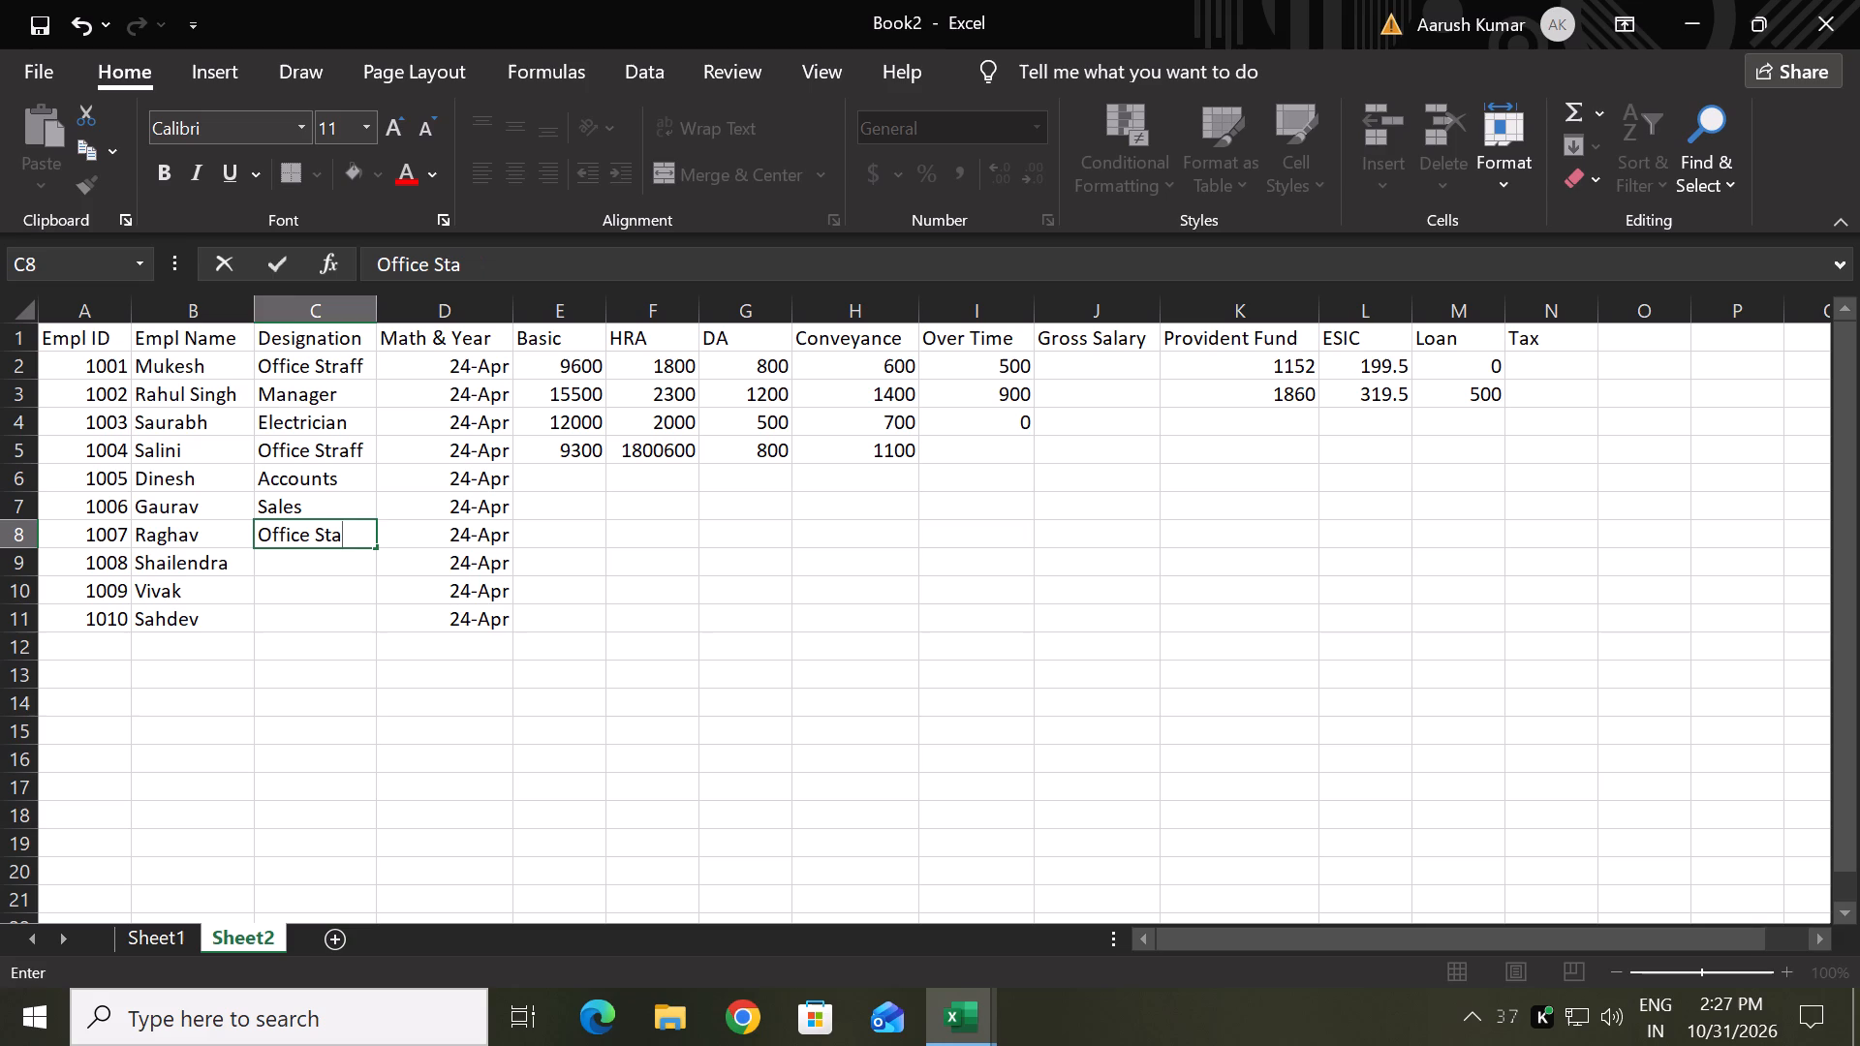
text(ff)
key(Return)
Correct the misspelled designations of employees 1004 and 1001 in C5 and C2 to Office Staff.
key(Up)
key(Up)
key(Up)
key(Up)
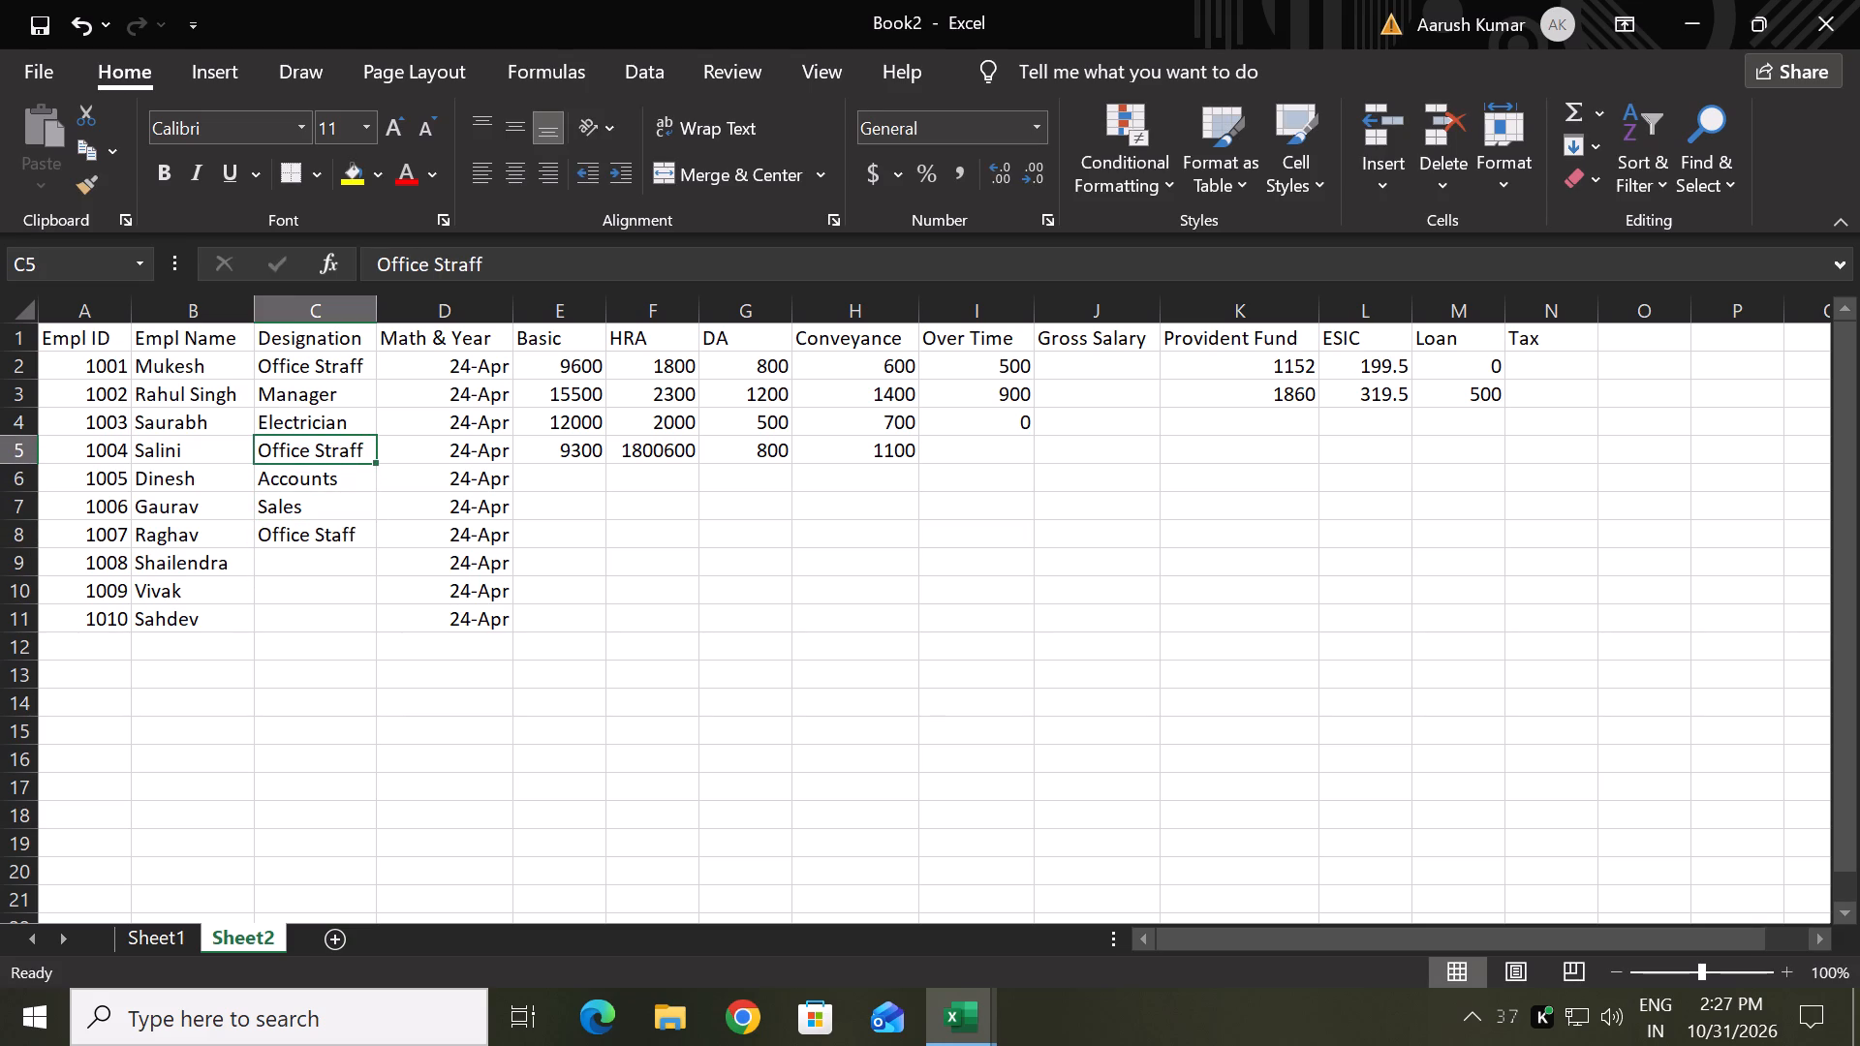
text(Office Sta)
text(ff)
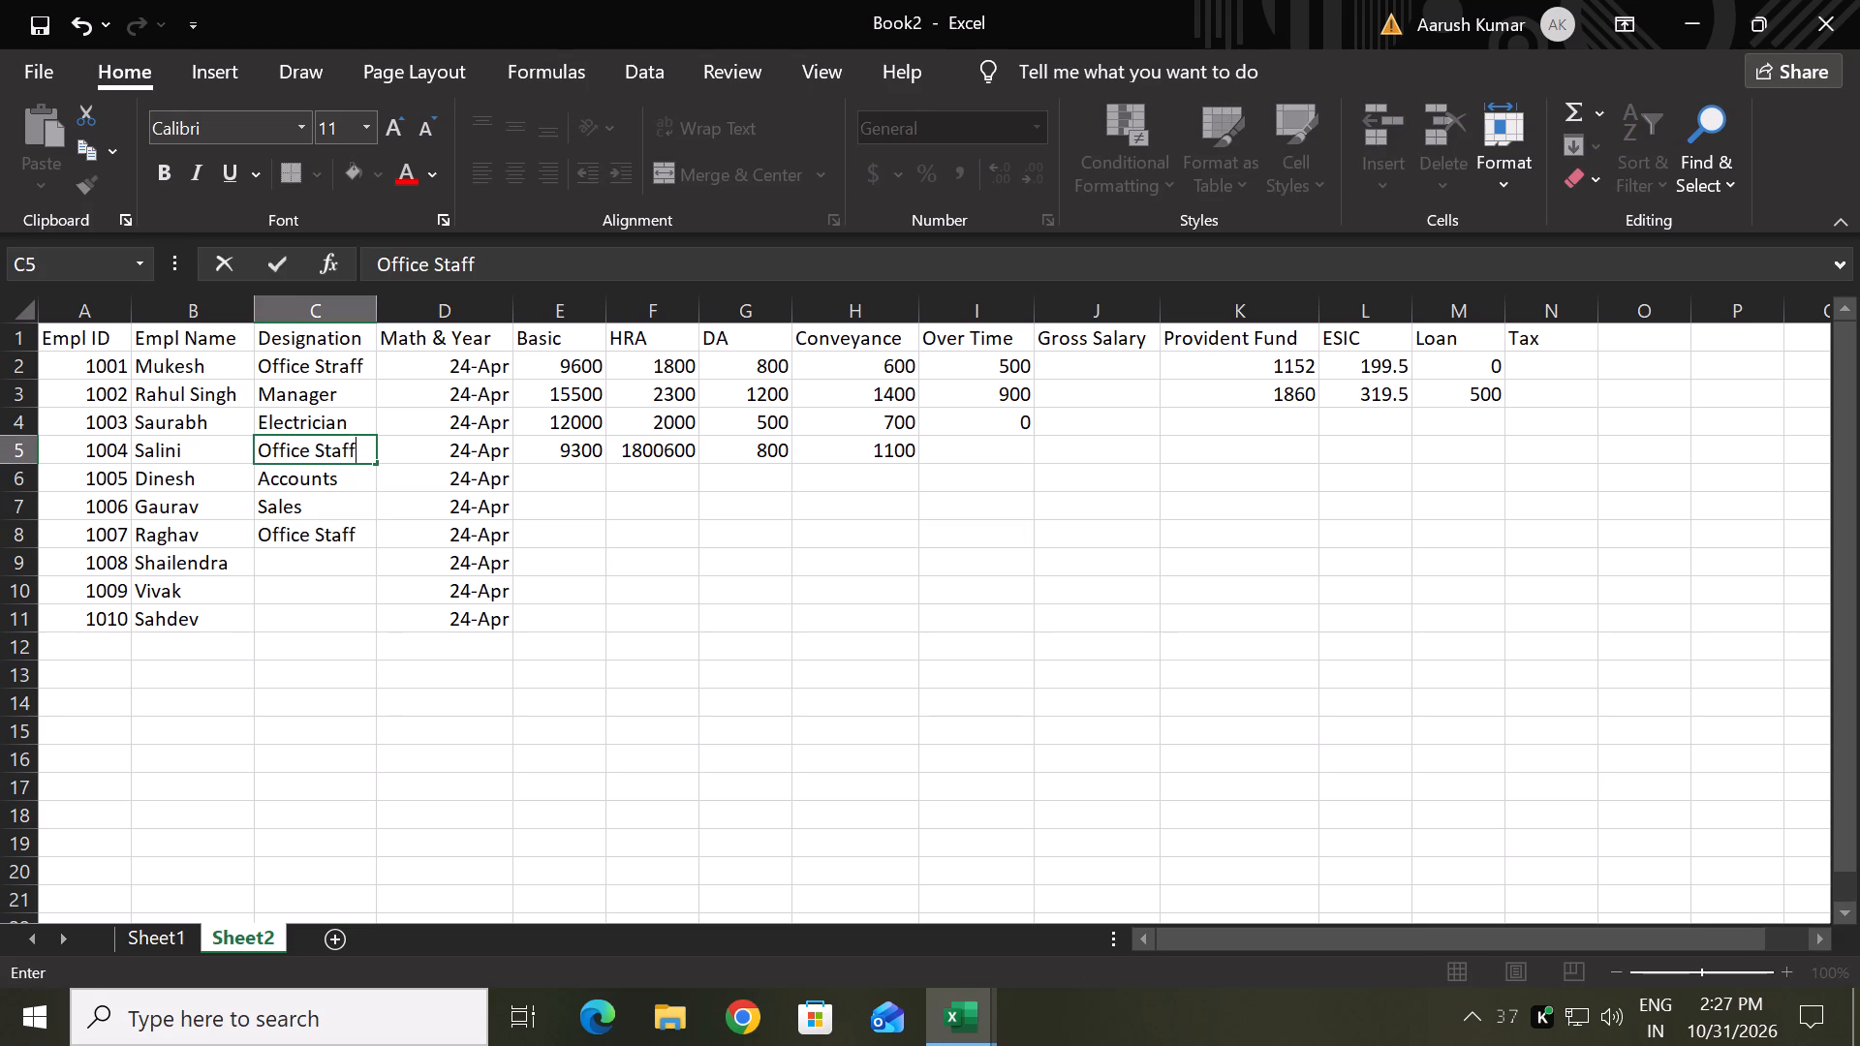
key(Up)
key(Up)
key(Up)
text(Office Staff)
key(Return)
Enter the designation Office Staff for employees 1008, 1009 and 1010 in C9:C11.
key(Down)
key(Left)
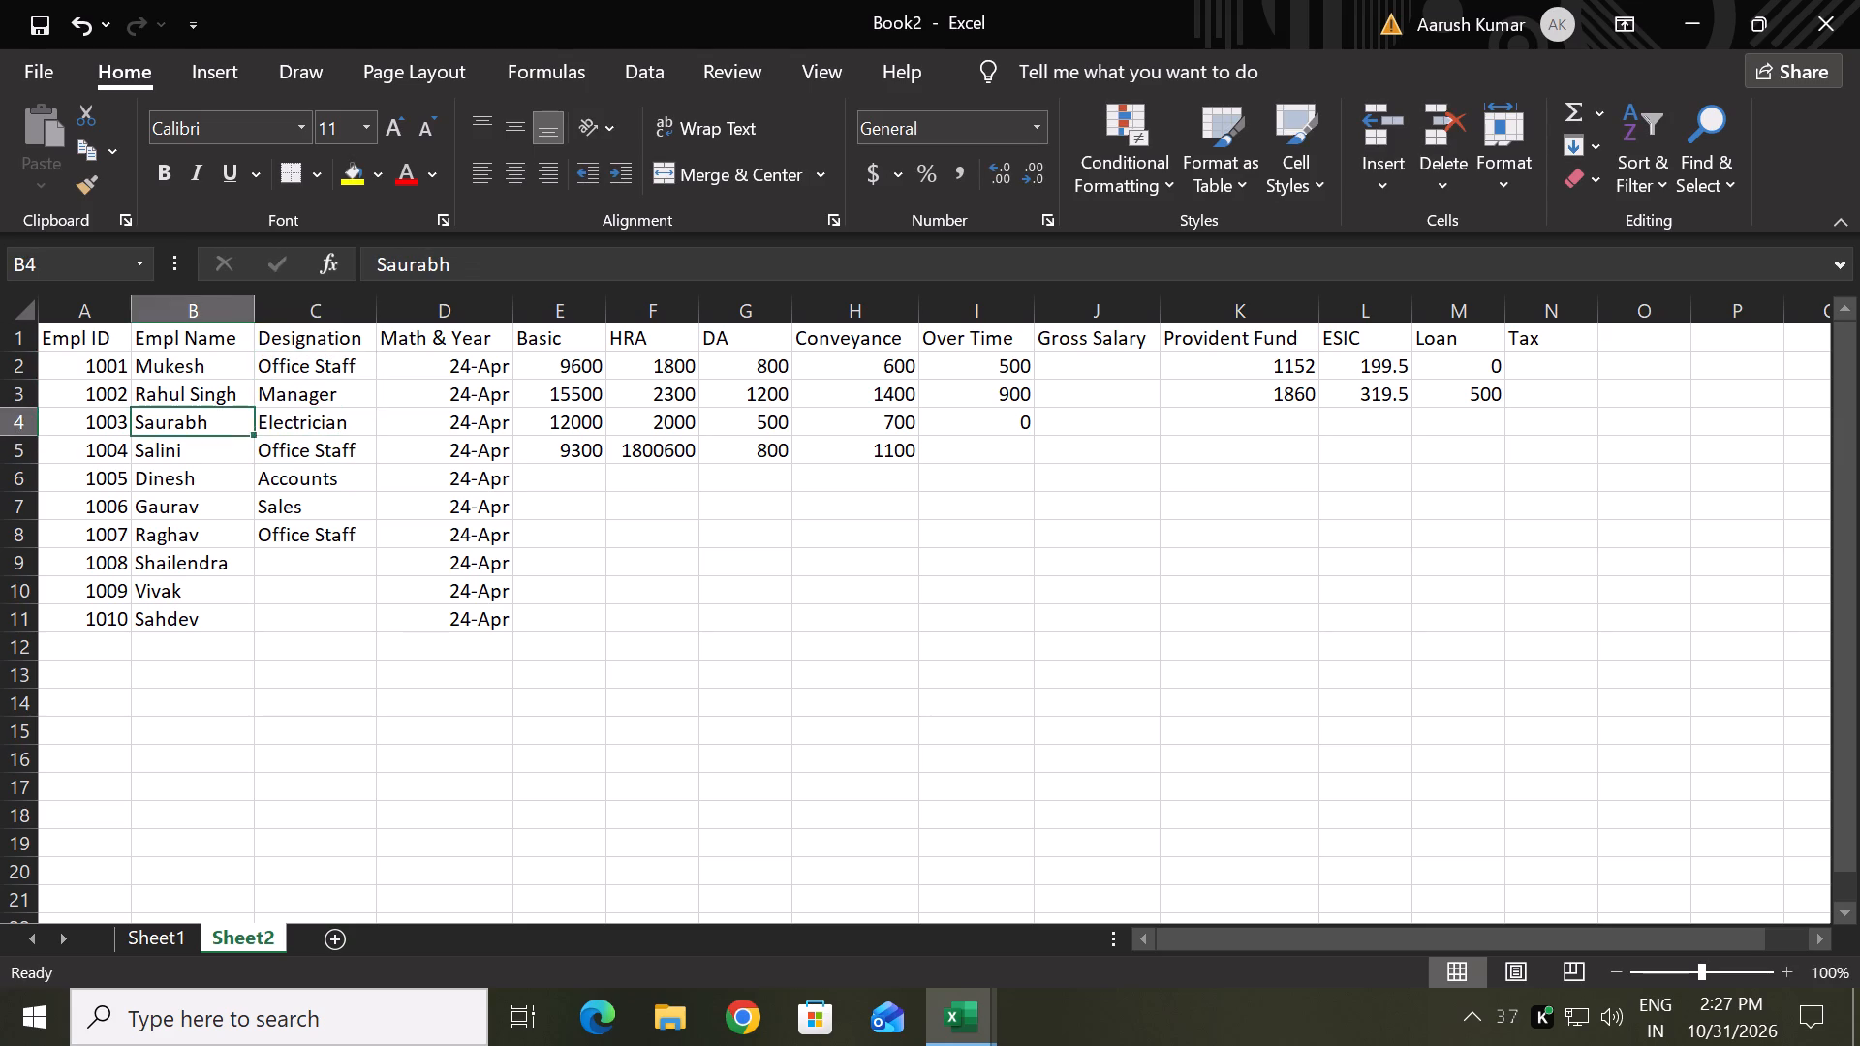
key(Down)
key(Up)
key(Right)
key(Down)
key(Down)
key(Down)
key(Down)
key(Right)
key(Down)
key(Left)
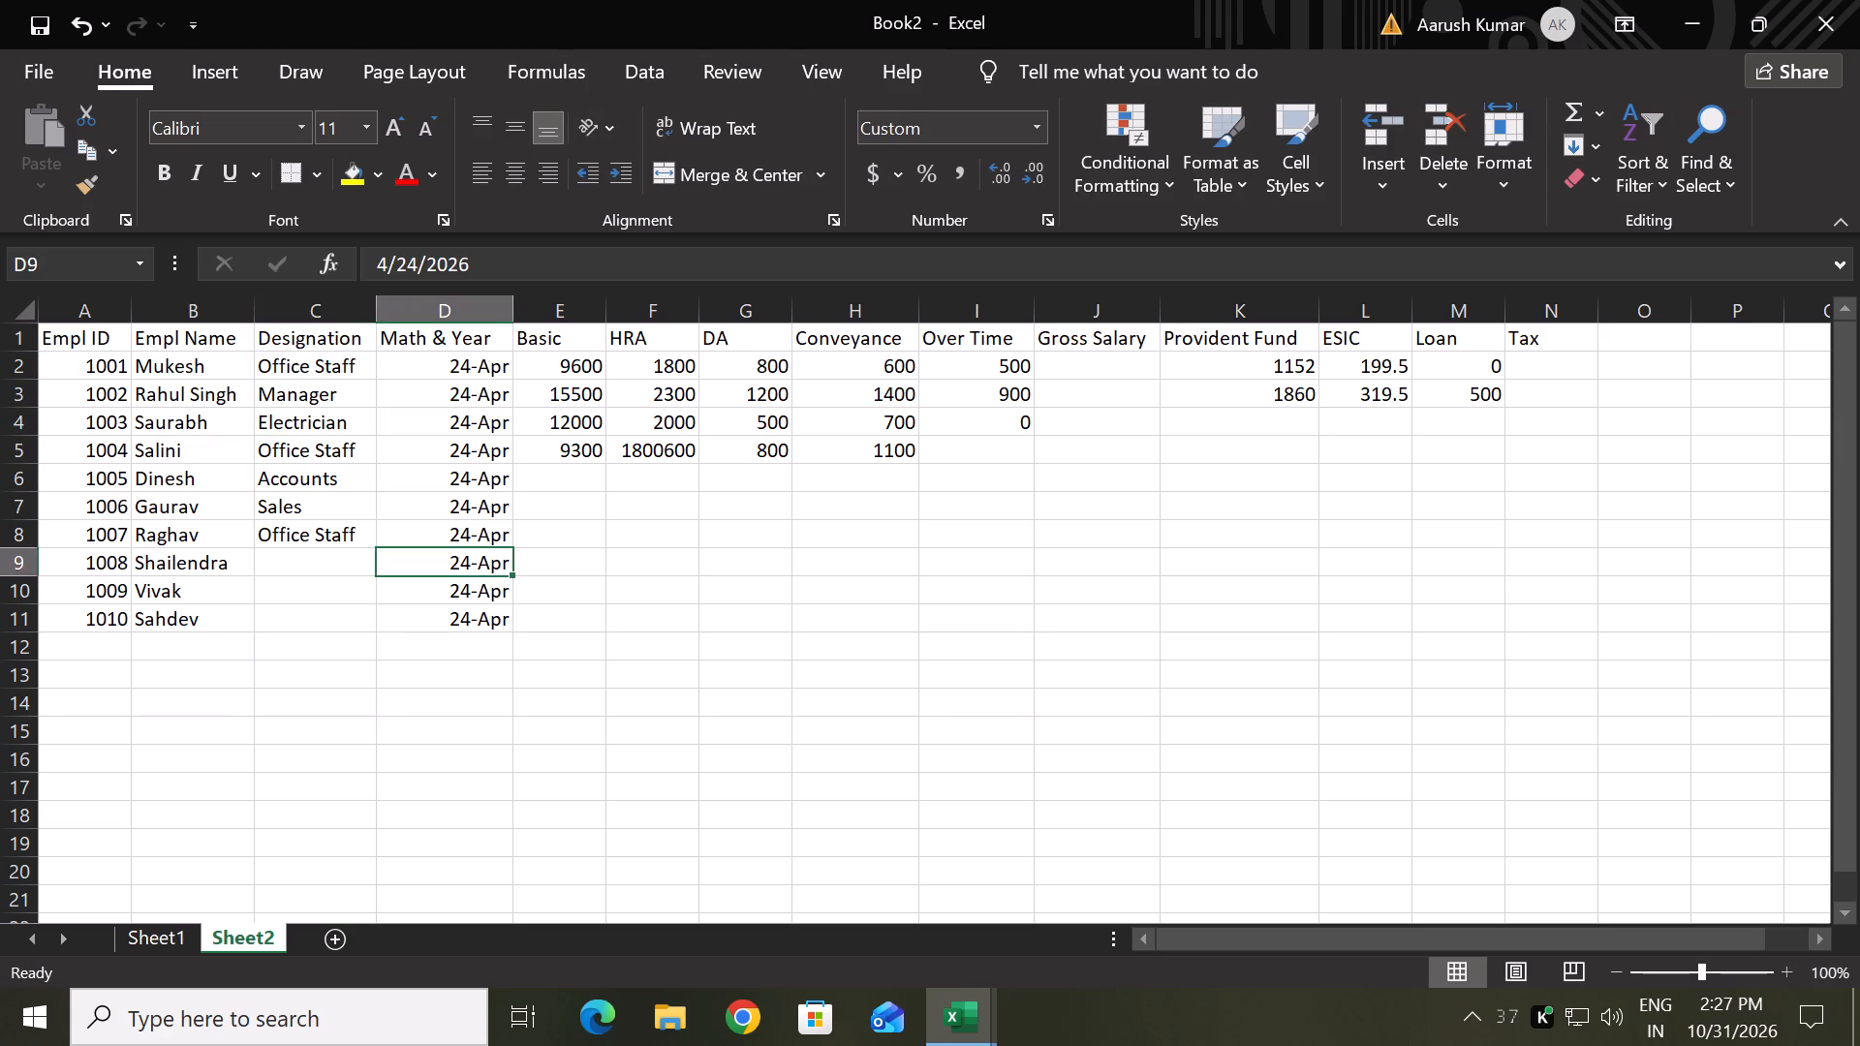
key(Down)
key(Up)
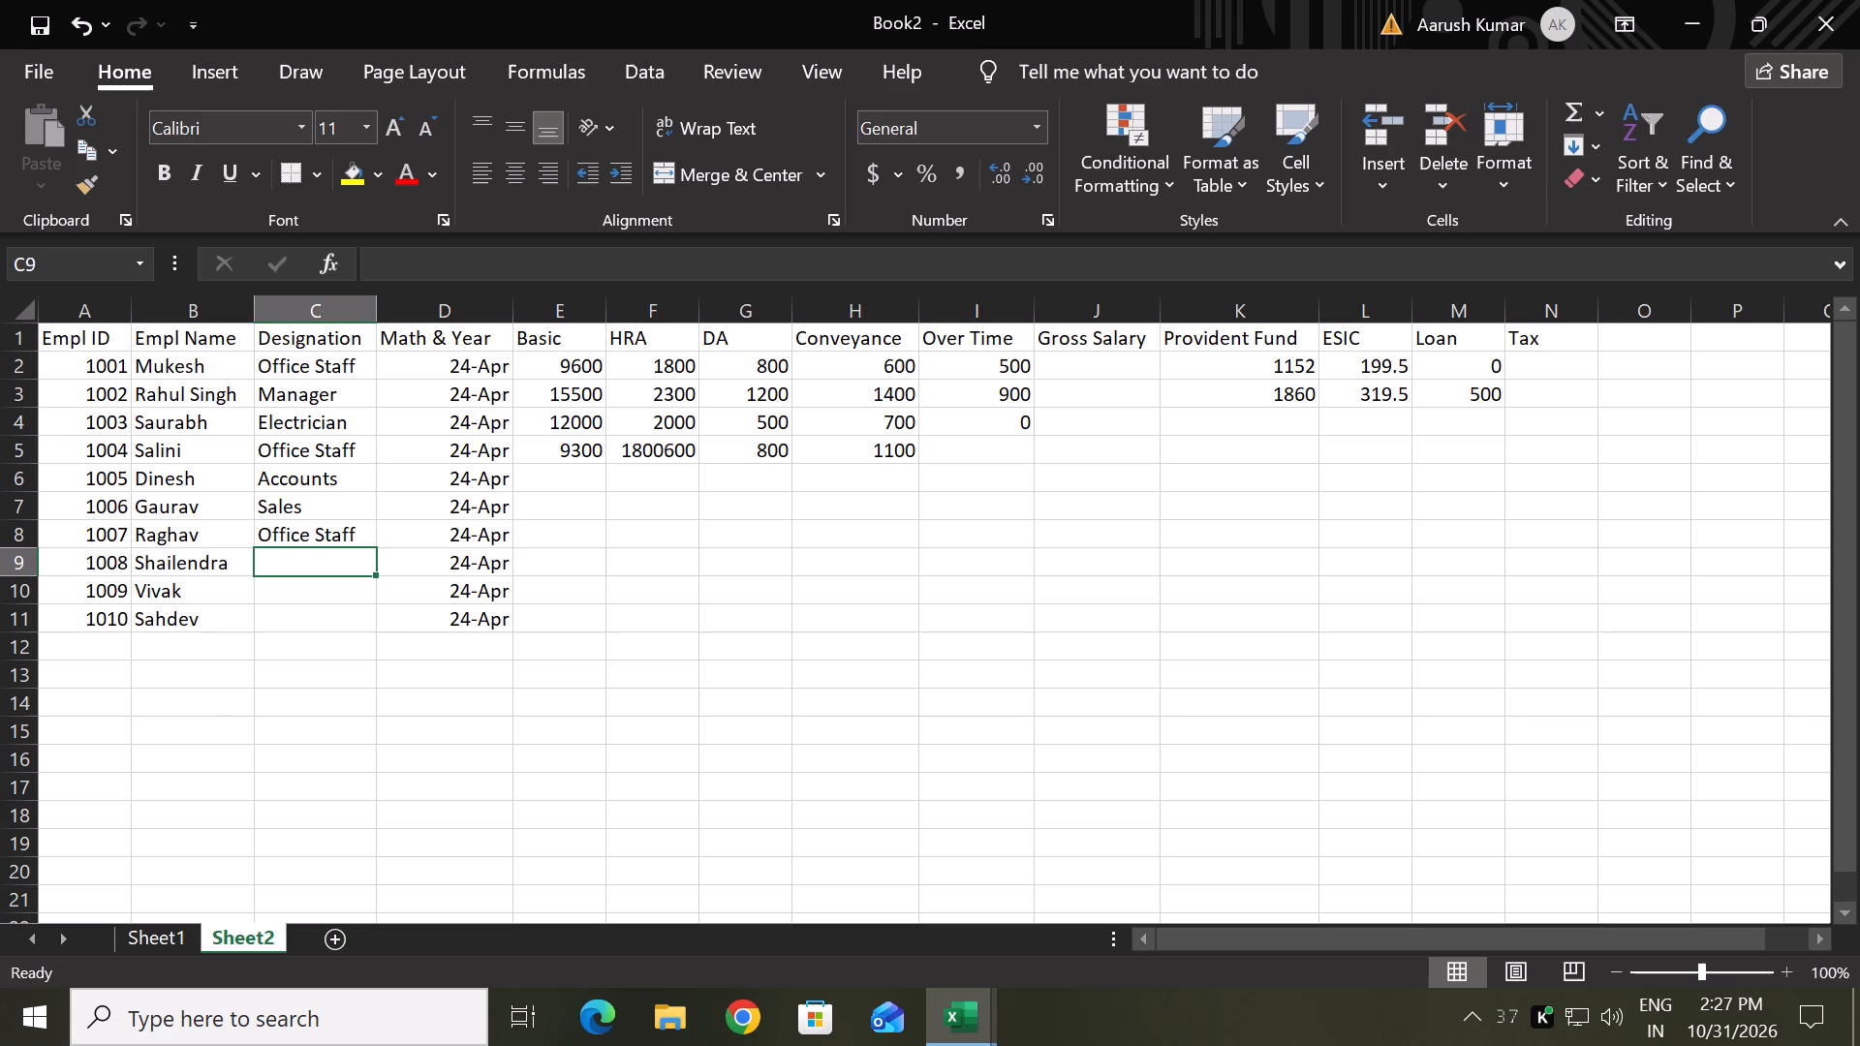
text(Office)
key(space)
text(Staff)
key(Return)
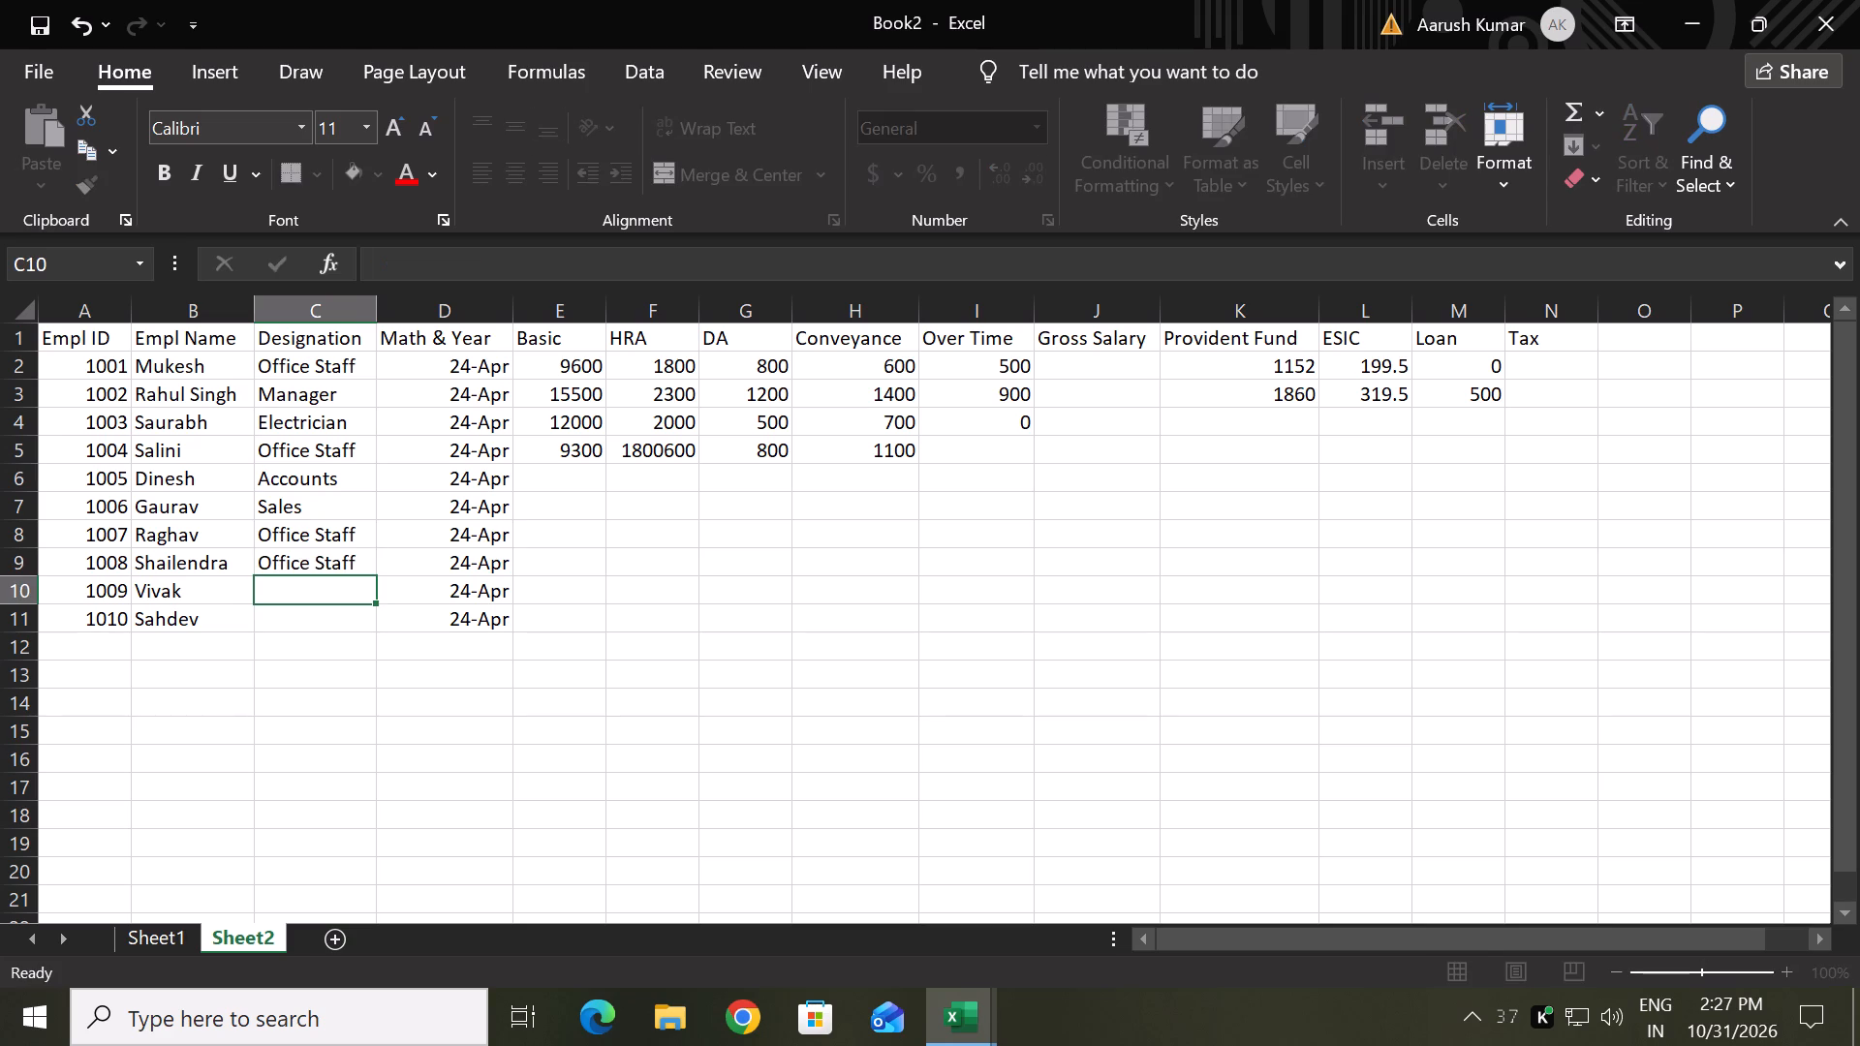
text(Office Staff)
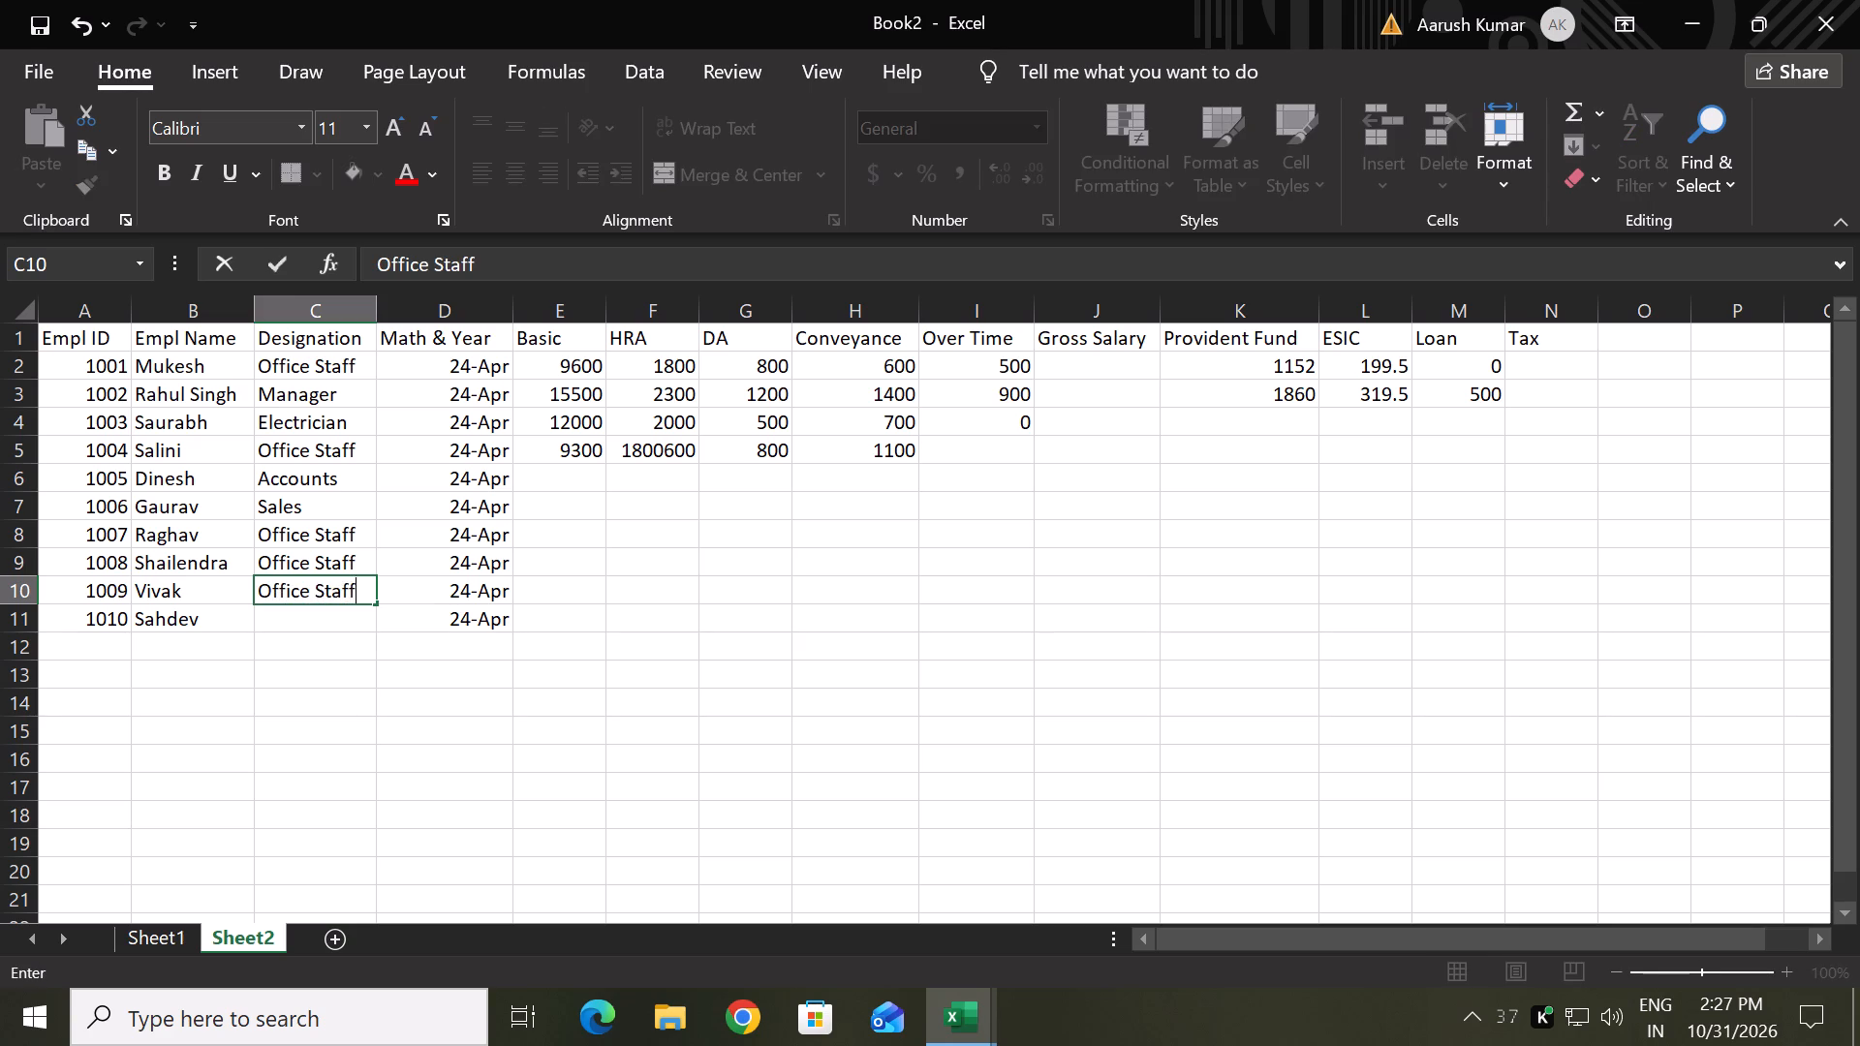
key(Return)
text(Officew)
key(BackSpace)
key(space)
text(S)
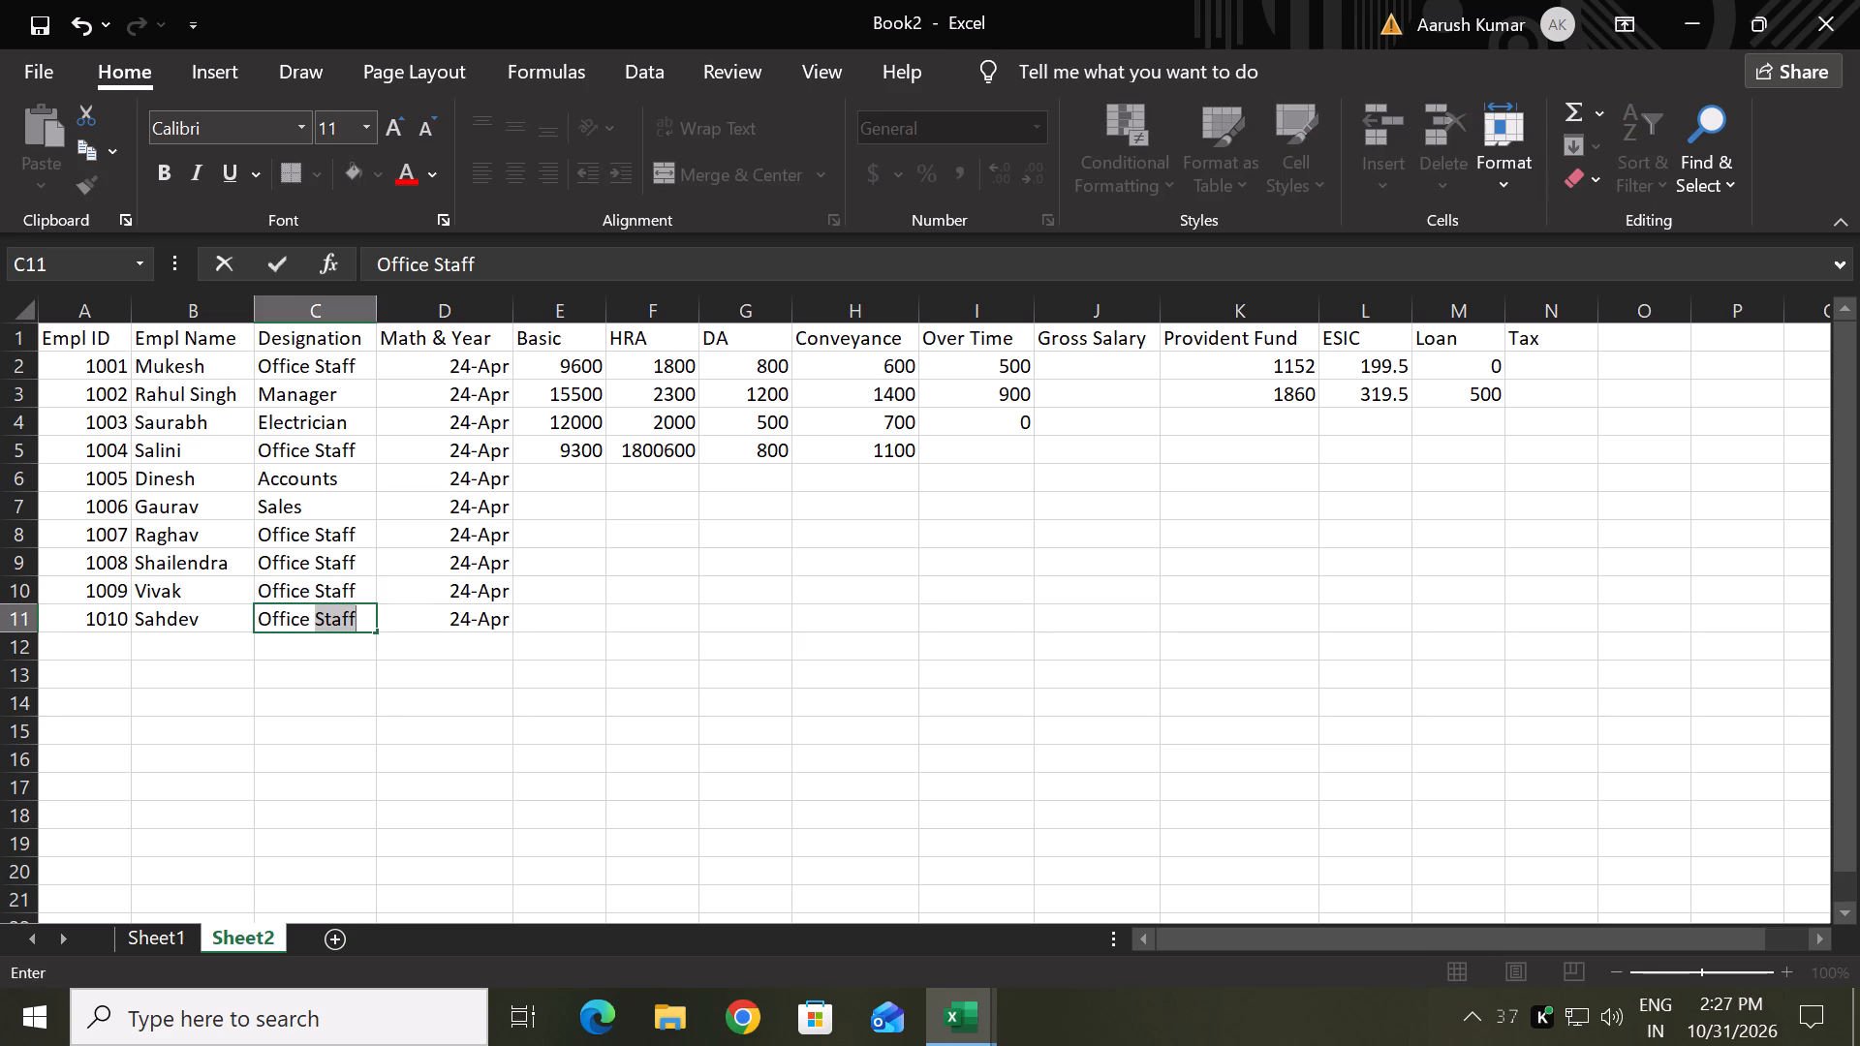
text(taff)
key(Down)
Enter Basic pay 16100, 12500, 9500, 10000, 8500 and 9000 for employees 1005 to 1010 in E6:E11.
key(Right)
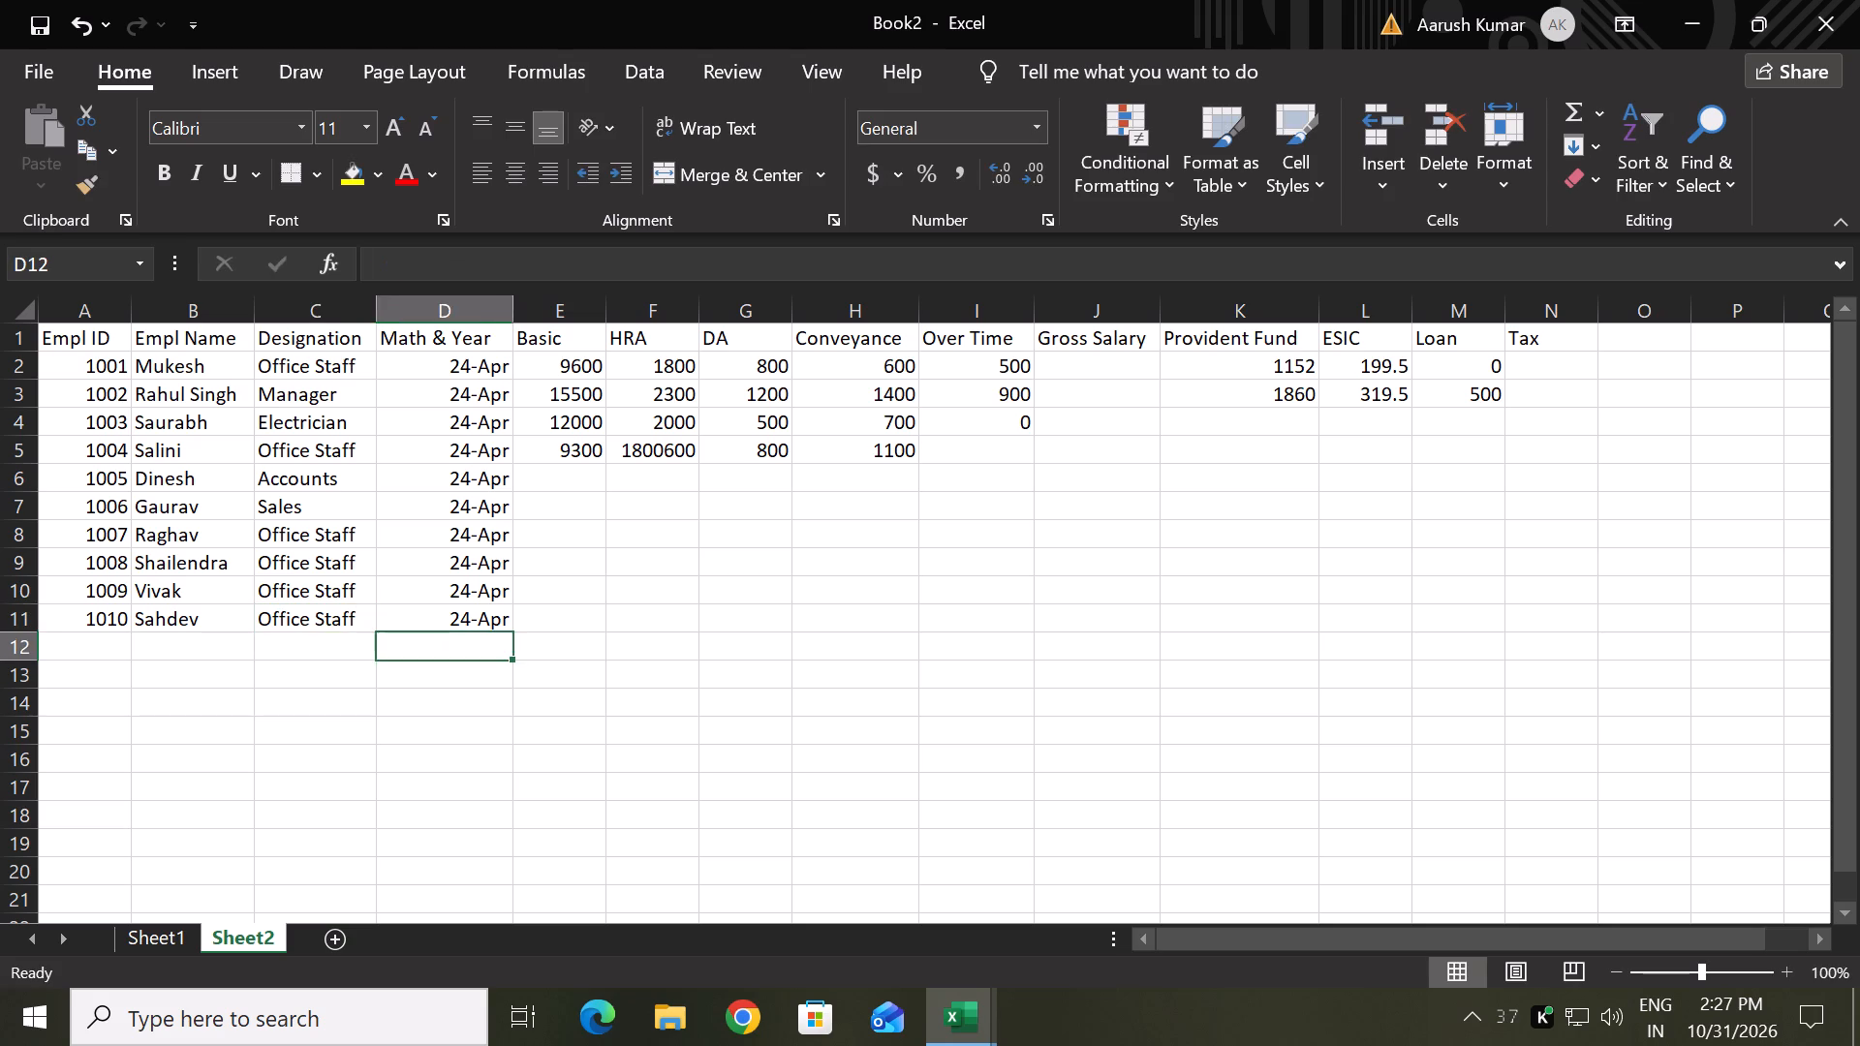
key(Right)
key(Up)
key(Up)
key(Up)
key(Up)
key(Up)
key(Up)
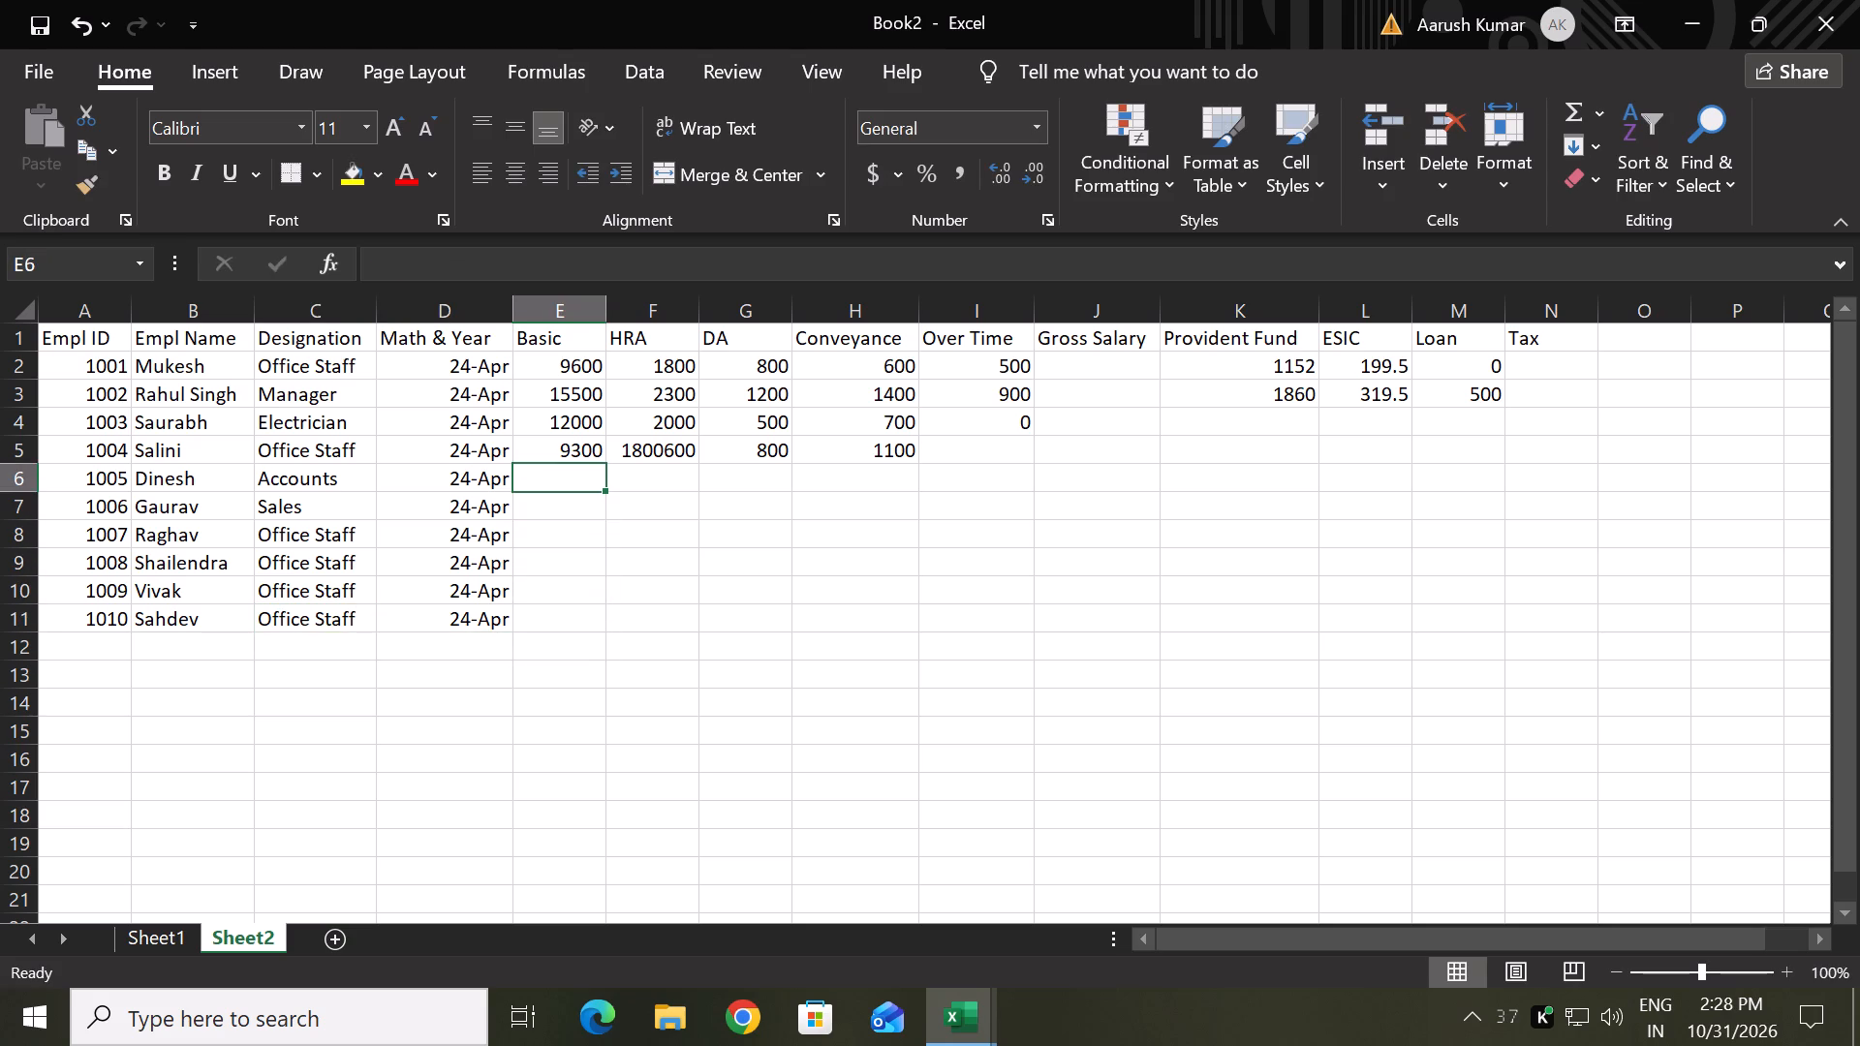
text(16100)
key(Return)
text(12)
text(500)
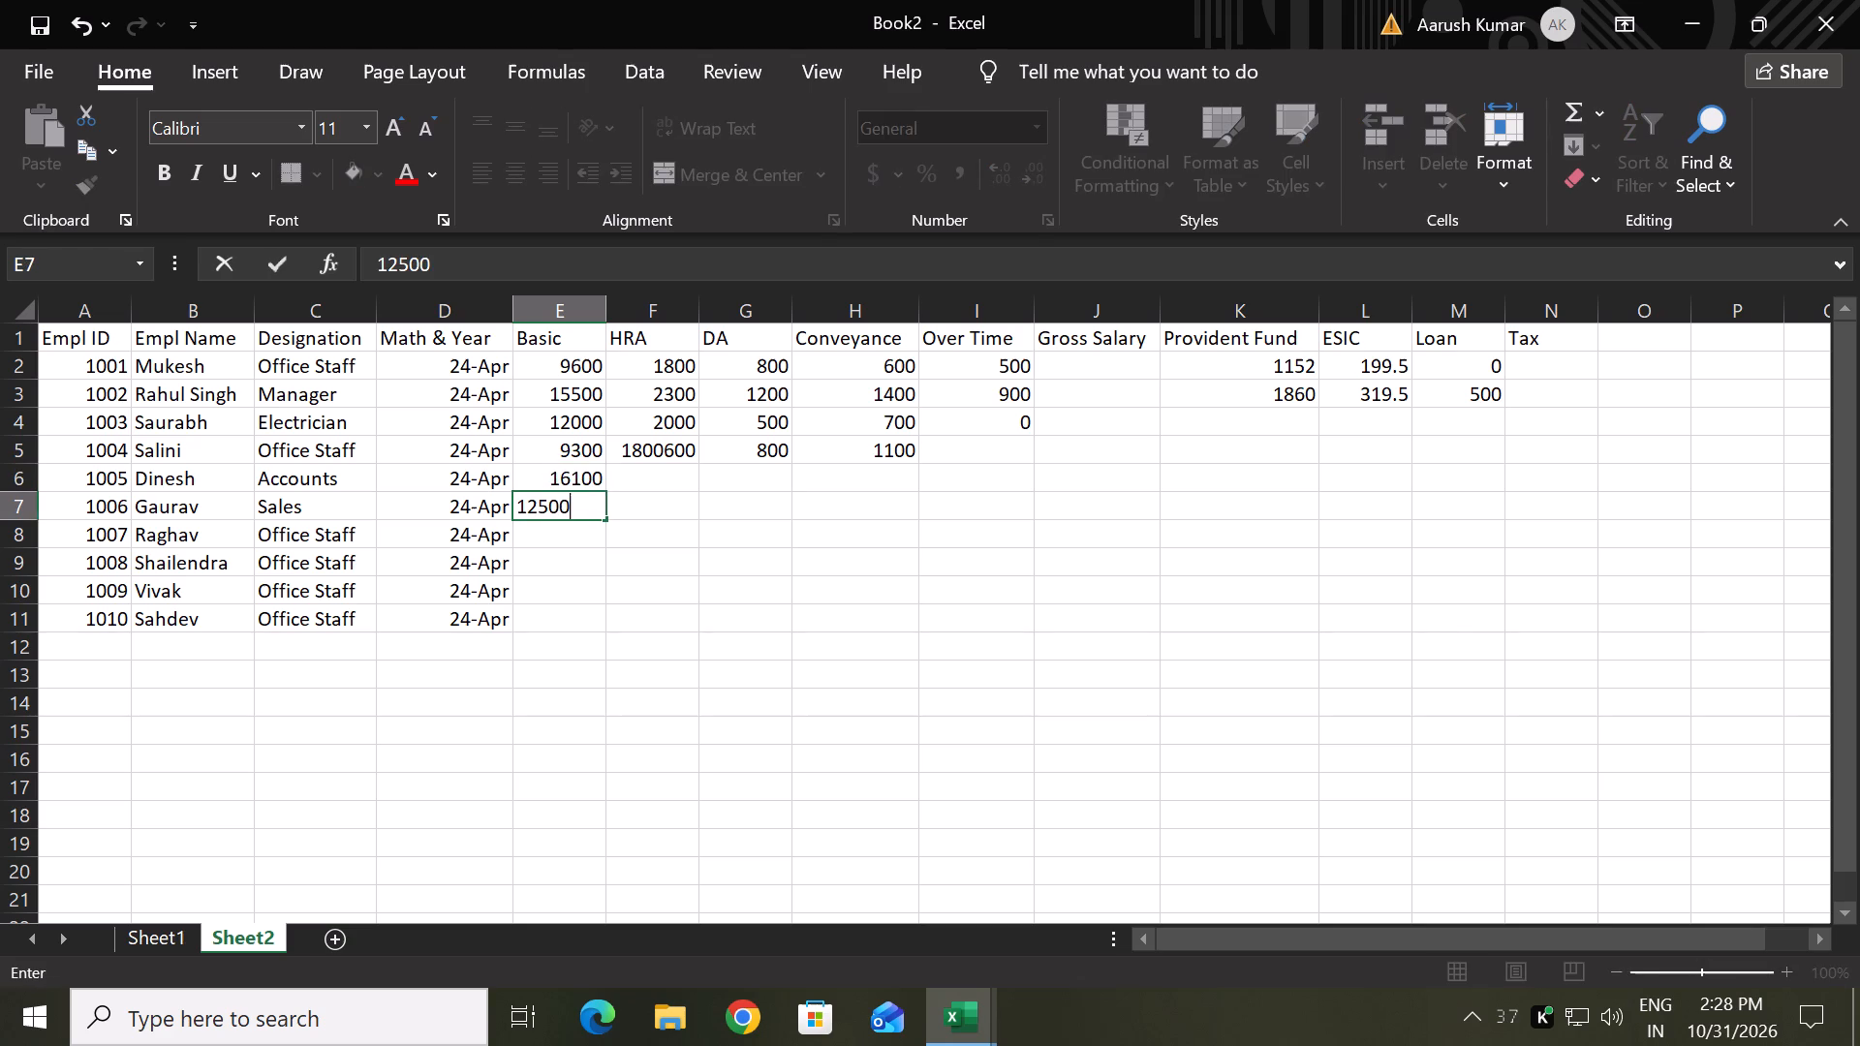
key(Return)
key(3)
key(BackSpace)
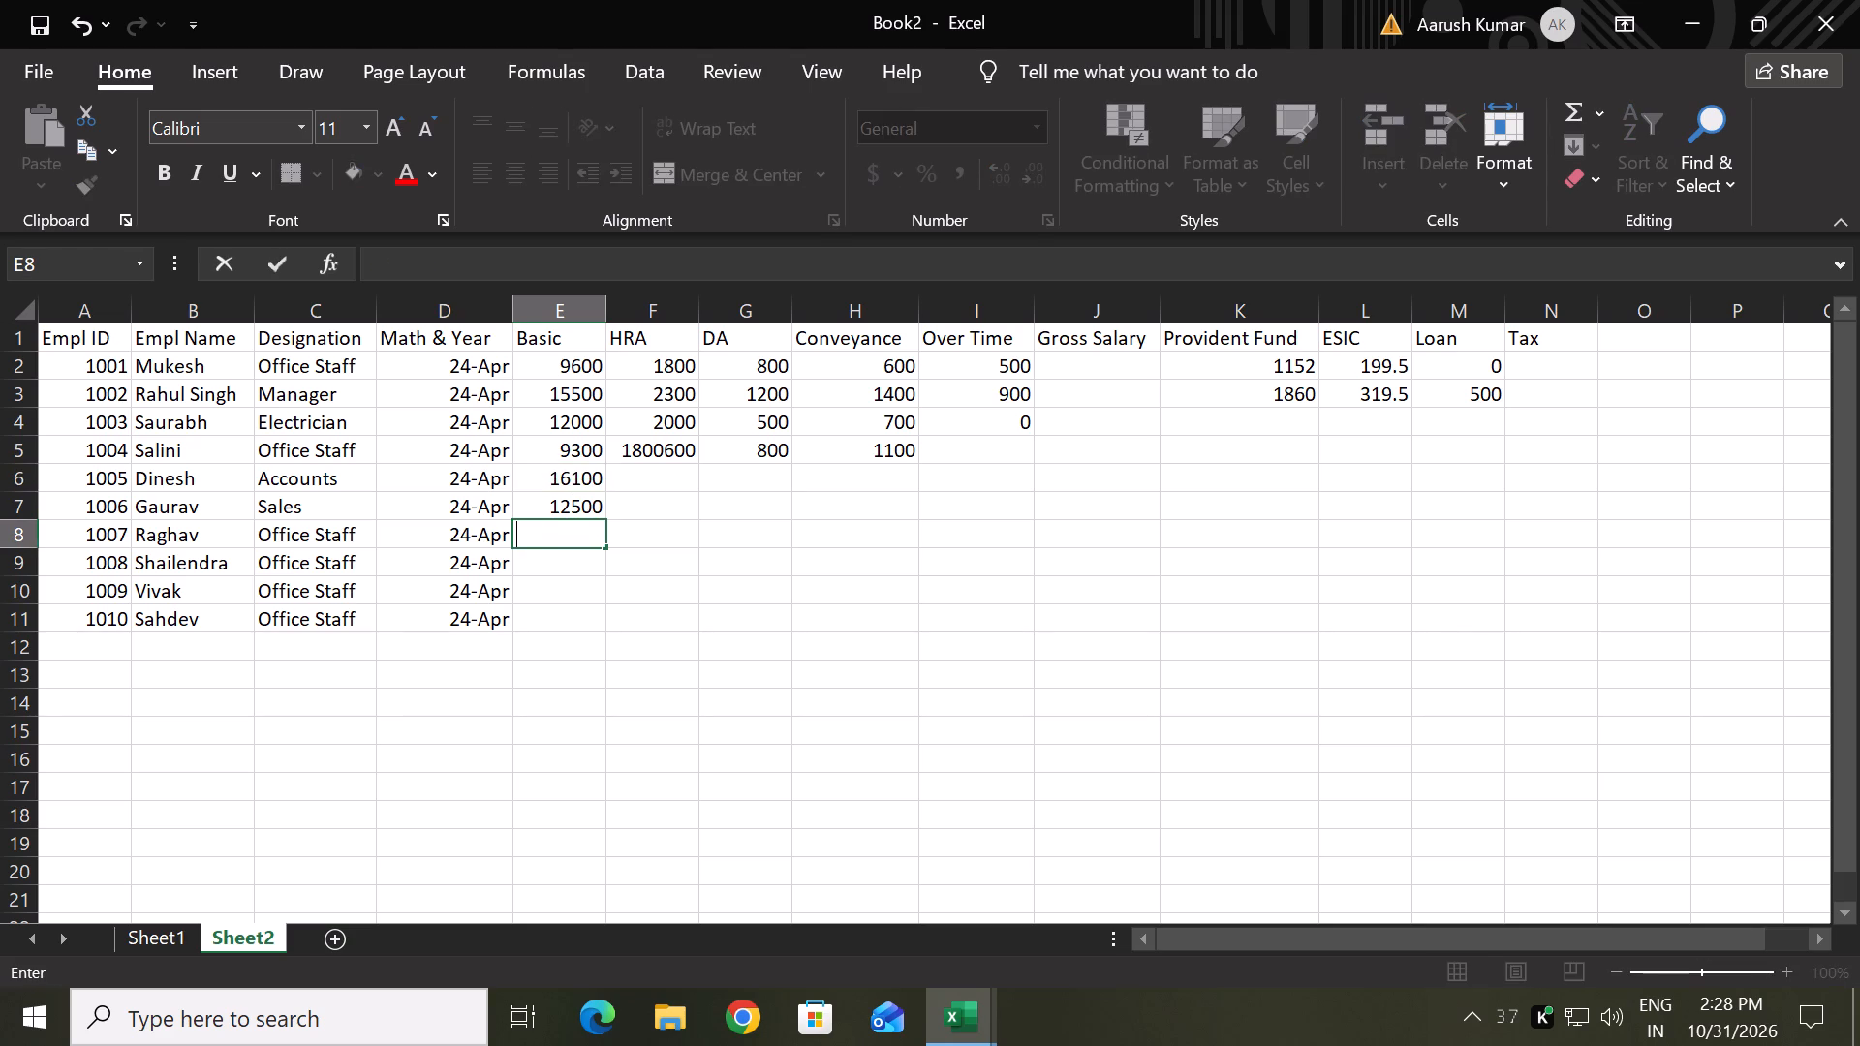
text(9500)
key(Return)
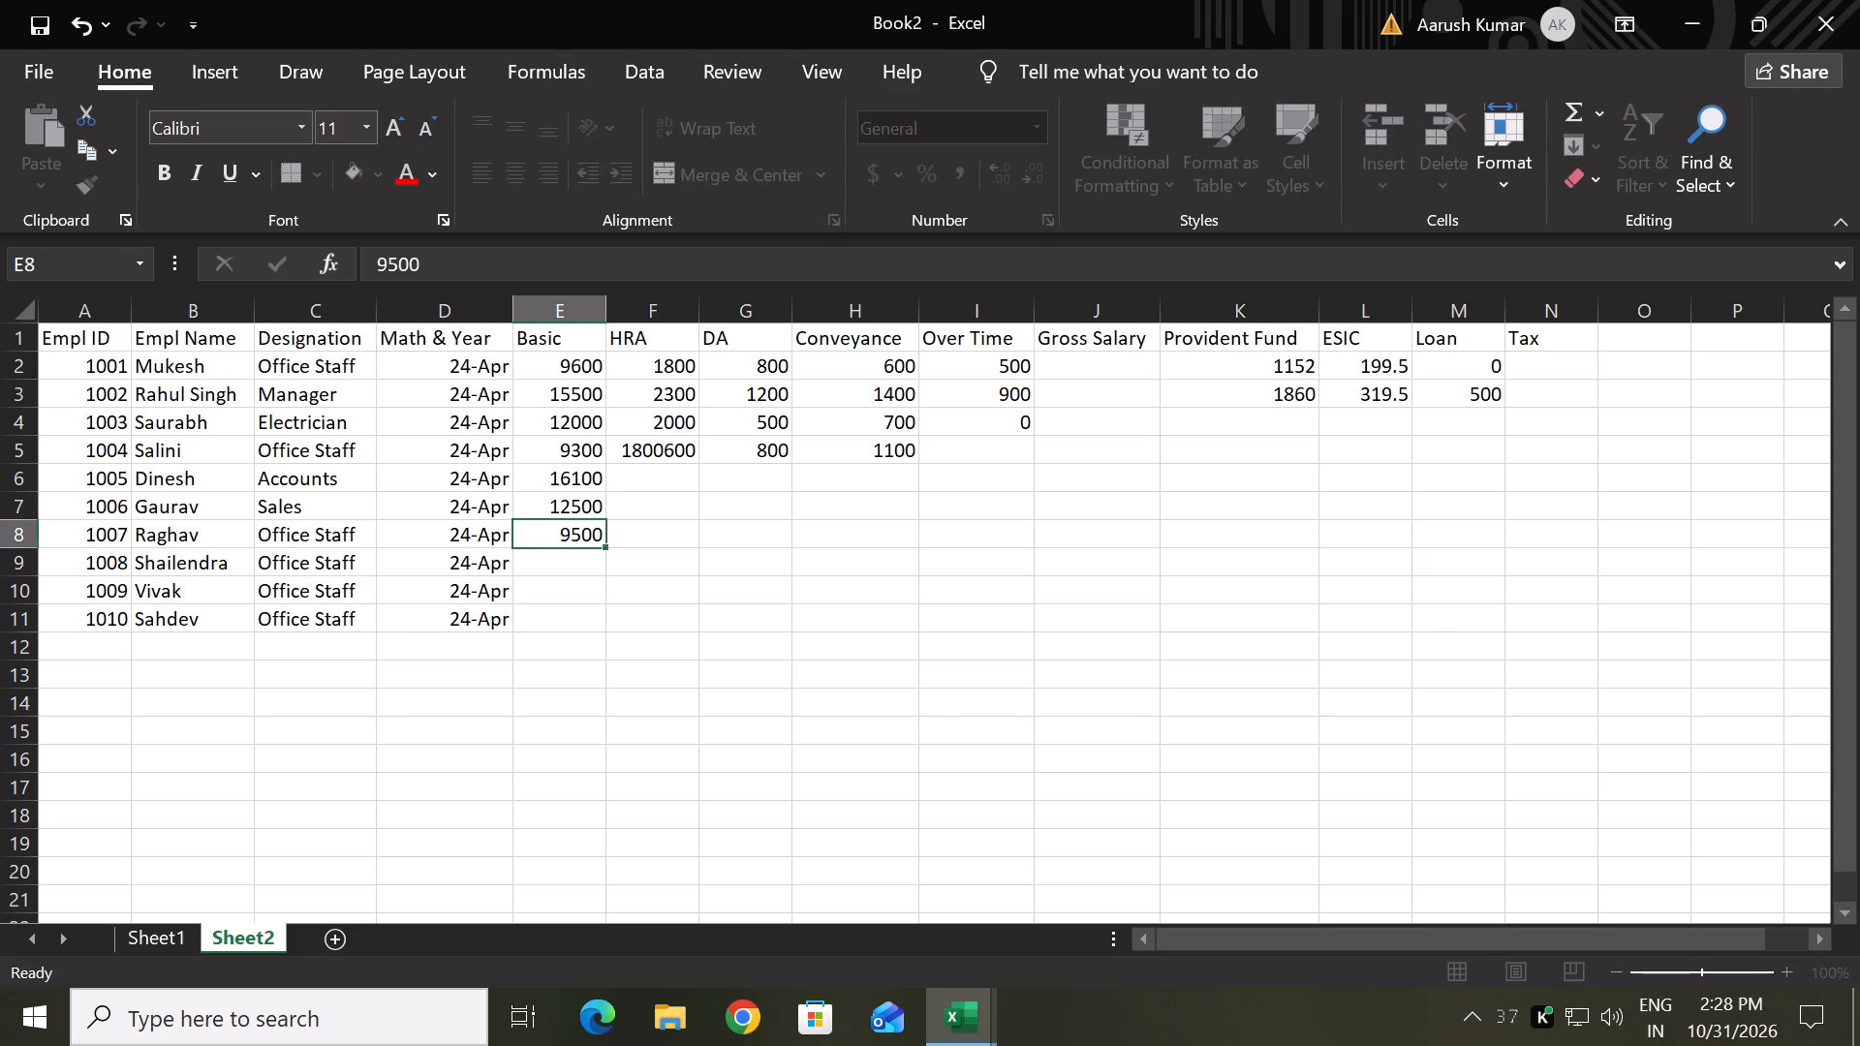
text(10)
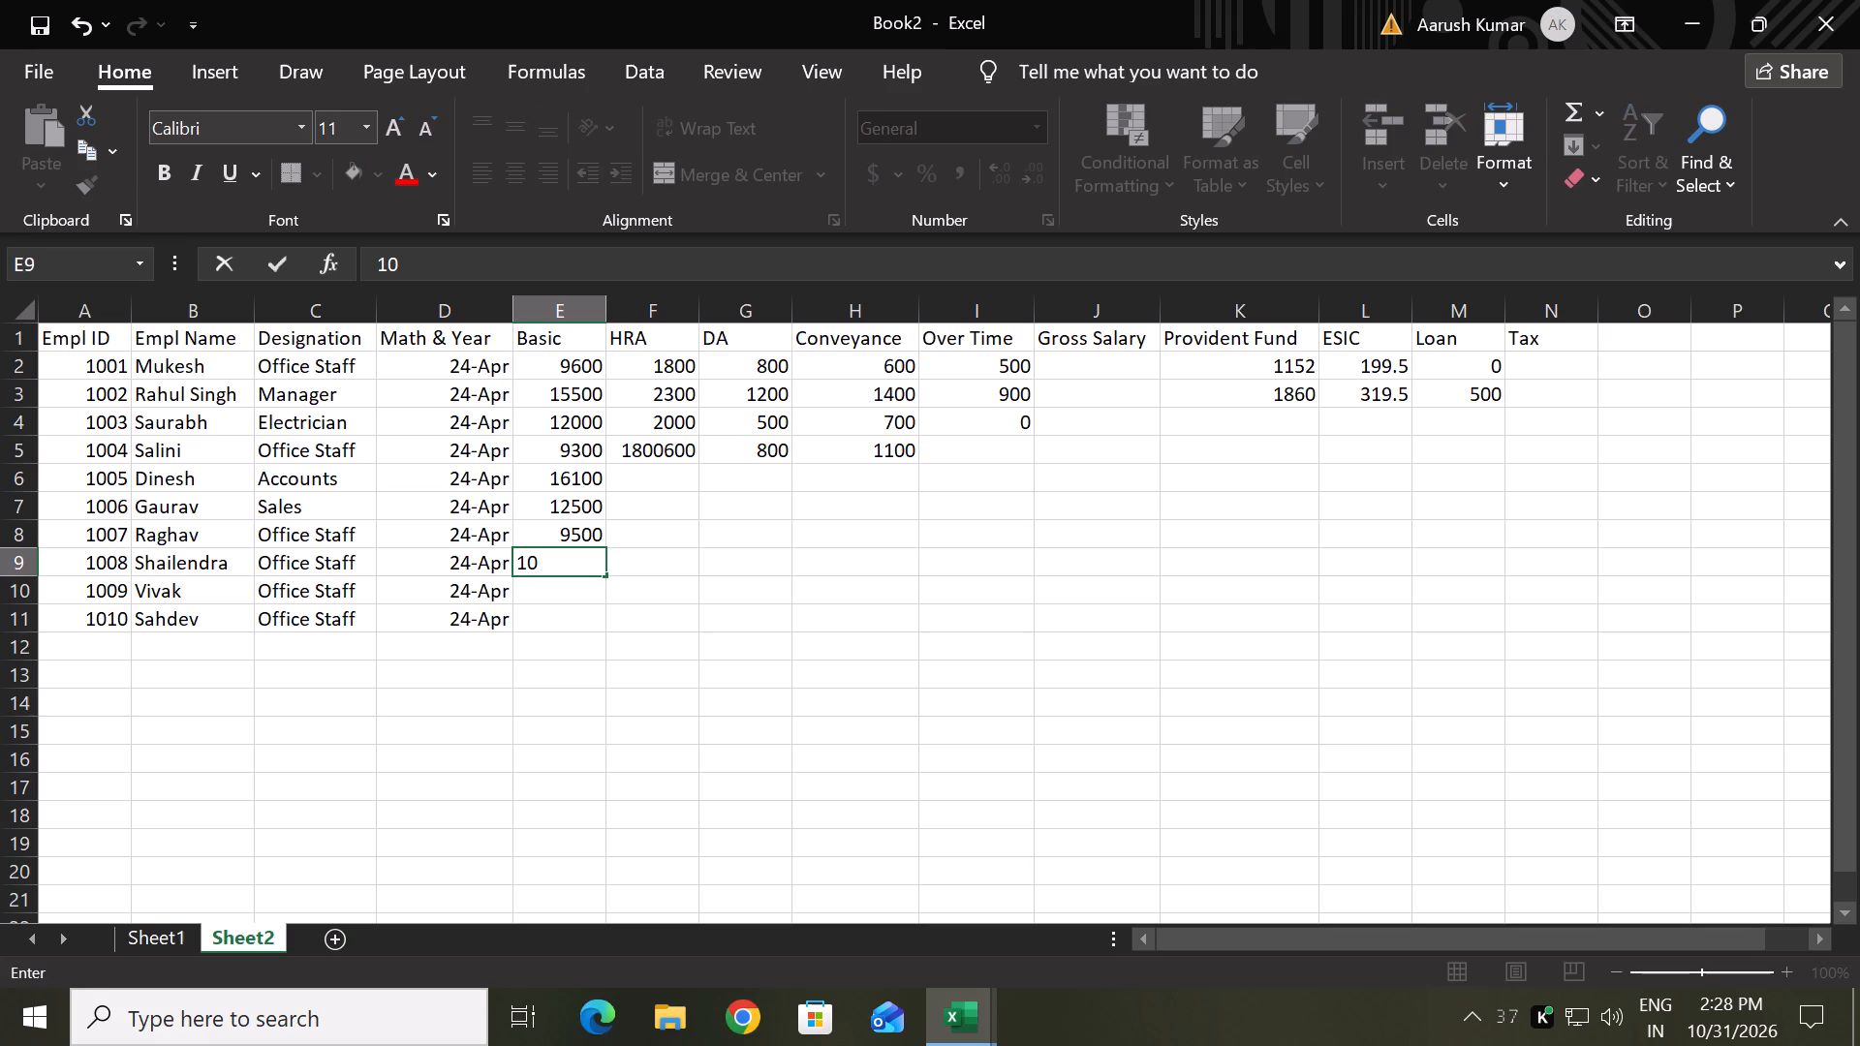
text(000)
key(Return)
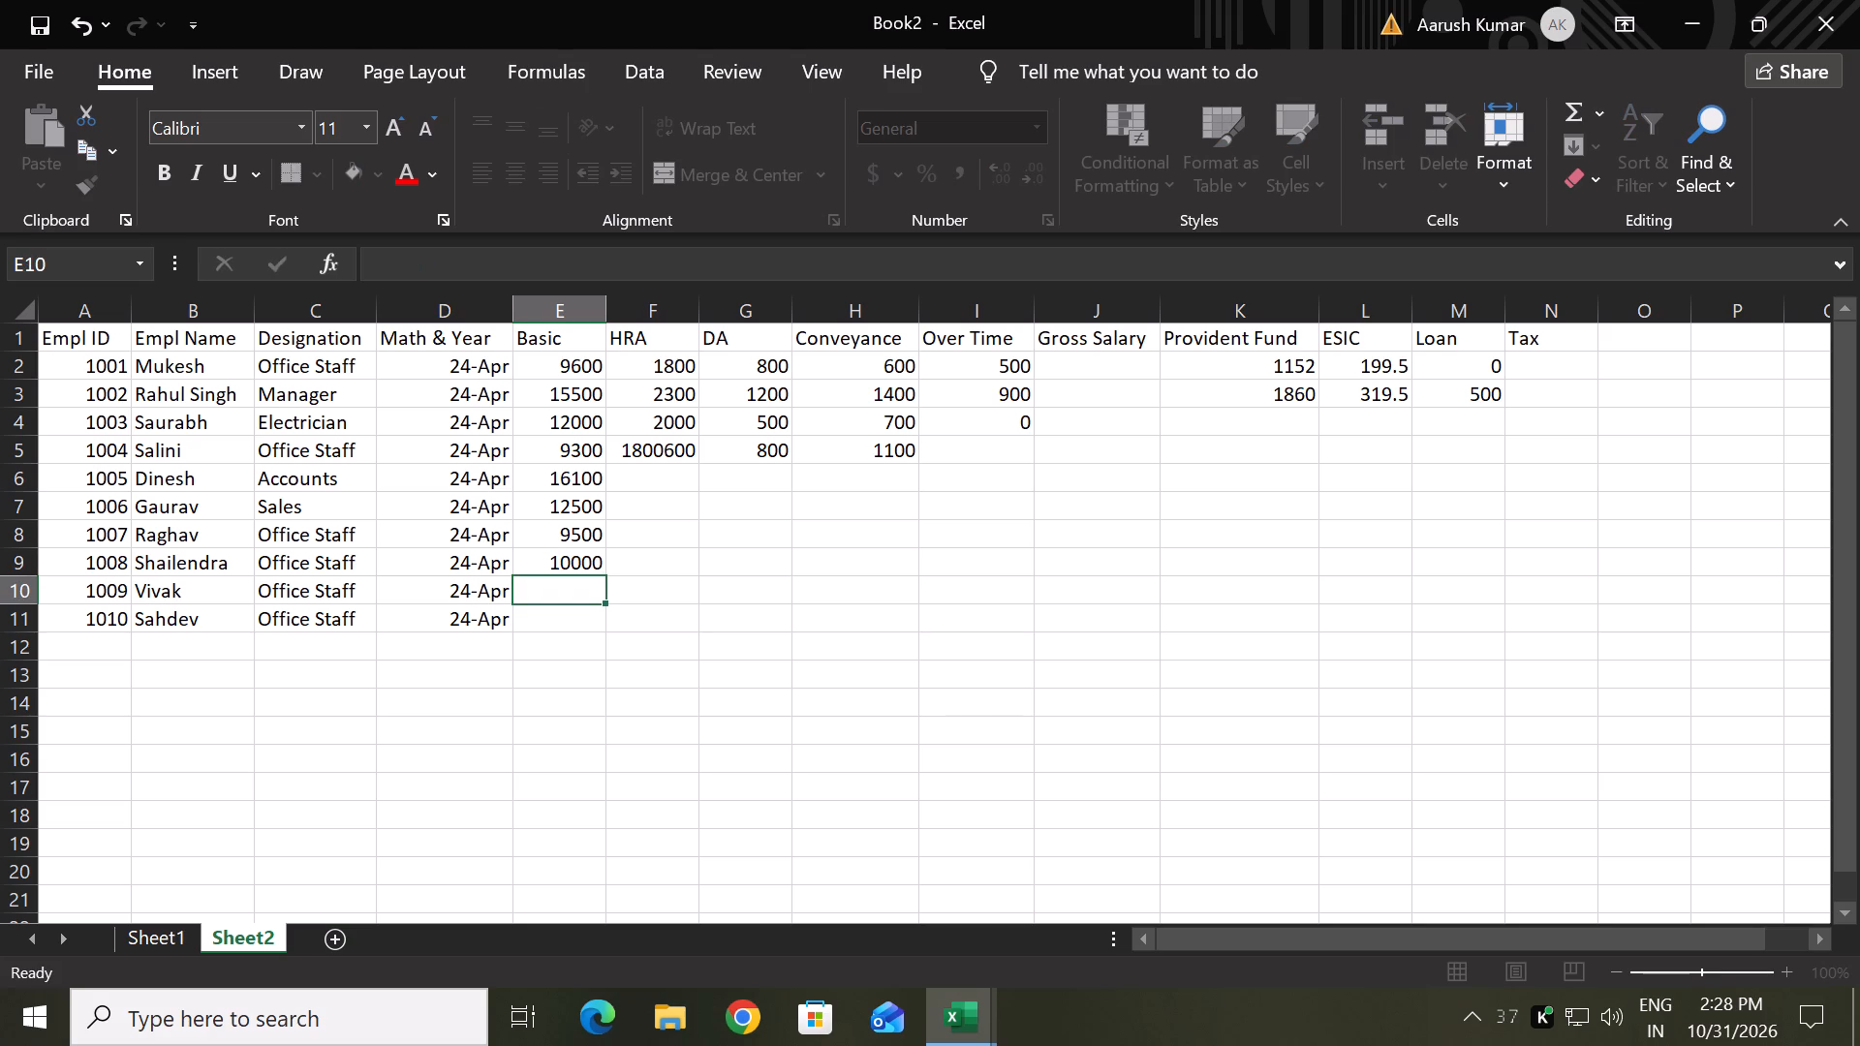
text(8500)
key(Return)
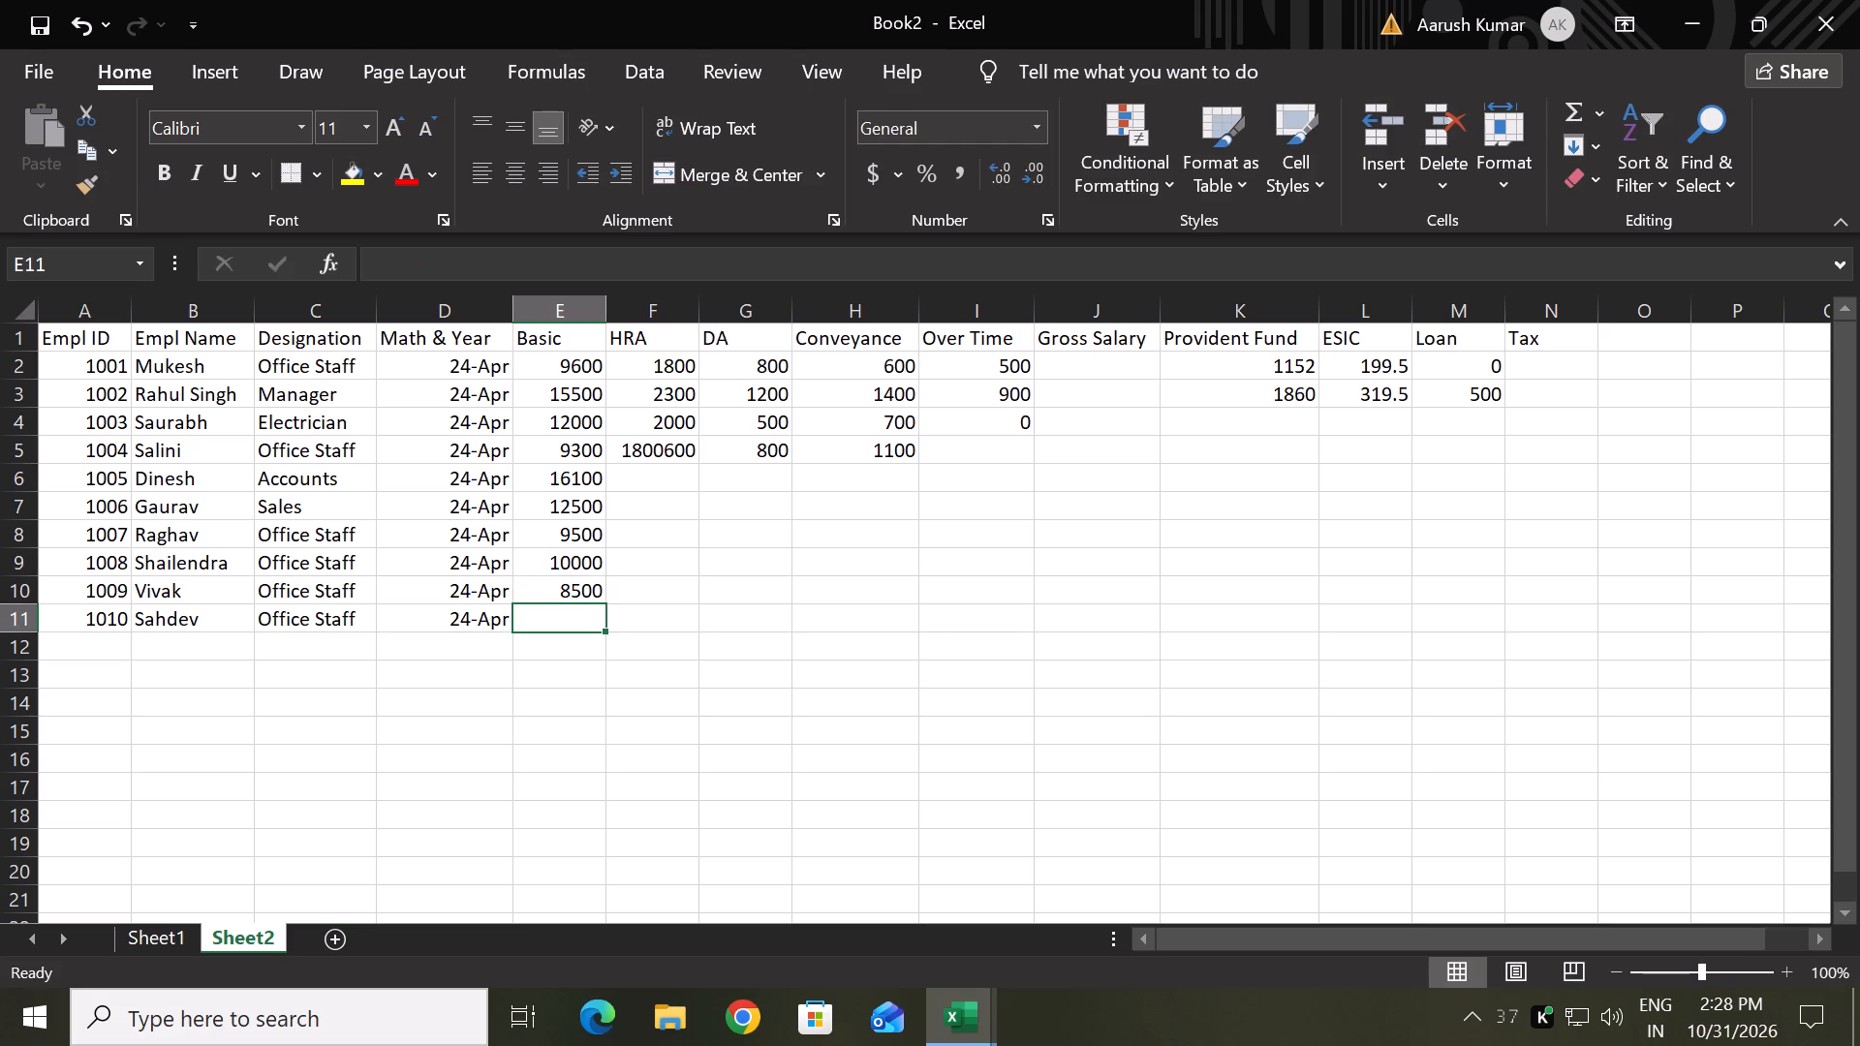
text(9000)
key(Return)
key(Right)
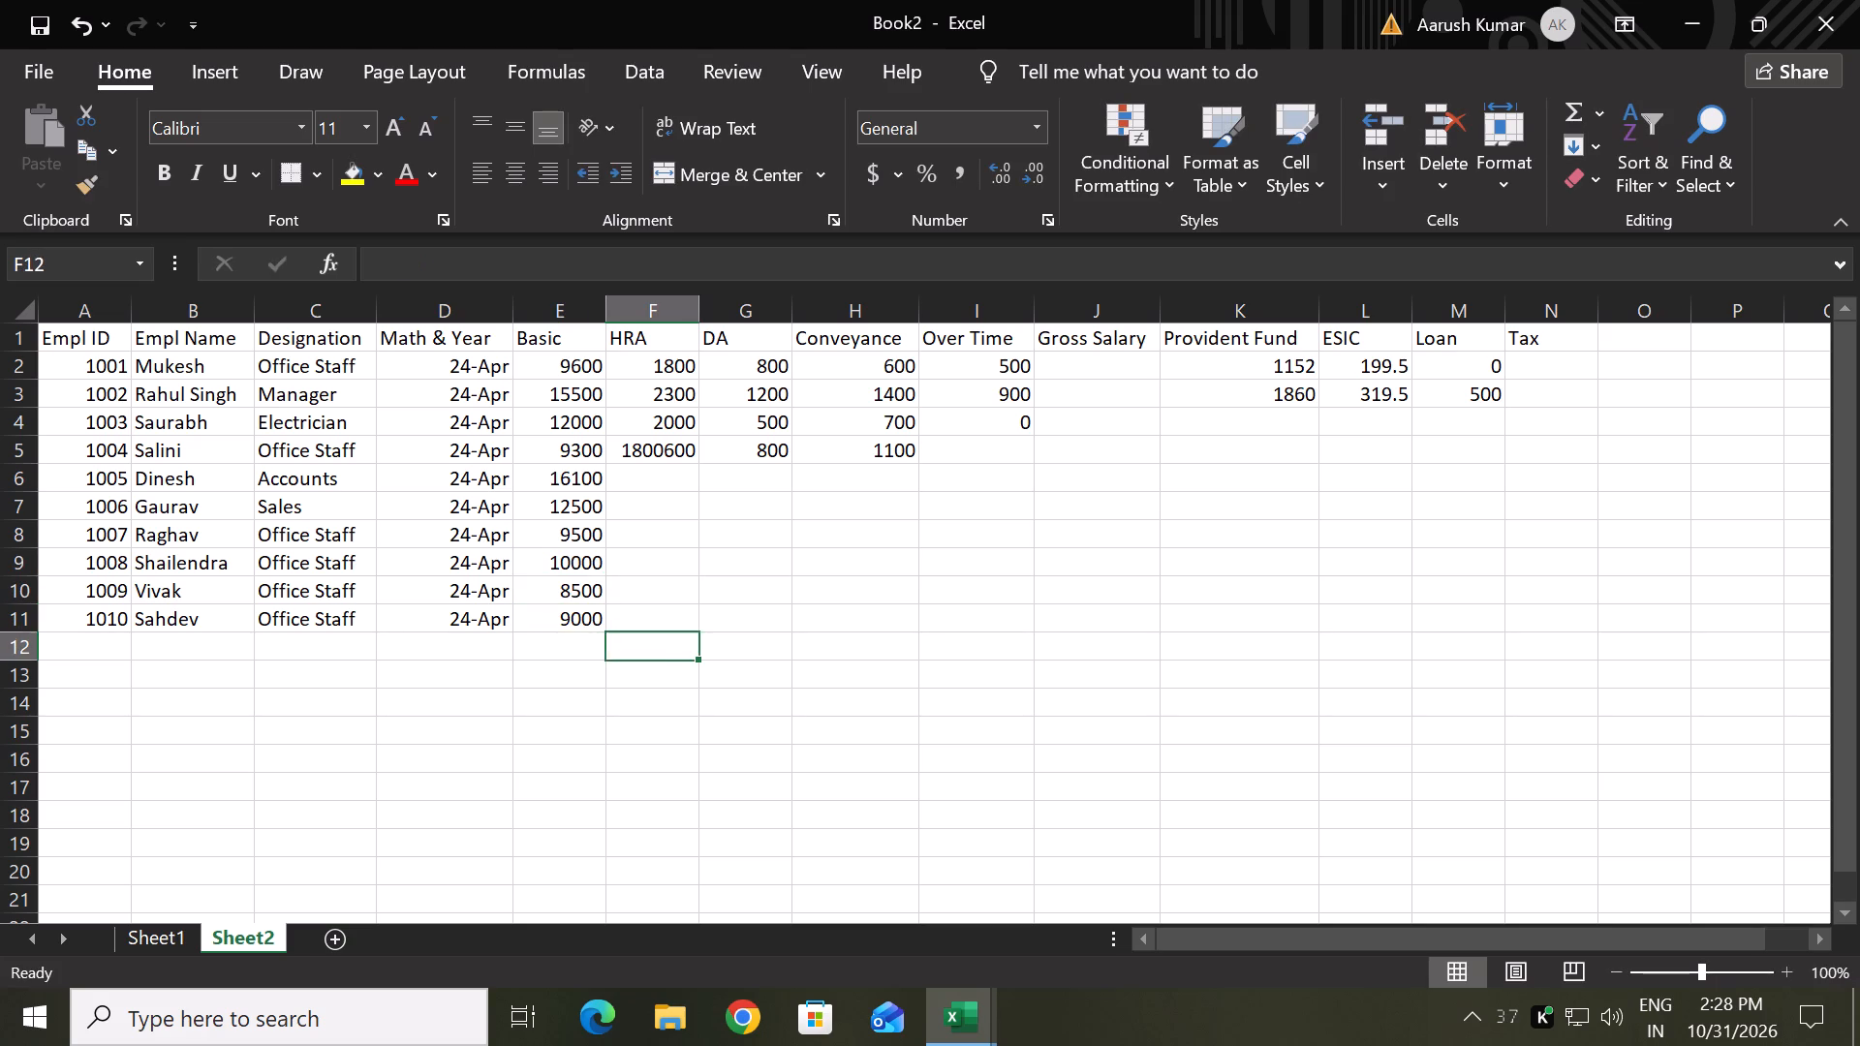
key(Up)
key(Up)
key(Up)
key(Up)
key(Up)
key(Up)
key(Up)
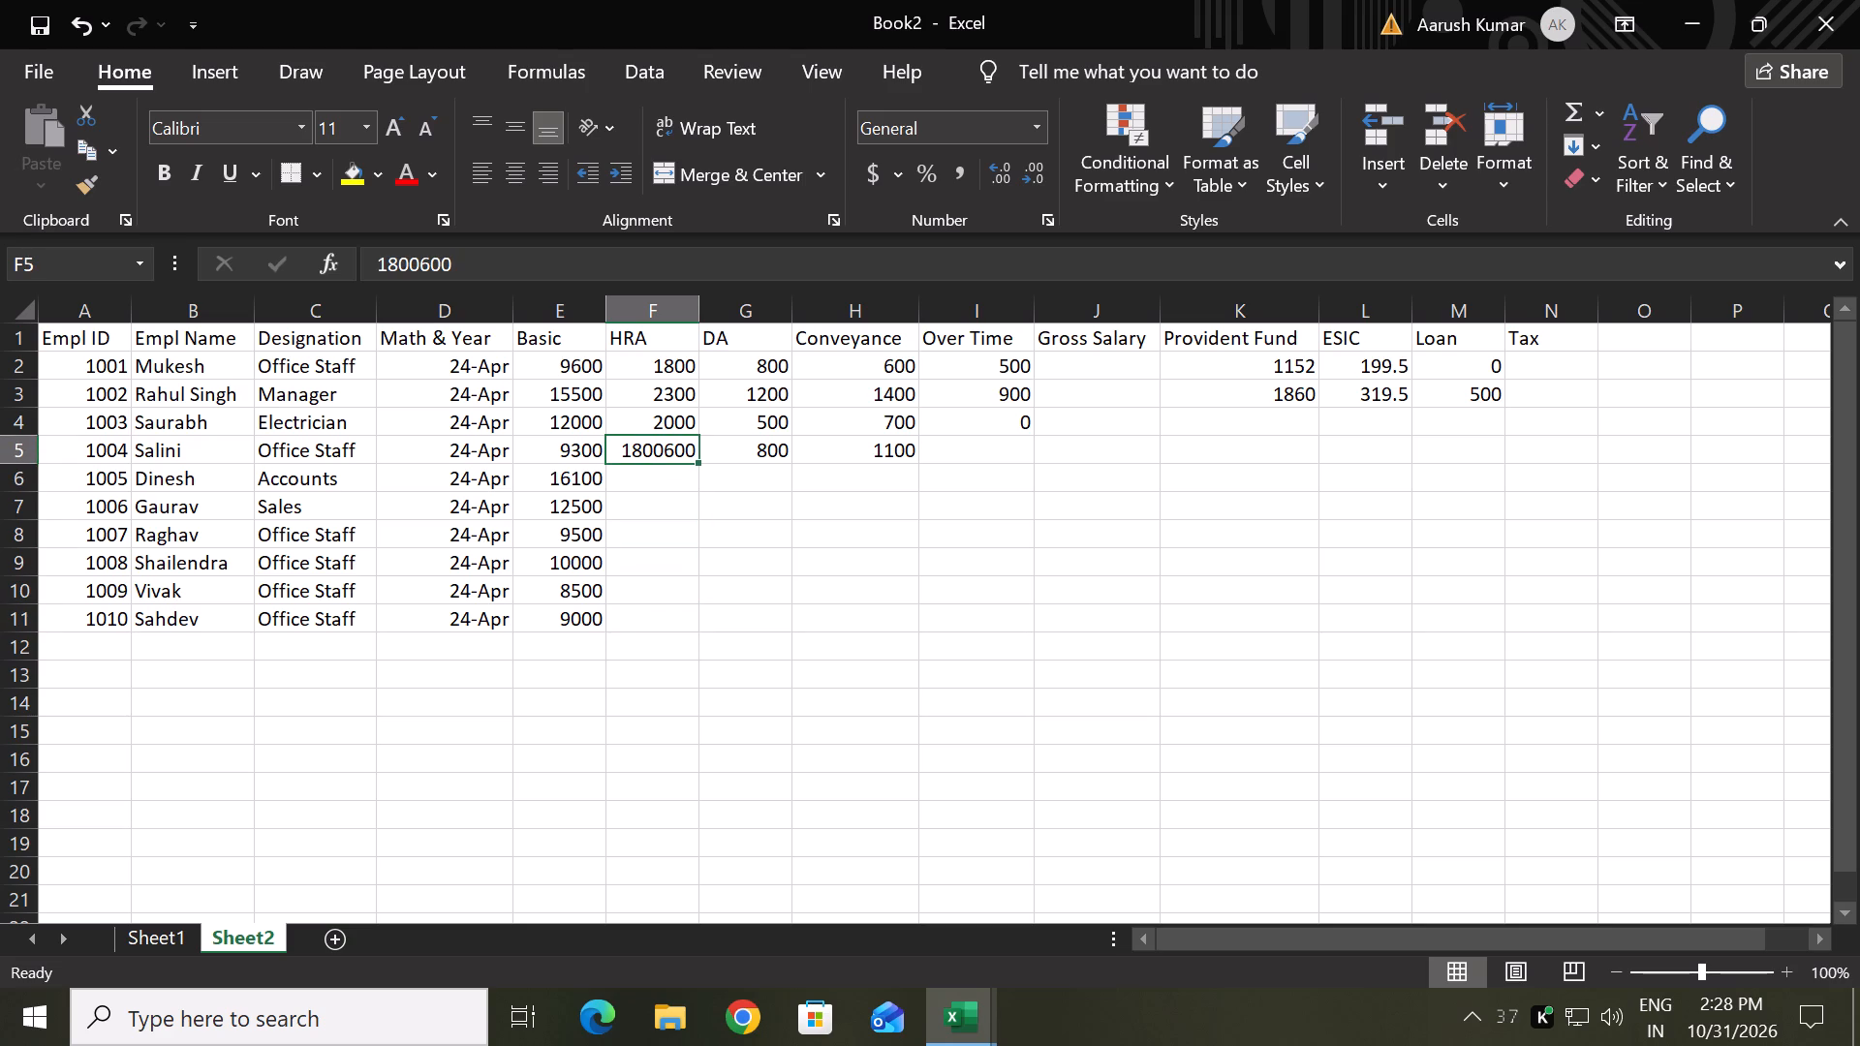
text(1800)
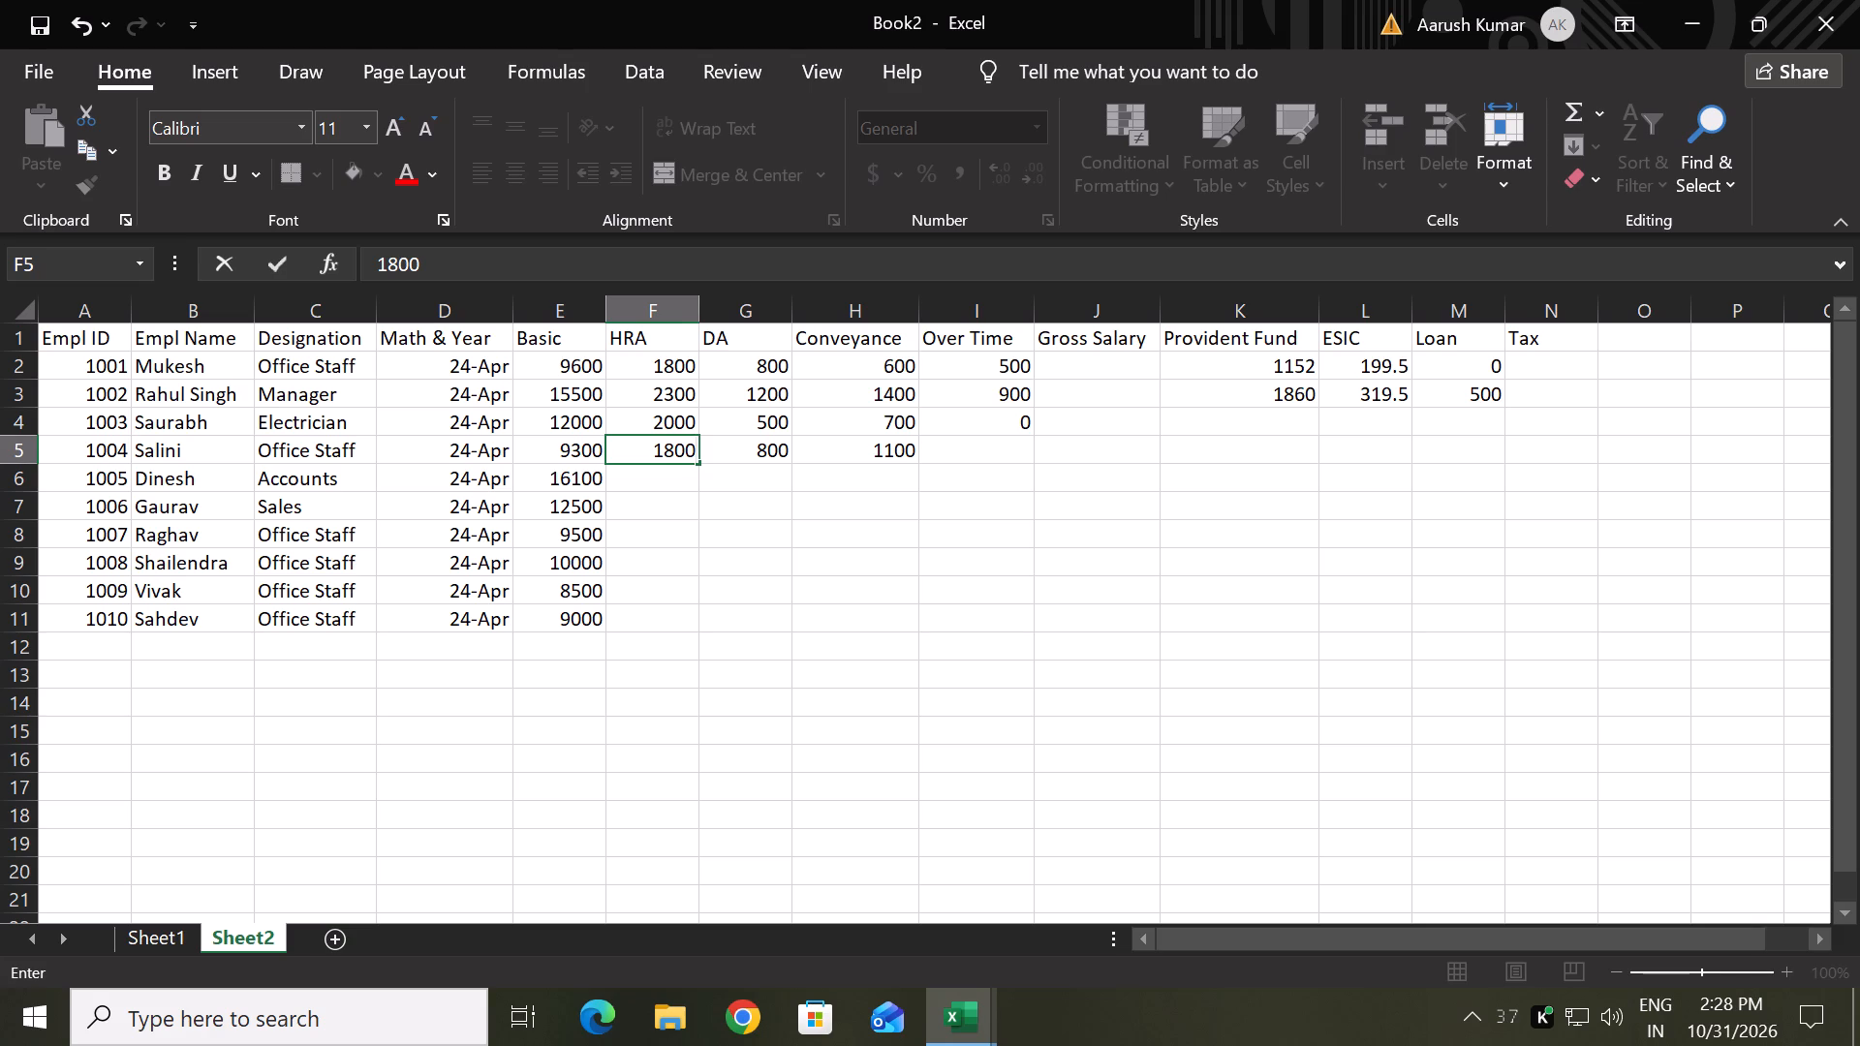
key(Right)
text(600)
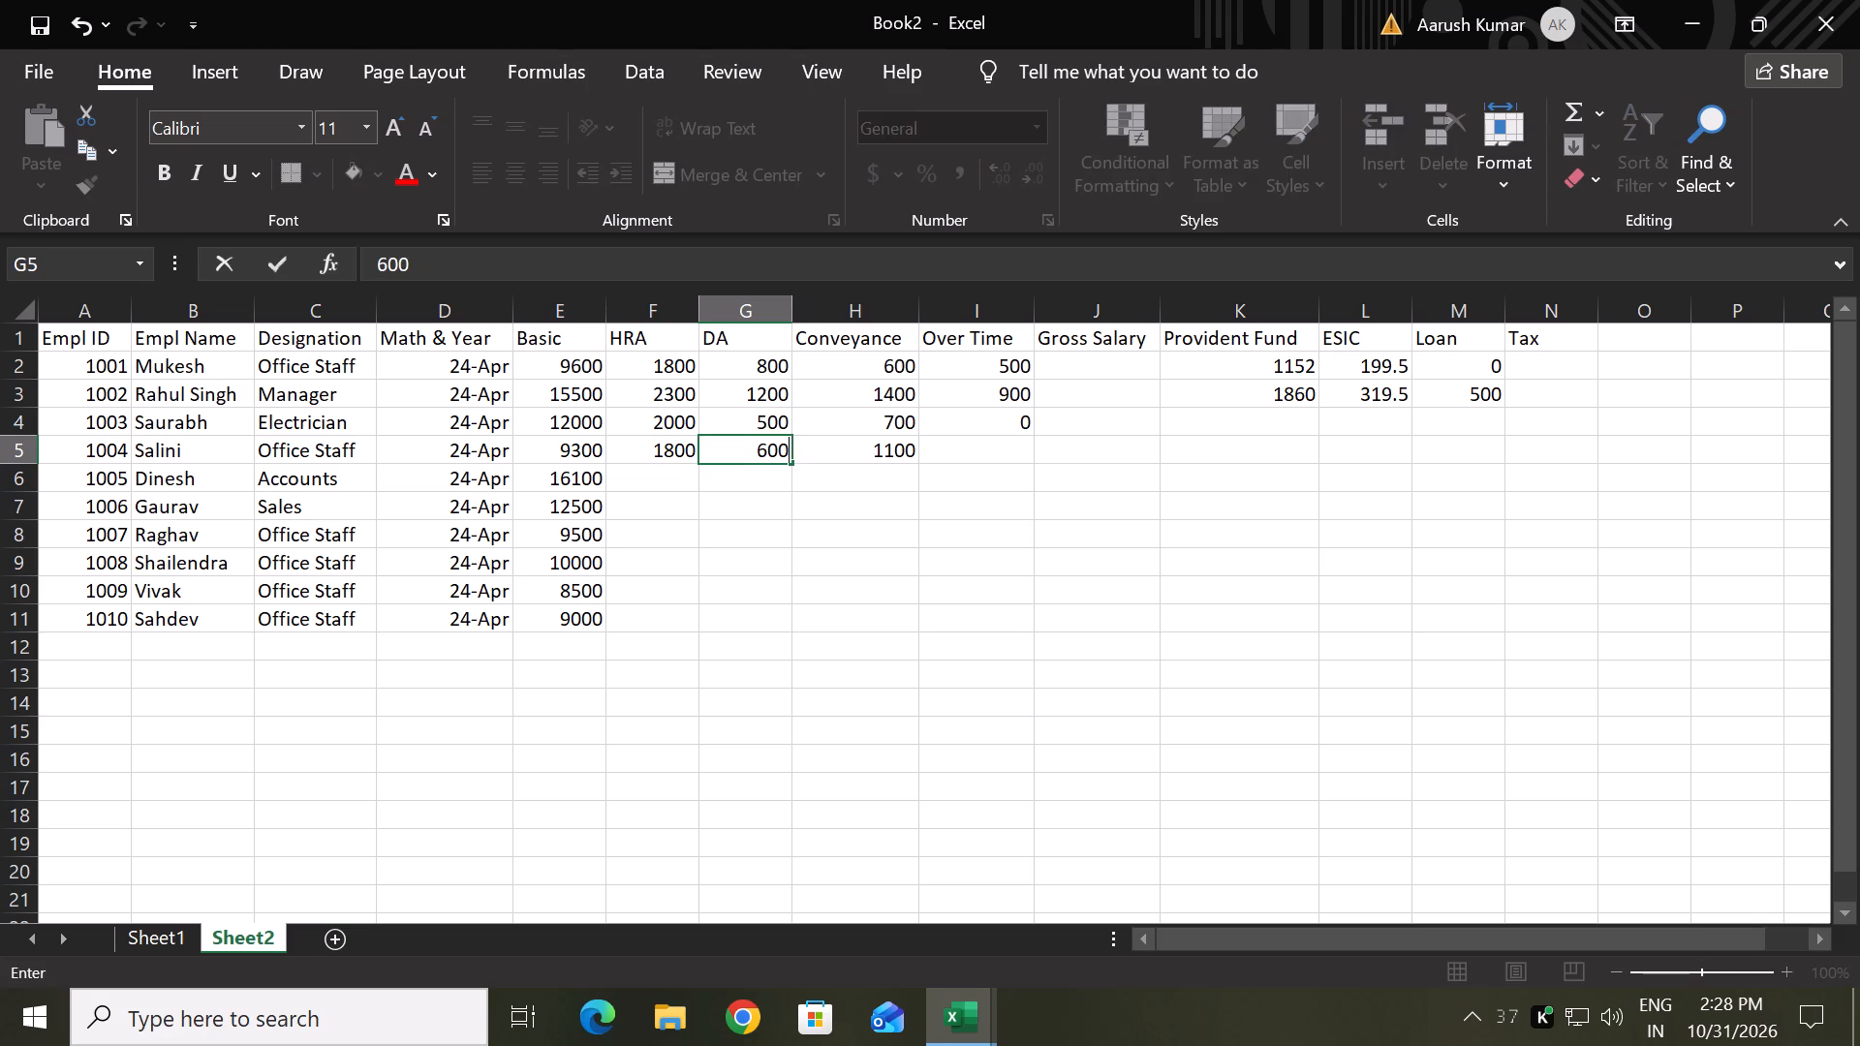
key(Right)
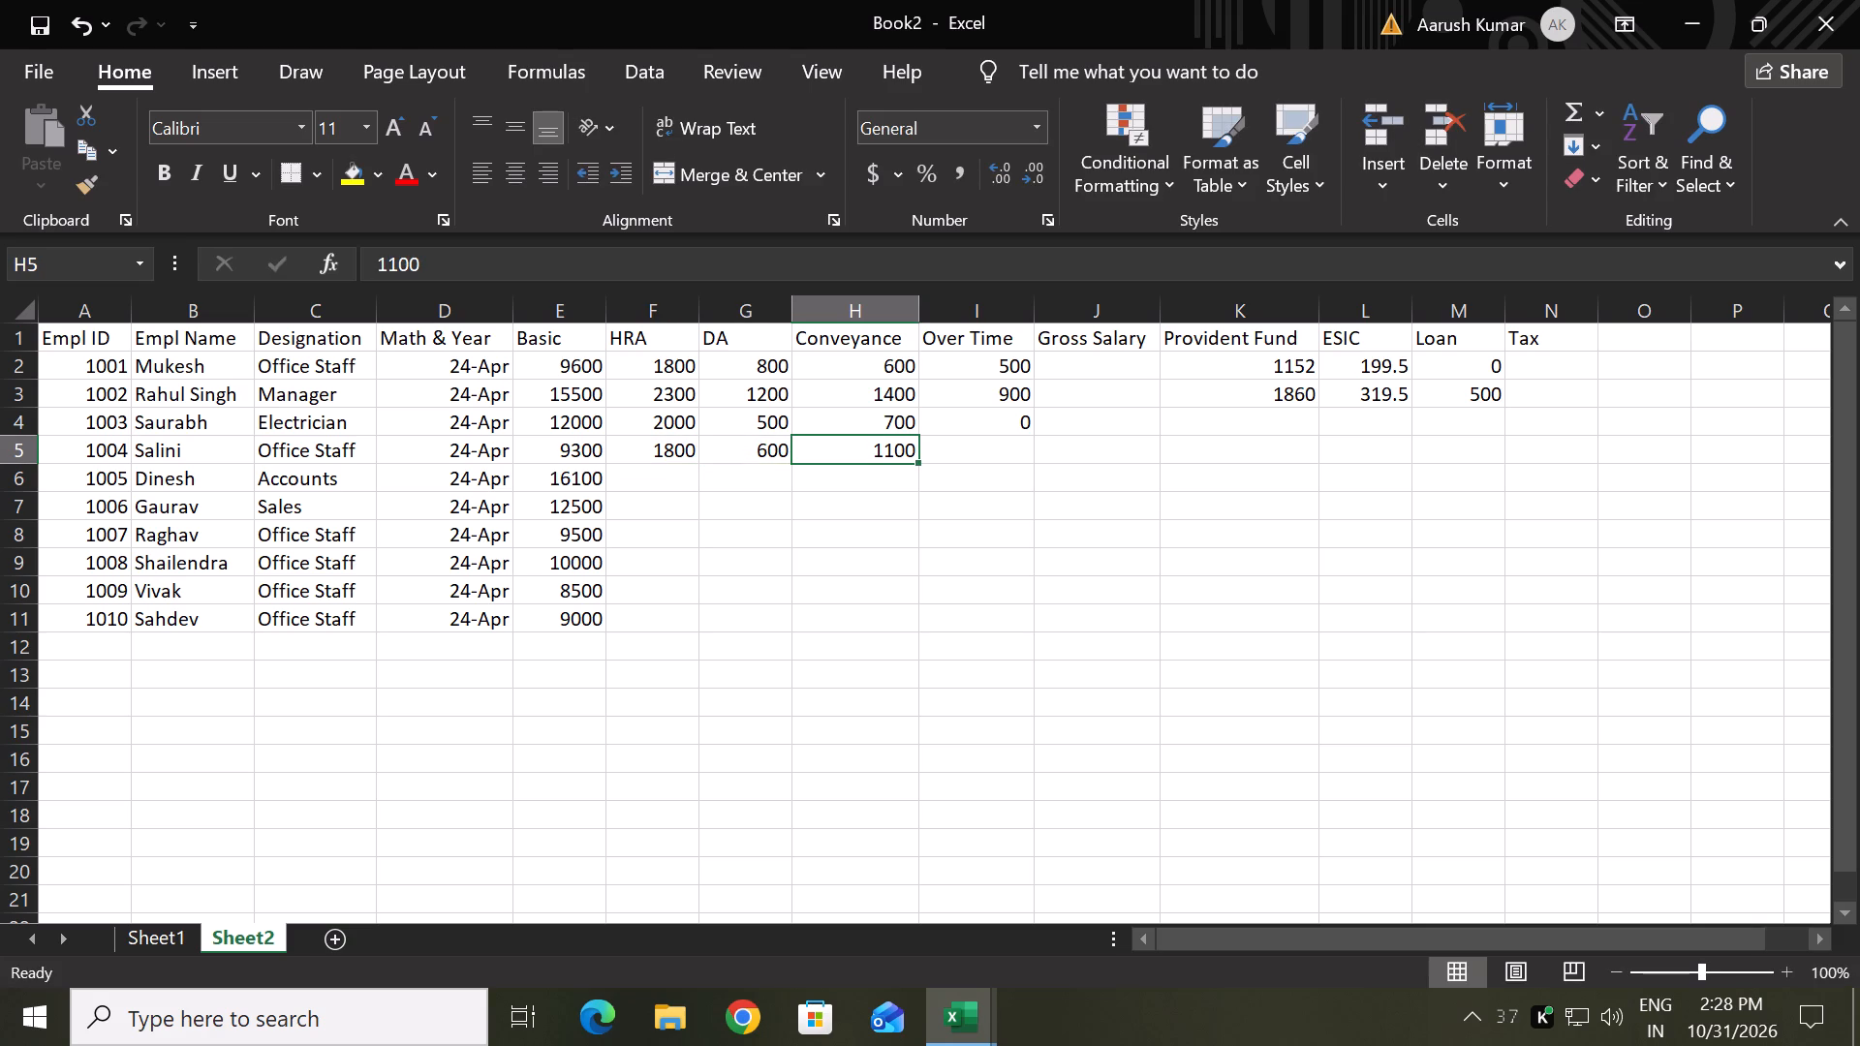
text(800)
key(Return)
key(Up)
key(Right)
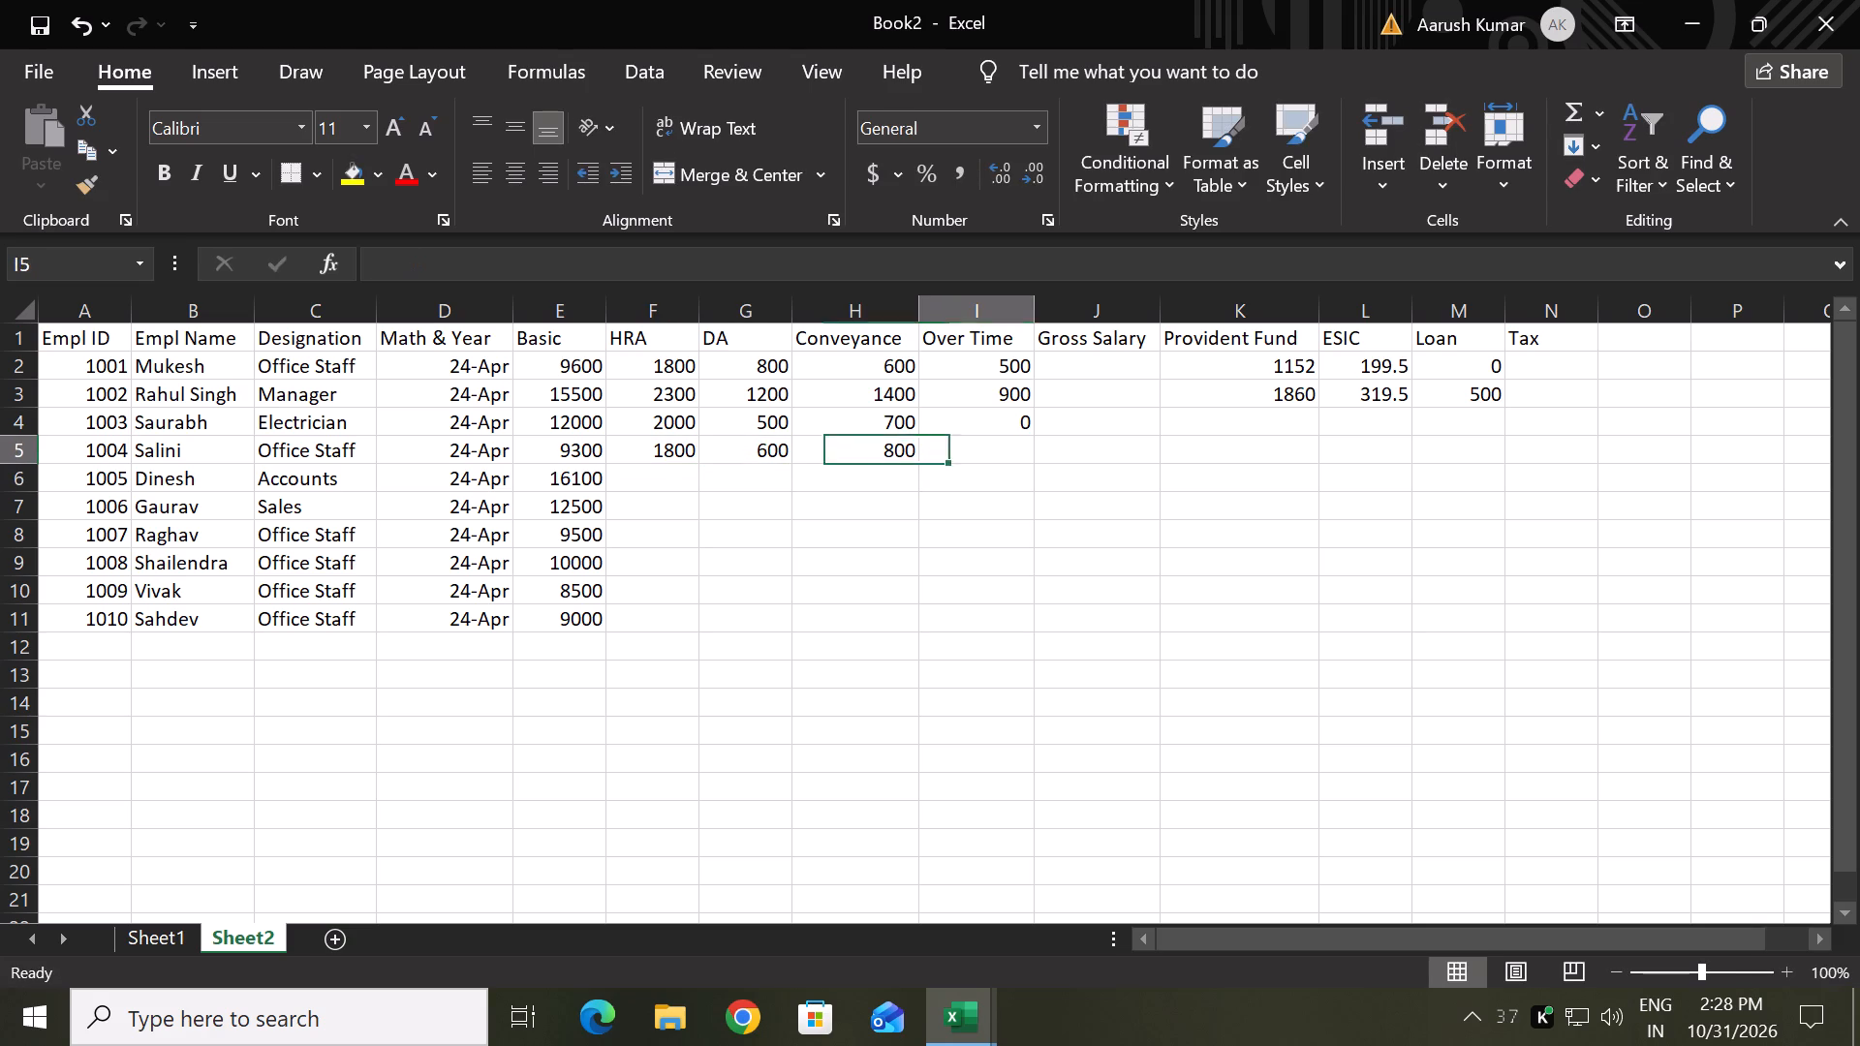
key(Up)
key(Down)
text(10)
key(BackSpace)
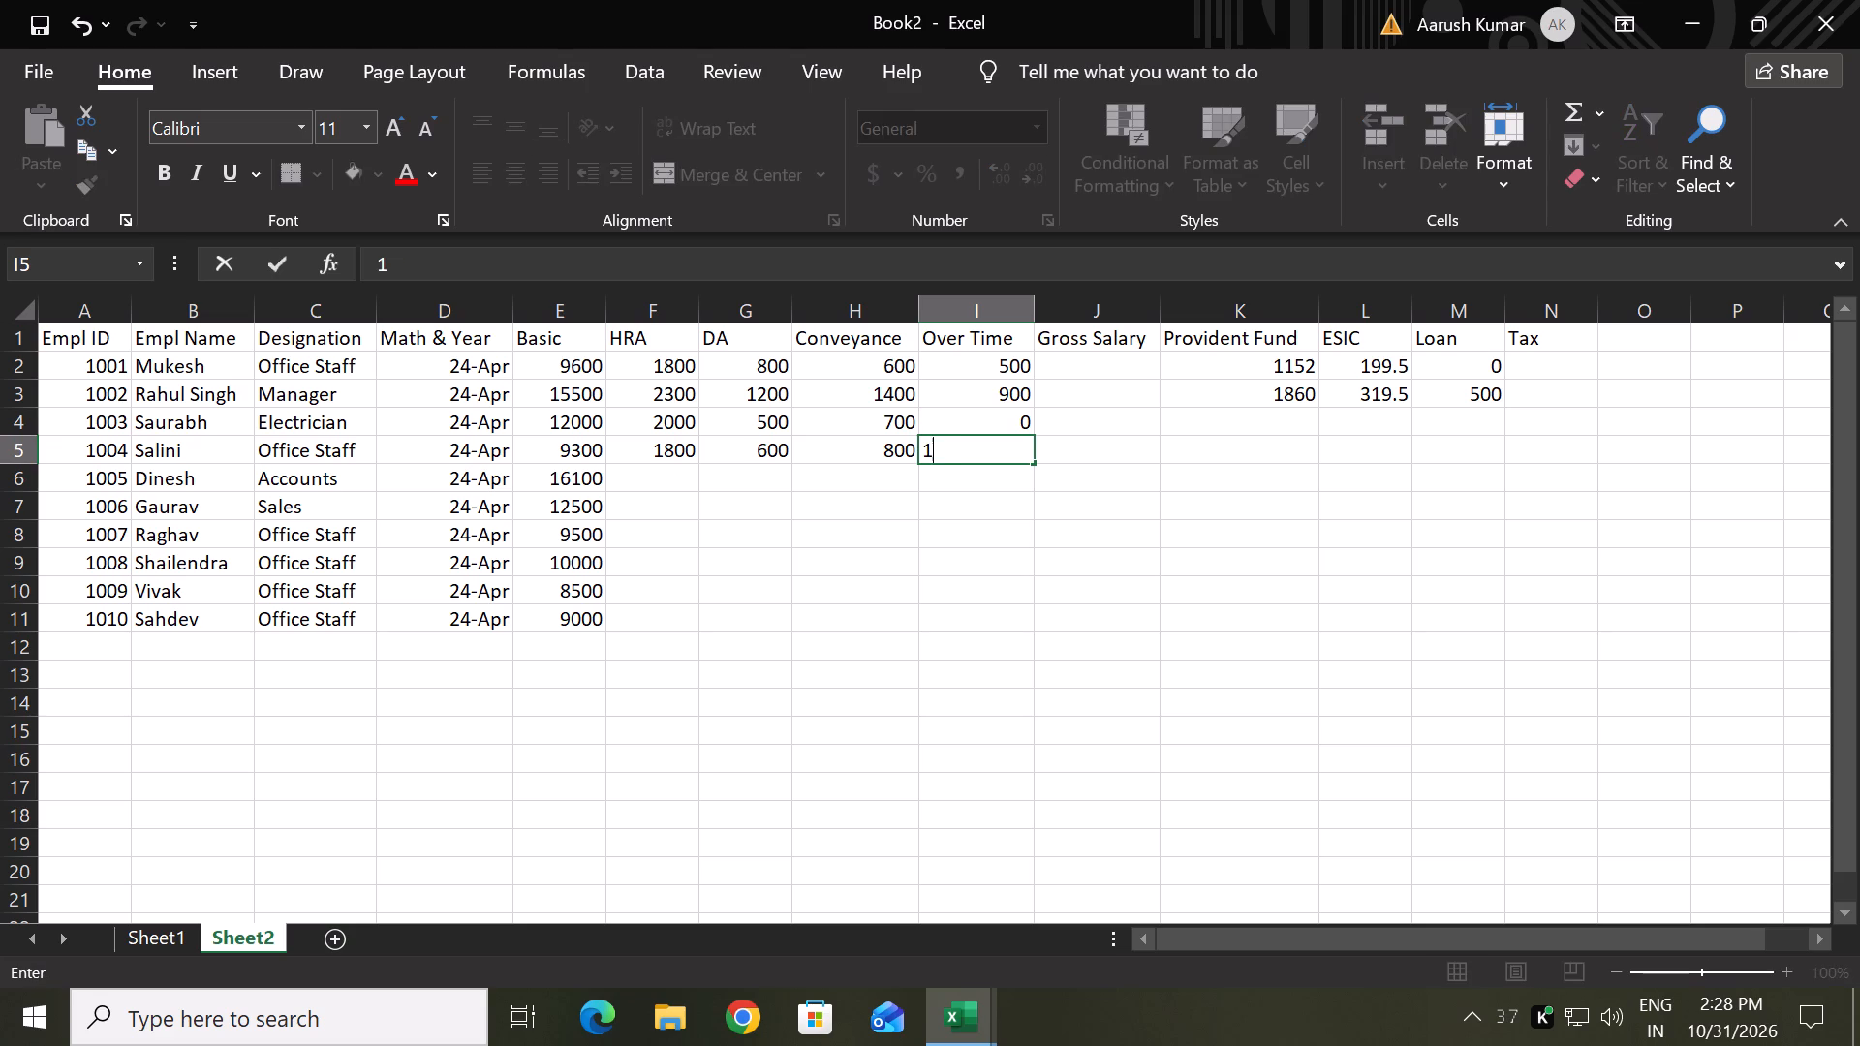
text(100)
key(Down)
Enter HRA 2200, 1800, 2100, 2000, 2100 and 1900 for employees 1005 to 1010 in F6:F11.
key(Left)
key(Left)
key(Left)
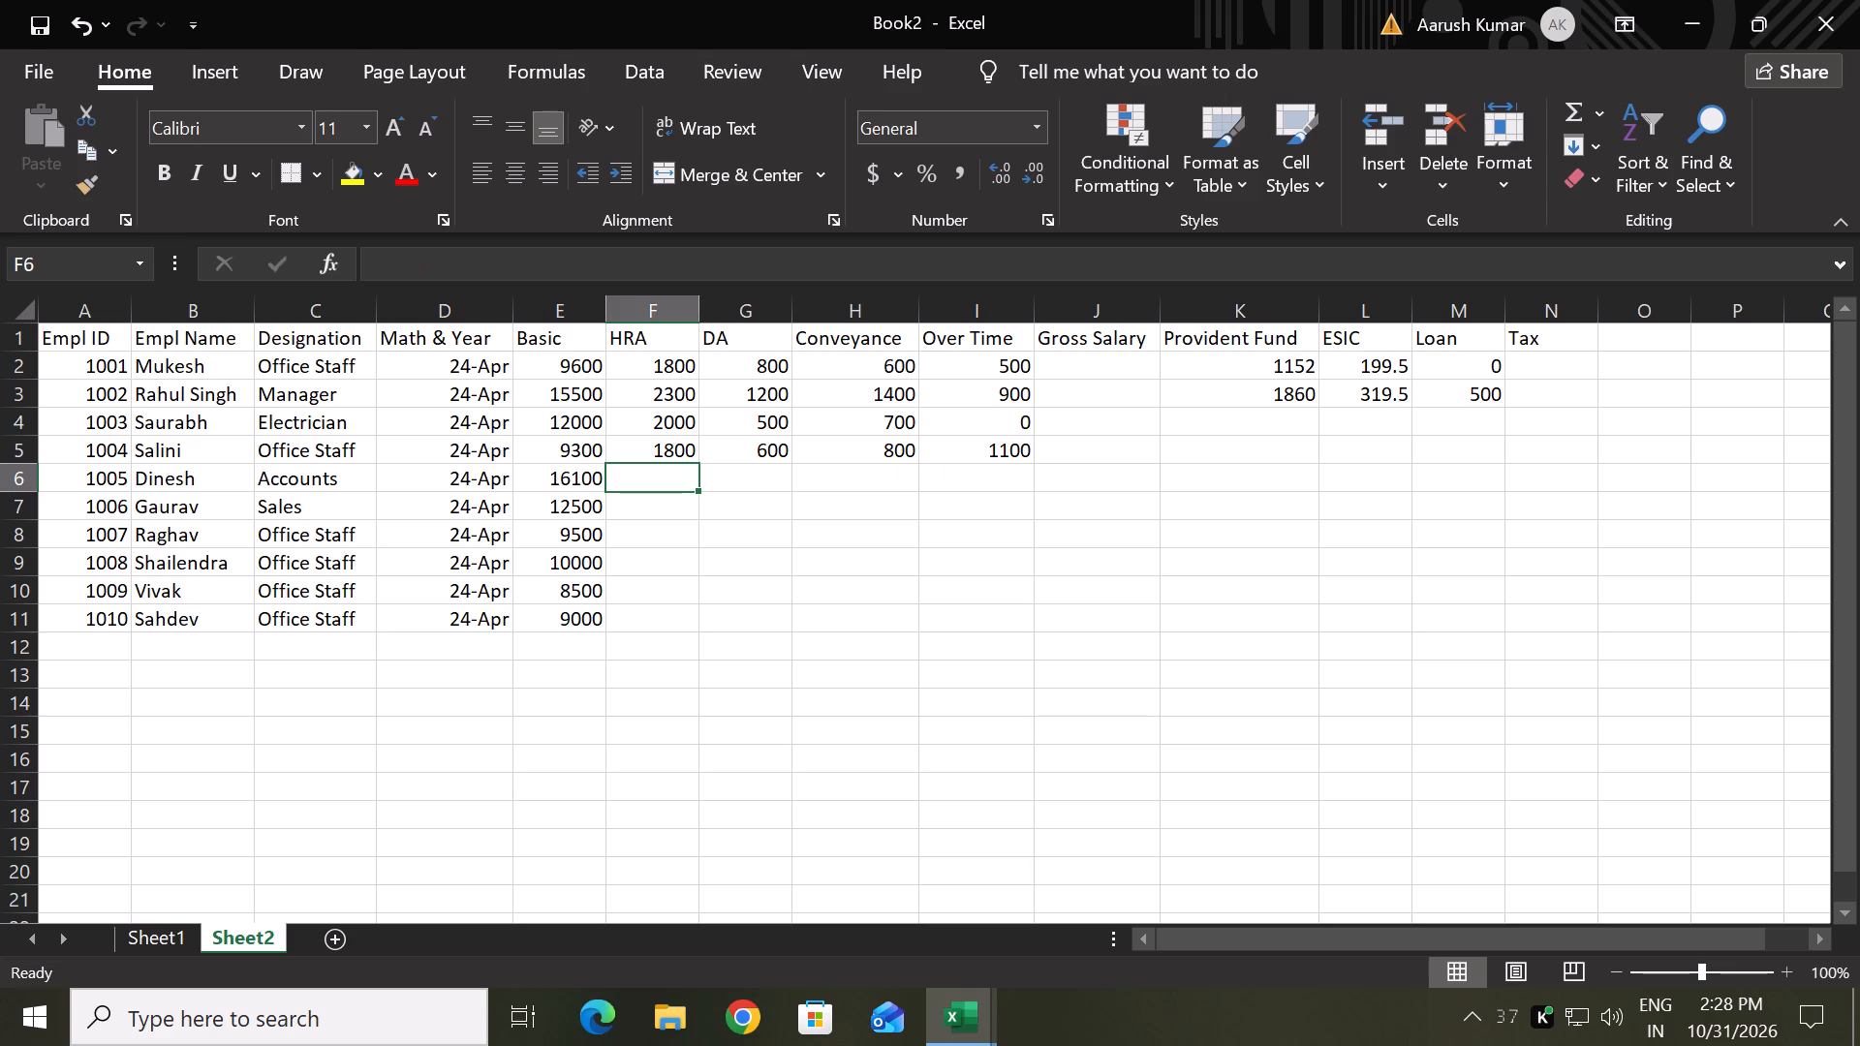
text(16)
key(BackSpace)
key(BackSpace)
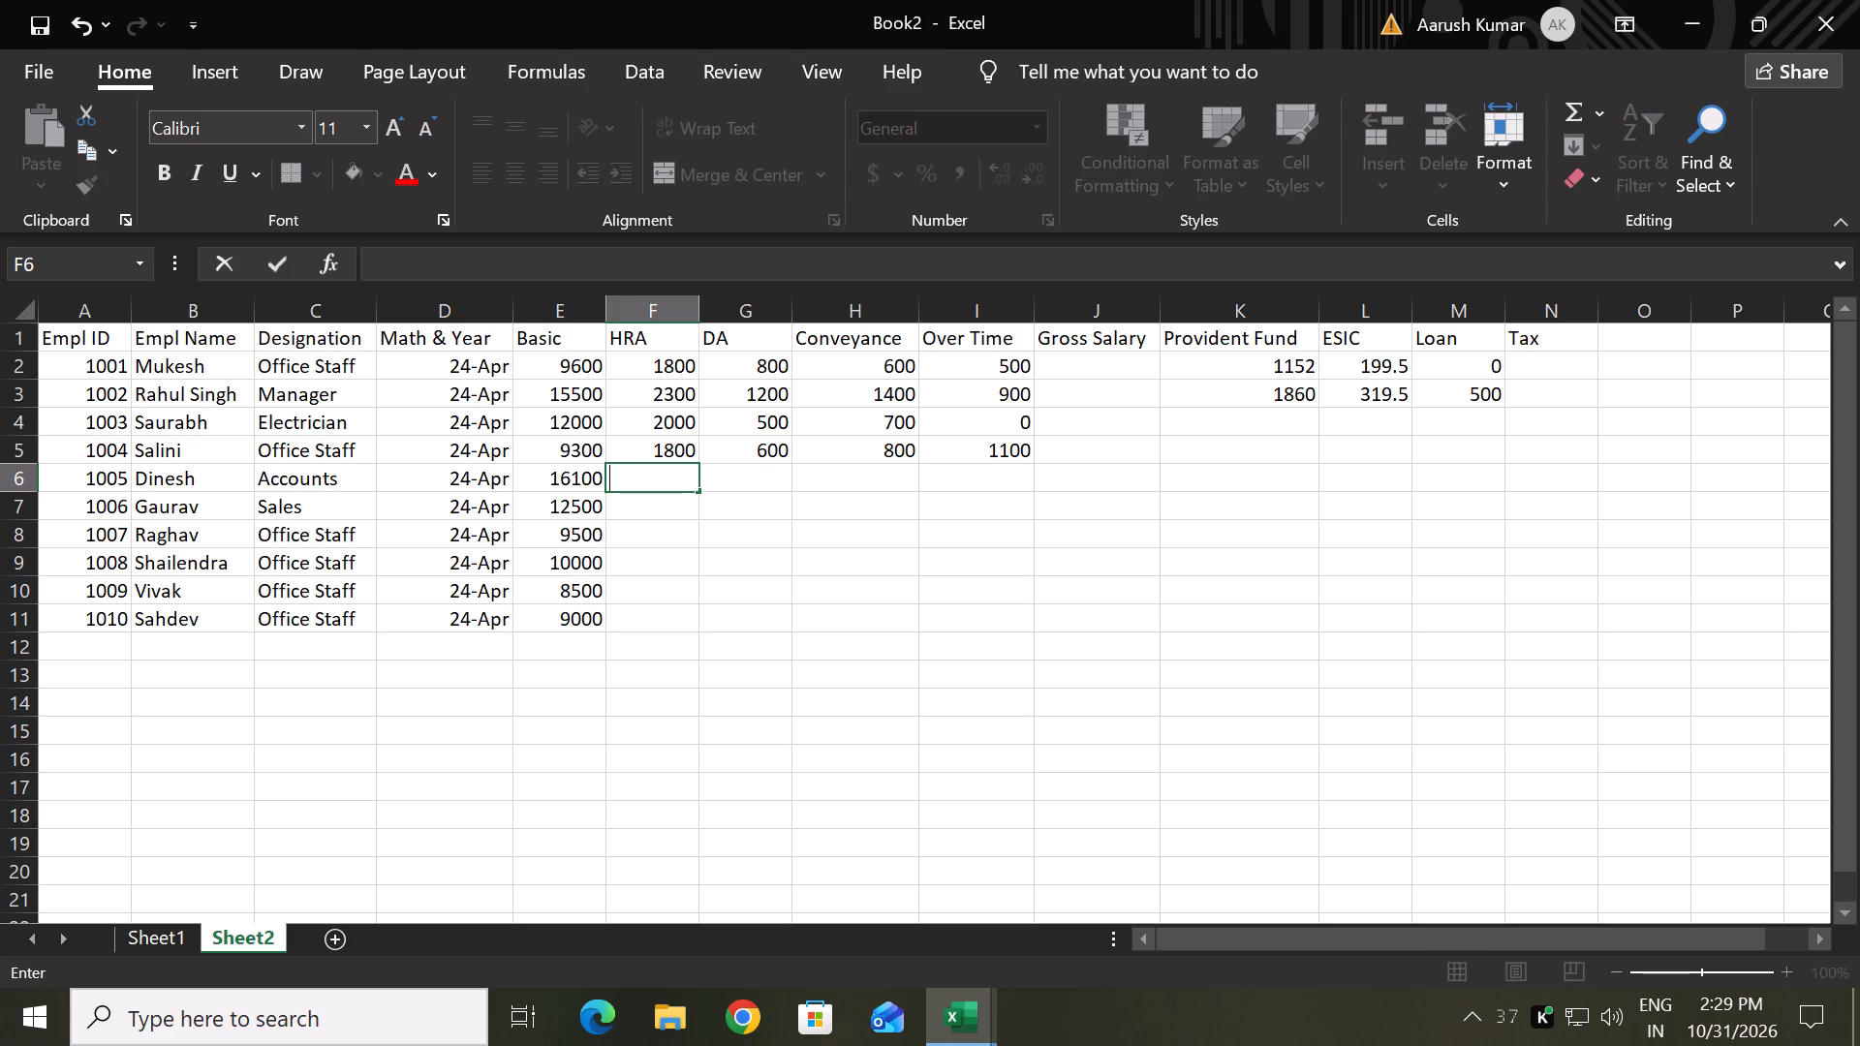
text(2200)
key(Return)
text(1800)
key(Return)
text(2100)
key(Return)
text(2000)
key(Return)
text(21000)
key(Return)
text(198)
key(BackSpace)
text(00)
key(Up)
text(2100)
key(Return)
Enter DA 1000 for employee 1005 in G6 and 800 for employees 1006 to 1010 in G7:G11.
key(Right)
key(Up)
key(Up)
key(Up)
key(Up)
key(Up)
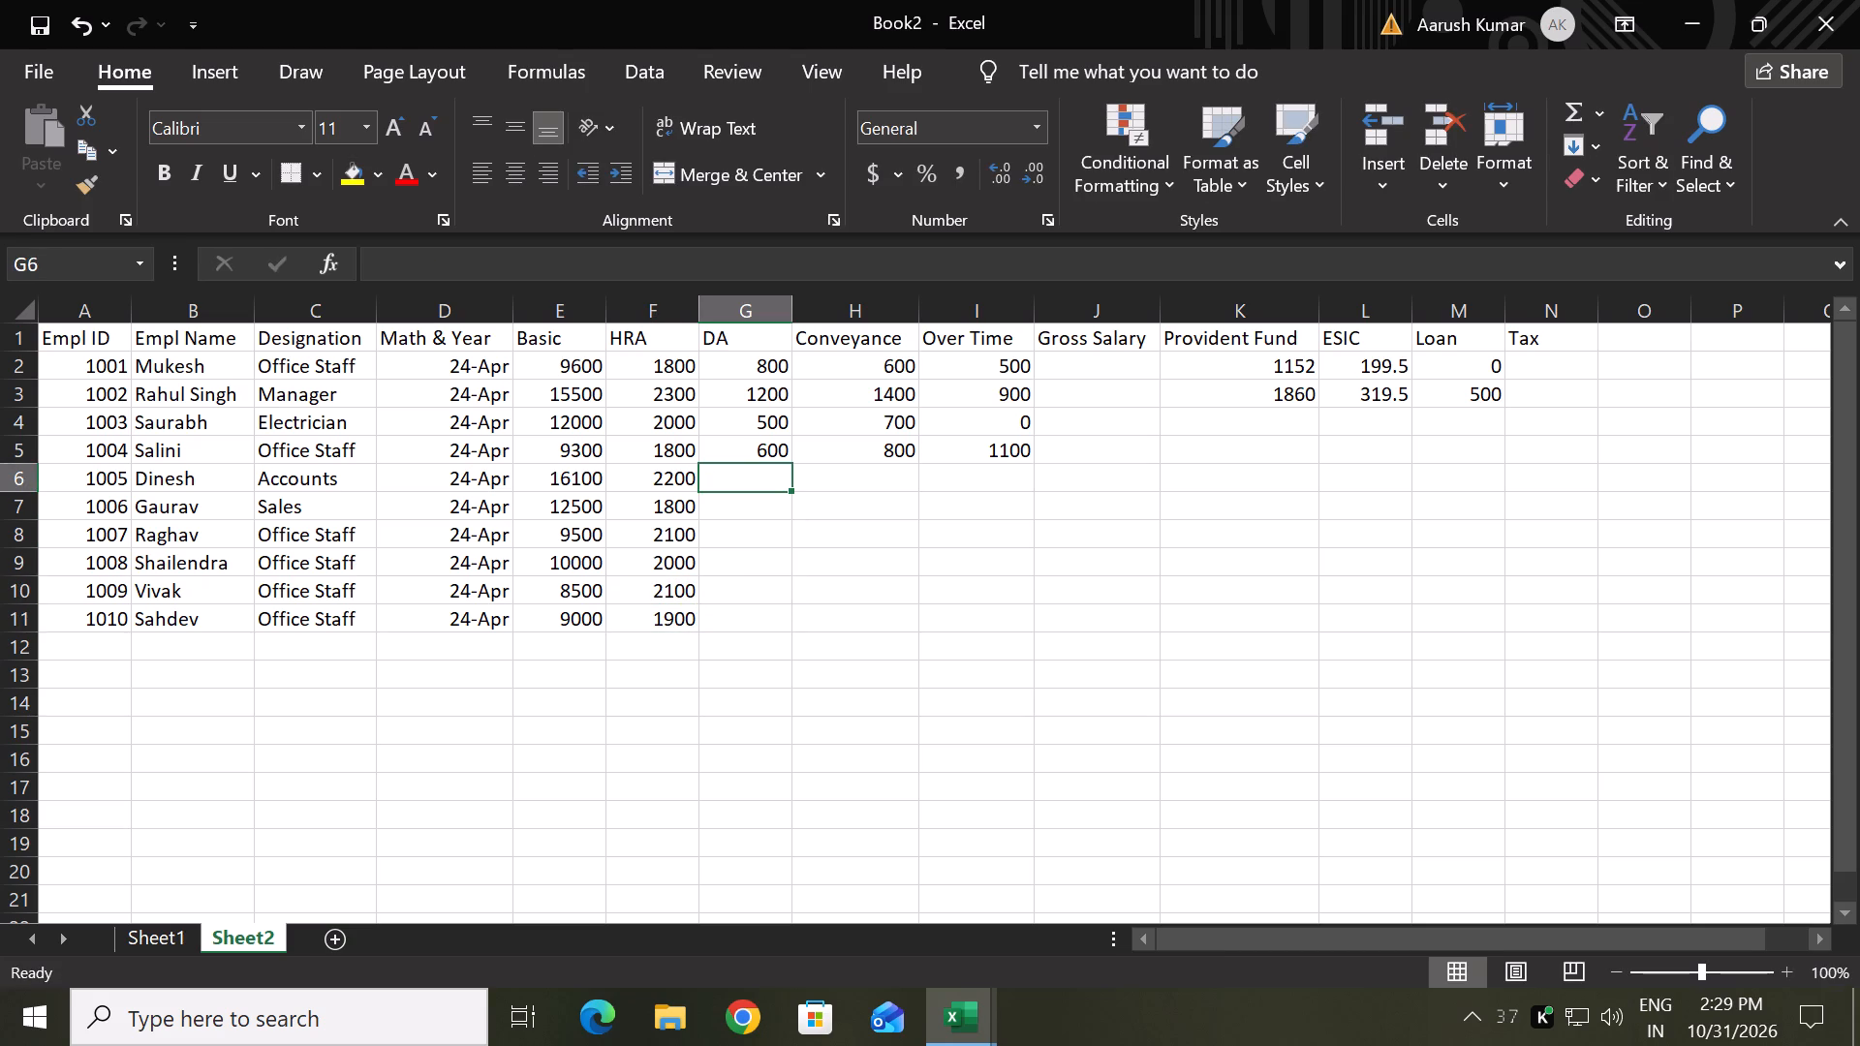
text(1000)
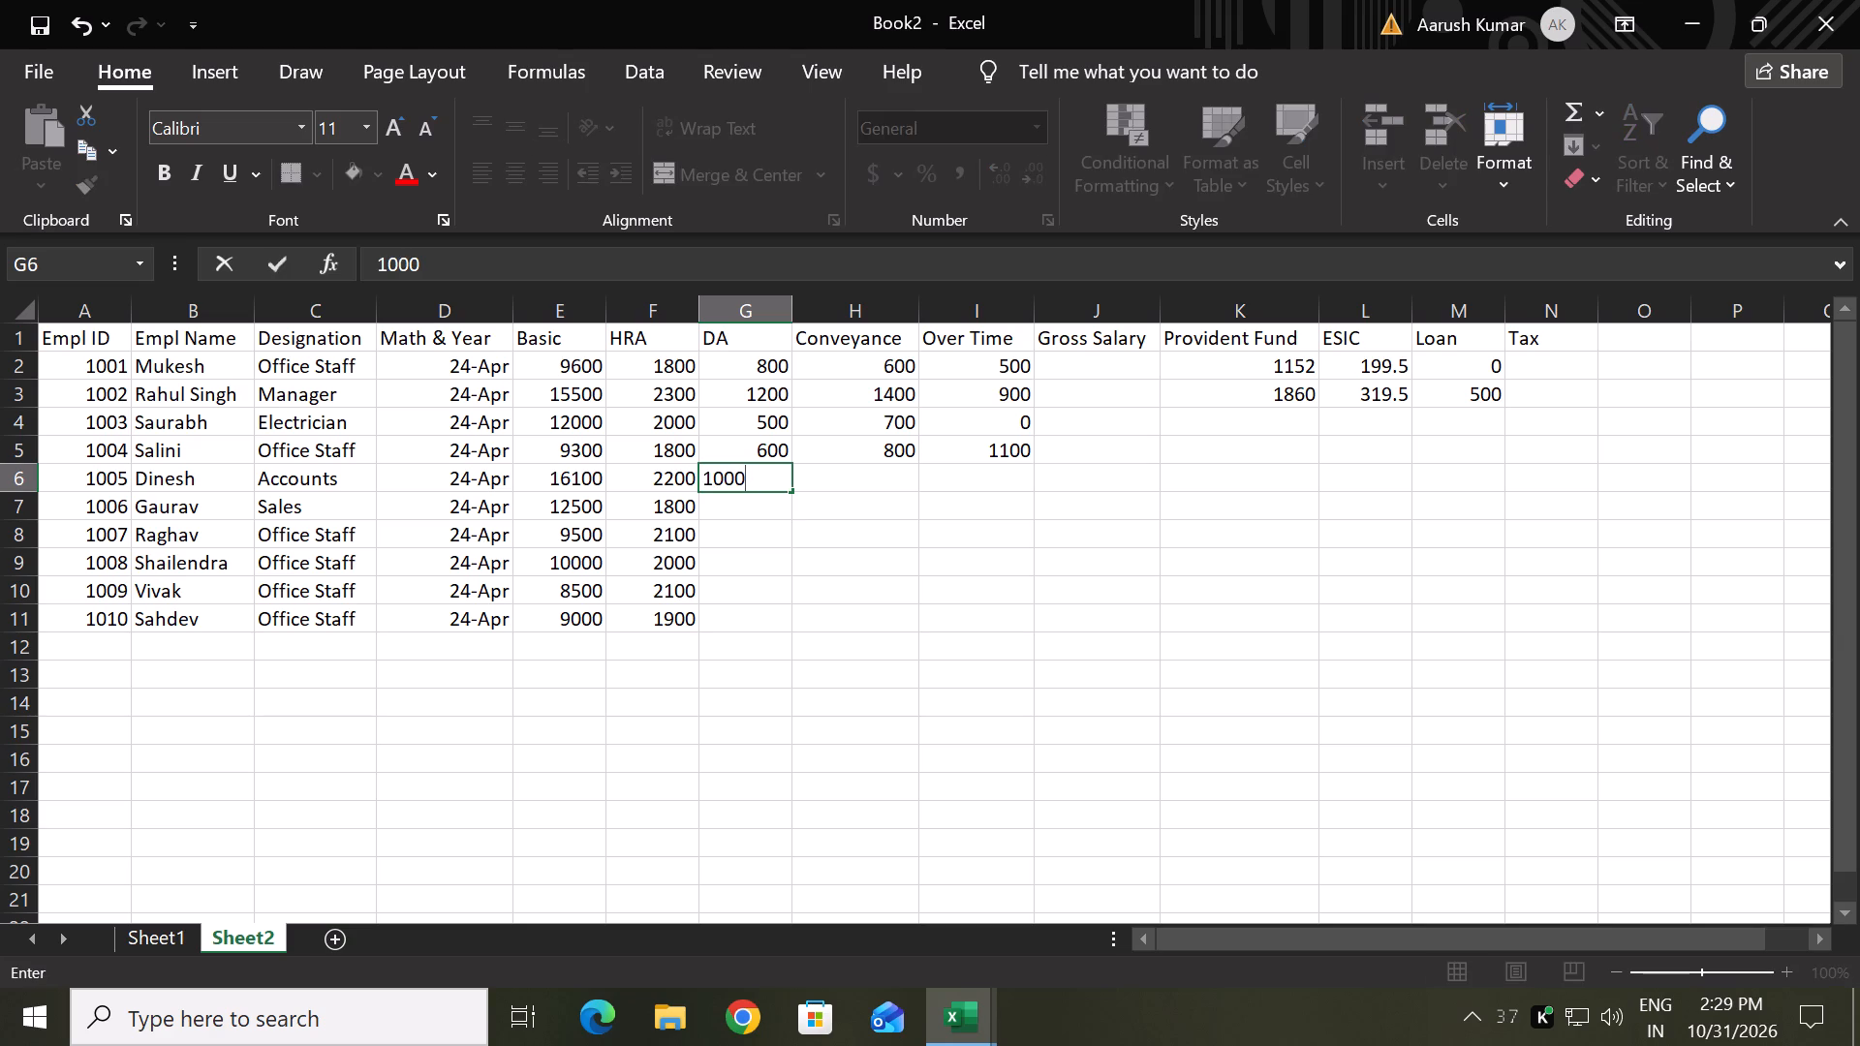
key(Return)
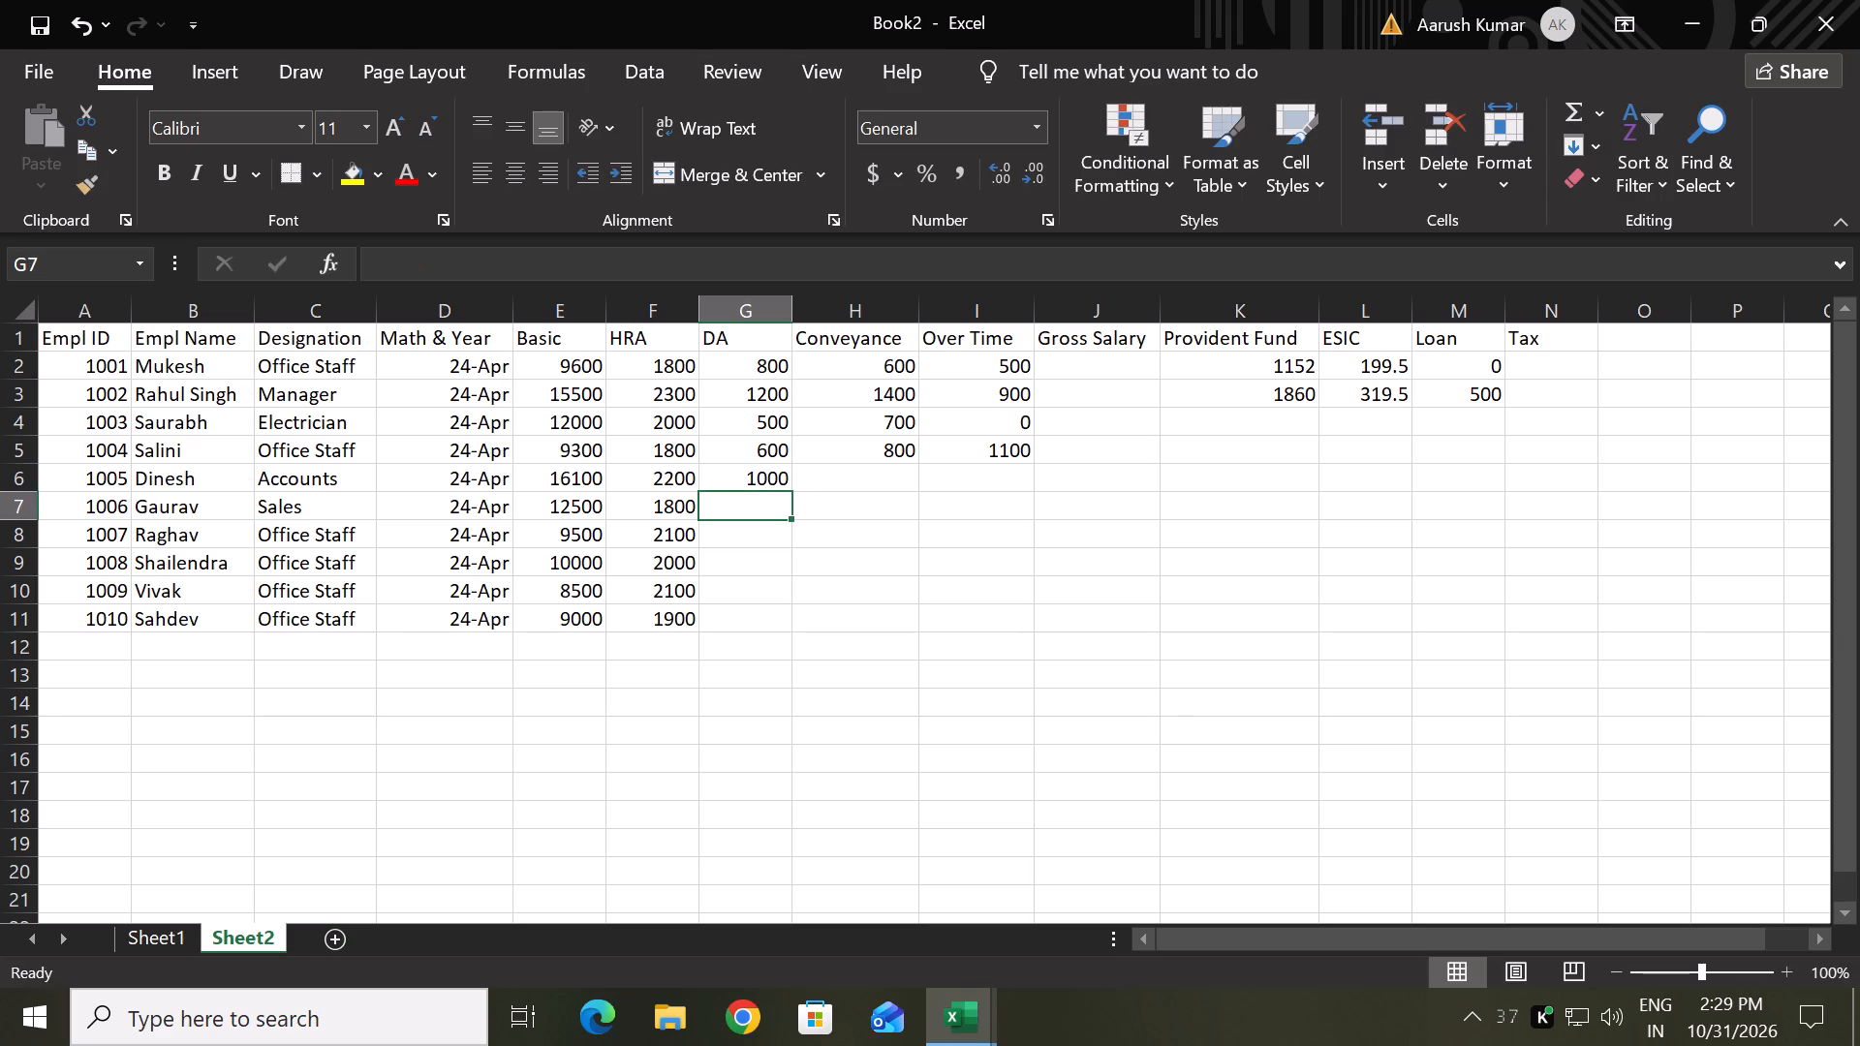
text(800)
key(Return)
text(800)
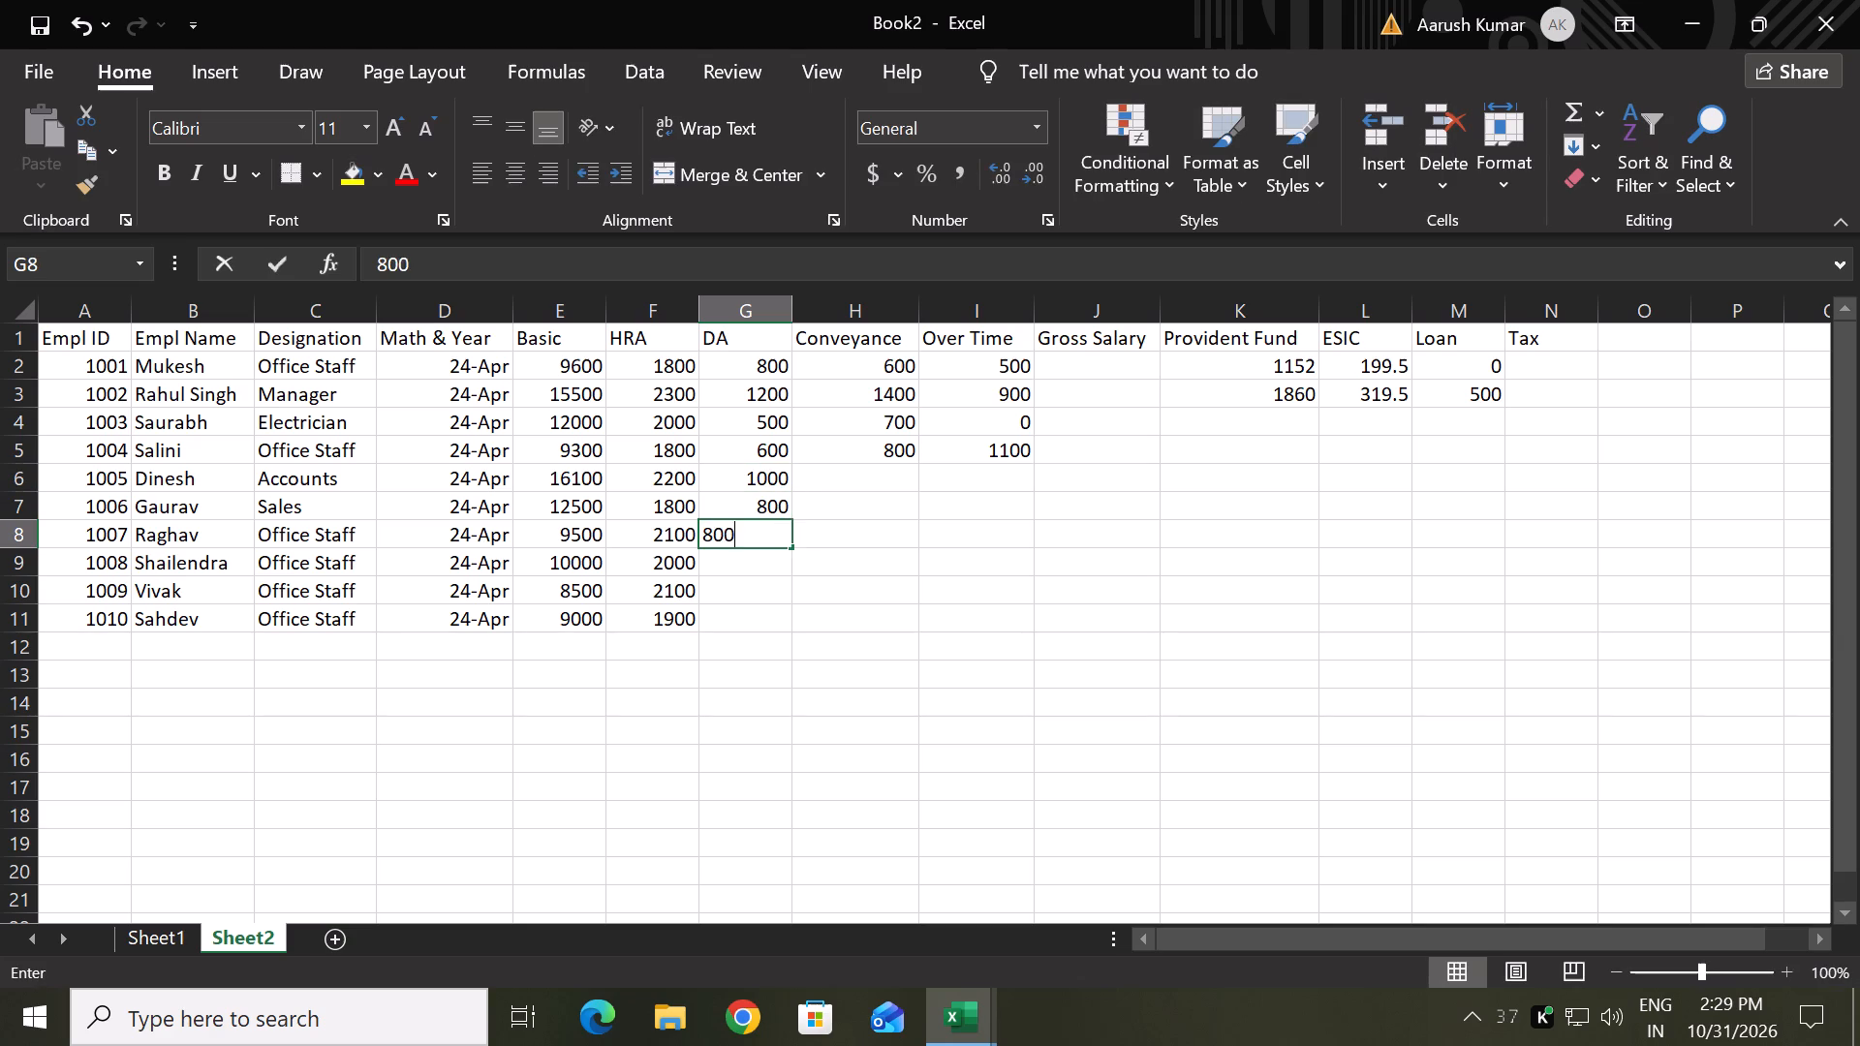
key(Return)
text(800)
key(Return)
text(800)
key(Return)
text(800)
key(Return)
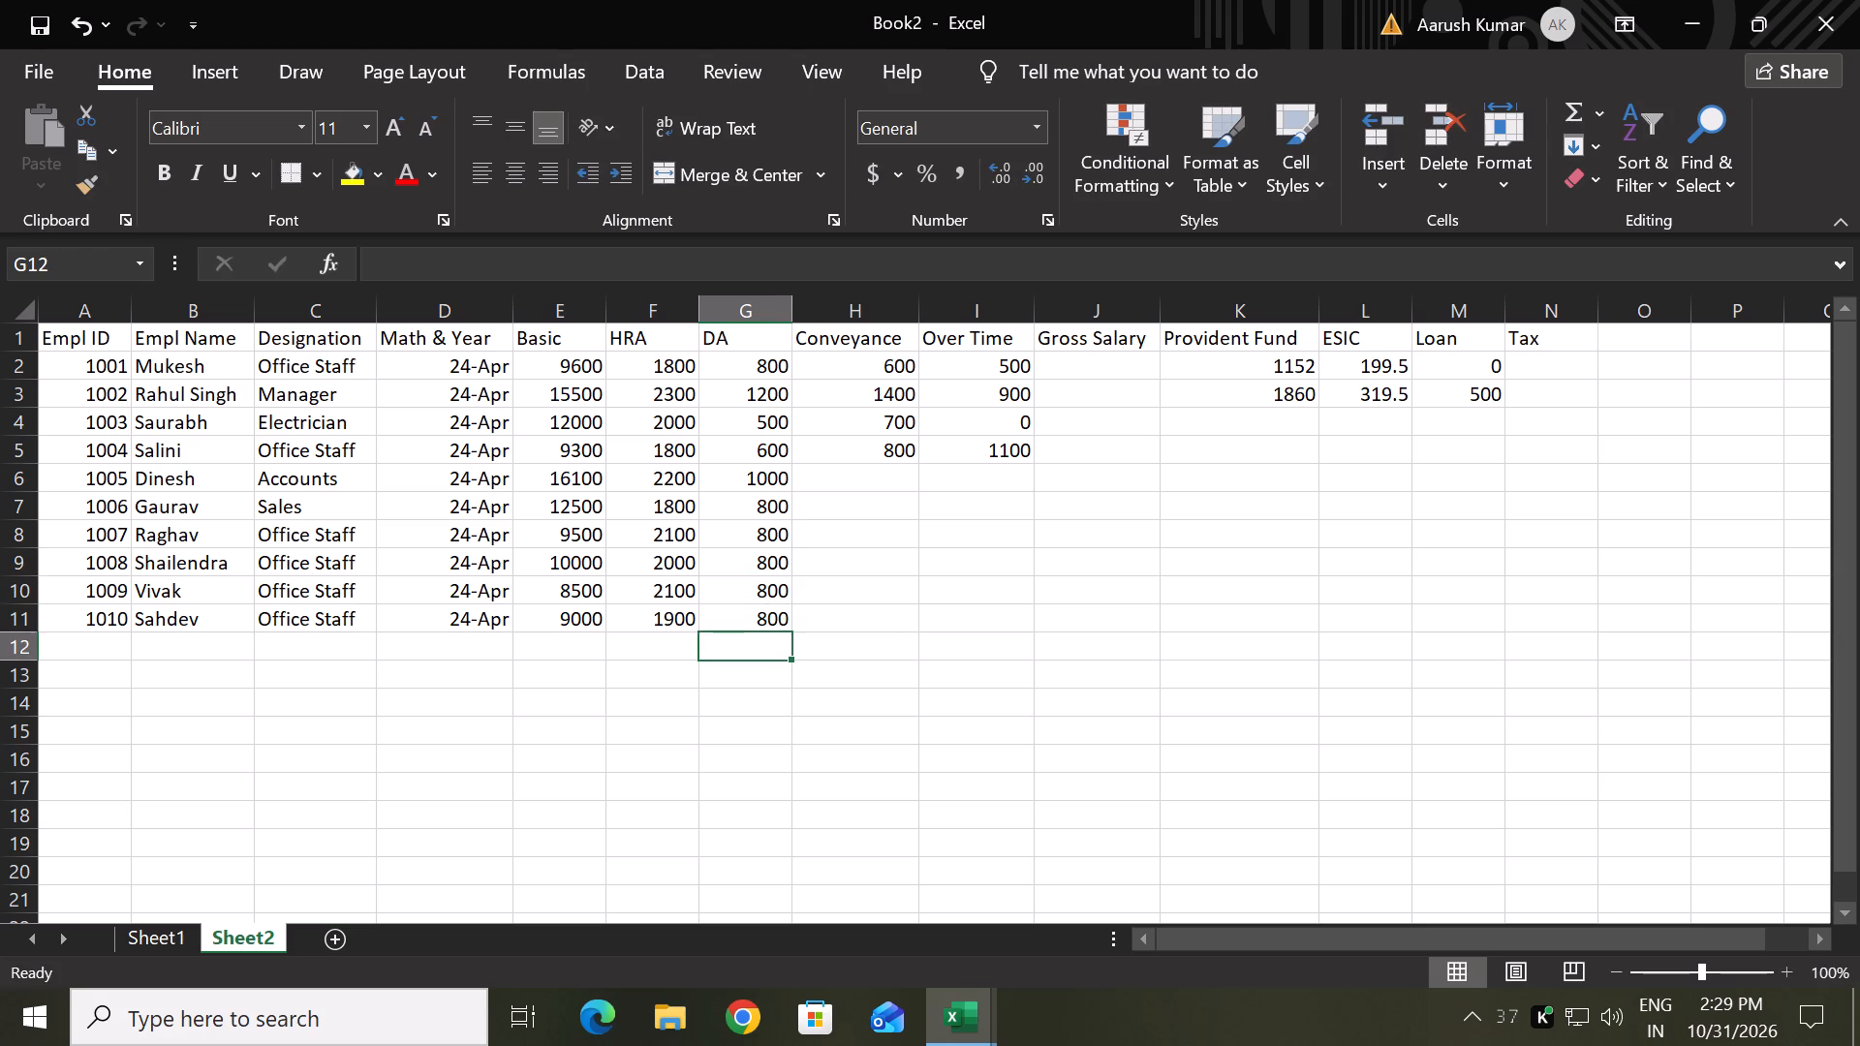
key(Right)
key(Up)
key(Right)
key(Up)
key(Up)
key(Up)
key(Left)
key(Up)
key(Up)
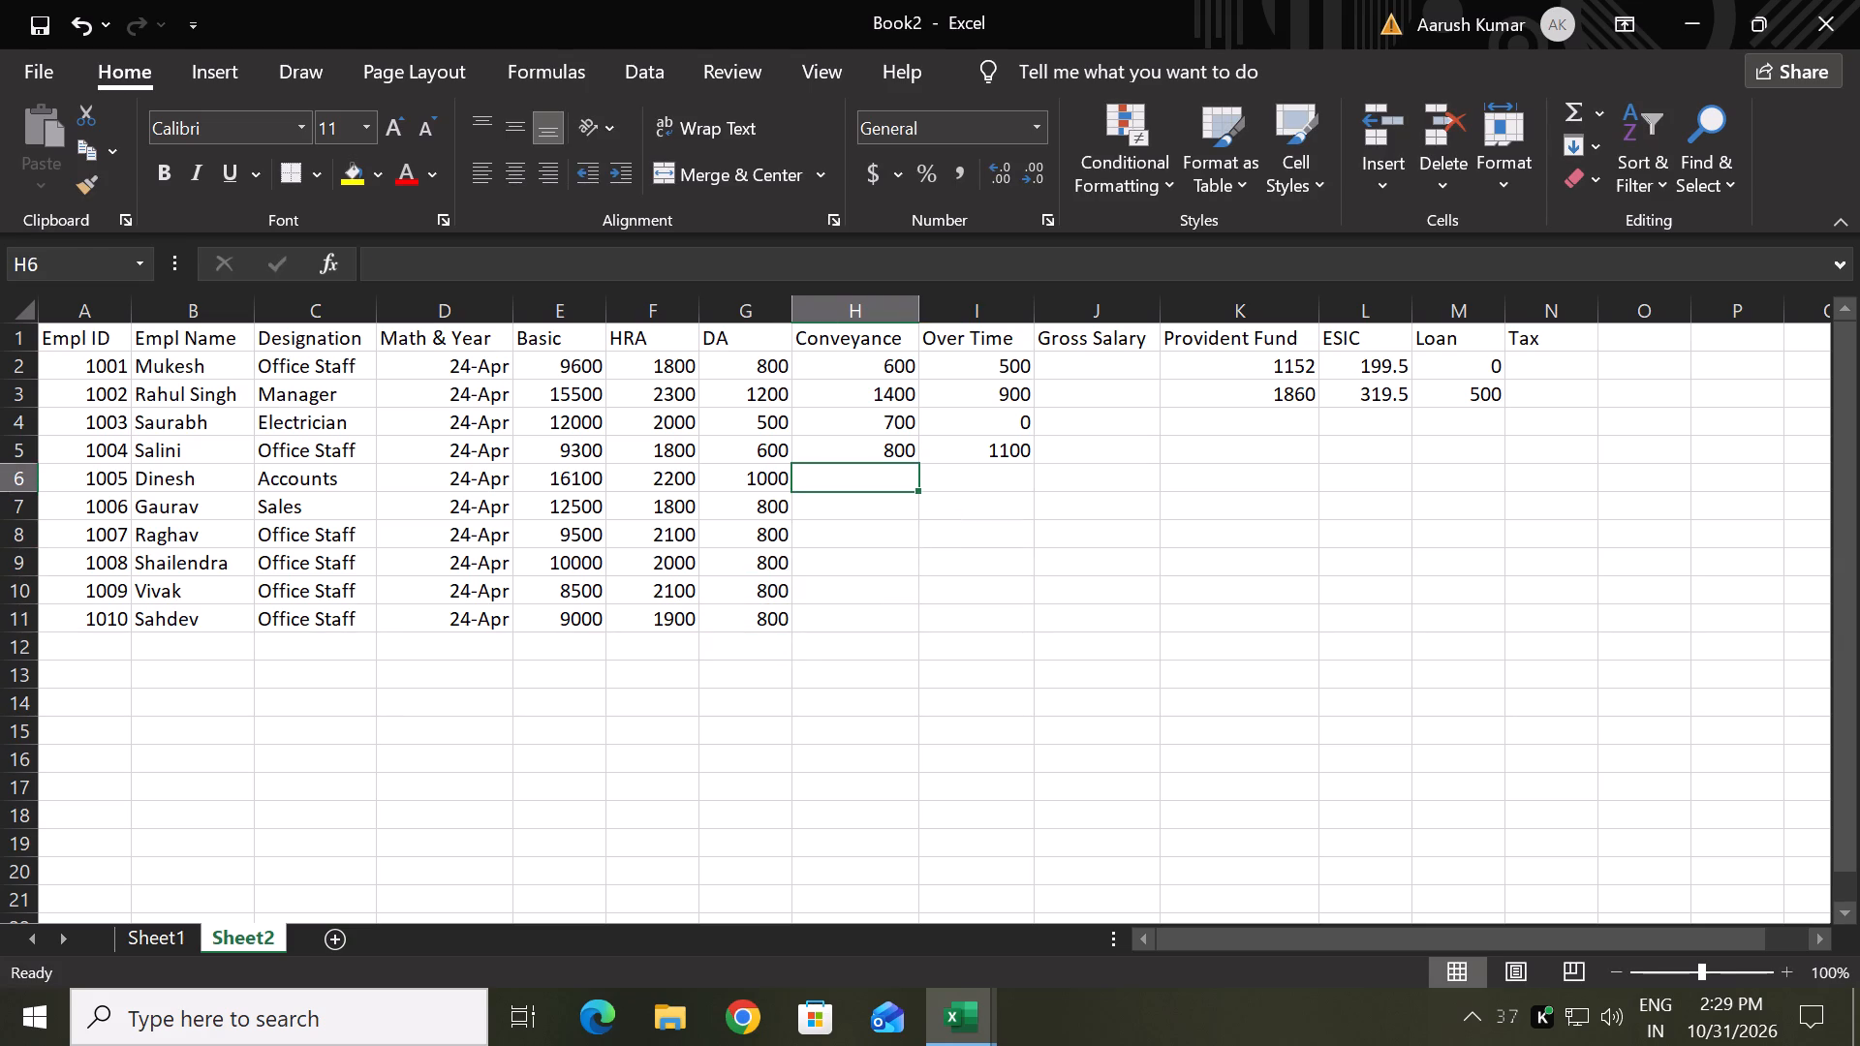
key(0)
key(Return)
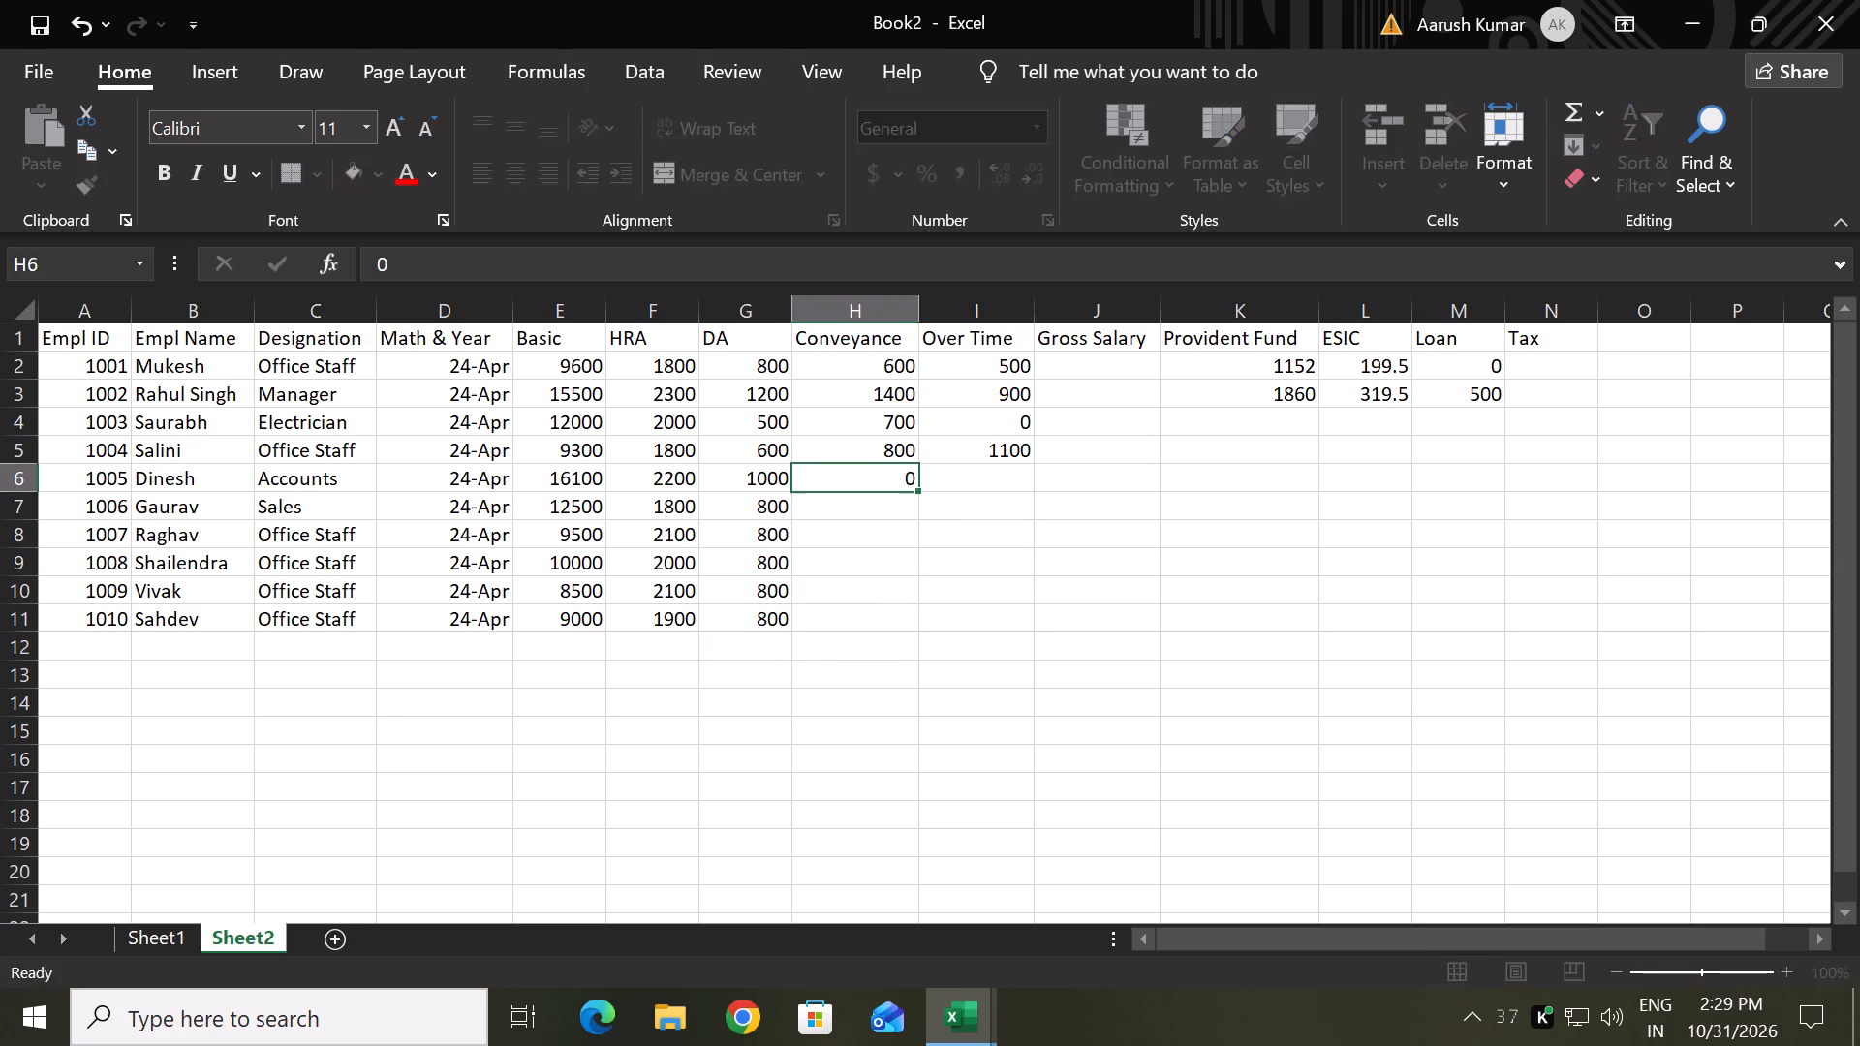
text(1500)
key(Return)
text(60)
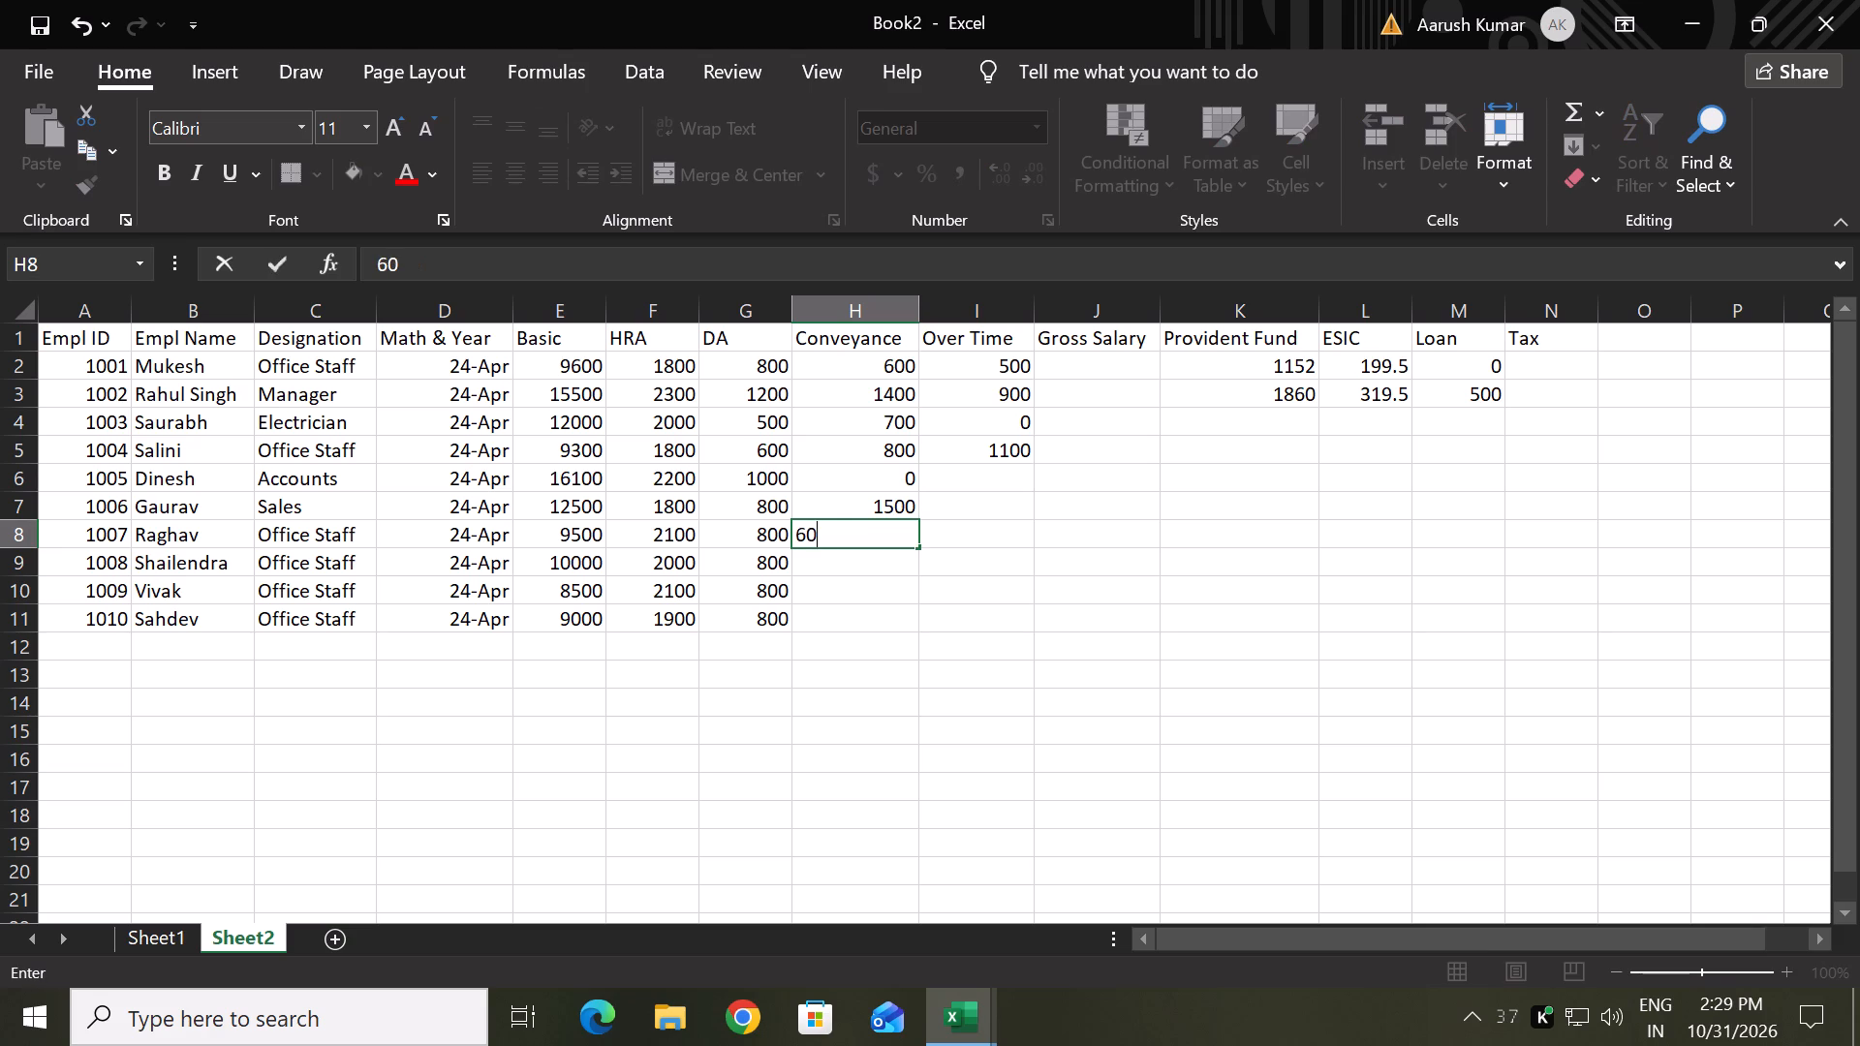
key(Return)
Set Conveyance to 1000 for employee 1005 in H6 and 800 for employees 1006 to 1010 in H7:H11.
key(Up)
key(Up)
key(Up)
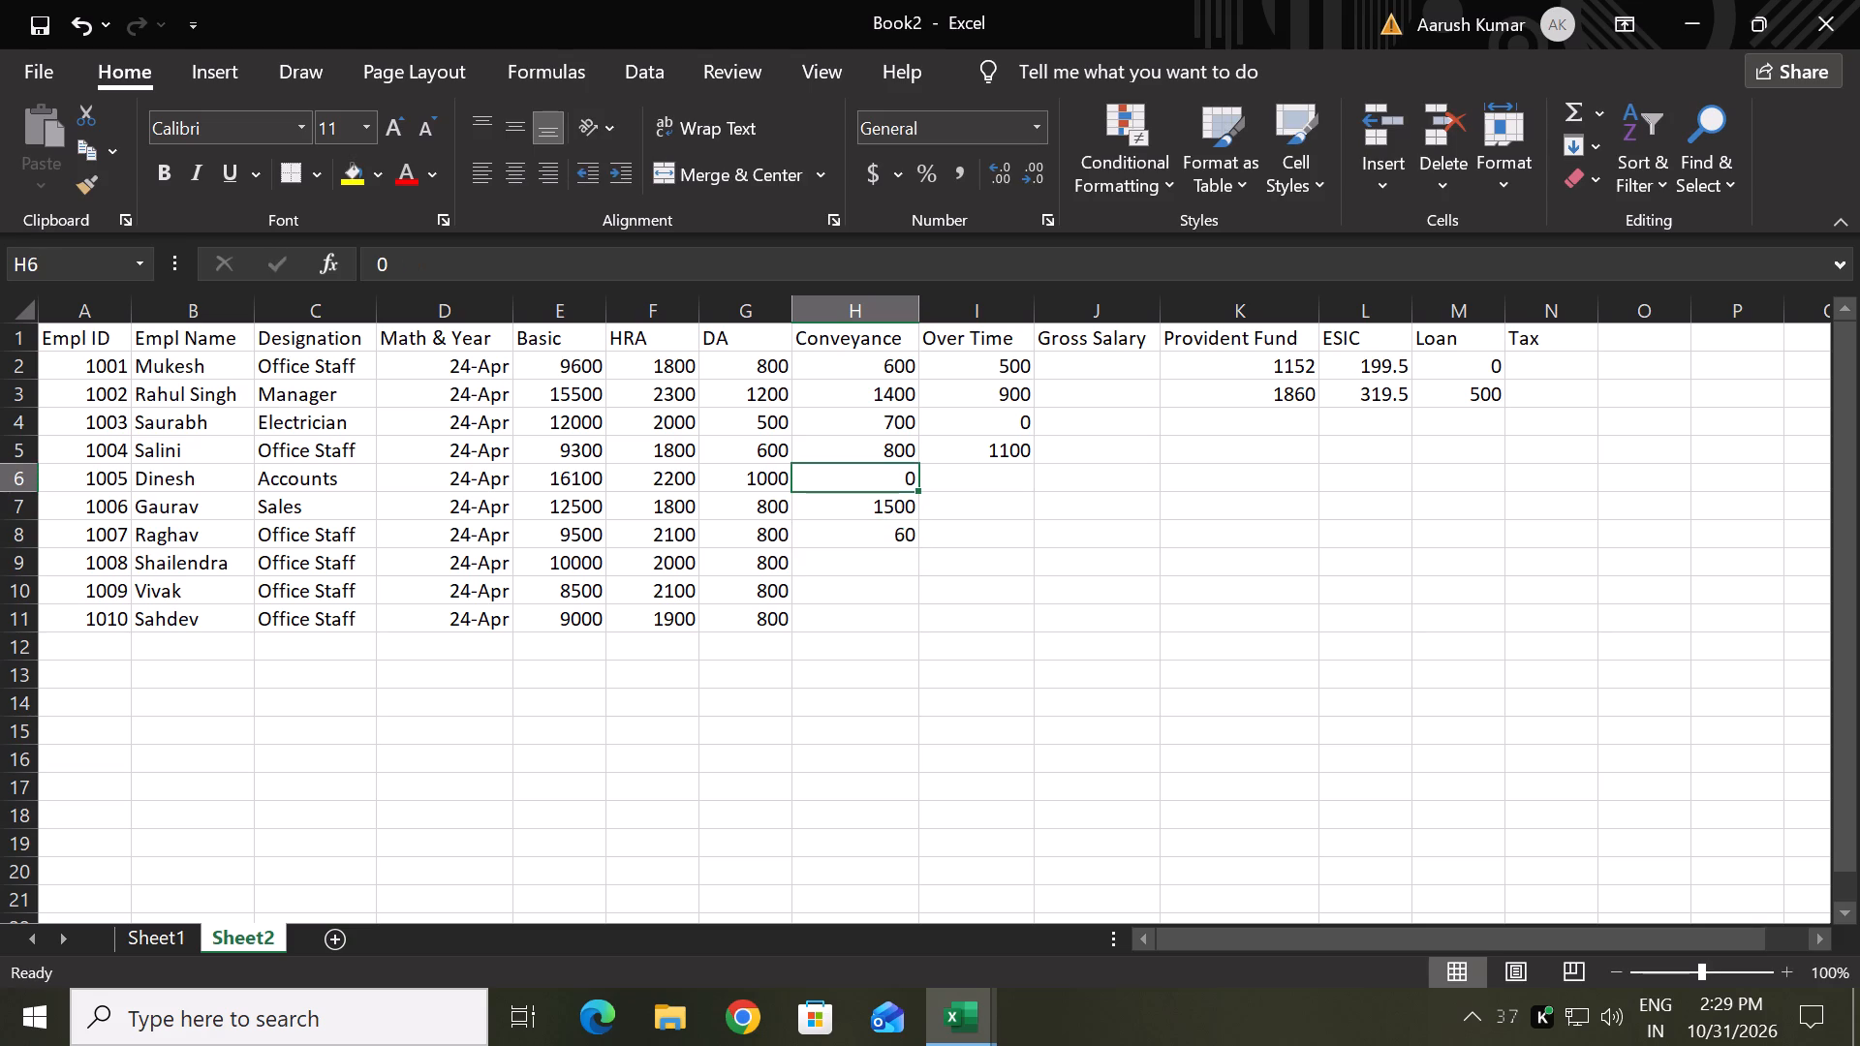
text(1000)
key(Return)
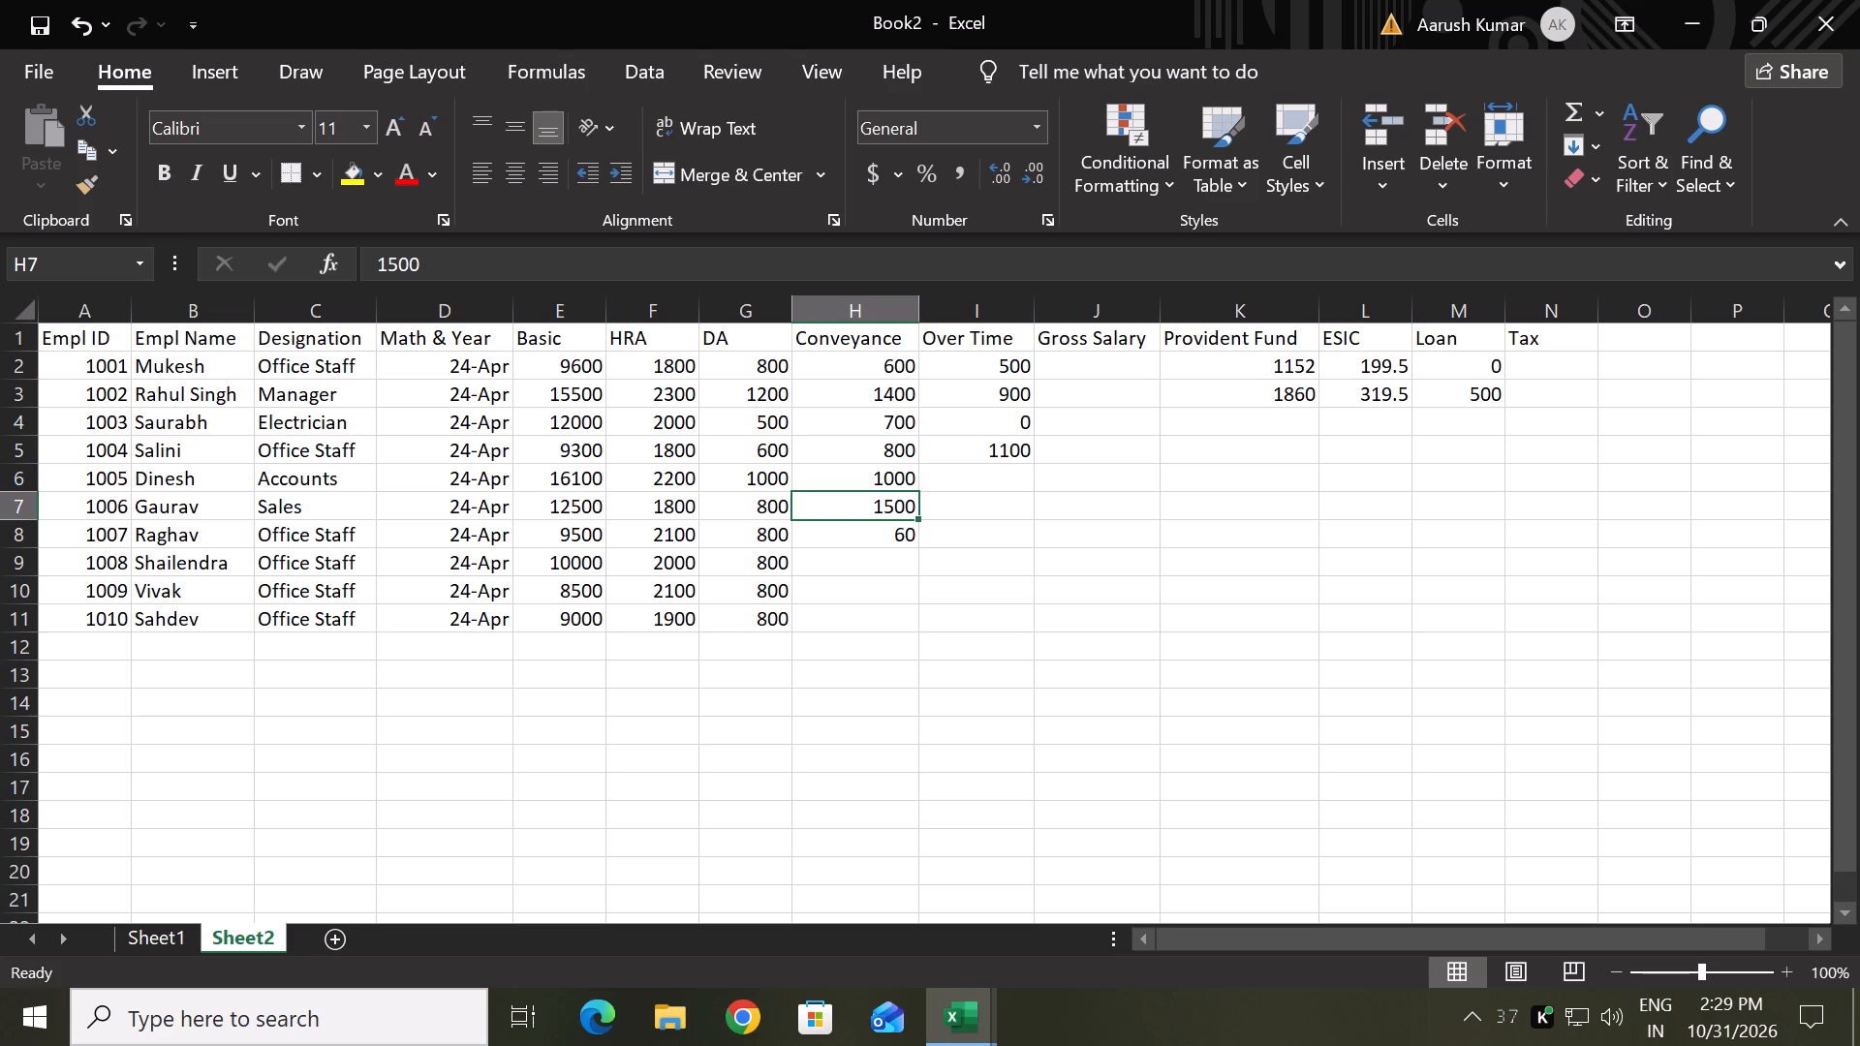
text(800)
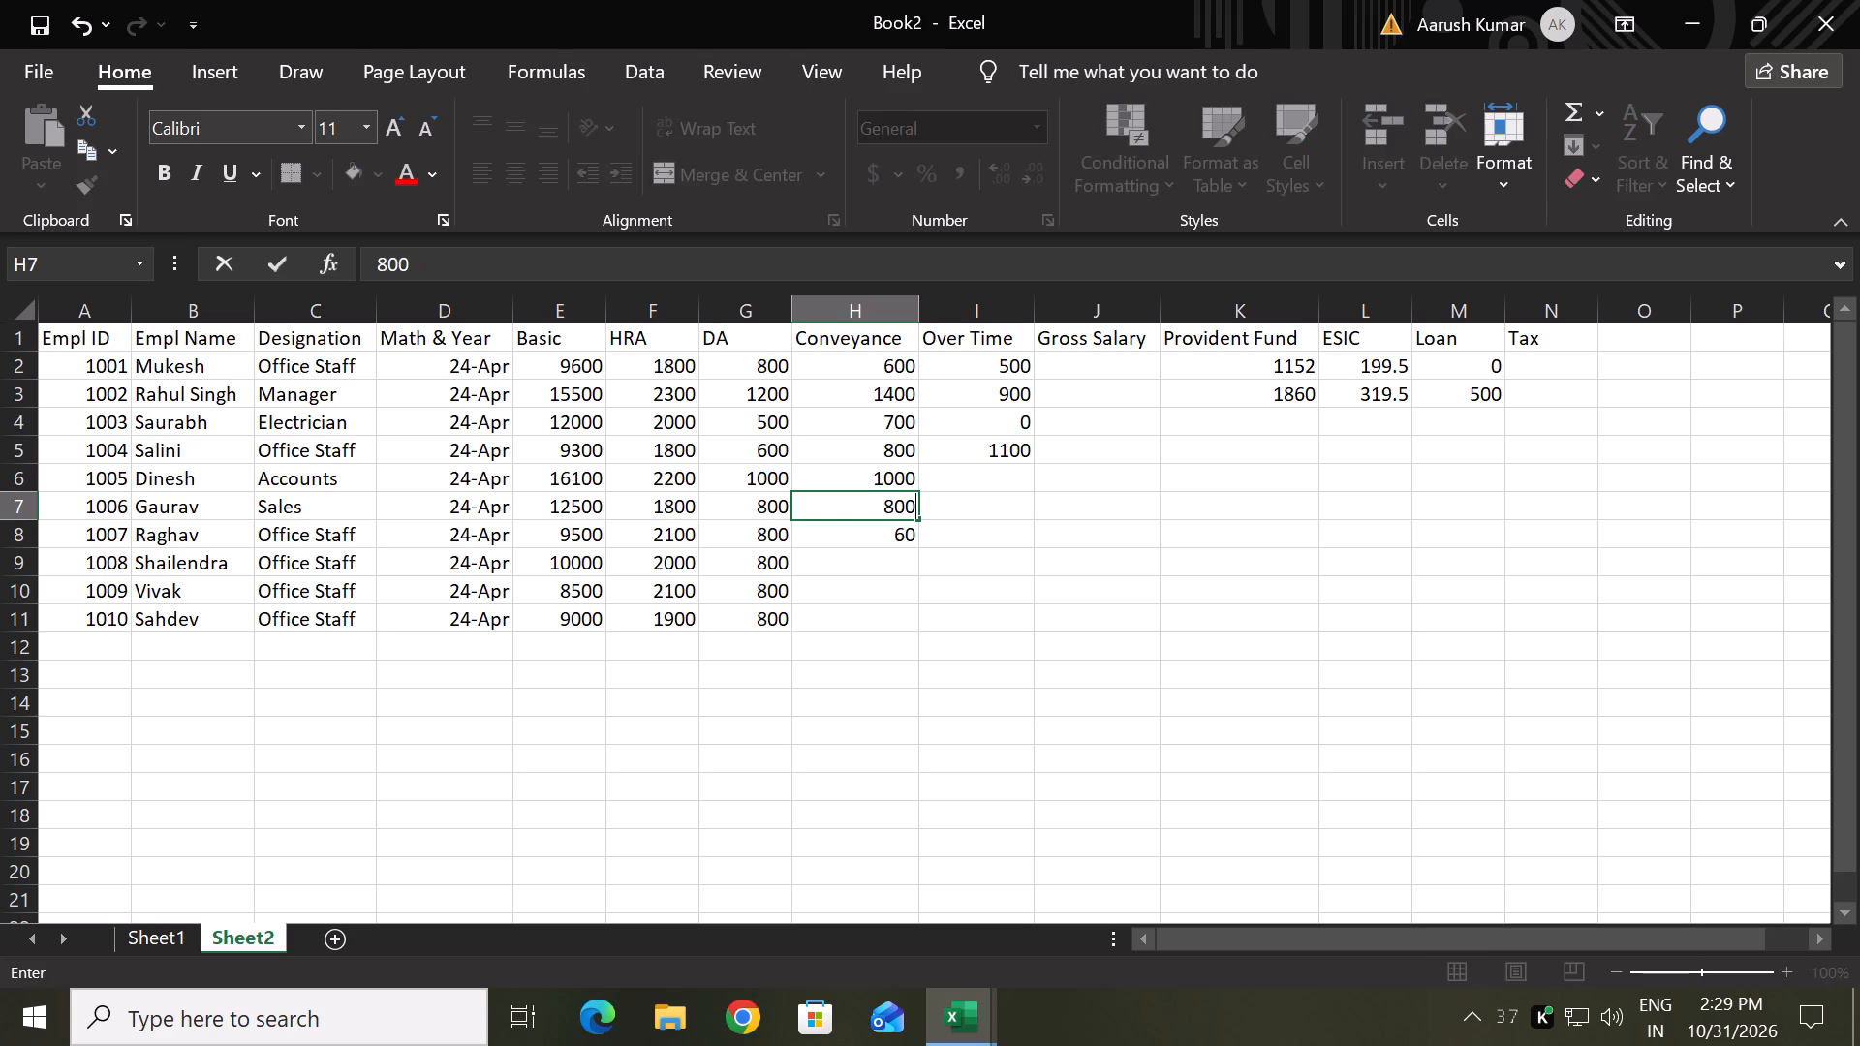
key(Return)
text(800)
key(Return)
key(8)
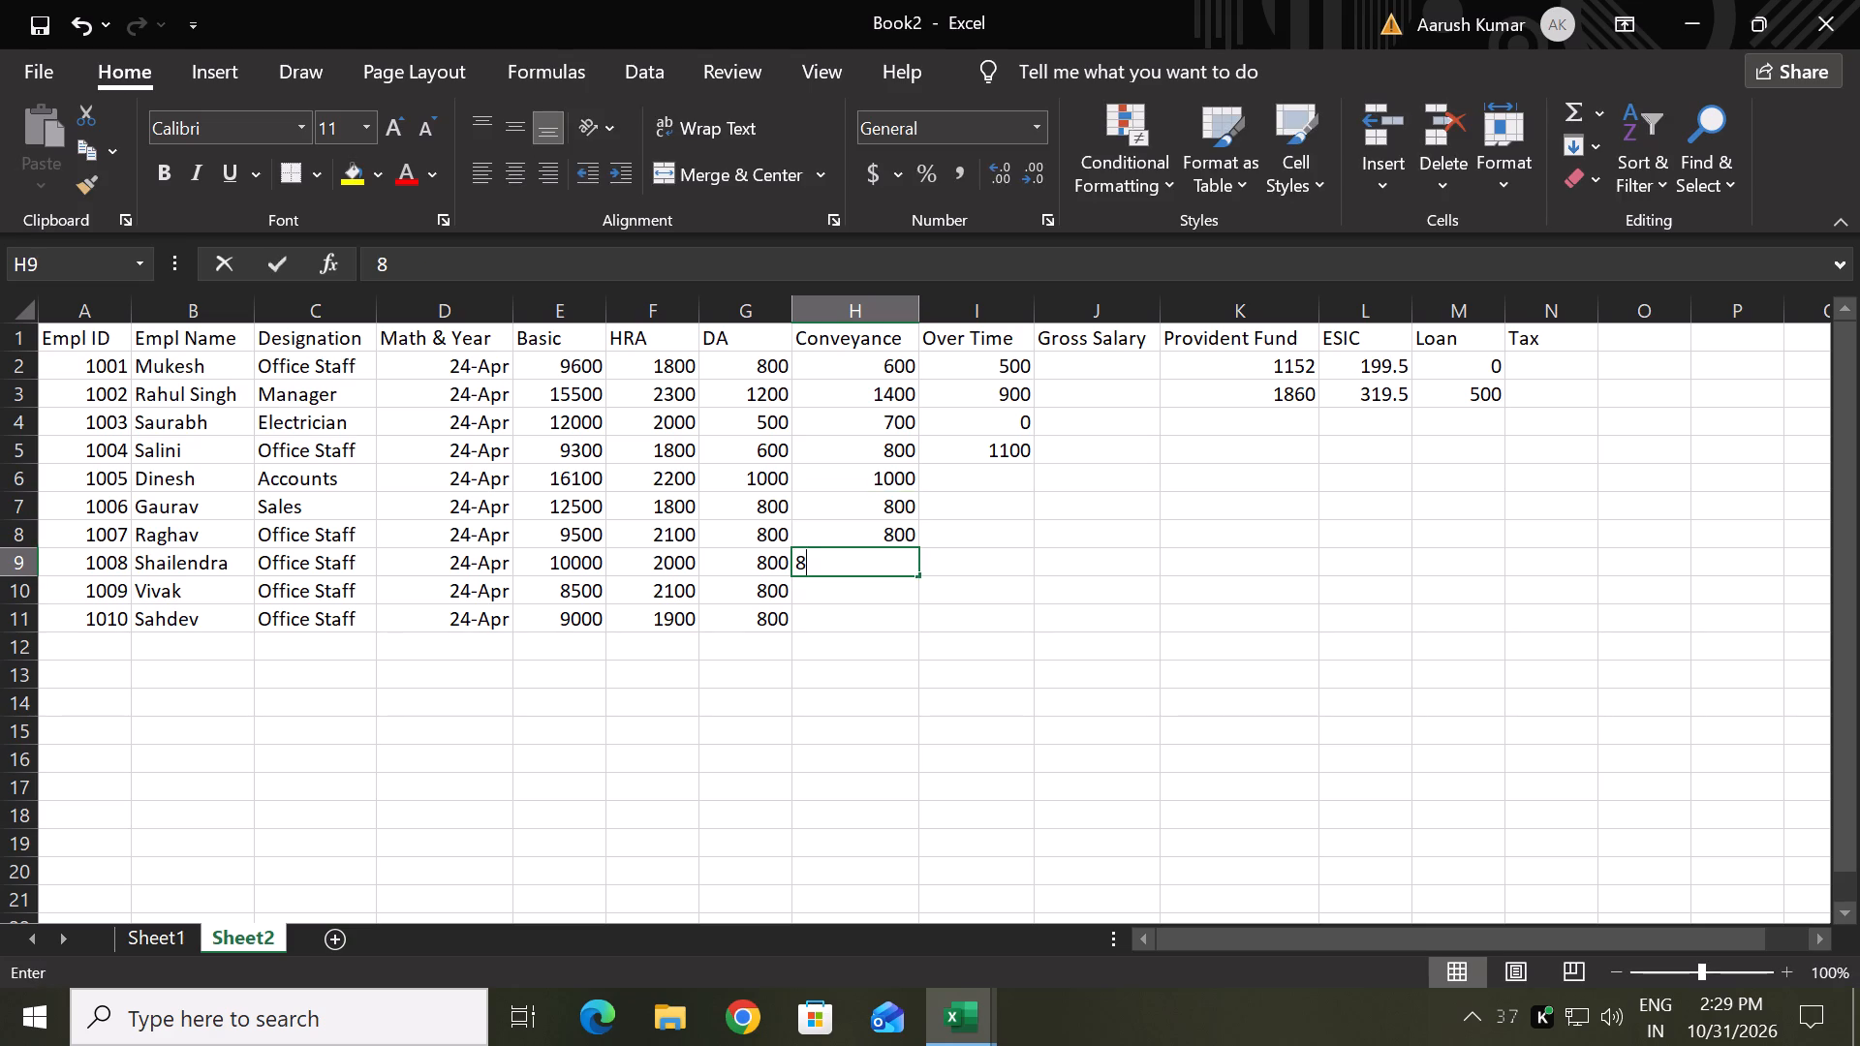
text(00)
key(Return)
text(800)
key(Return)
text(800)
key(Return)
Enter Over Time 0, 1500, 600, 500, 600 and 800 for employees 1005 to 1010 in I6:I11.
key(Right)
key(Up)
key(Up)
key(Up)
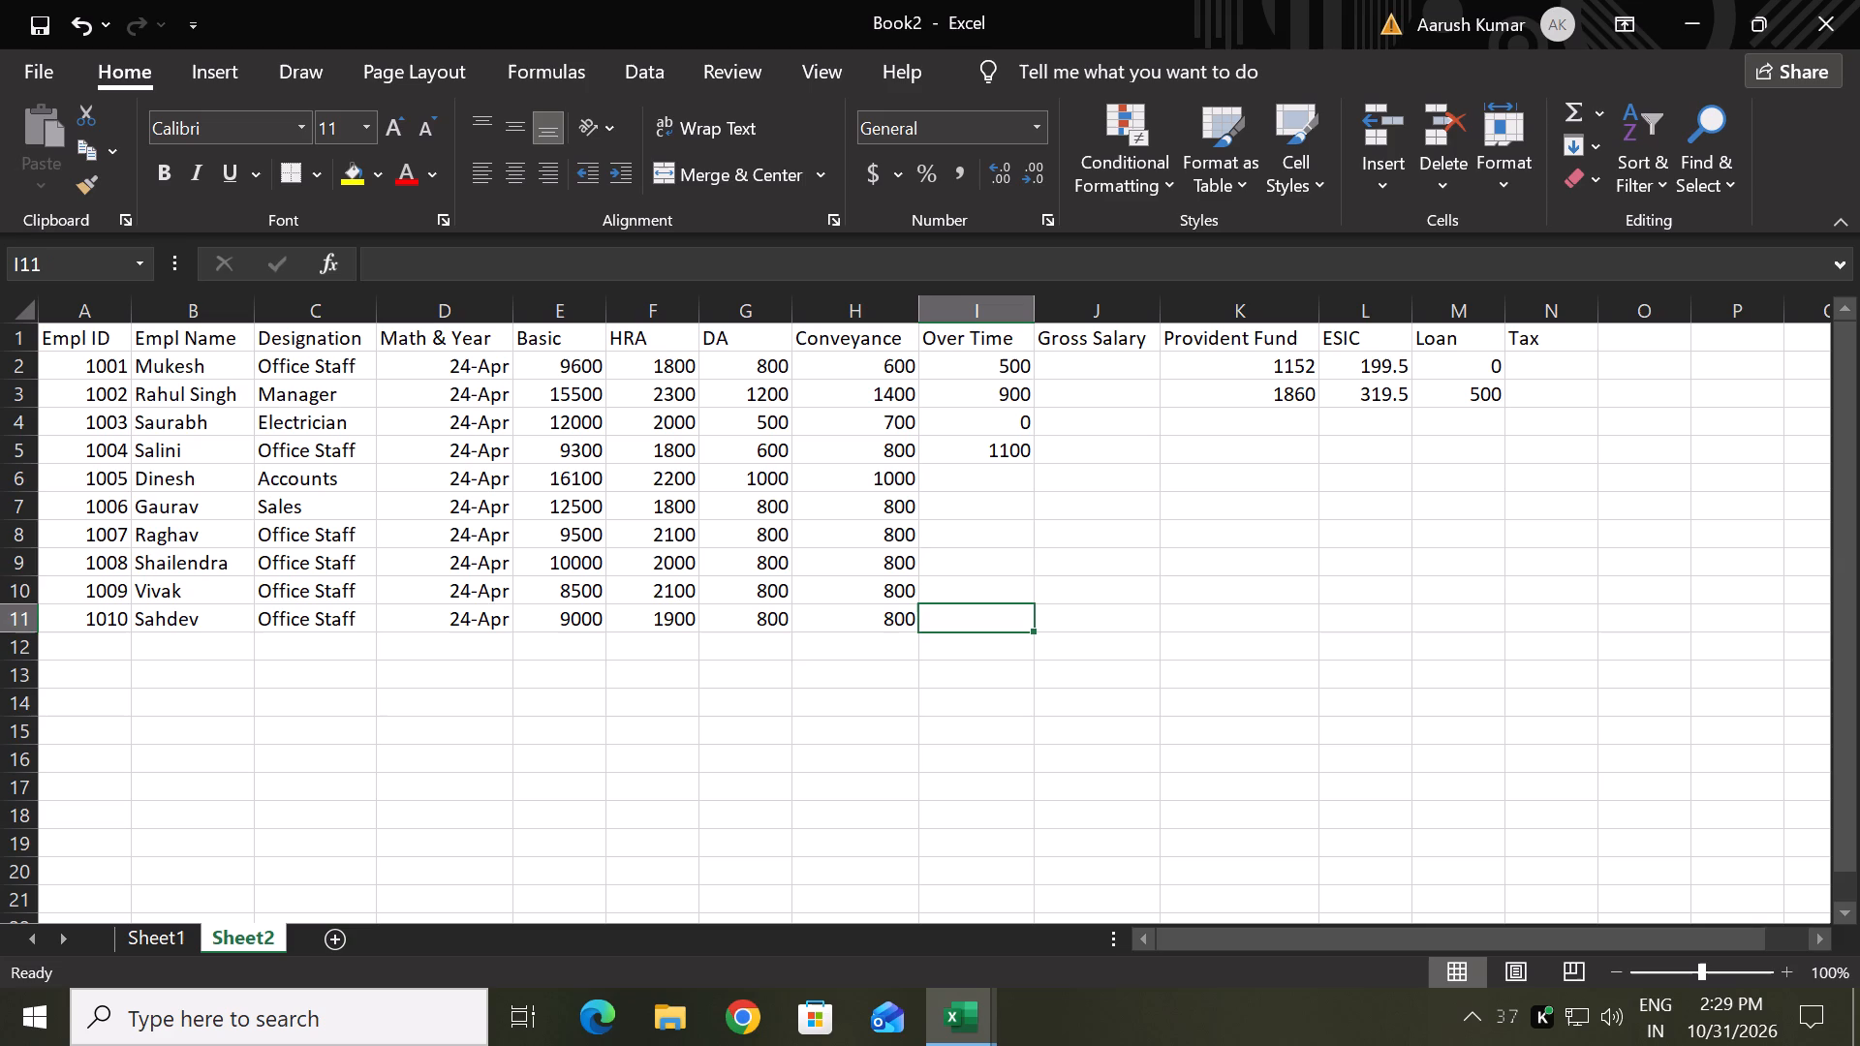
key(Up)
key(Up)
key(Up)
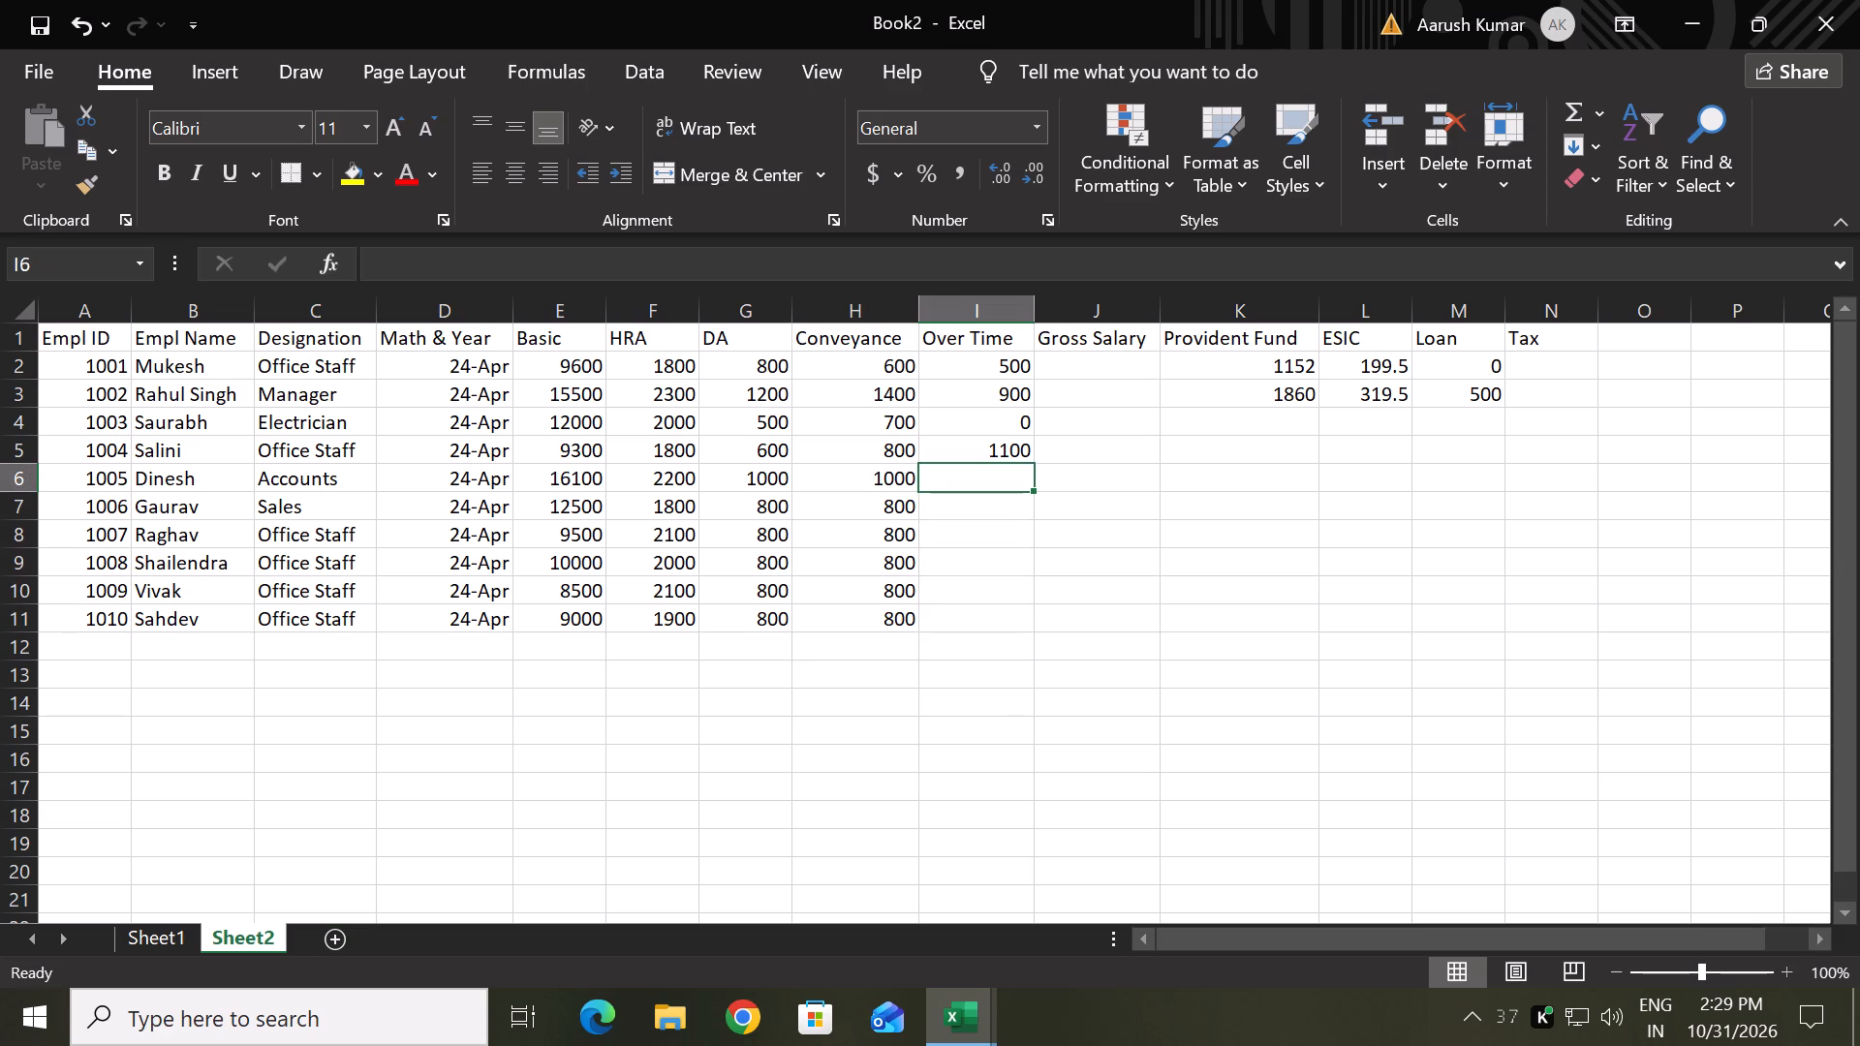
key(0)
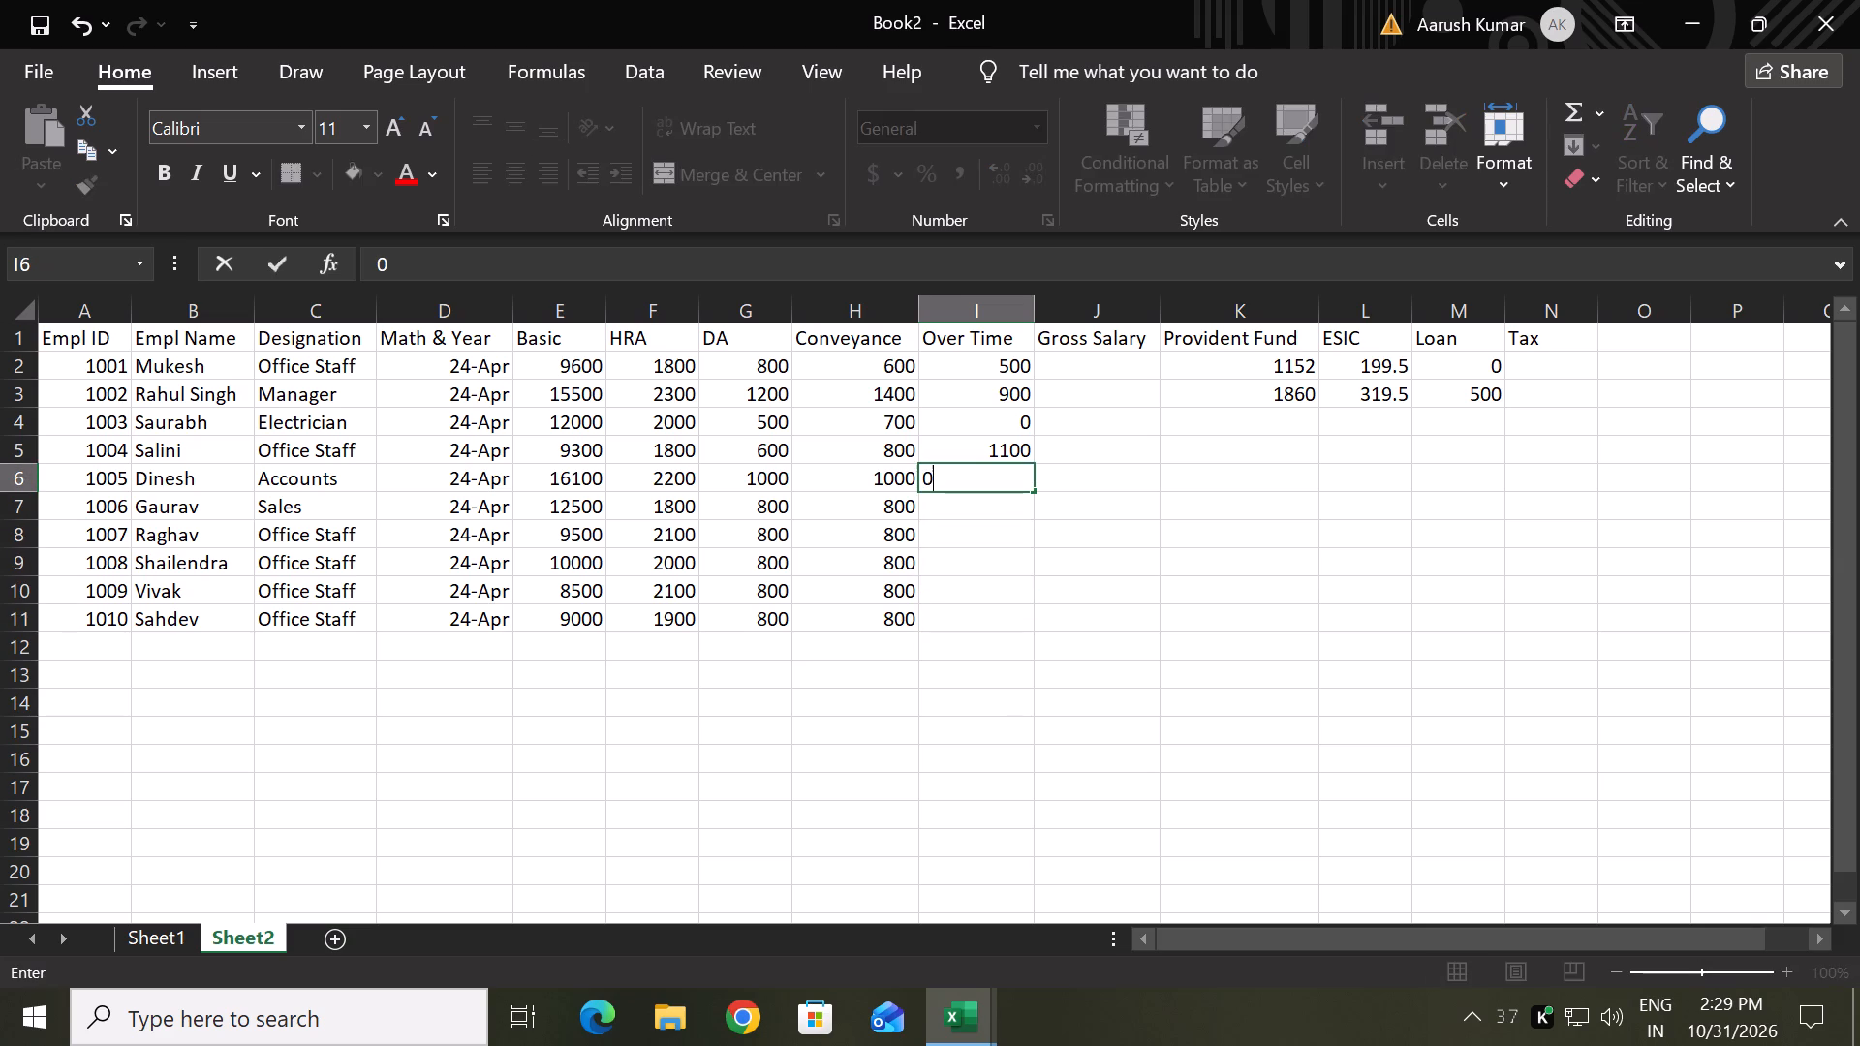
key(Down)
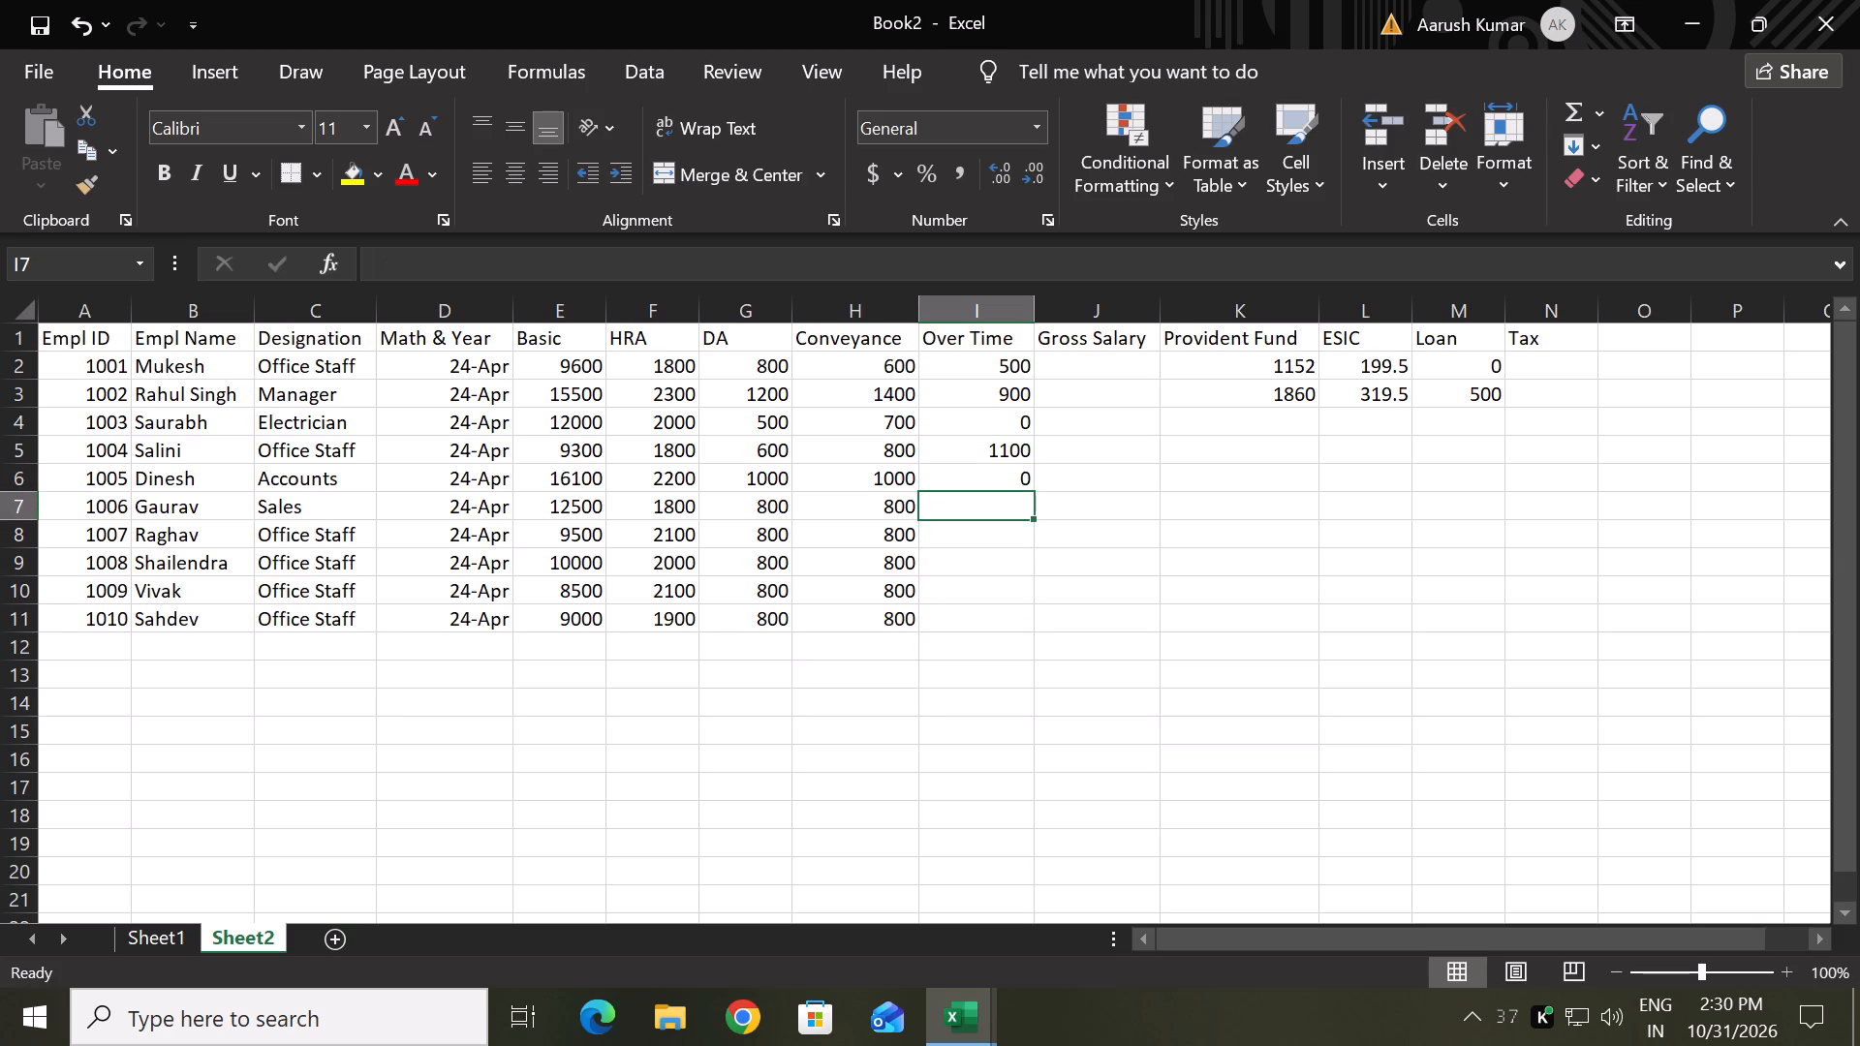
text(1500)
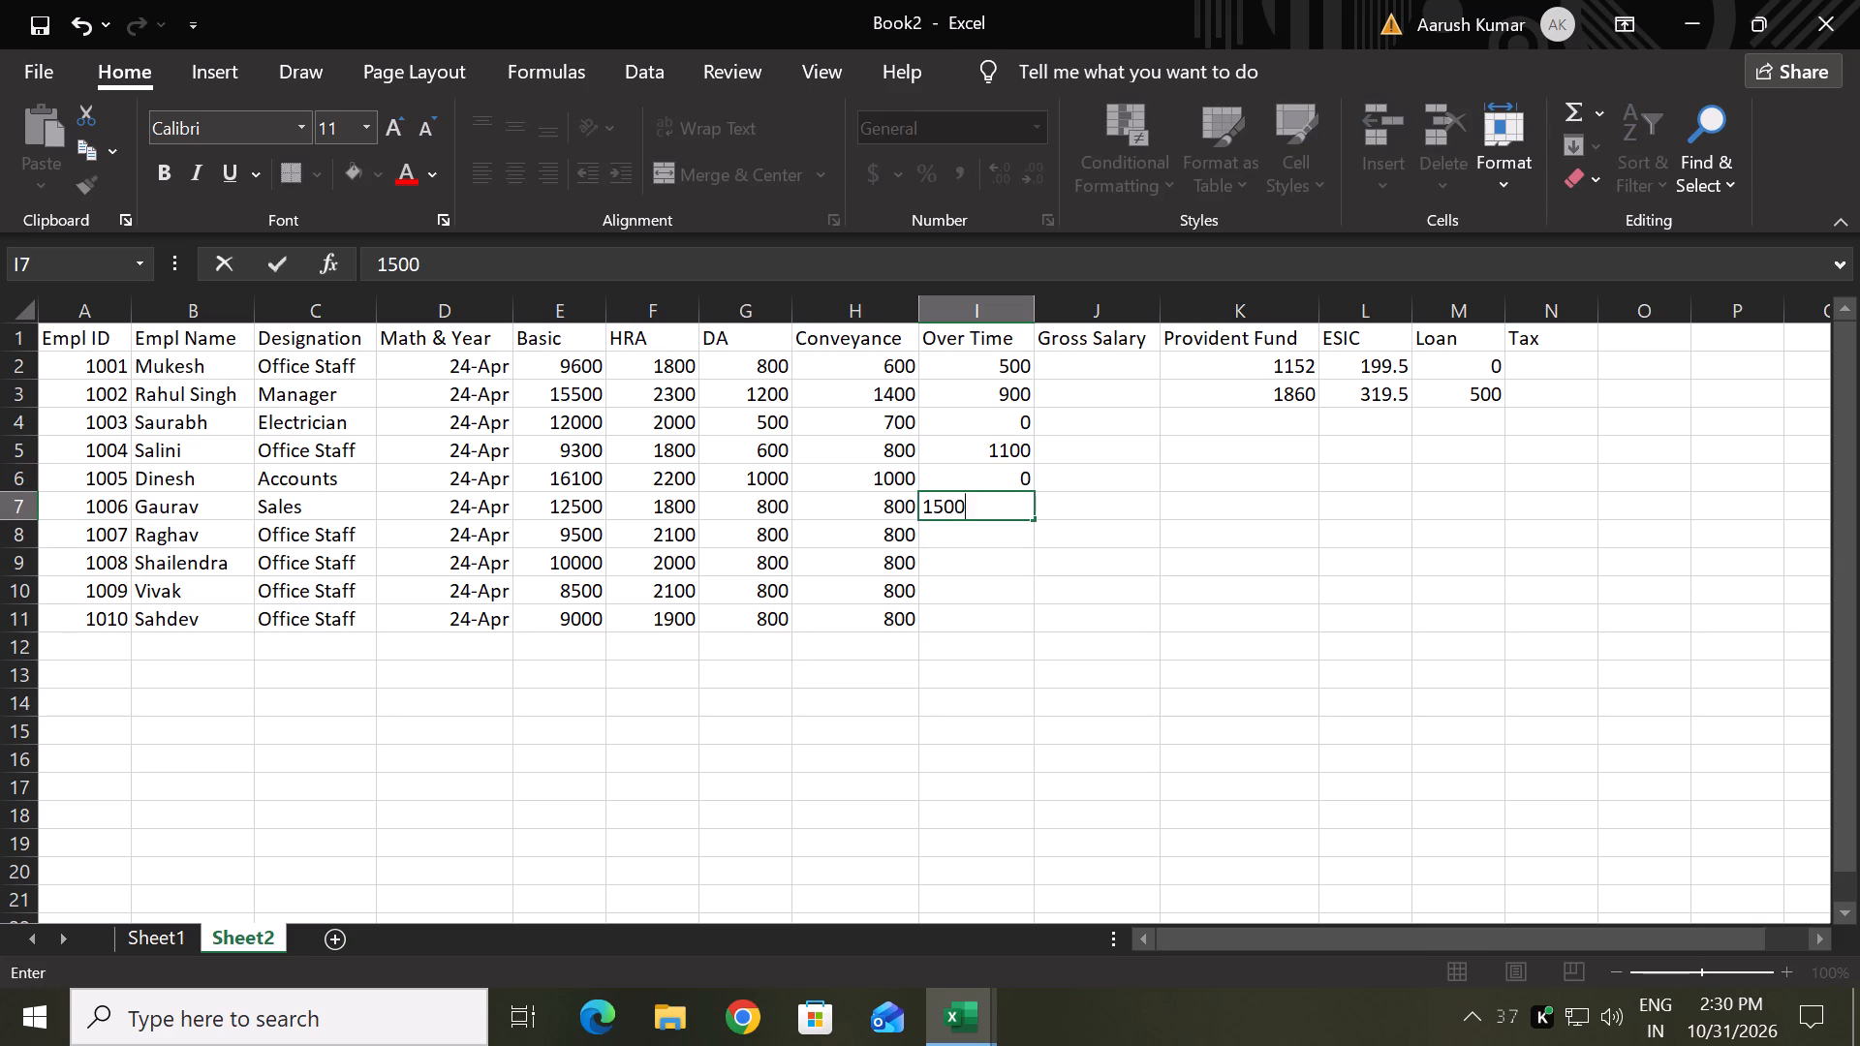
key(Return)
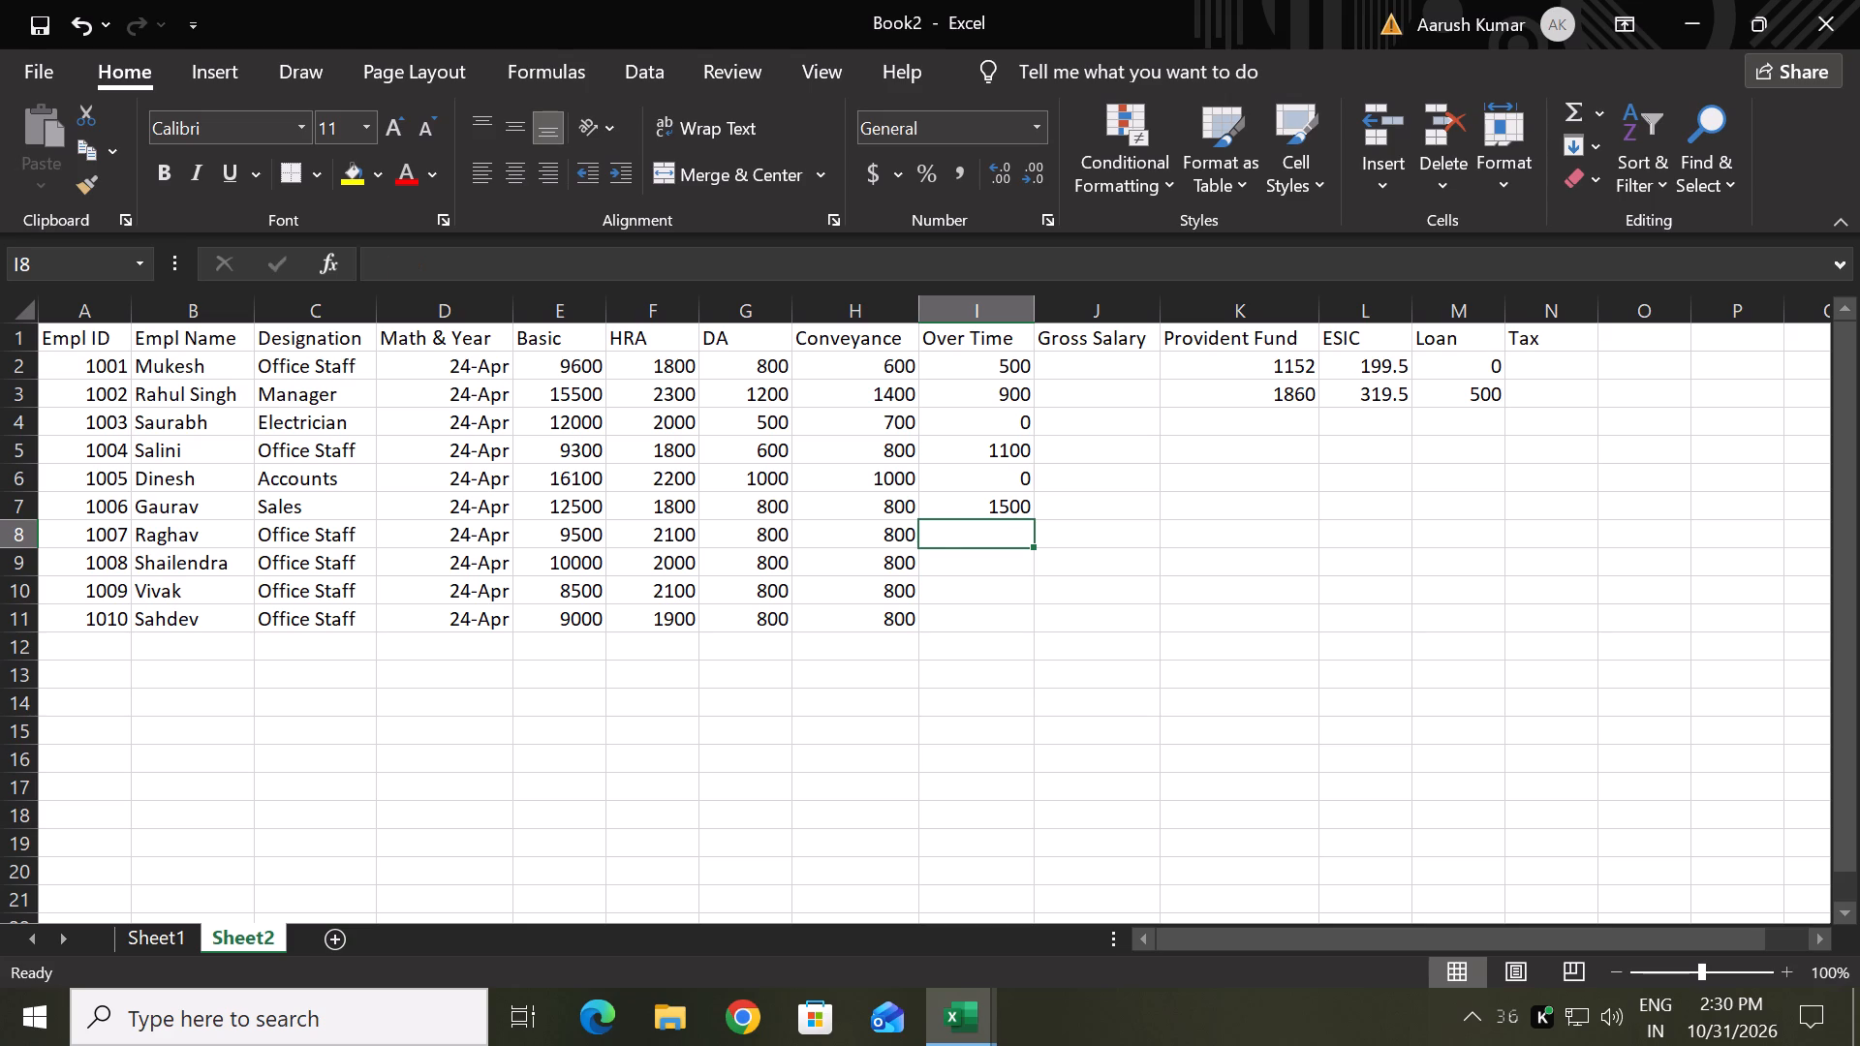
text(600)
key(Return)
text(500)
key(Return)
text(600)
key(Return)
text(.8)
key(BackSpace)
key(BackSpace)
text(801)
key(BackSpace)
key(period)
key(Return)
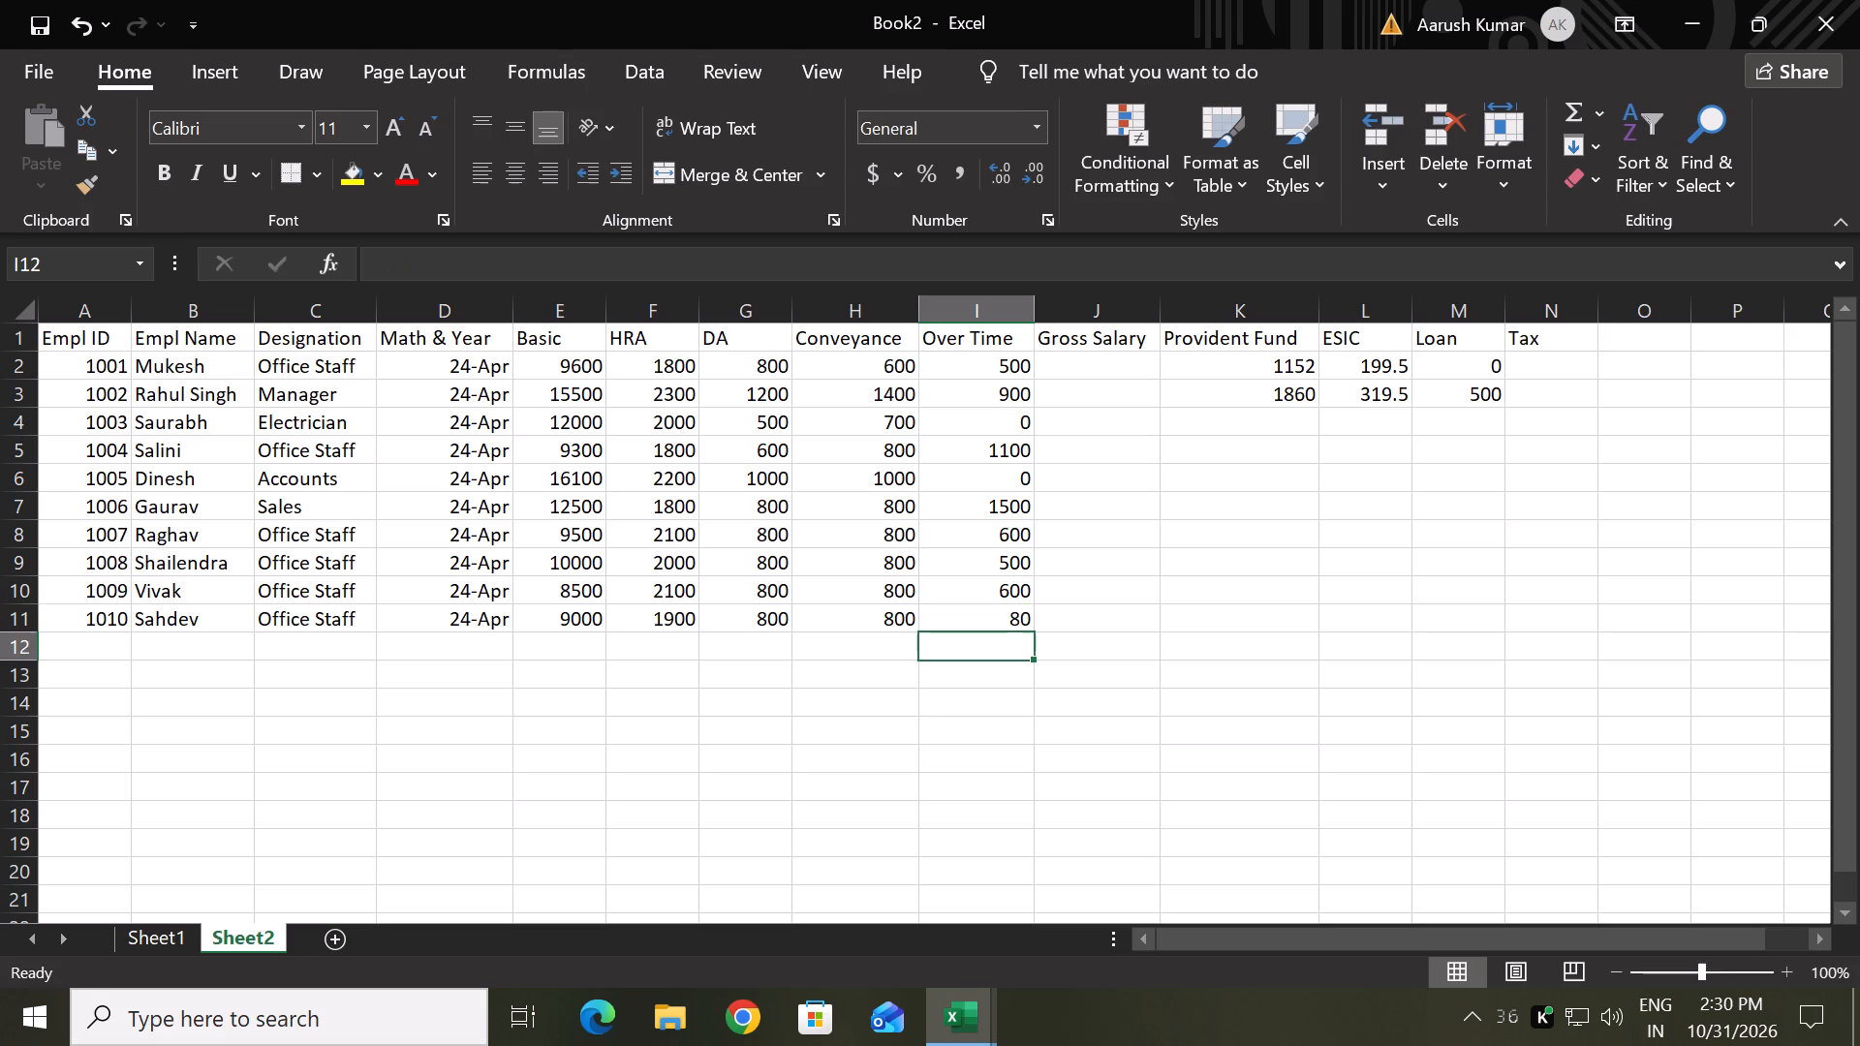
key(Up)
text(800)
key(Return)
Calculate employee 1001's Gross Salary in J2 with the formula =SUM(E2:I2), adding Basic through Over Time.
key(Up)
key(Right)
key(Up)
key(Up)
key(Up)
key(Up)
key(Up)
key(Up)
key(Up)
key(Up)
key(Up)
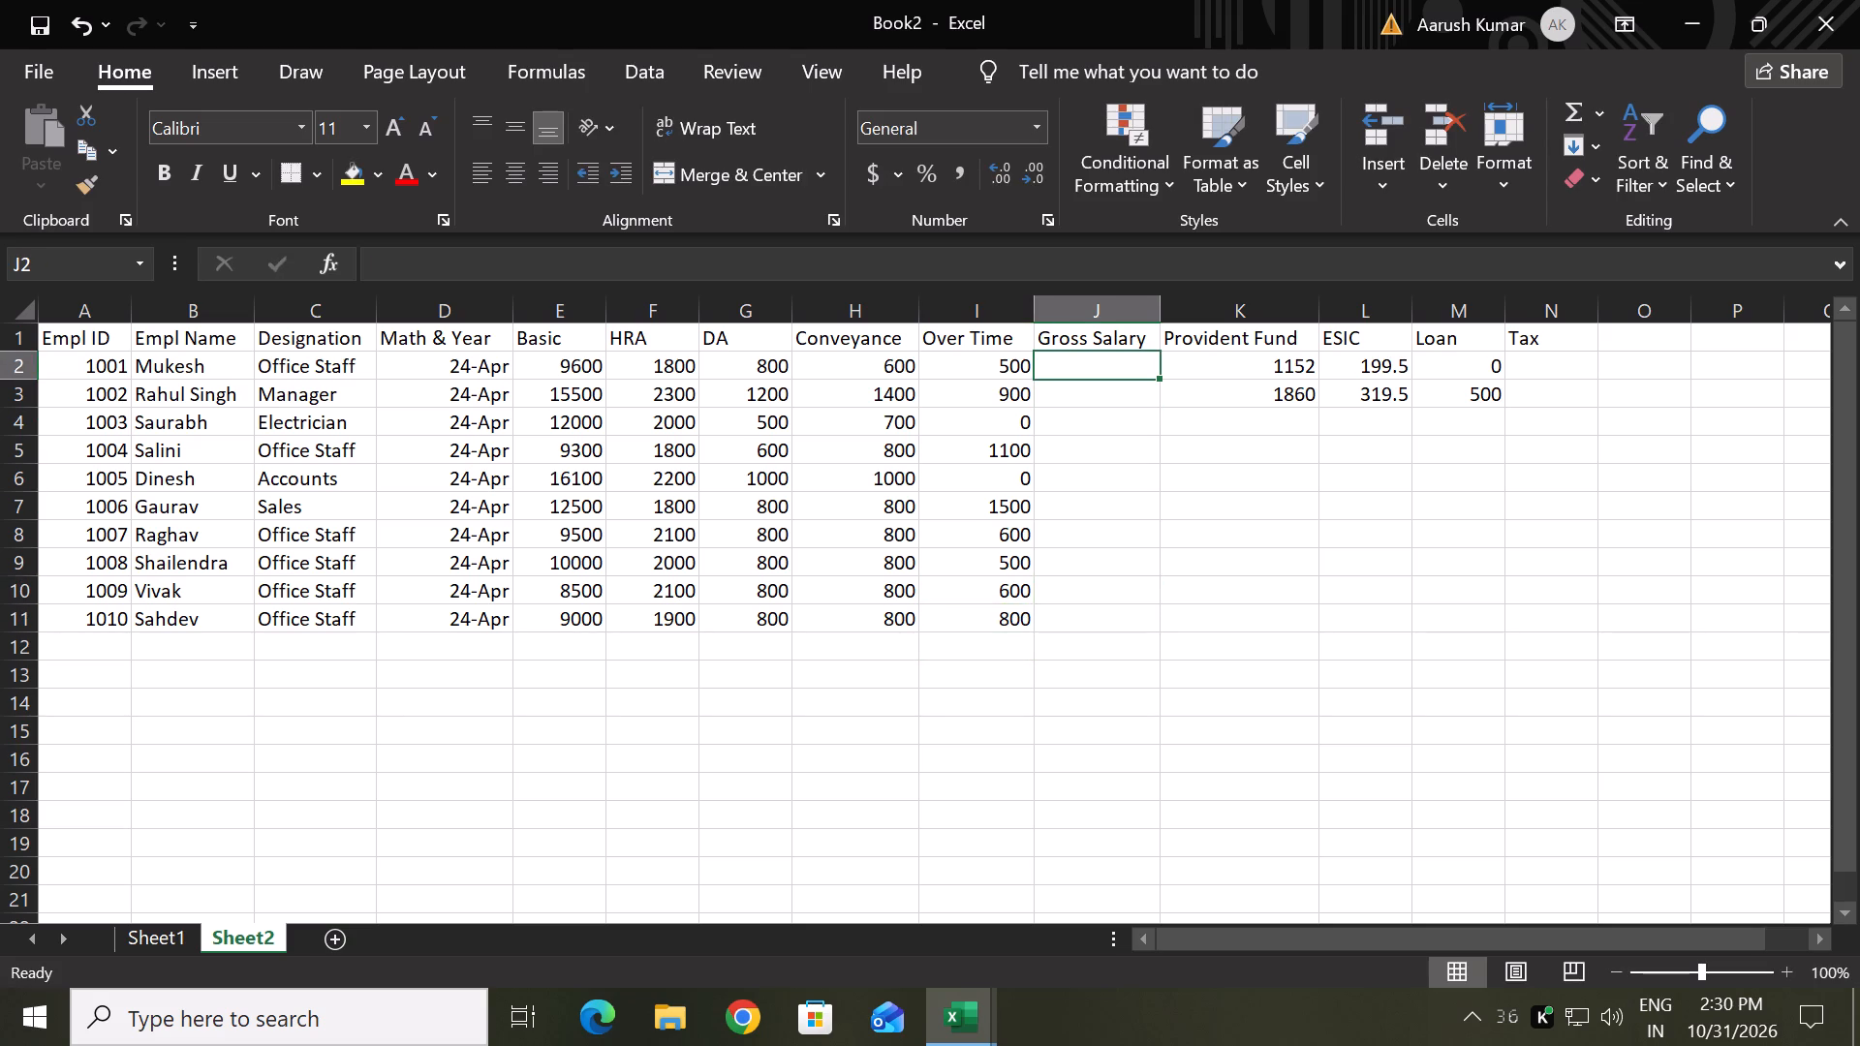
text(=sum)
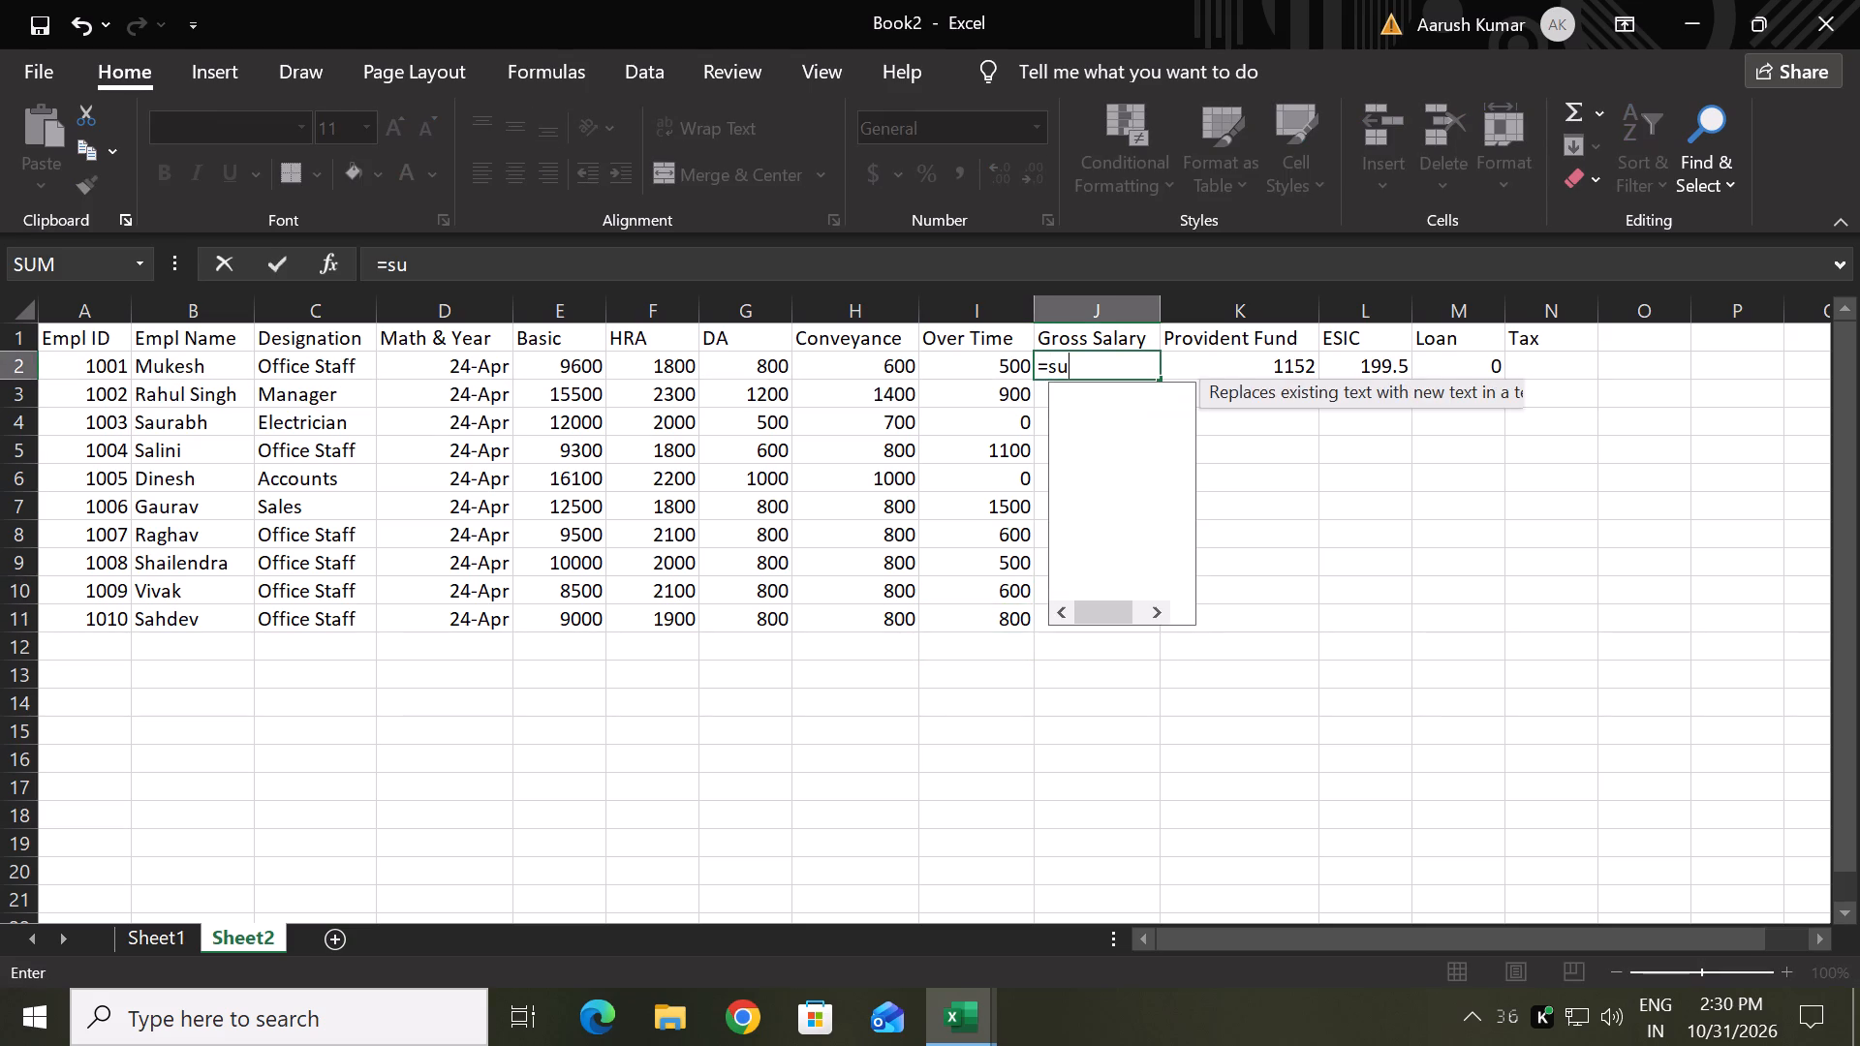
ctrl+click(598, 376)
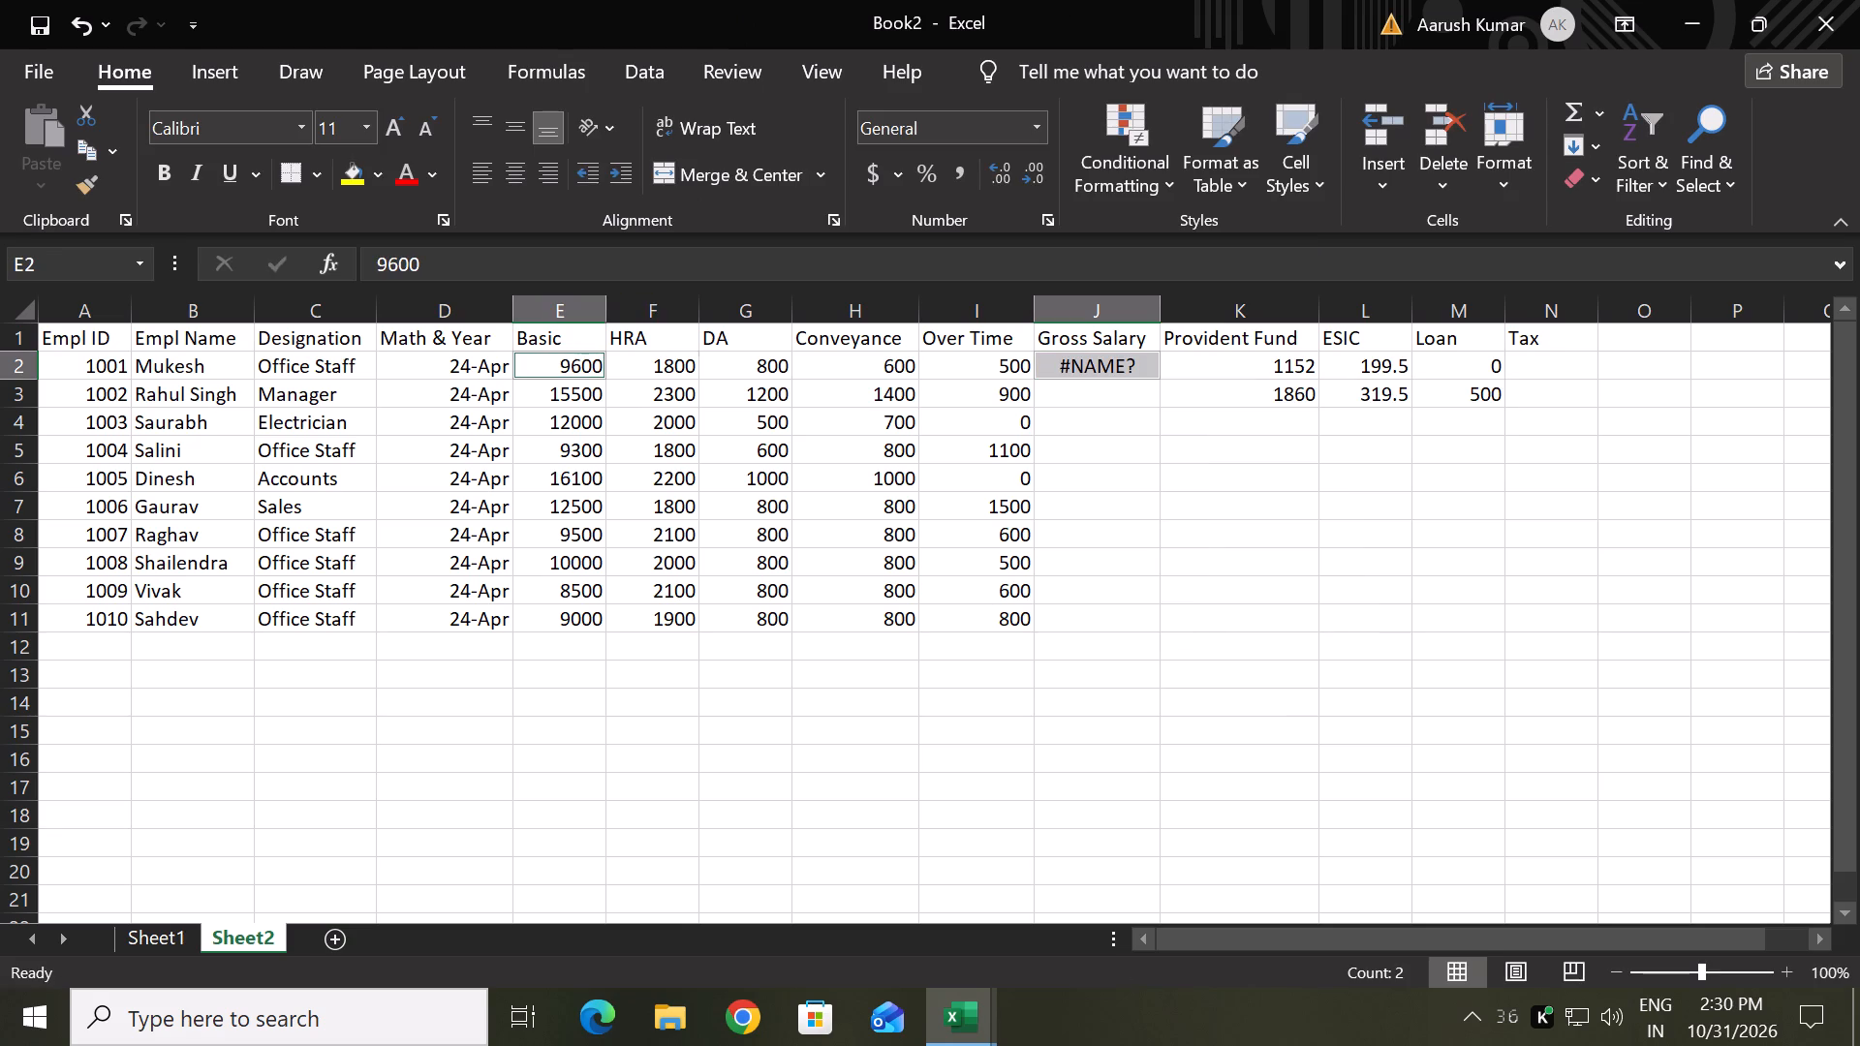
ctrl+click(678, 367)
ctrl+click(748, 371)
ctrl+click(817, 372)
ctrl+click(915, 364)
ctrl+click(975, 362)
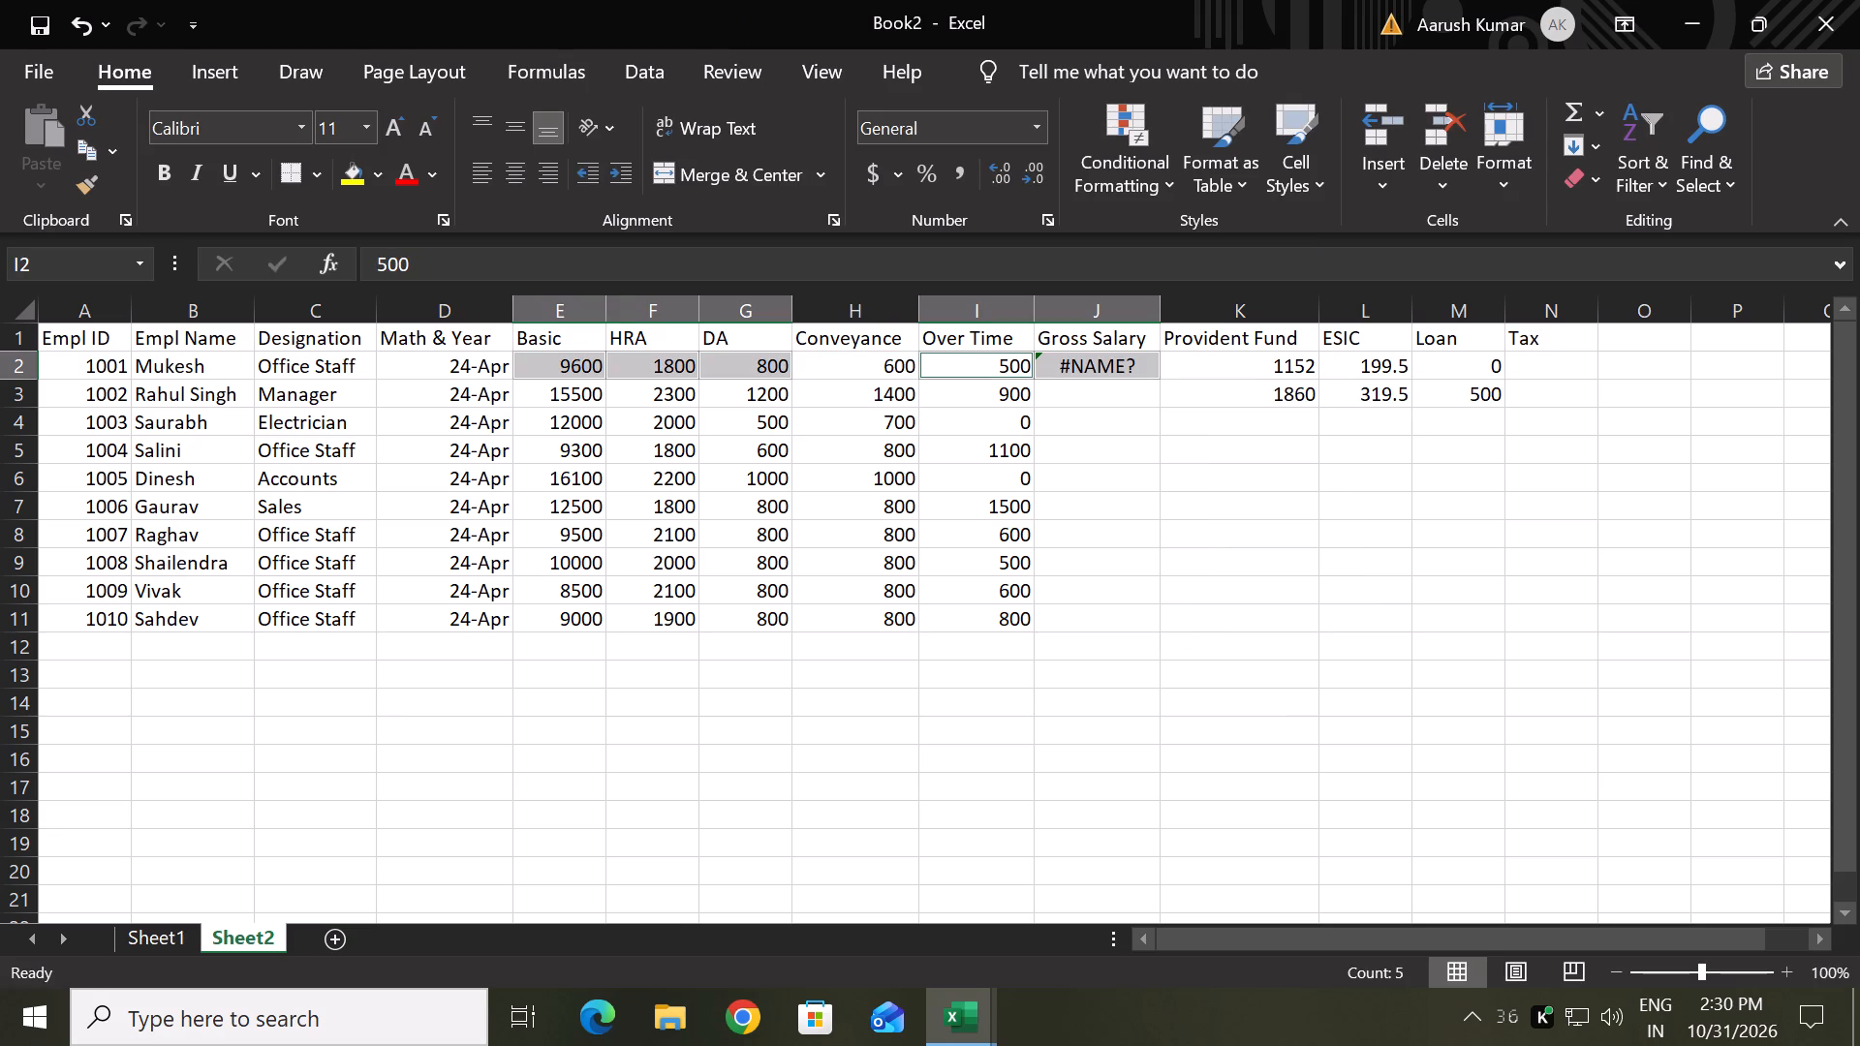
ctrl+click(1130, 380)
double_click(1127, 360)
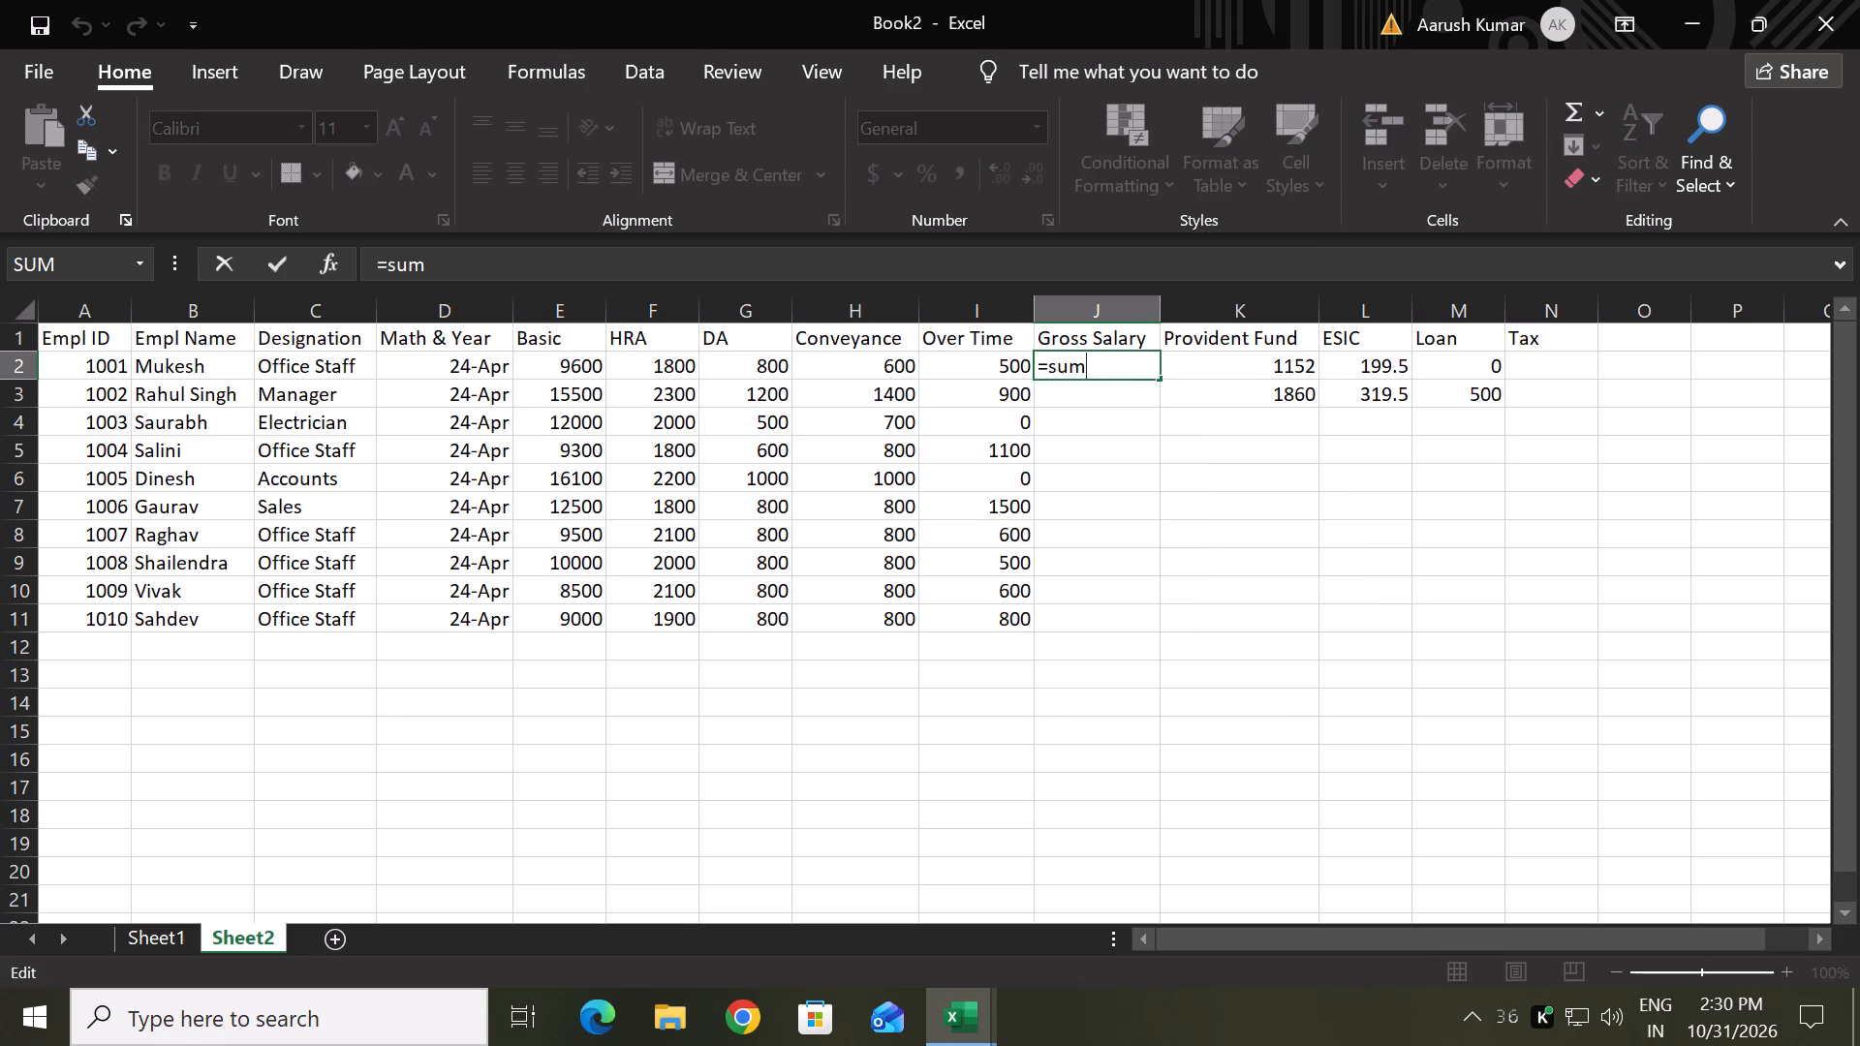
key(shift+parenleft)
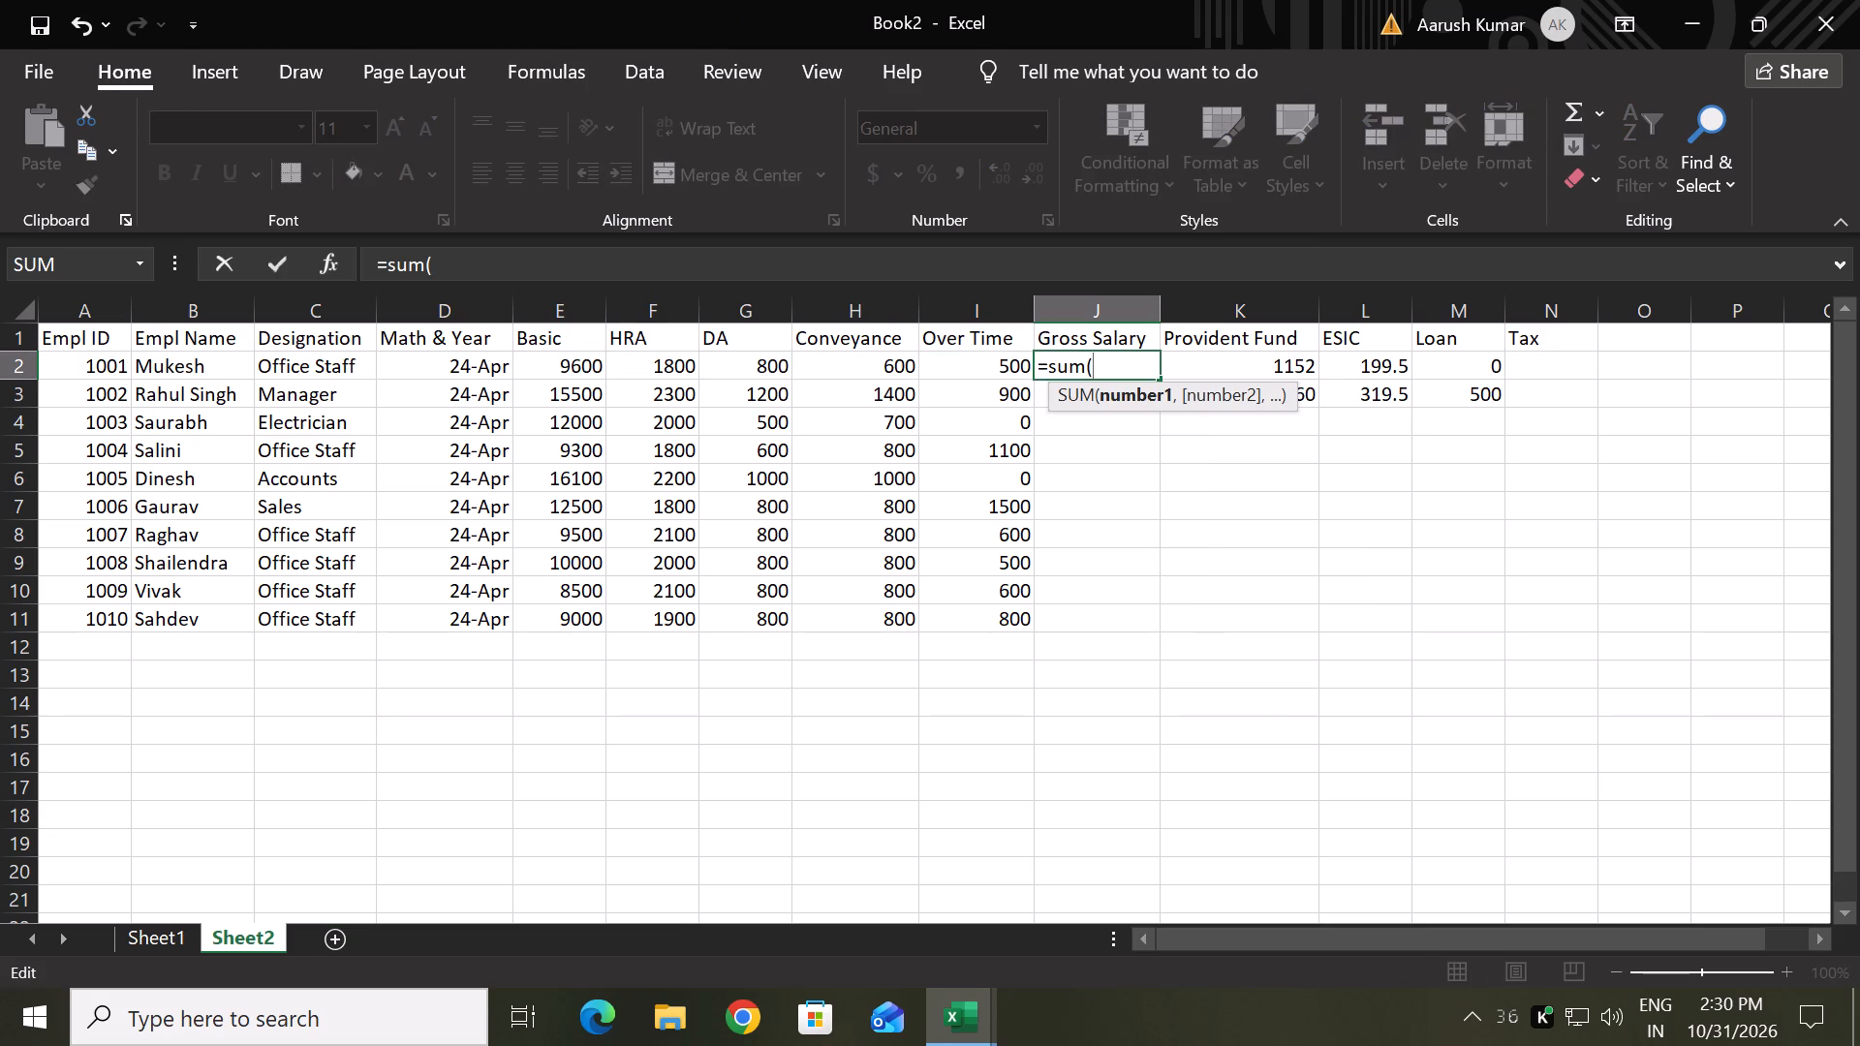
click(569, 370)
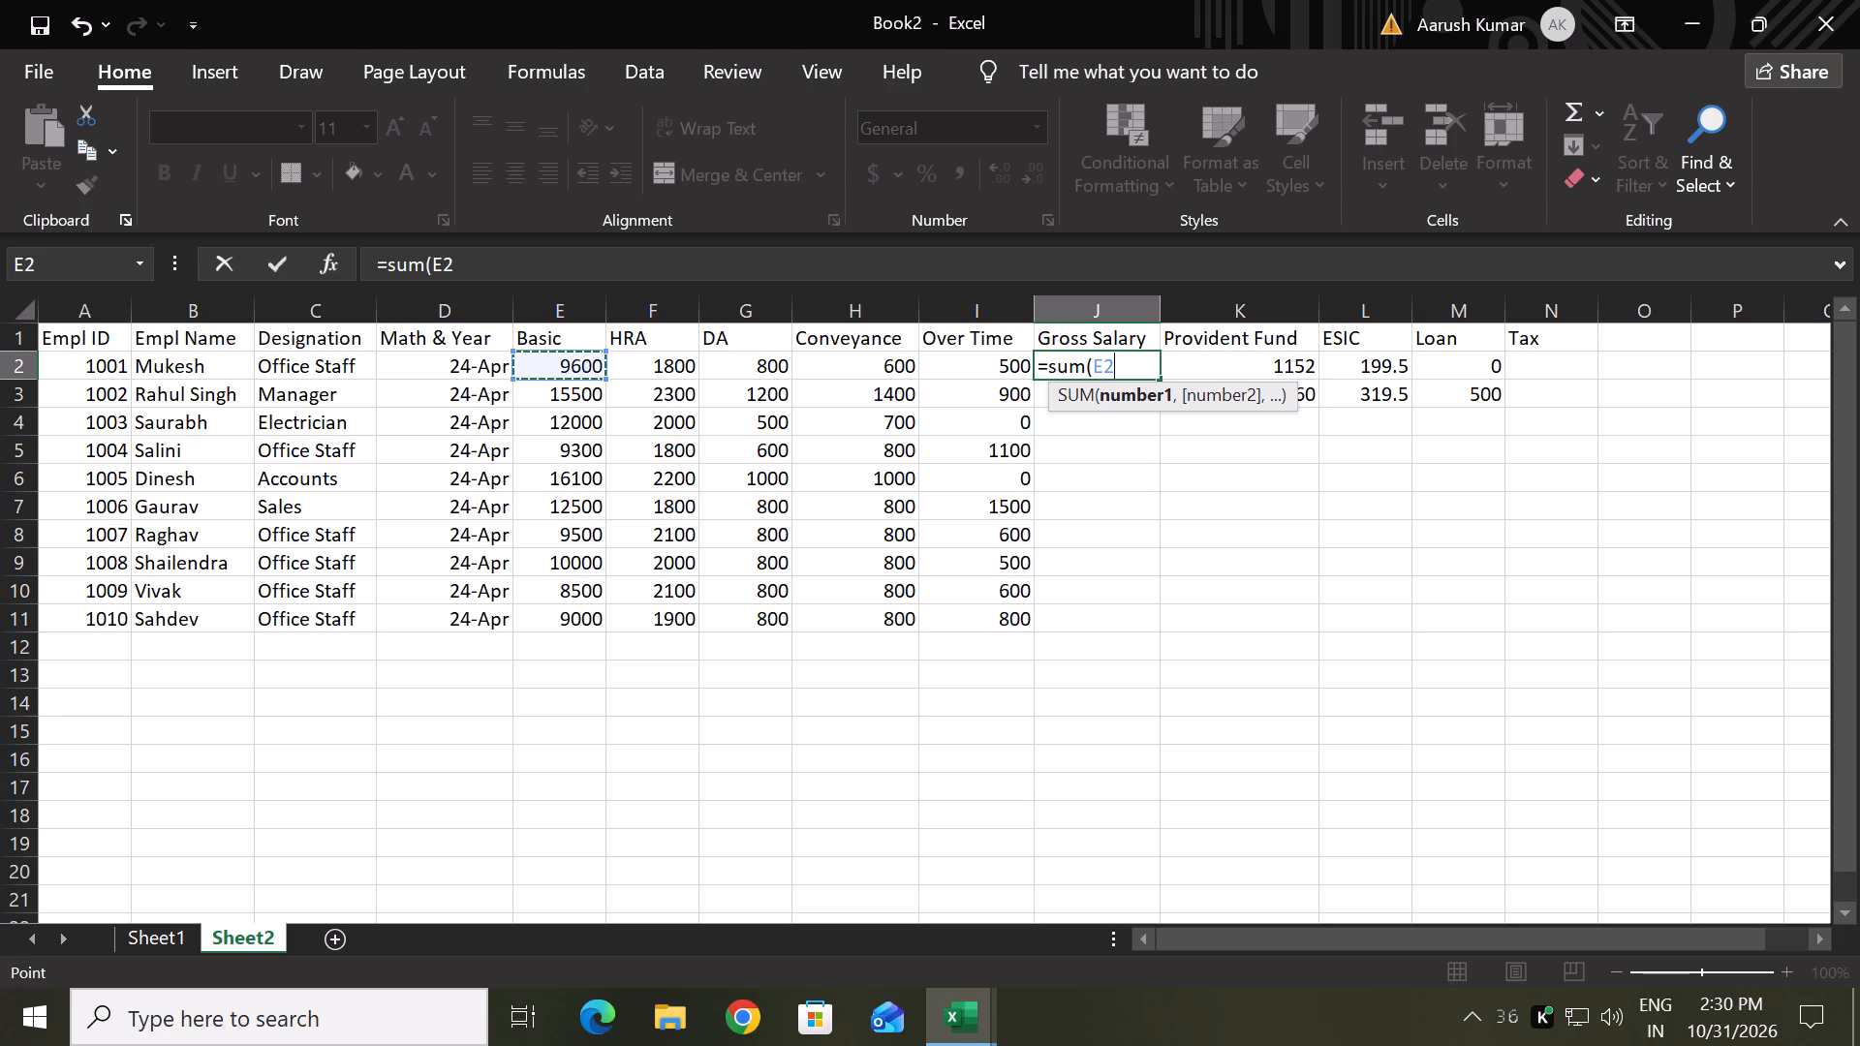
click(698, 373)
click(577, 371)
key(ctrl+shift+Left)
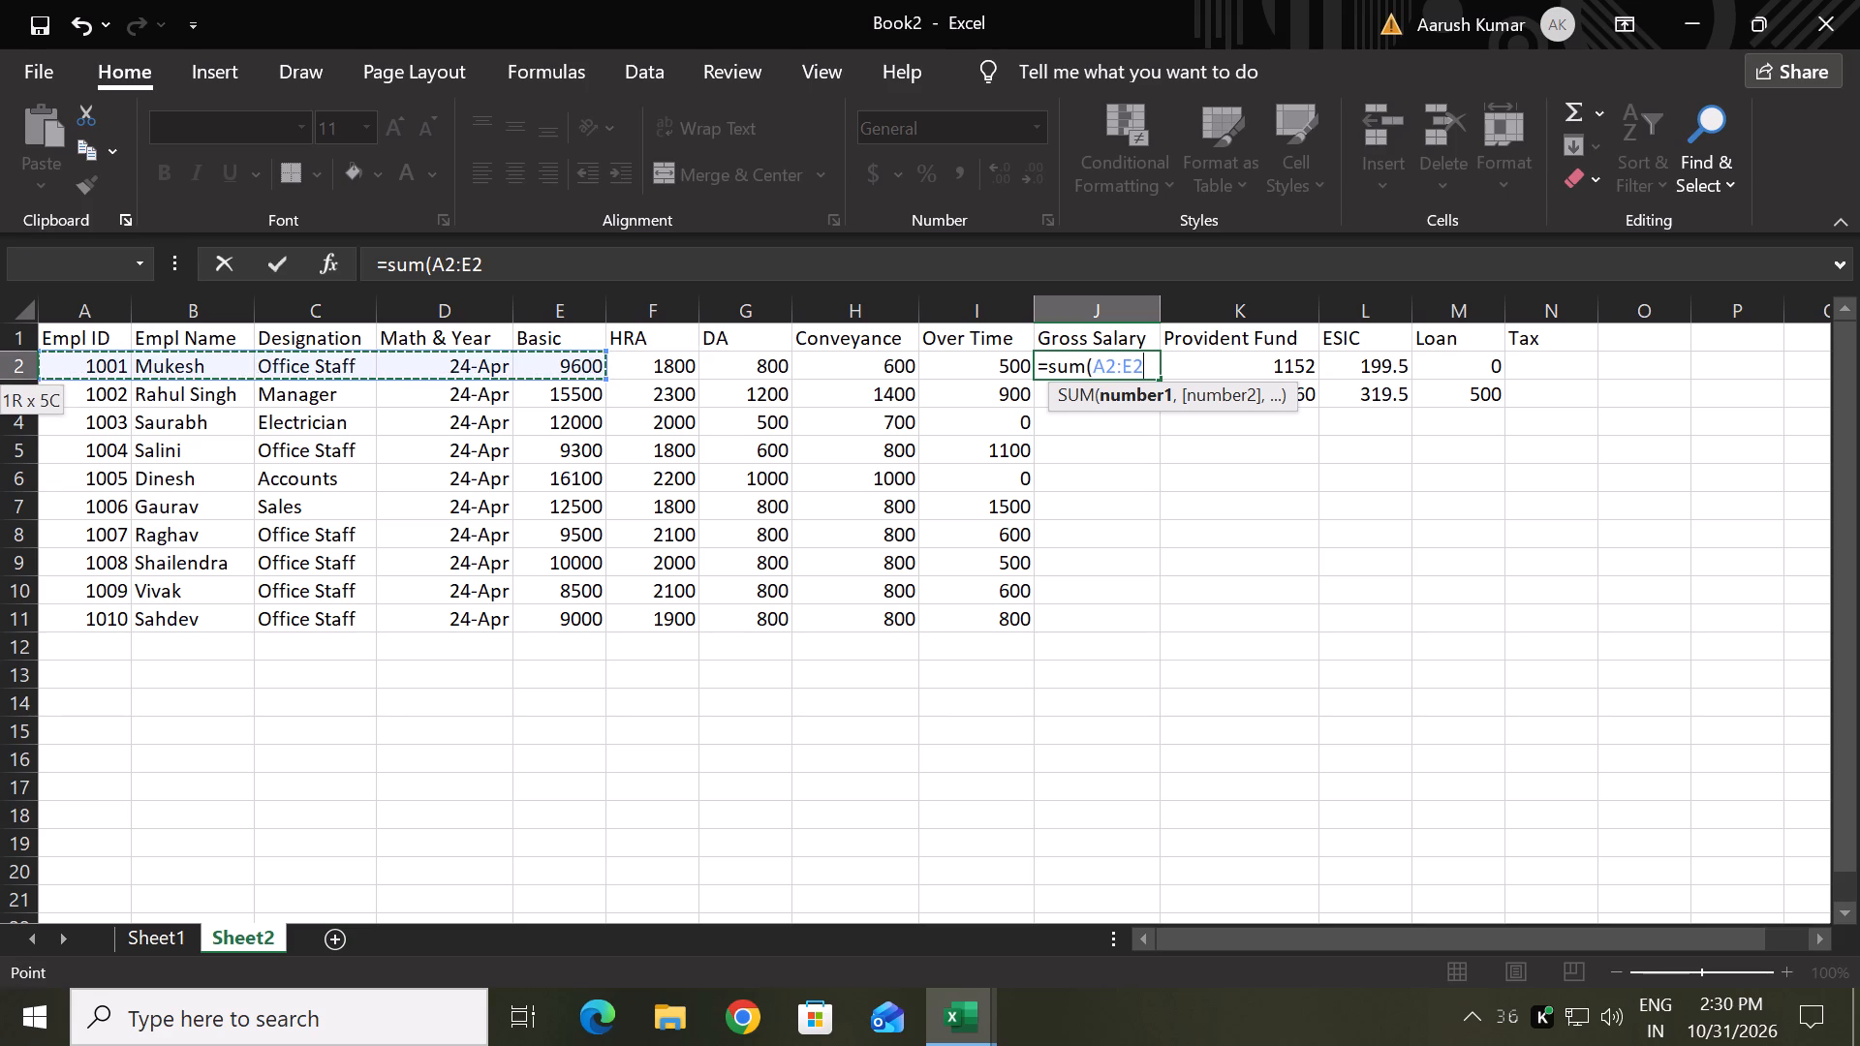
key(ctrl+shift+Right)
key(ctrl+shift+Left)
key(ctrl+shift+Right)
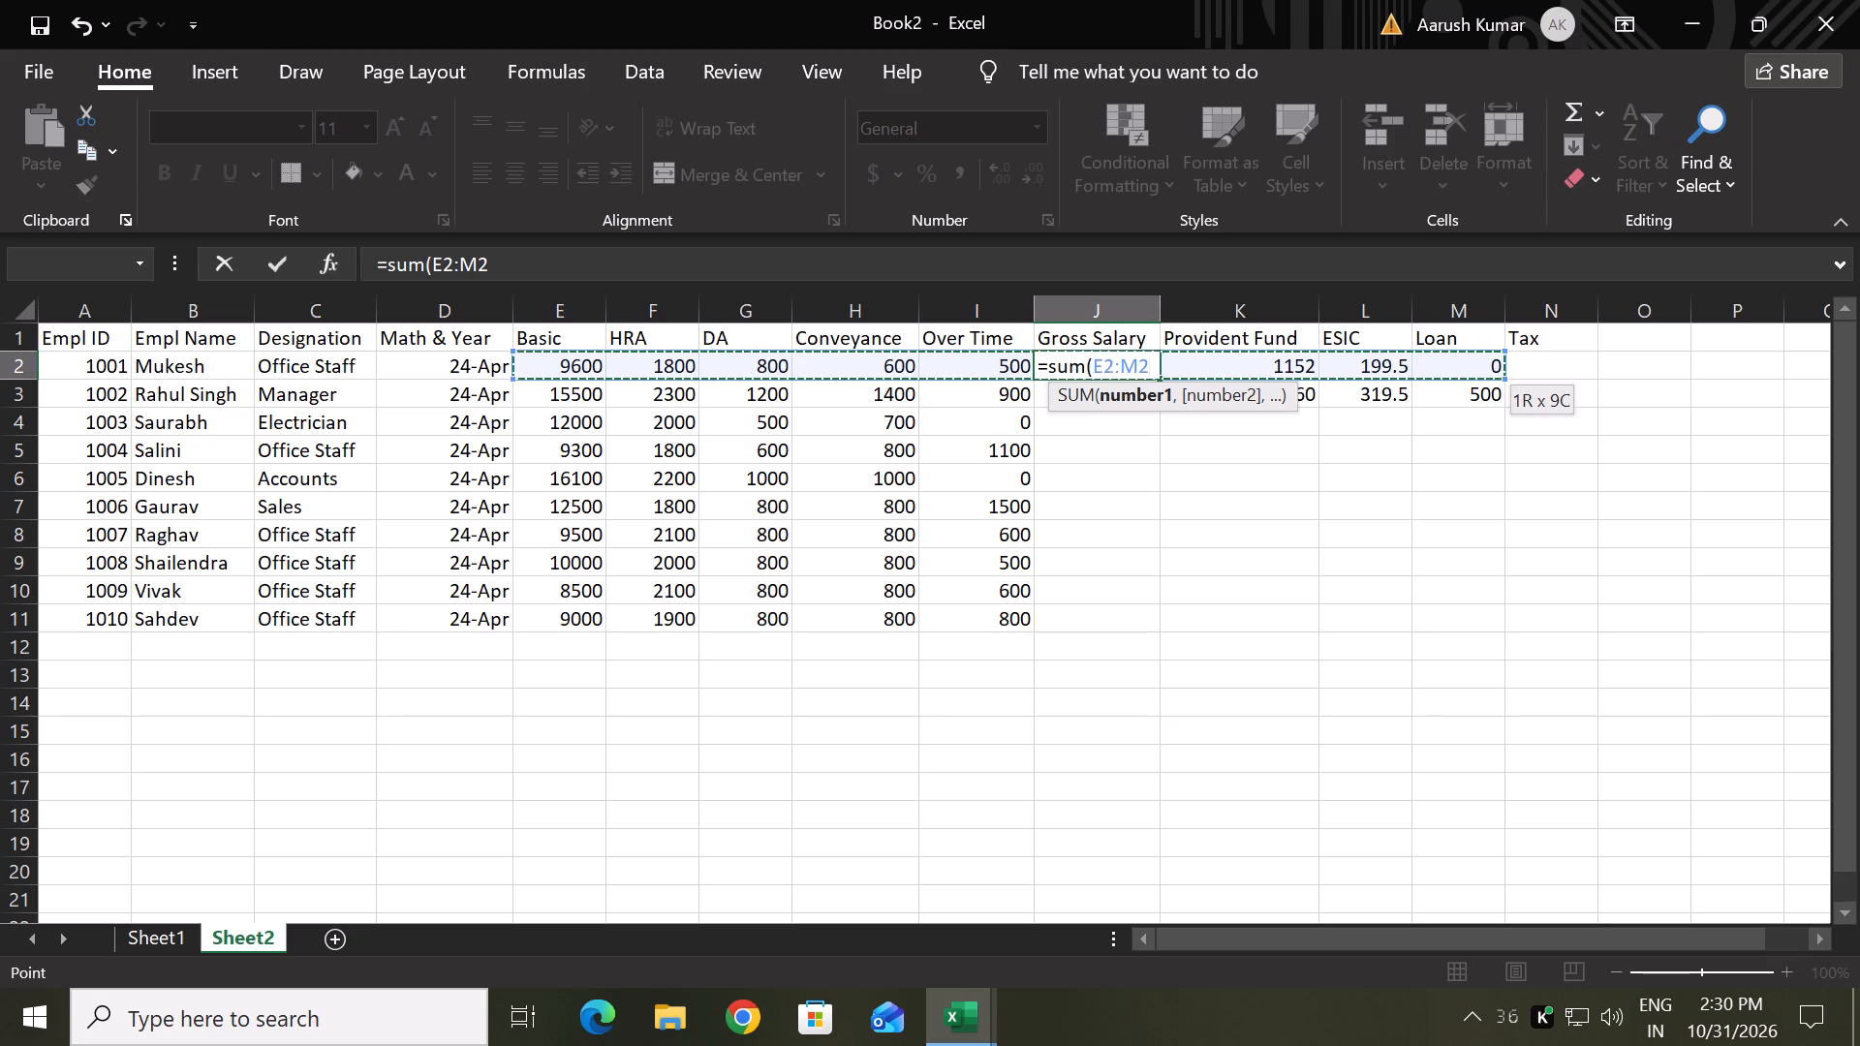
key(BackSpace)
key(BackSpace)
text(i2)
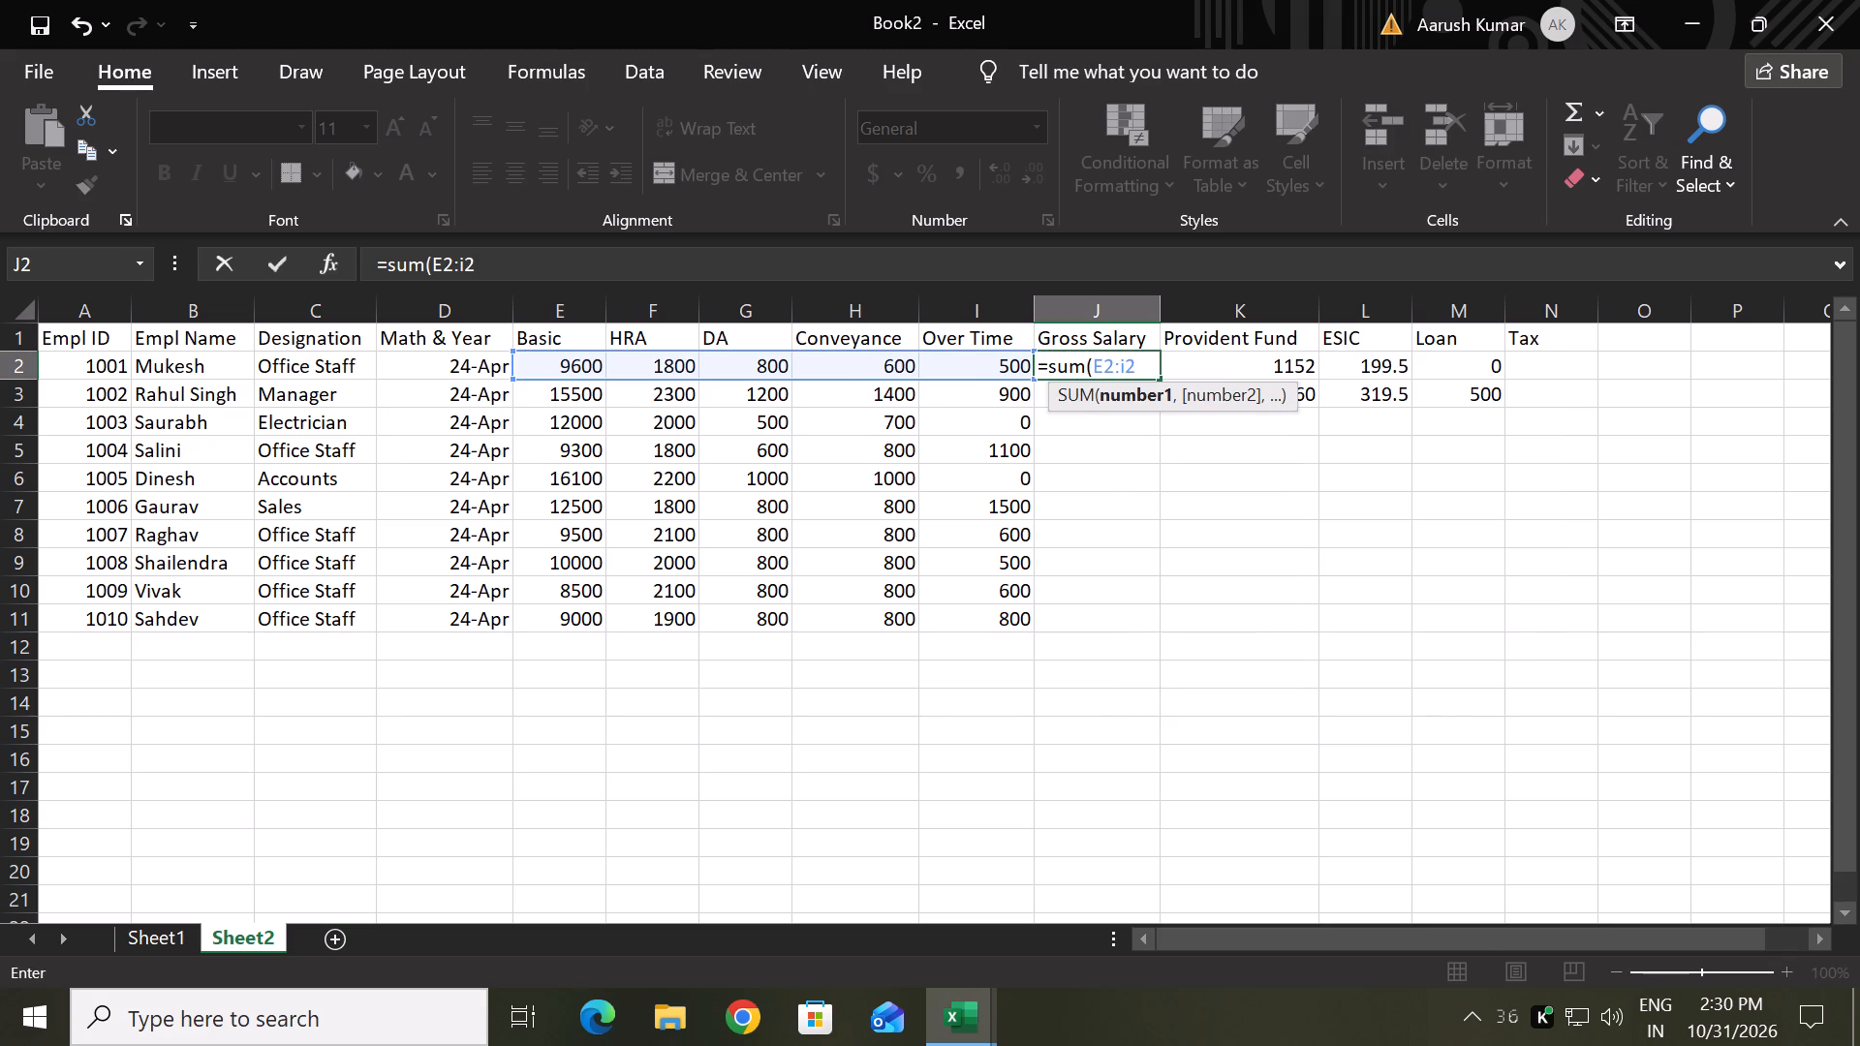
key(Return)
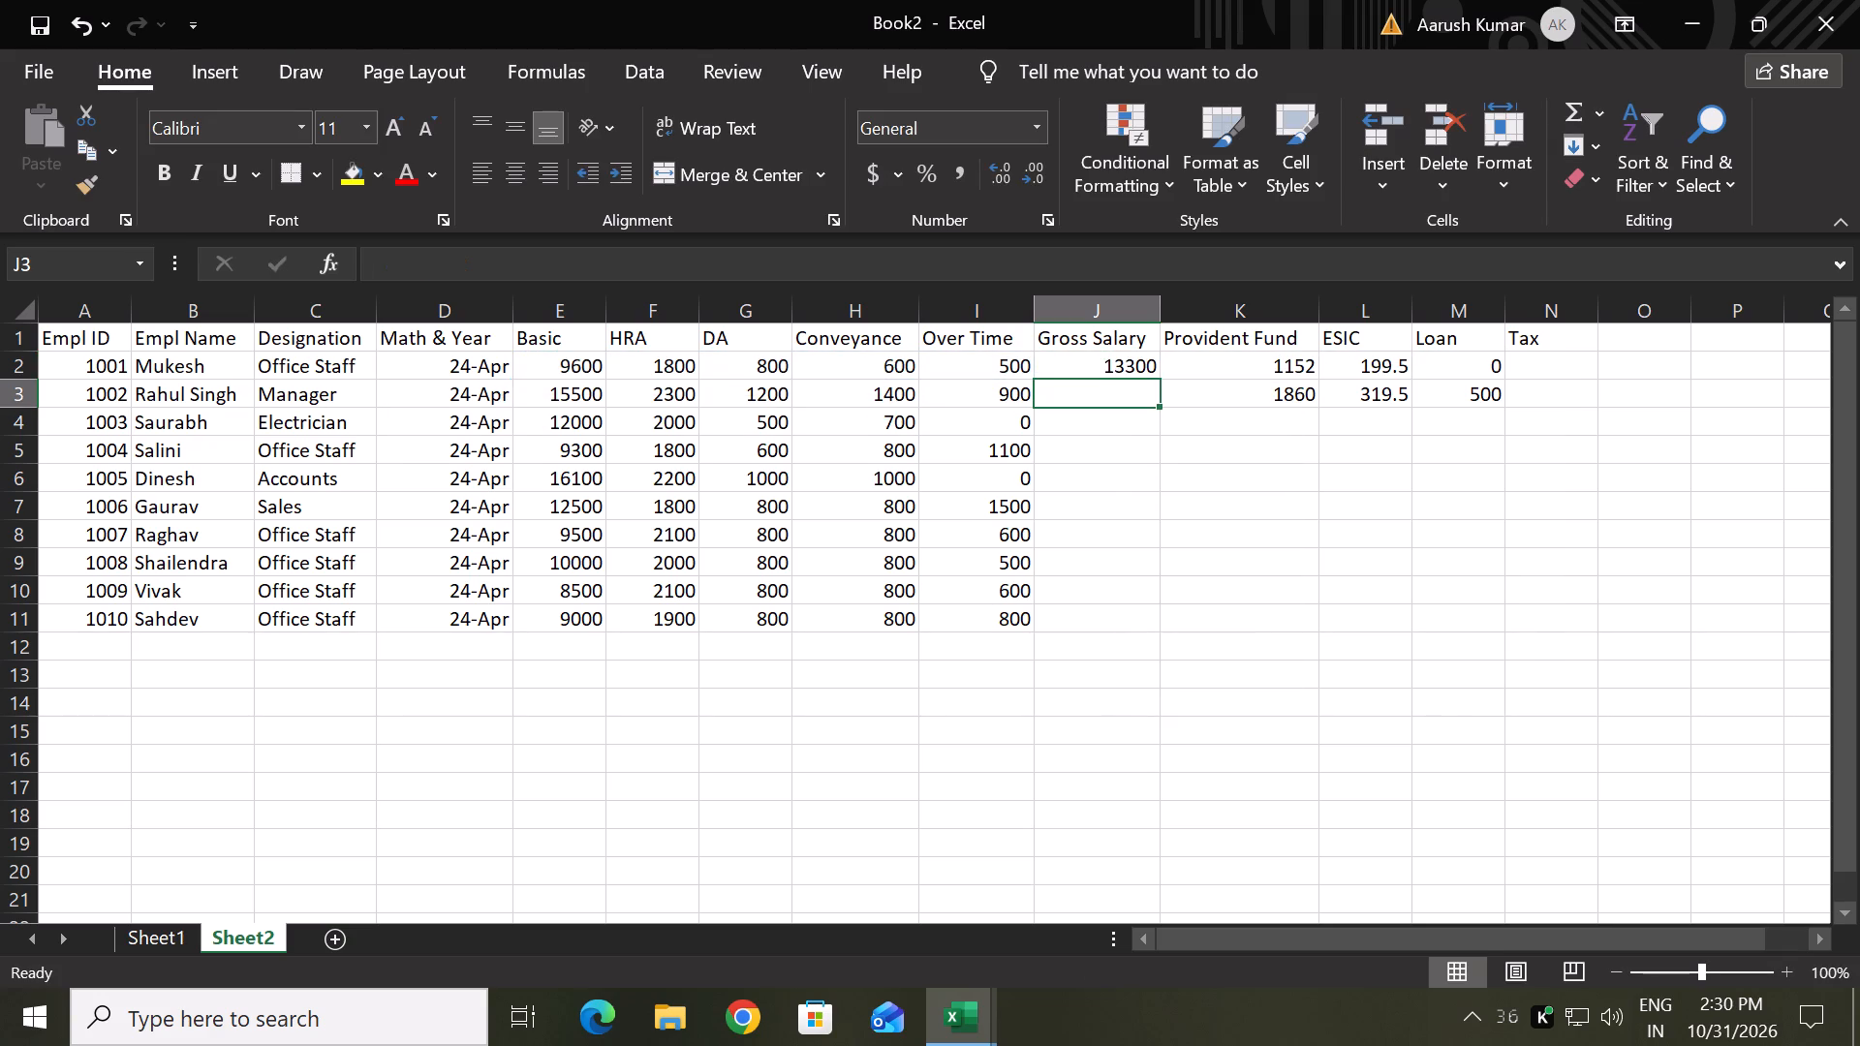
Calculate employee 1002's Gross Salary in J3 with the formula =SUM(E3:I3), adding Basic through Over Time.
text(=sum)
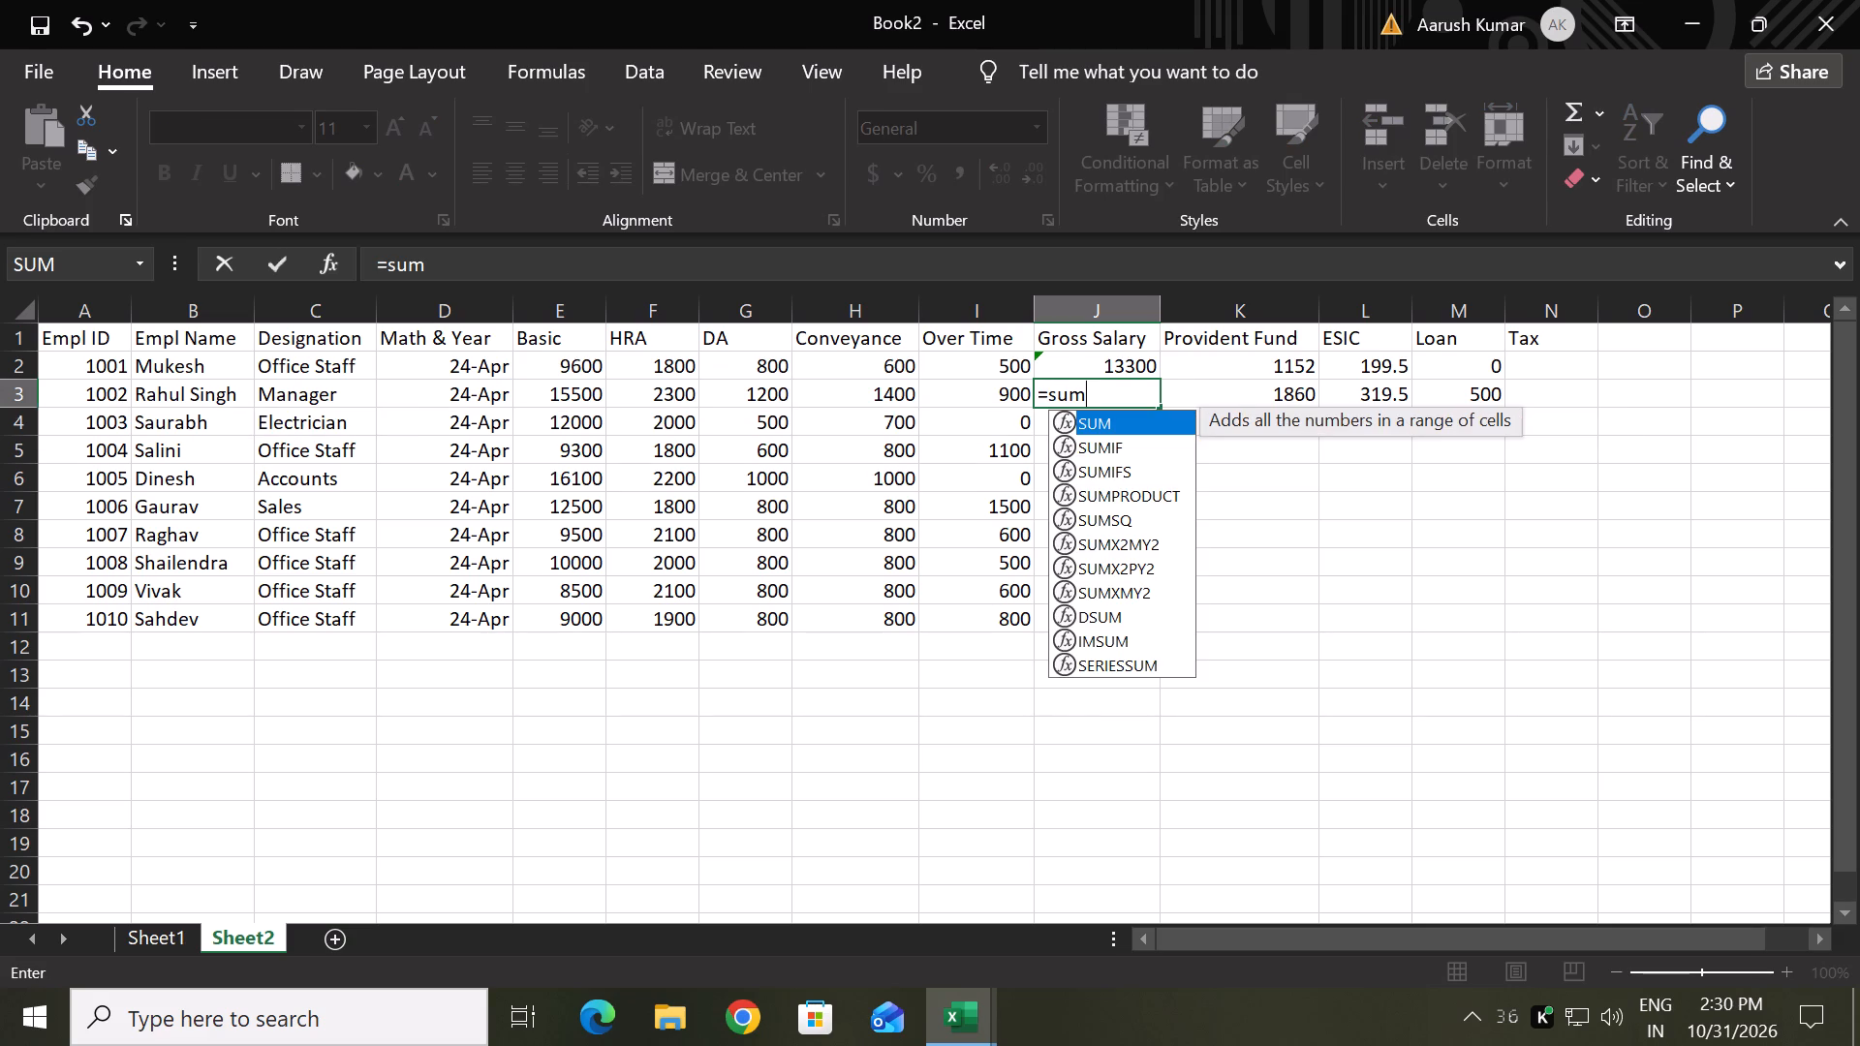
key(shift+parenleft)
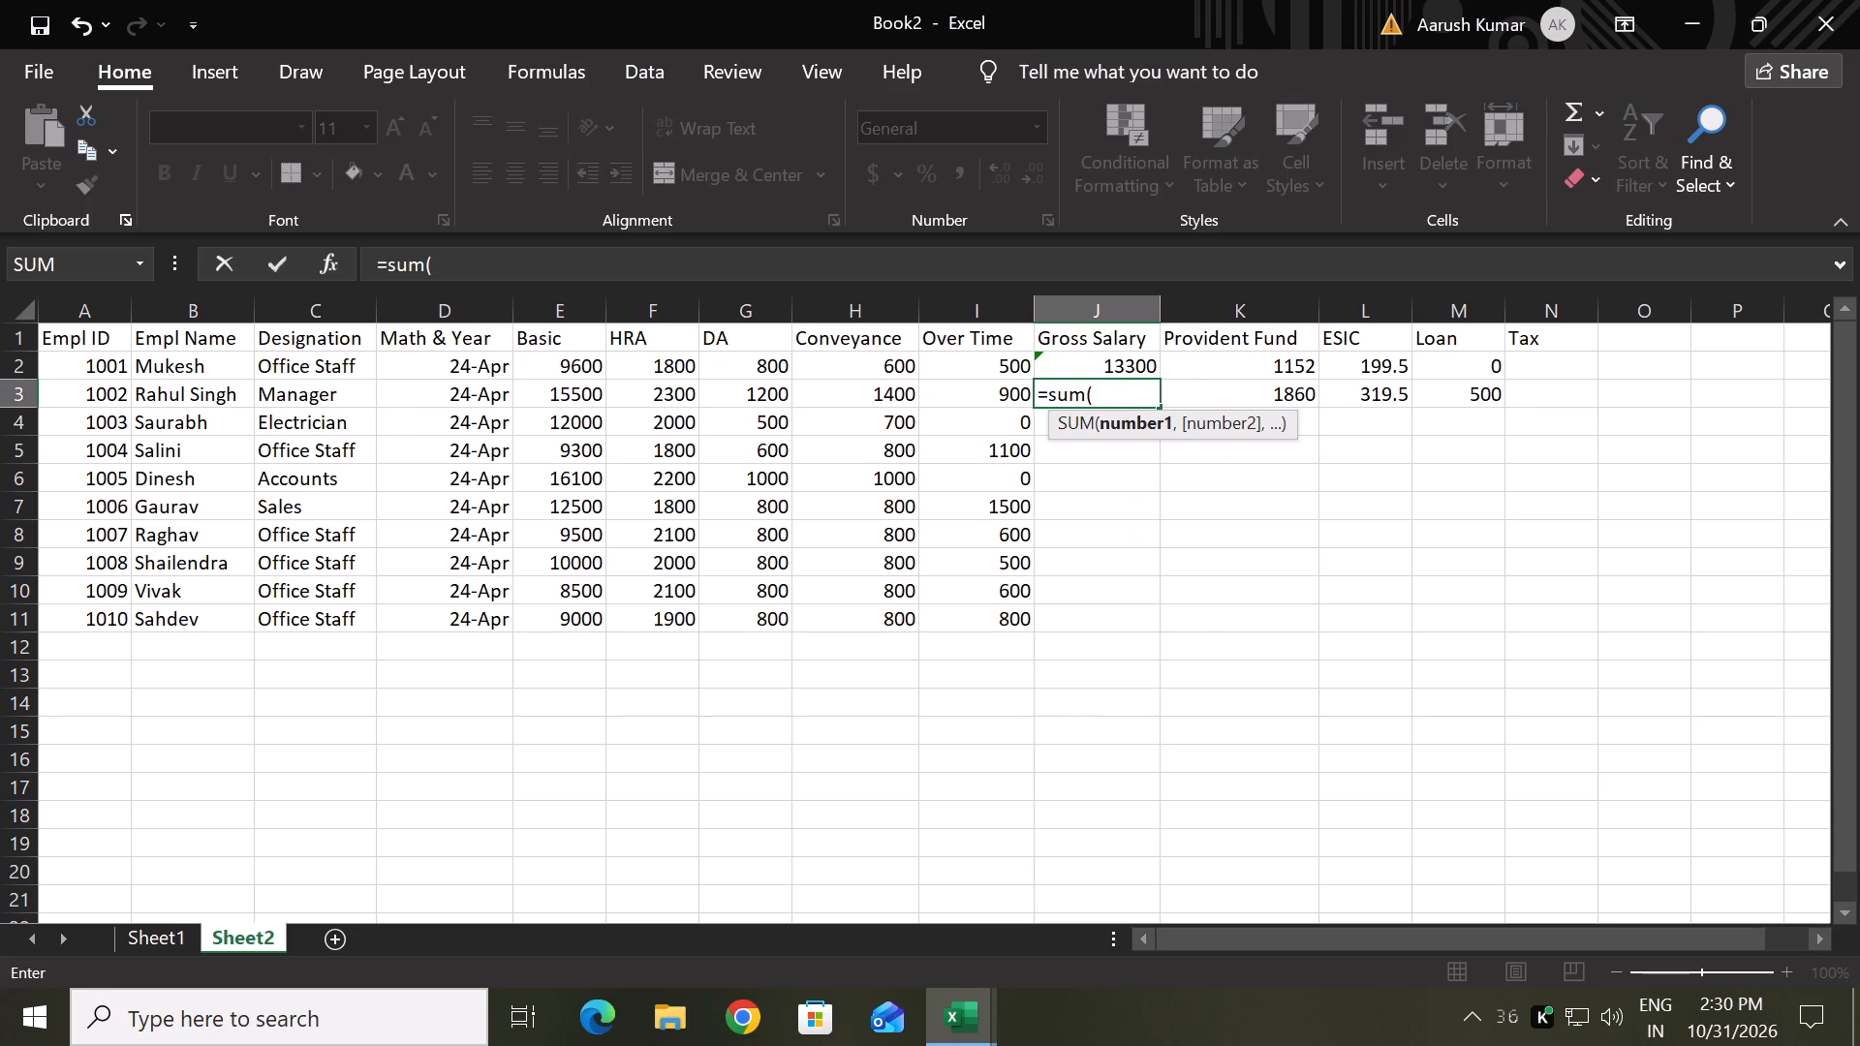
key(e)
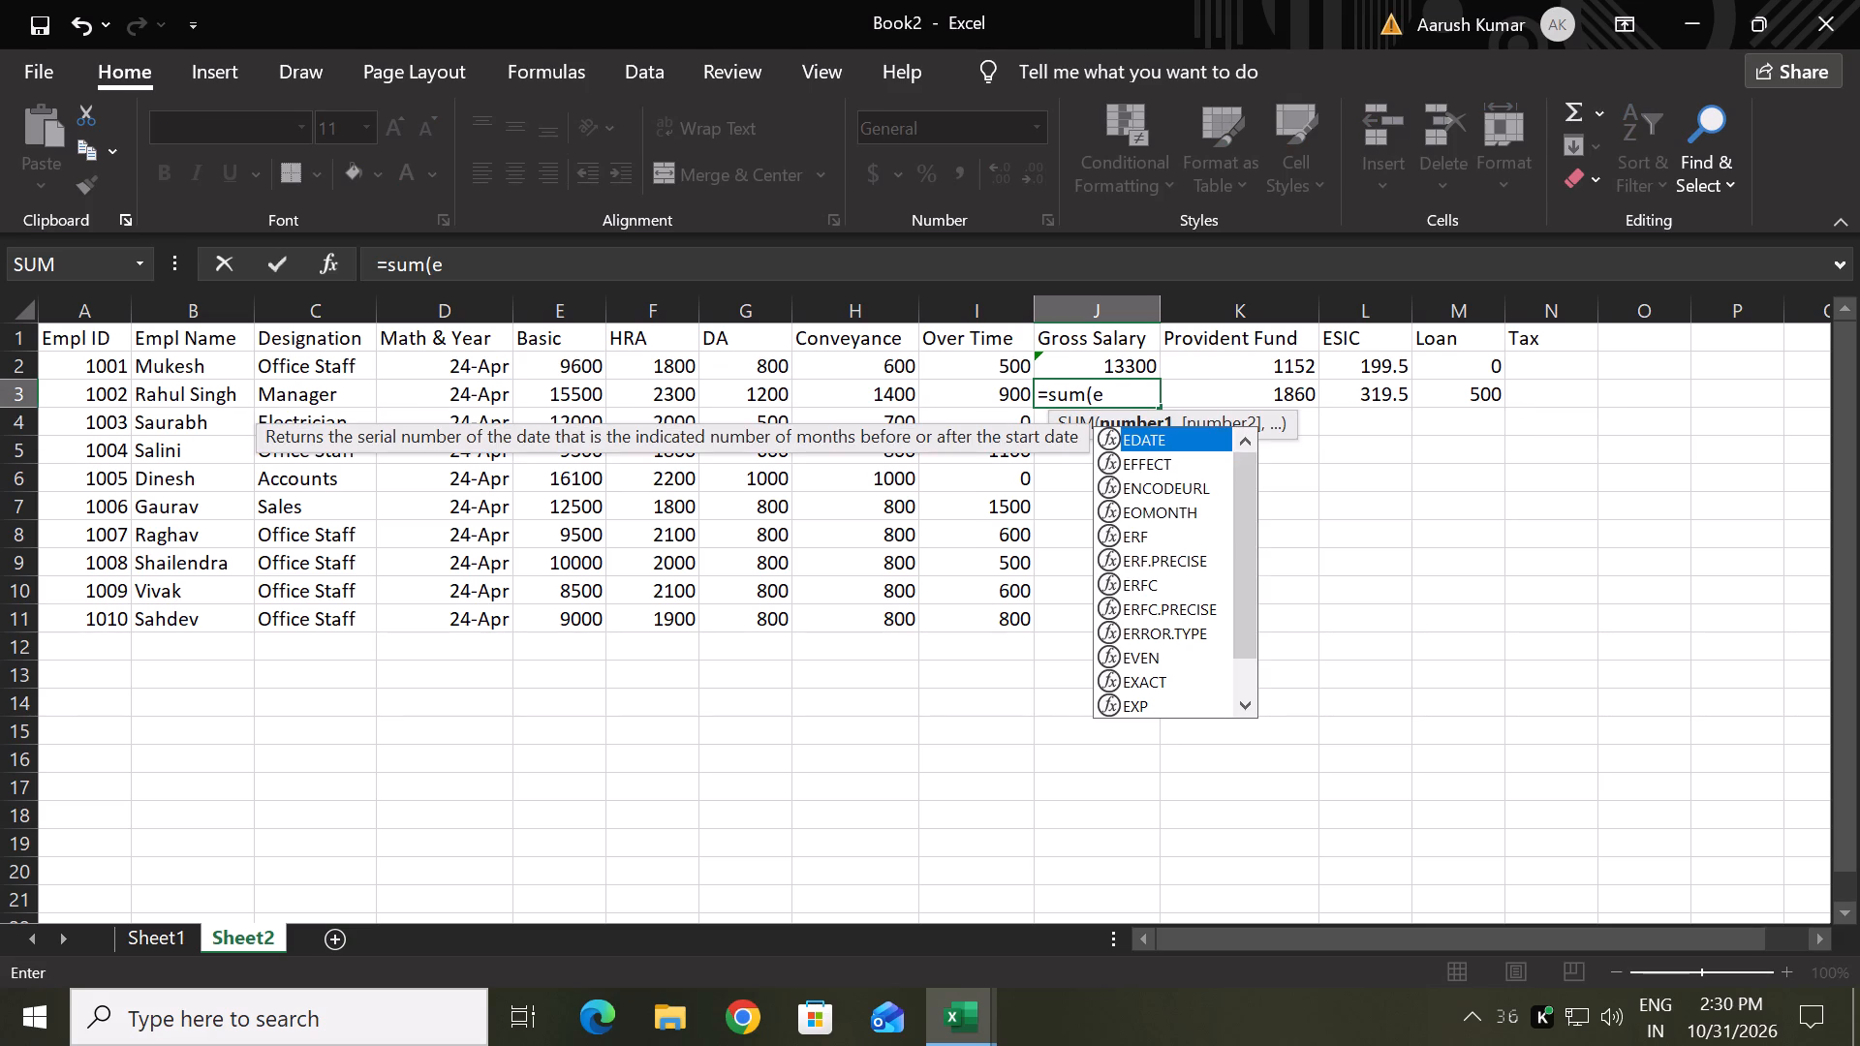
key(3)
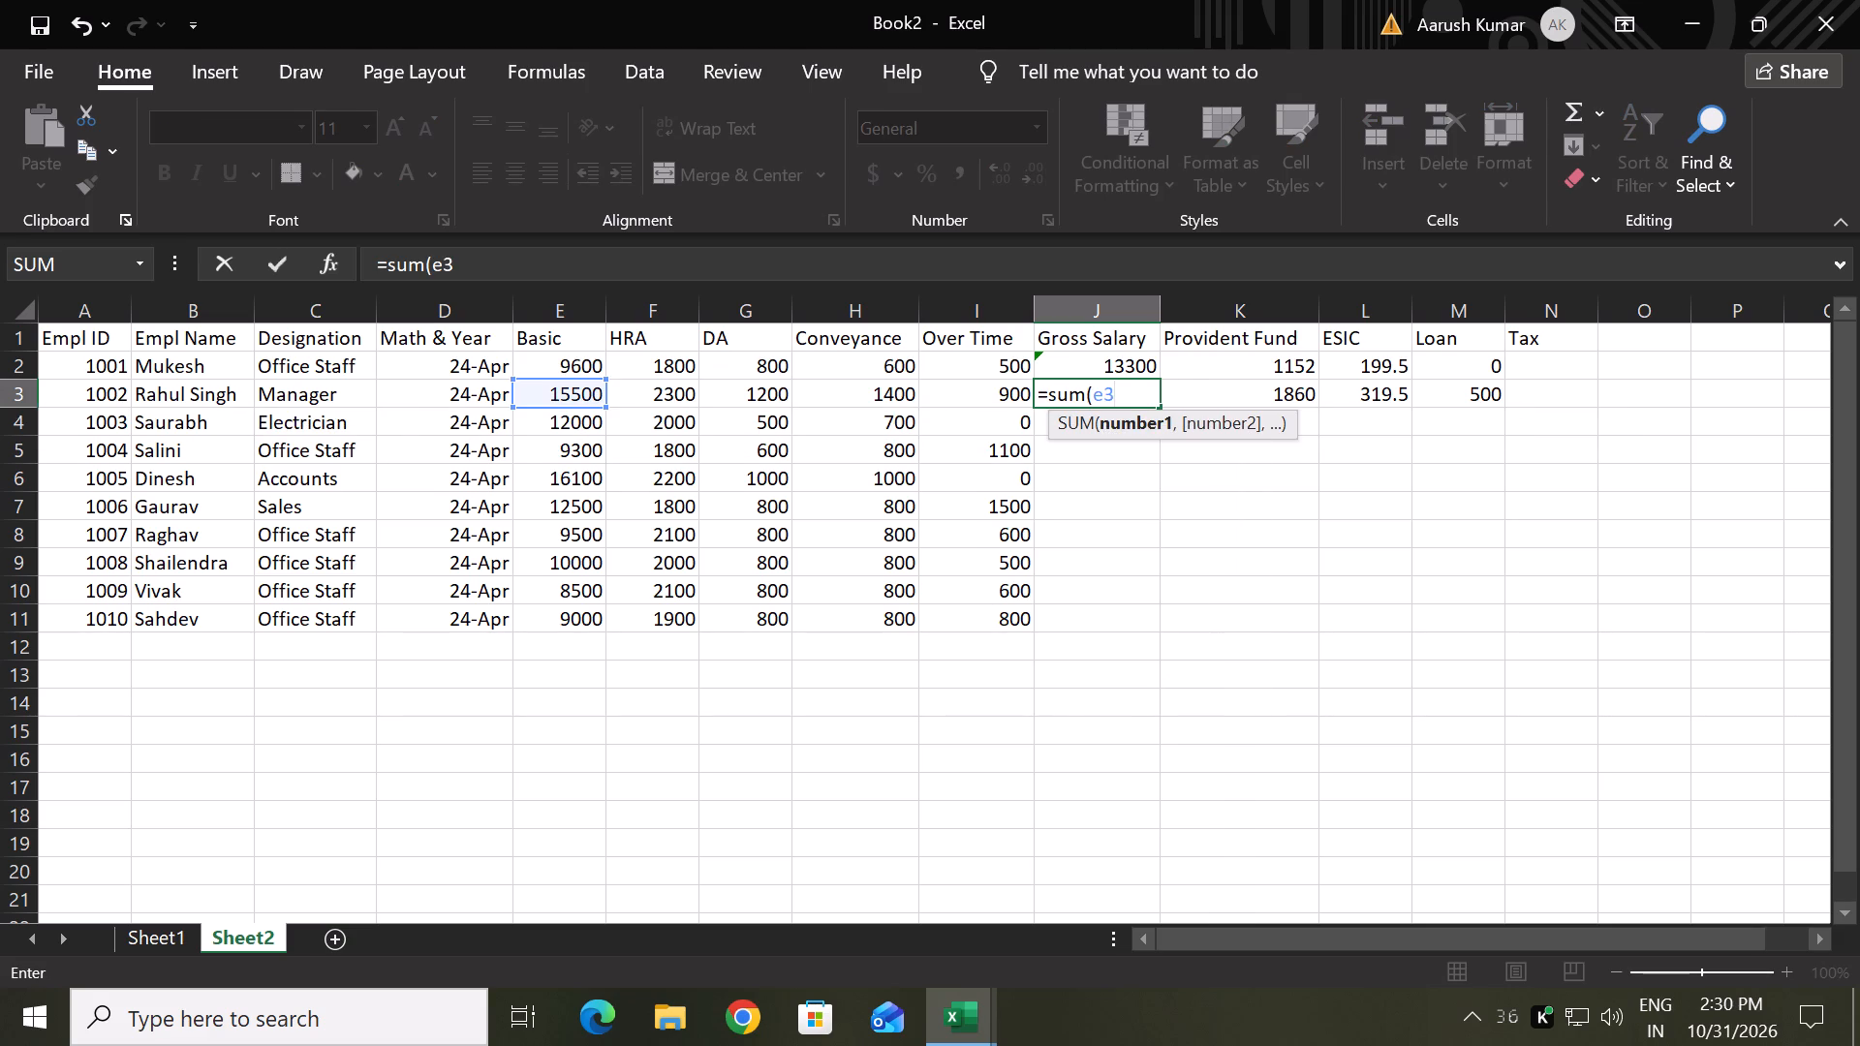
key(shift+colon)
text(i3)
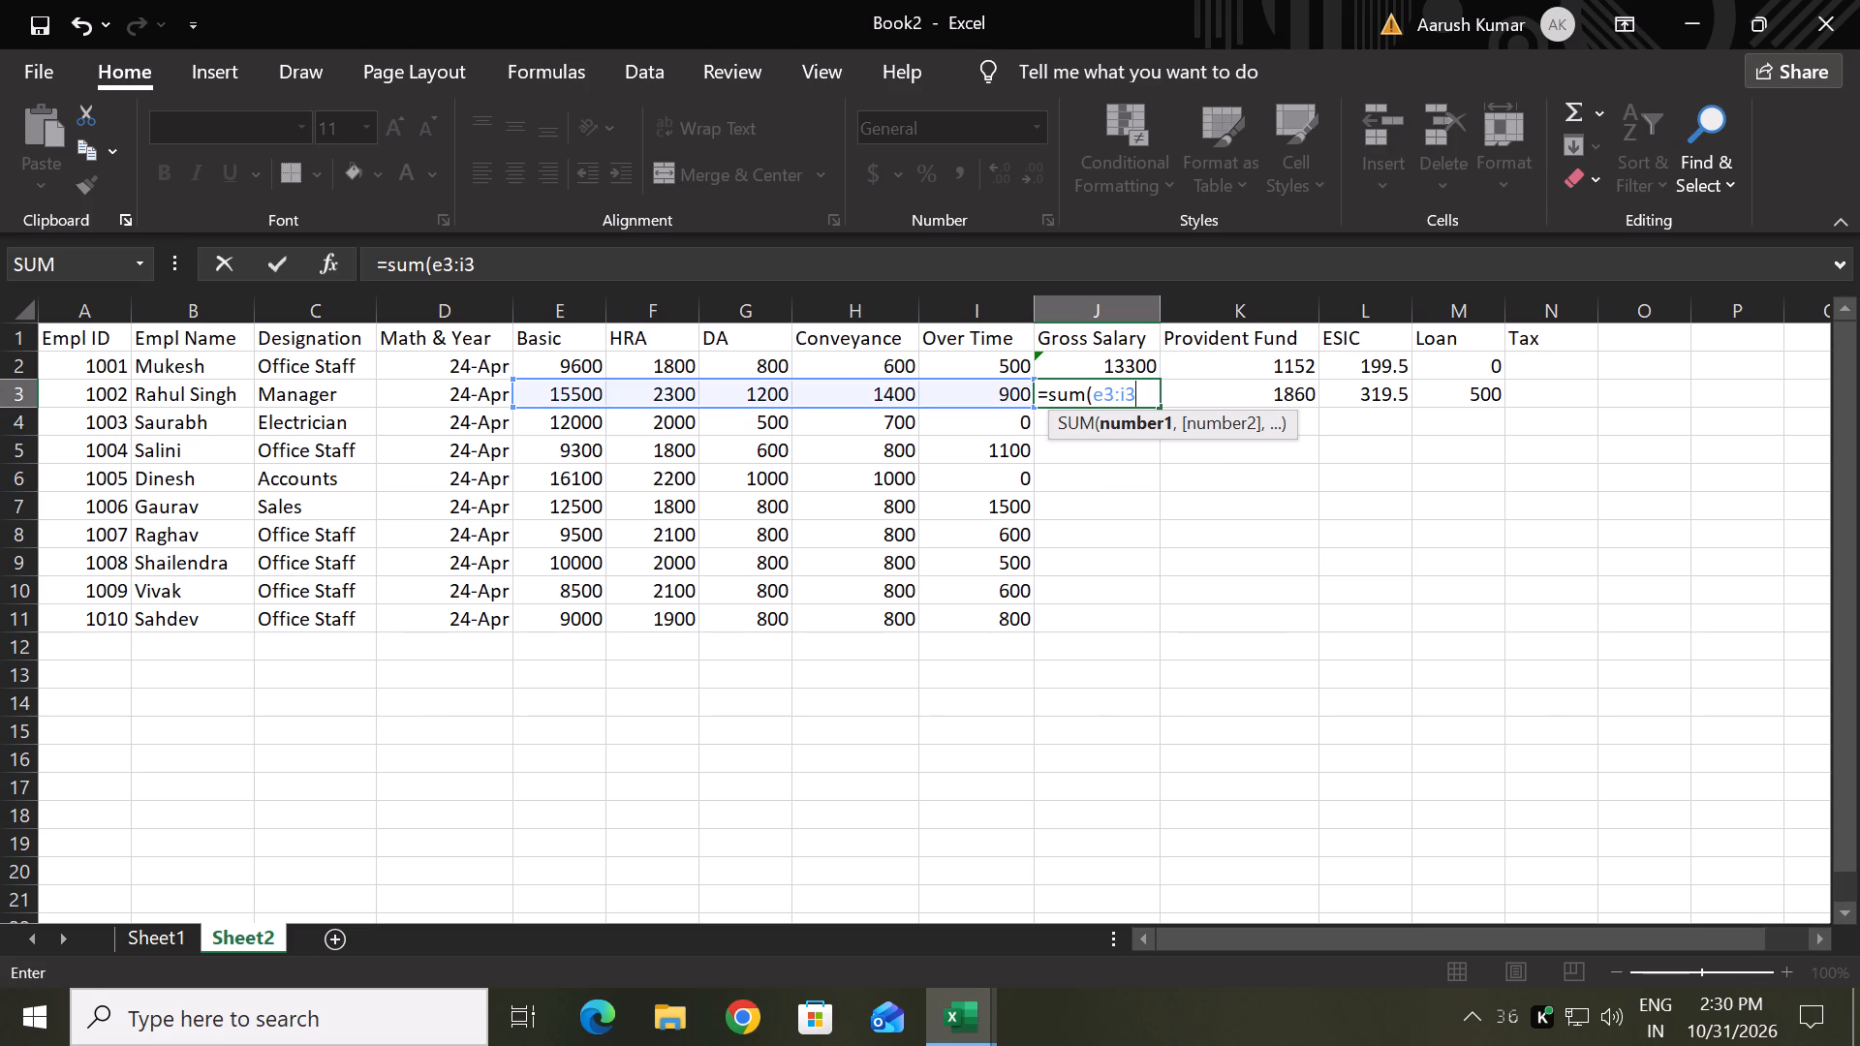
key(Return)
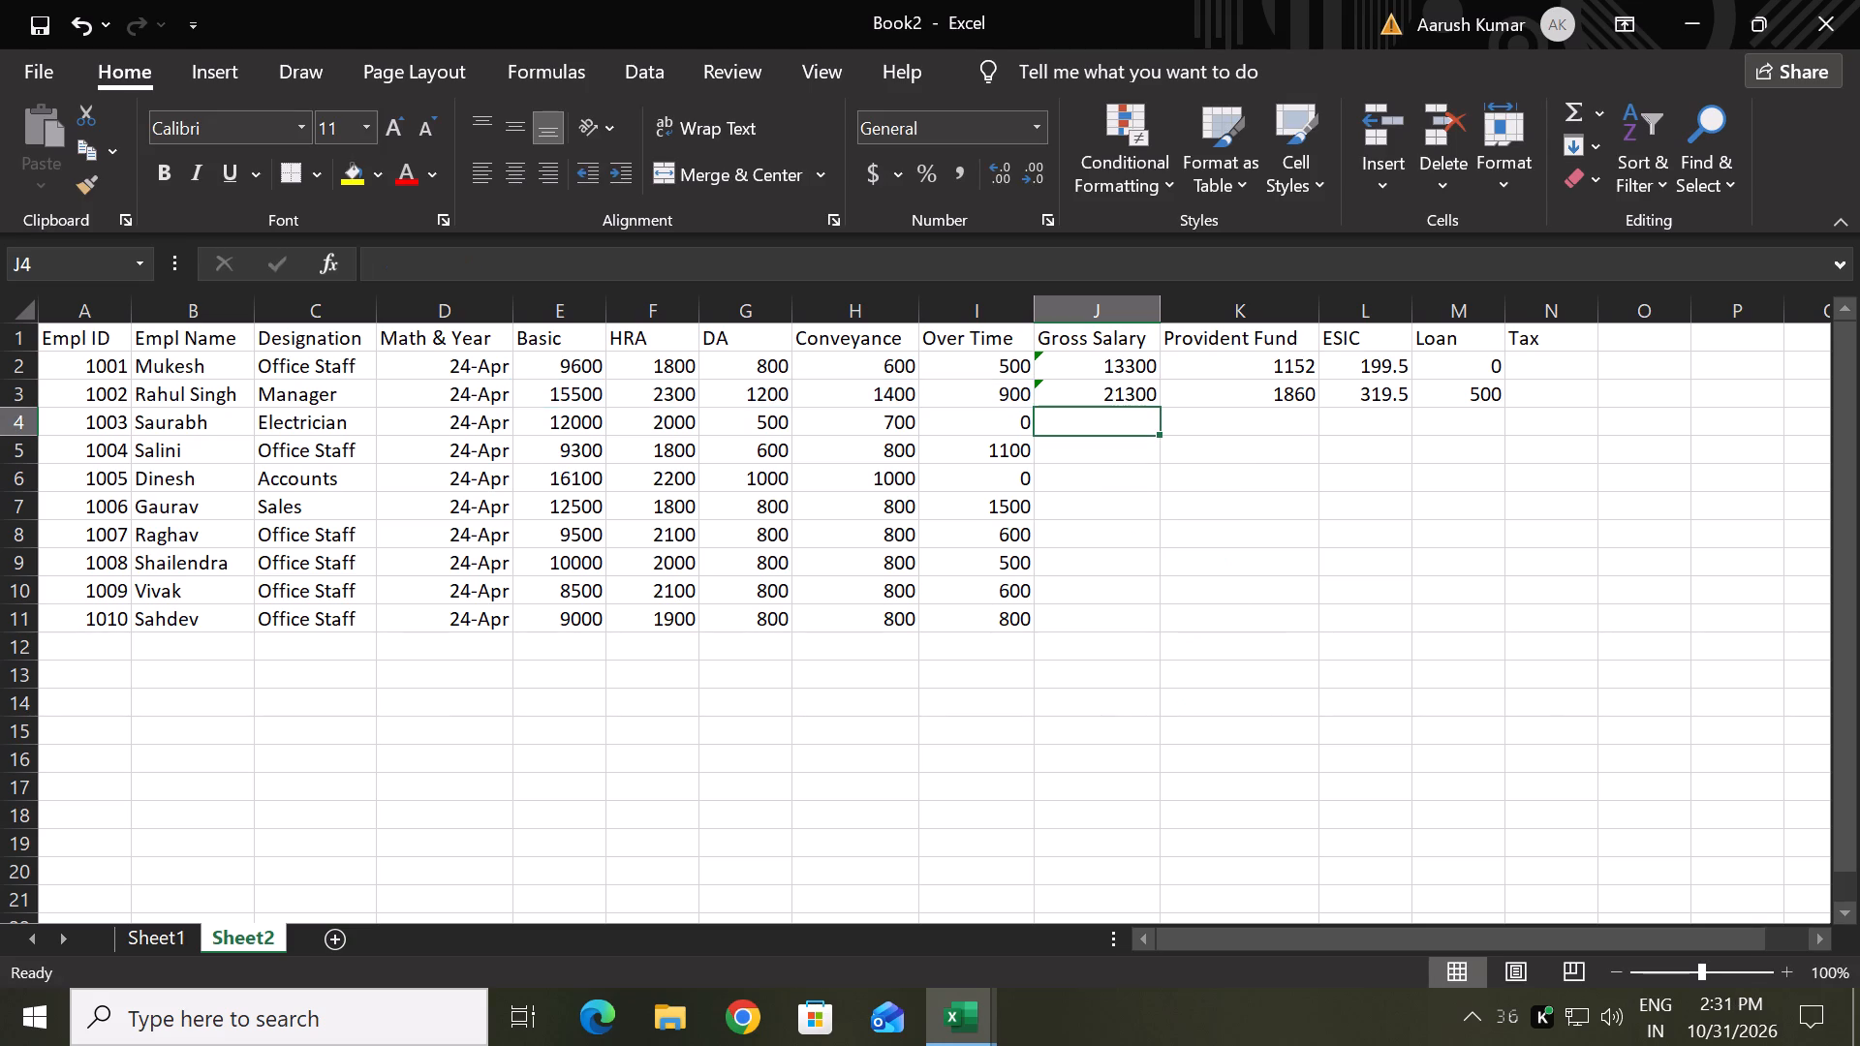
Calculate employee 1003's Gross Salary in J4 with the formula =SUM(E4:I4), adding Basic through Over Time.
text(=sum)
key(Tab)
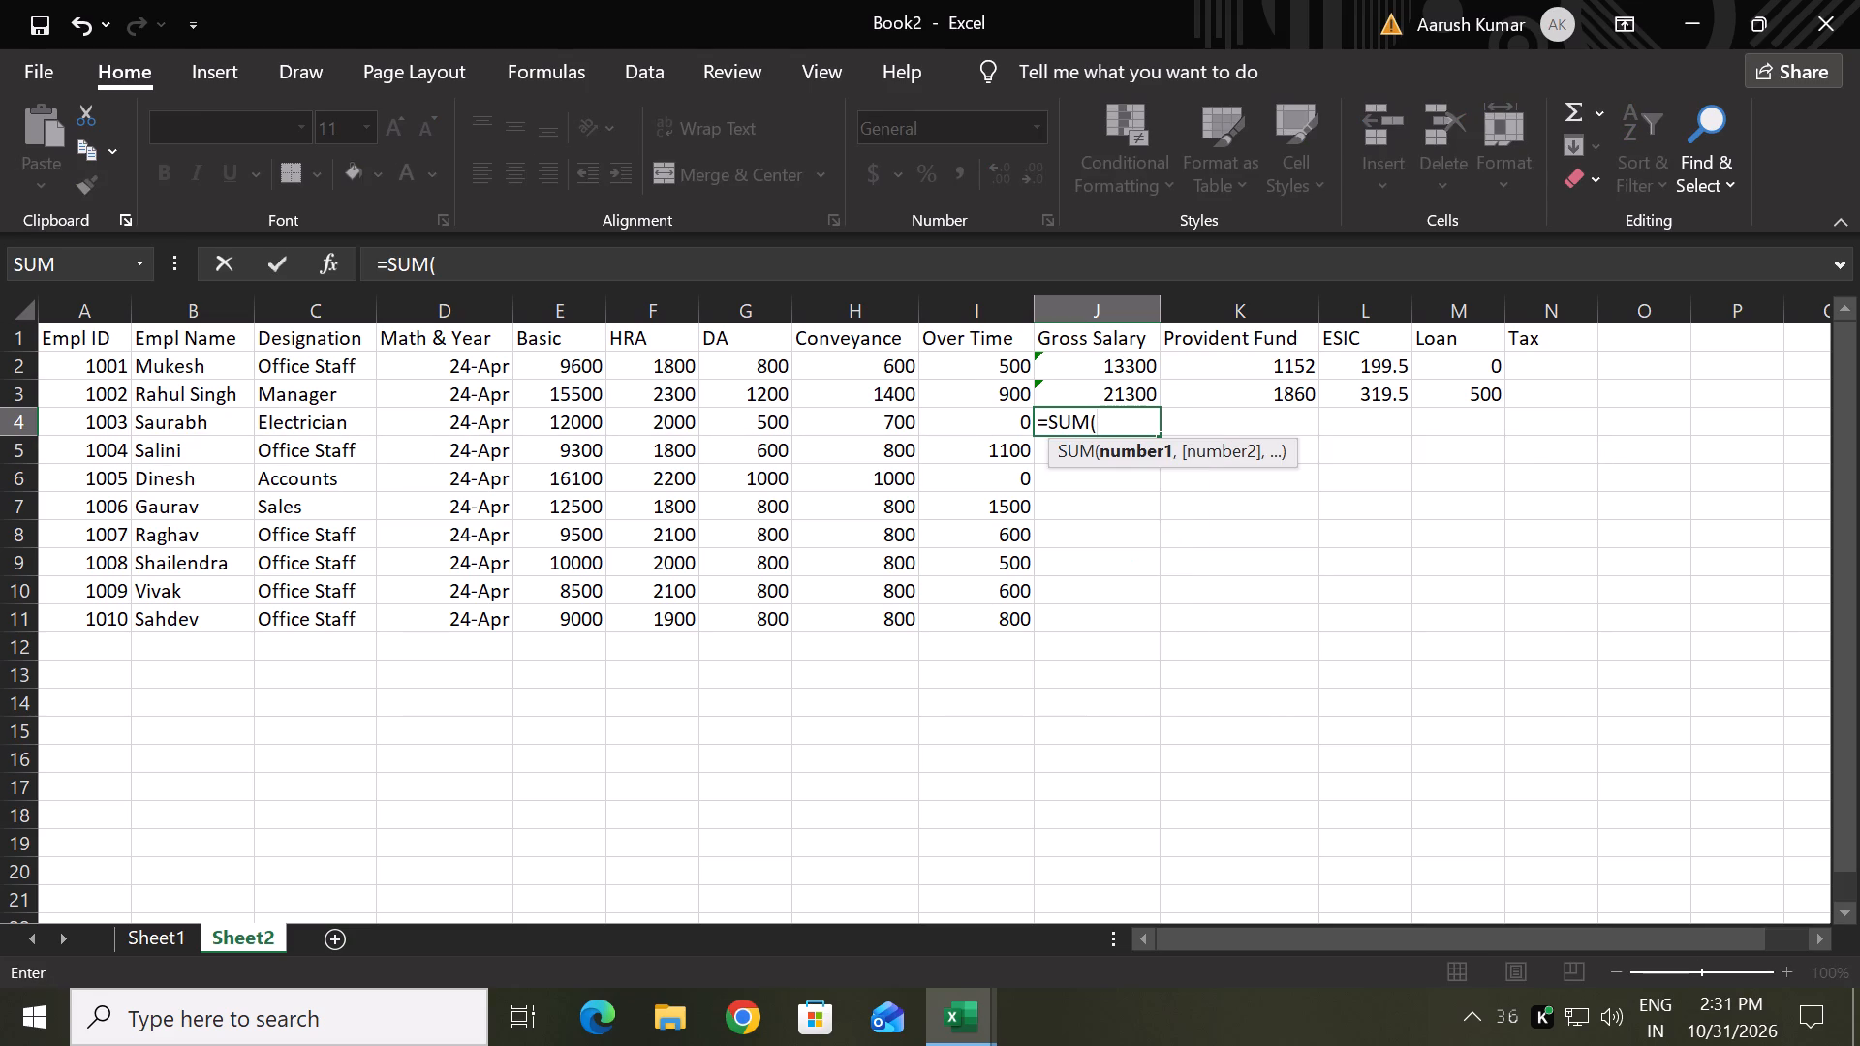
text(e4)
text('i4)
key(Return)
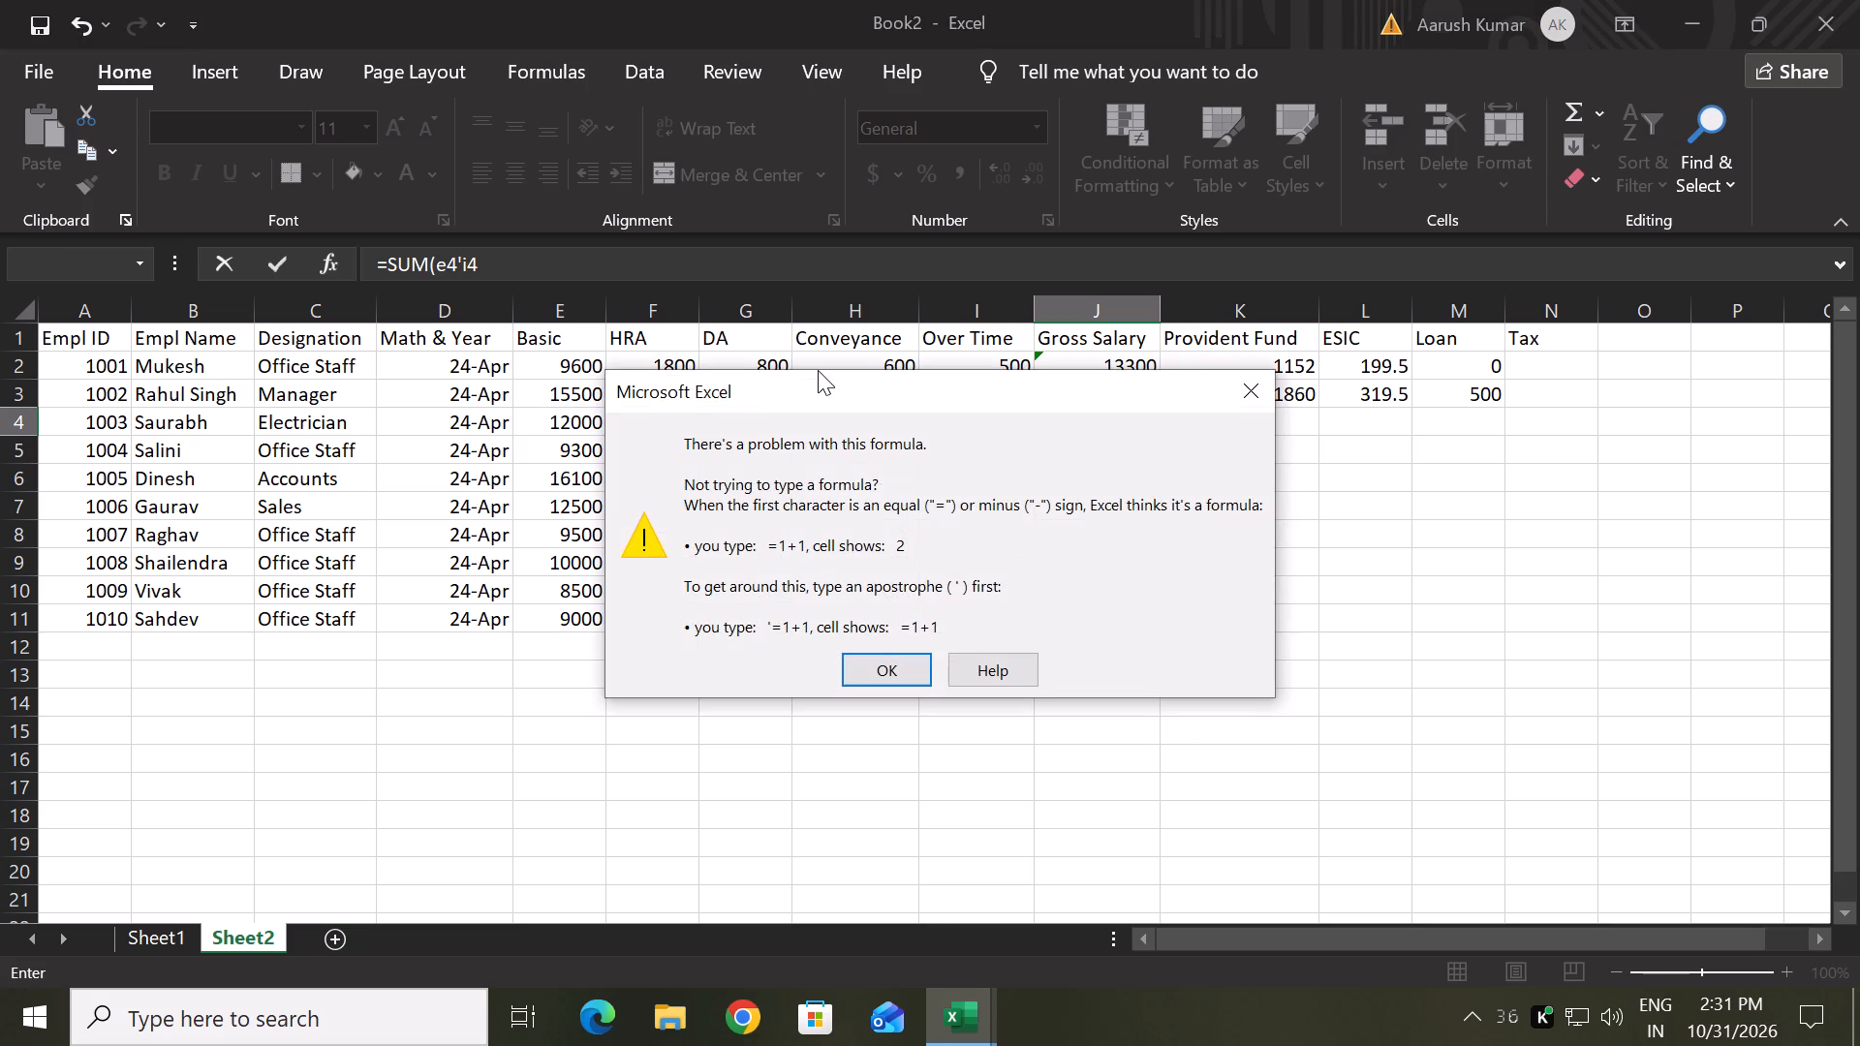
key(Return)
key(Right)
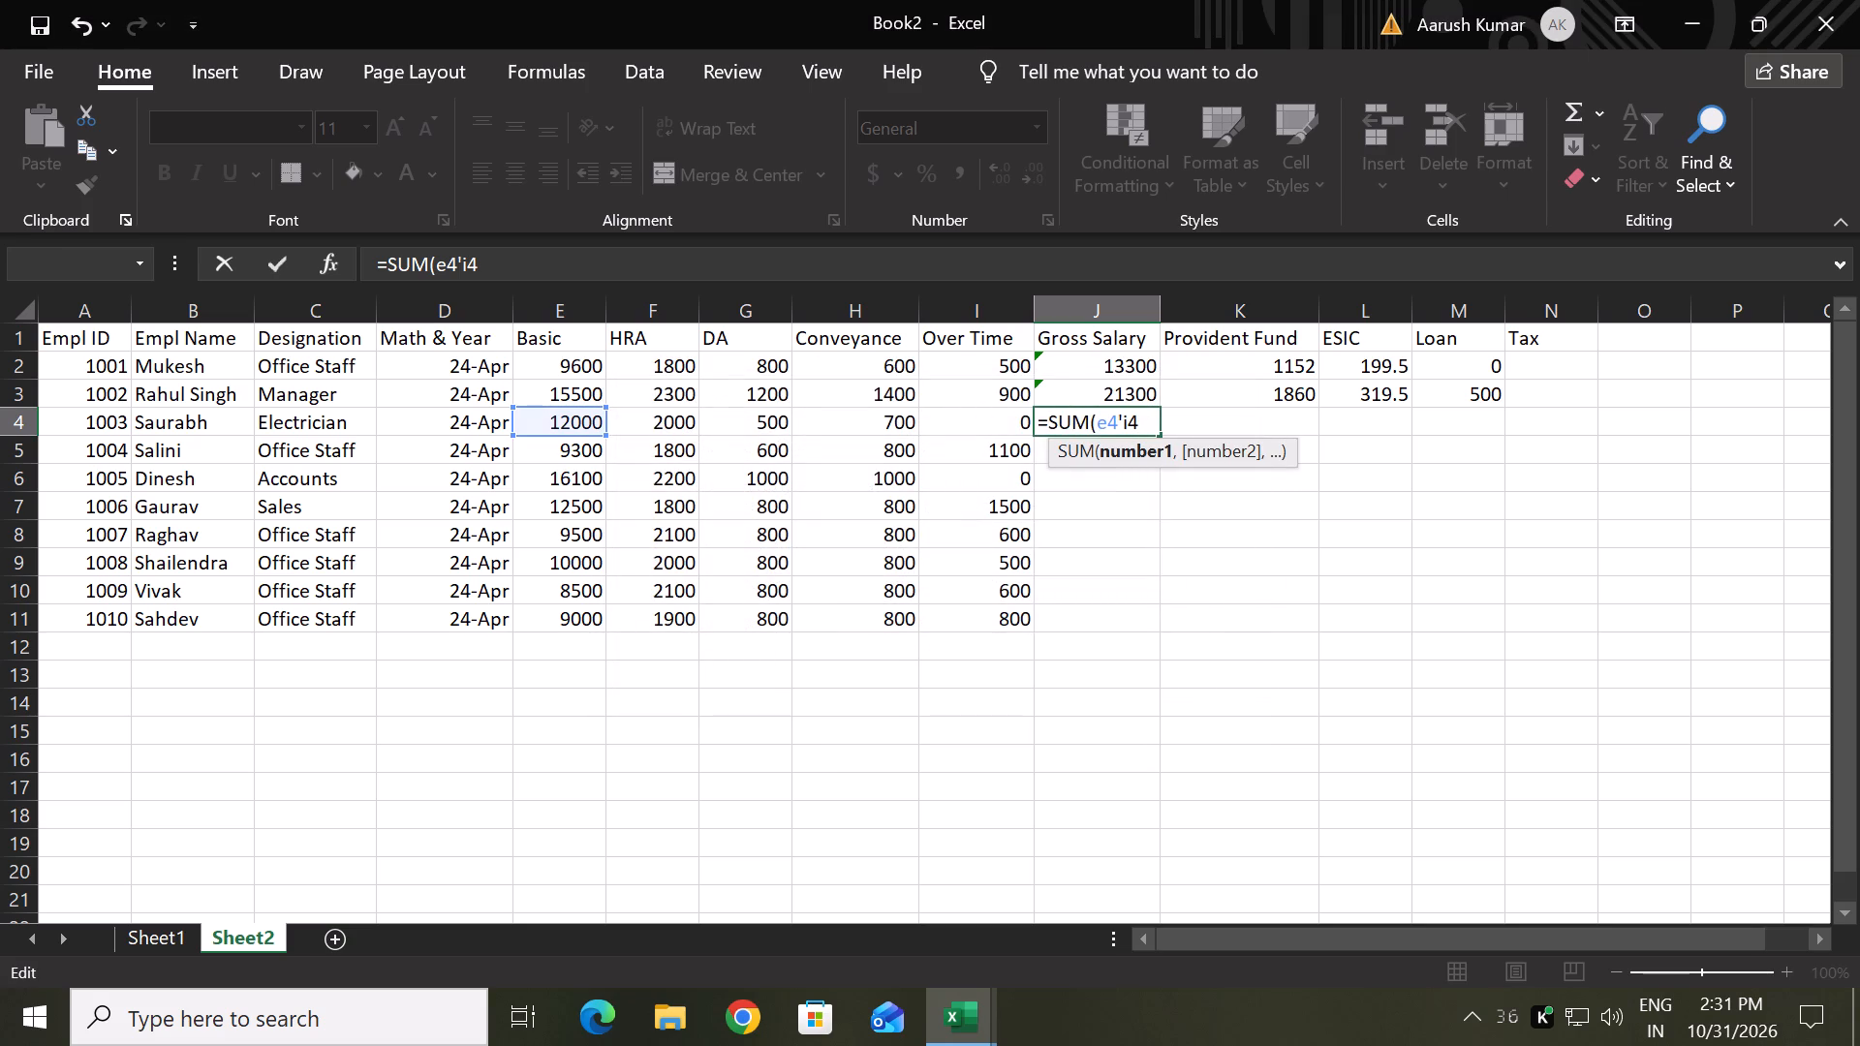
key(BackSpace)
key(BackSpace)
key(BackSpace)
key(shift+colon)
text(i4)
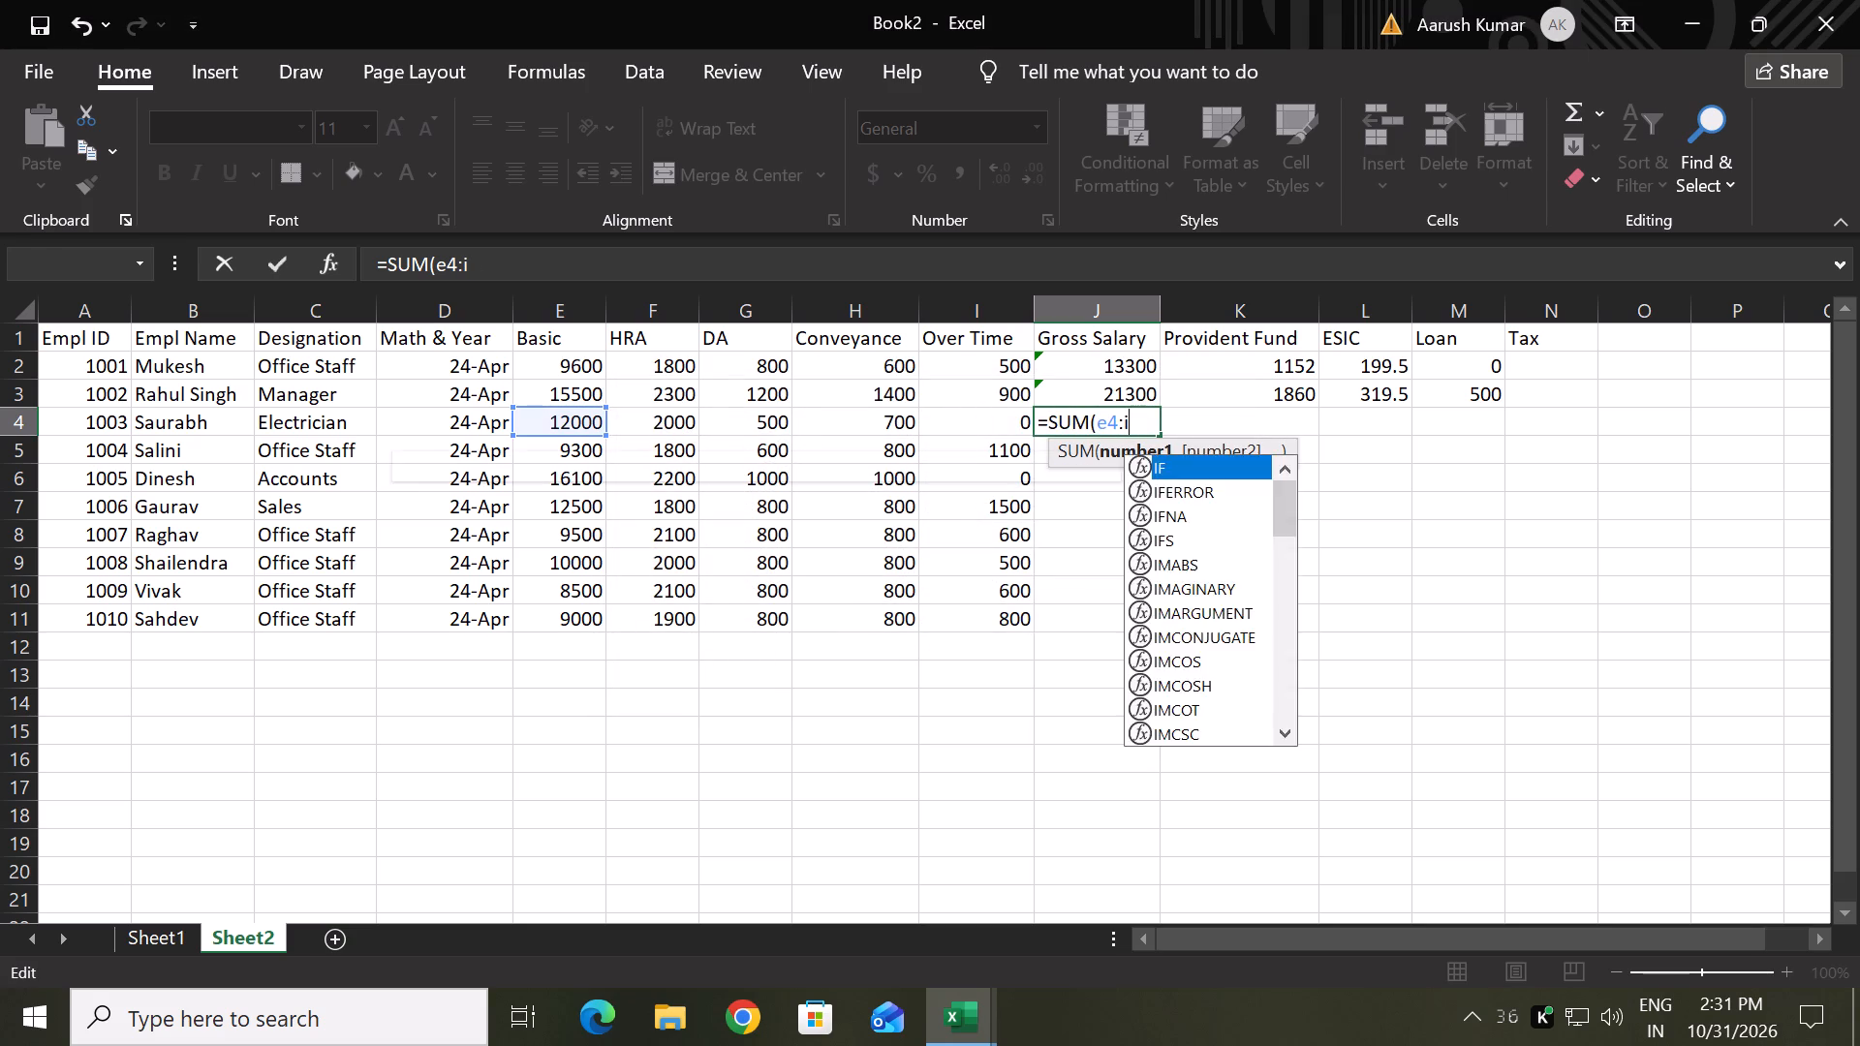
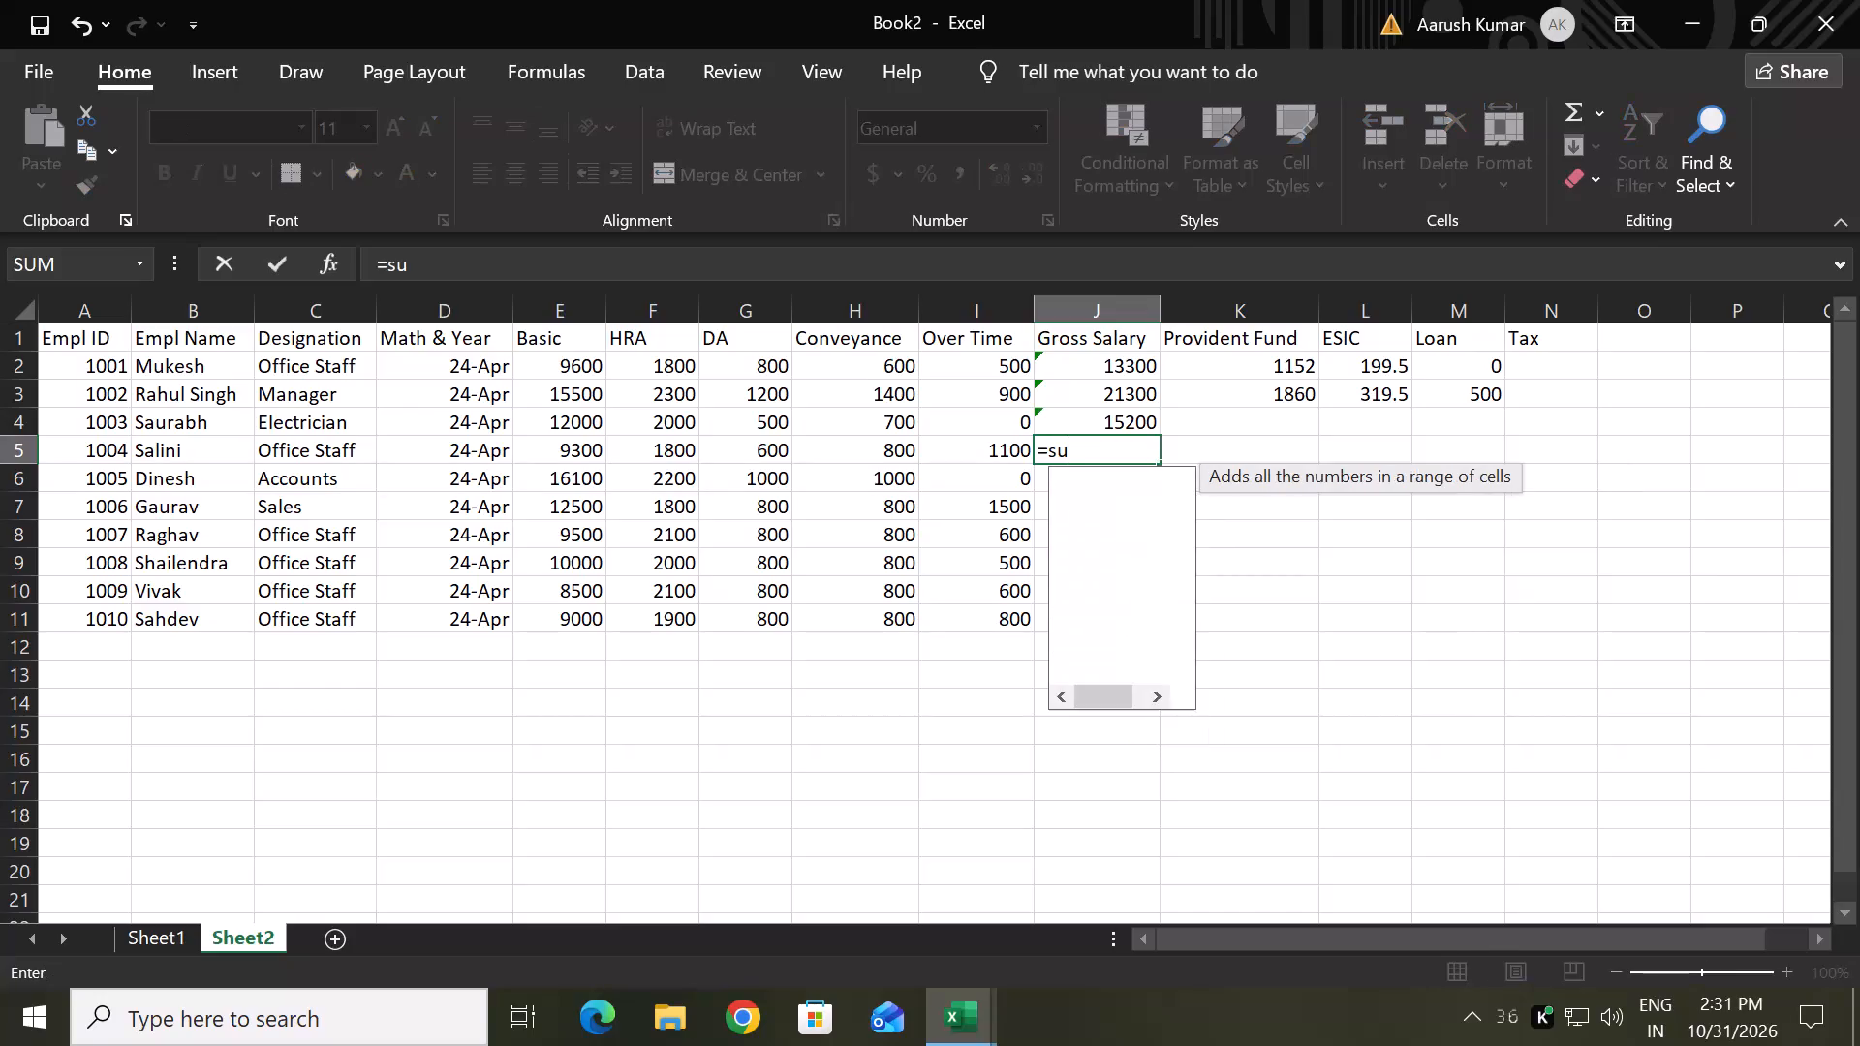
Calculate employee 1004's Gross Salary in J5 with the formula =SUM(E5:I5), adding Basic through Over Time.
key(Tab)
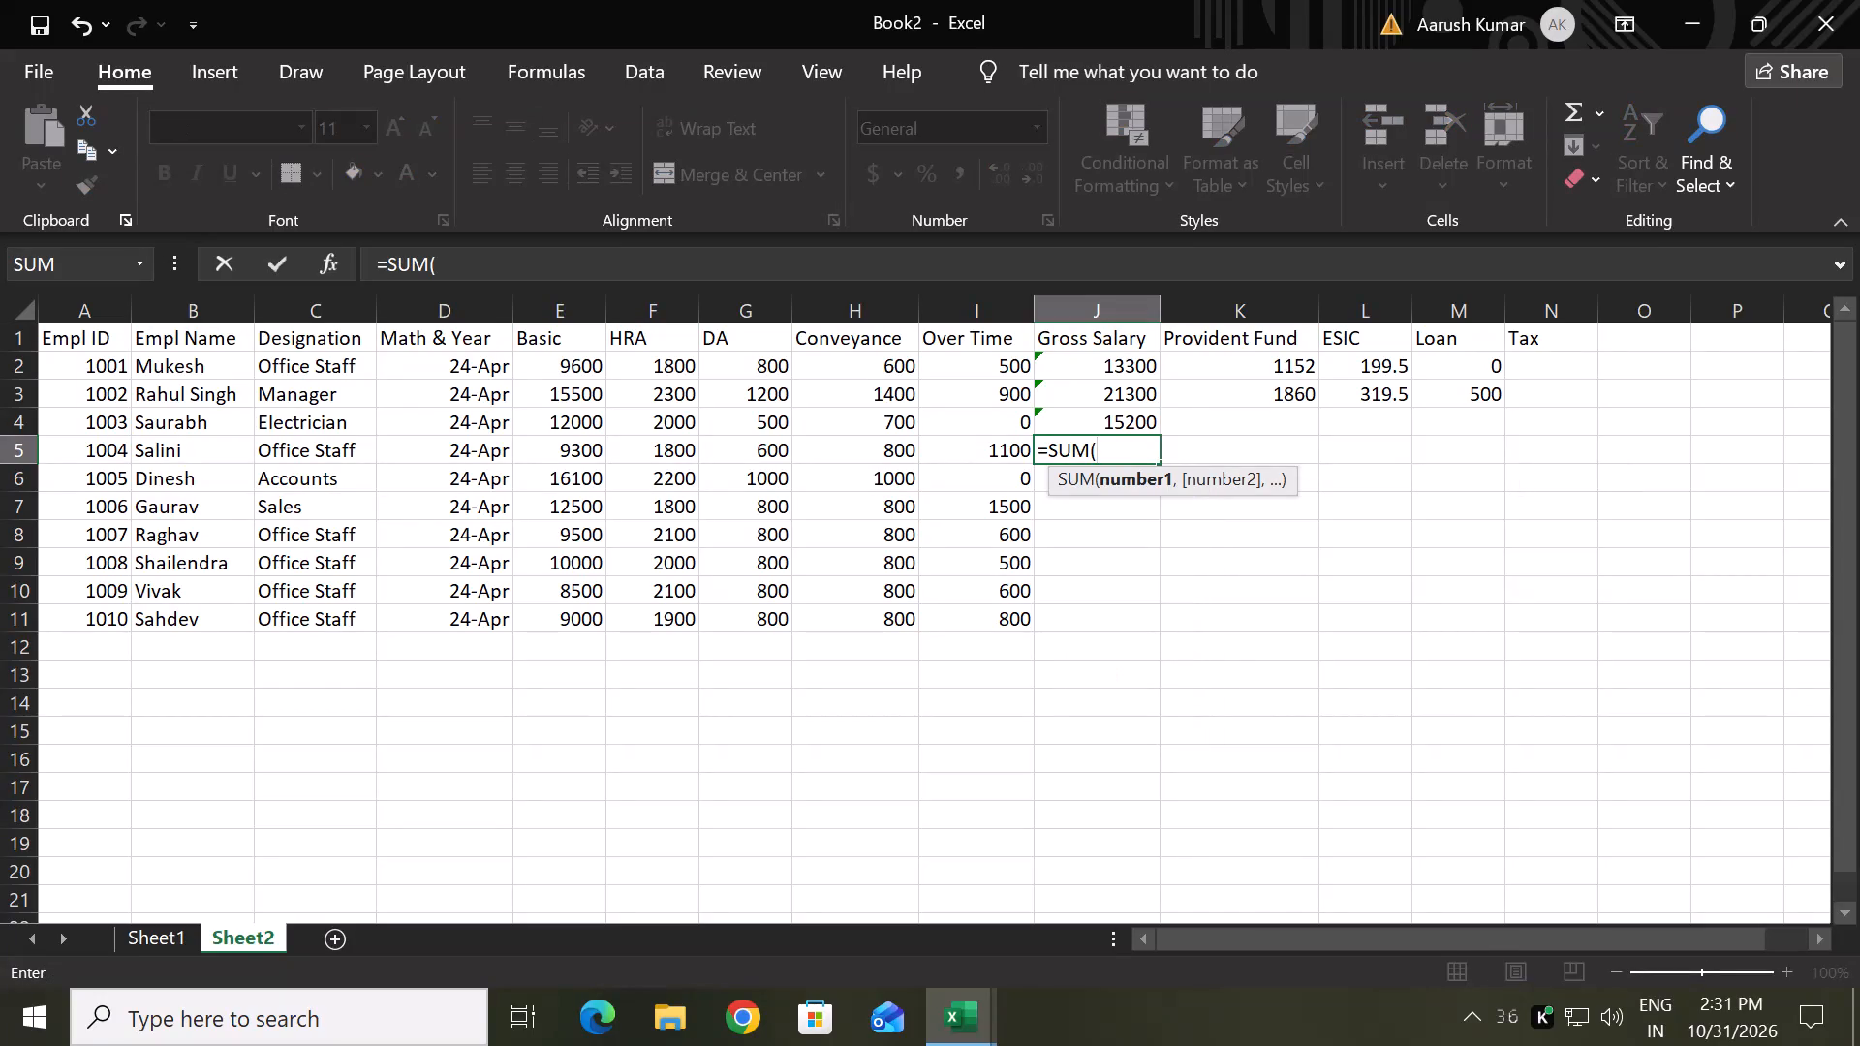
key(e)
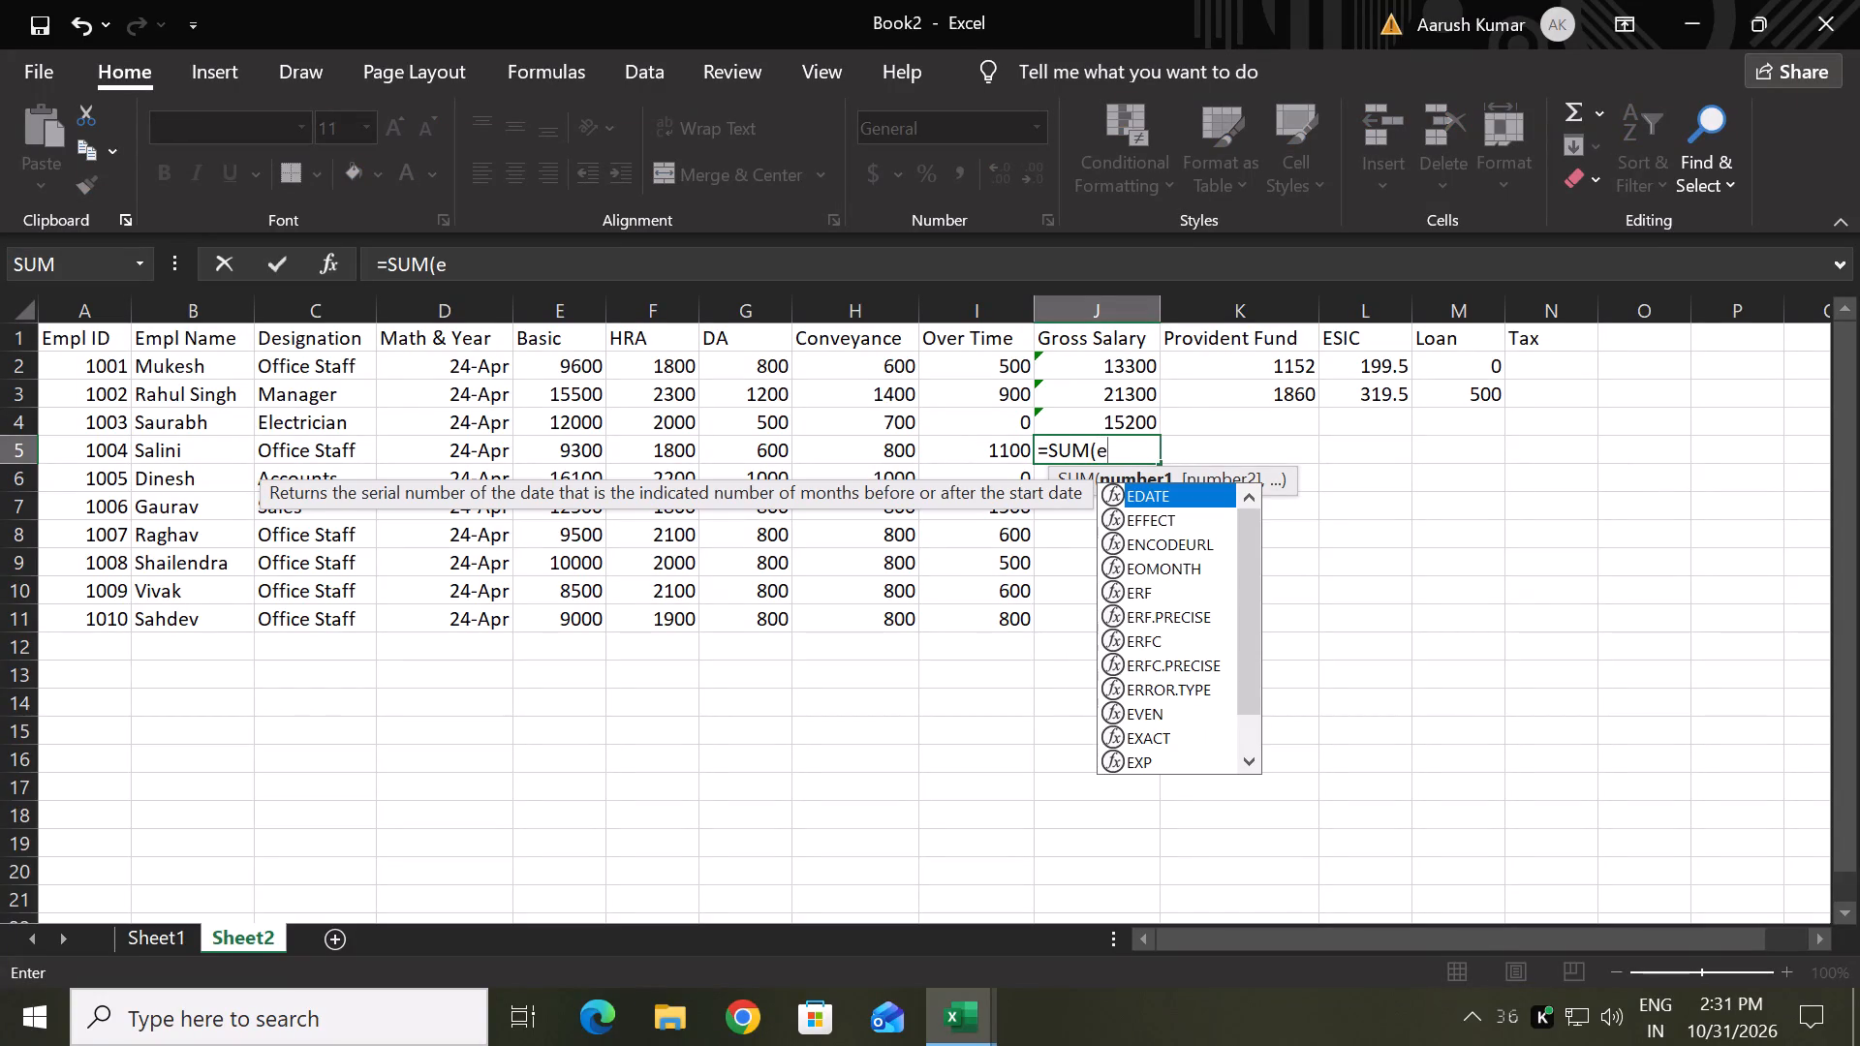
key(5)
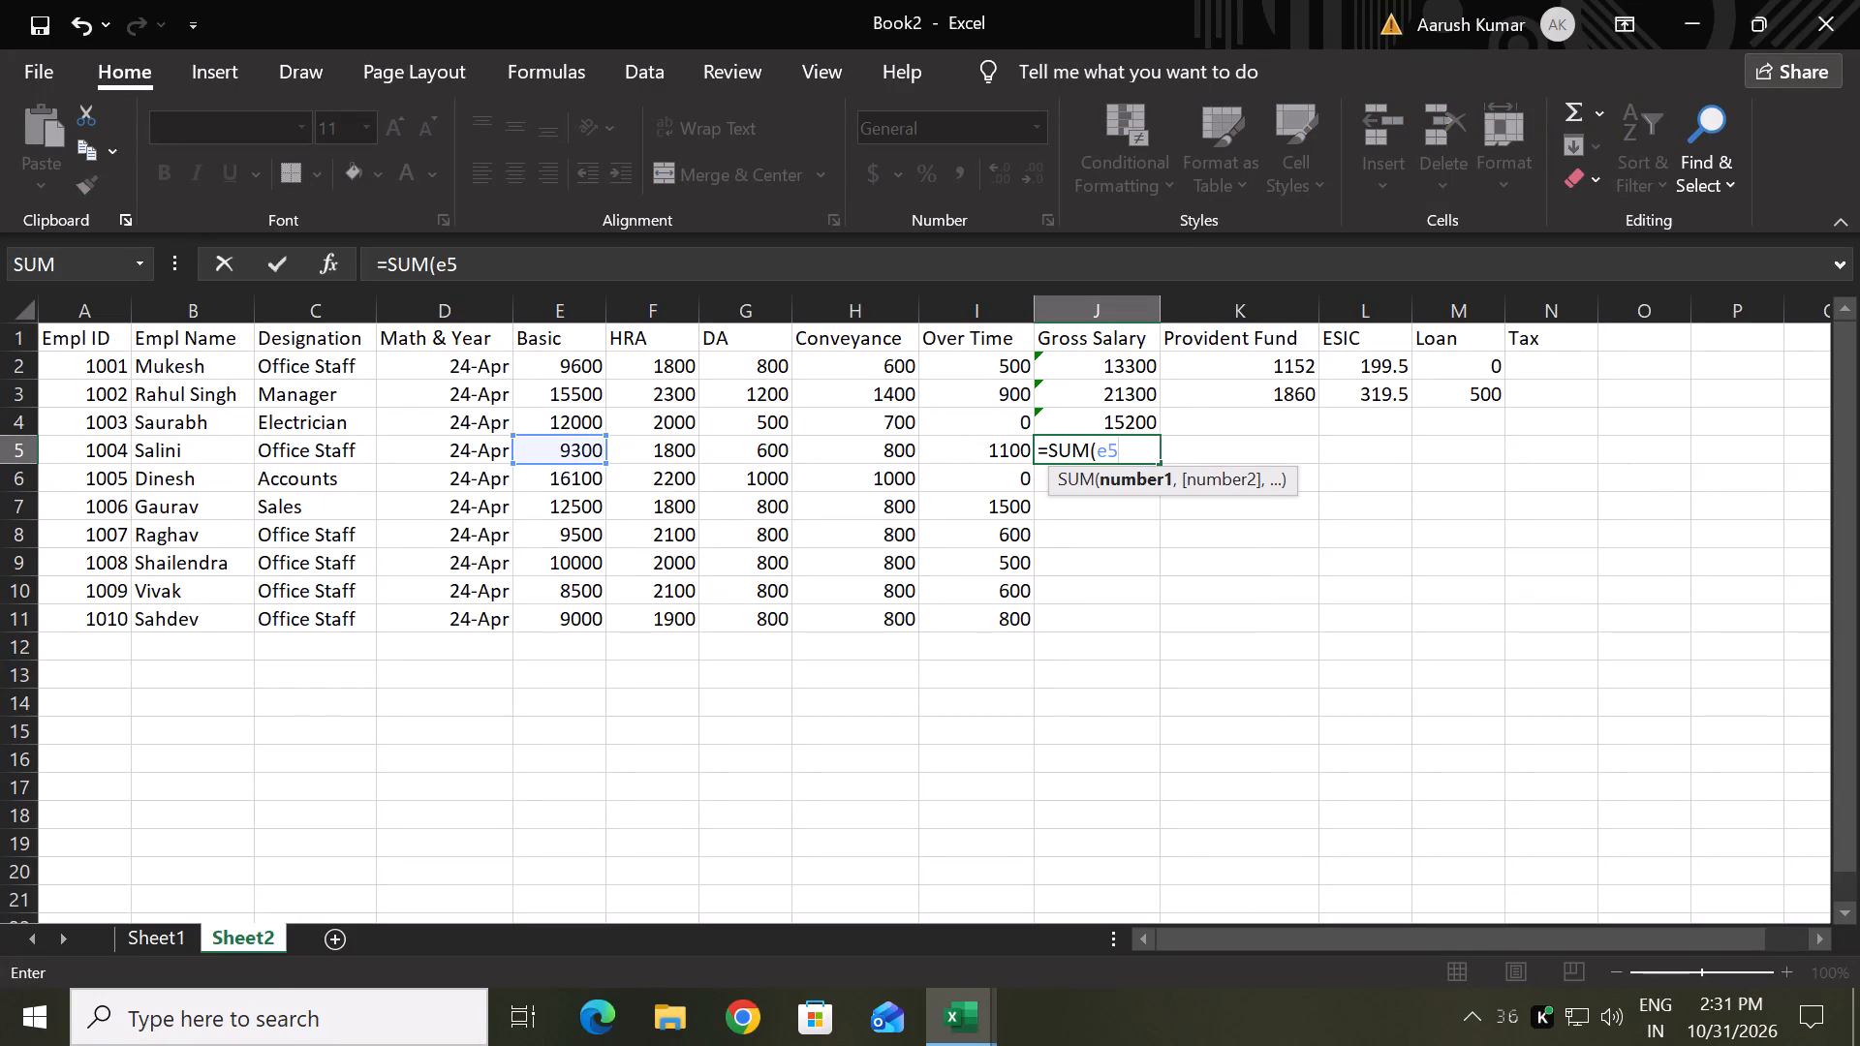
key(shift+quotedbl)
key(BackSpace)
key(shift+colon)
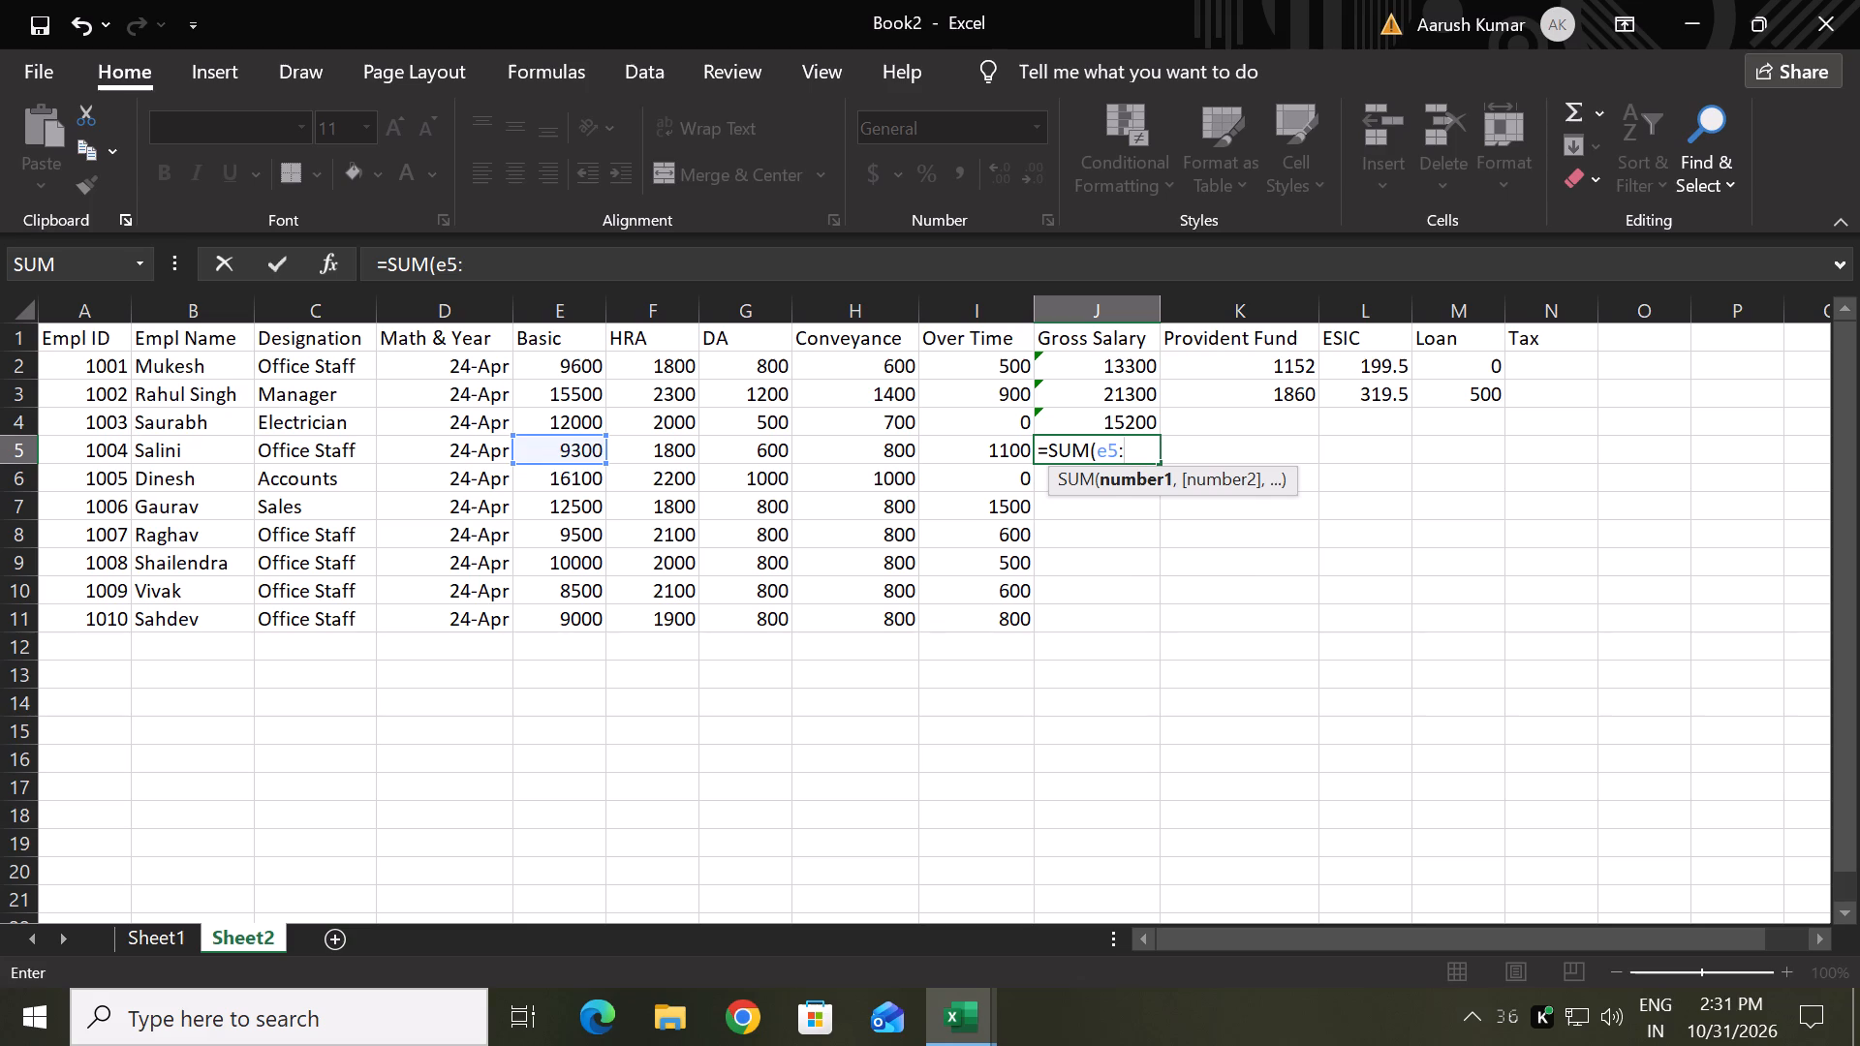
text(i5)
key(Return)
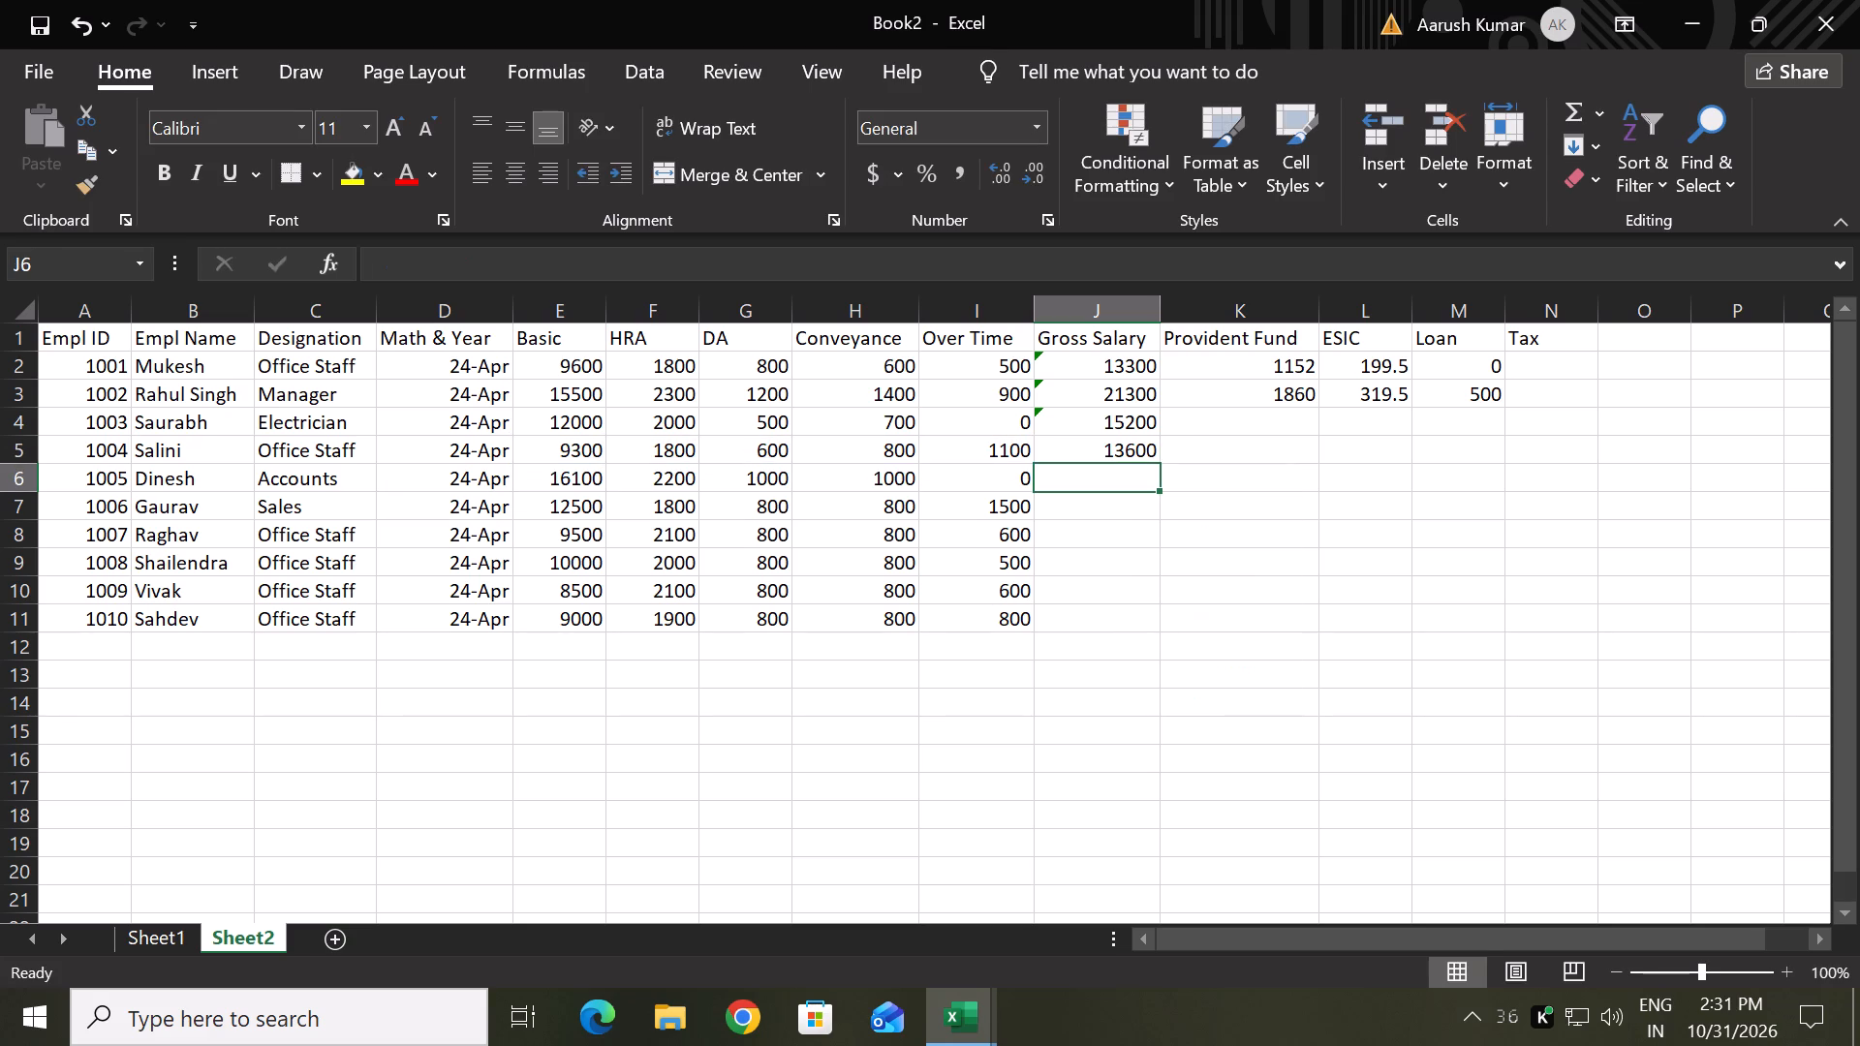
Calculate employee 1005's Gross Salary in J6 with the formula =SUM(E6:I6), adding Basic through Over Time.
text(=sum()
key(e)
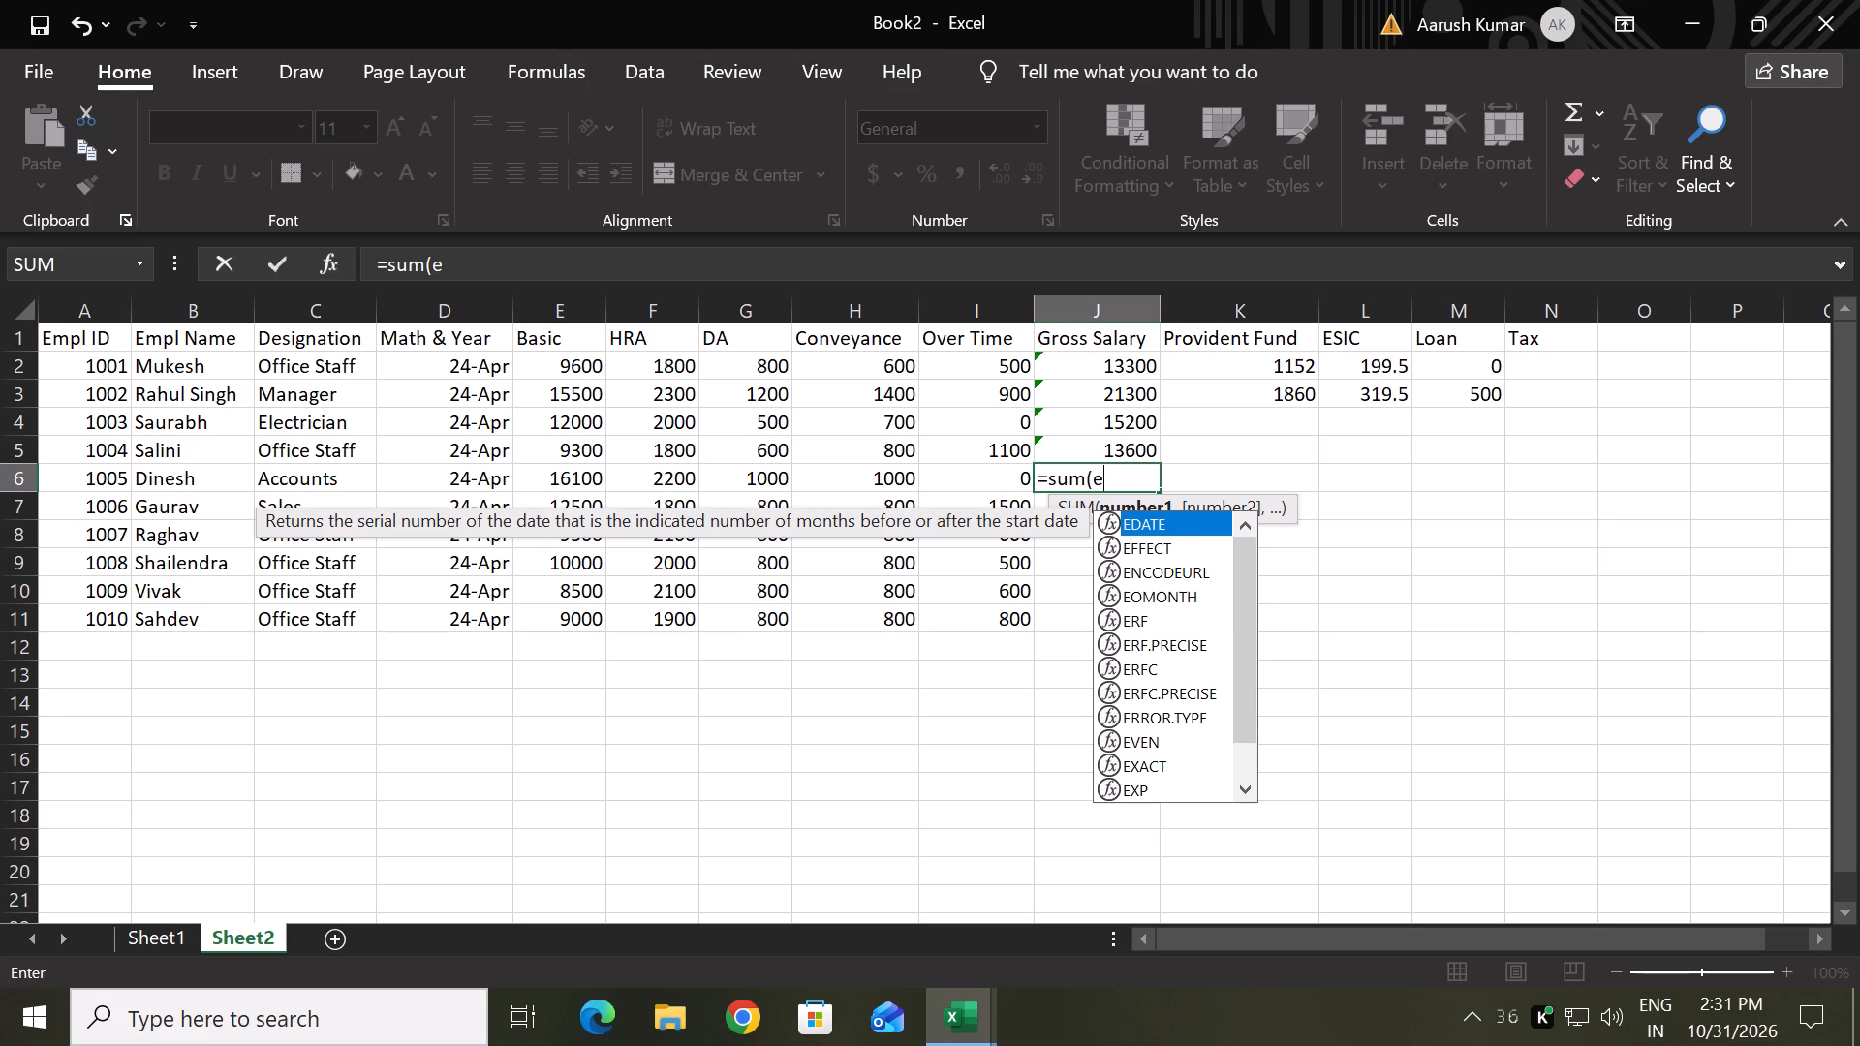
key(6)
key(semicolon)
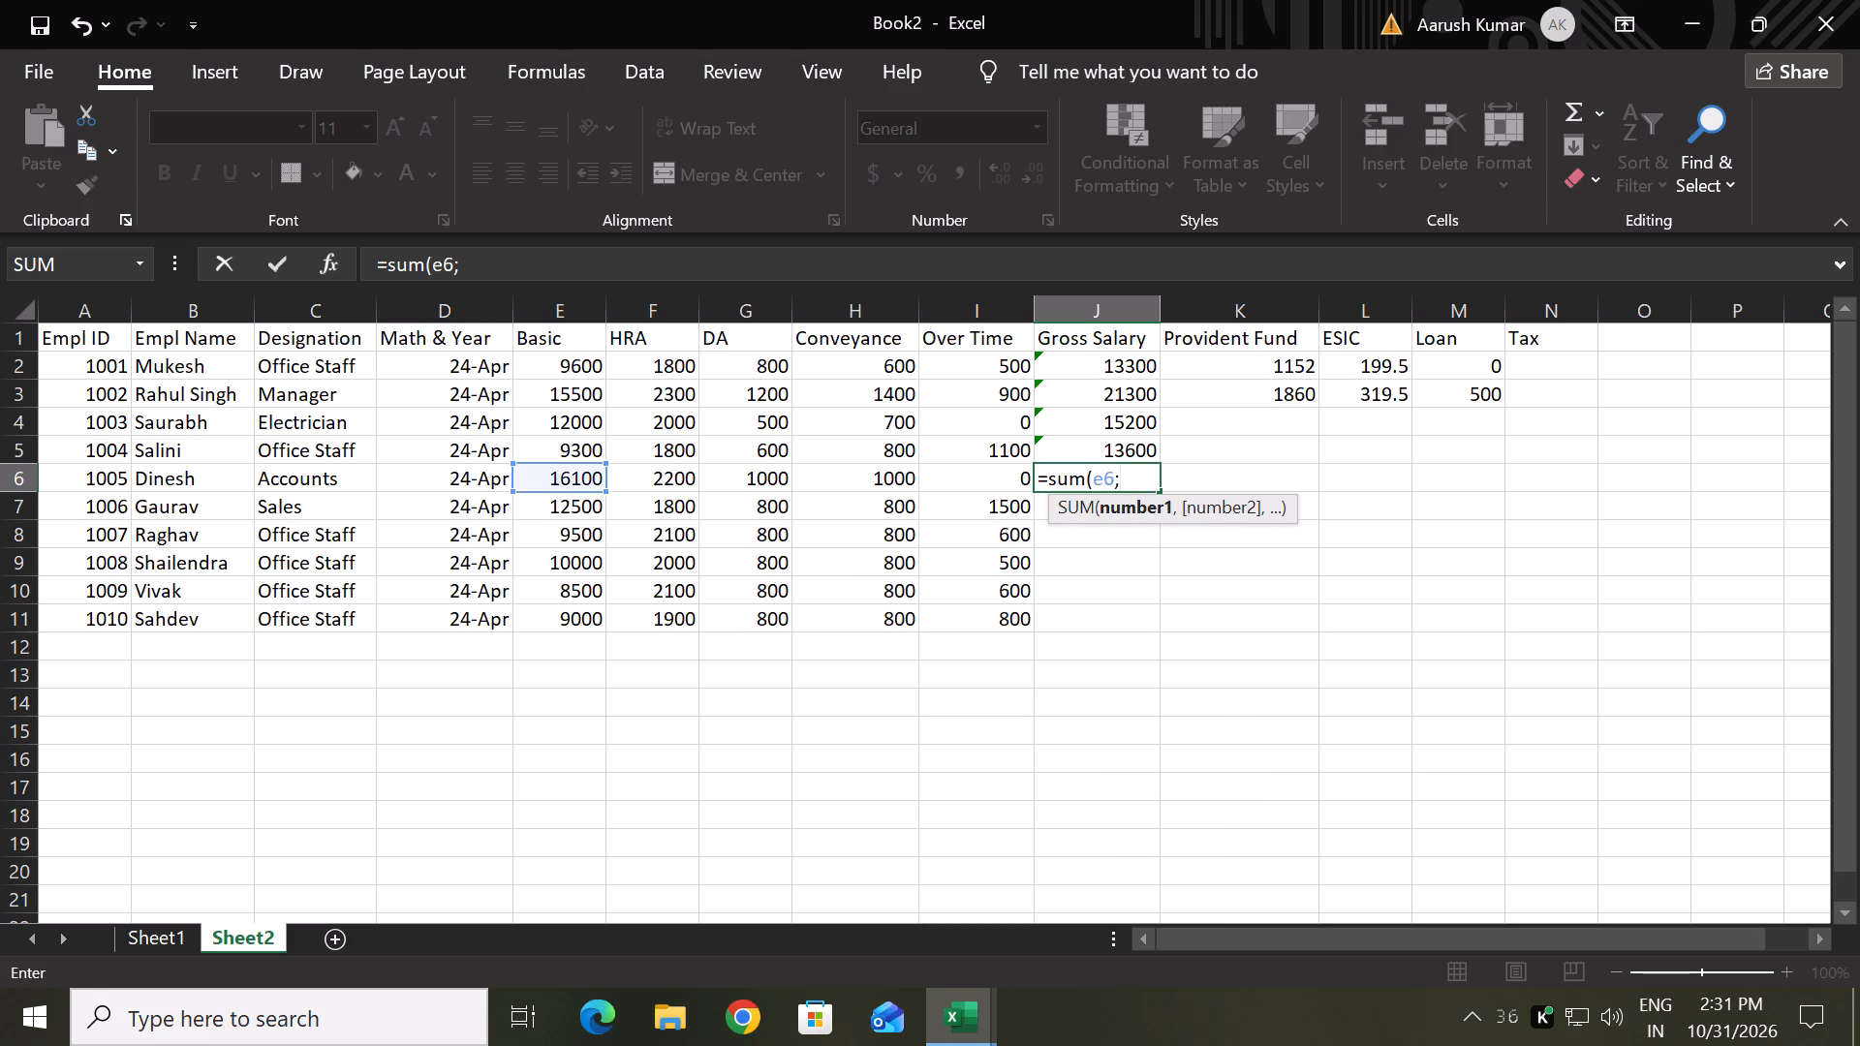
key(BackSpace)
key(shift+colon)
key(i)
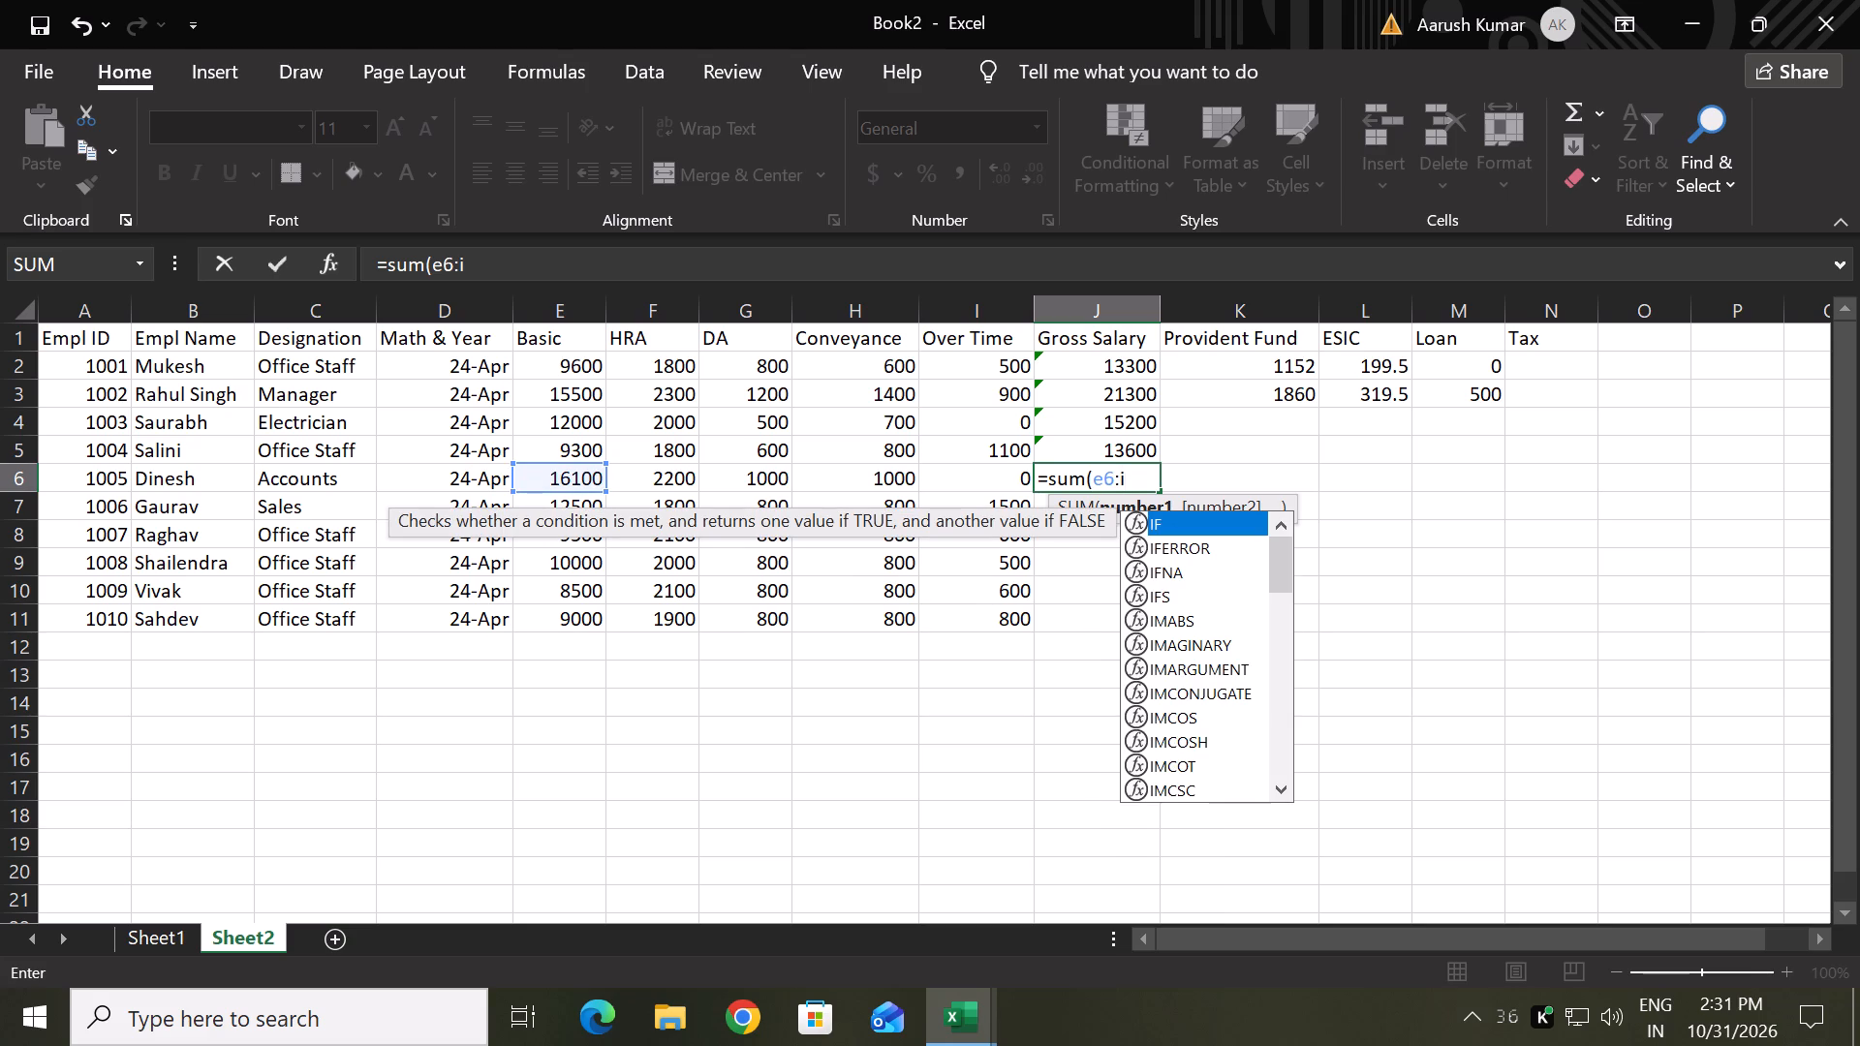
key(6)
key(Return)
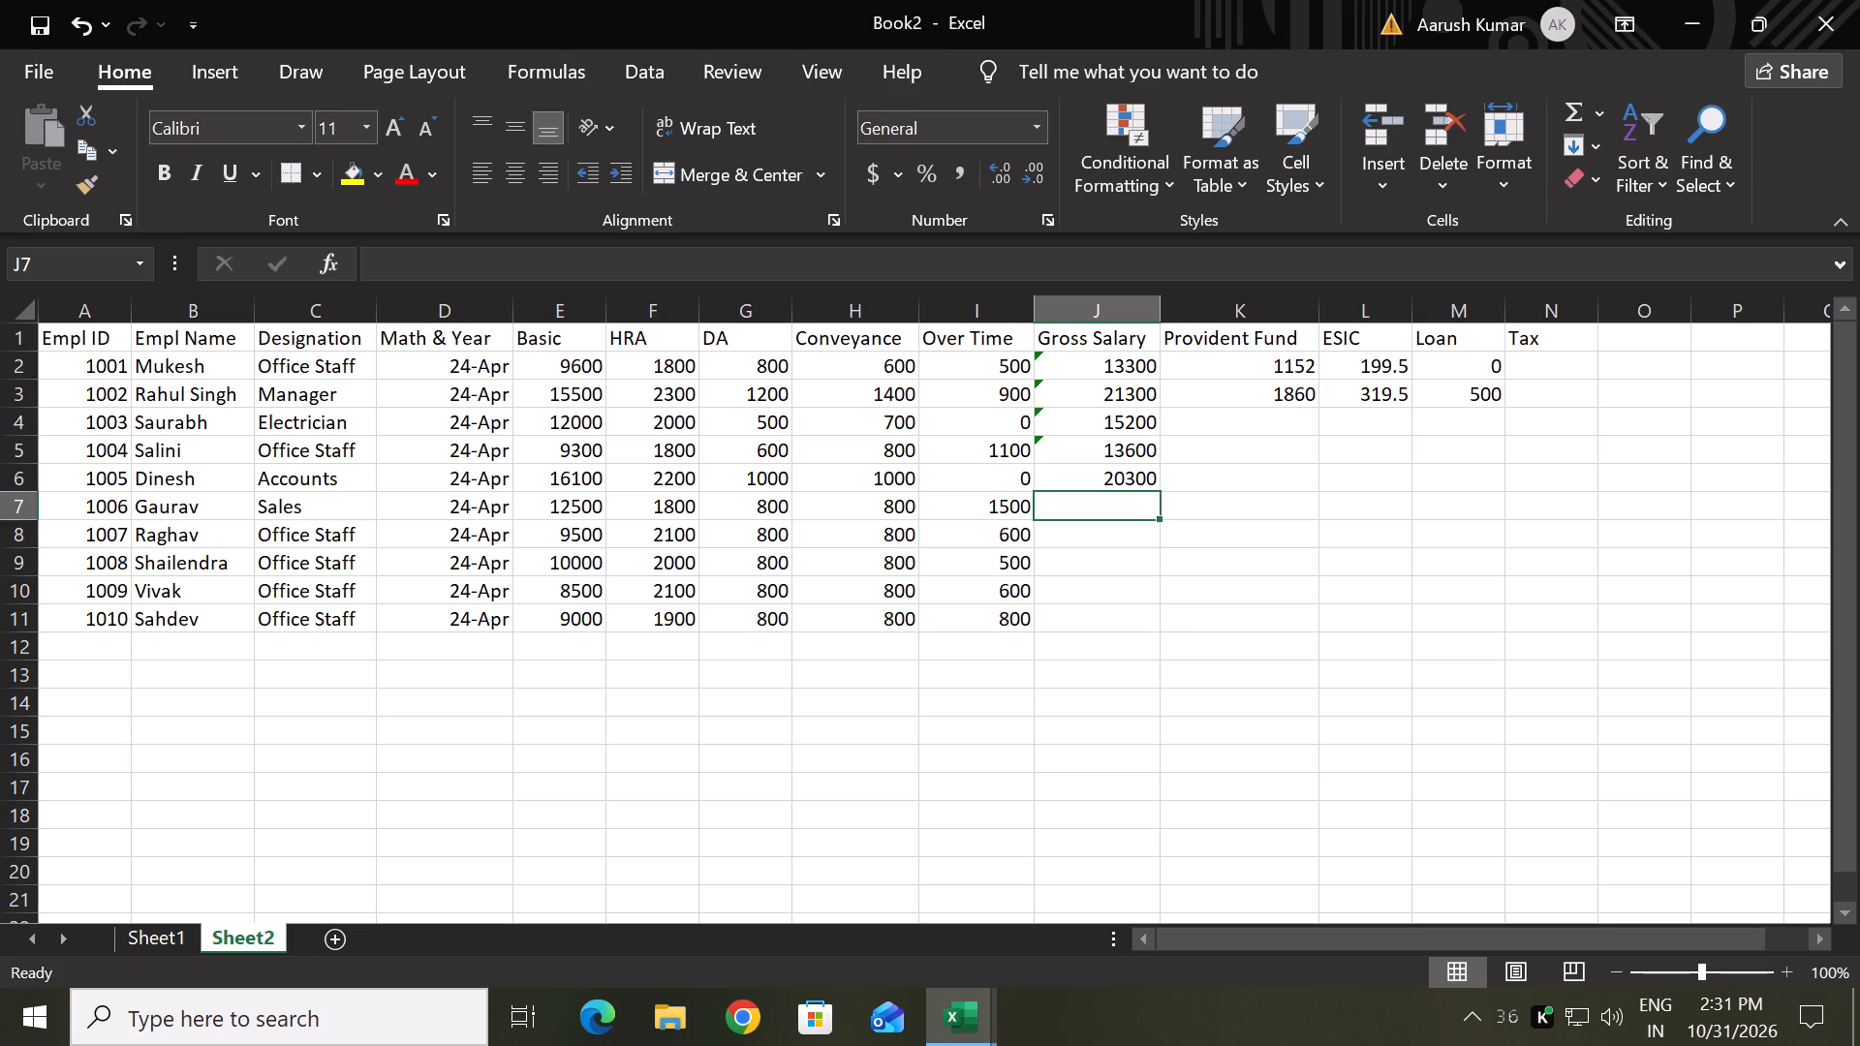
Write employee 1006's Gross Salary formula in J7 as =SUM(E7+F7+G7+H7+I7), adding Basic, HRA, DA, Conveyance and Over Time.
key(equal)
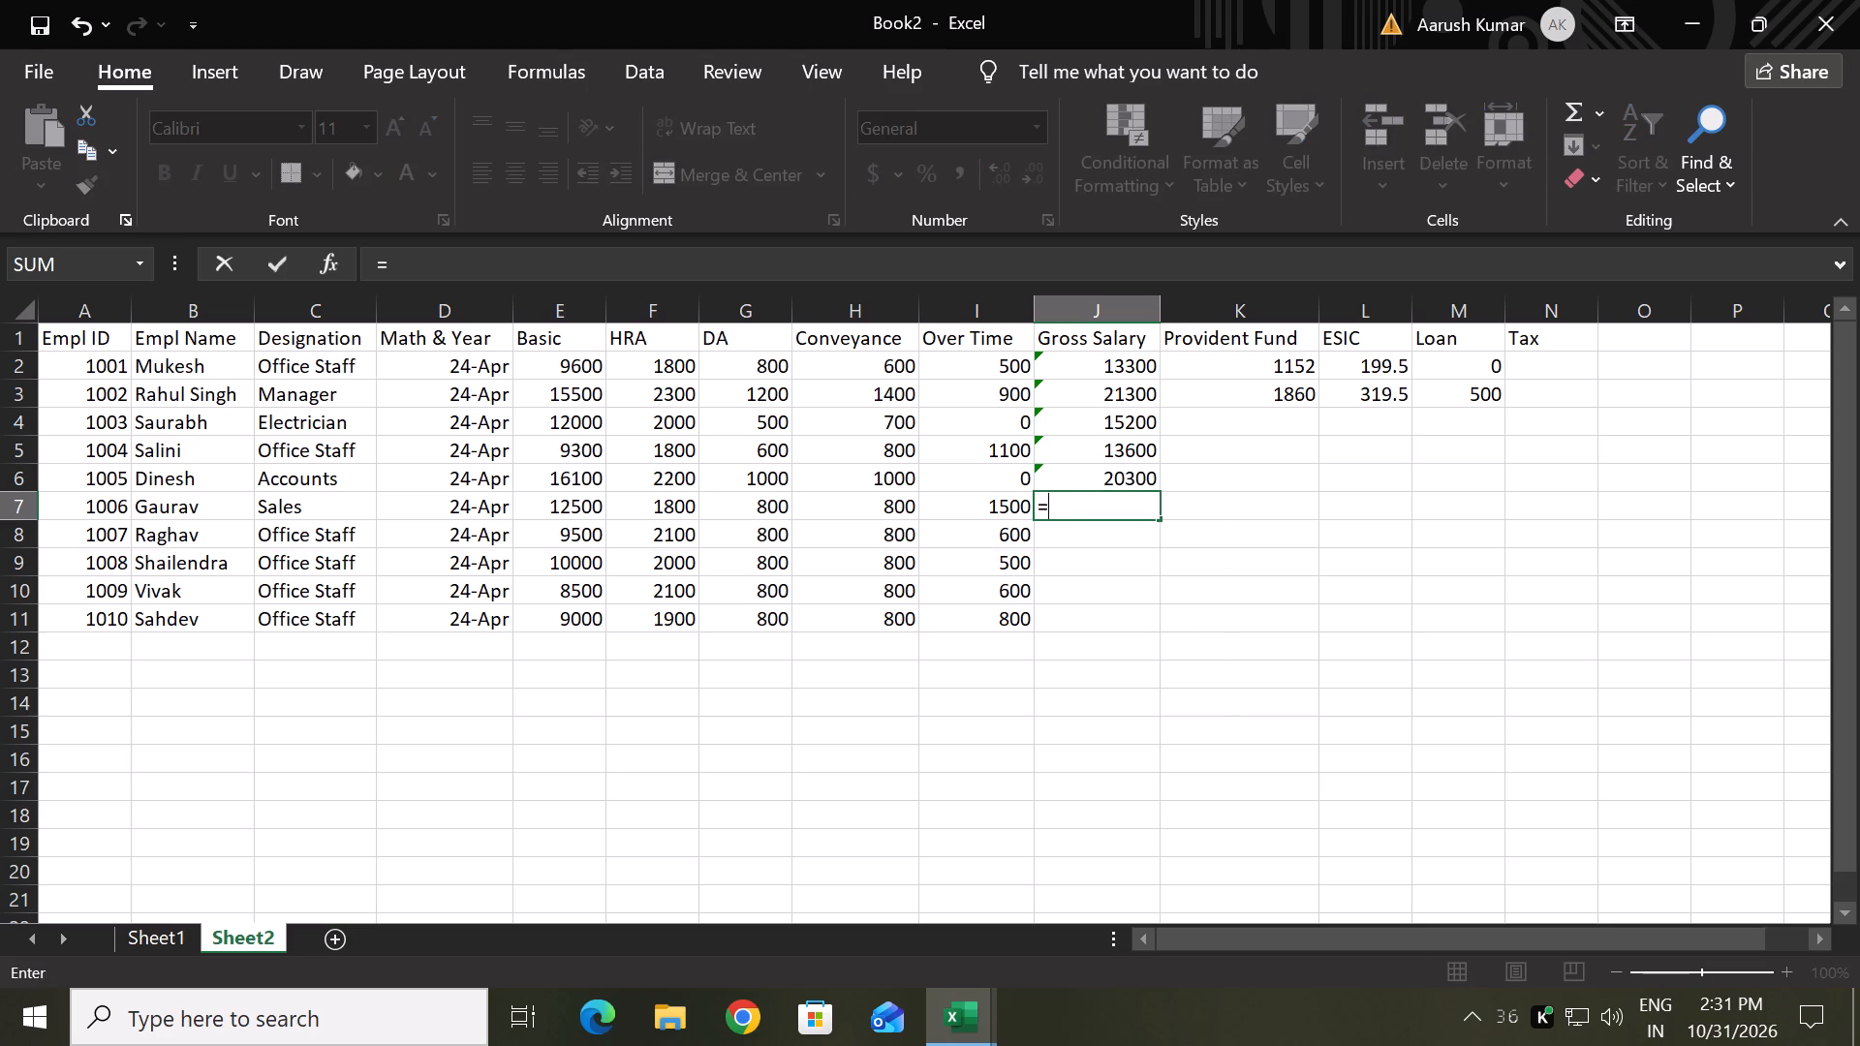
text(sum)
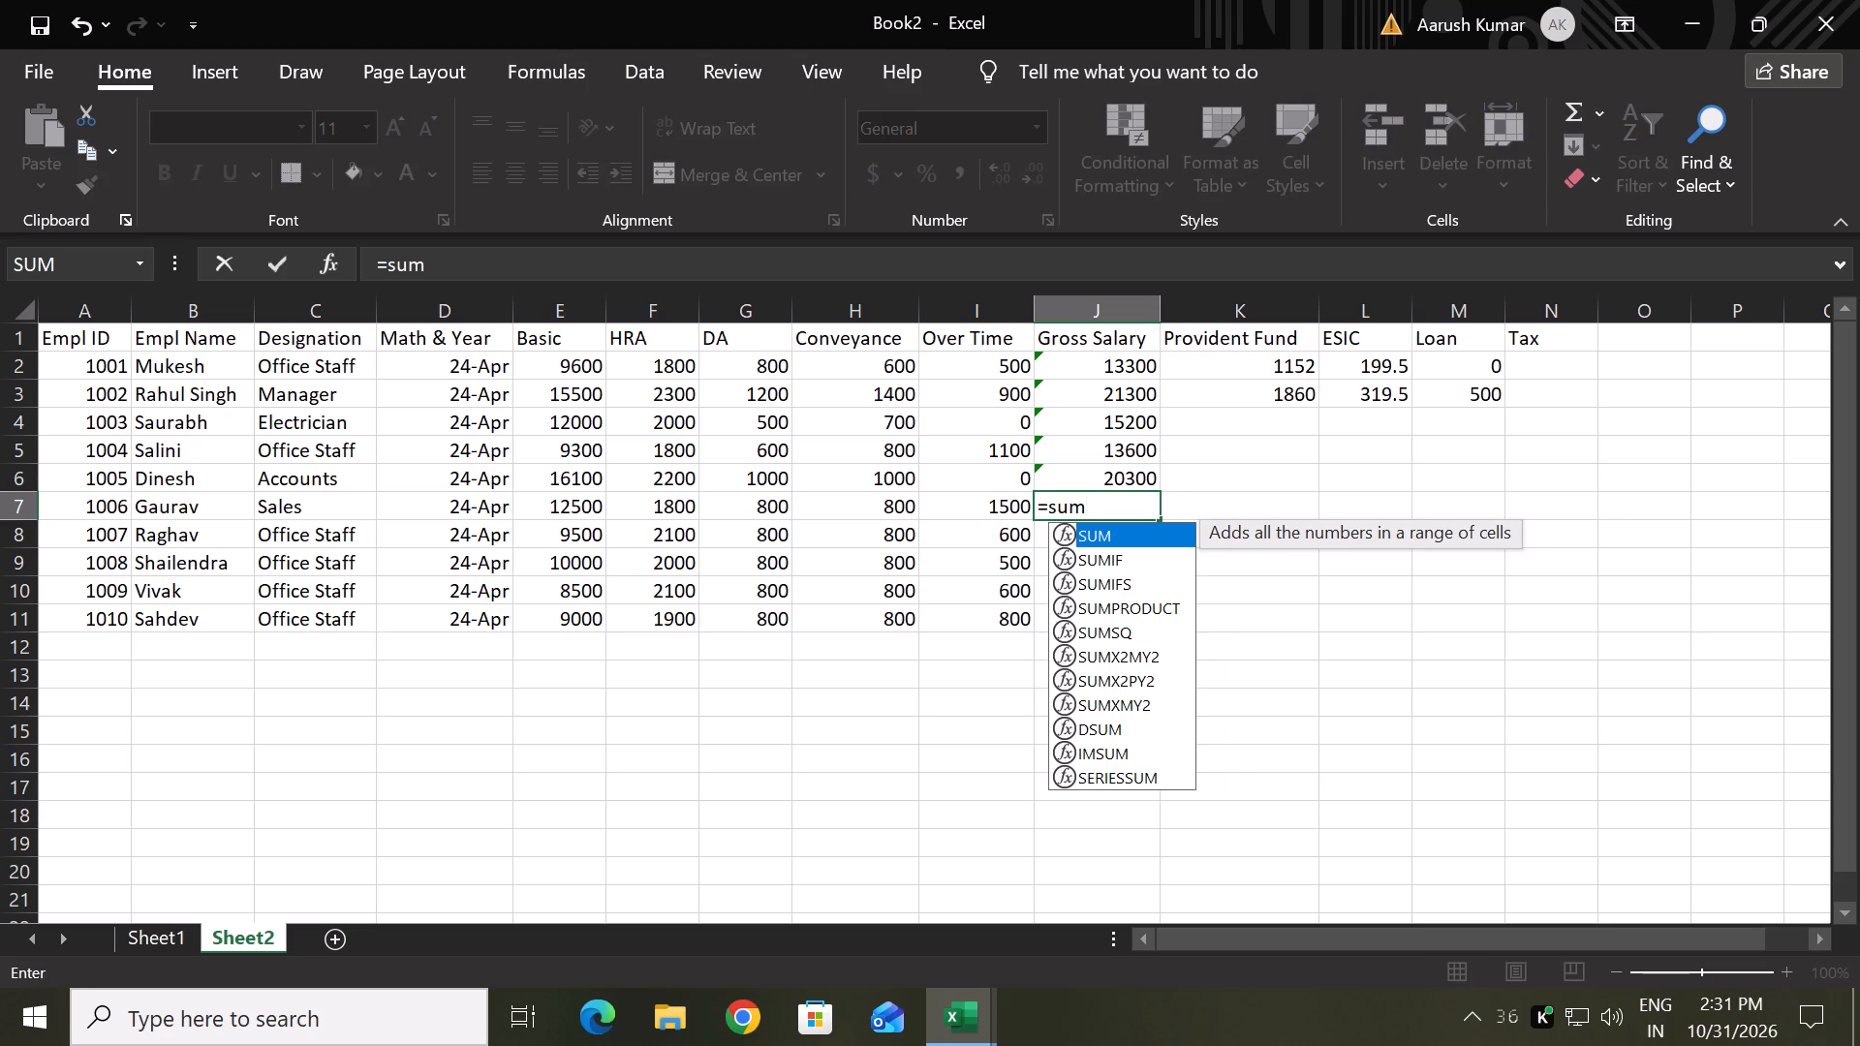
key(shift+parenleft)
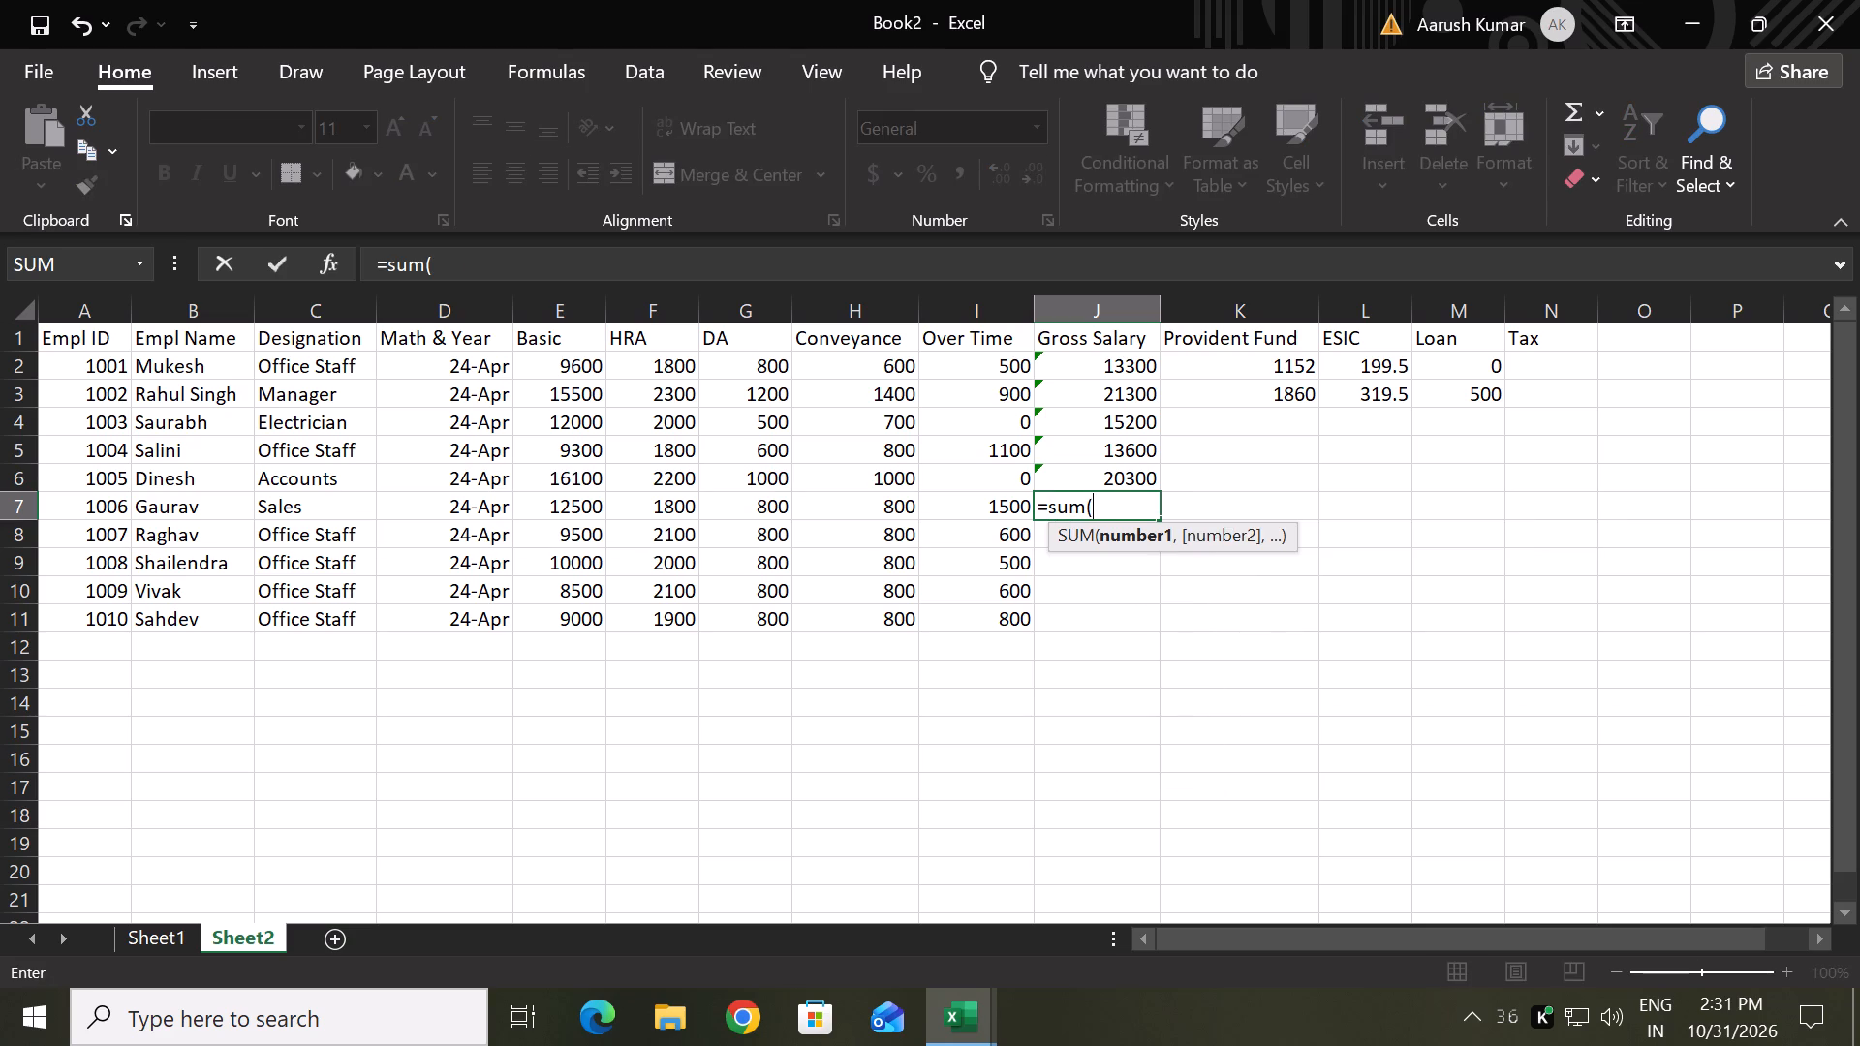
key(e)
key(BackSpace)
key(e)
key(5)
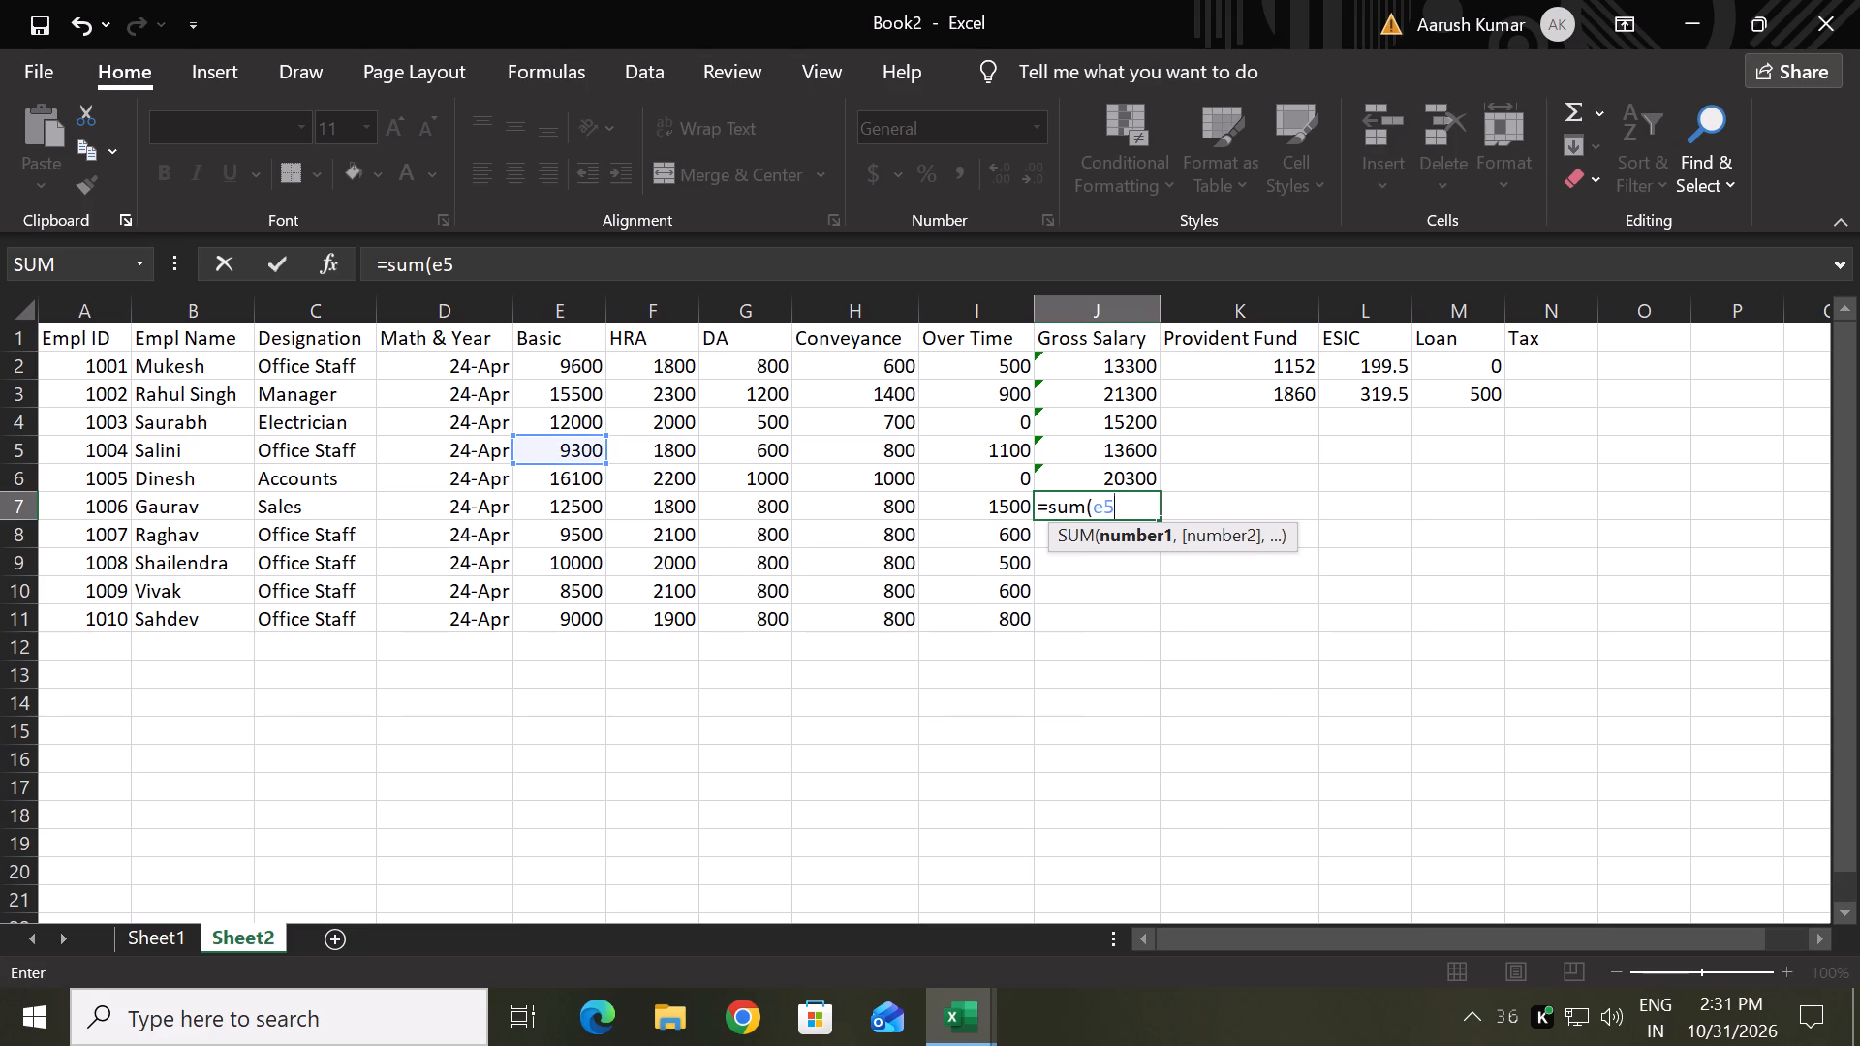
key(BackSpace)
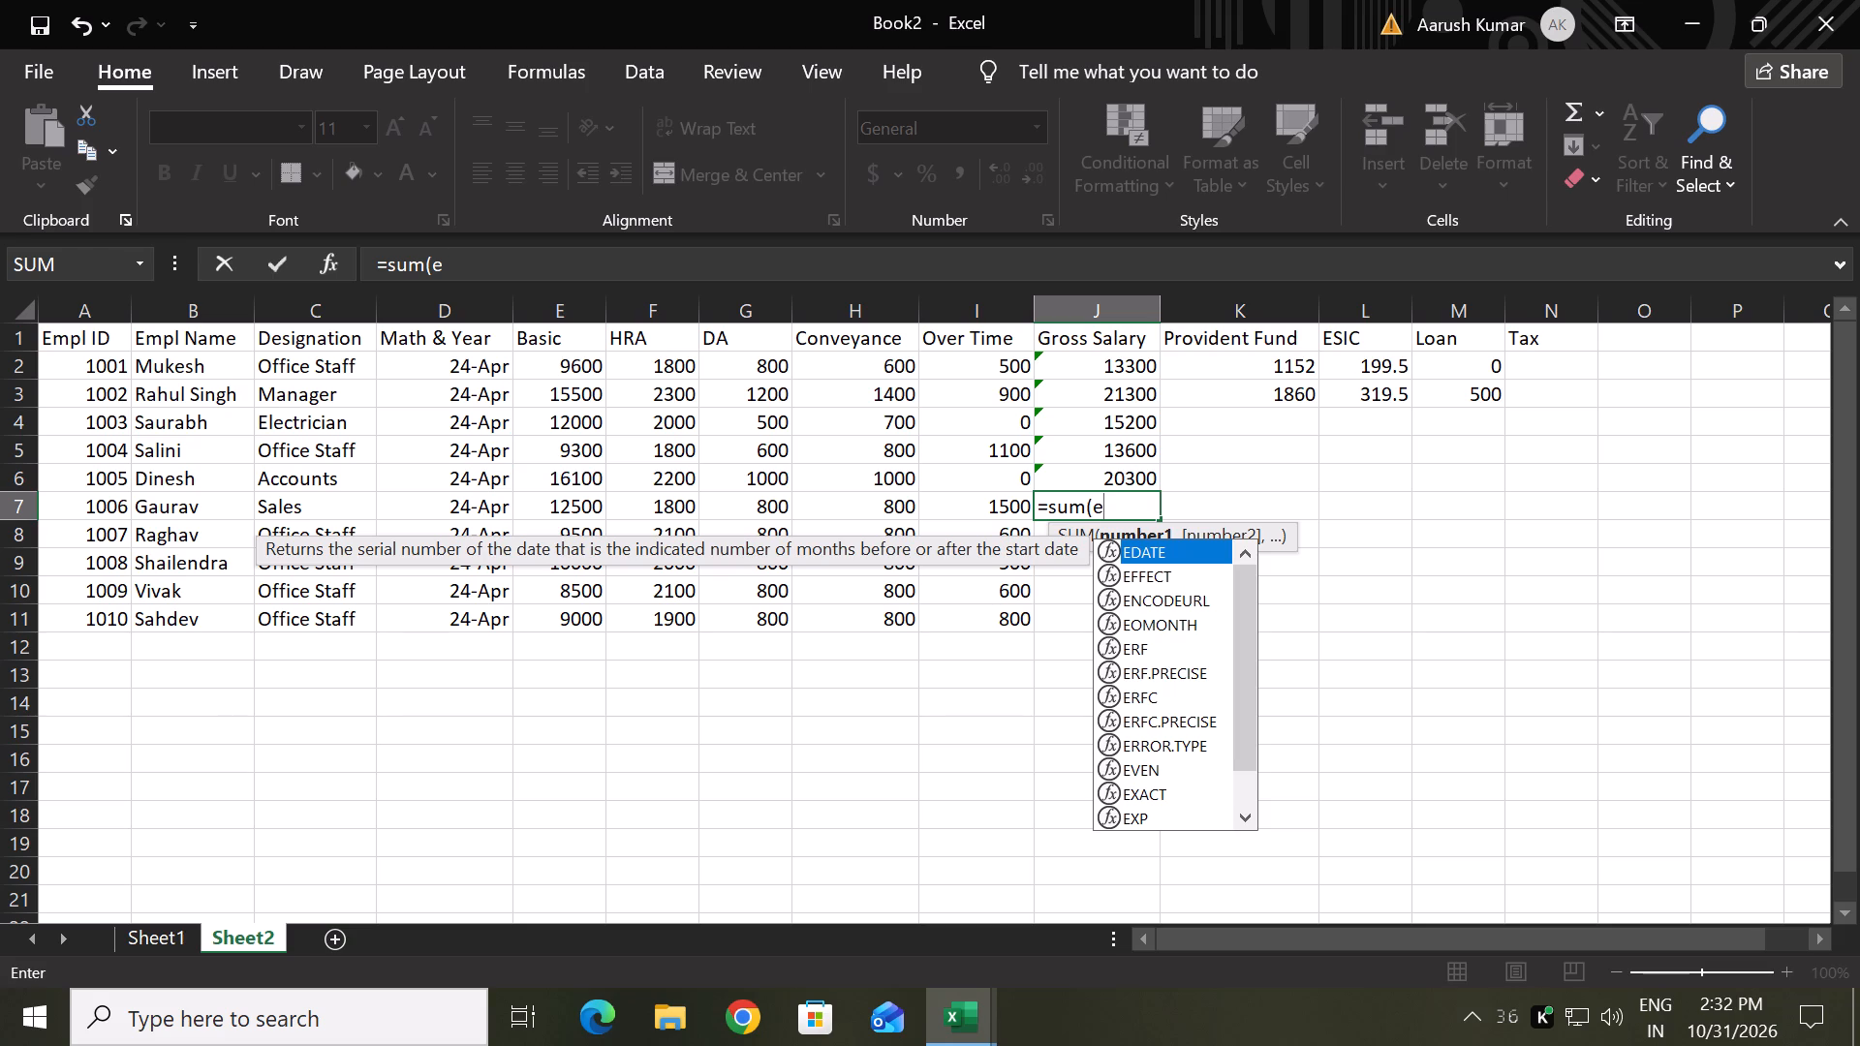
text(67)
key(BackSpace)
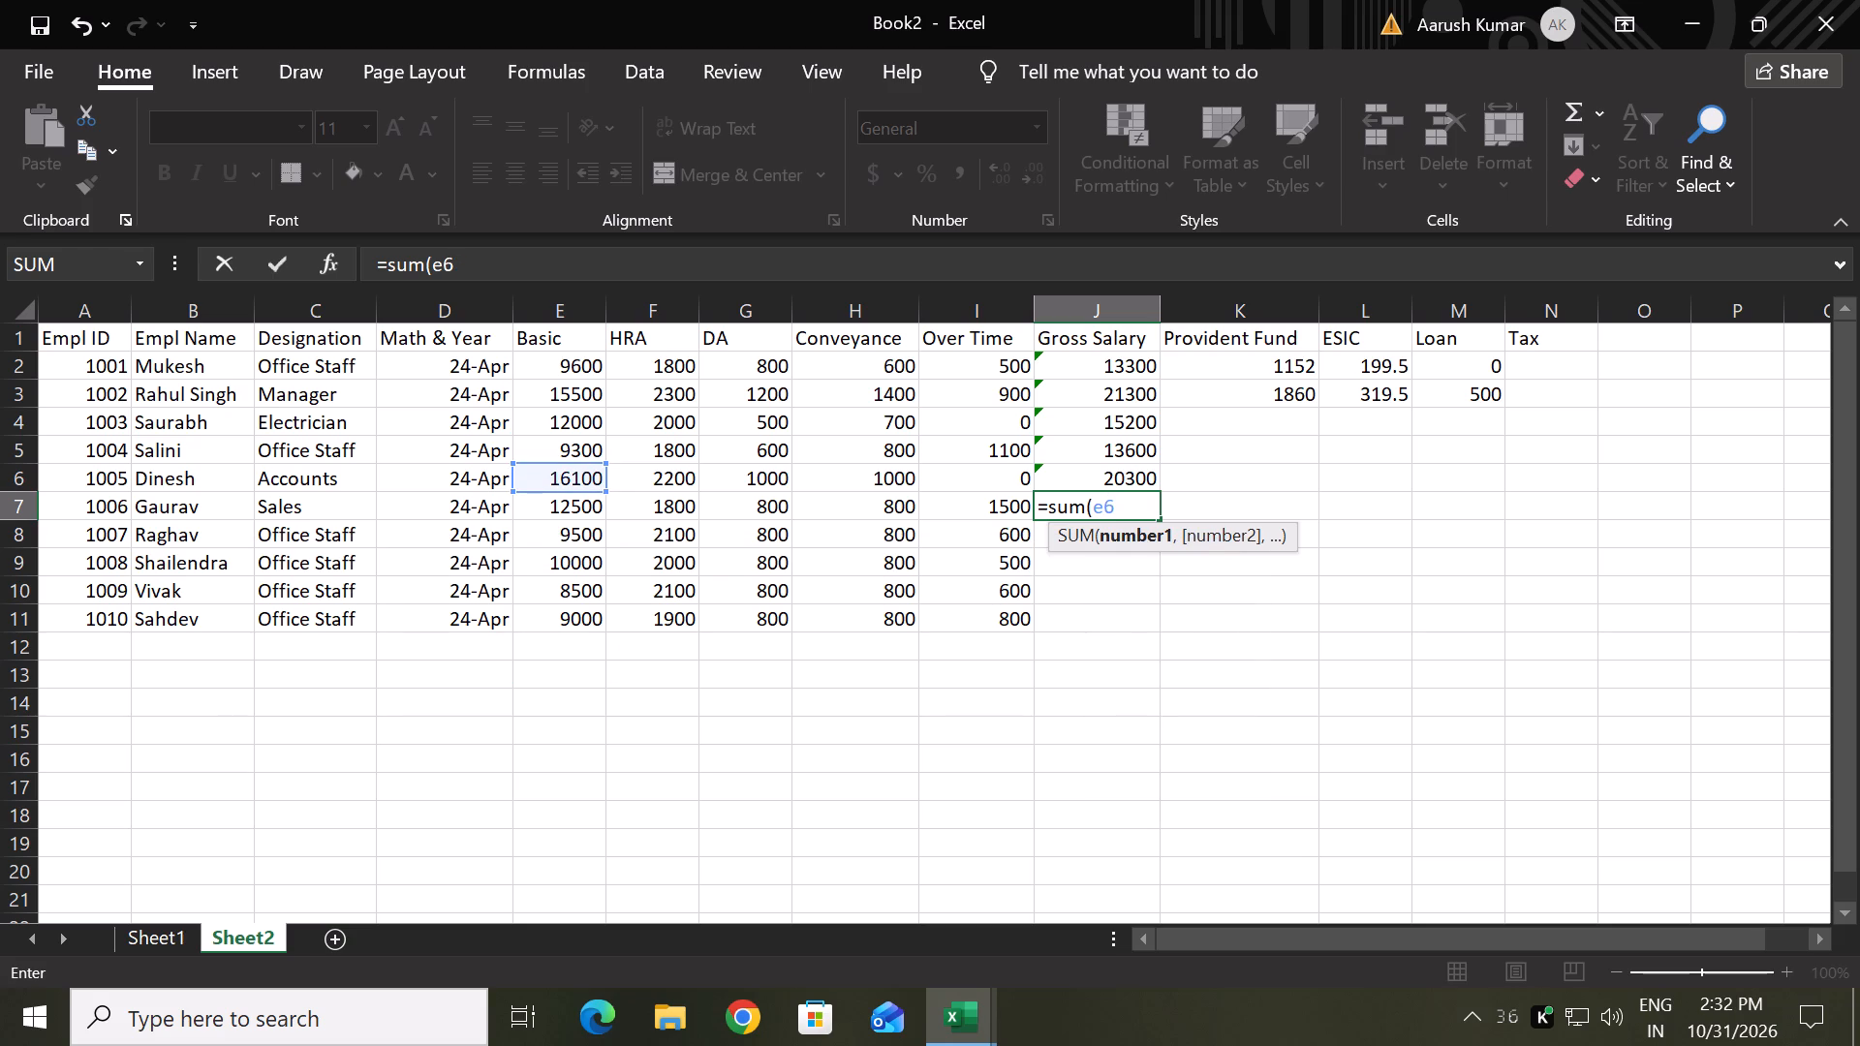
key(BackSpace)
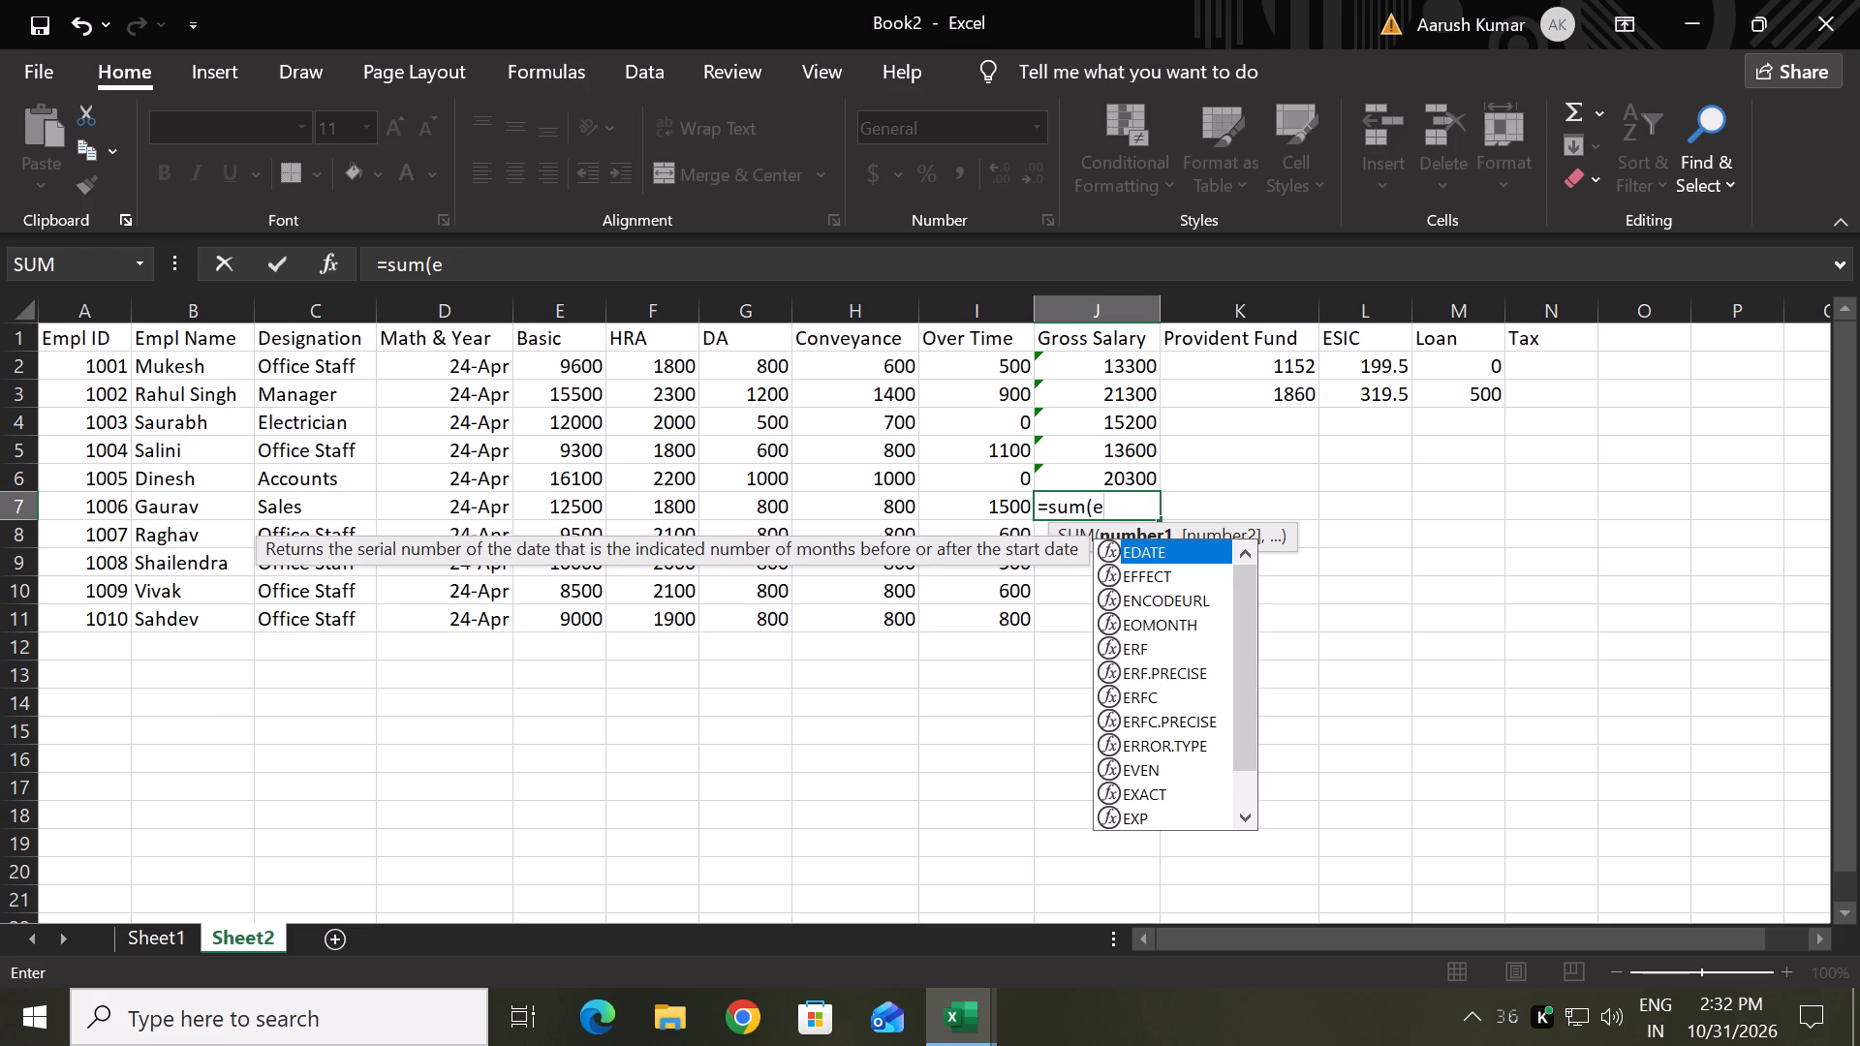
key(7)
text(=e8=e0)
key(BackSpace)
key(9)
key(BackSpace)
key(BackSpace)
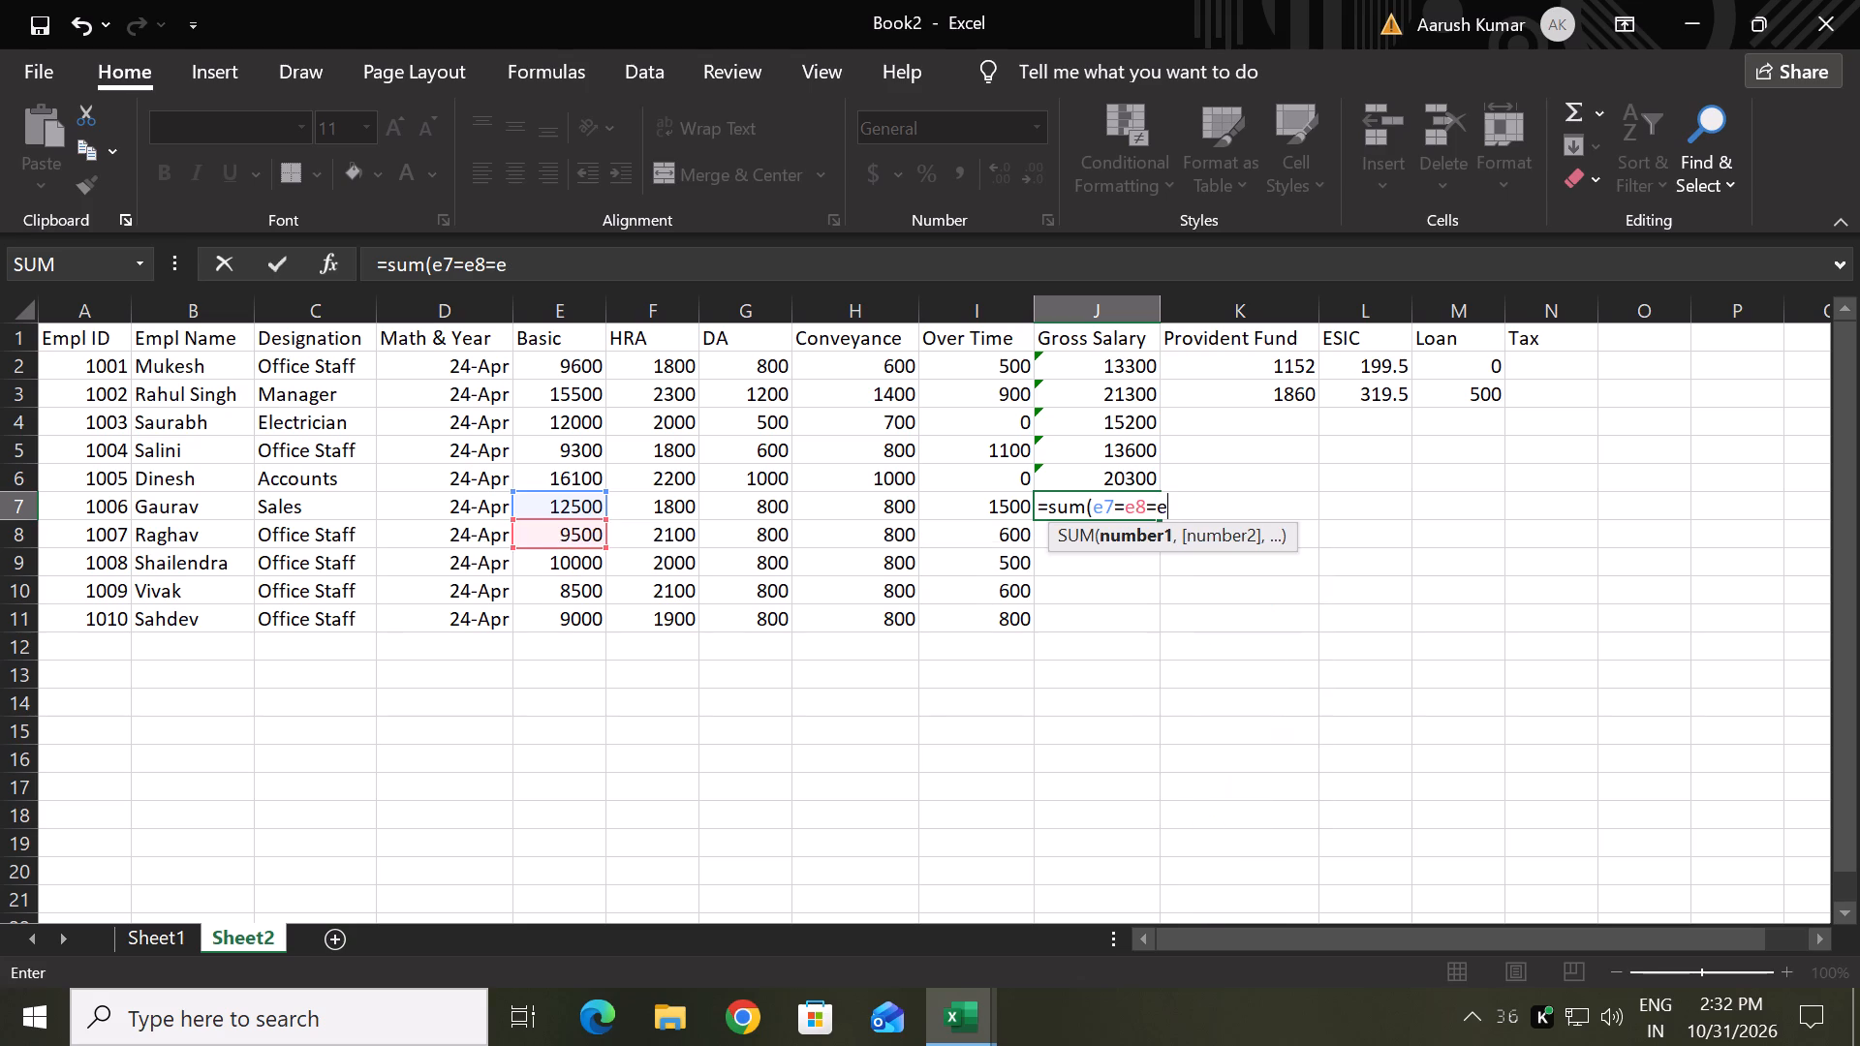
key(BackSpace)
key(BackSpace)
key(BackSpace)
key(BackSpace)
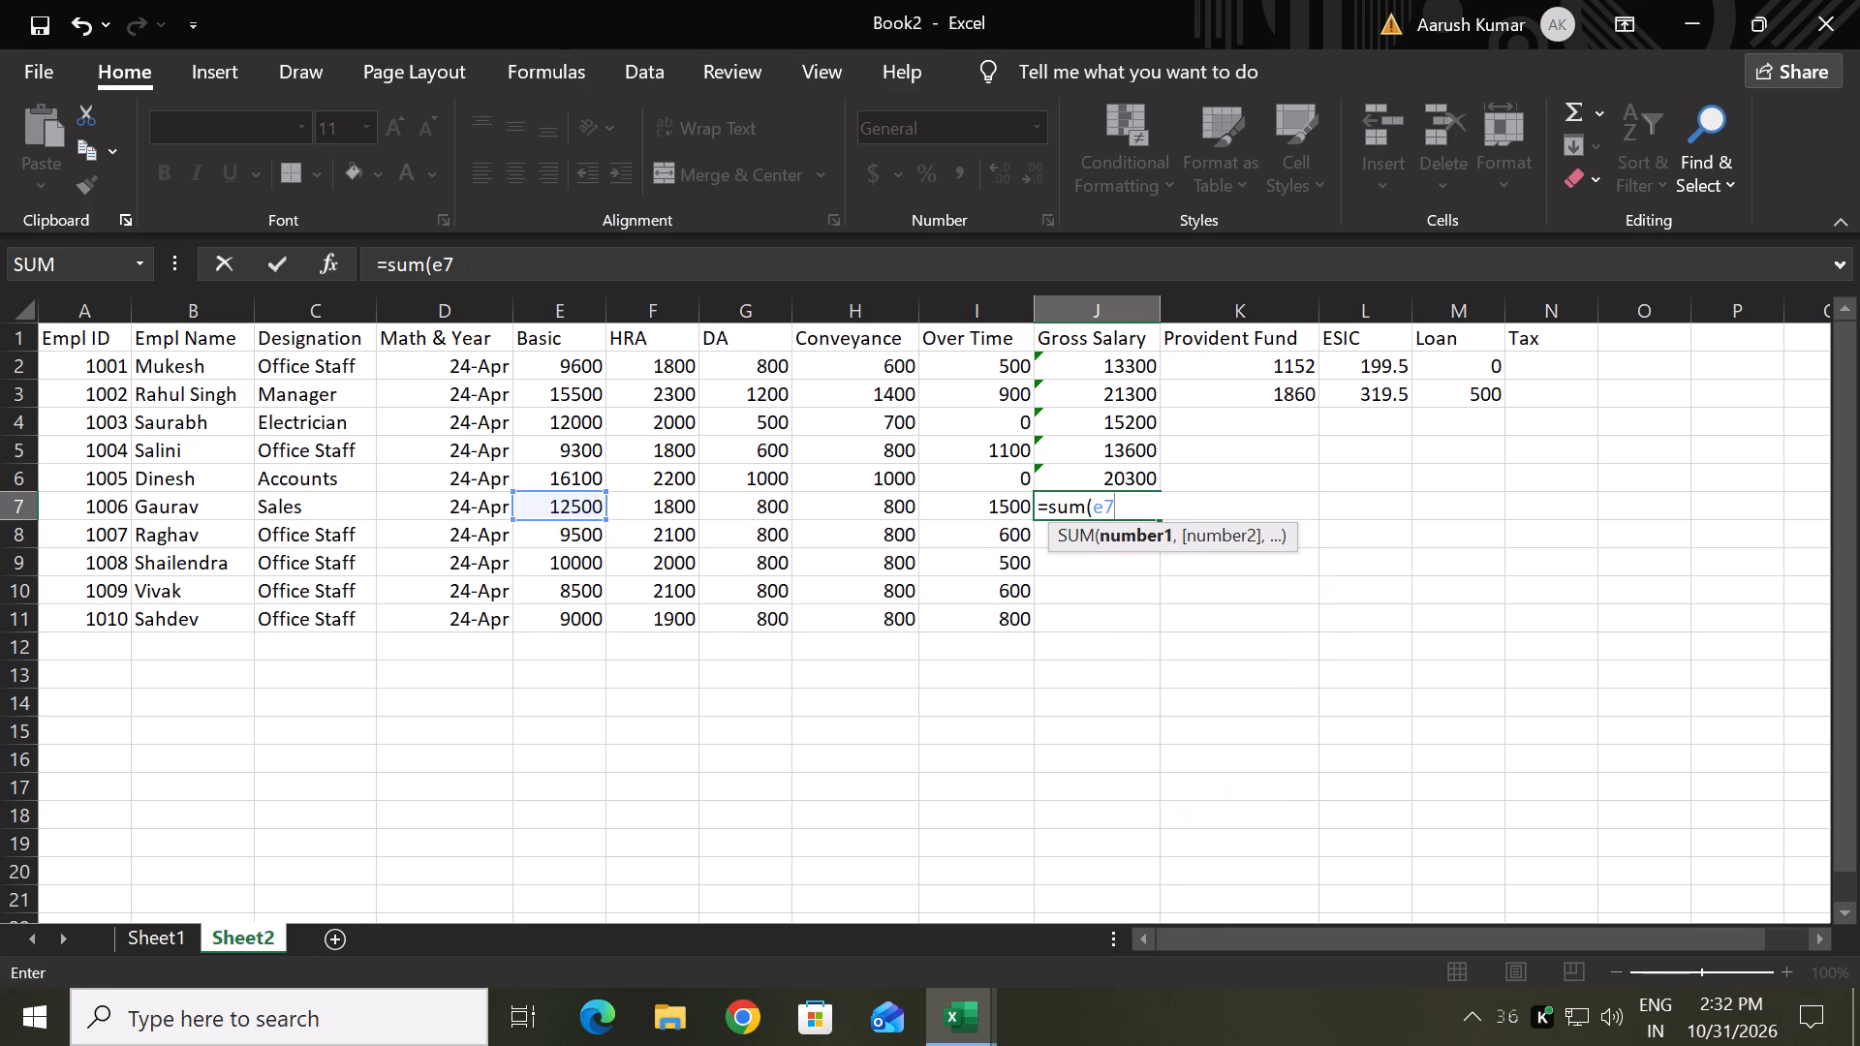
key(equal)
key(BackSpace)
key(shift+plus)
key(equal)
key(BackSpace)
key(equal)
key(BackSpace)
key(shift+plus)
key(BackSpace)
key(equal)
key(BackSpace)
key(shift+plus)
text(f8)
key(BackSpace)
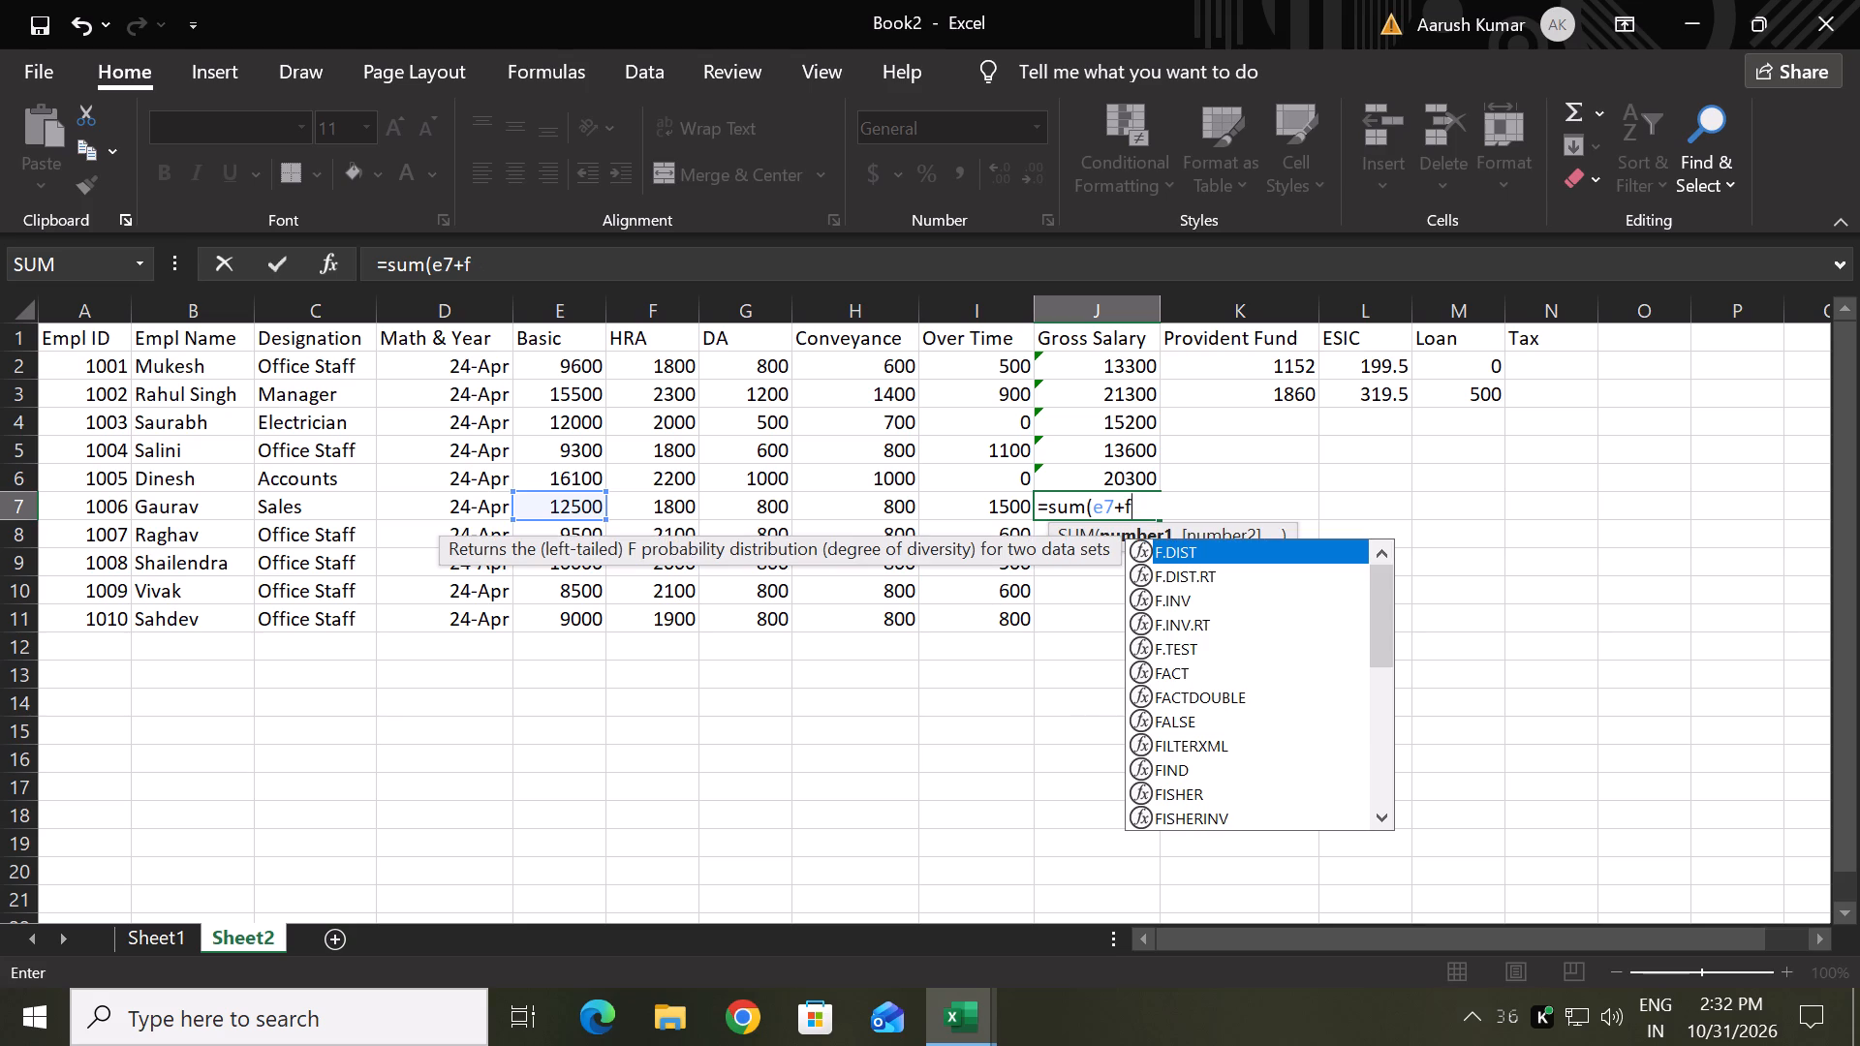
key(7)
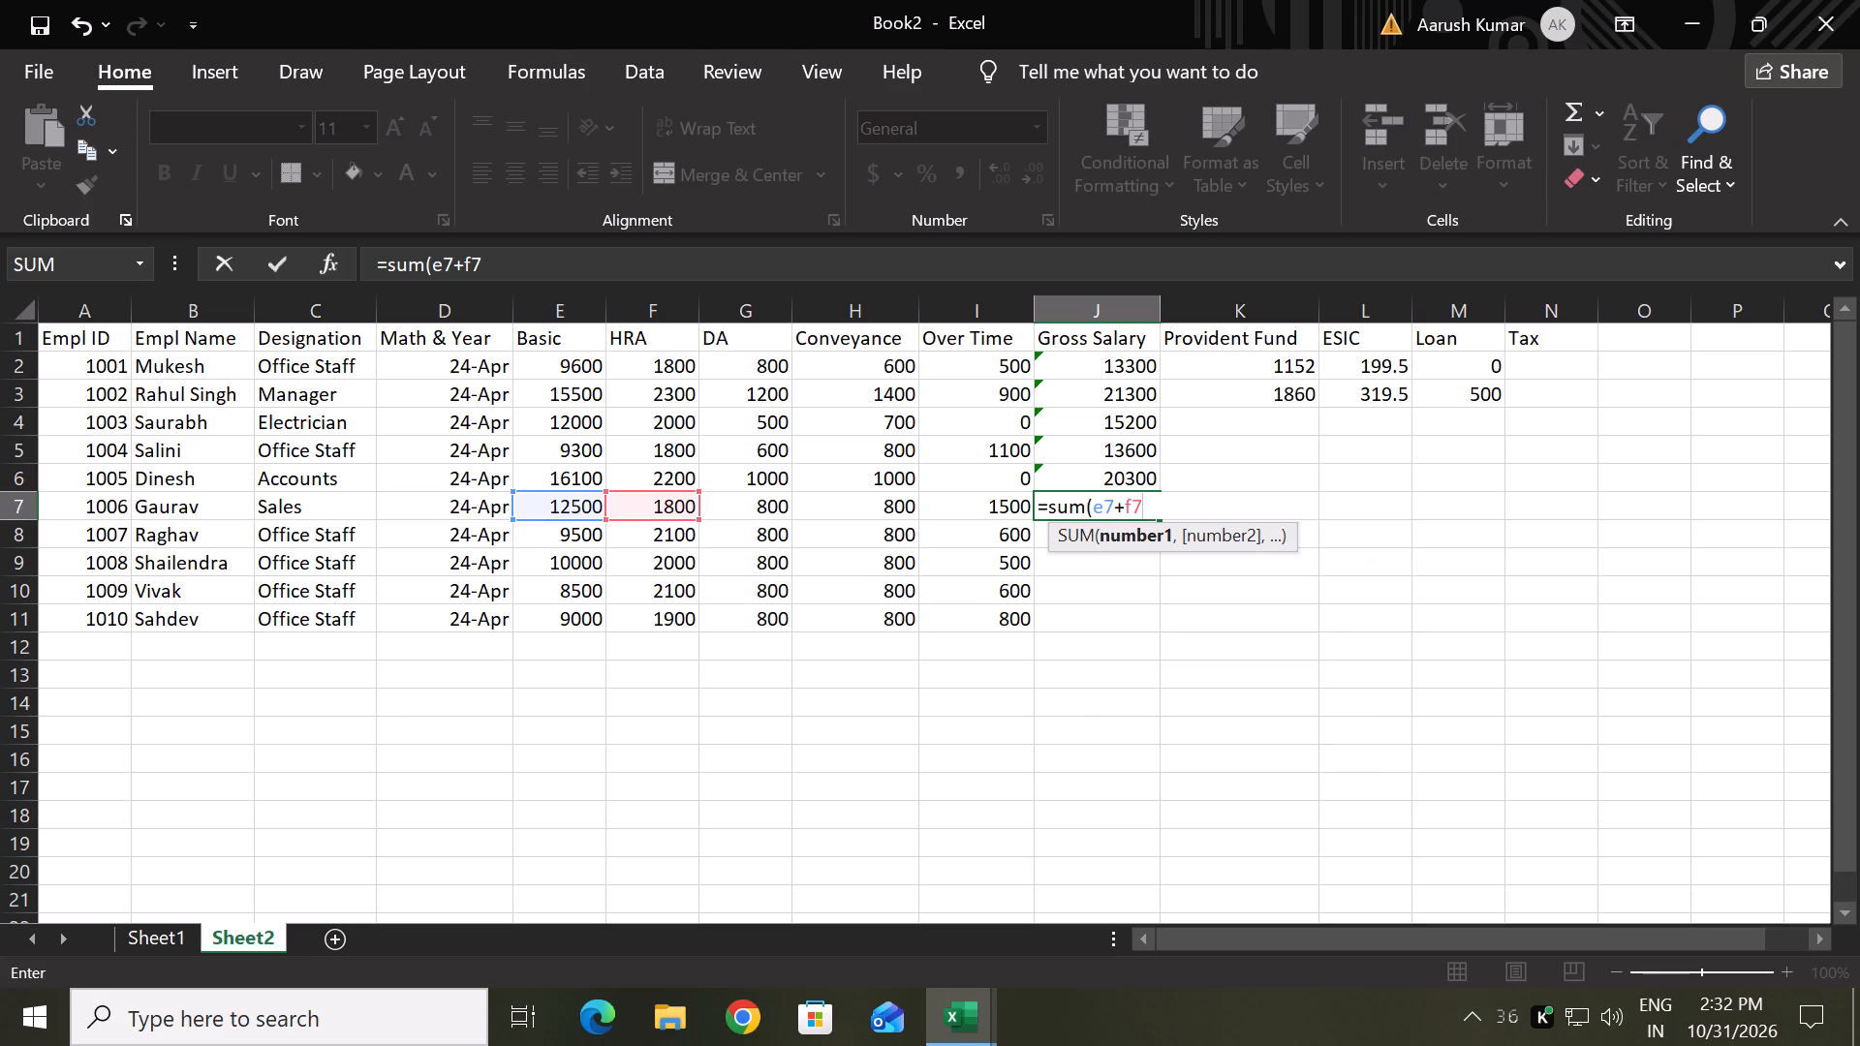
key(shift+plus)
text(g6)
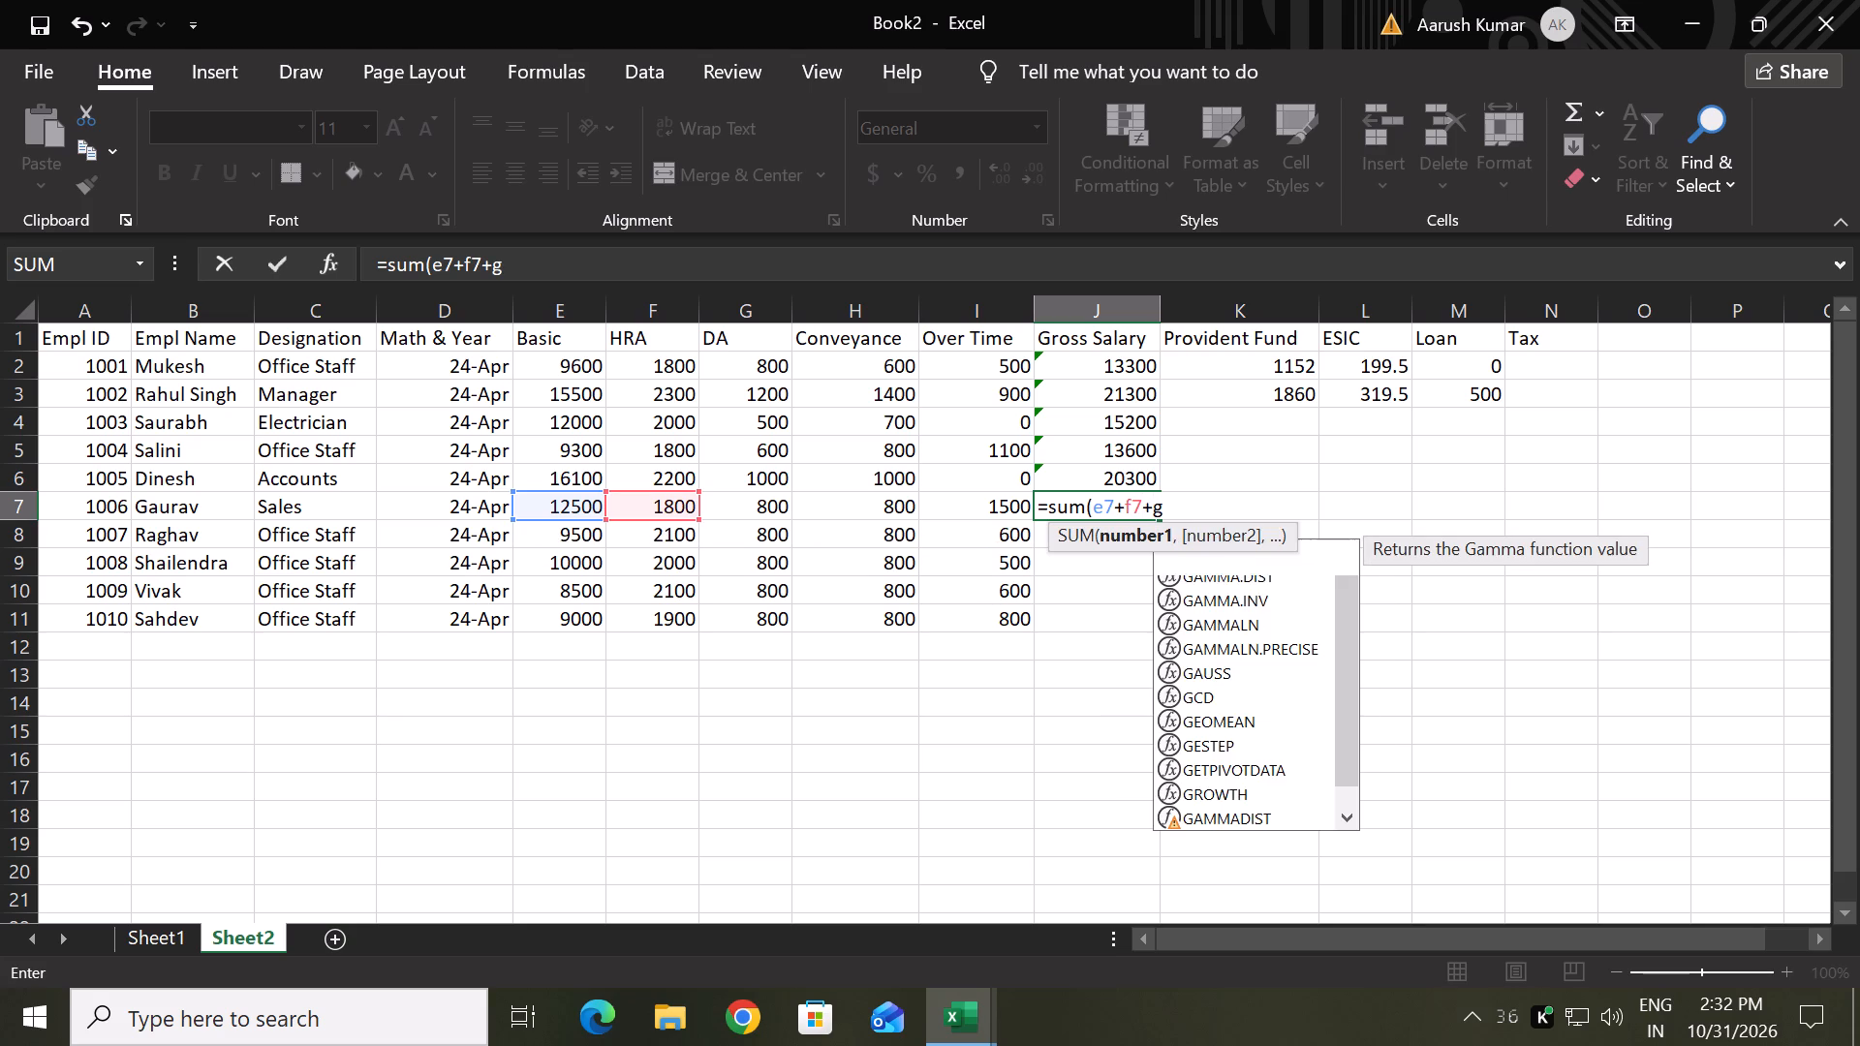
key(Insert)
key(BackSpace)
key(BackSpace)
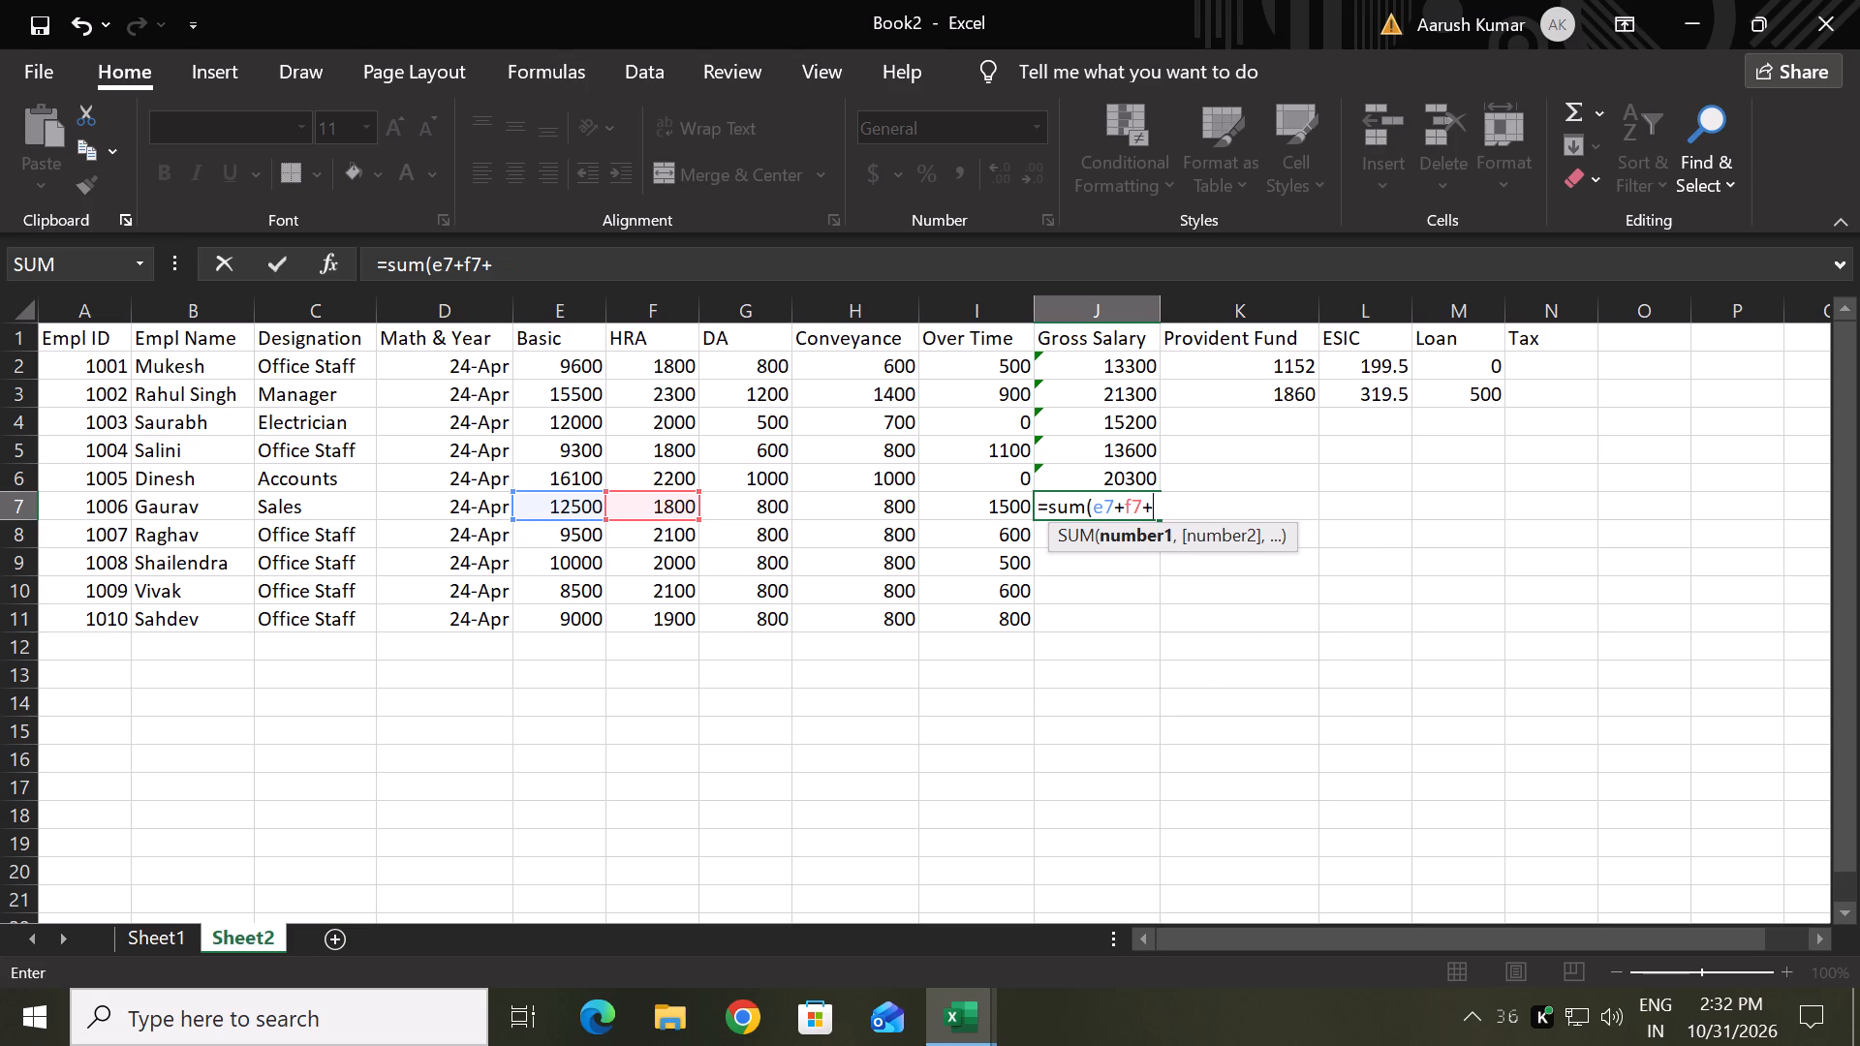
key(7)
key(BackSpace)
text(g7)
key(shift+plus)
key(h)
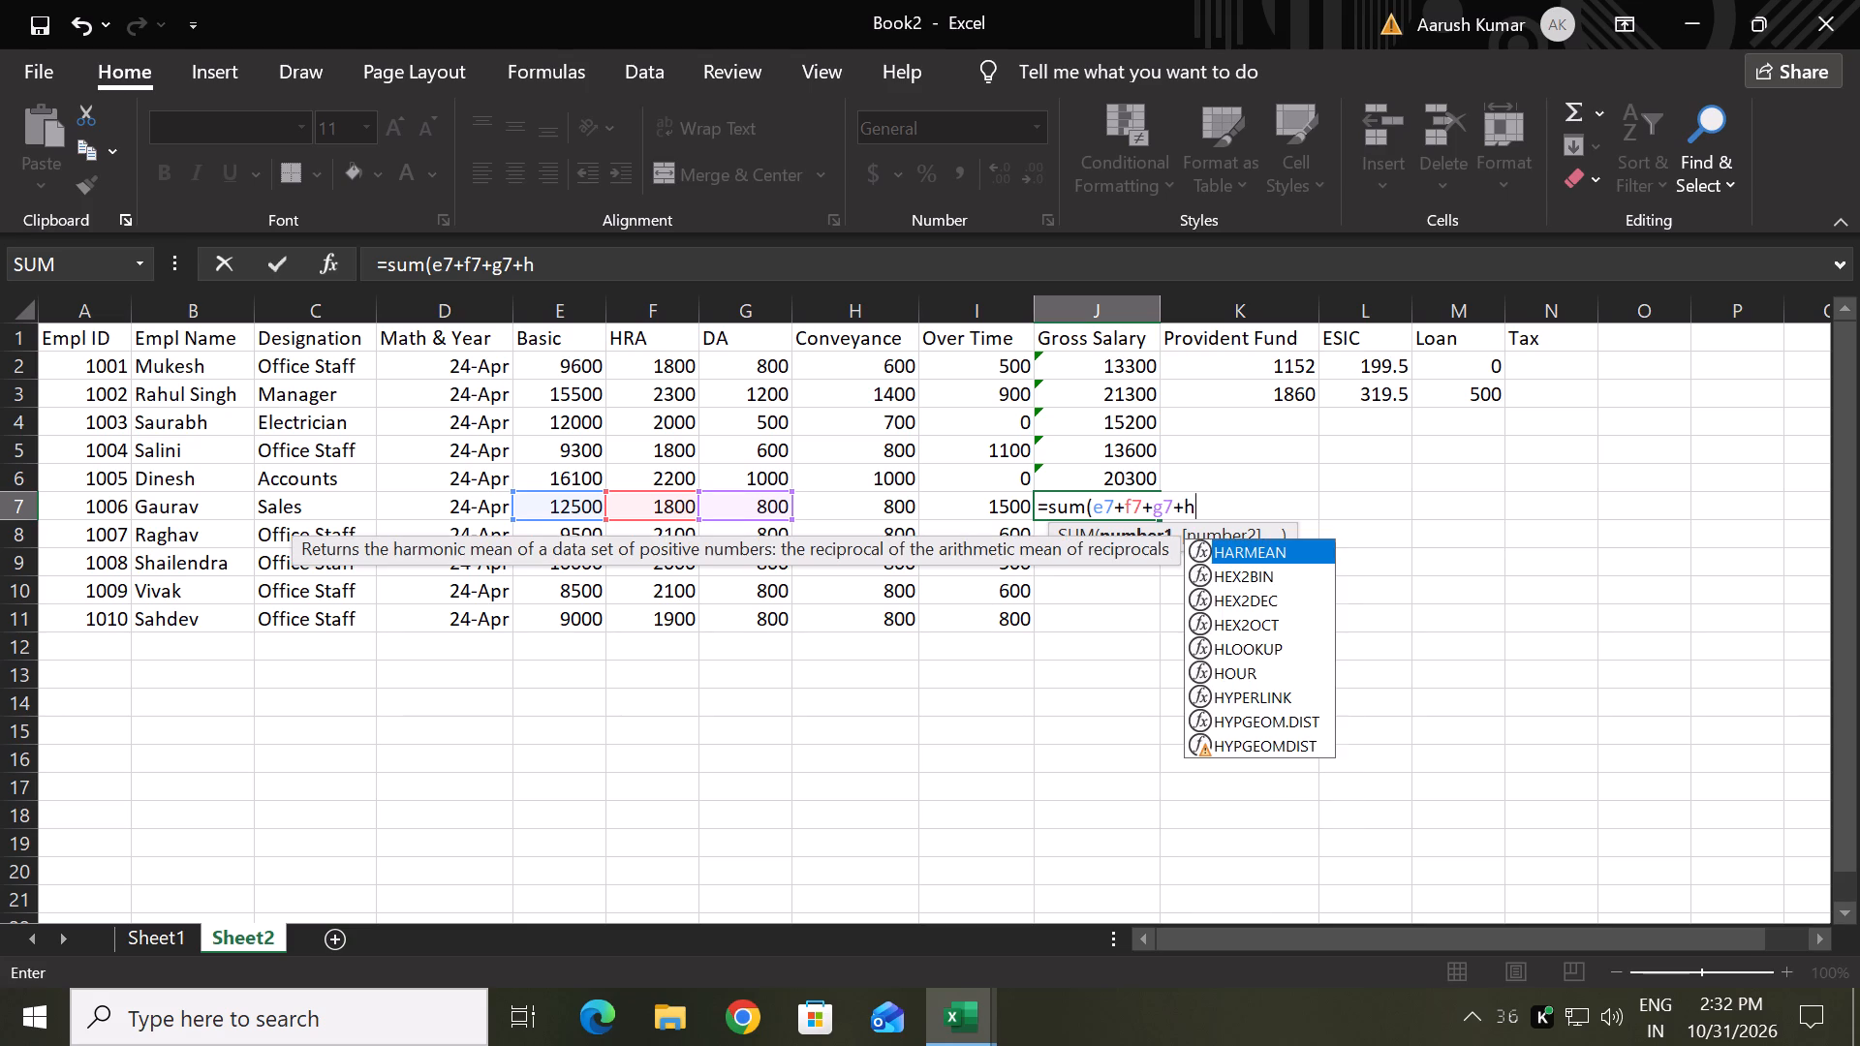
key(7)
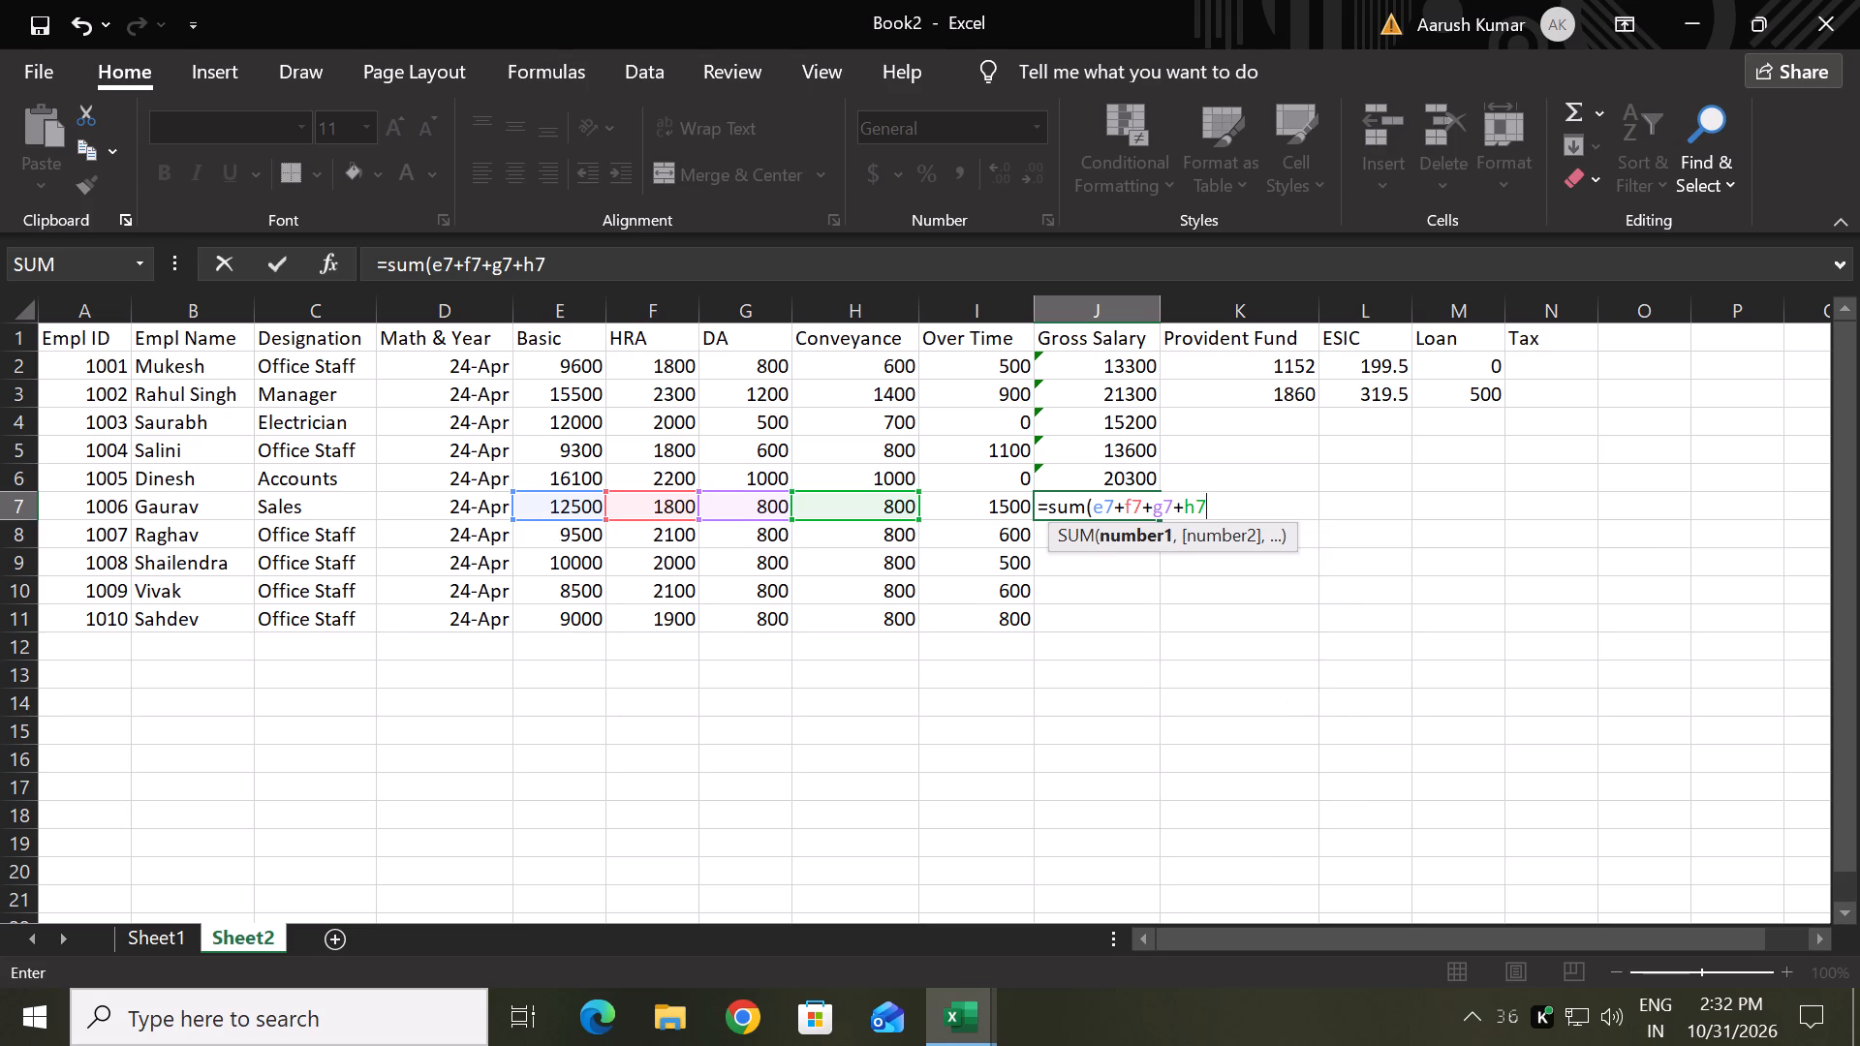
key(shift+plus)
text(h7)
key(BackSpace)
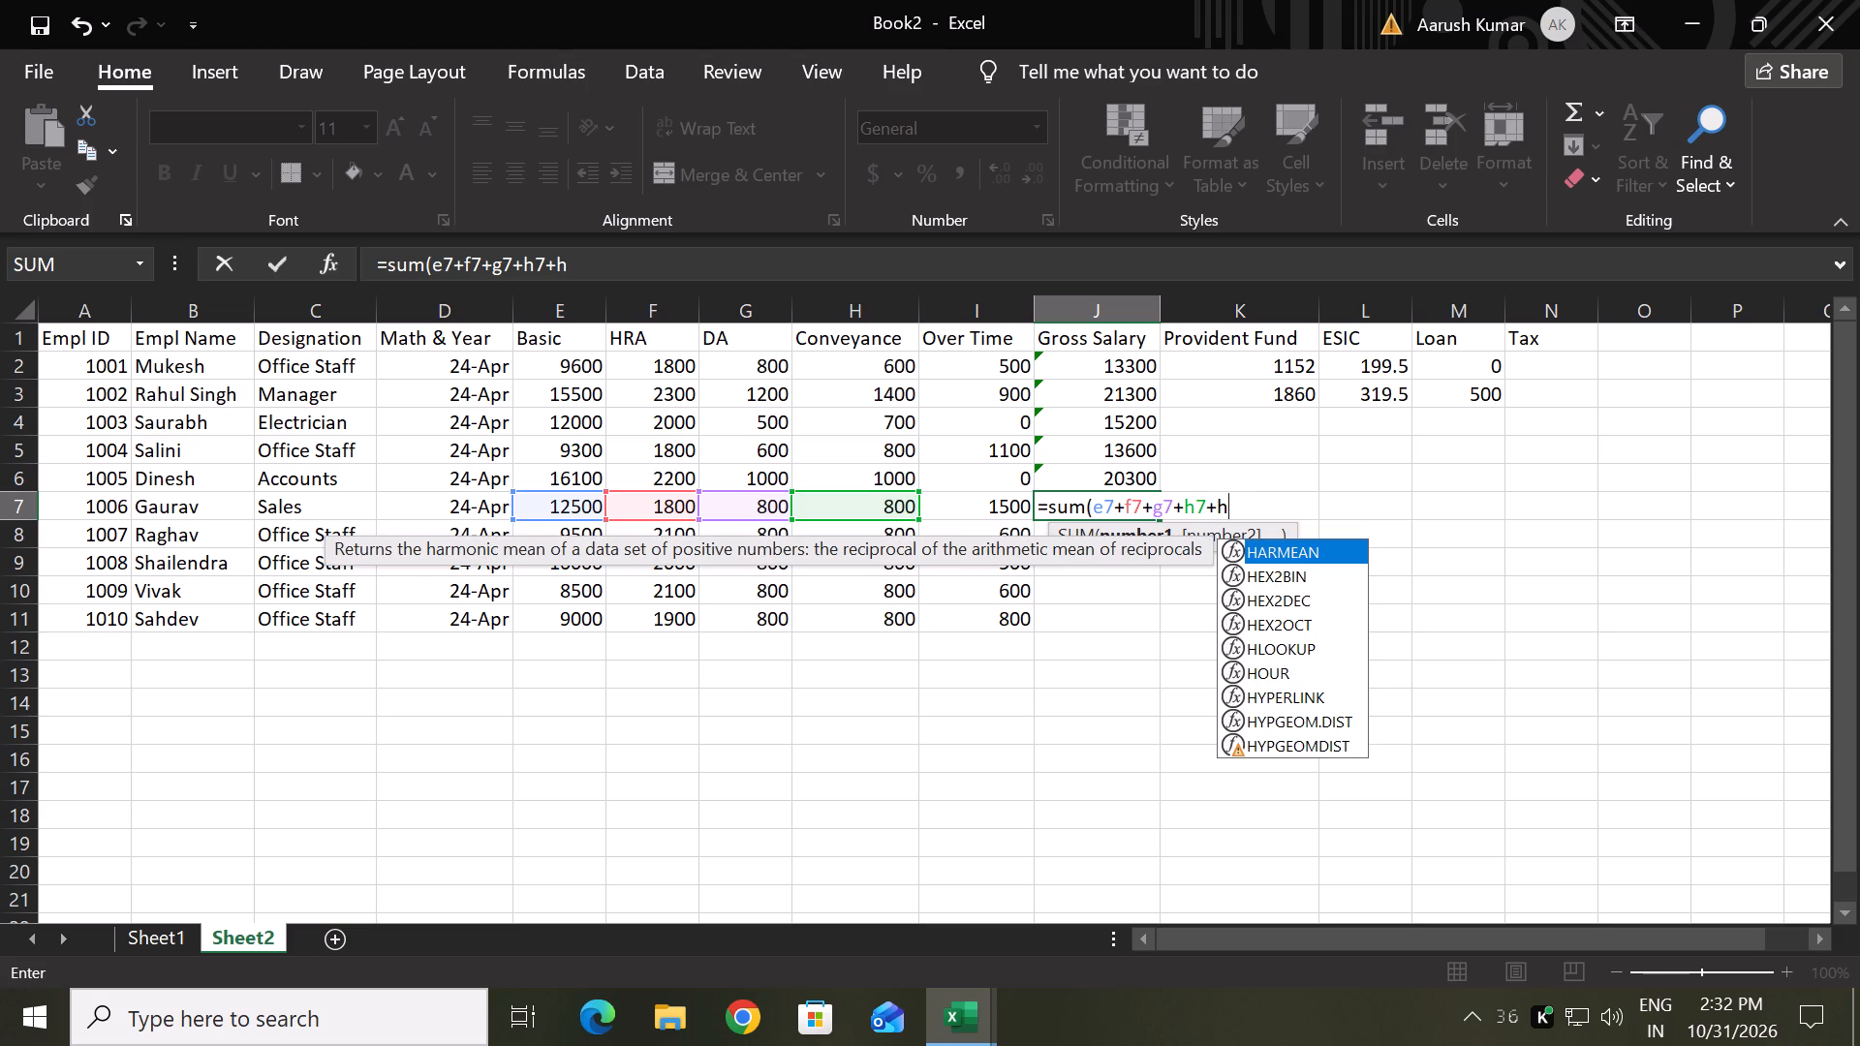
key(BackSpace)
text(i7)
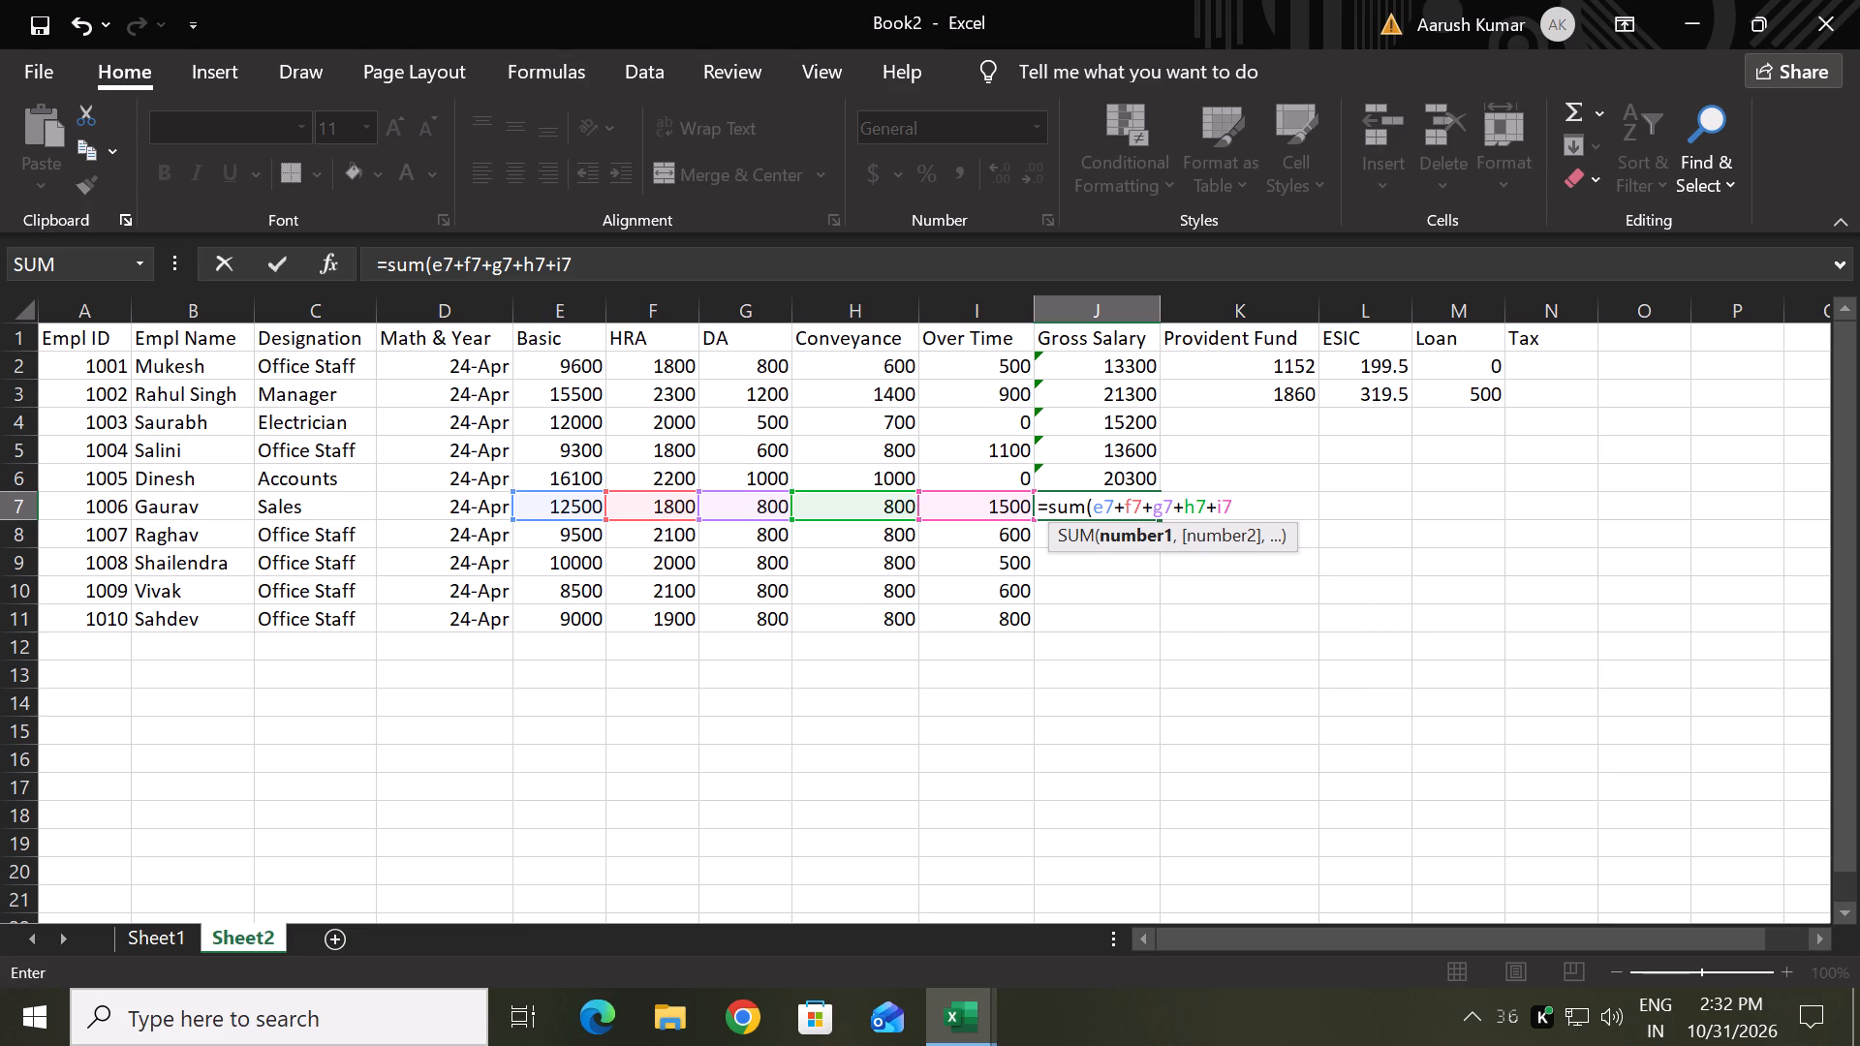
Close the parenthesis of employee 1006's Gross Salary formula in J7 and enter it.
key(shift+parenright)
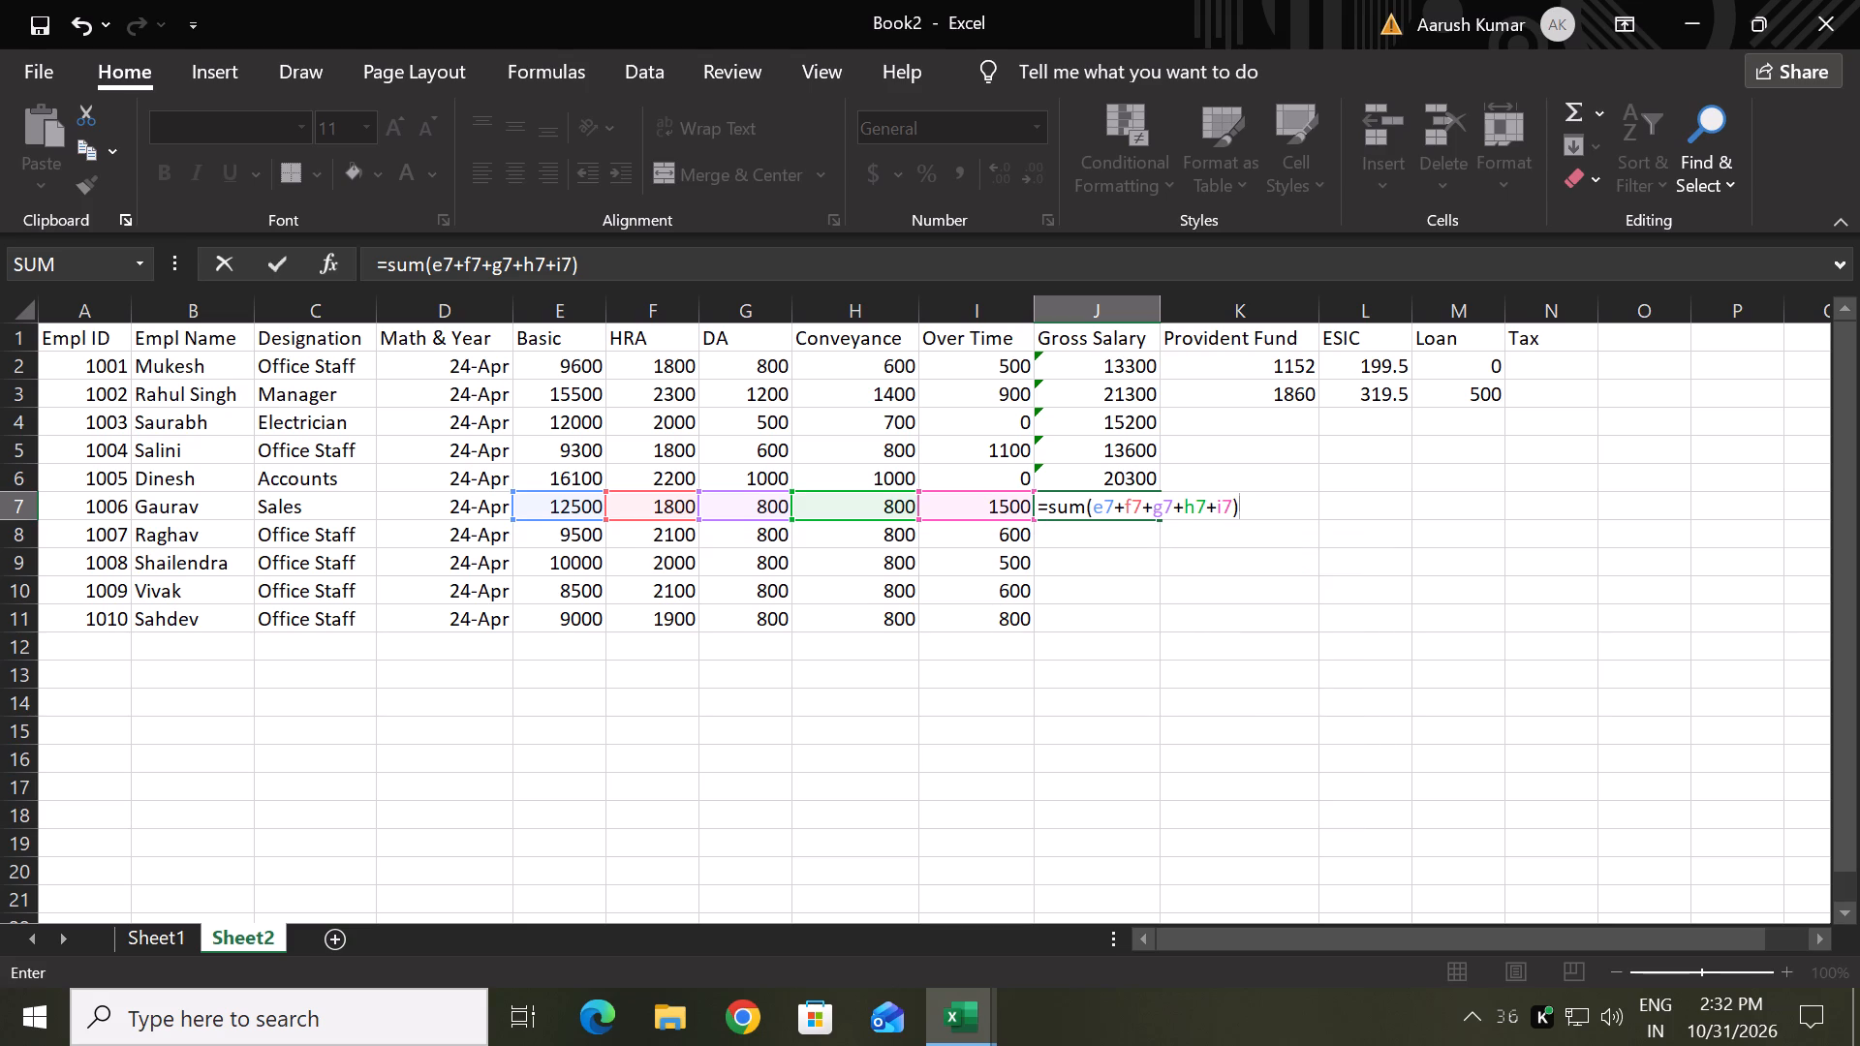
key(Return)
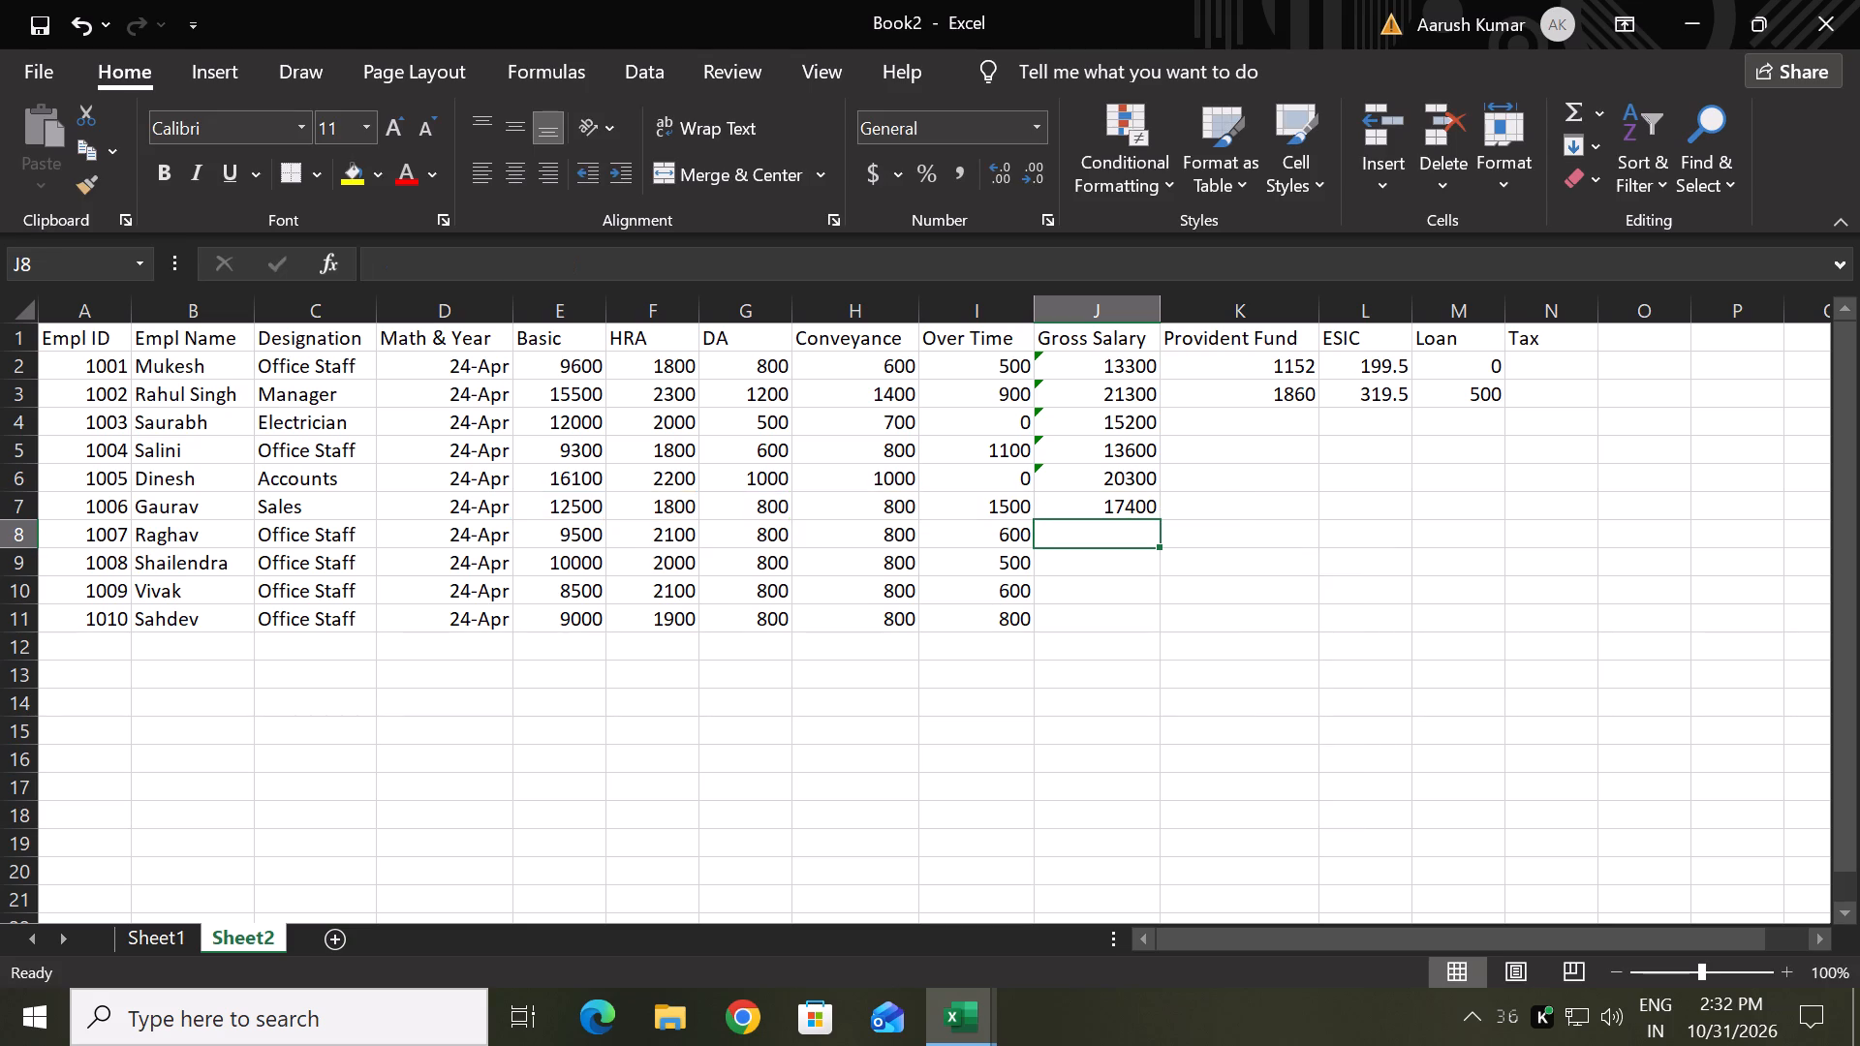
Begin employee 1007's Gross Salary formula in J8 with the SUM function, adding Basic E8 and HRA F8.
key(equal)
text(aum)
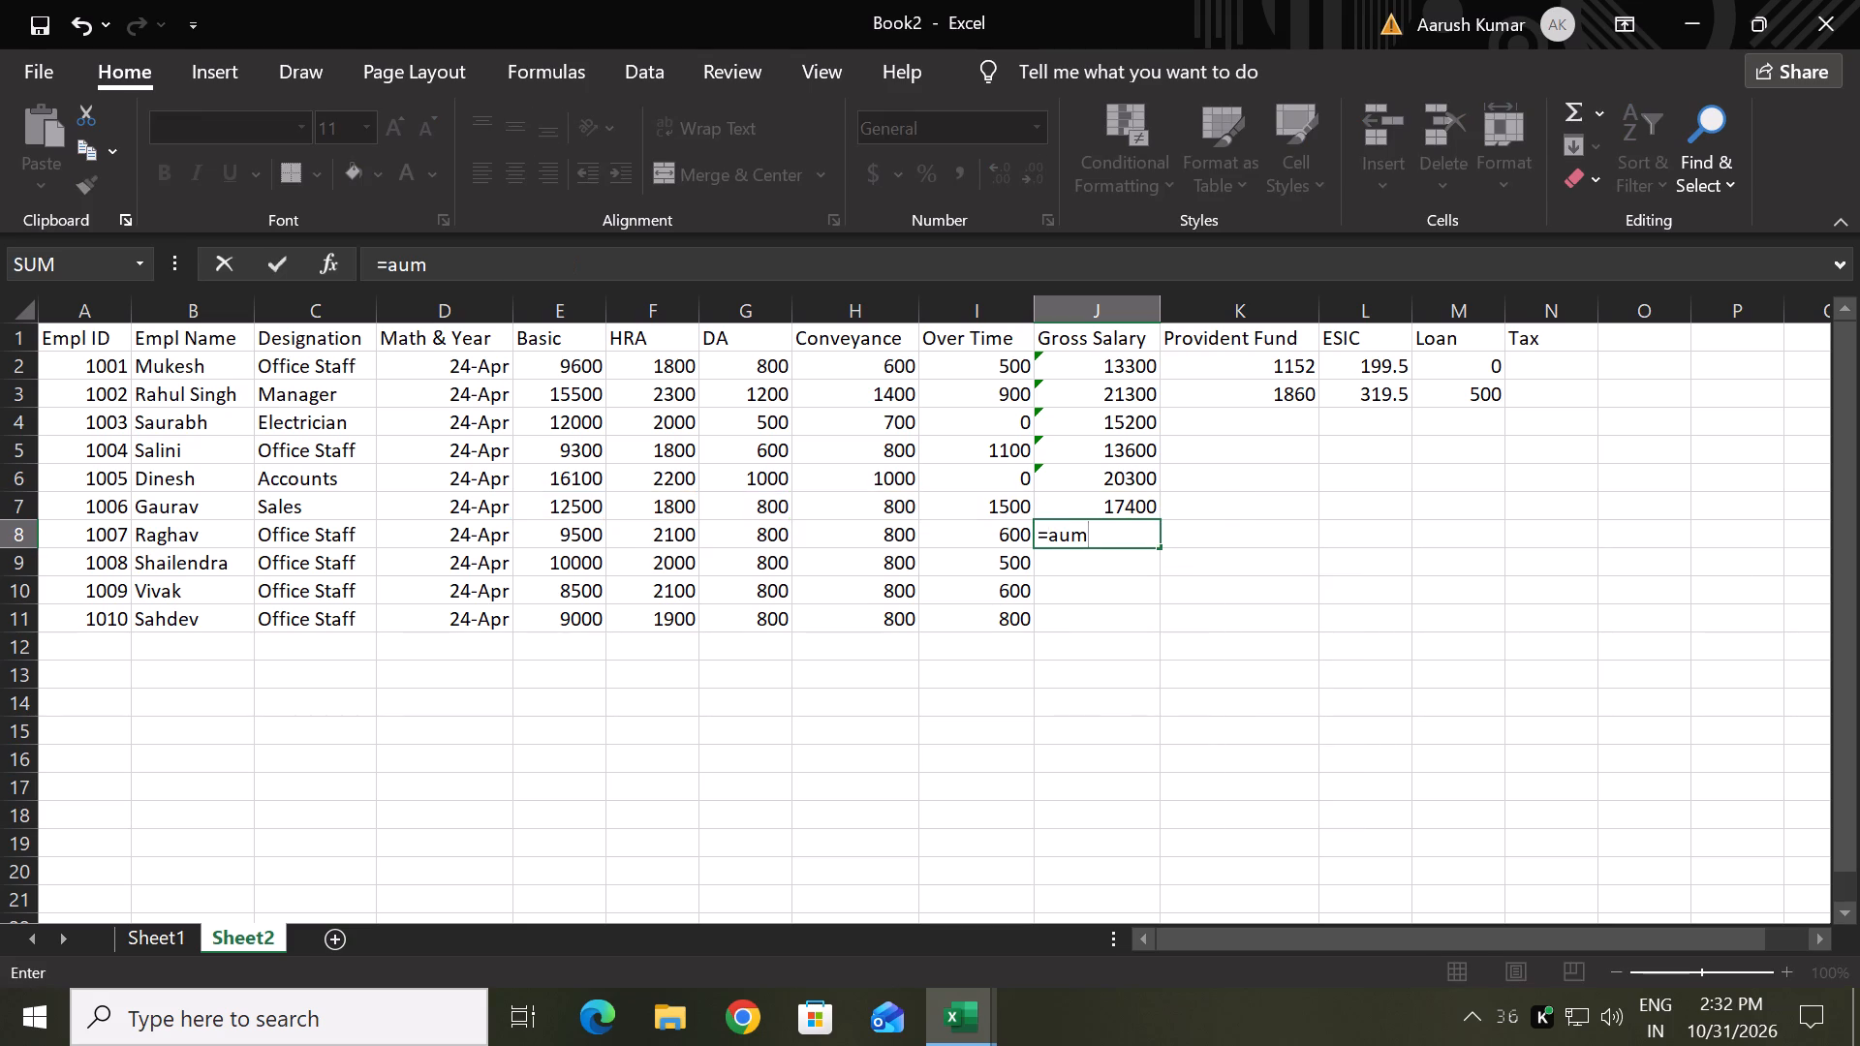
key(BackSpace)
key(BackSpace)
key(BackSpace)
key(s)
key(Tab)
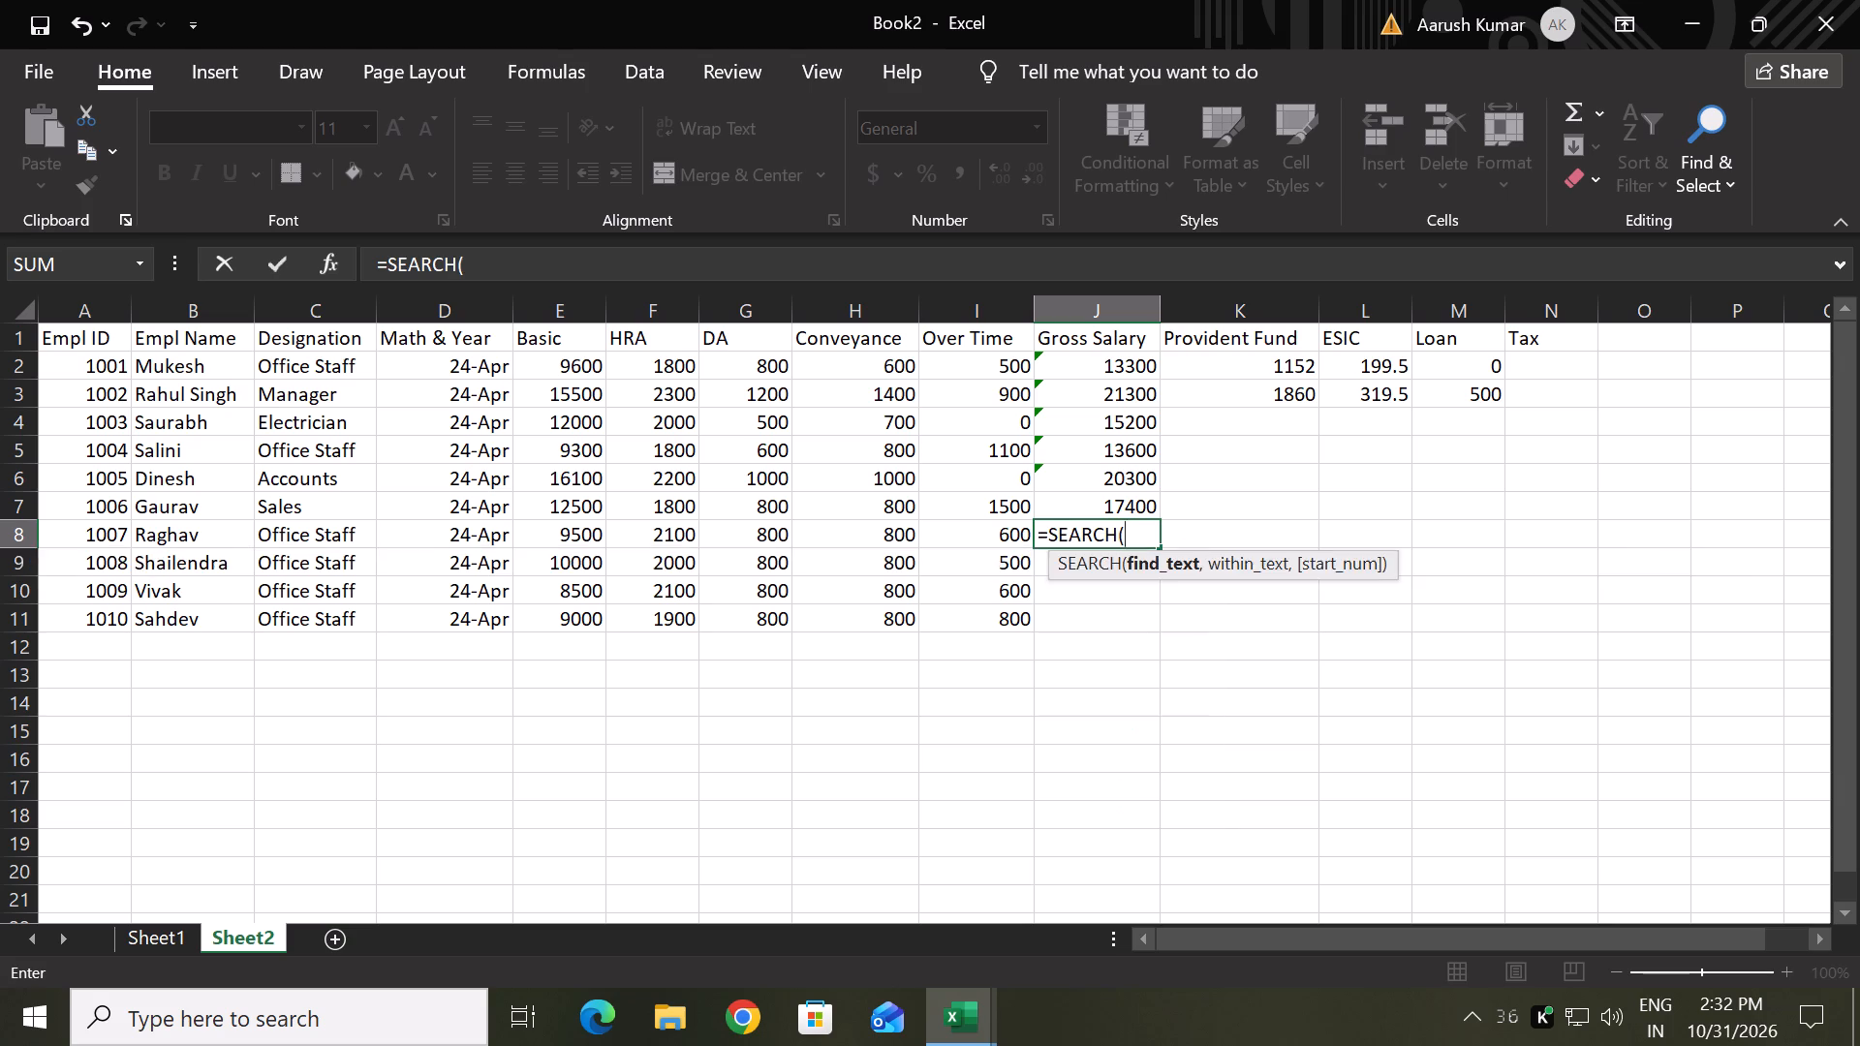
key(BackSpace)
key(BackSpace)
key(BackSpace)
key(BackSpace)
key(BackSpace)
key(BackSpace)
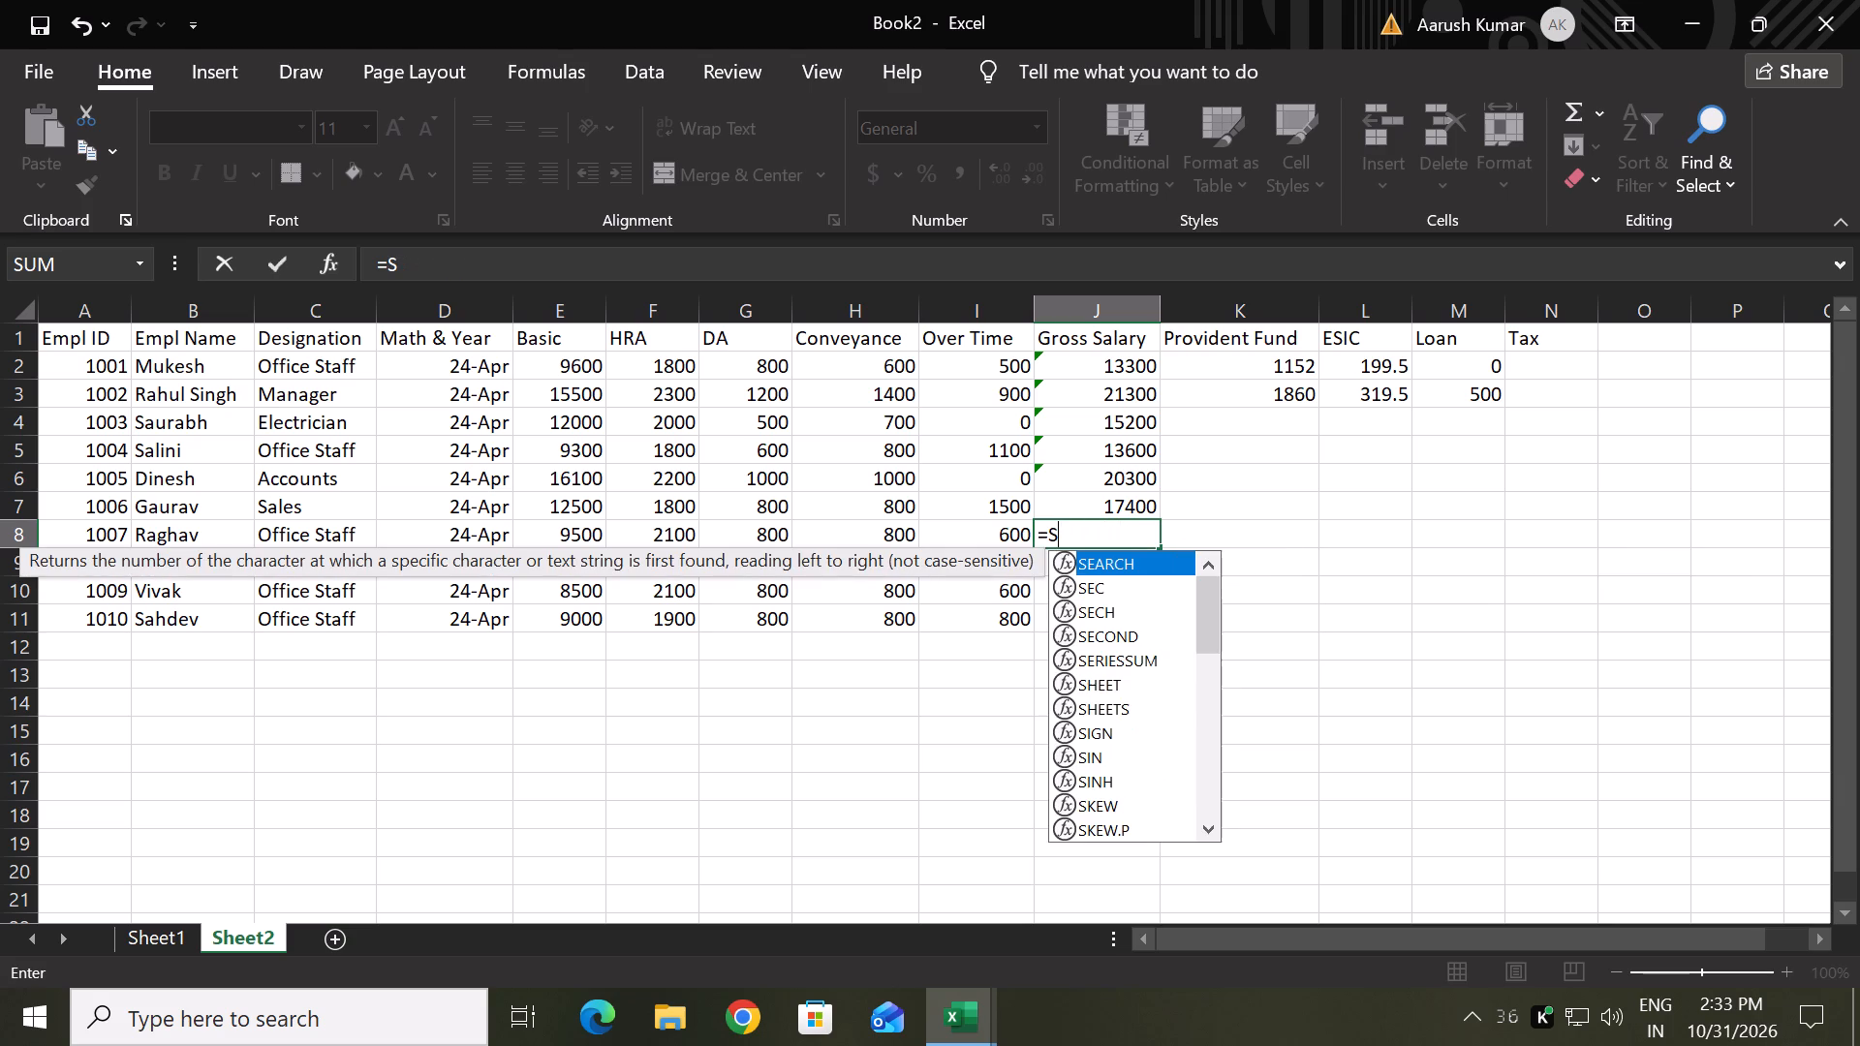
text(um)
key(Tab)
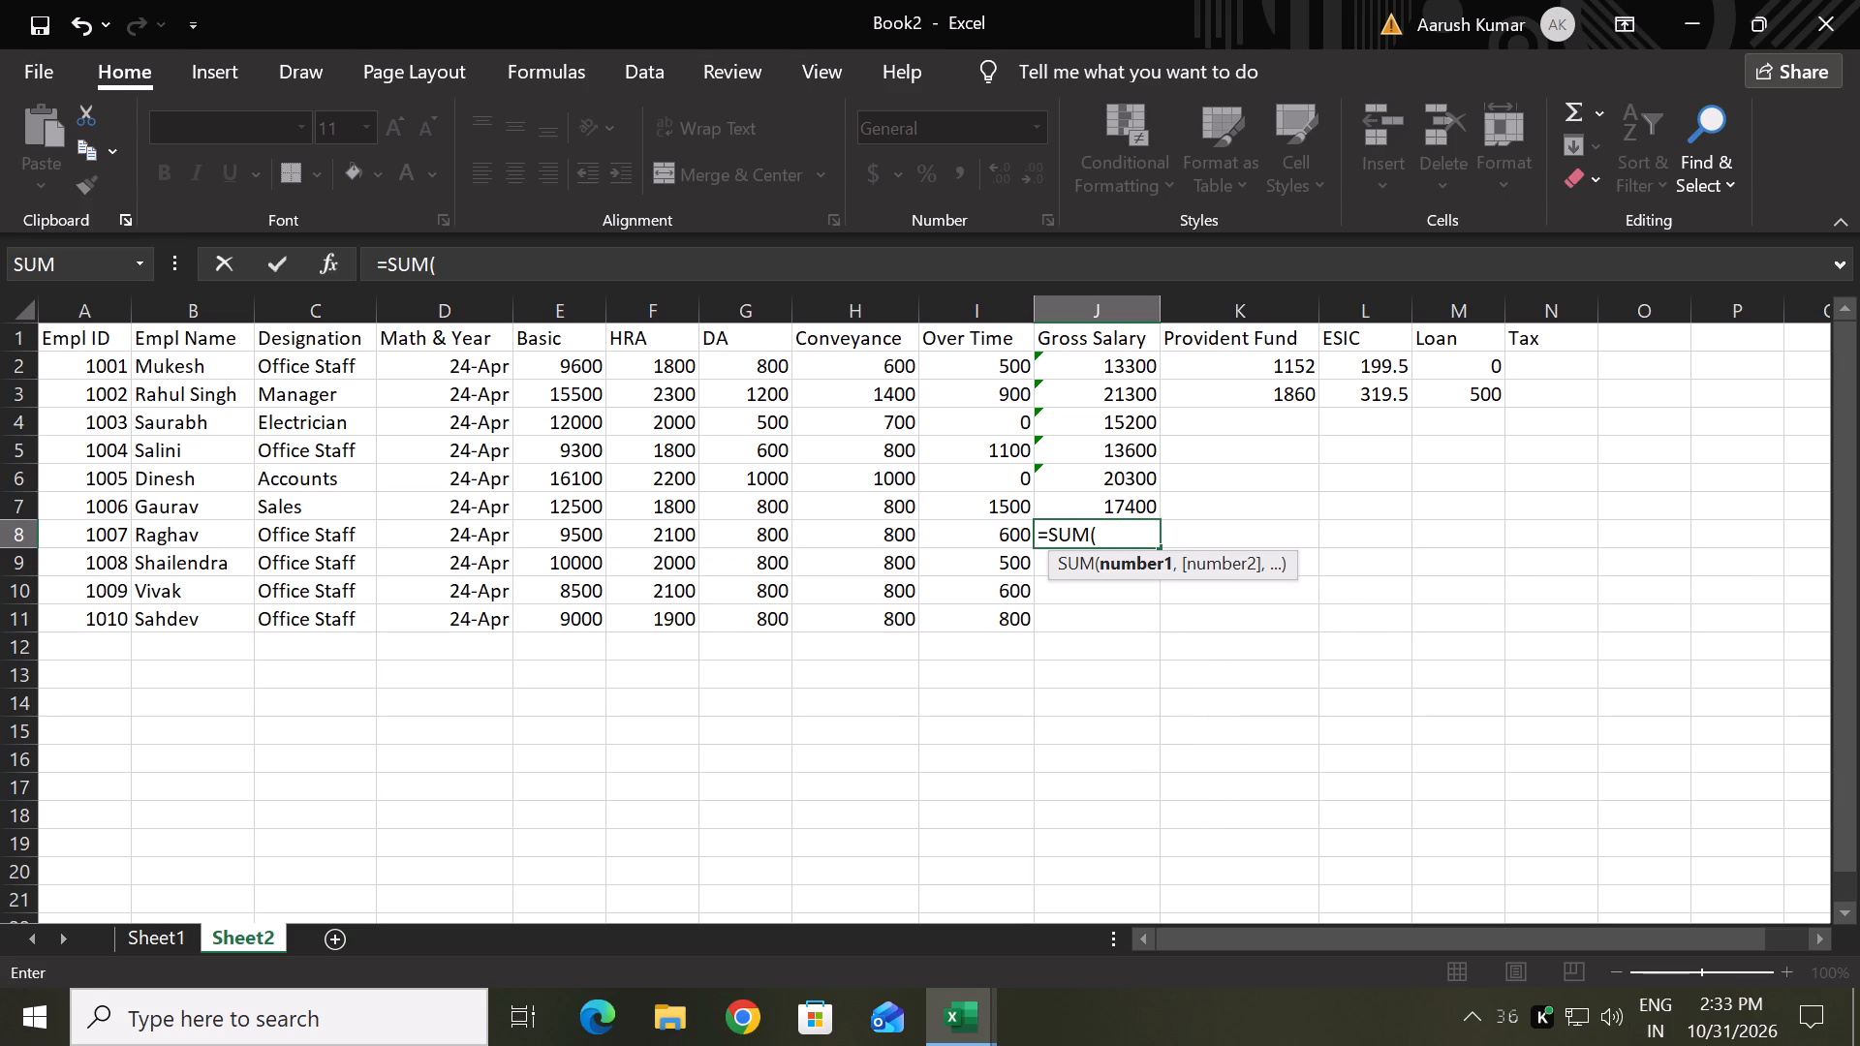
key(e)
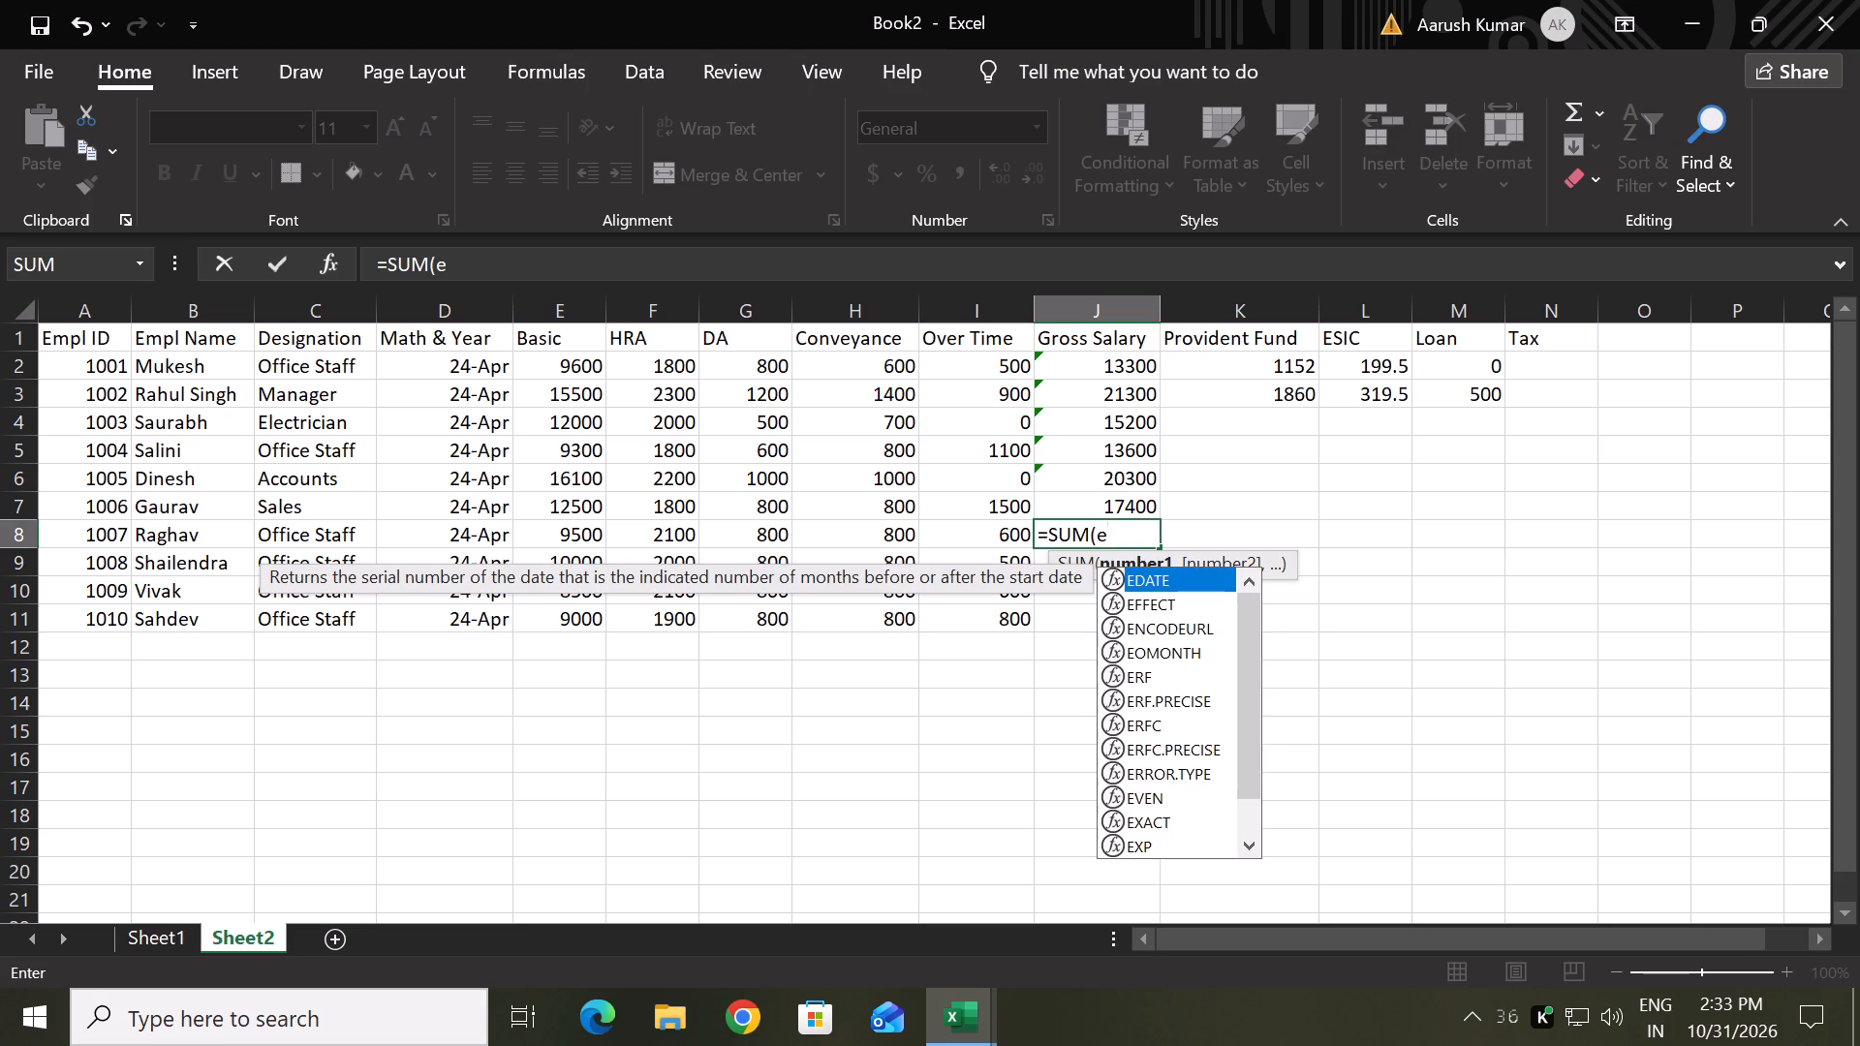
key(8)
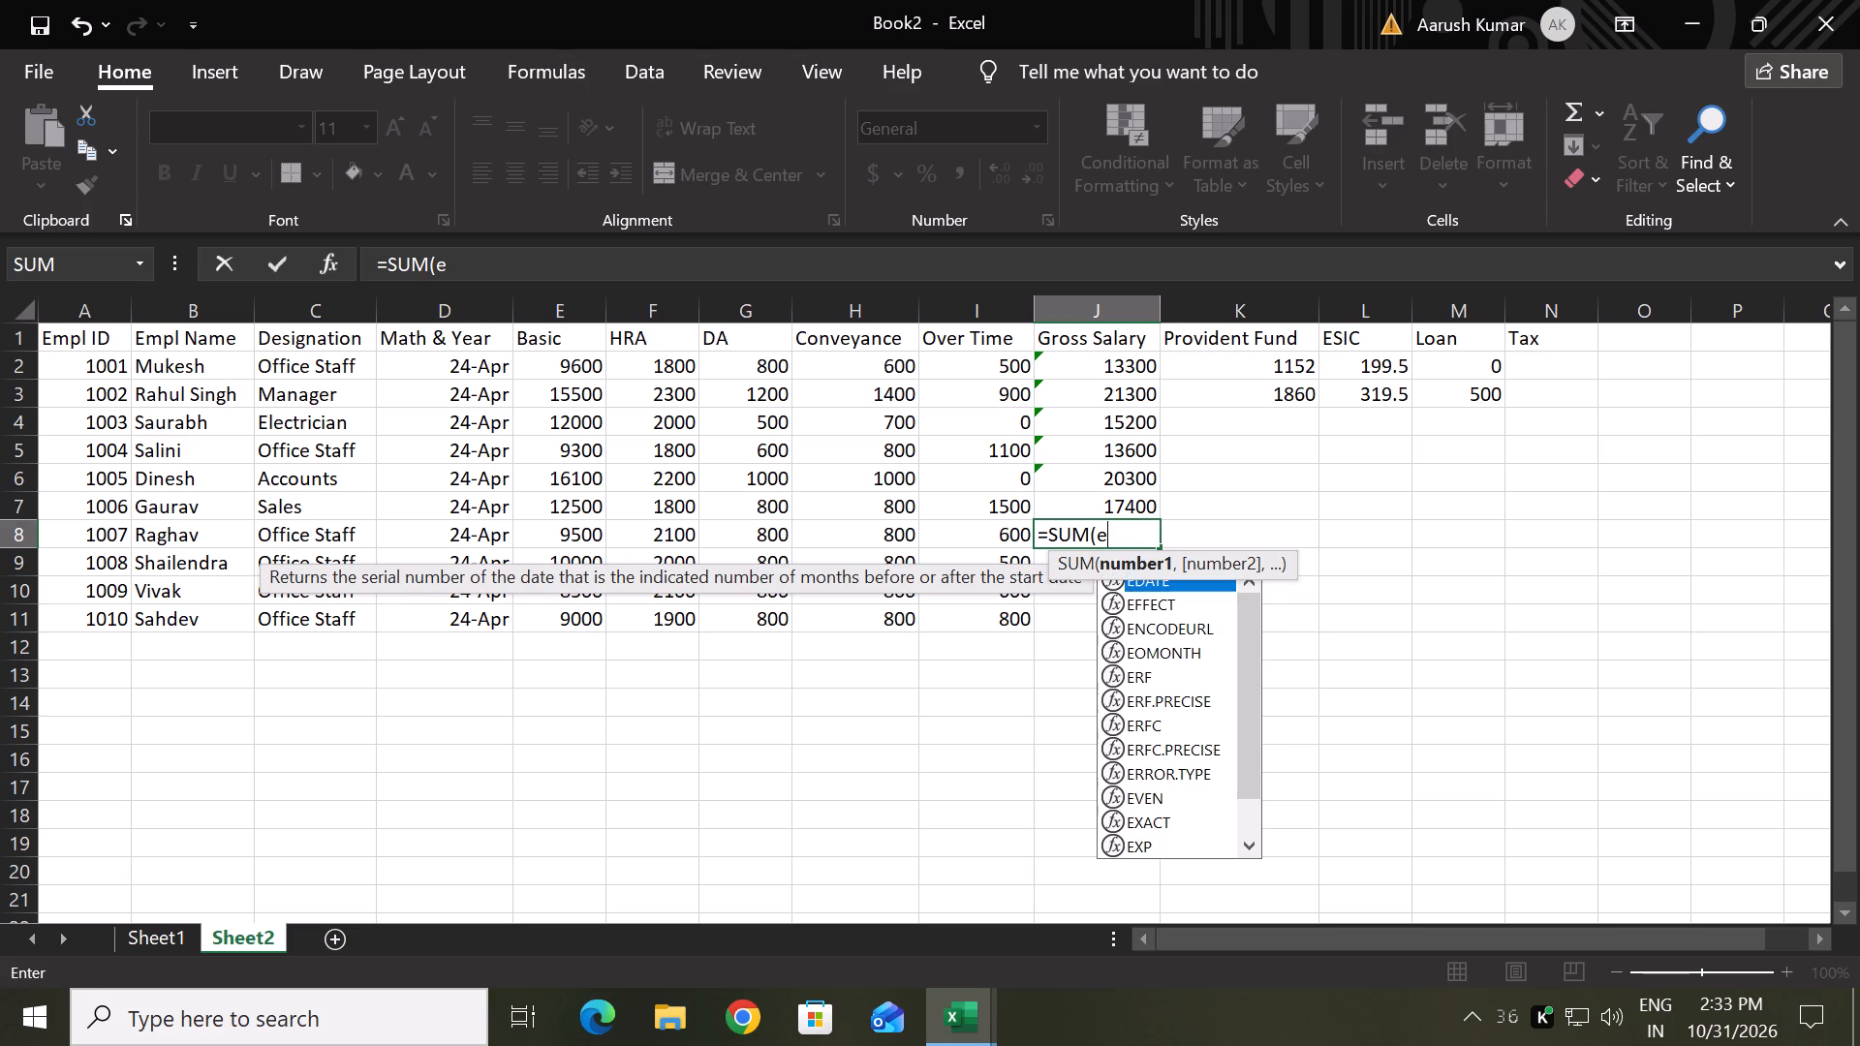
key(shift+plus)
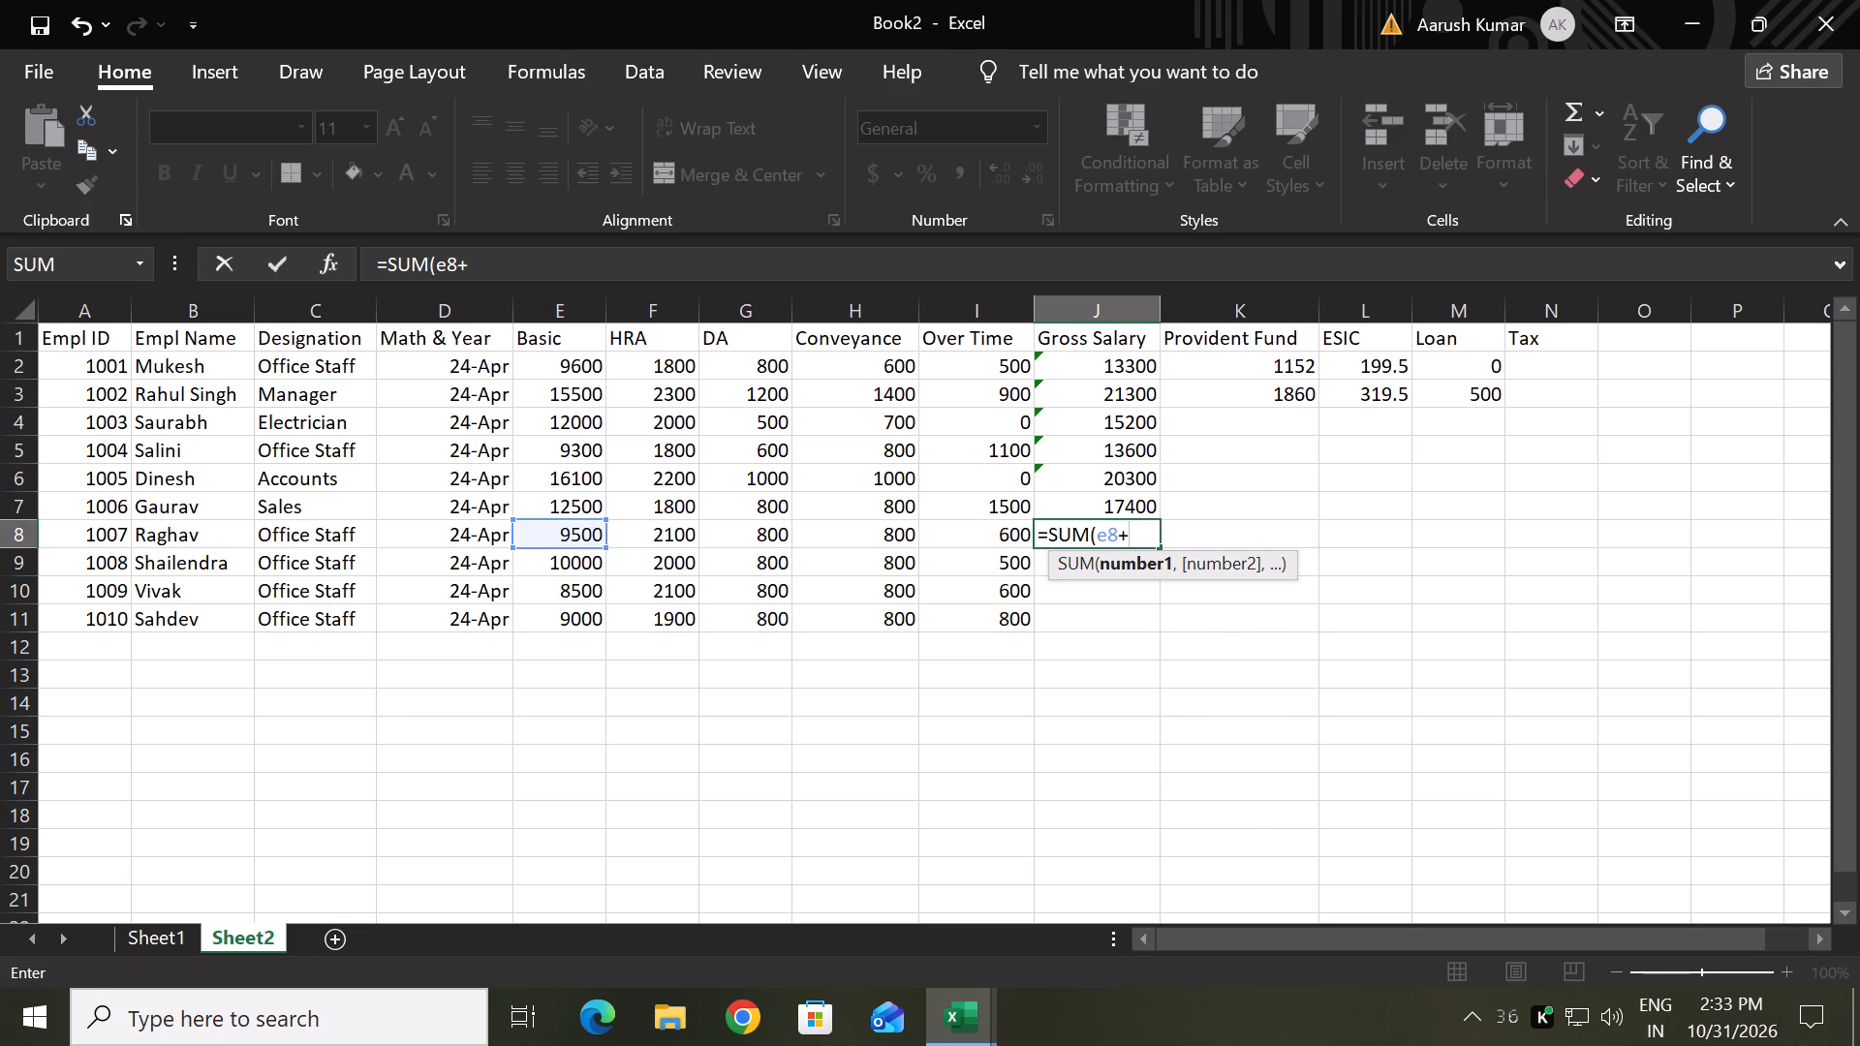
key(e)
key(BackSpace)
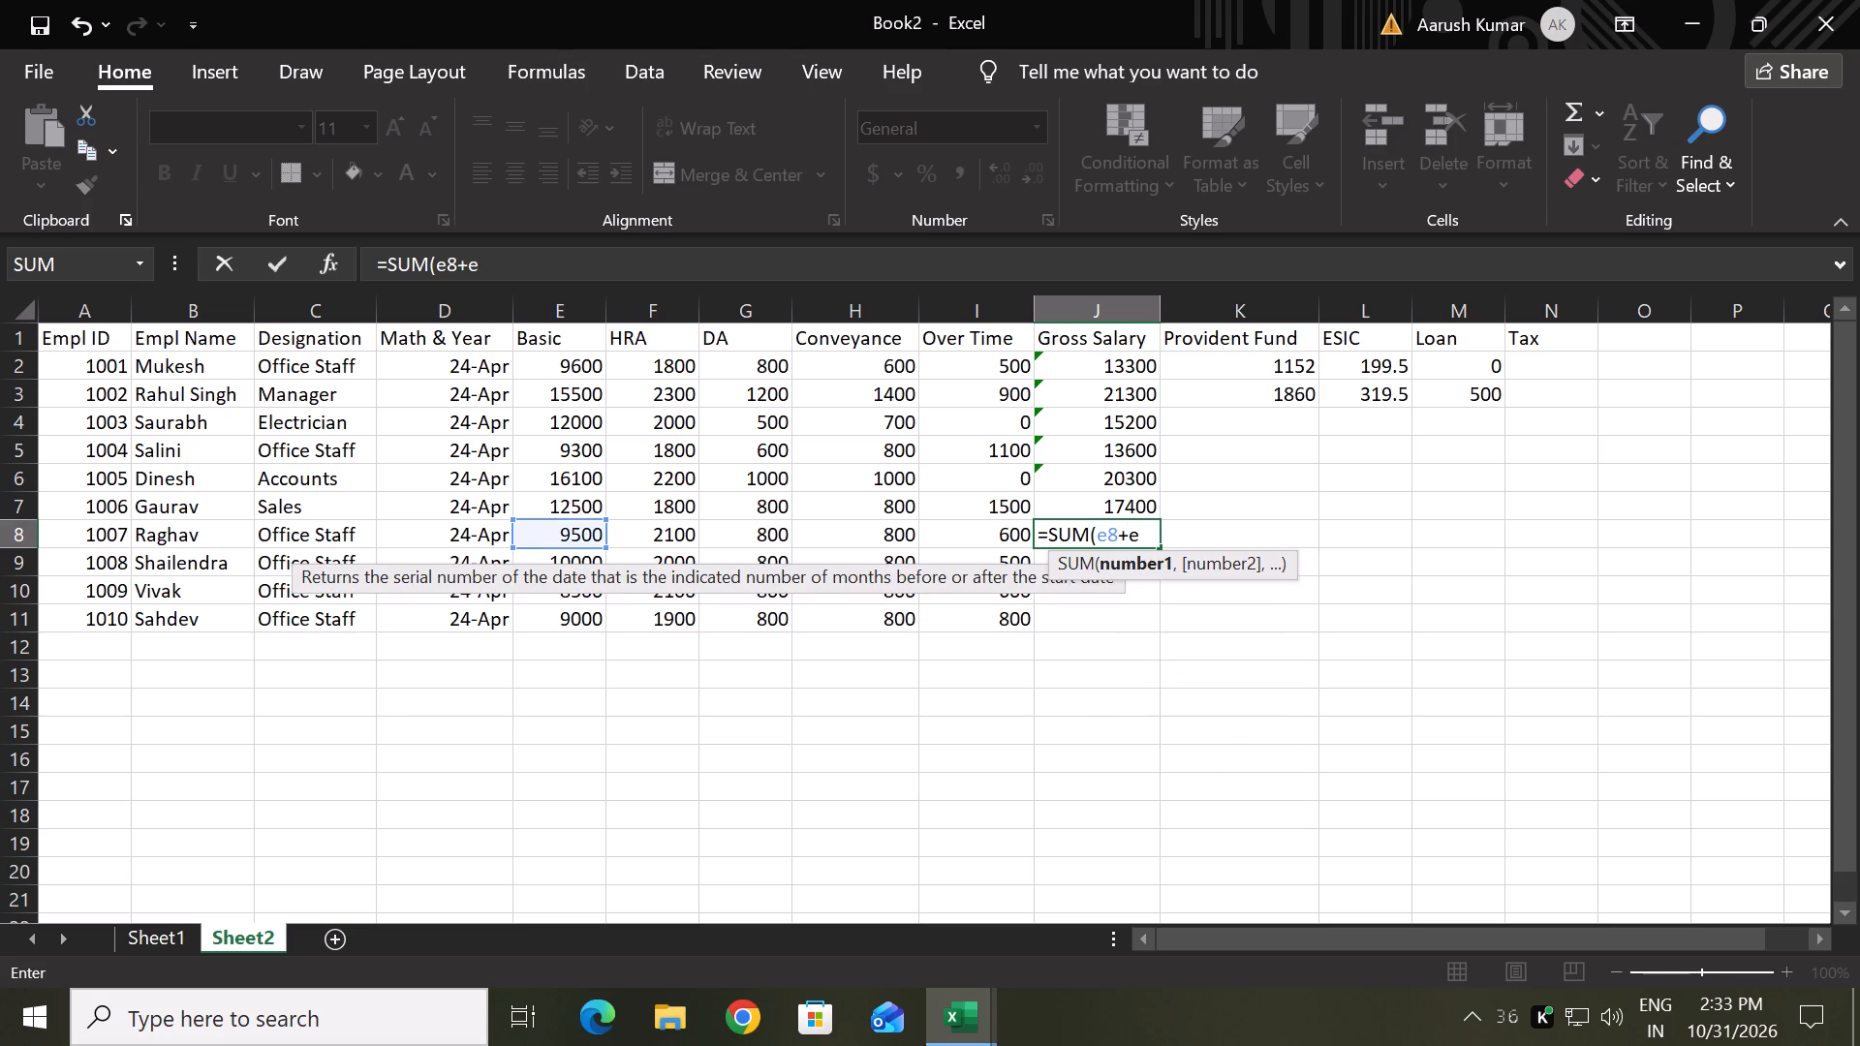
key(f)
key(8)
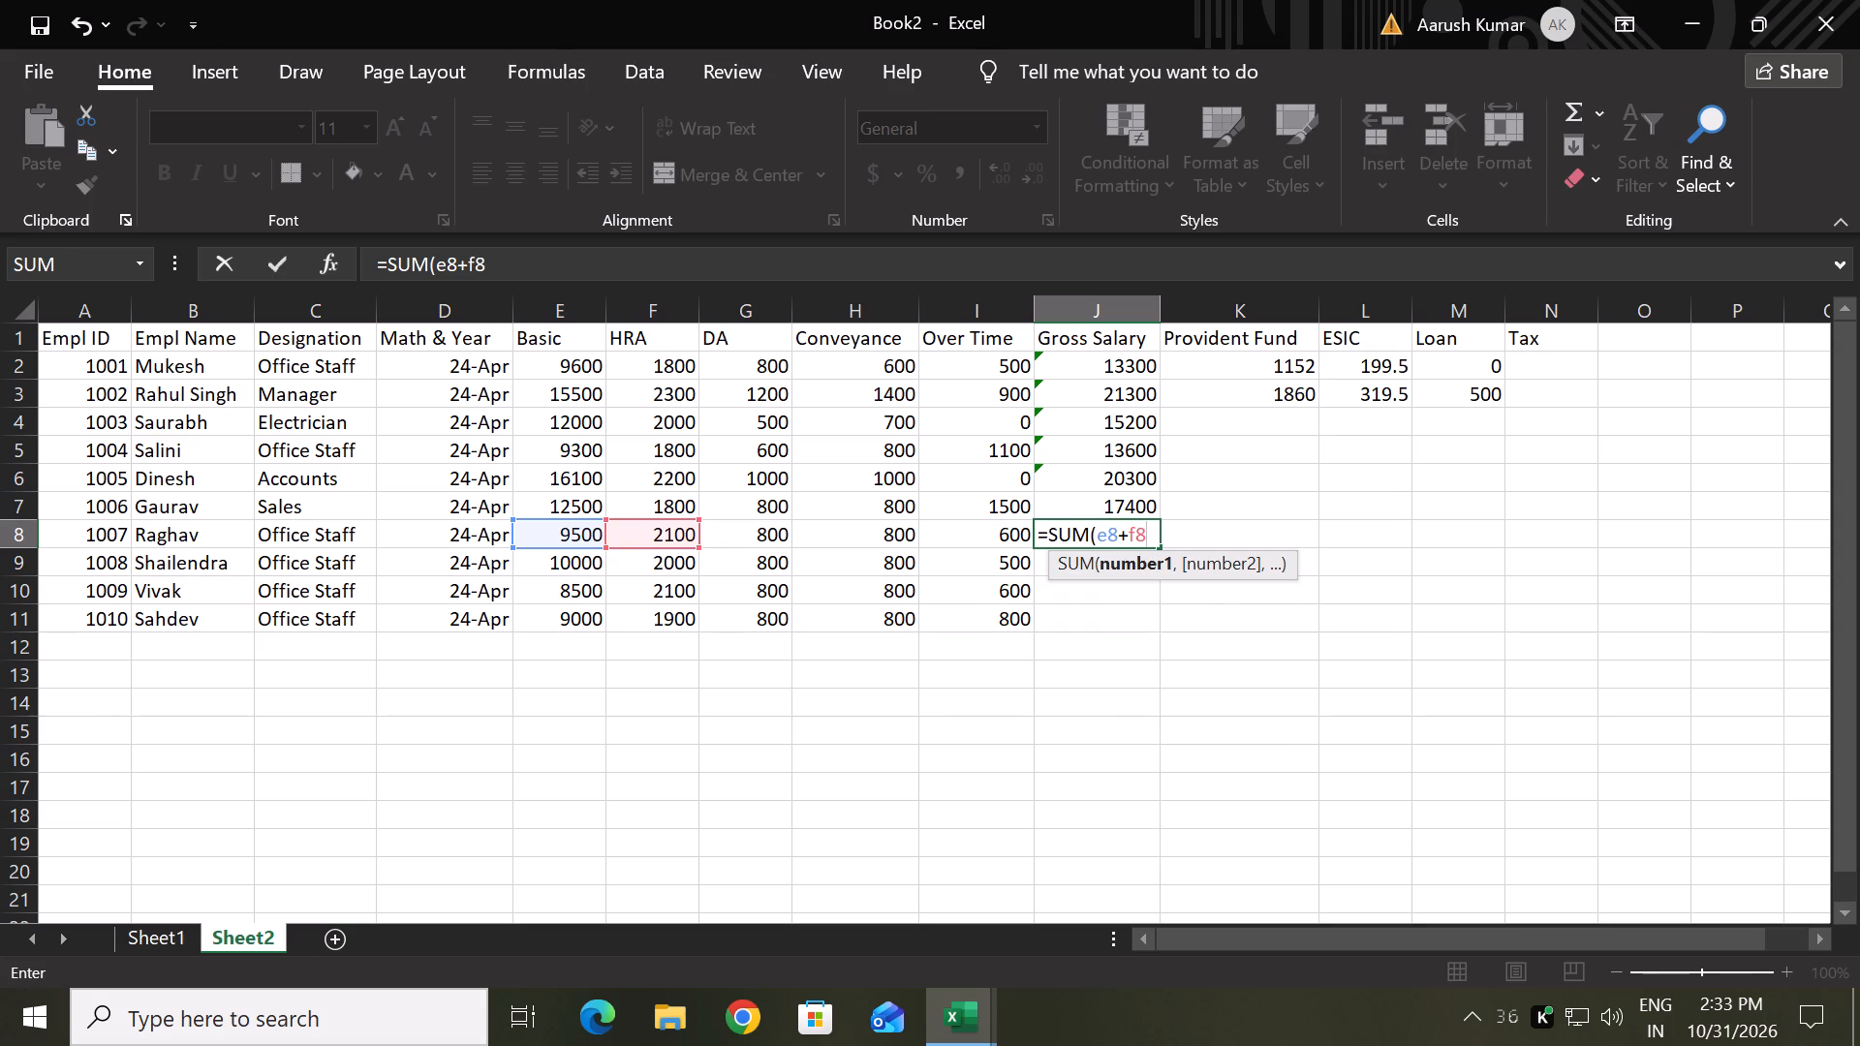
text(_e)
key(BackSpace)
key(Left)
key(Left)
key(Right)
key(Right)
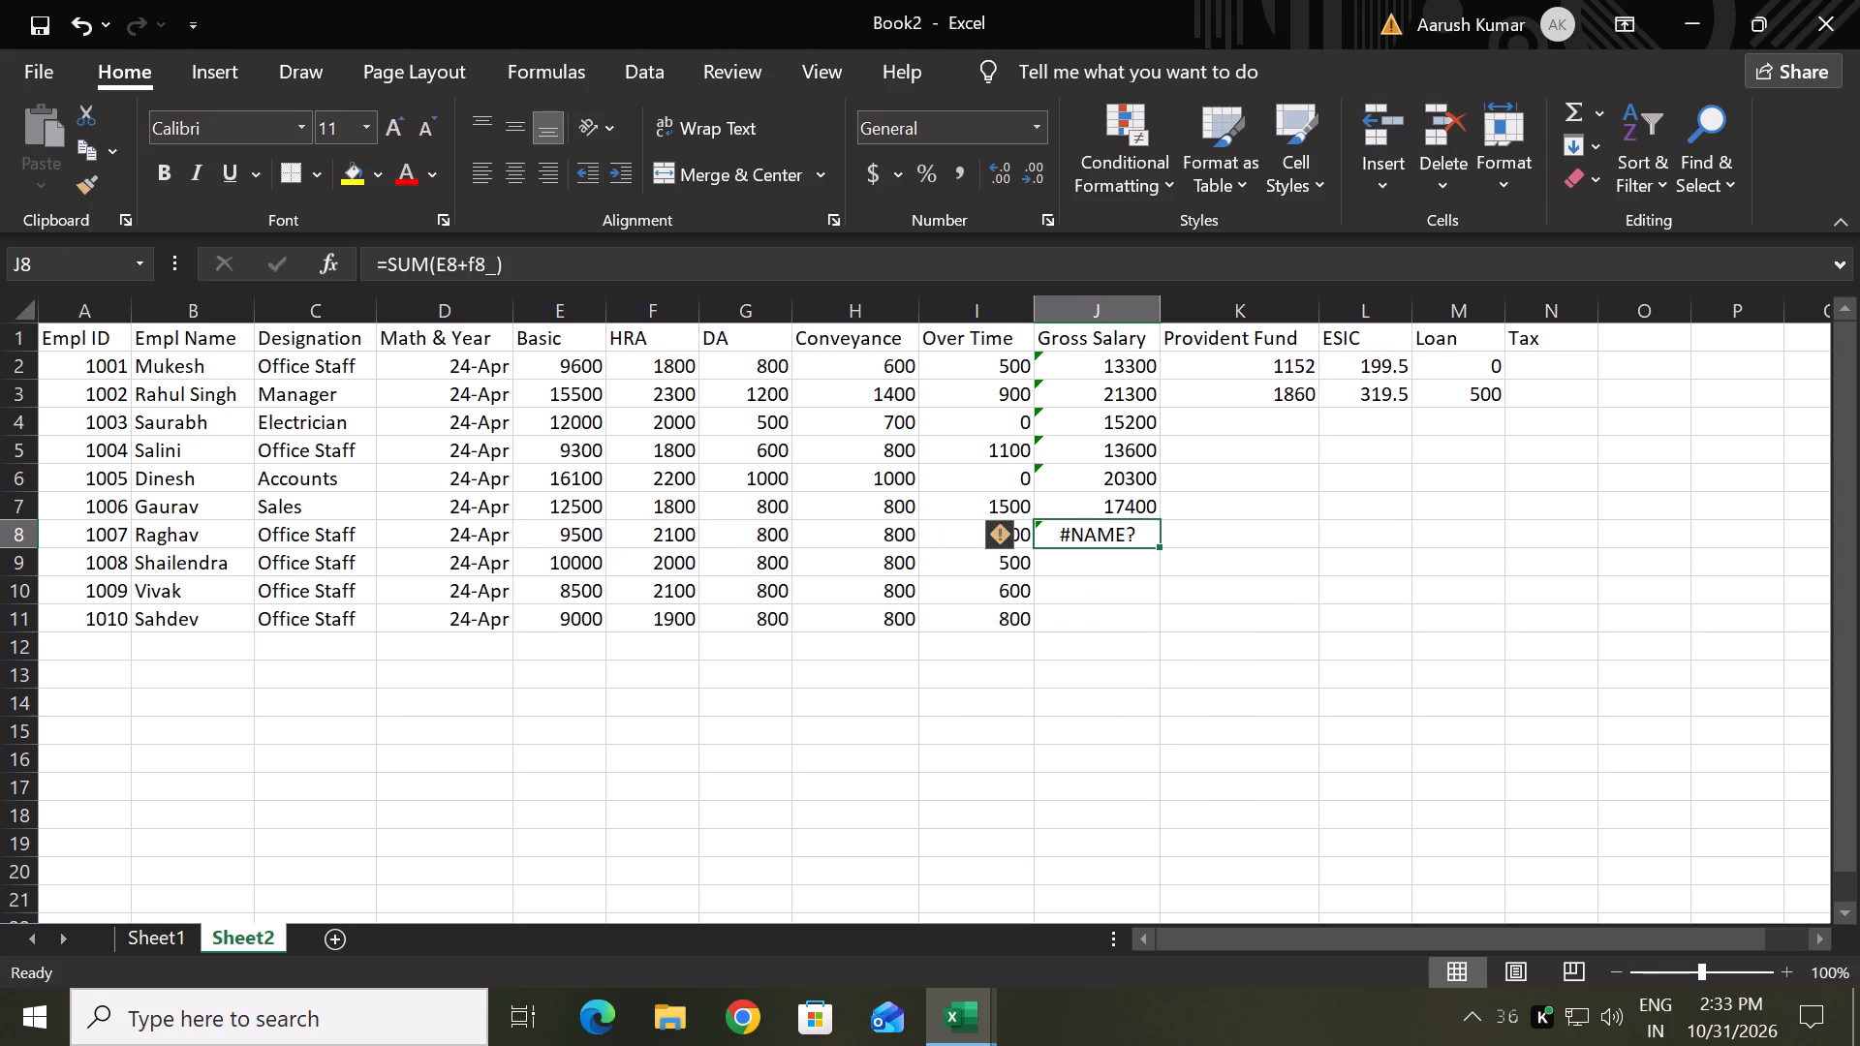
key(Return)
key(Up)
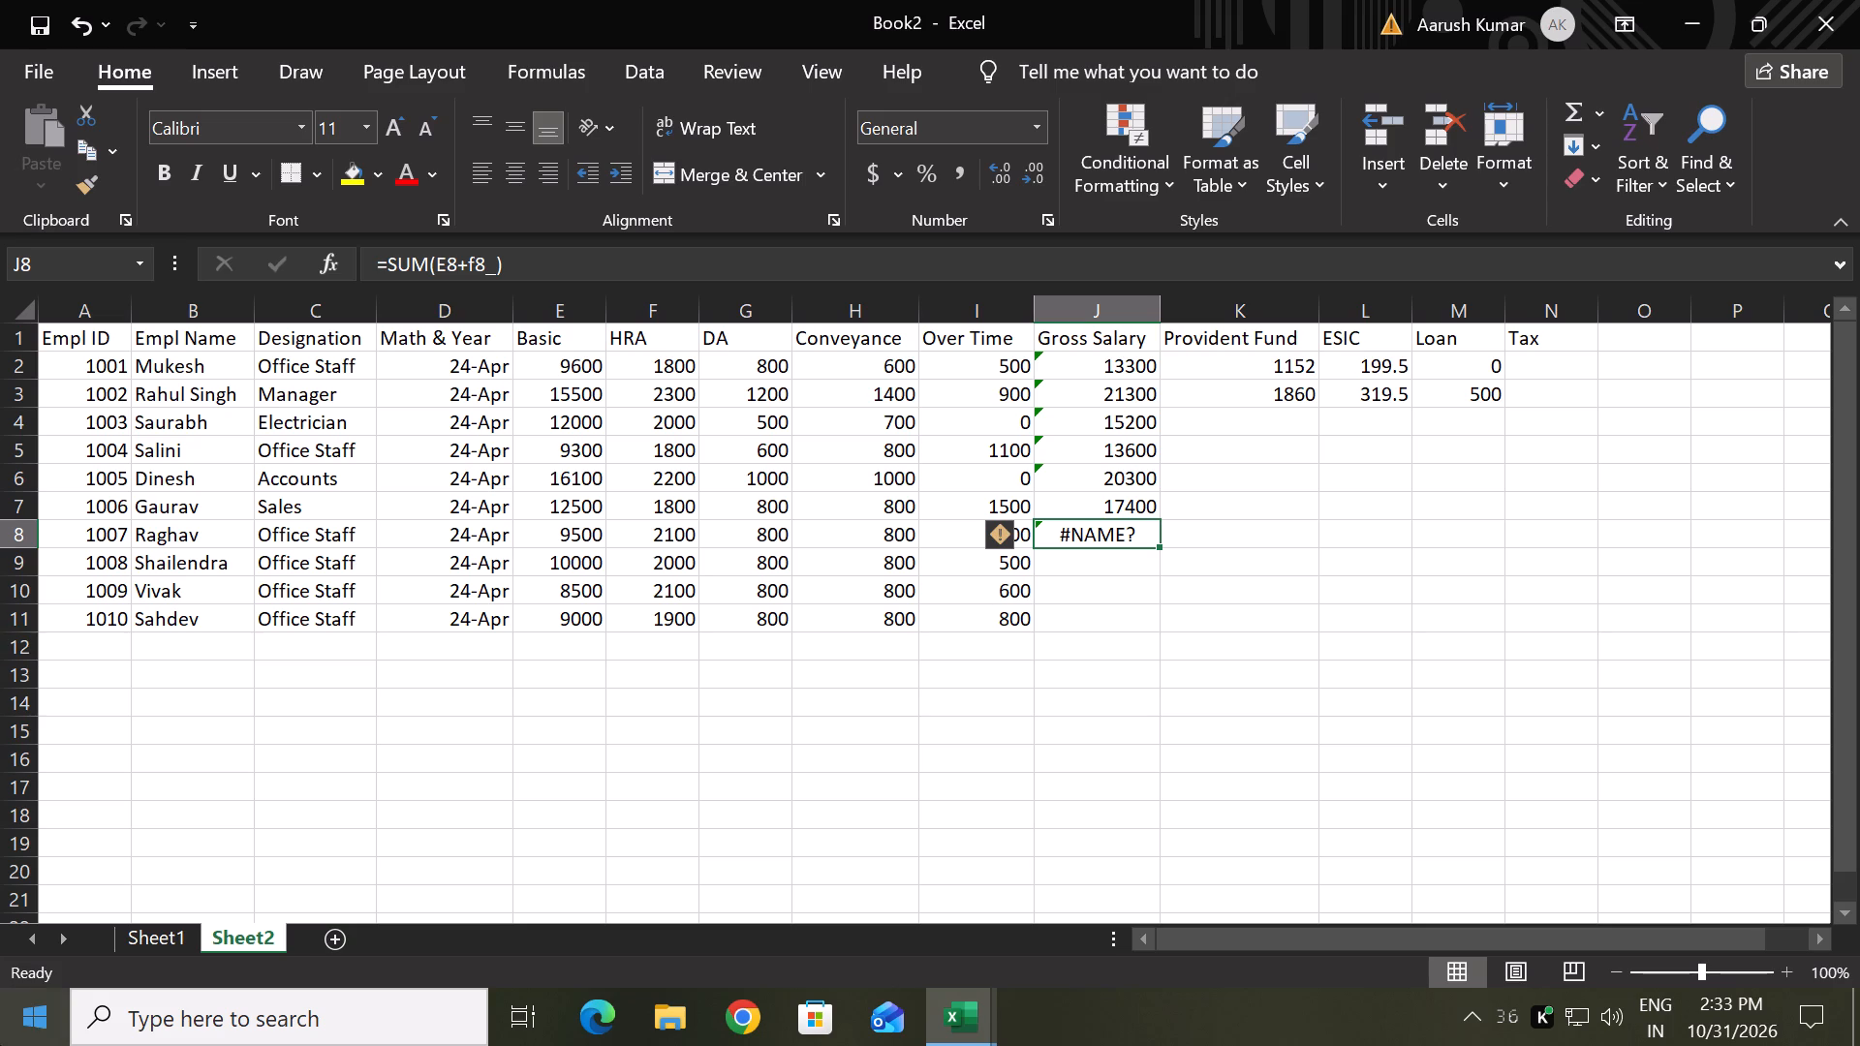
double_click(1119, 534)
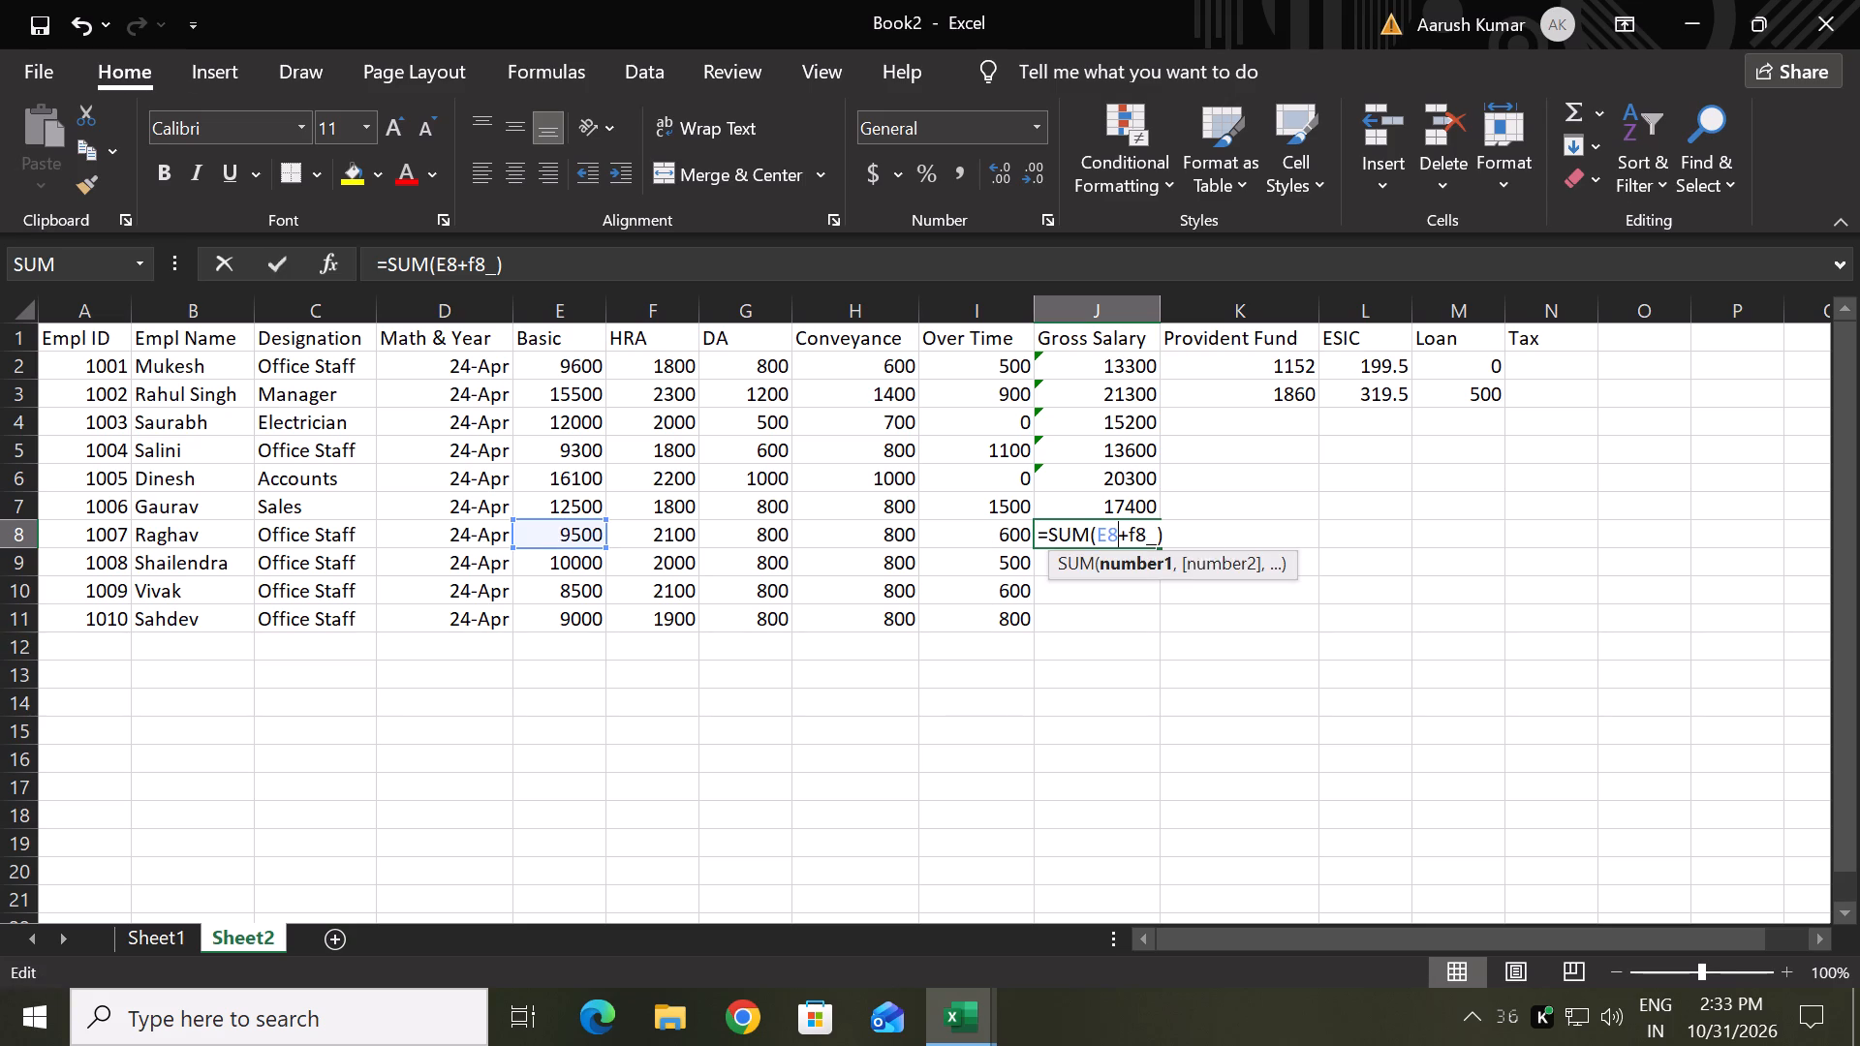
click(1147, 532)
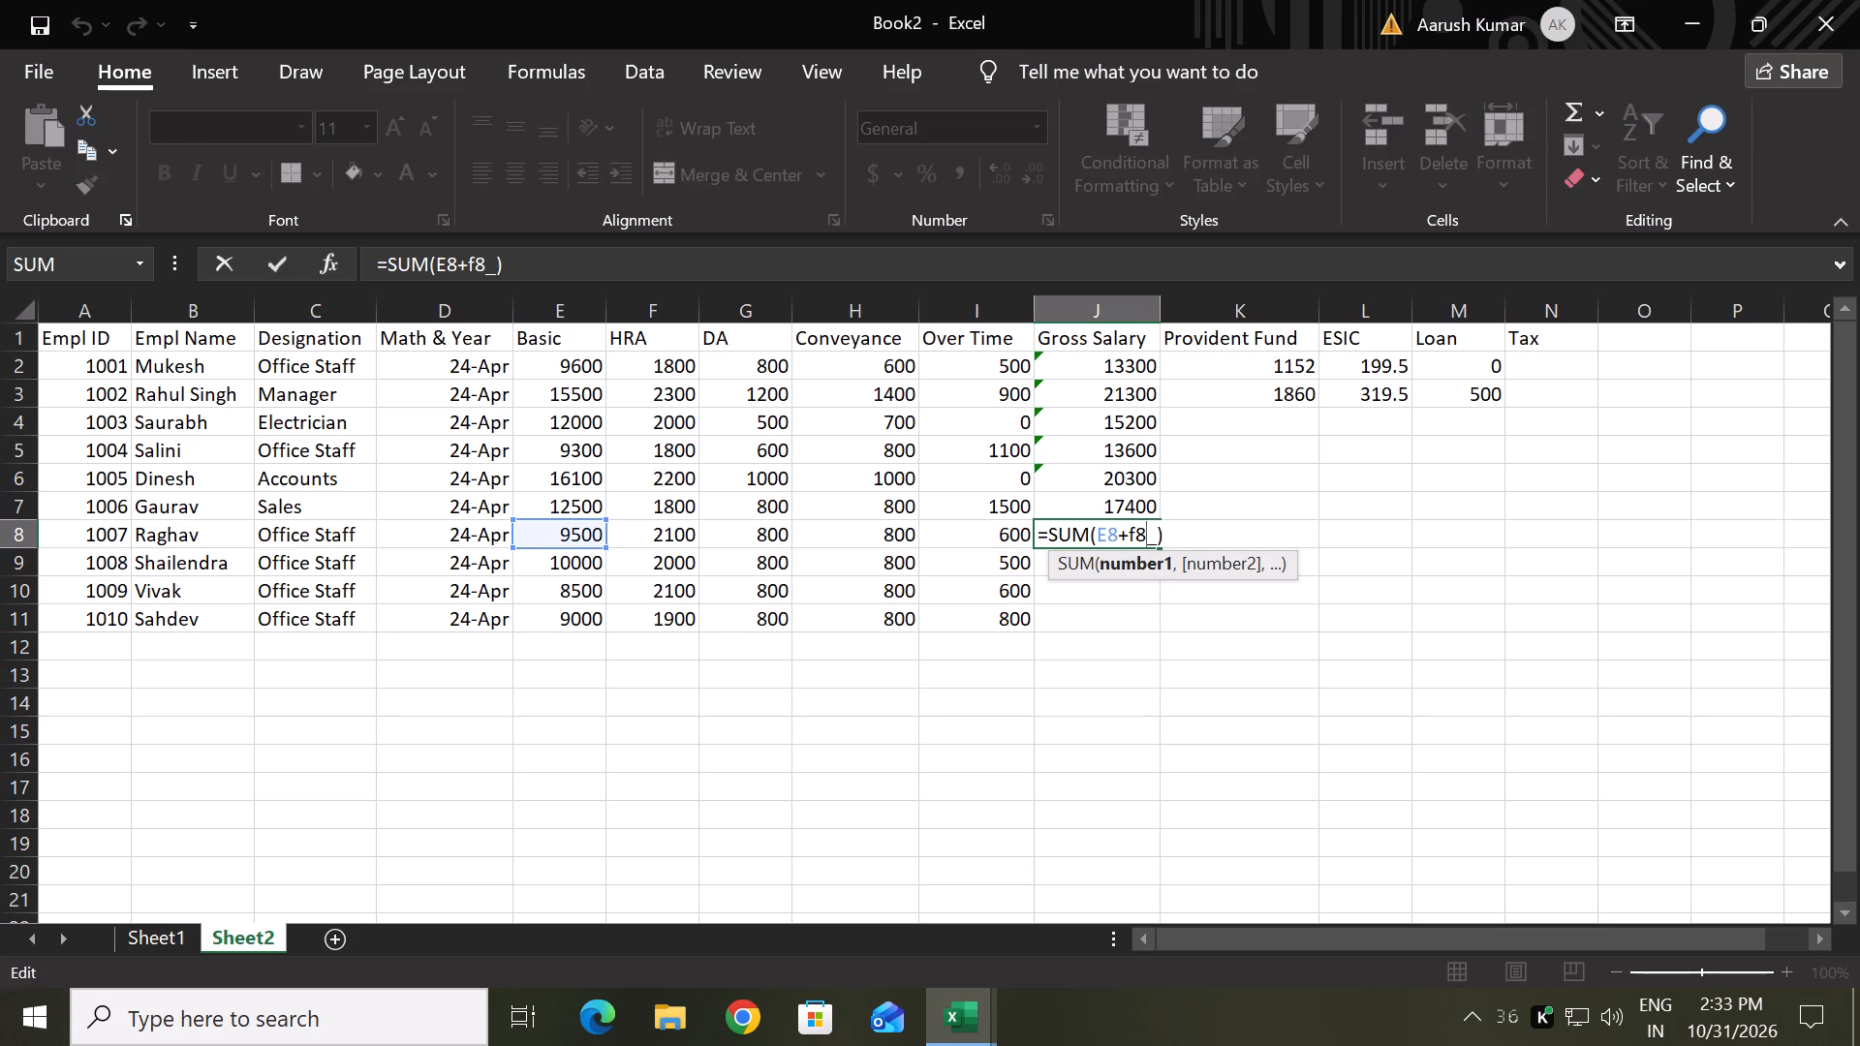
key(BackSpace)
key(shift+plus)
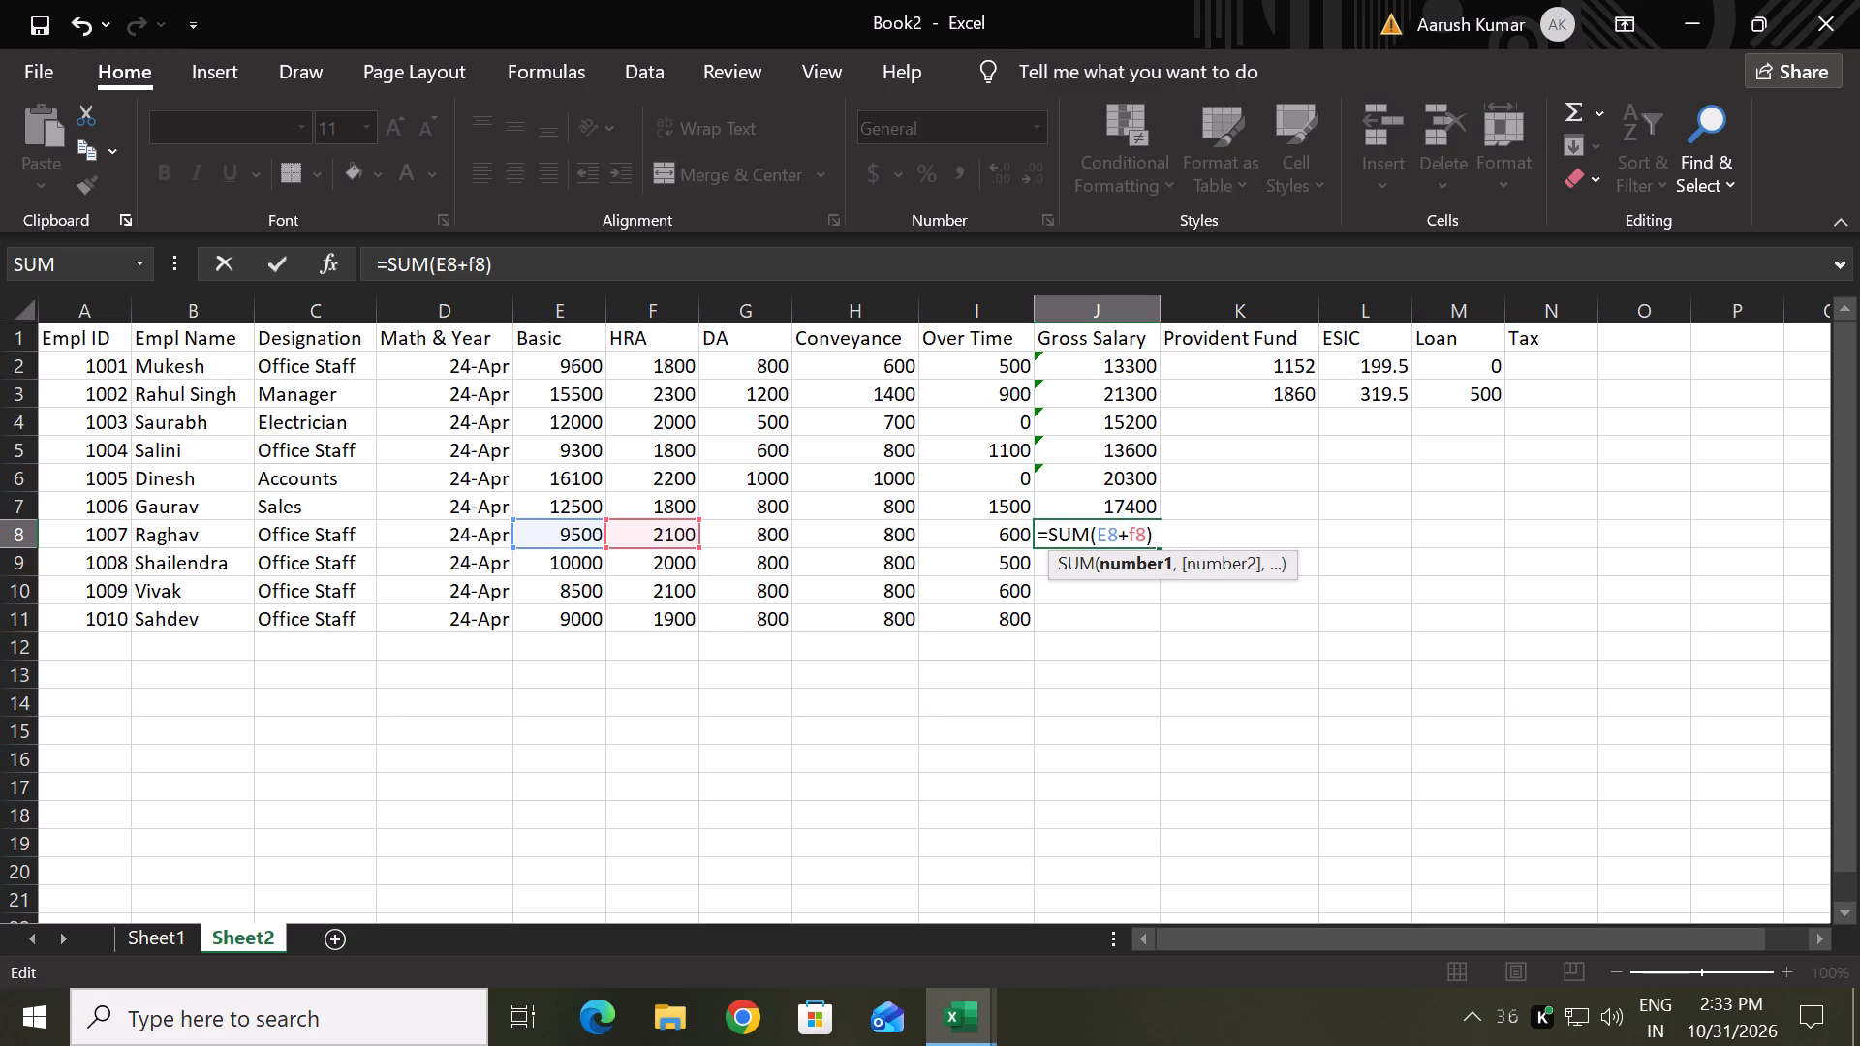
text(g8)
key(shift+plus)
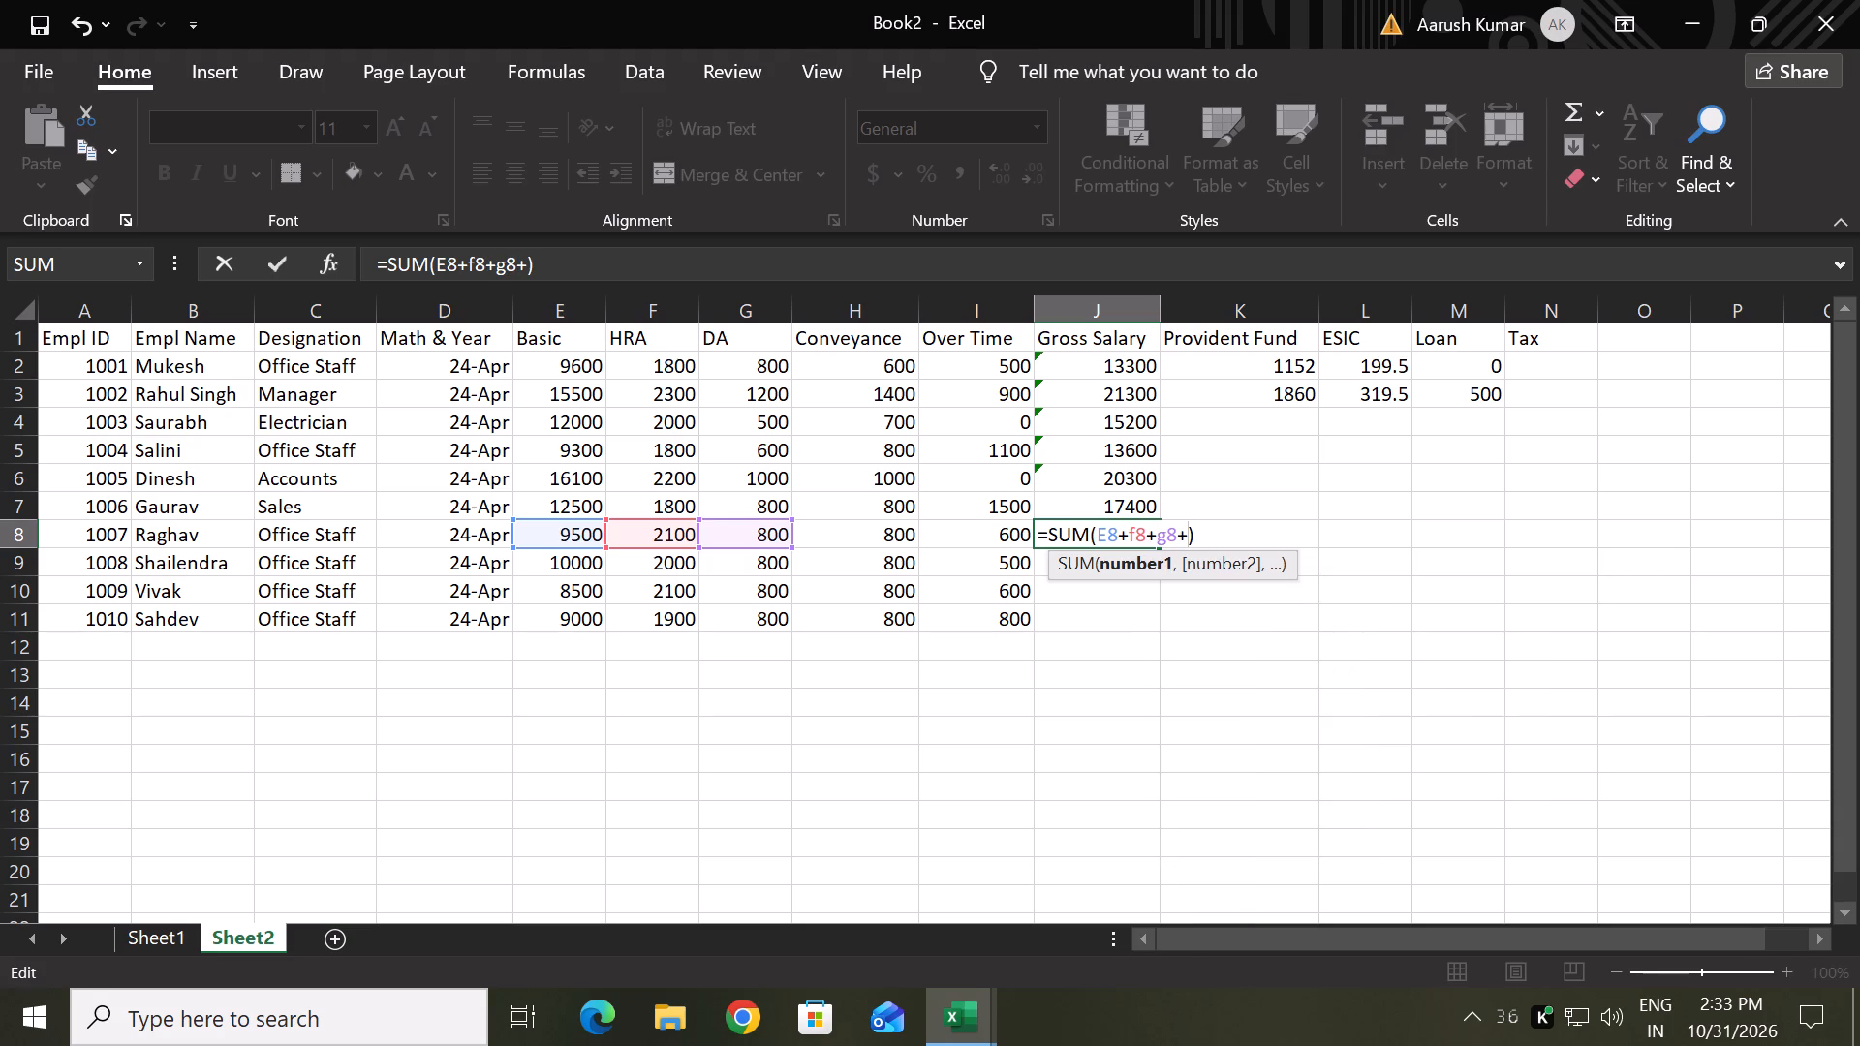
text(h8)
key(shift+plus)
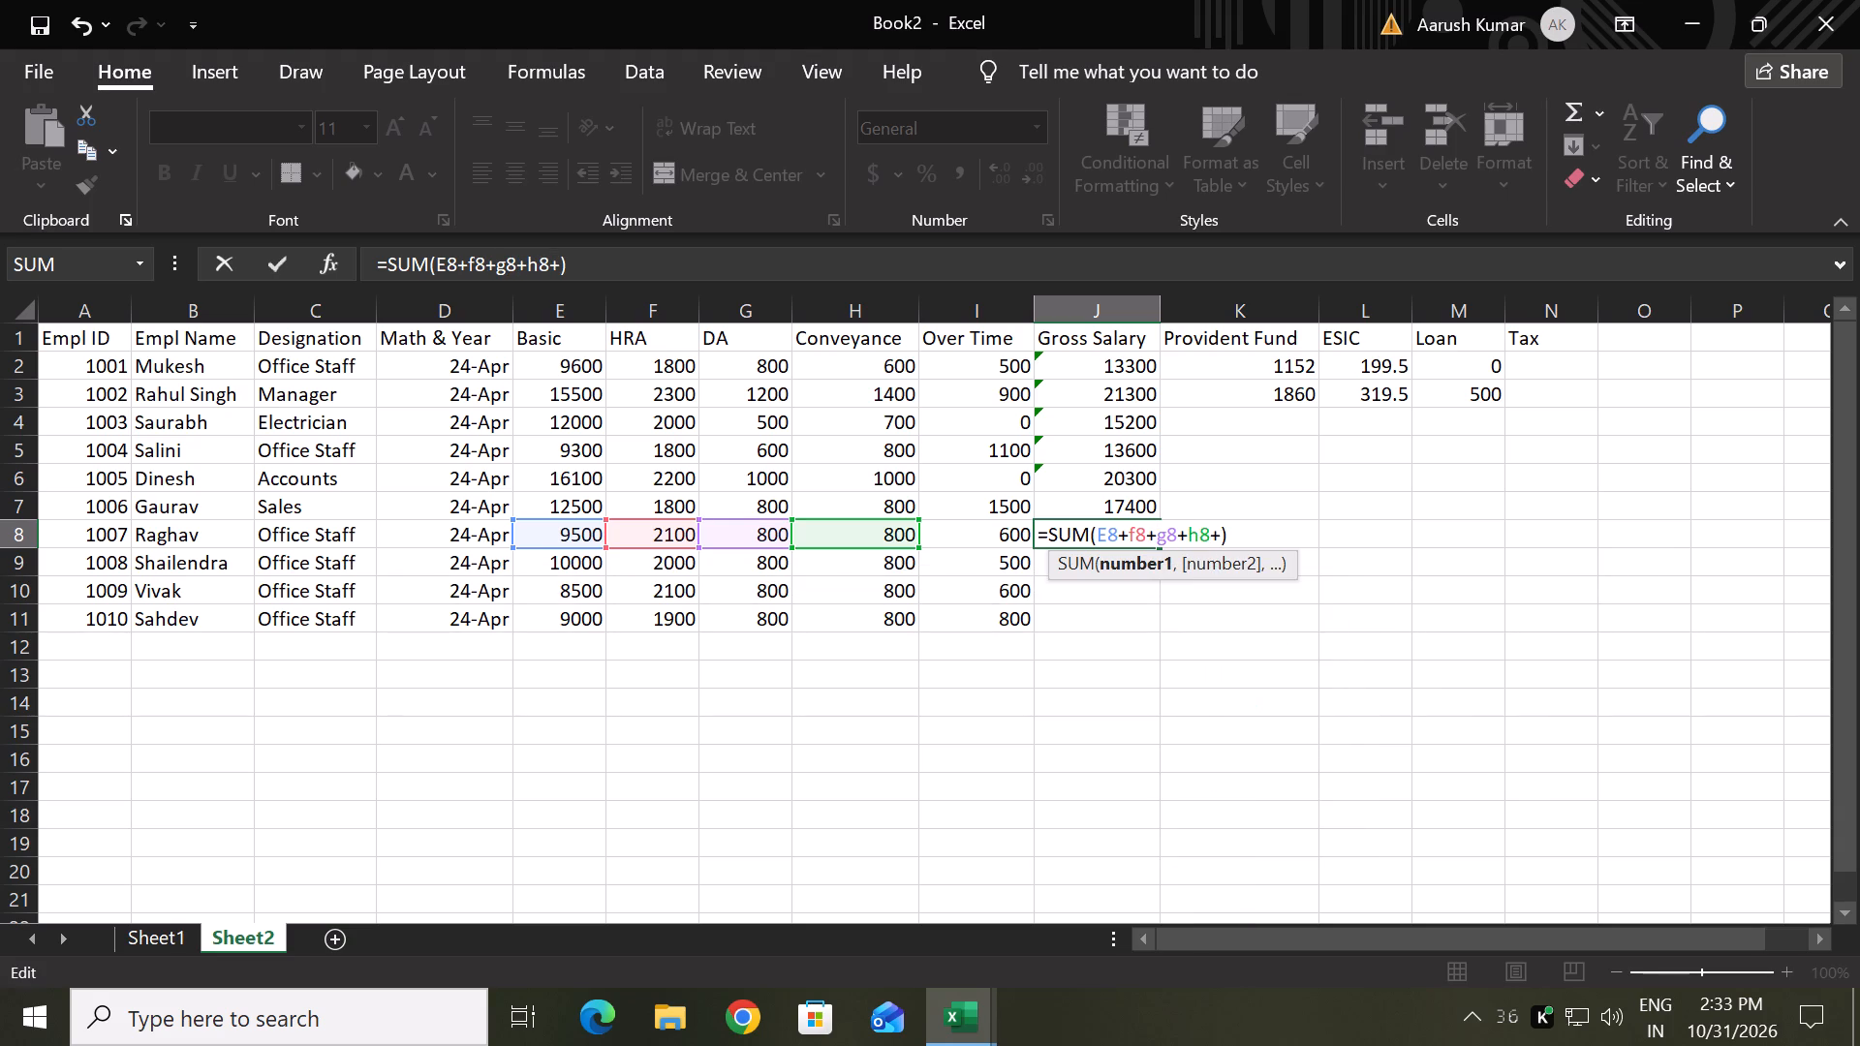
key(i)
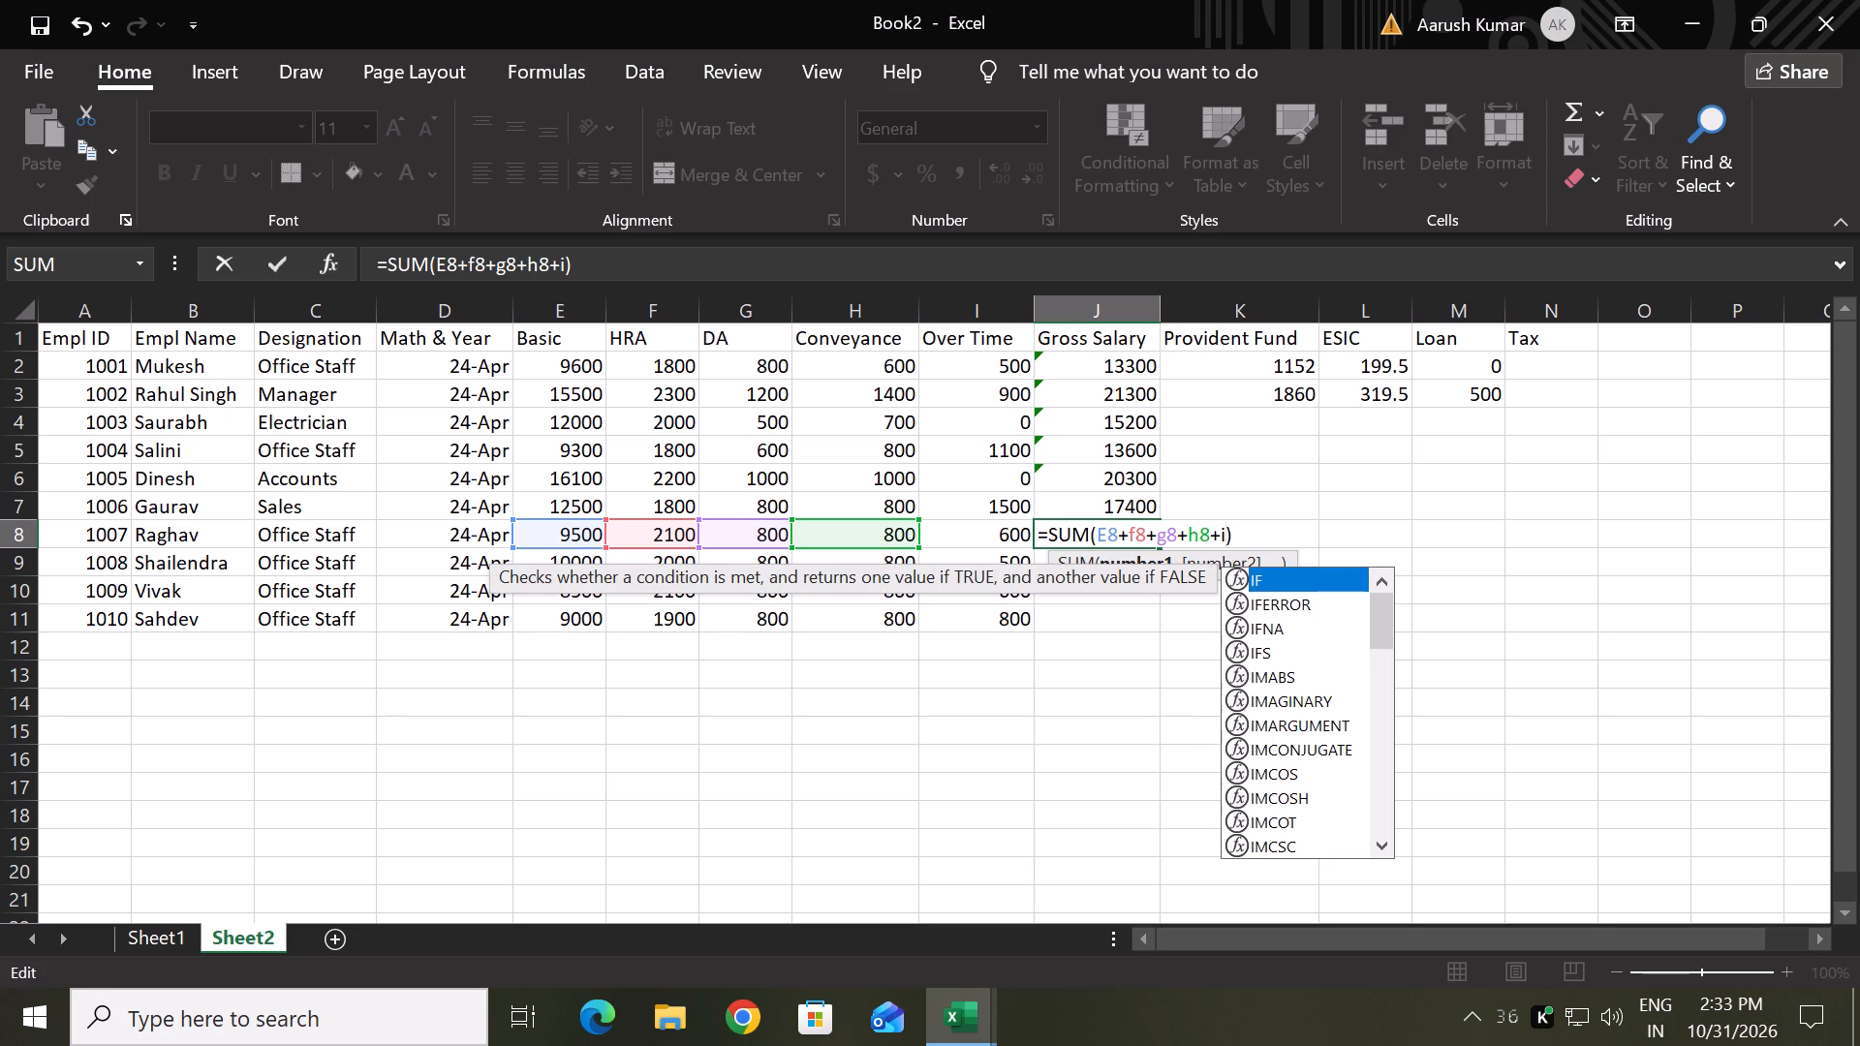
key(8)
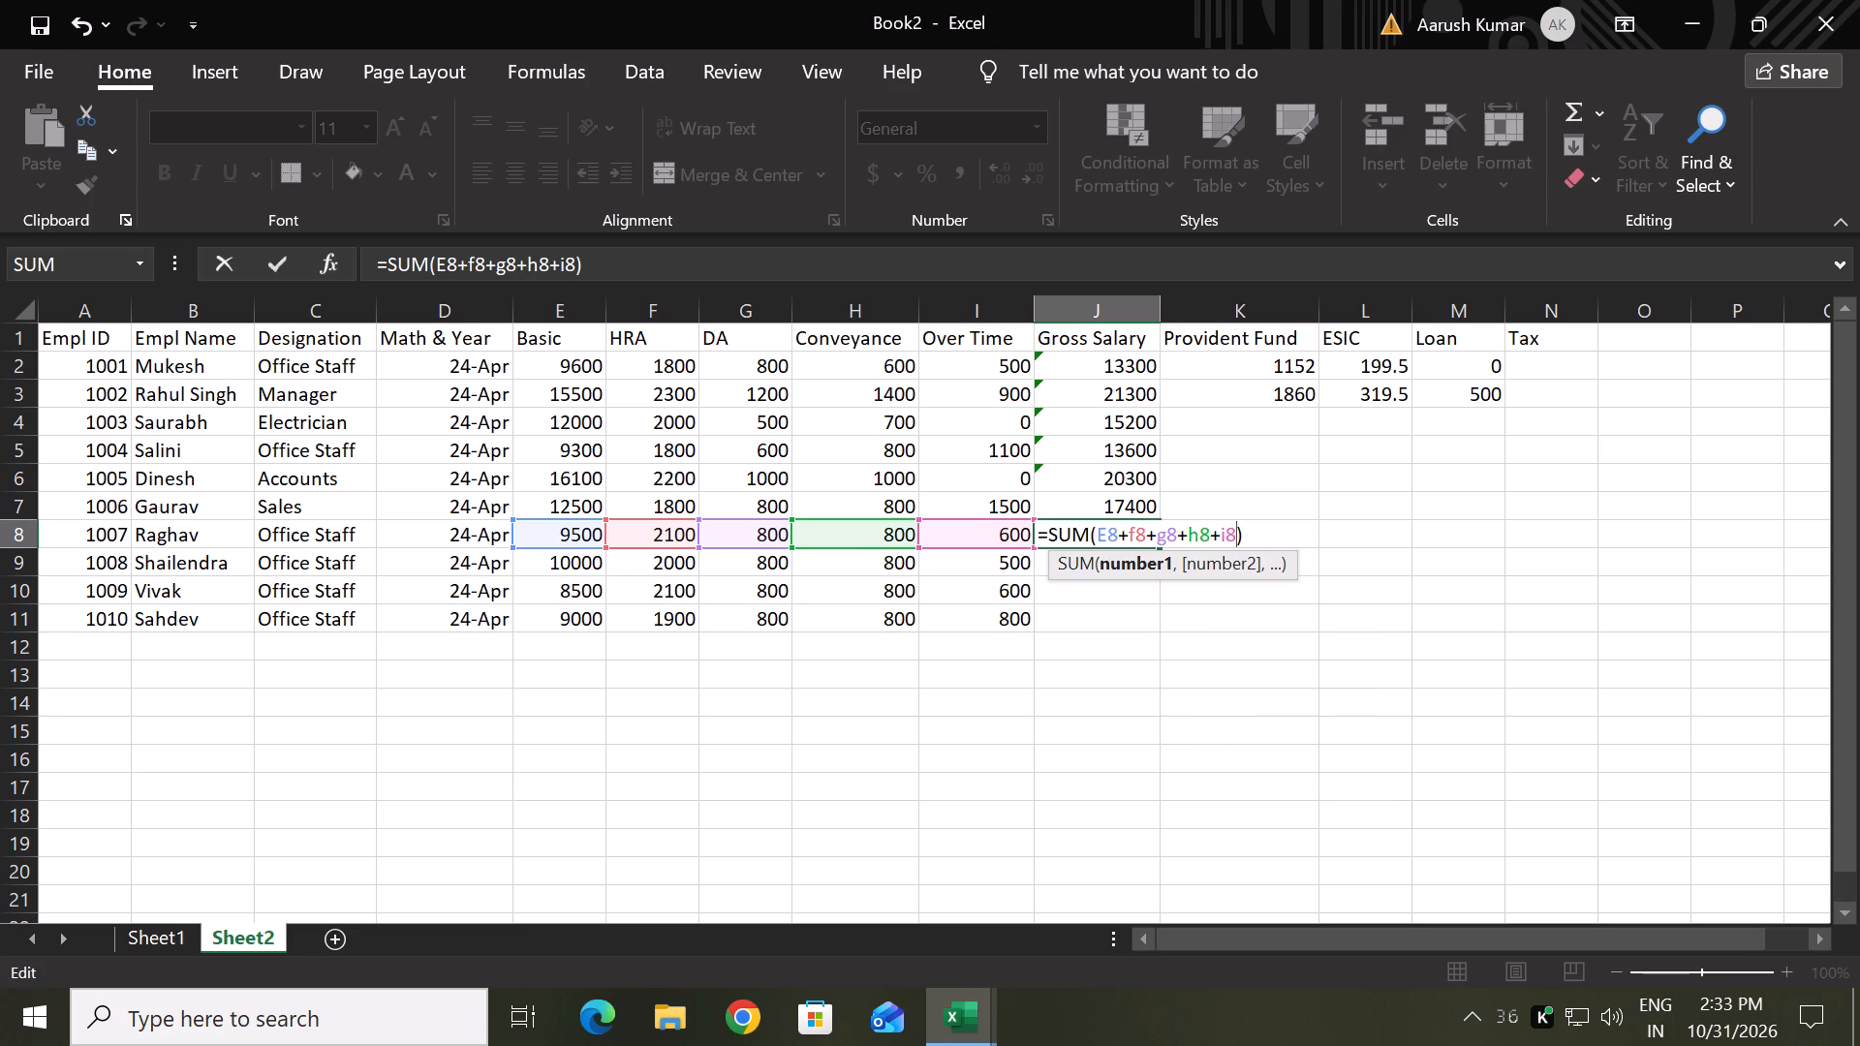
key(Return)
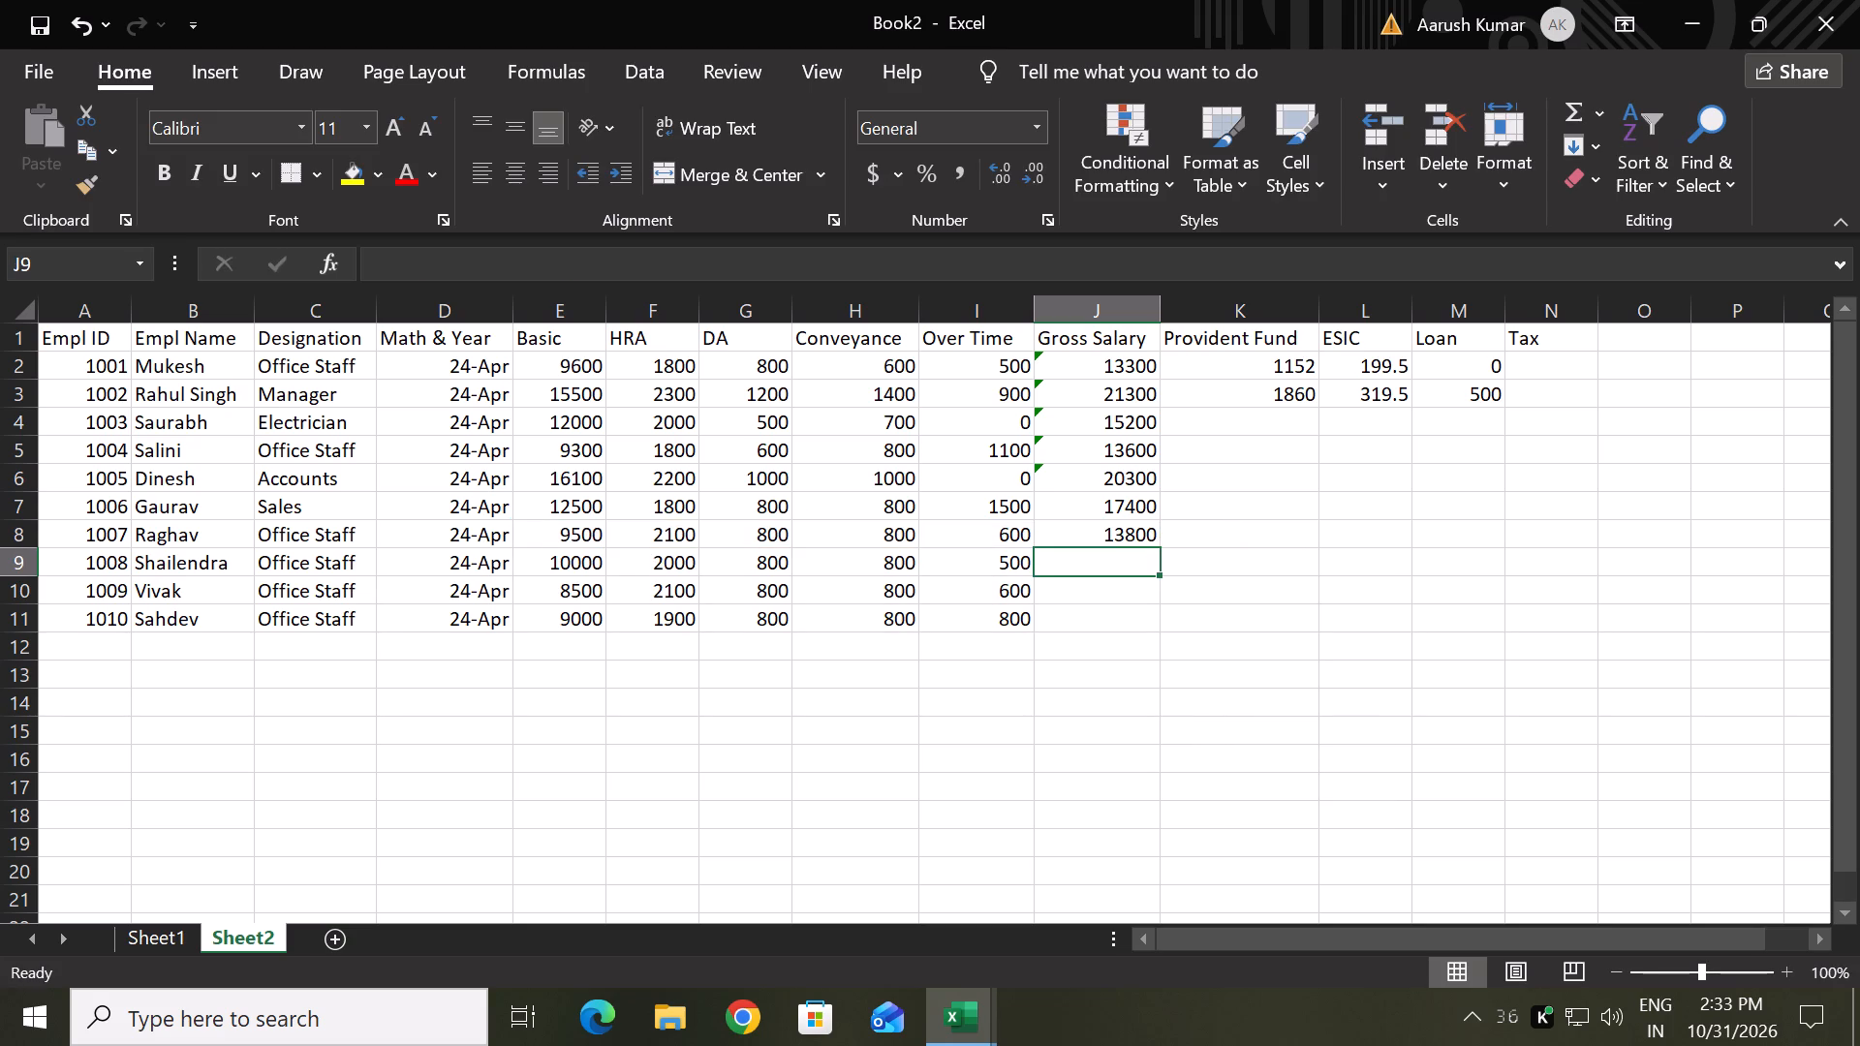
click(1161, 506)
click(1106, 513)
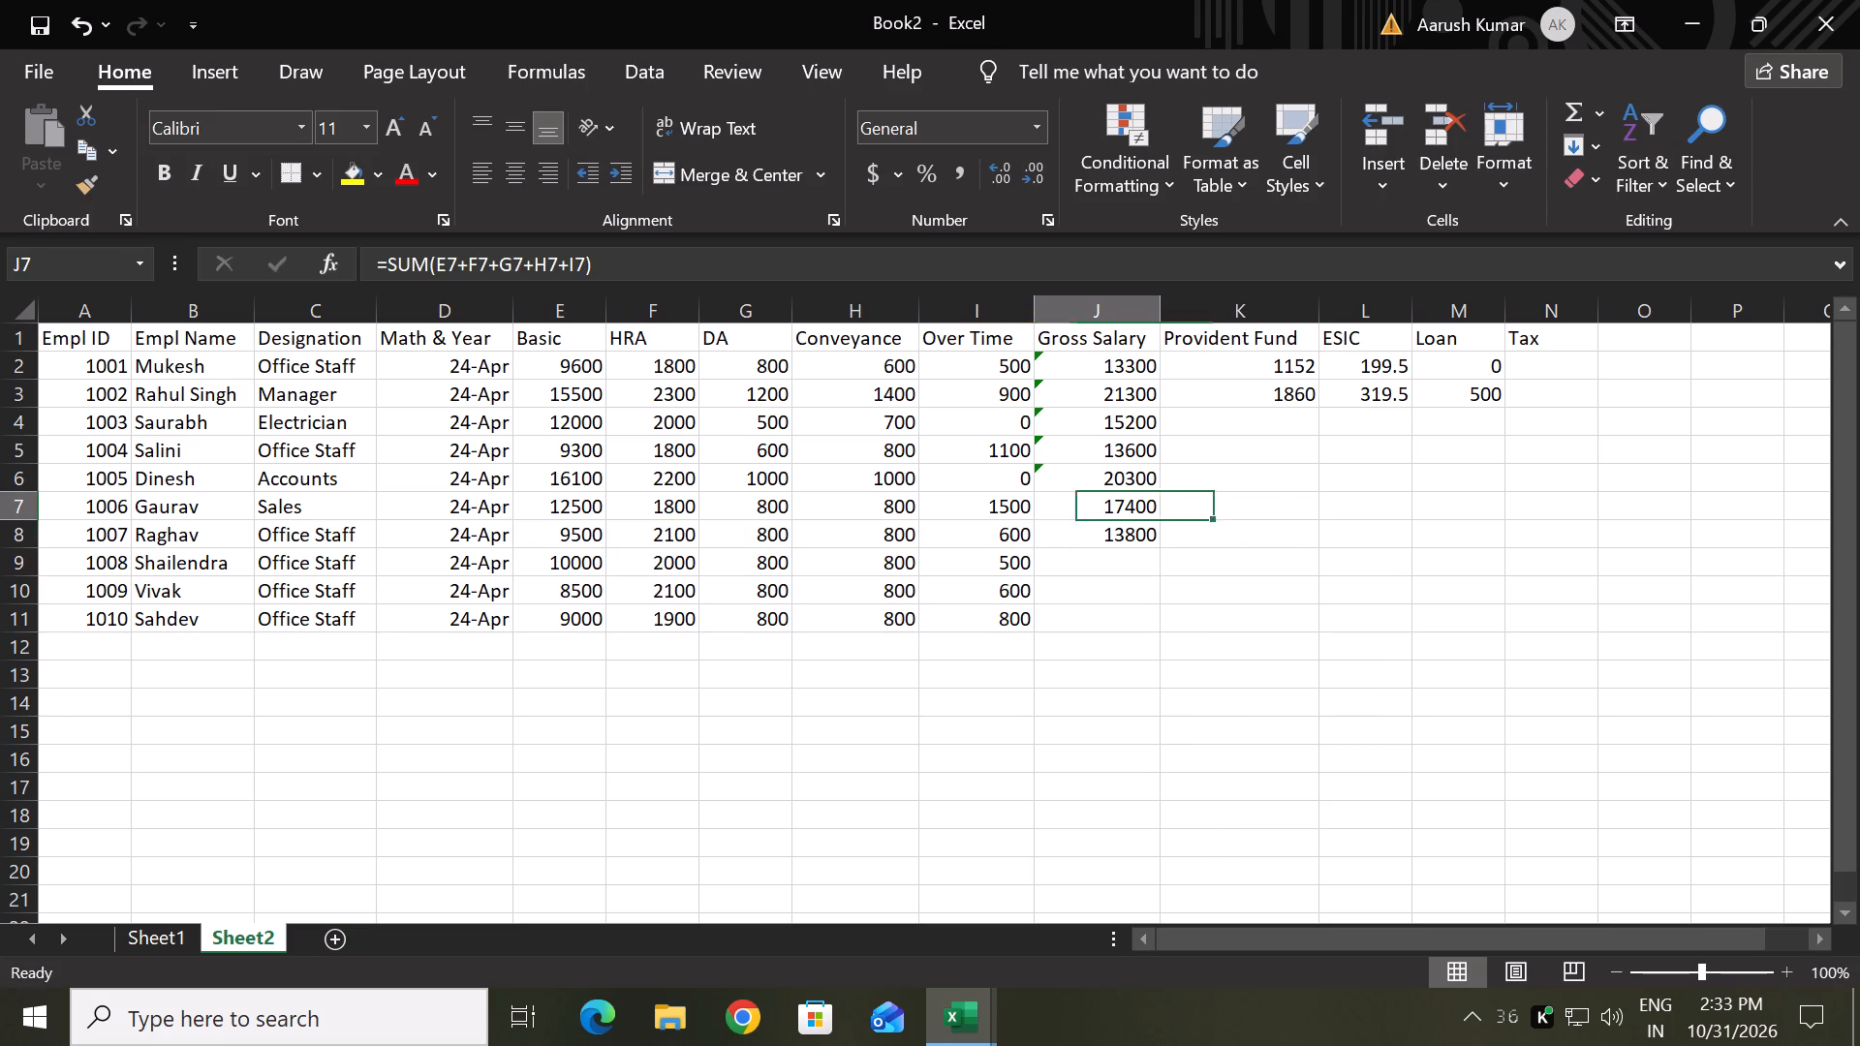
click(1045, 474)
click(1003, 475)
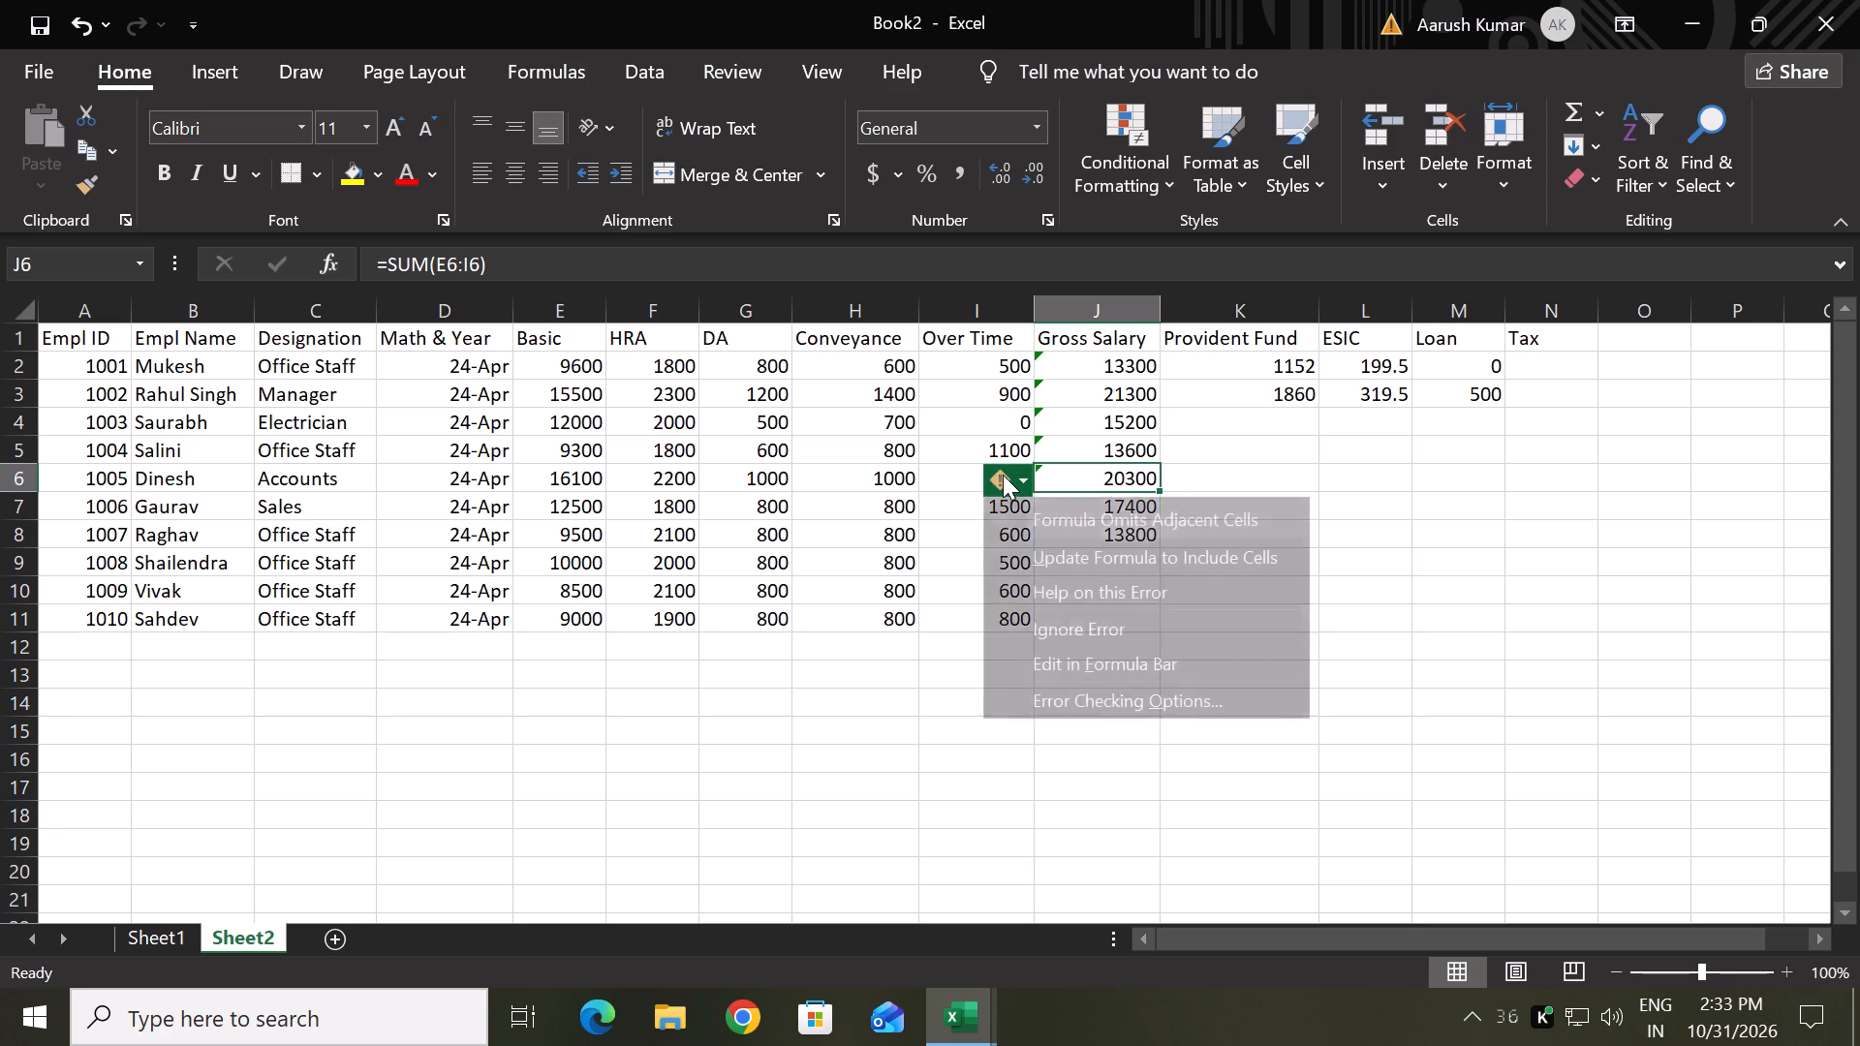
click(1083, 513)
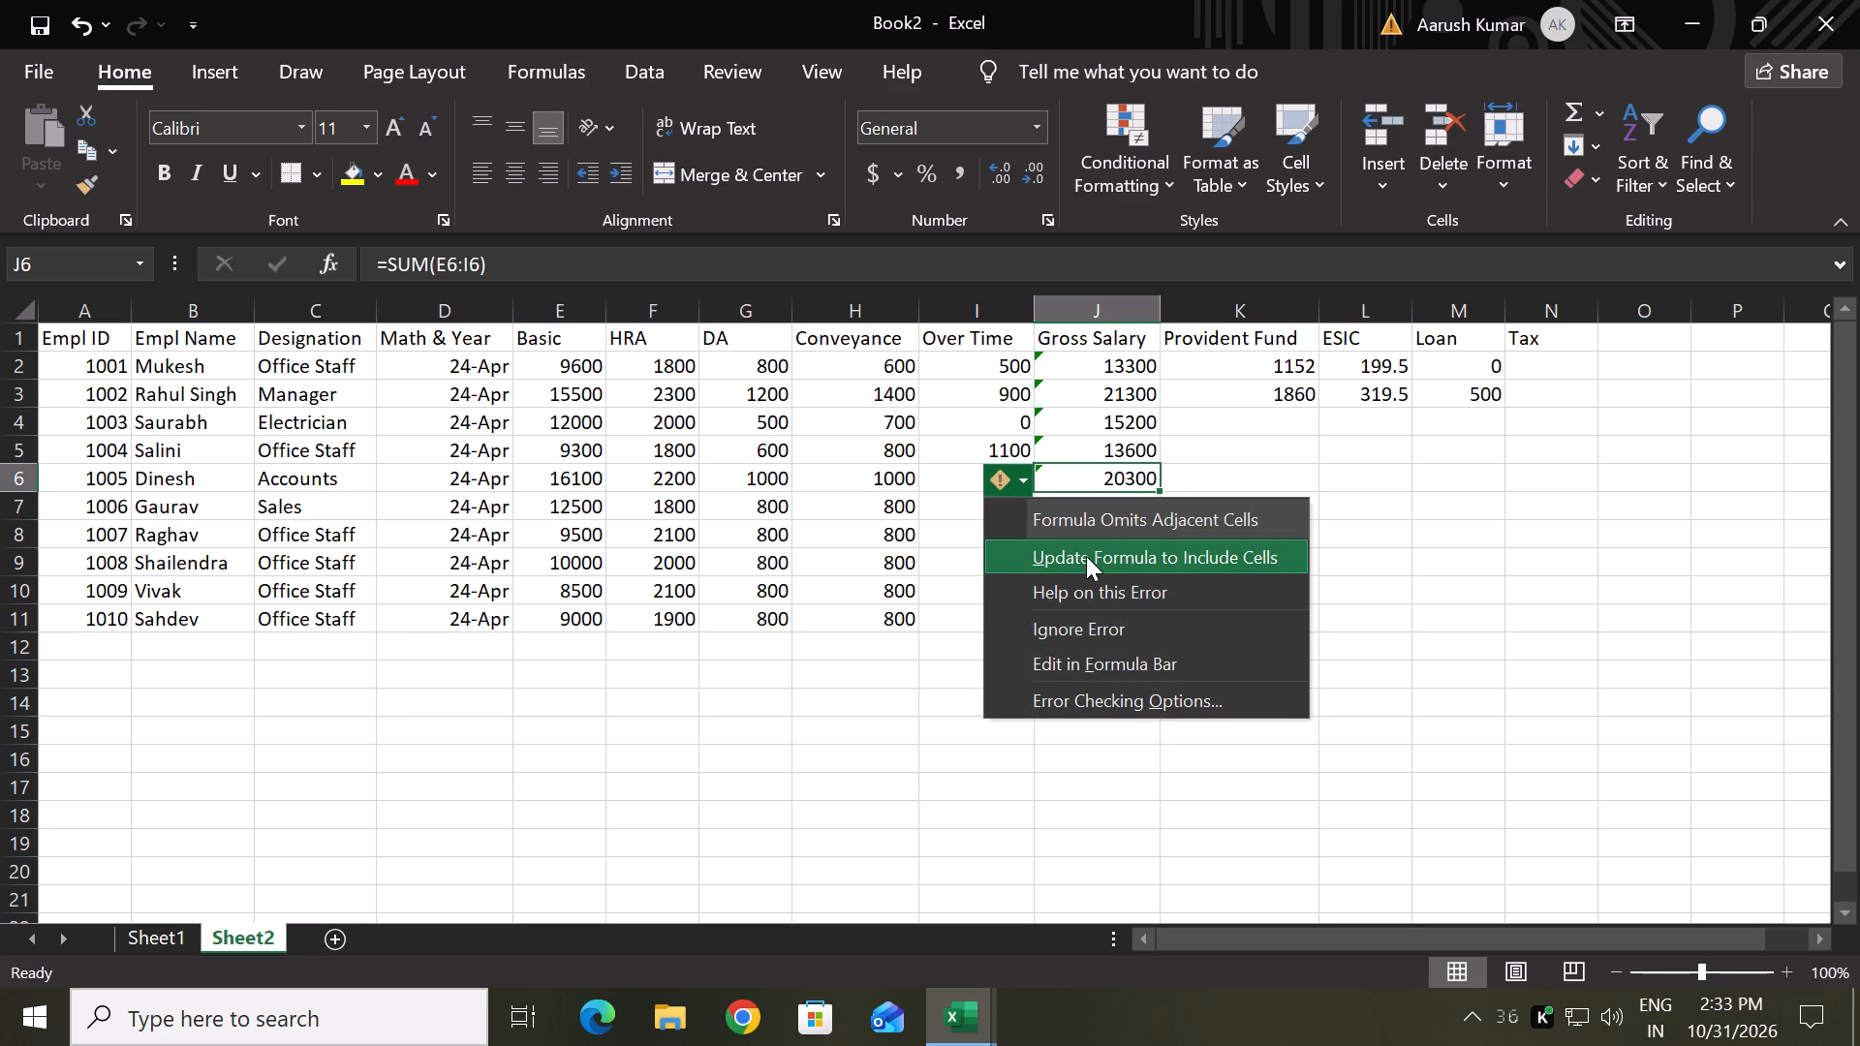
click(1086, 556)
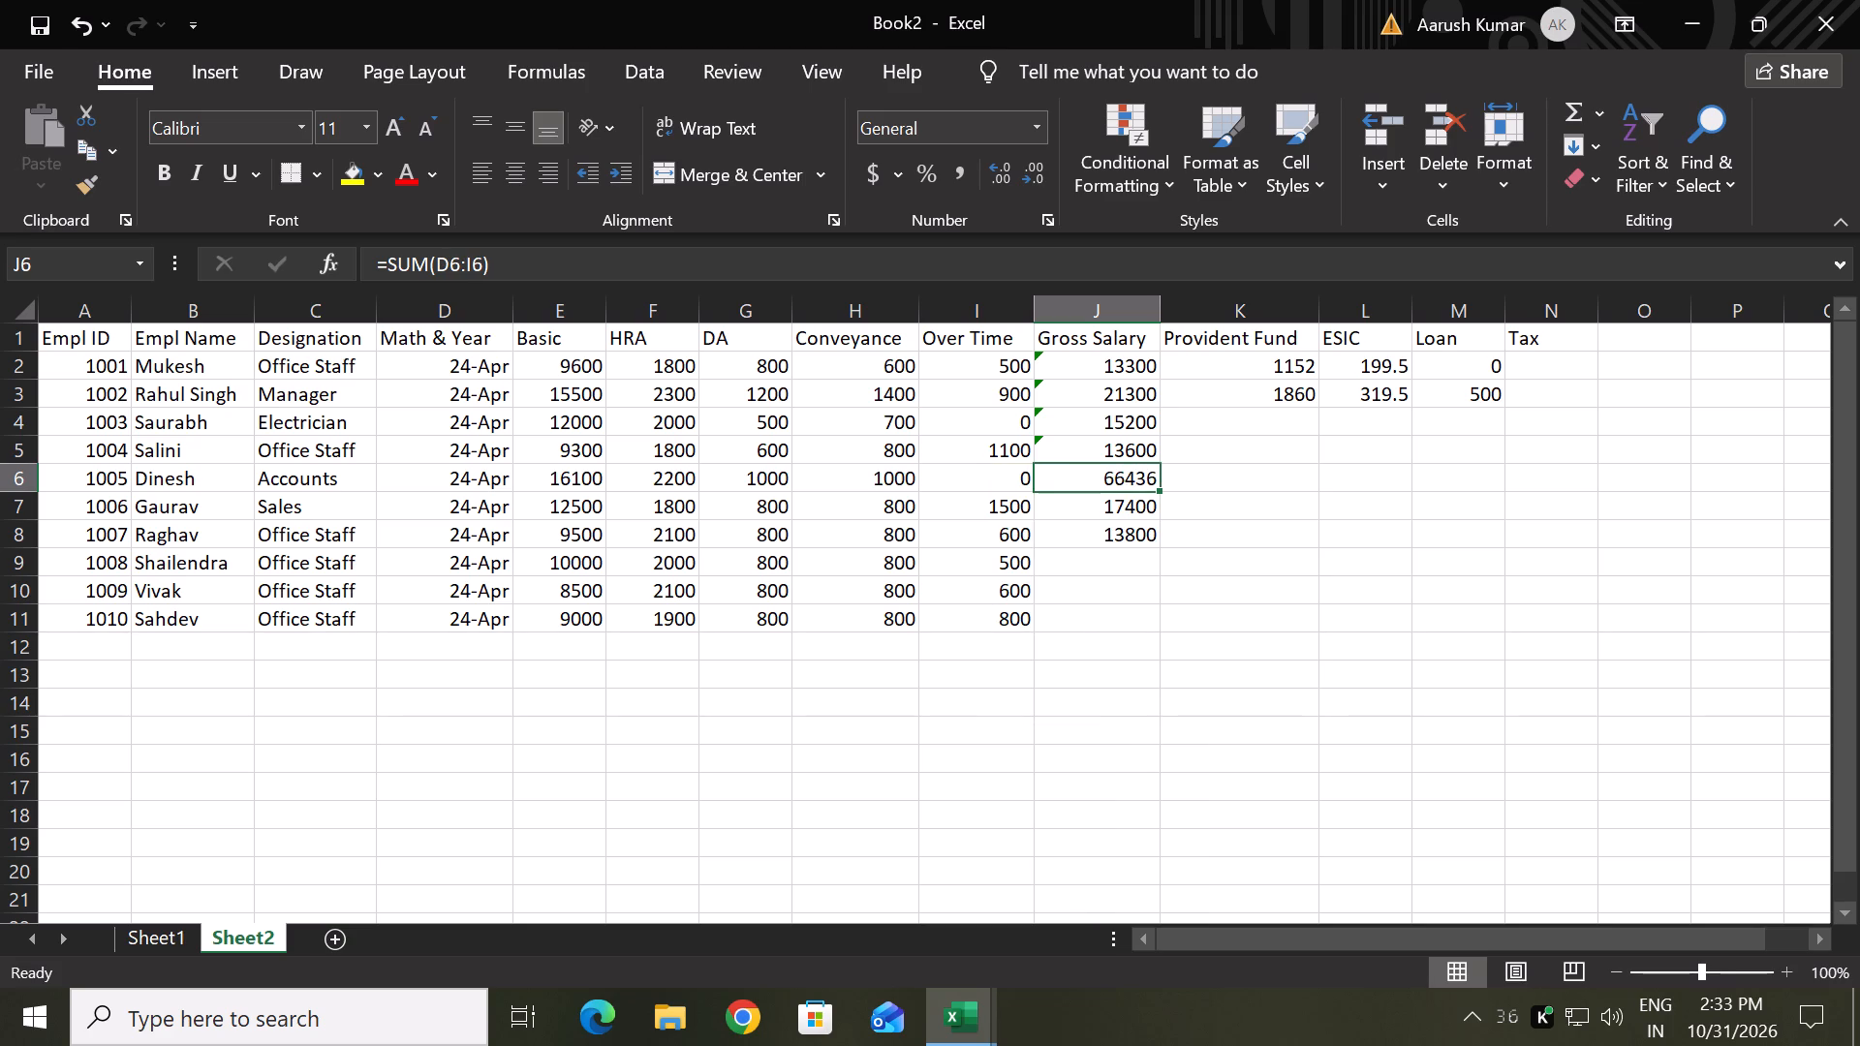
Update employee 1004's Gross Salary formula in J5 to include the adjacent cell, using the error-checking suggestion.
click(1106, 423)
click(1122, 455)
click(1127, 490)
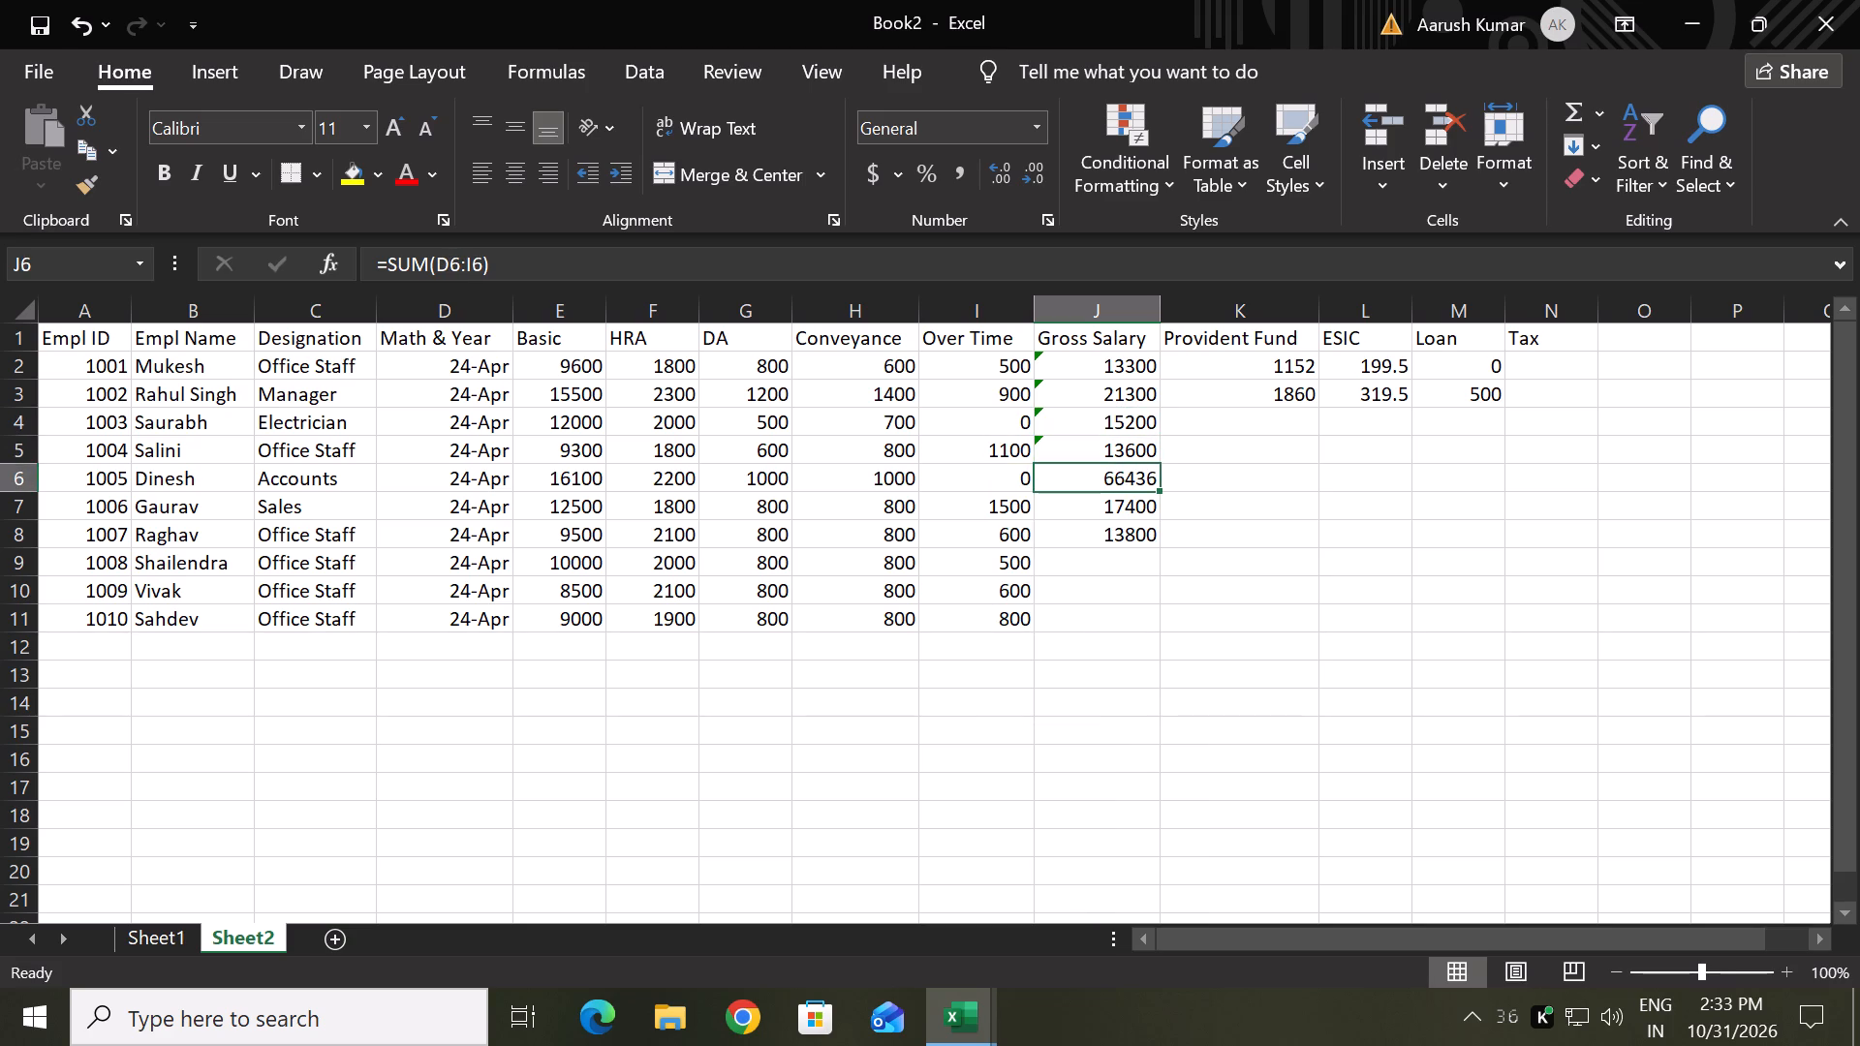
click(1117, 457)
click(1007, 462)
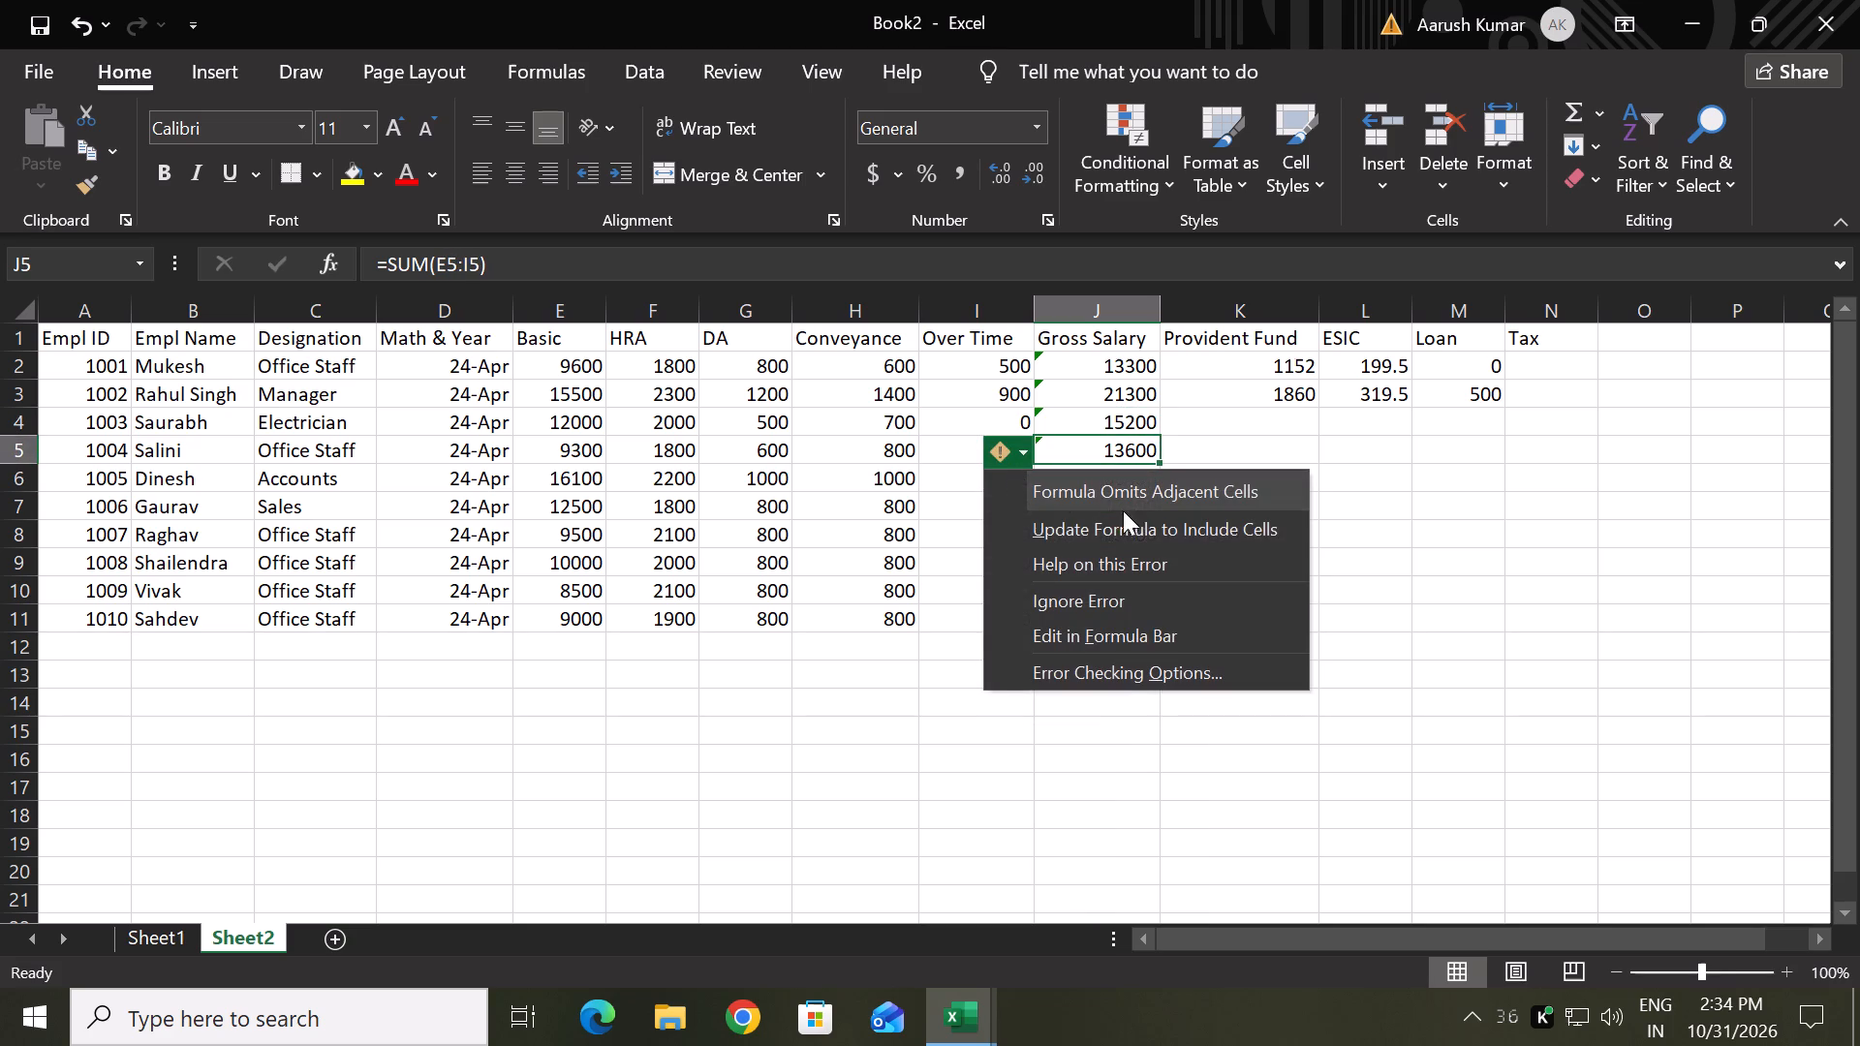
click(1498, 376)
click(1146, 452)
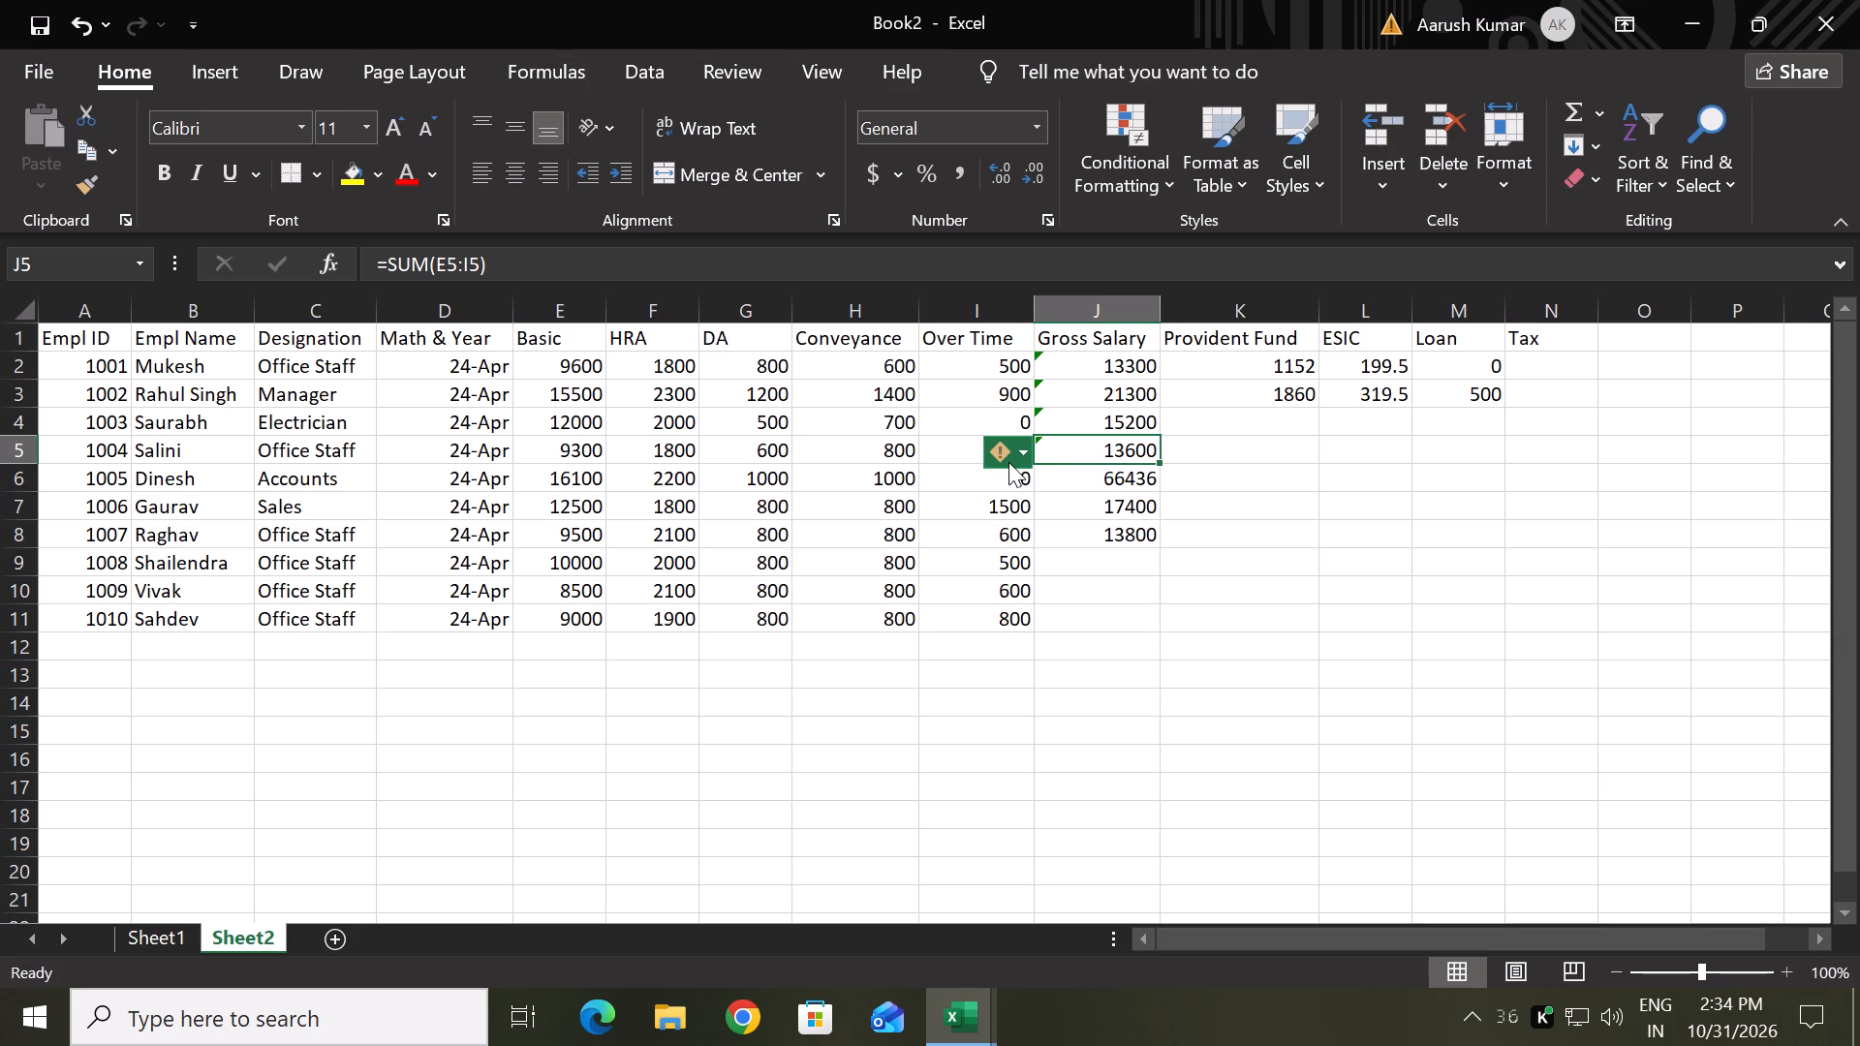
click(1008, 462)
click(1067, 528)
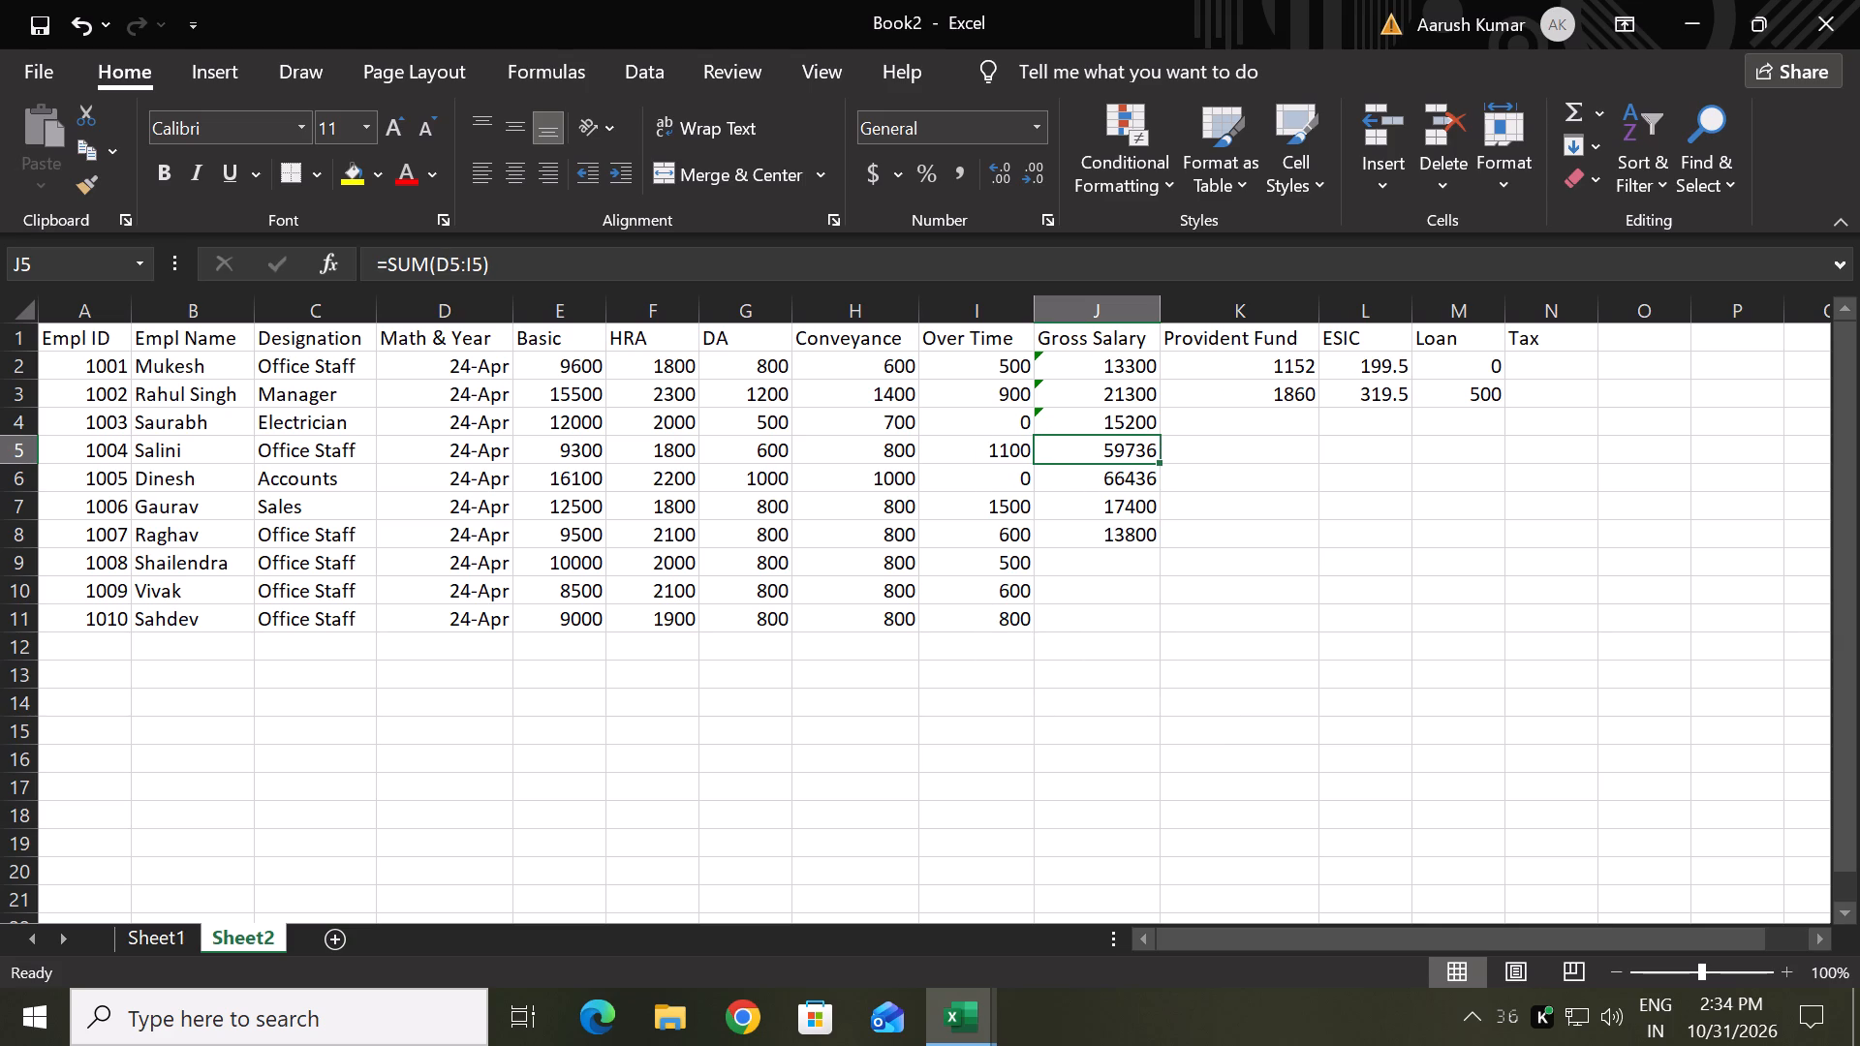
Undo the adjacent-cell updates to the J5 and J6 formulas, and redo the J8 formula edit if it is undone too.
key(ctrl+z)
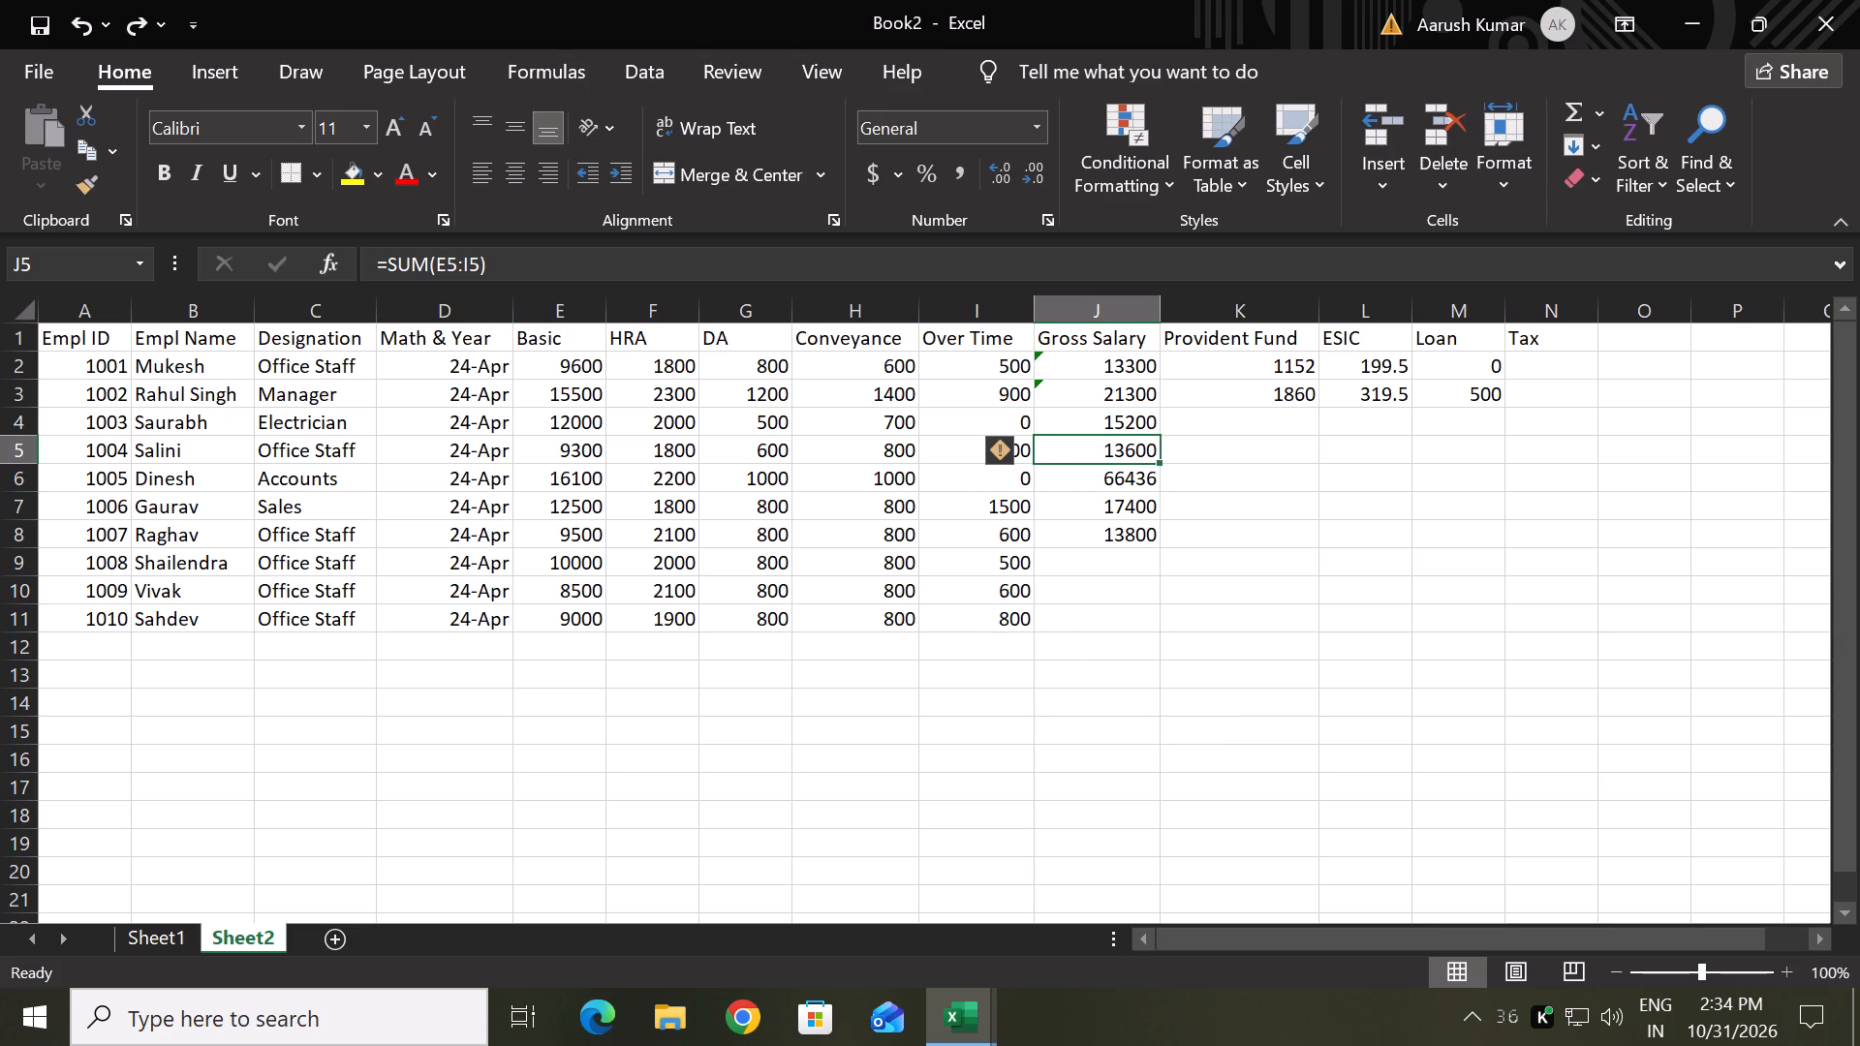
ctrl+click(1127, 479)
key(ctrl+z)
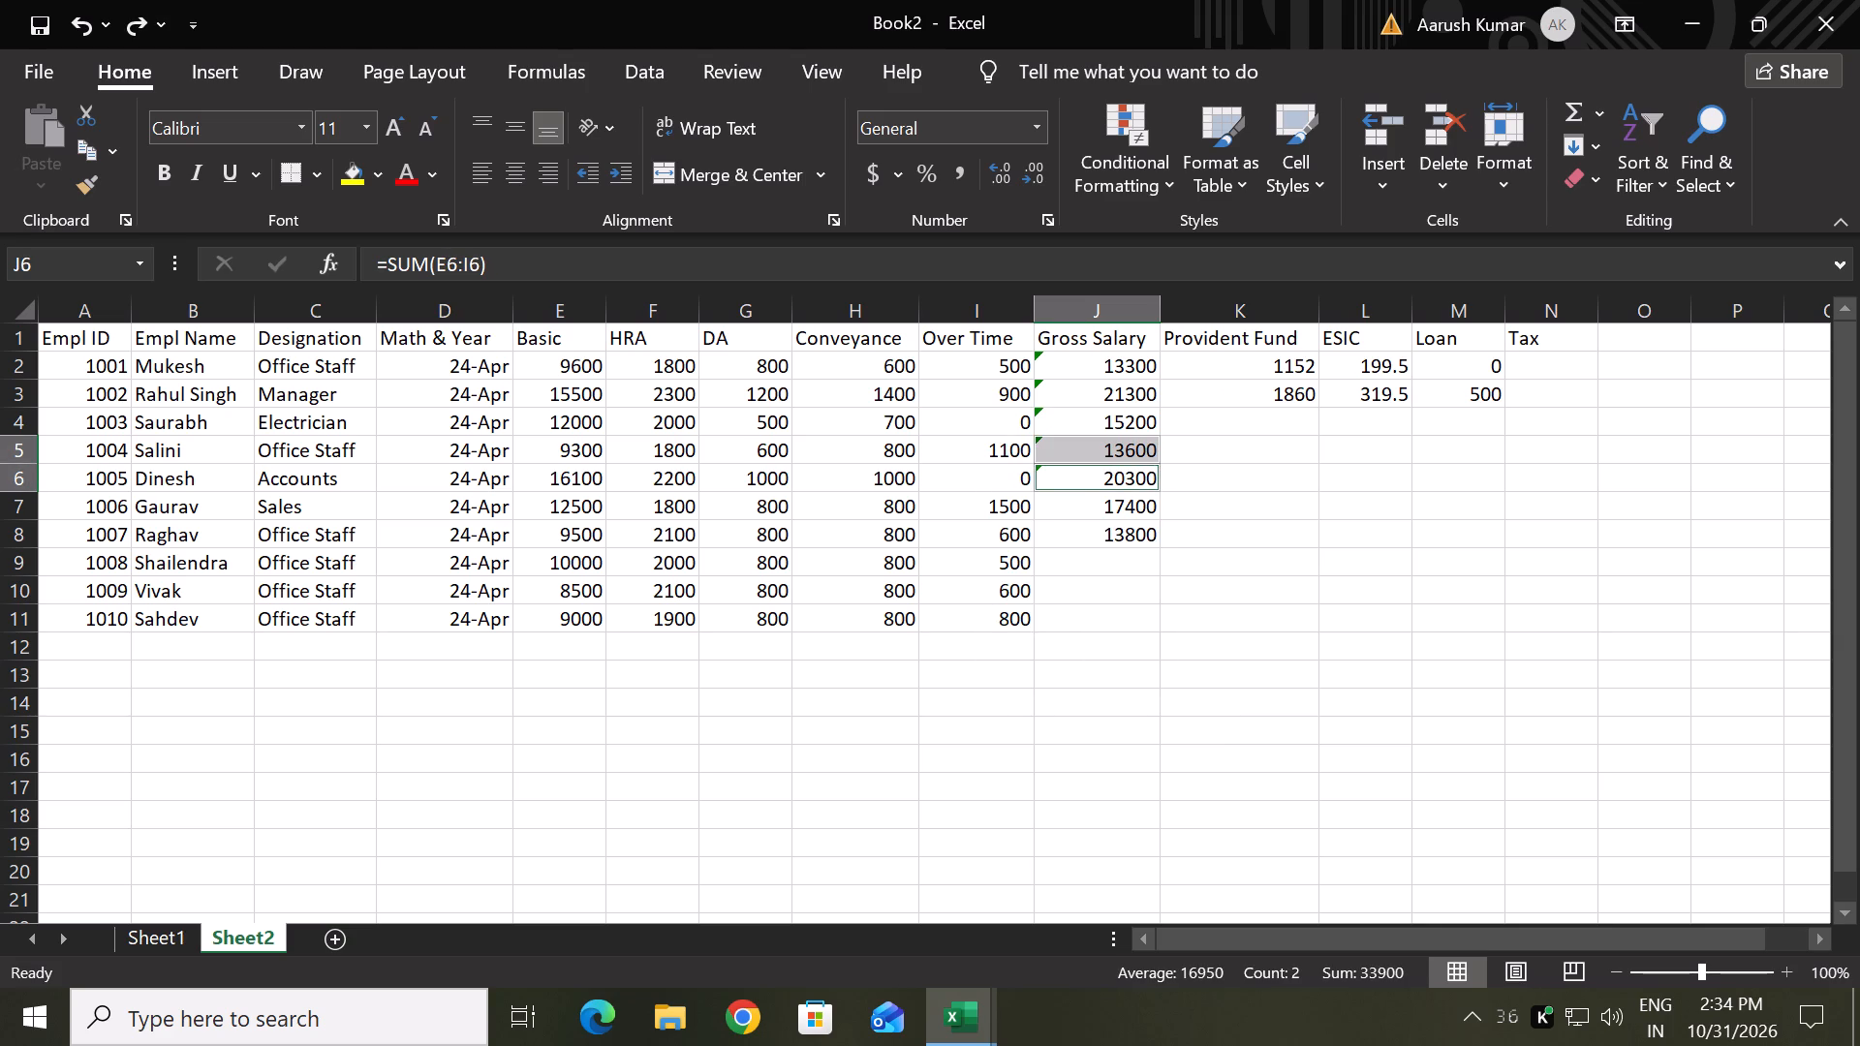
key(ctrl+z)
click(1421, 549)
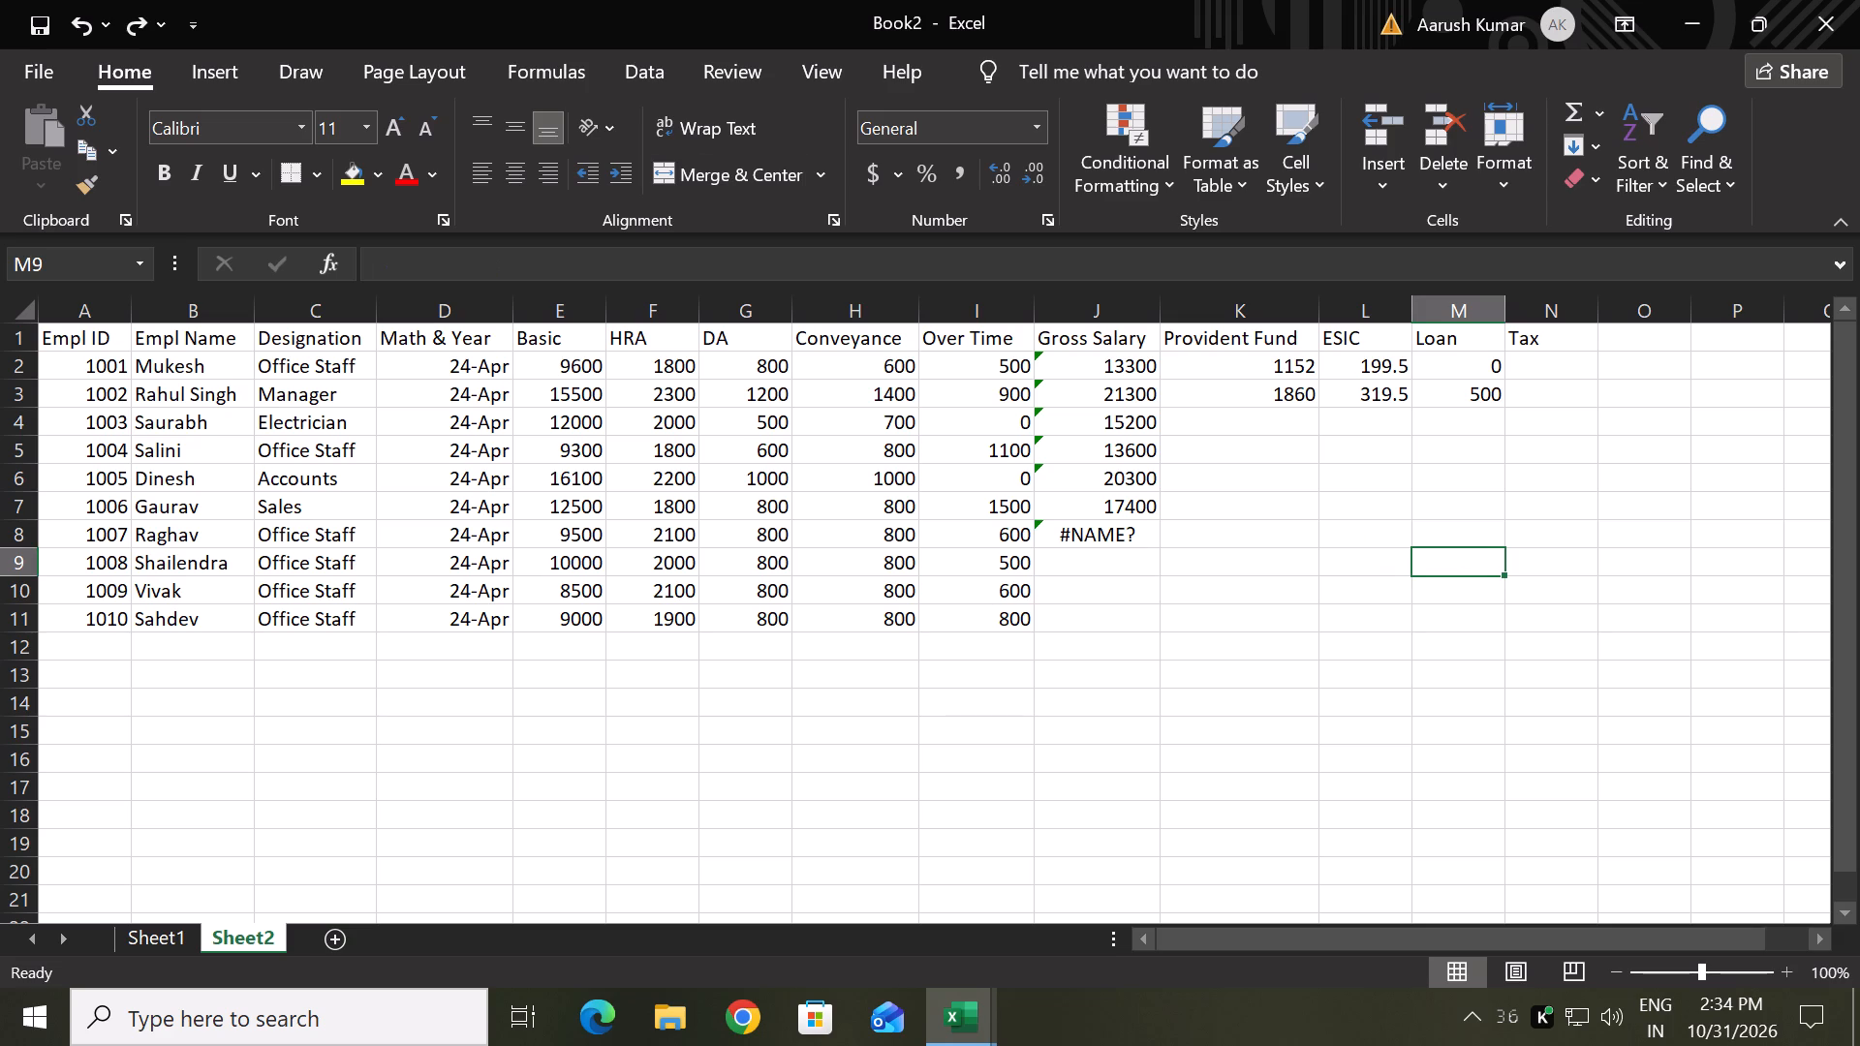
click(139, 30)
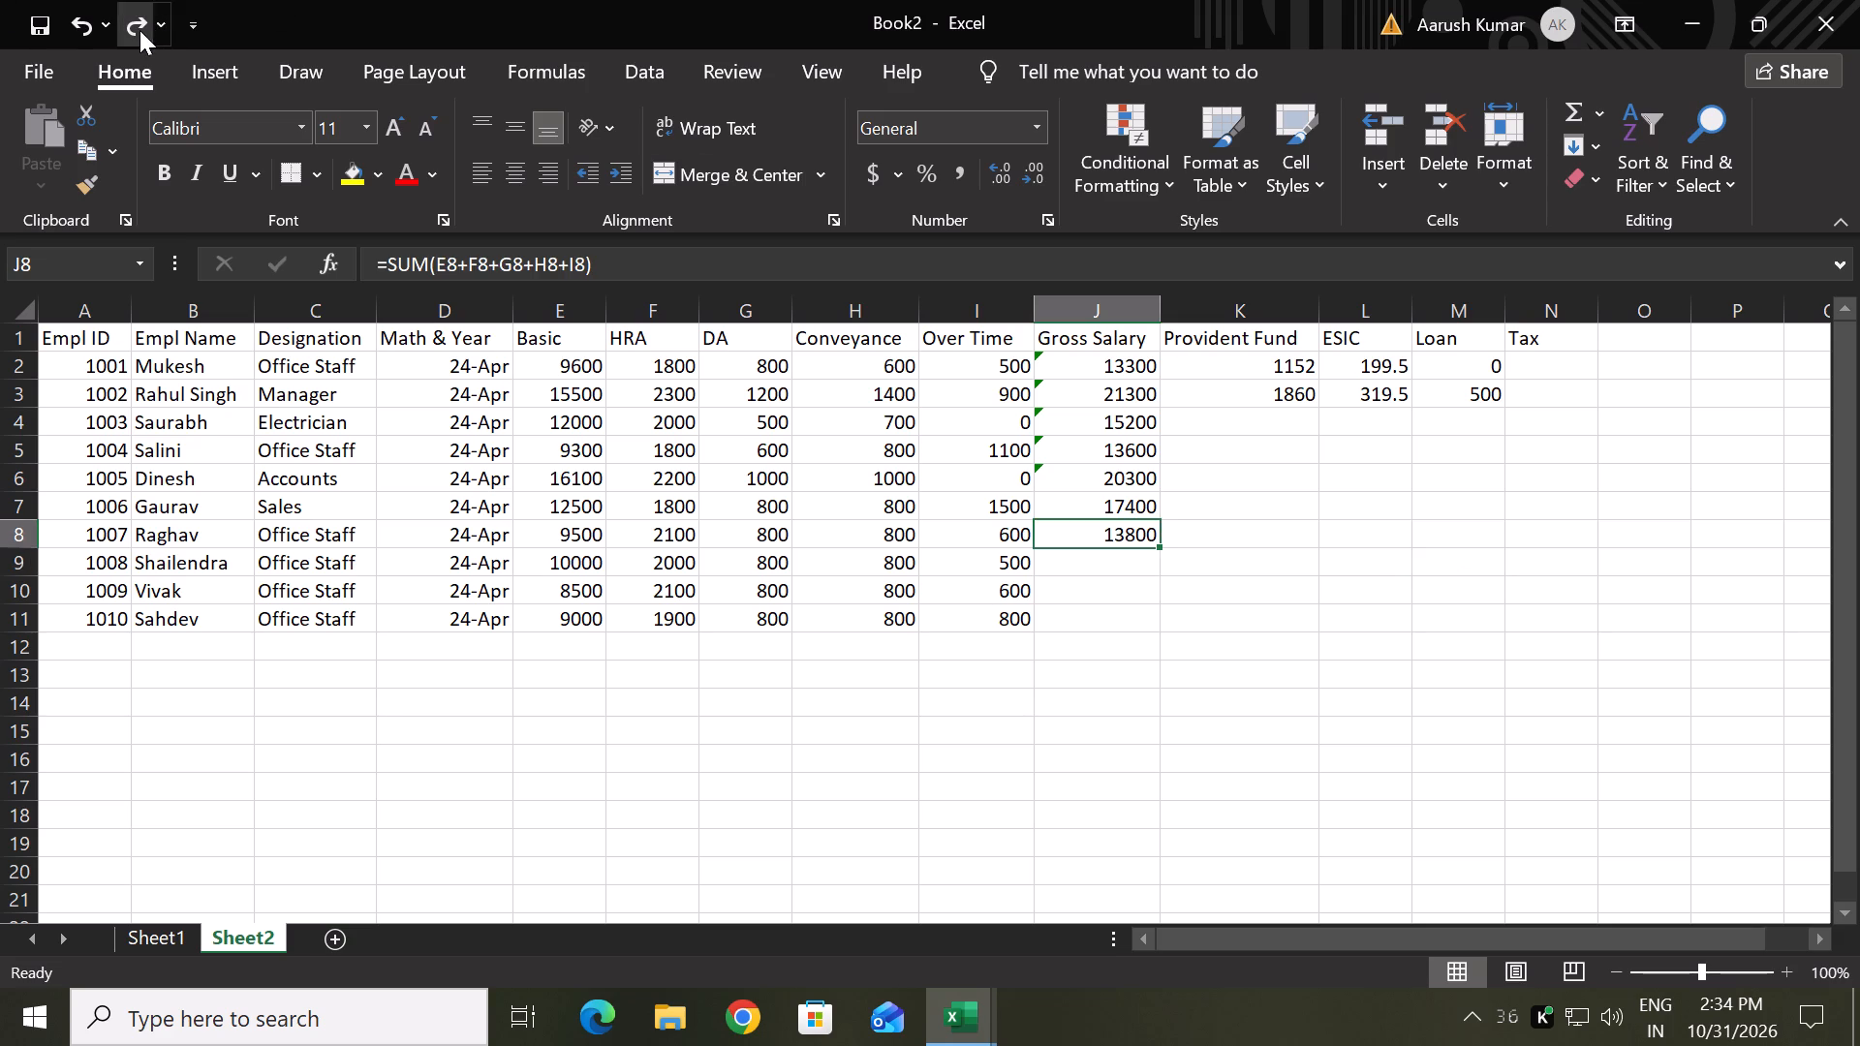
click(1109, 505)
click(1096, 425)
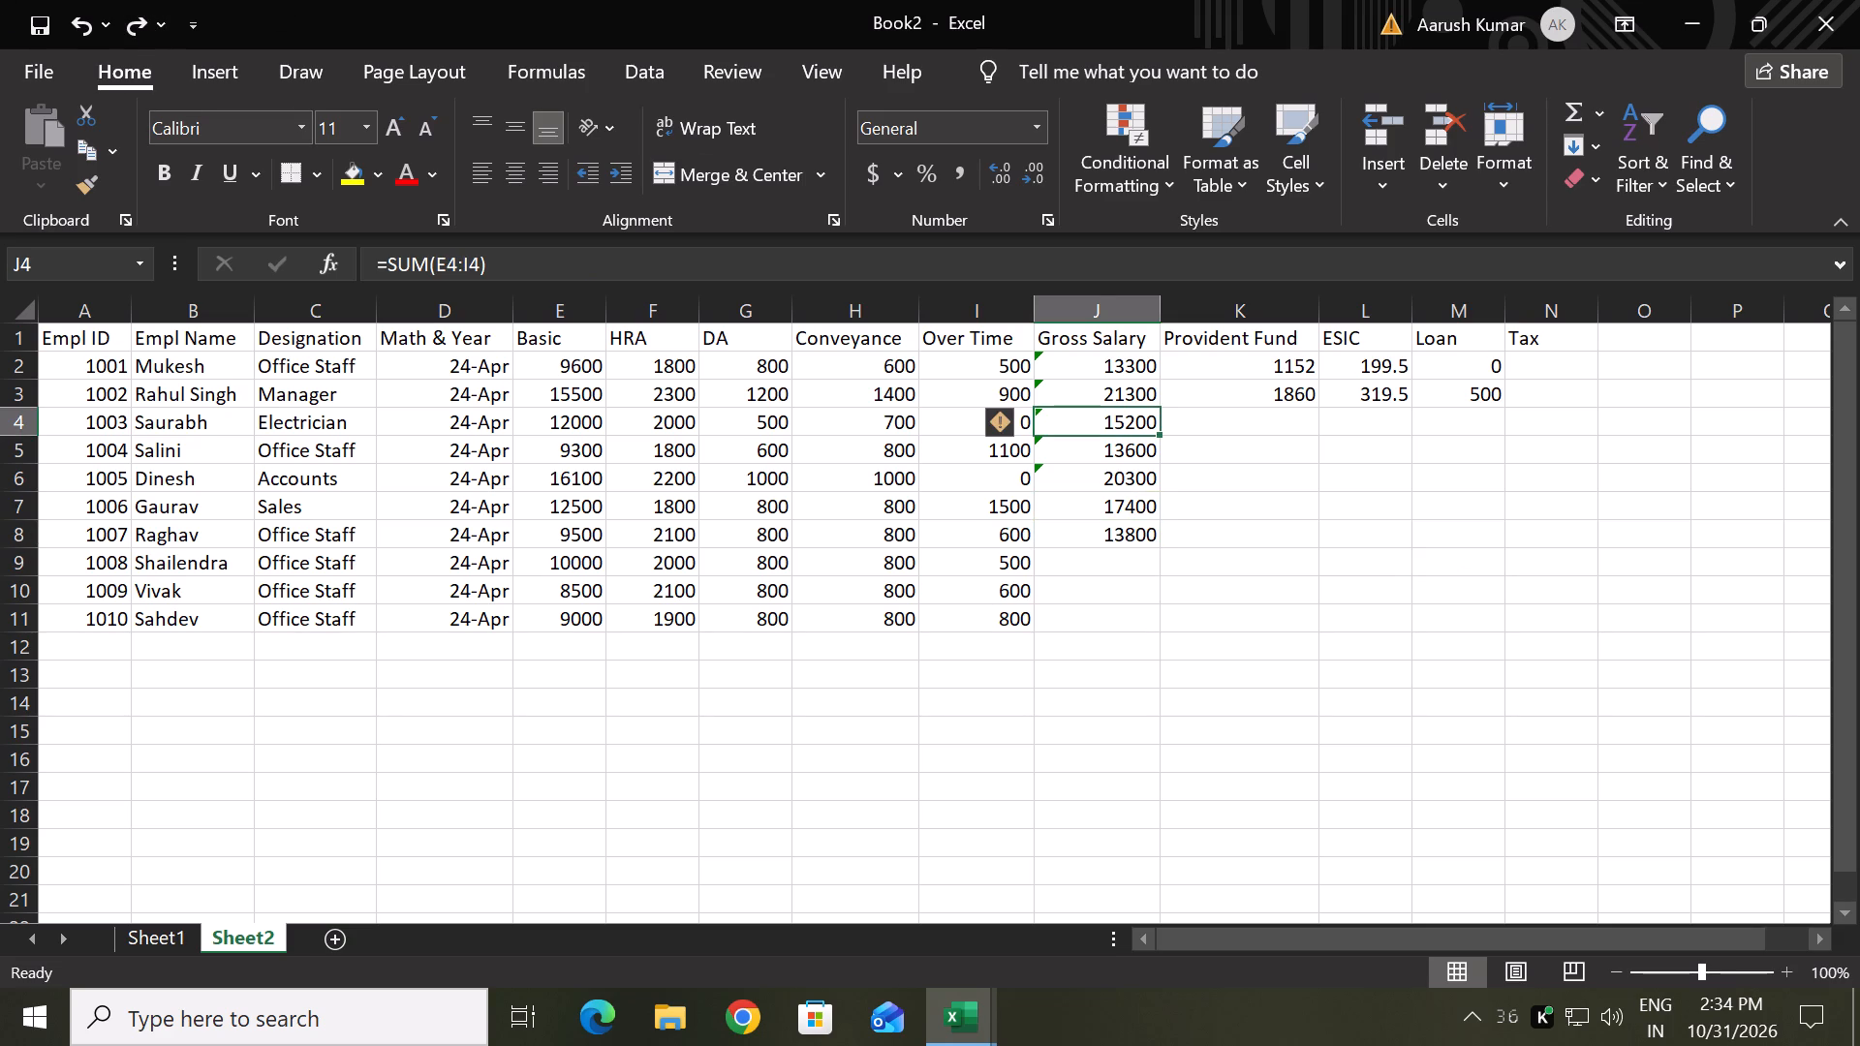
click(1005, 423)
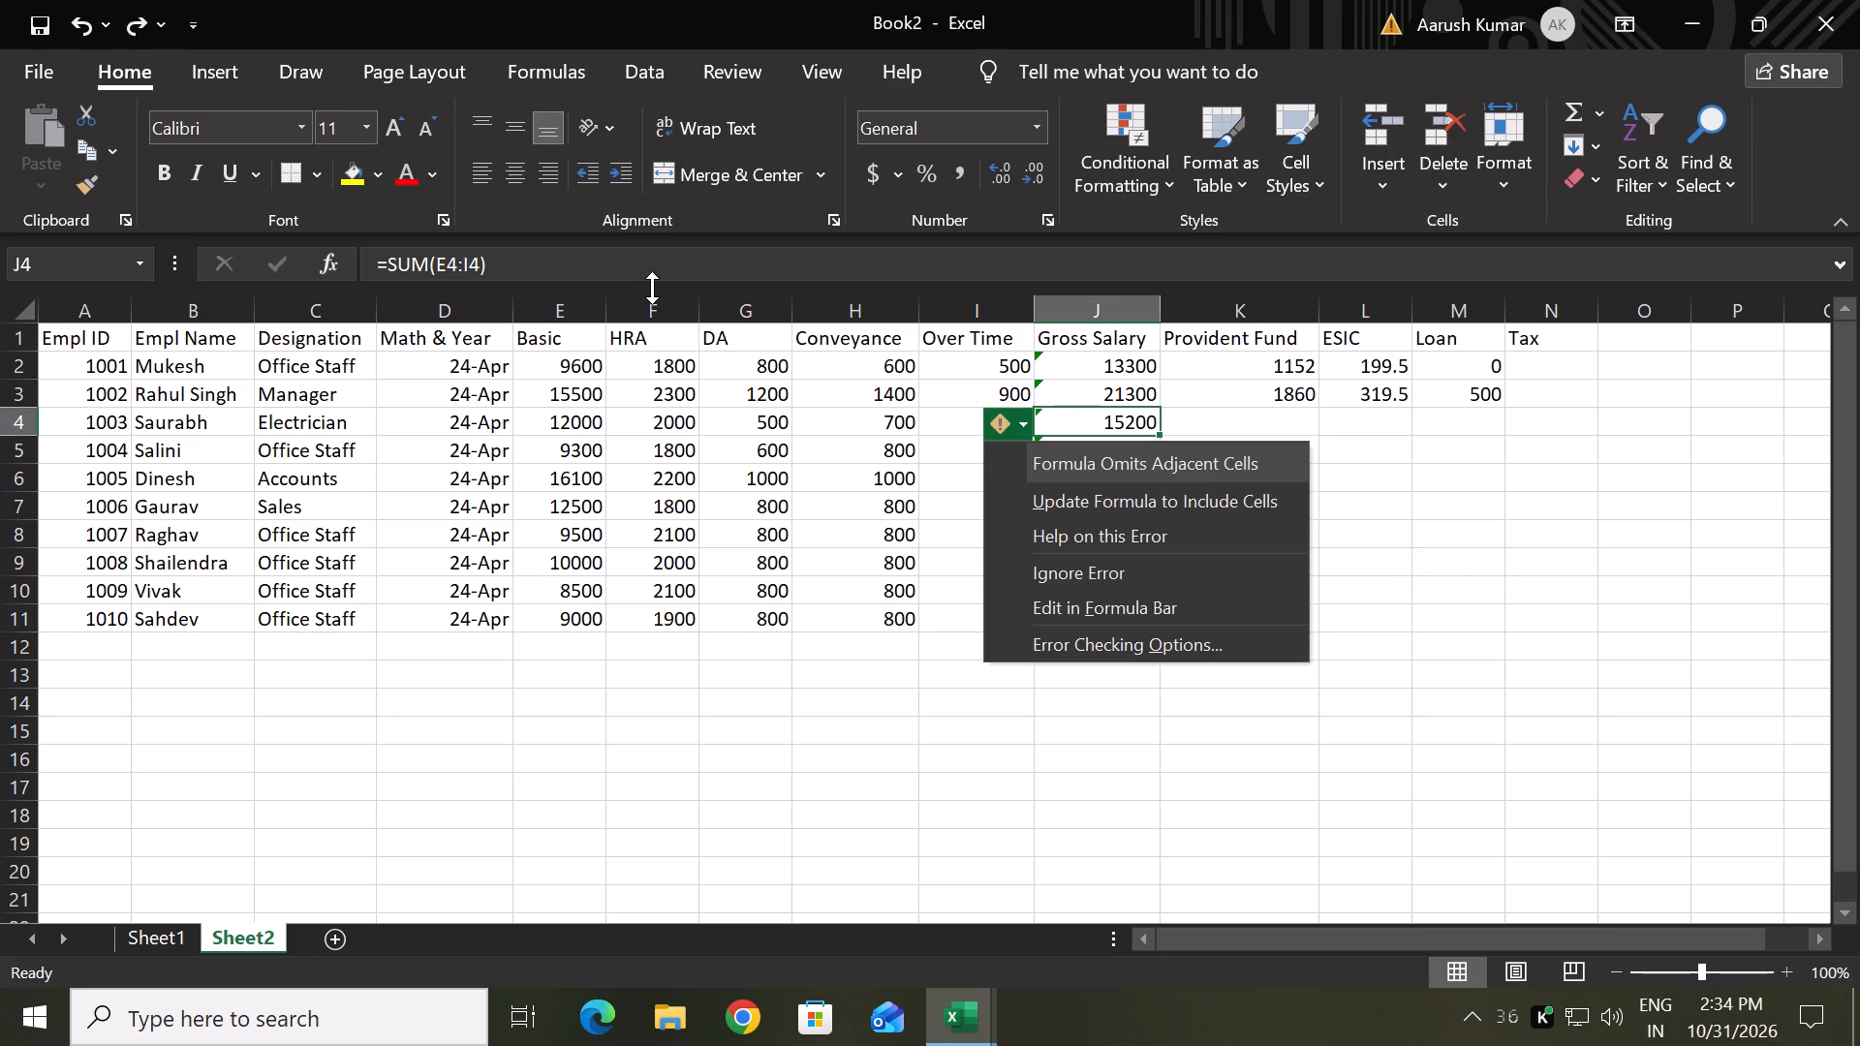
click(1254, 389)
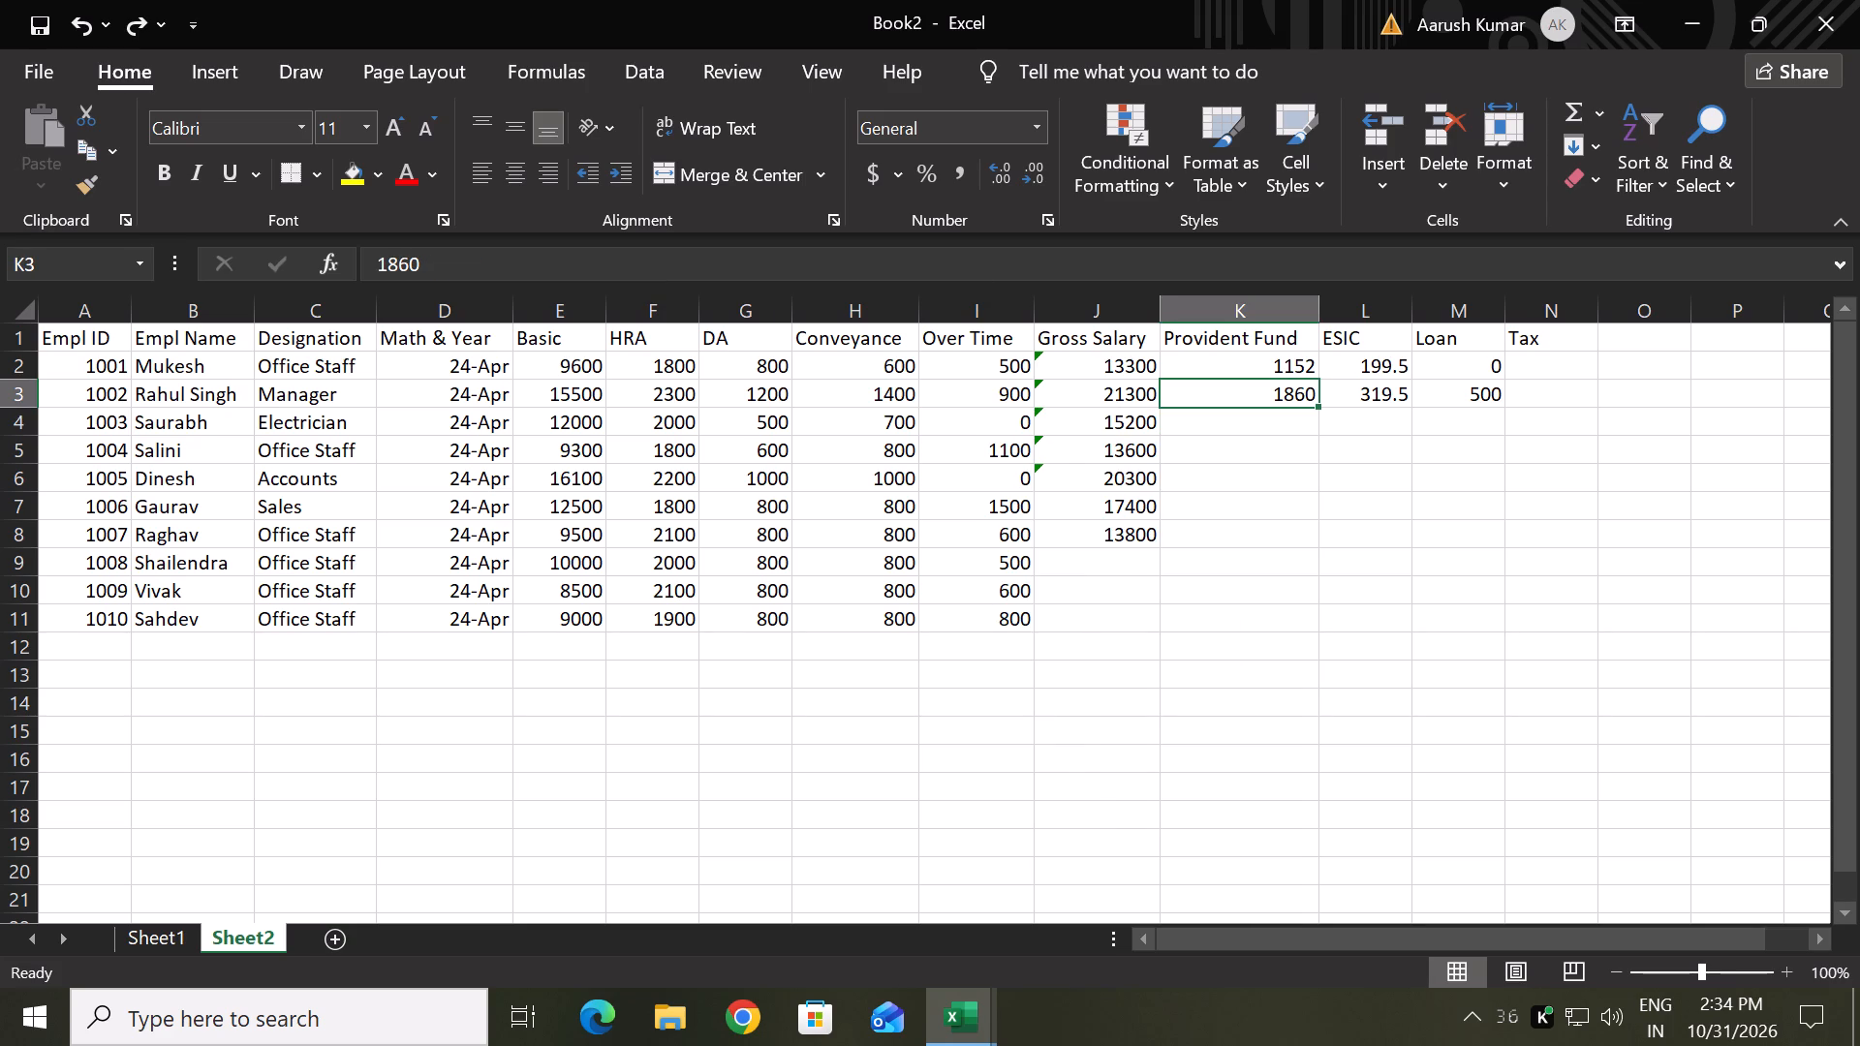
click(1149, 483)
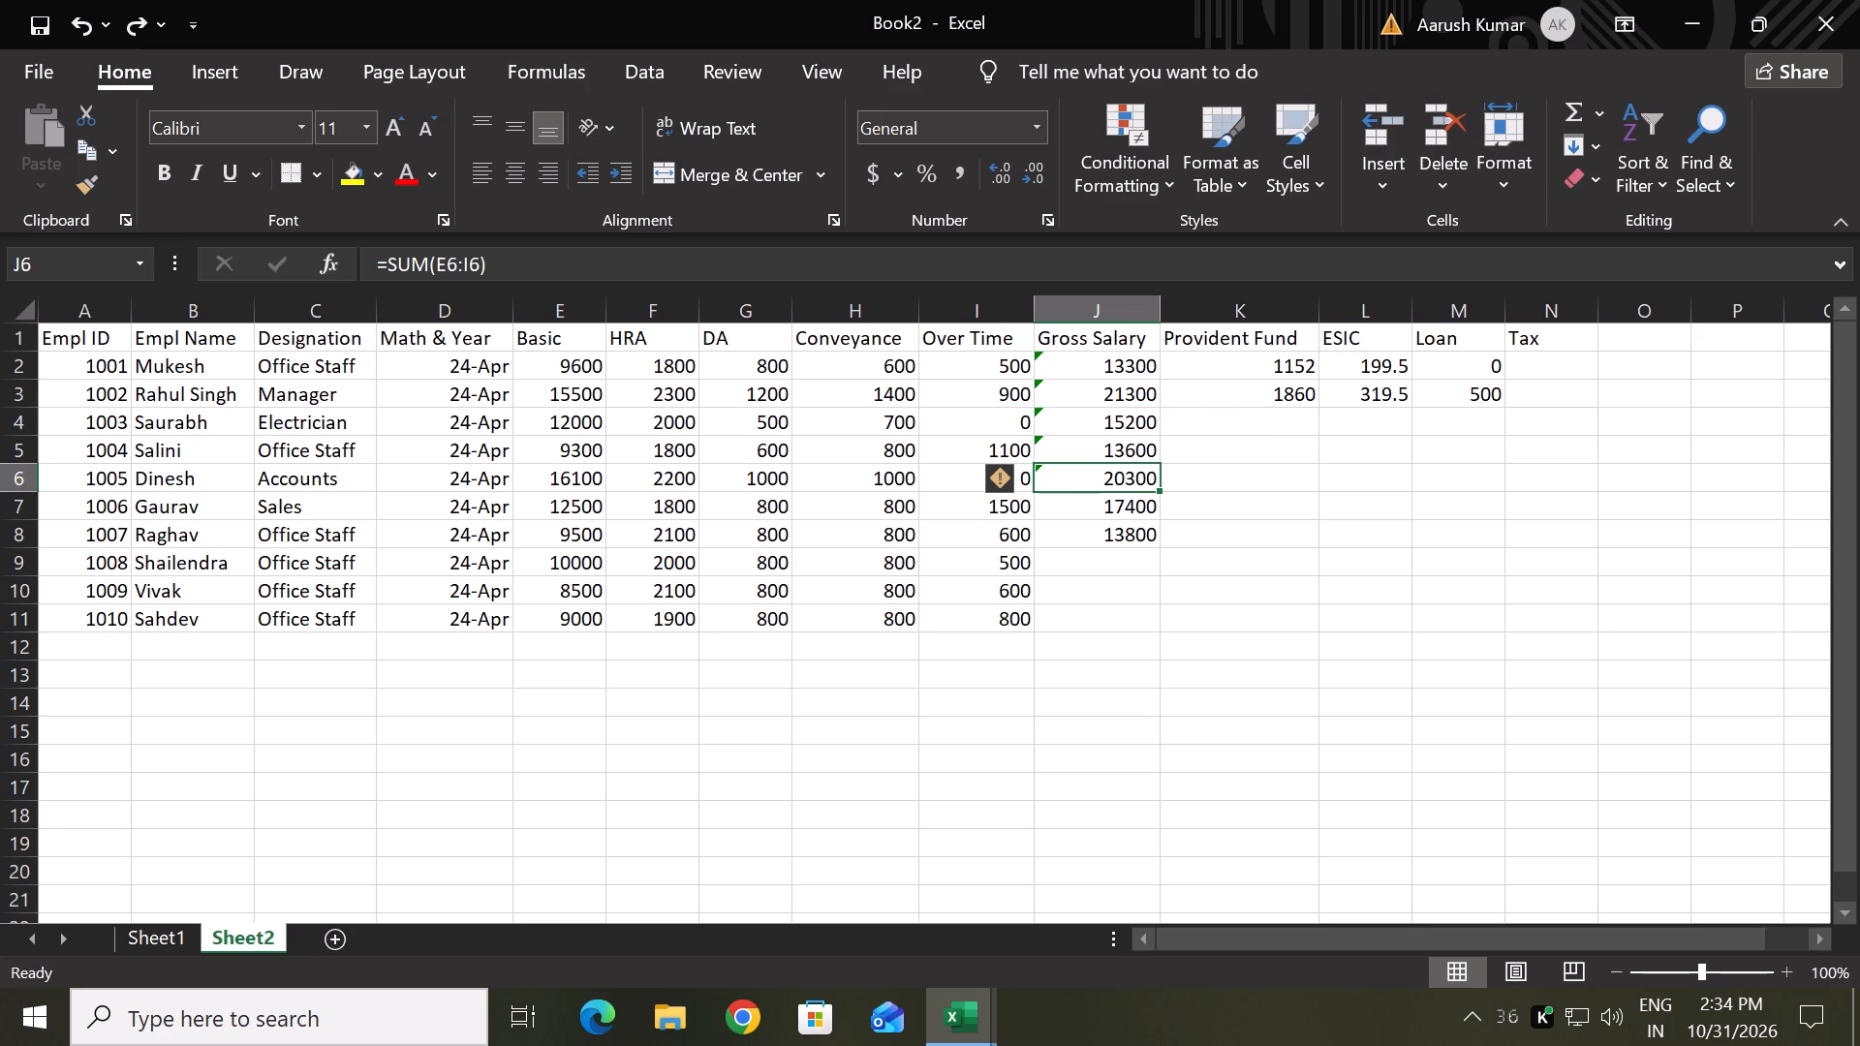
click(1142, 512)
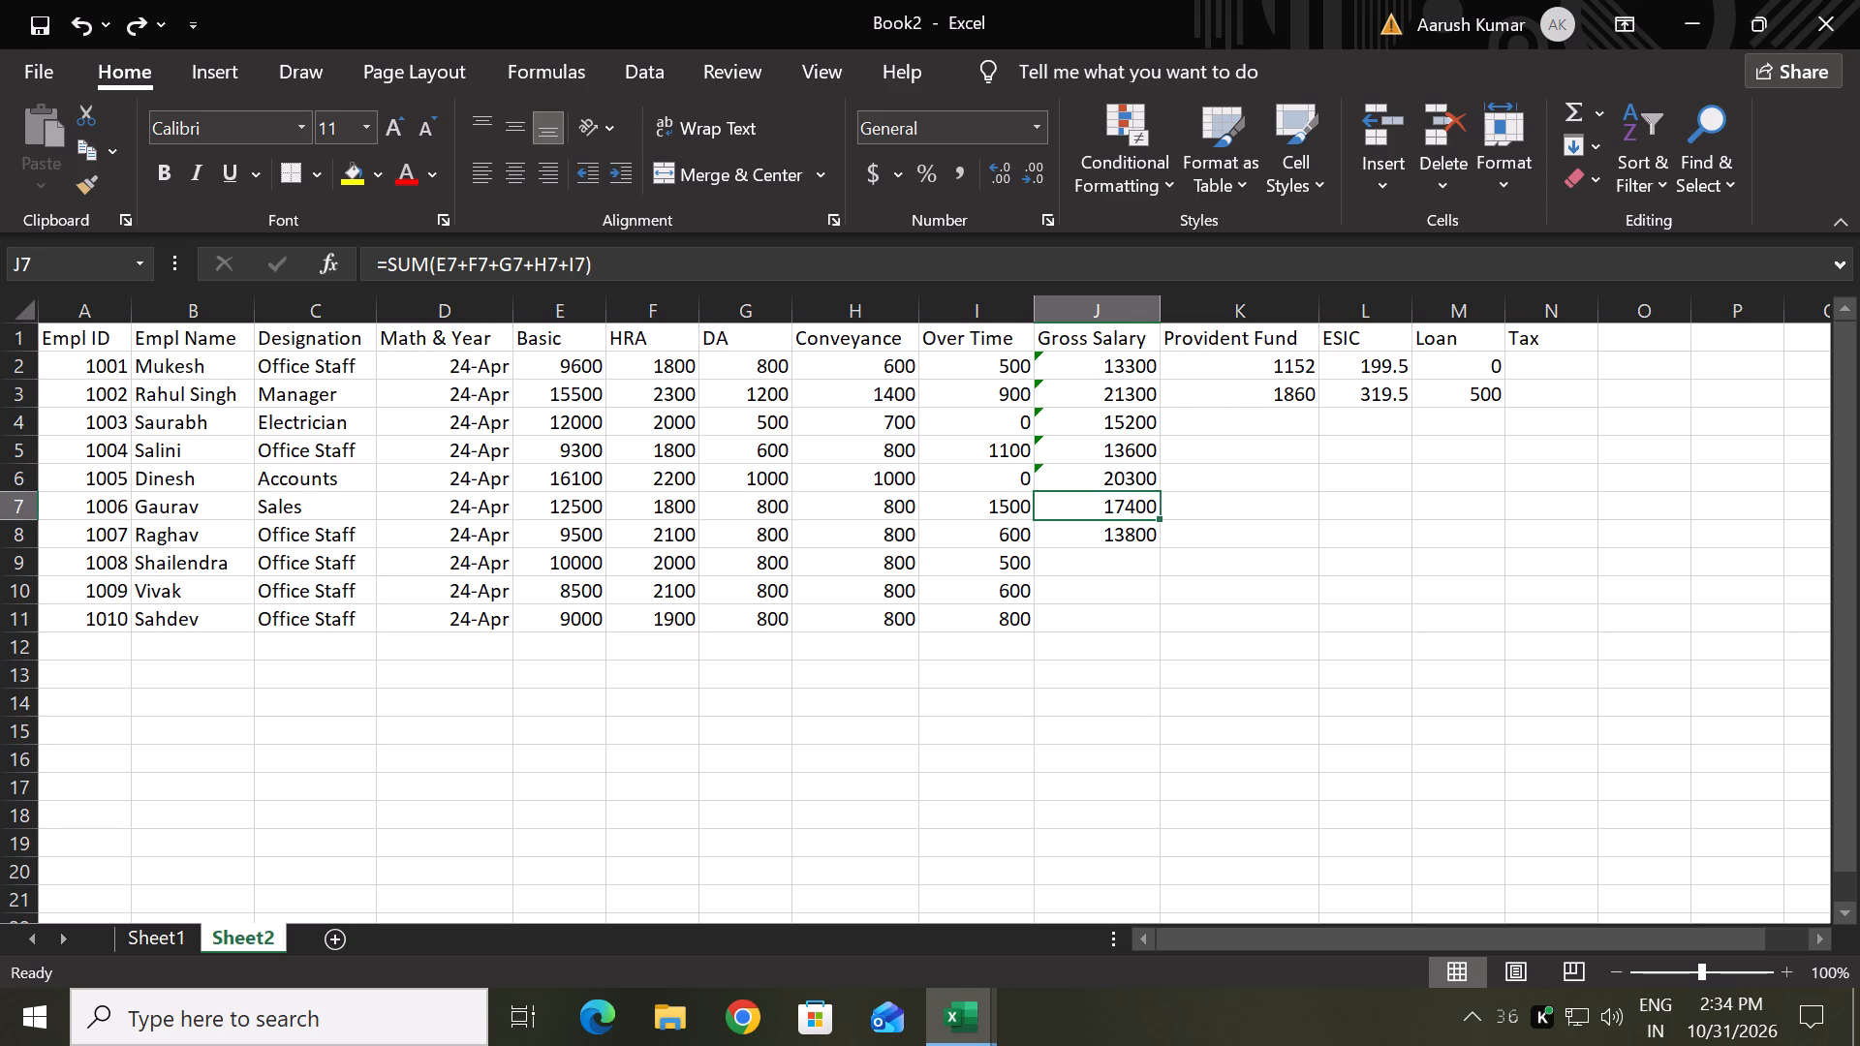
key(Left)
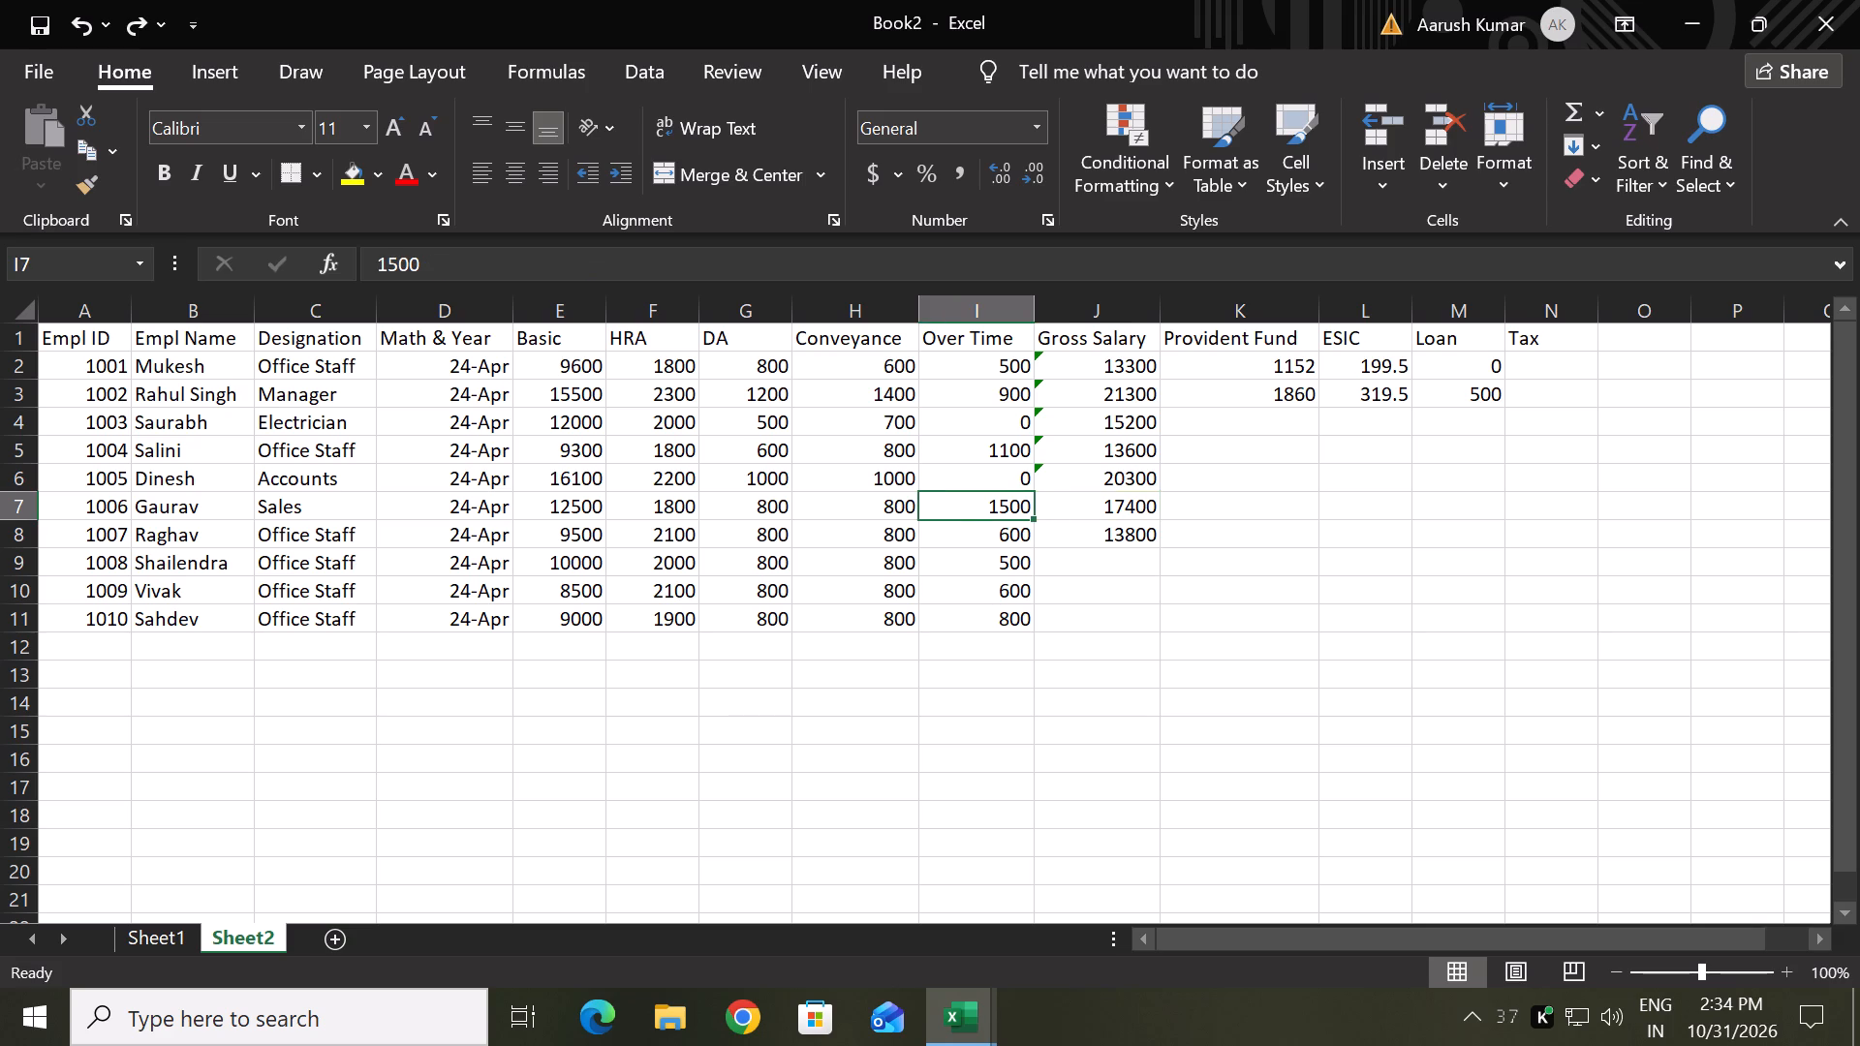
key(Left)
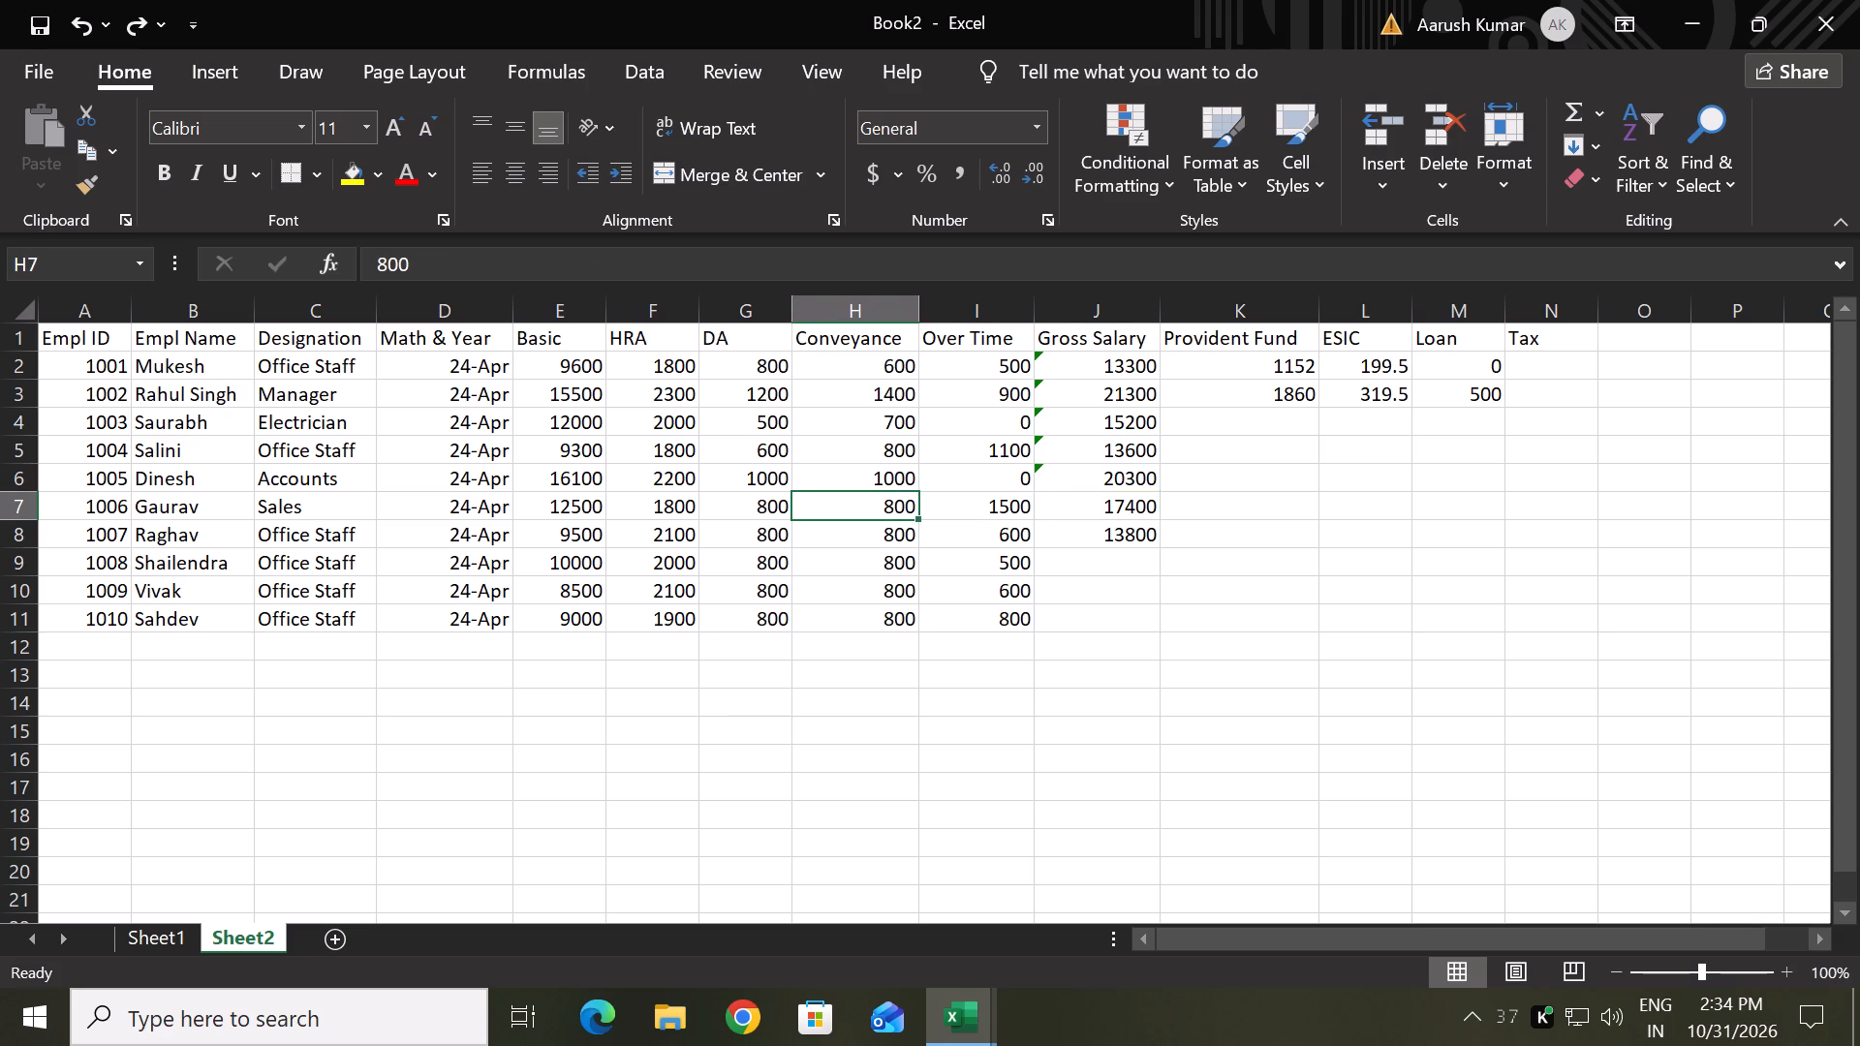
key(Right)
key(Left)
key(Left)
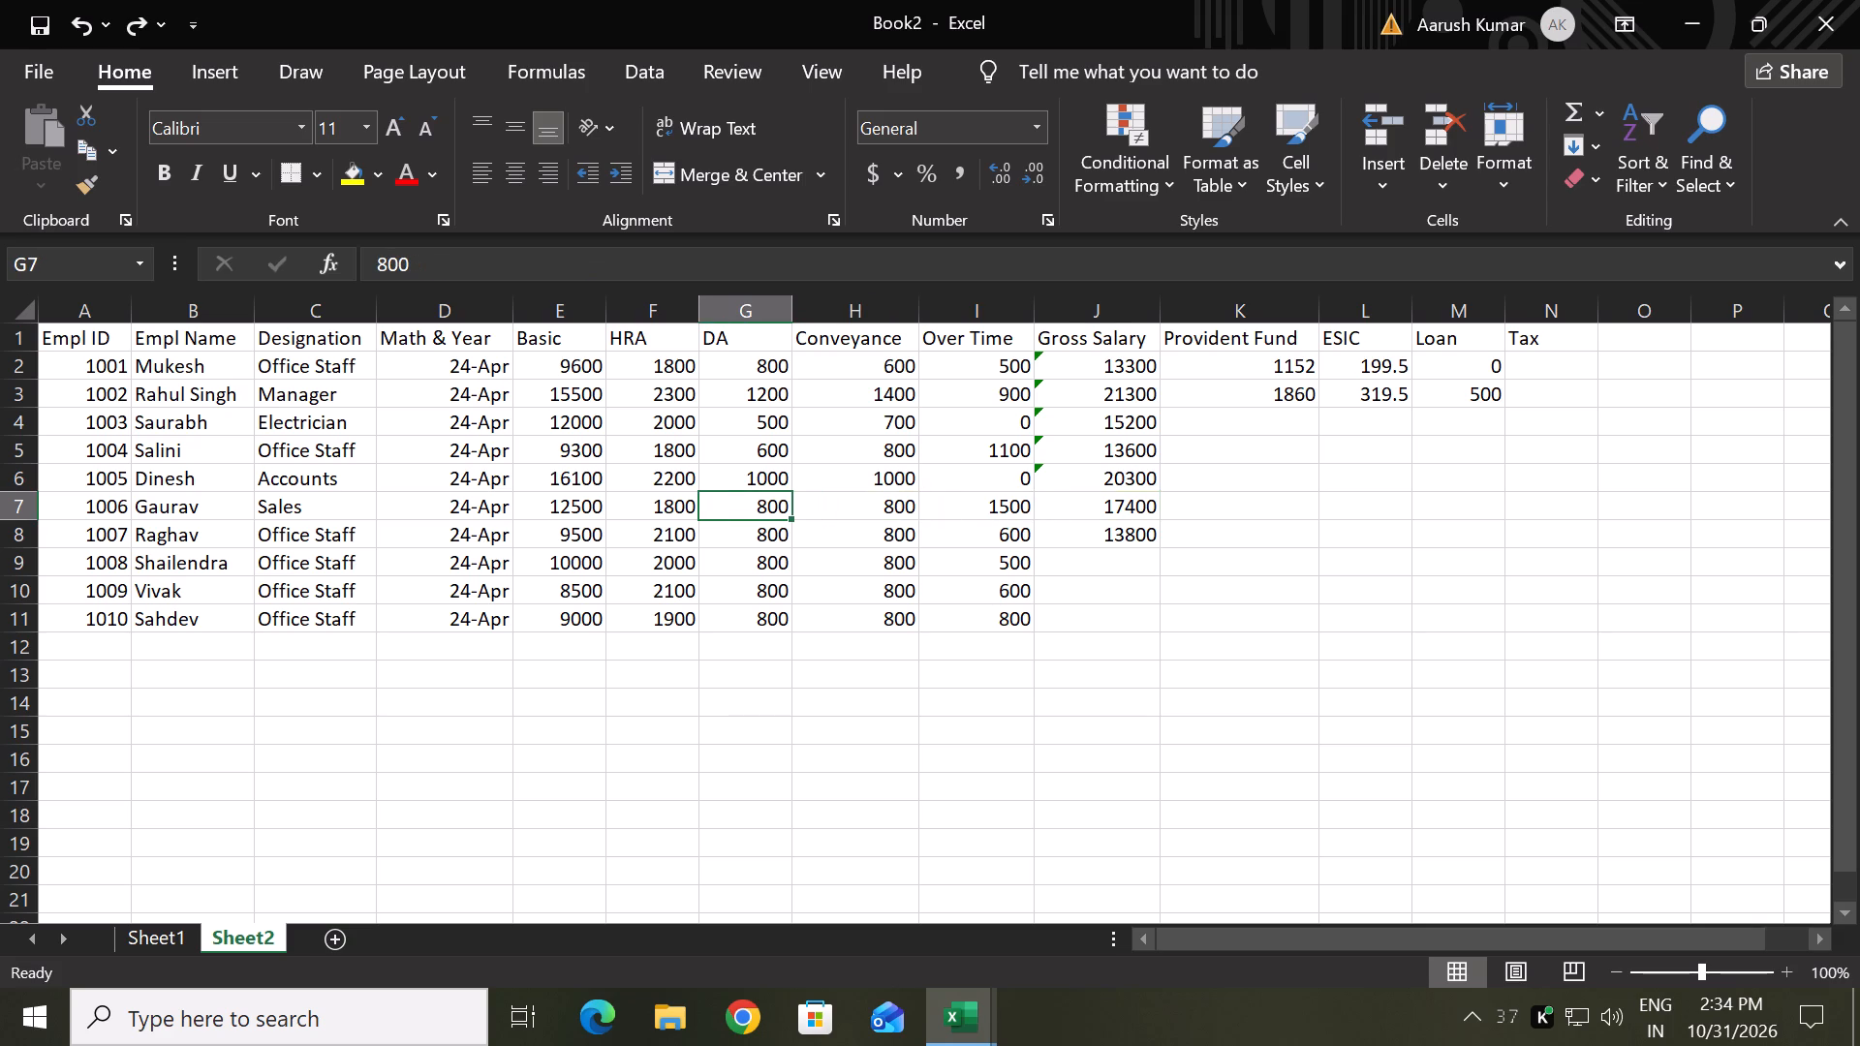
text(15)
text(00)
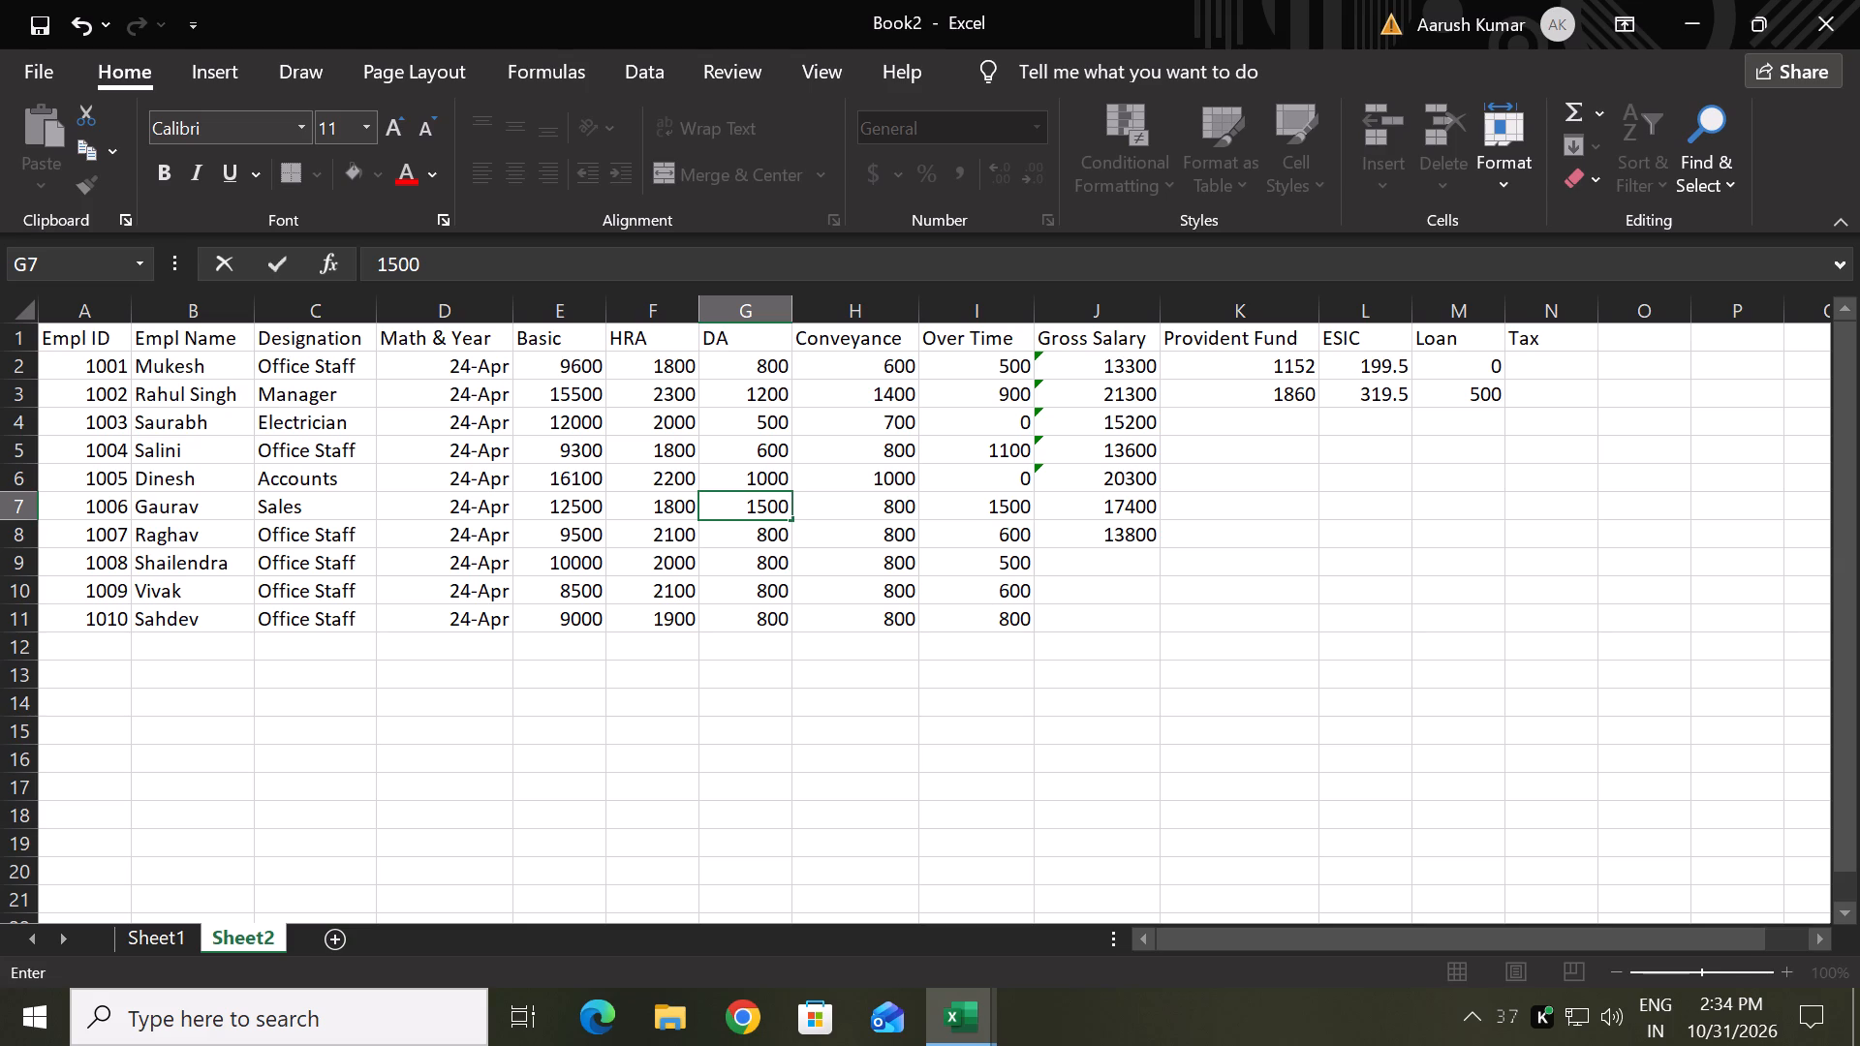
key(Left)
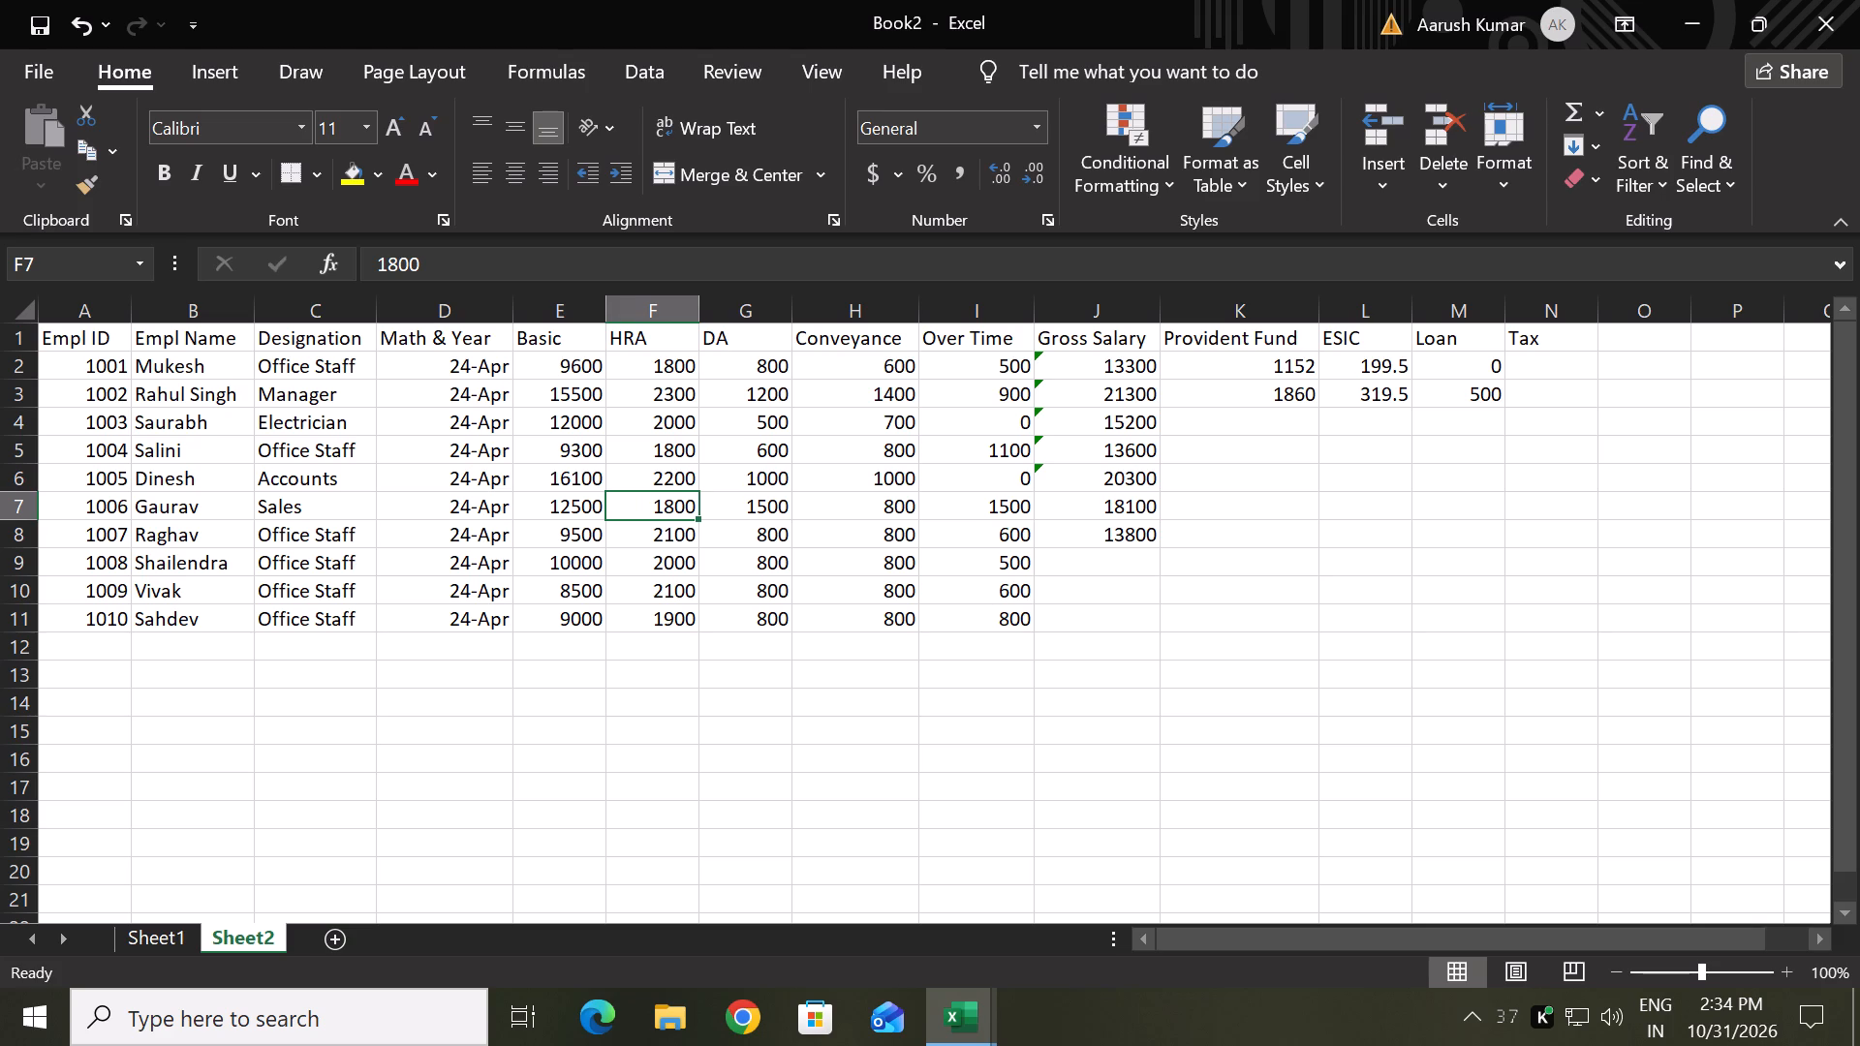
key(Left)
key(Right)
key(Right)
key(Right)
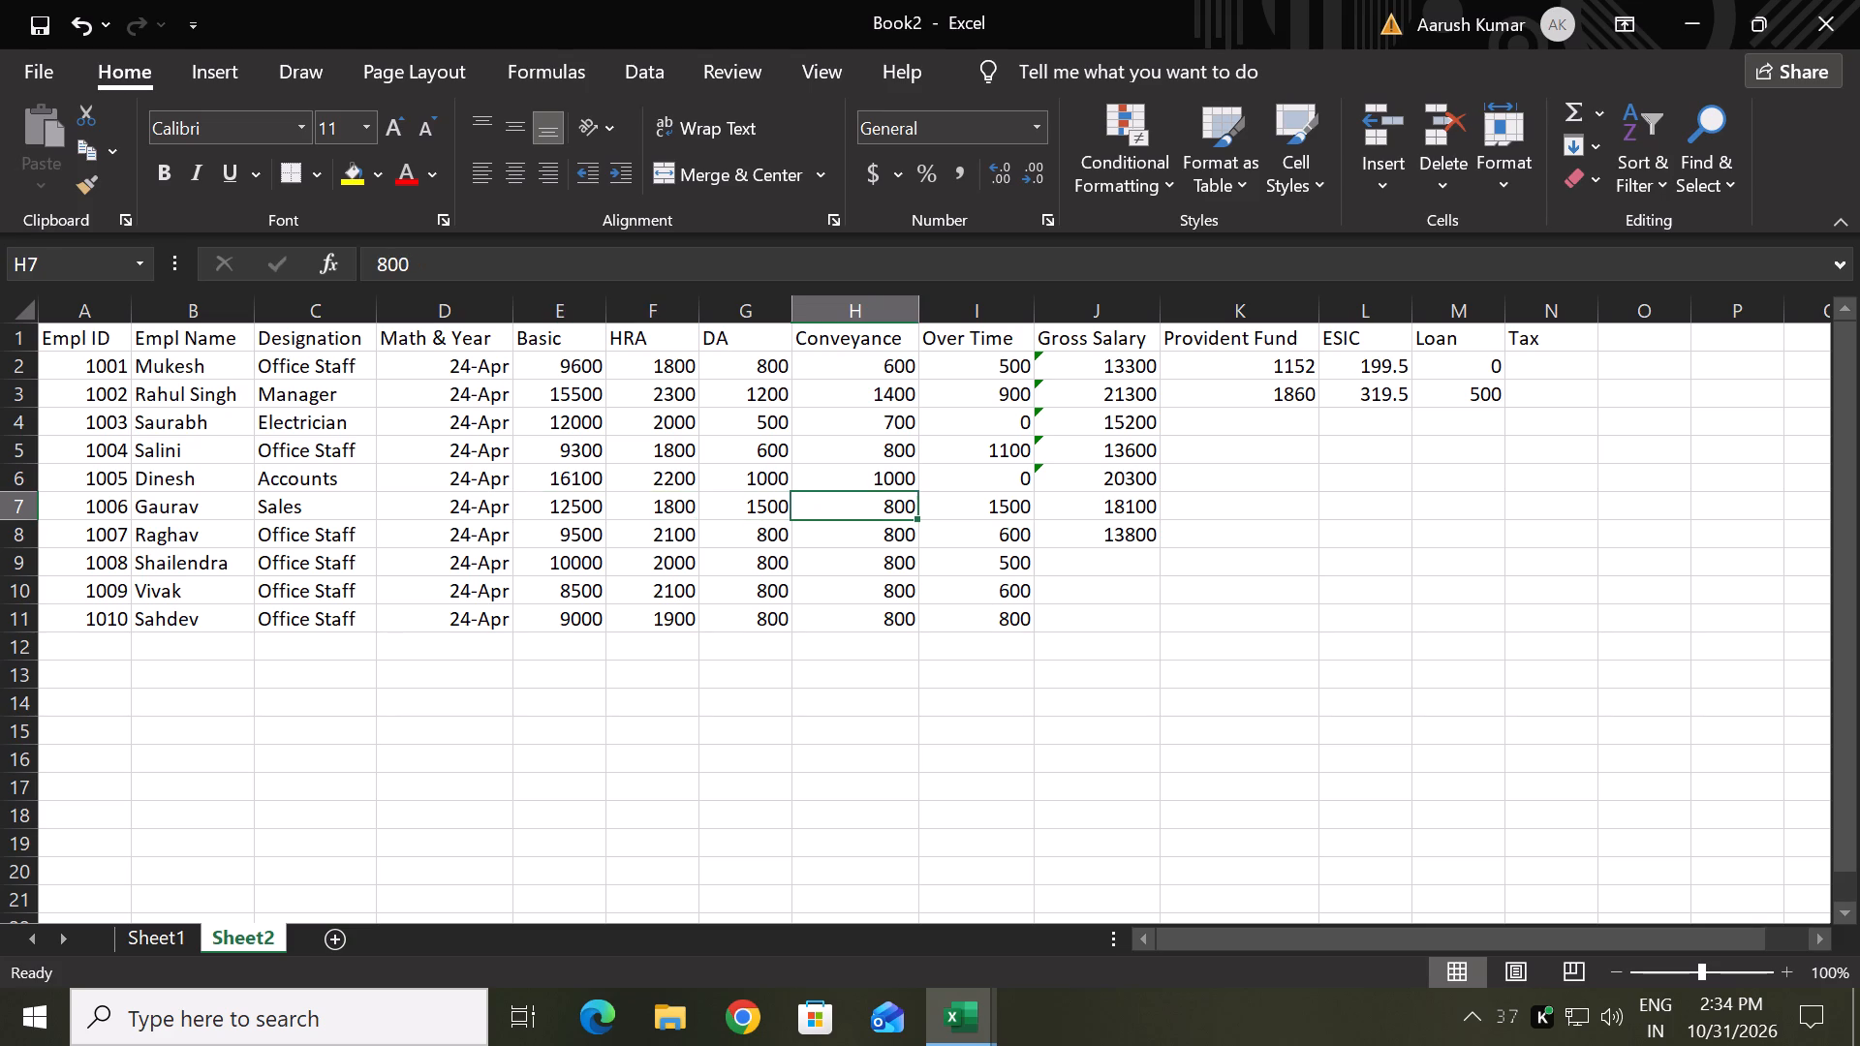
key(Left)
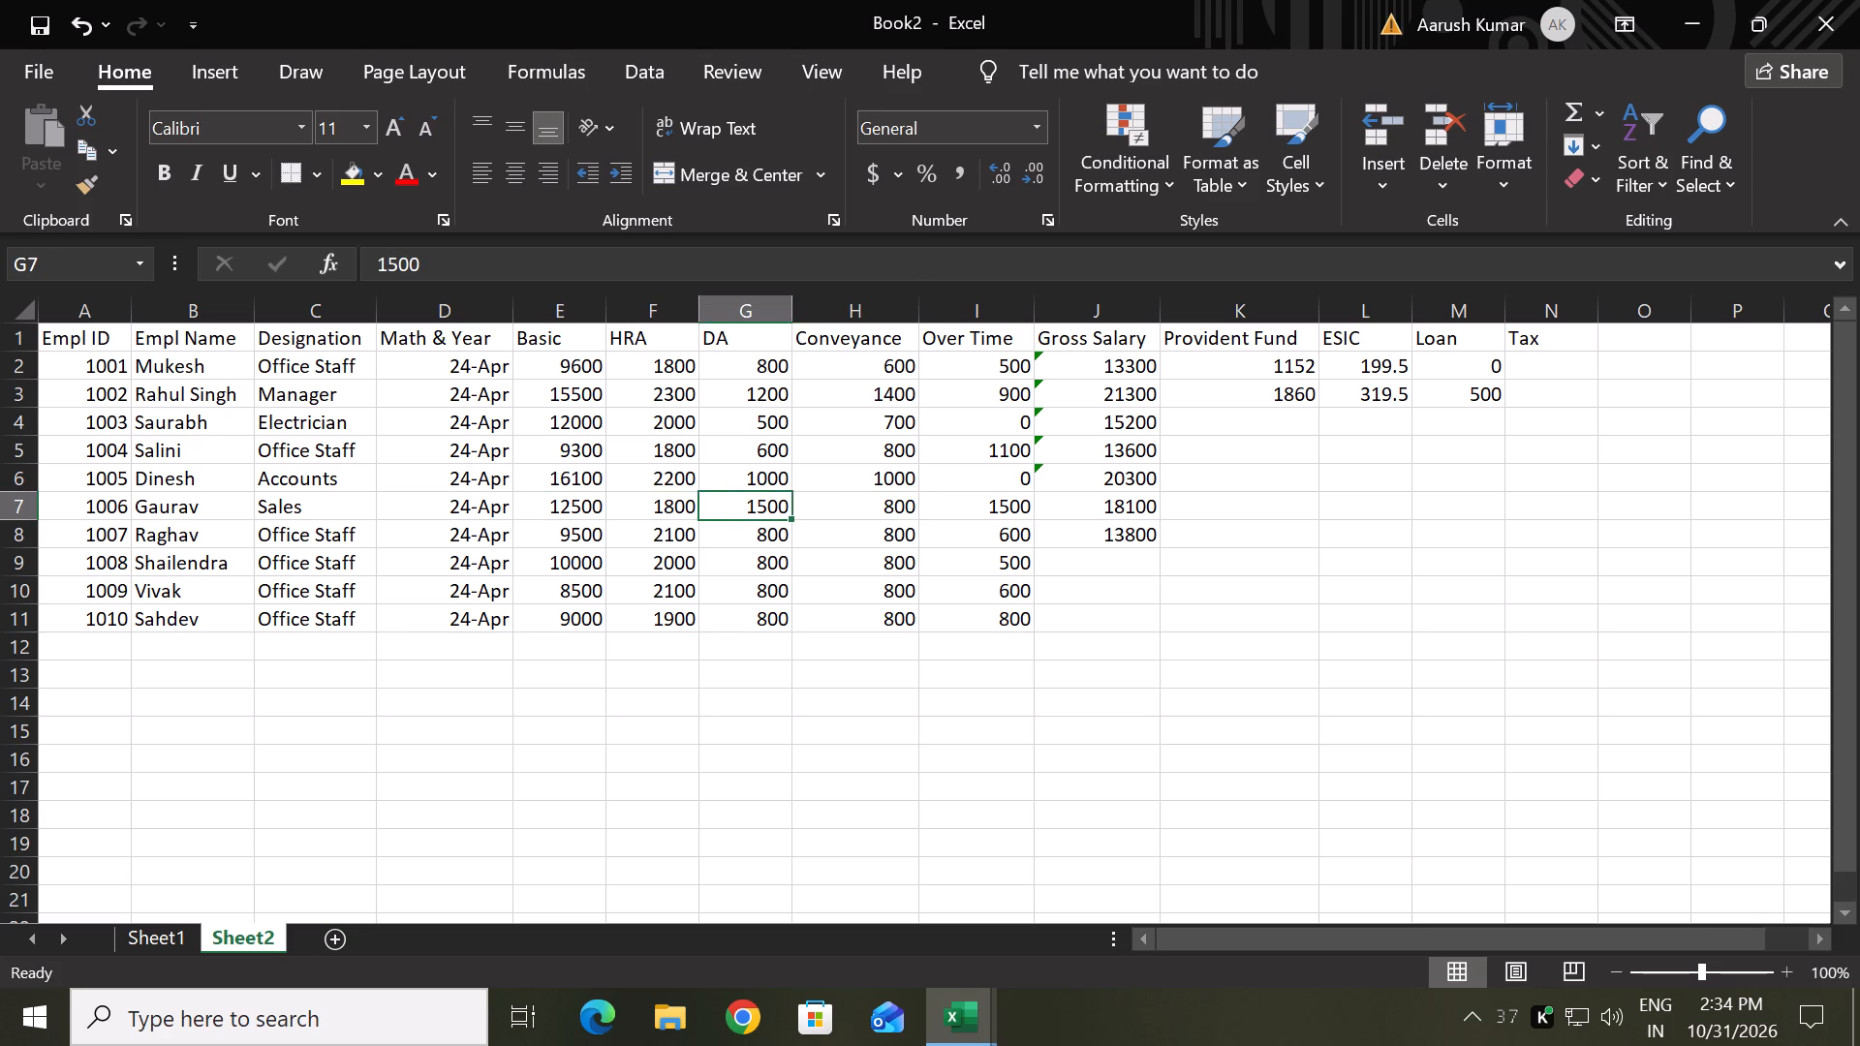
key(Down)
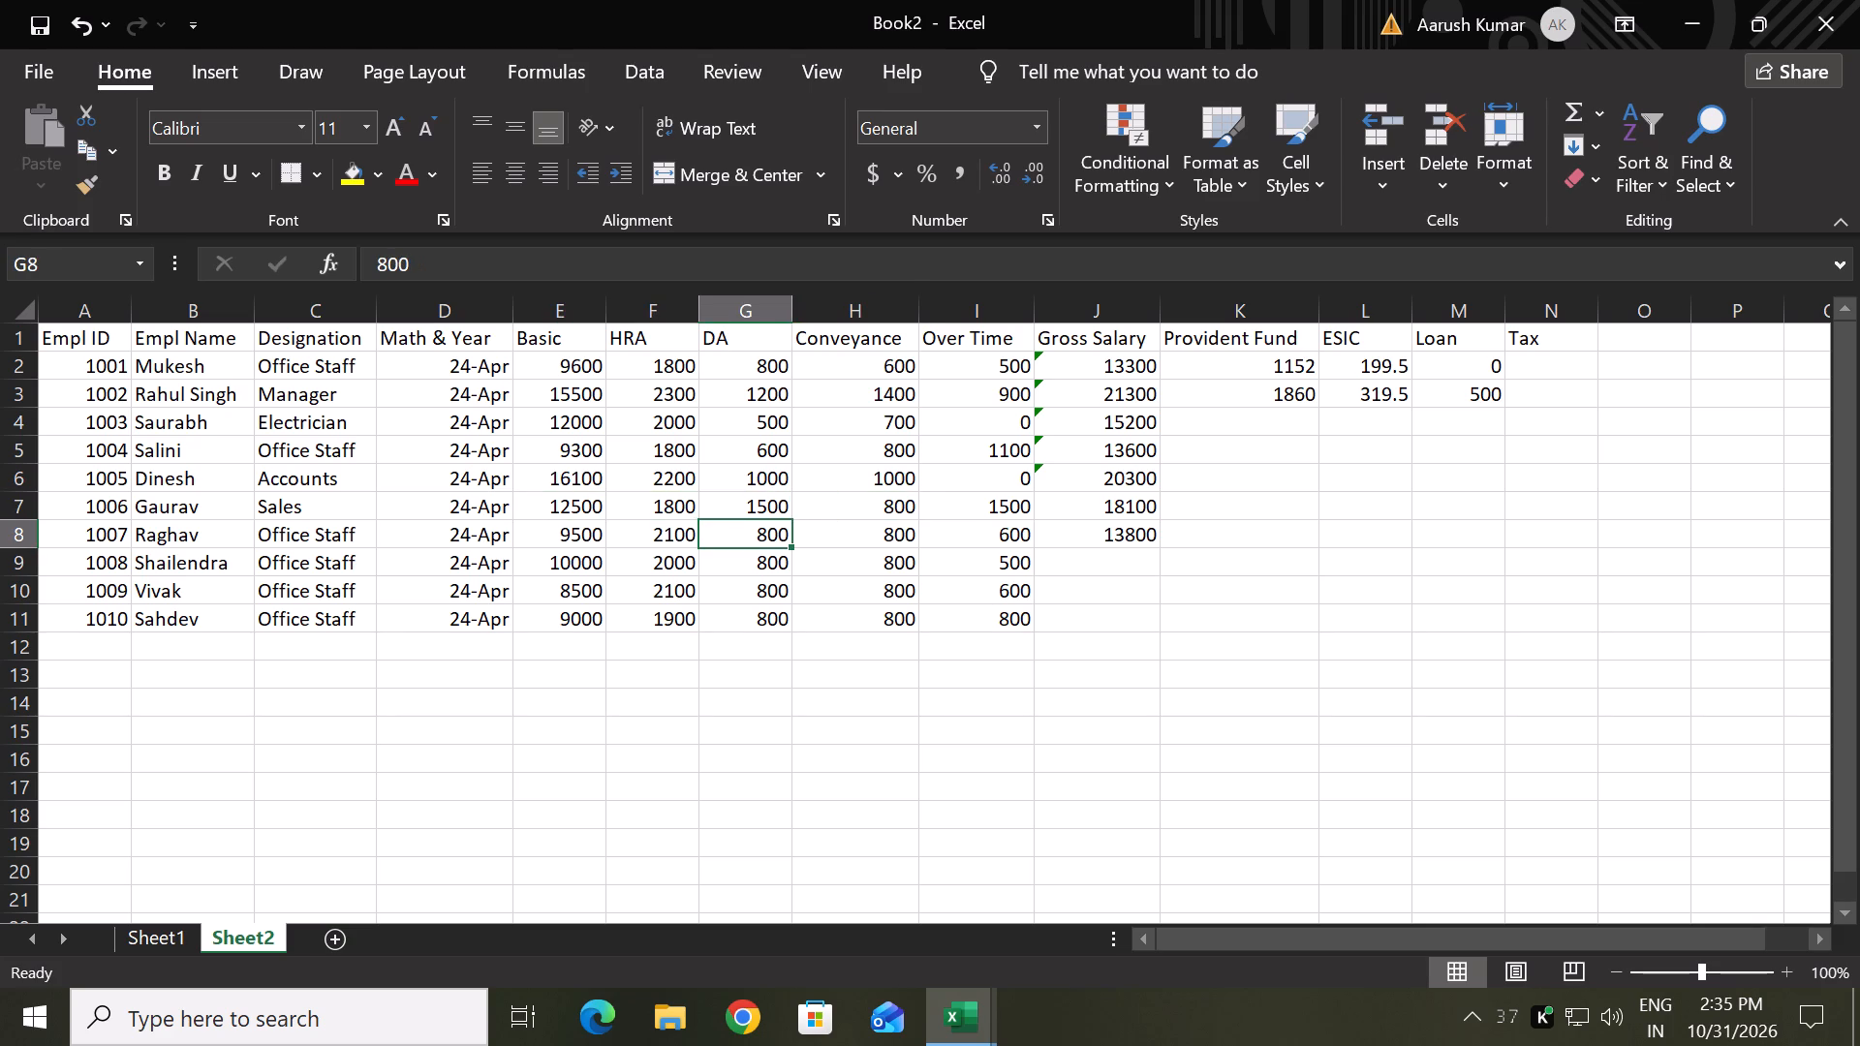
text(1100)
key(Return)
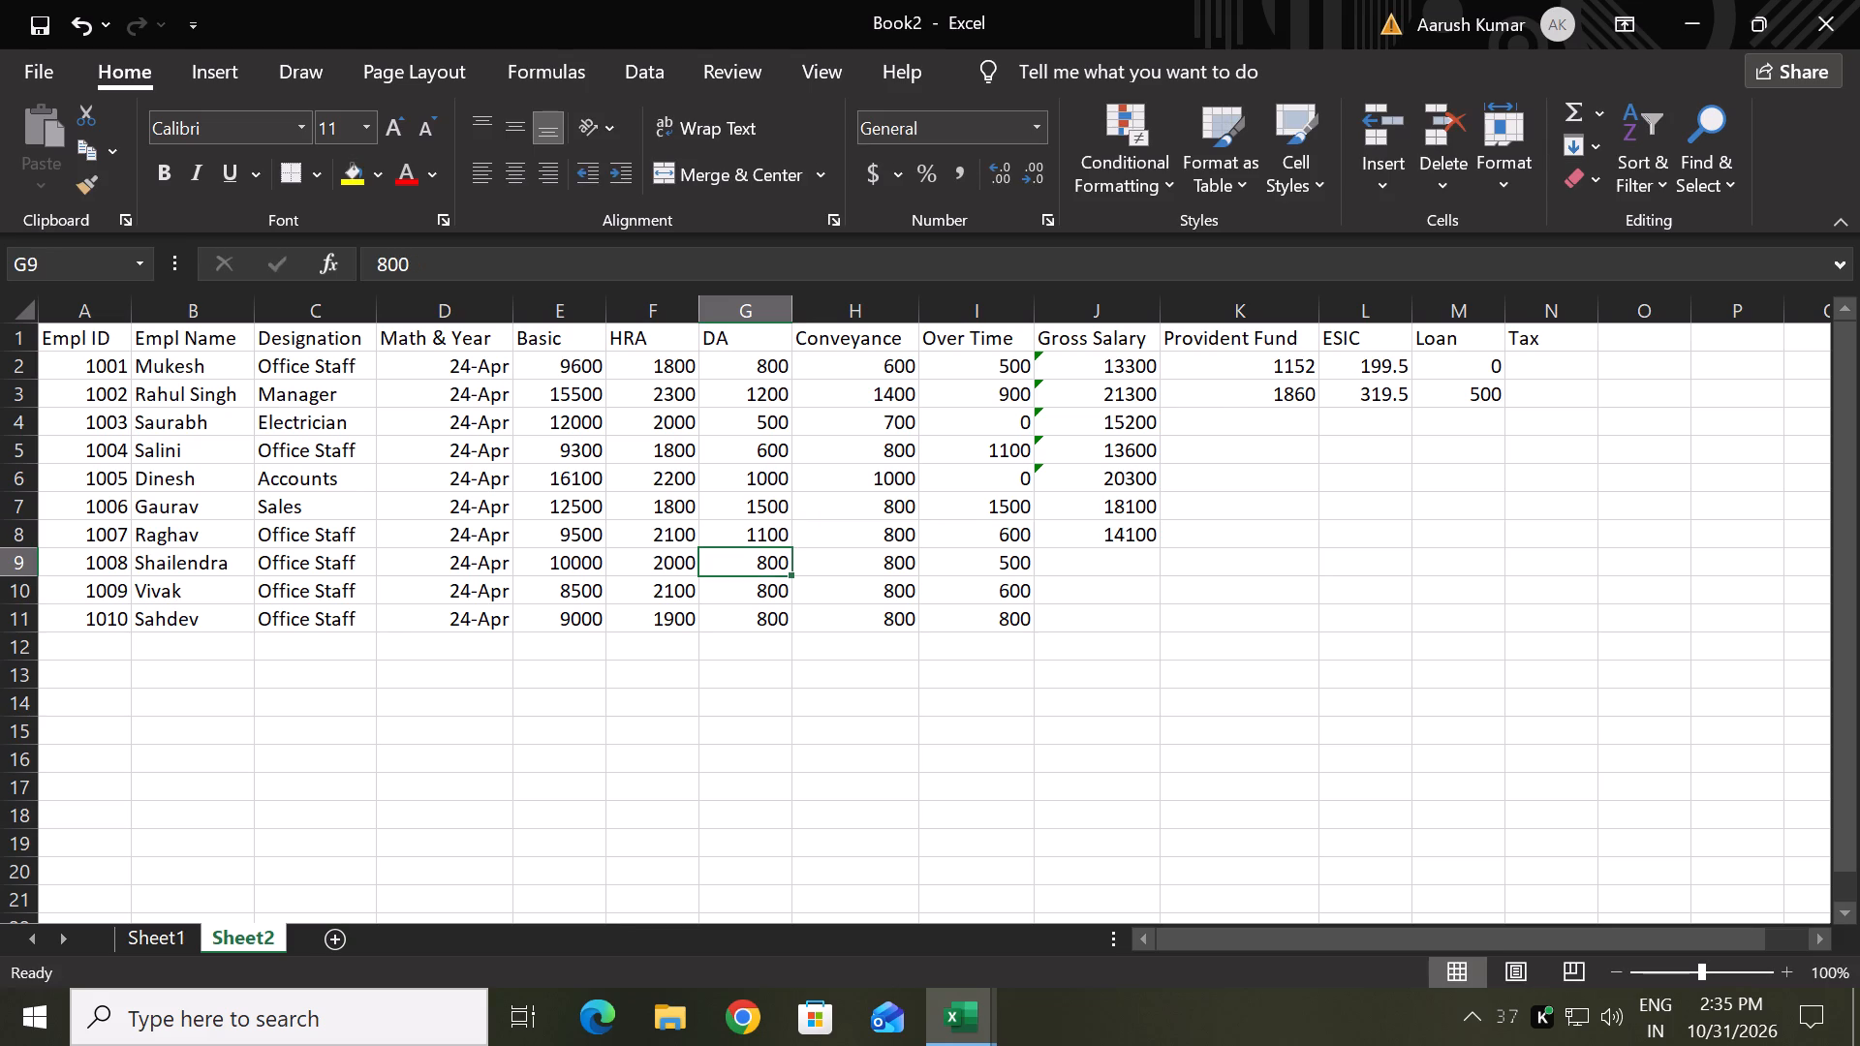
key(Down)
text(700)
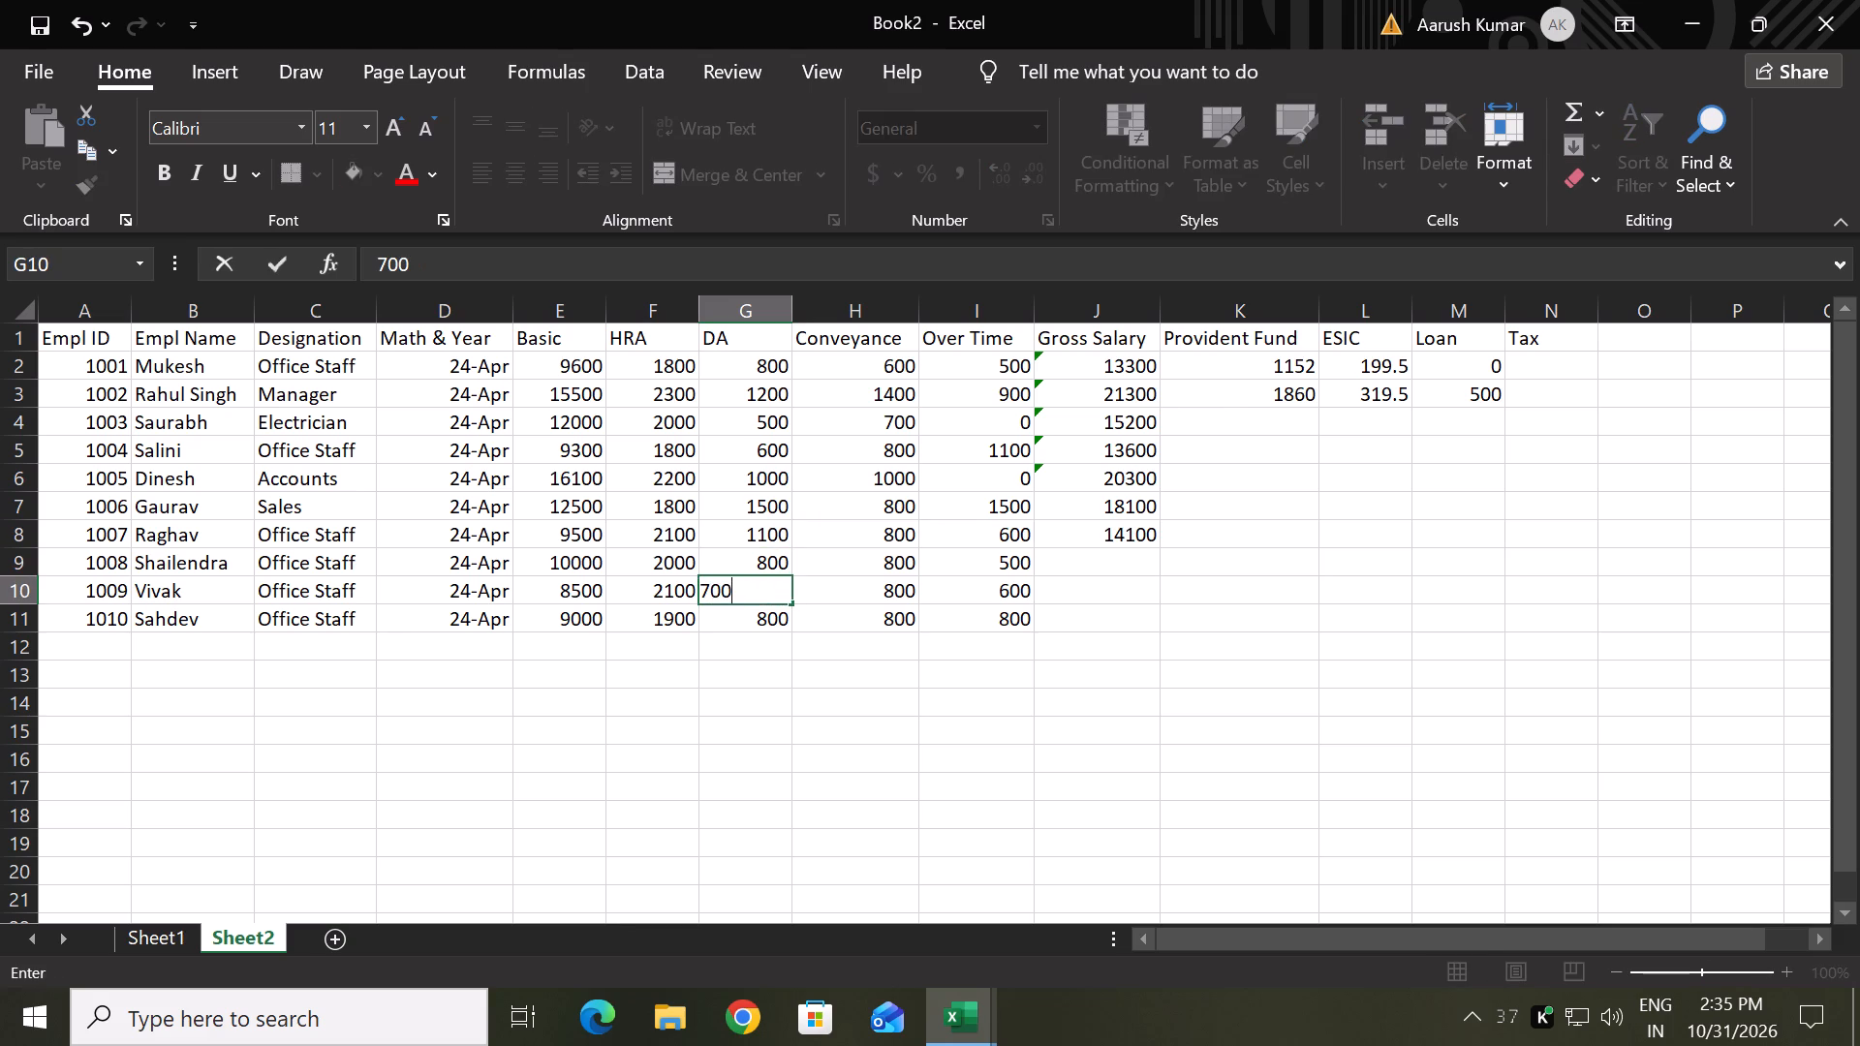
key(Down)
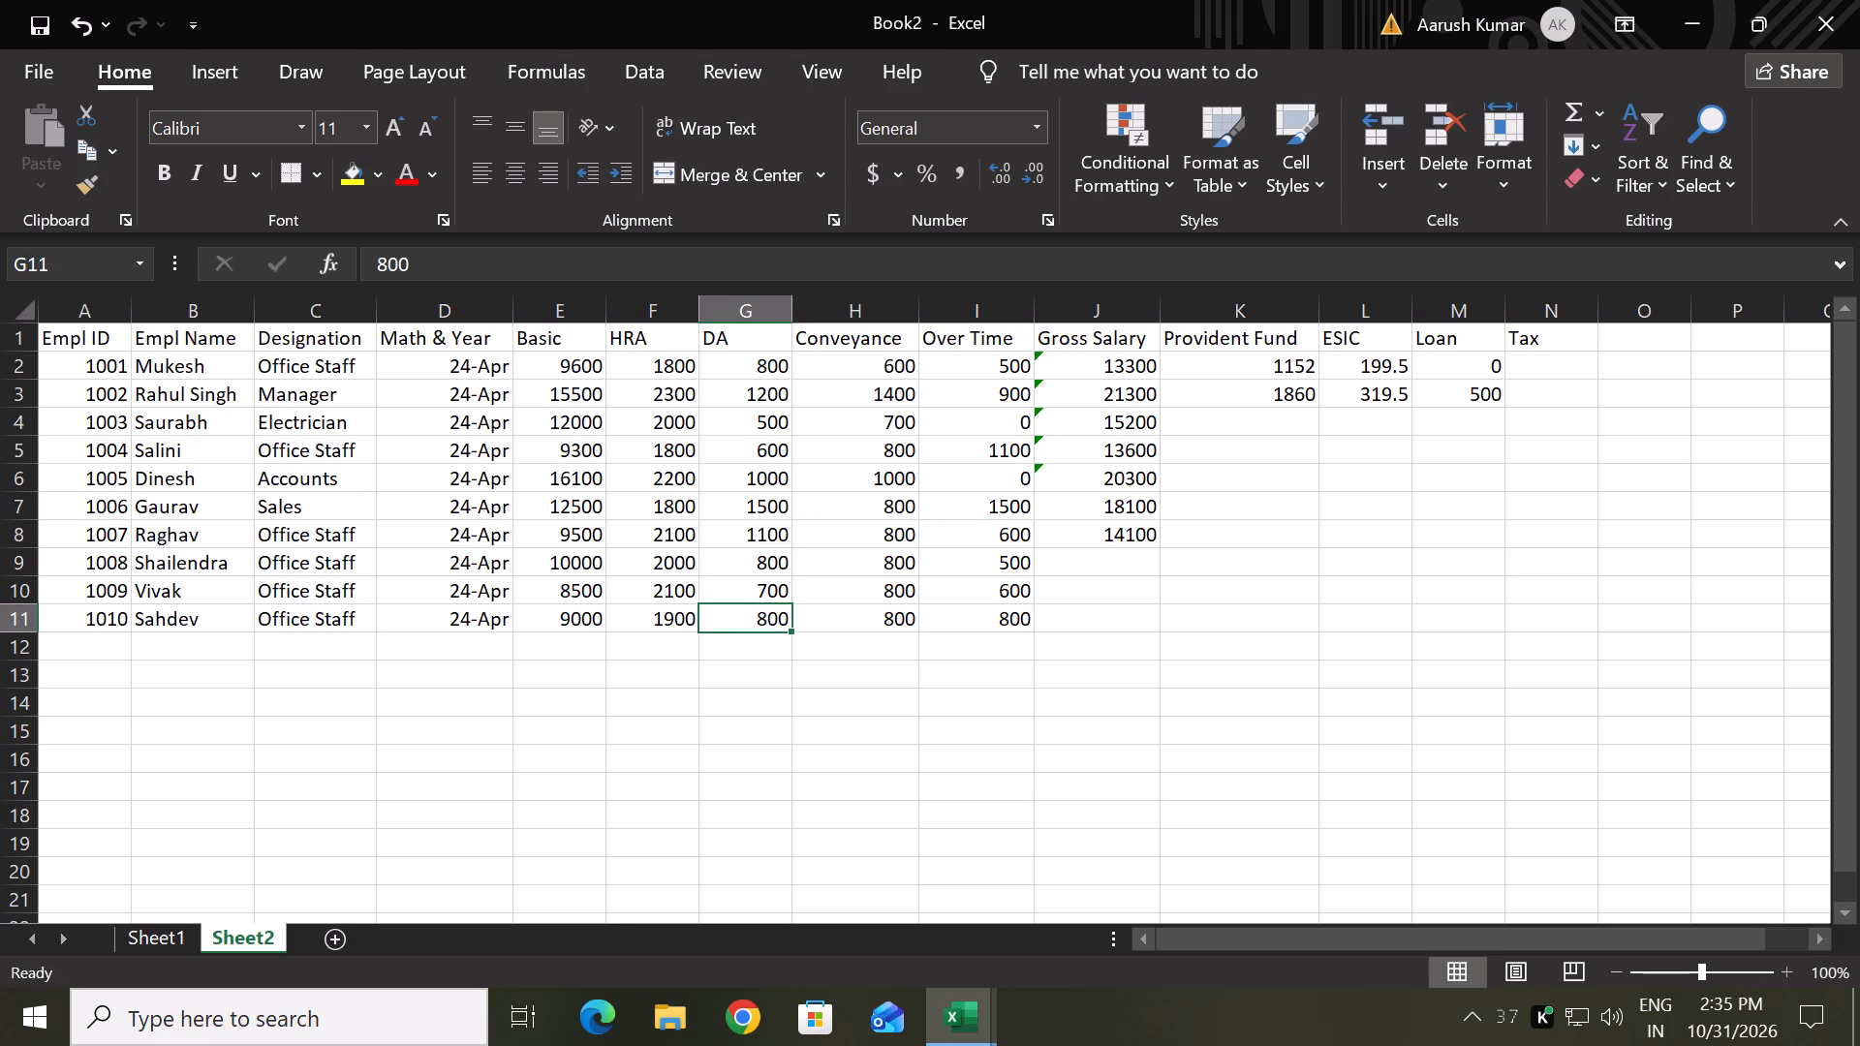
Check employee 1006's Gross Salary formula in J7 against the pay cells E7 to I7, and view their Quick Analysis options.
key(Right)
key(Up)
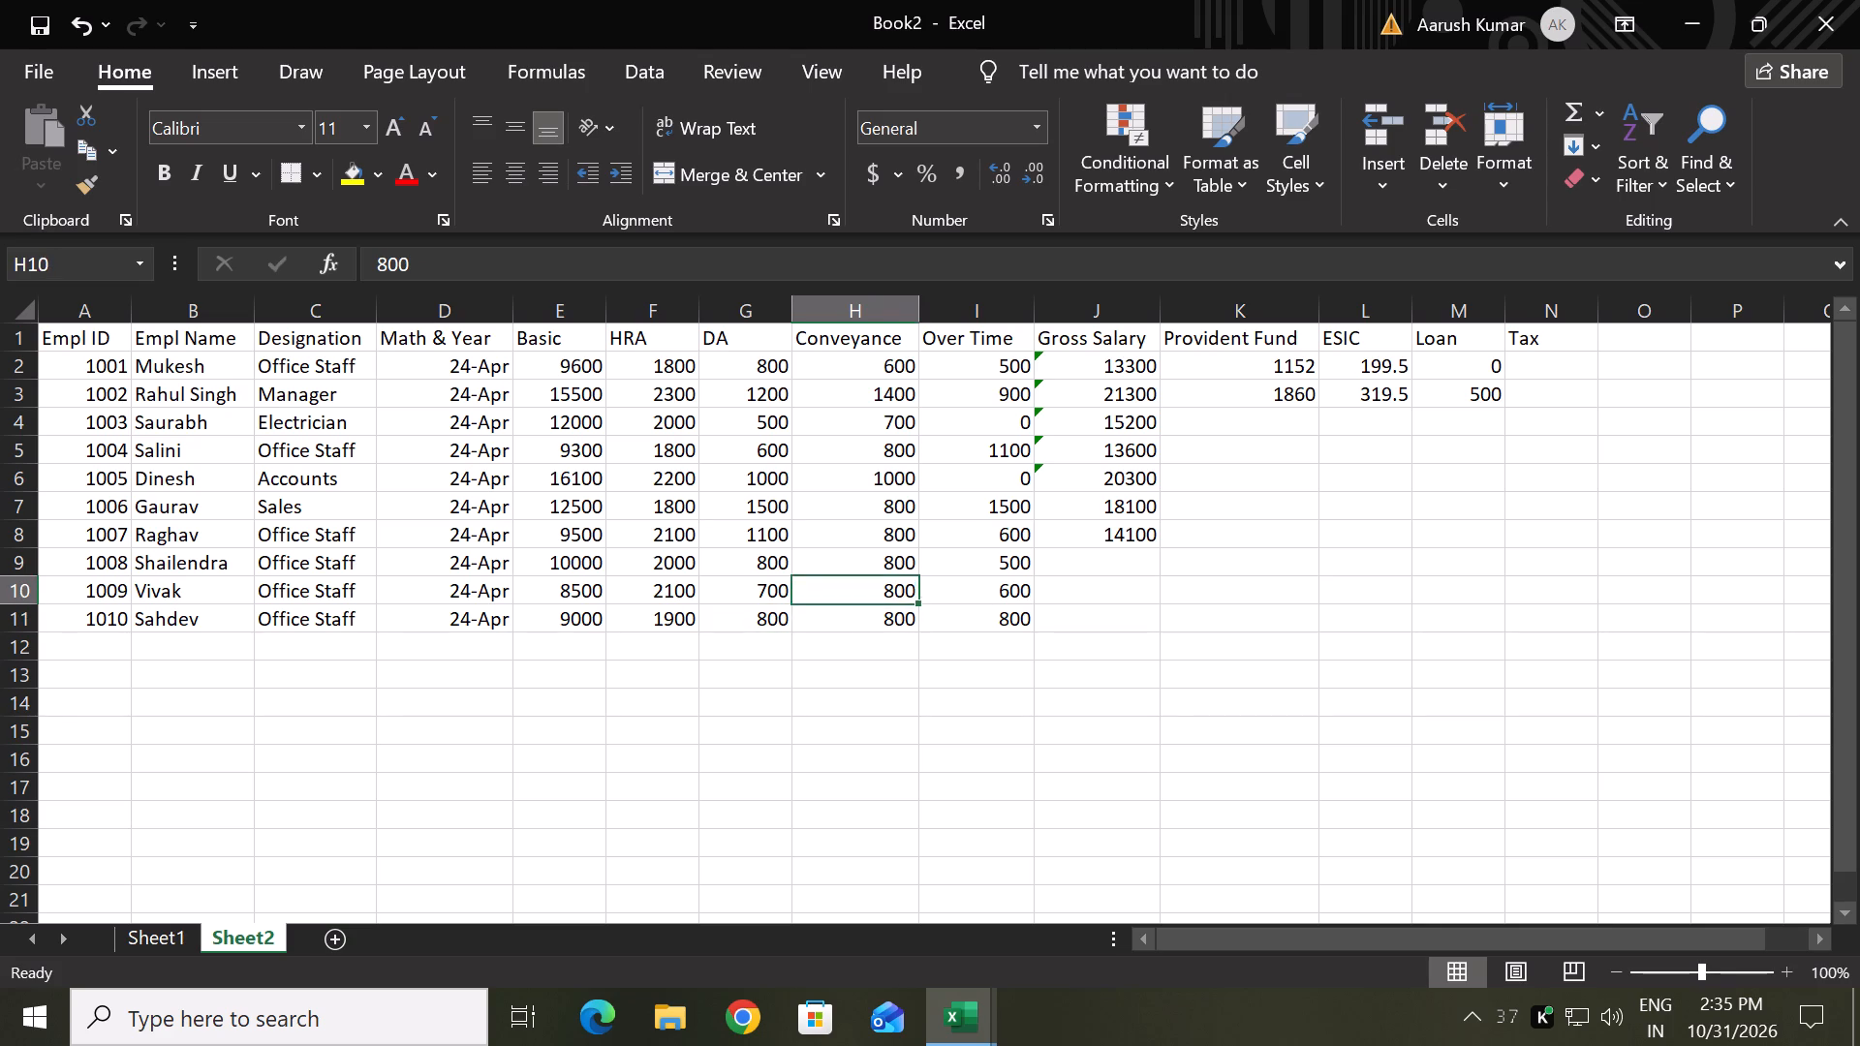
key(Right)
key(Up)
key(Right)
key(Up)
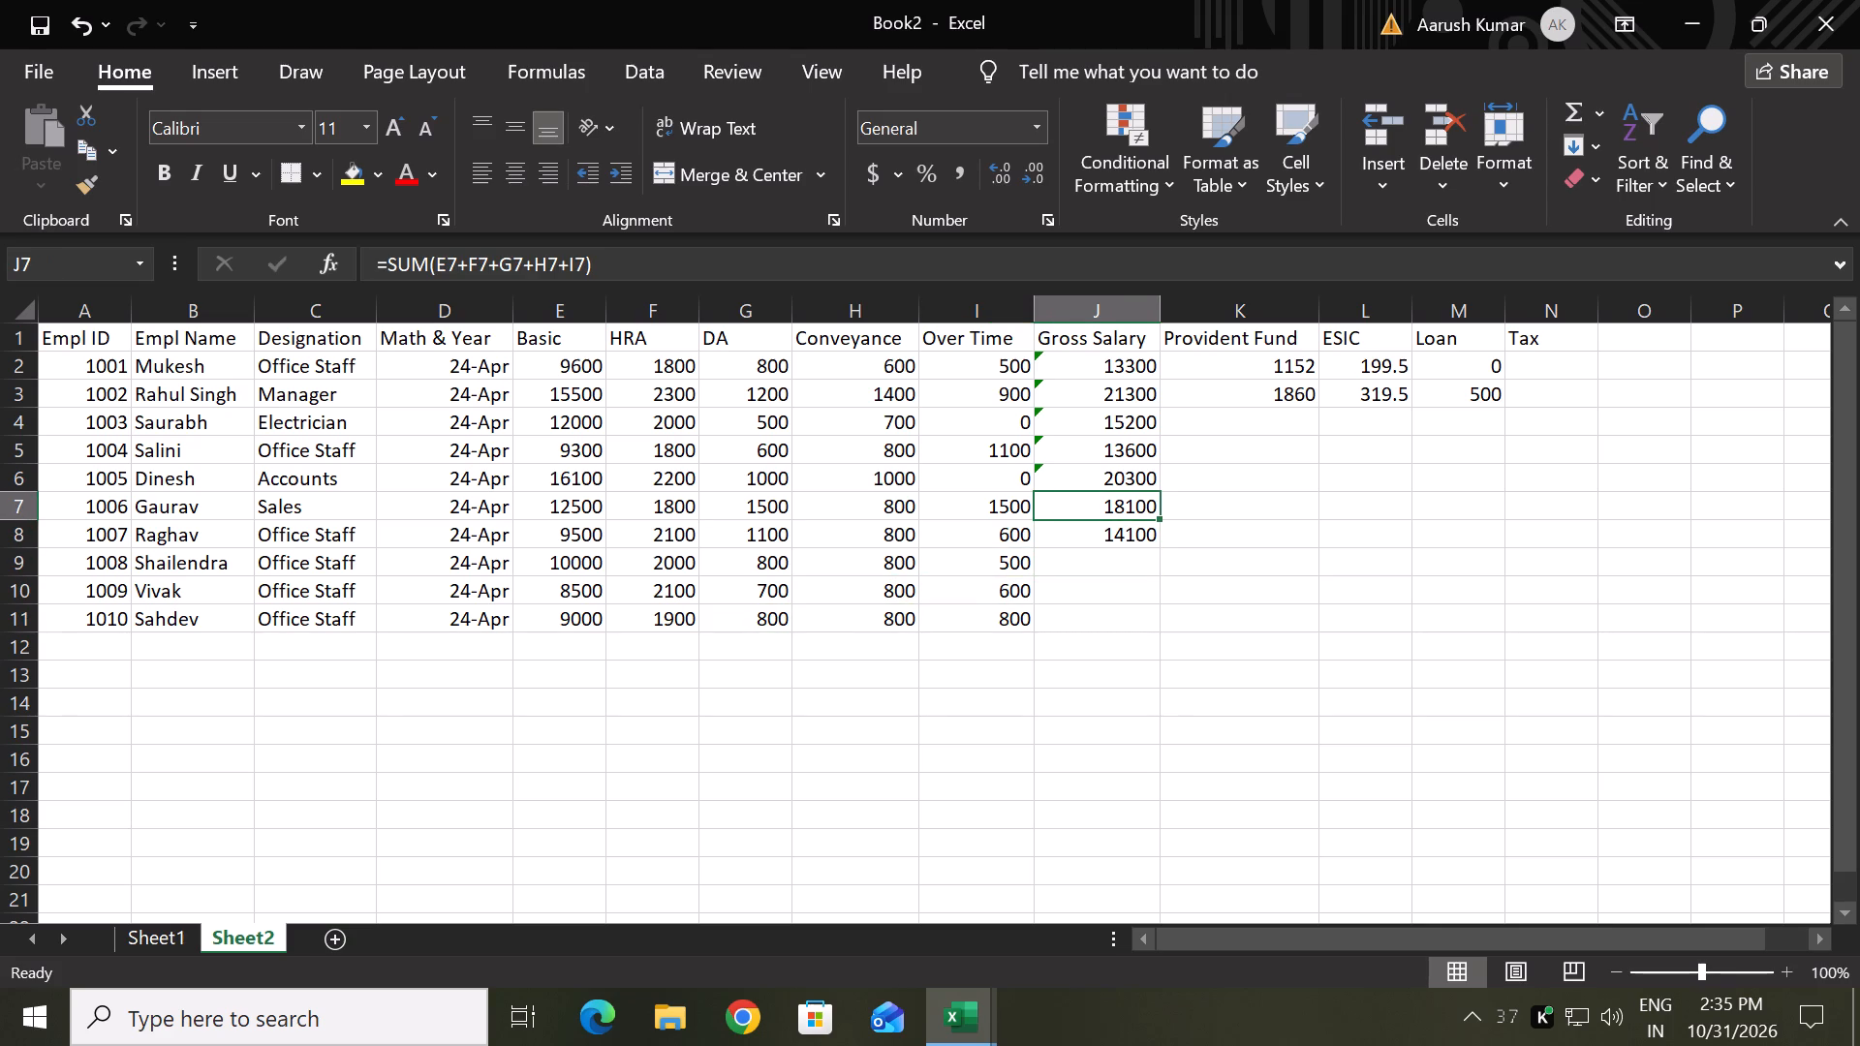
double_click(1122, 510)
key(Return)
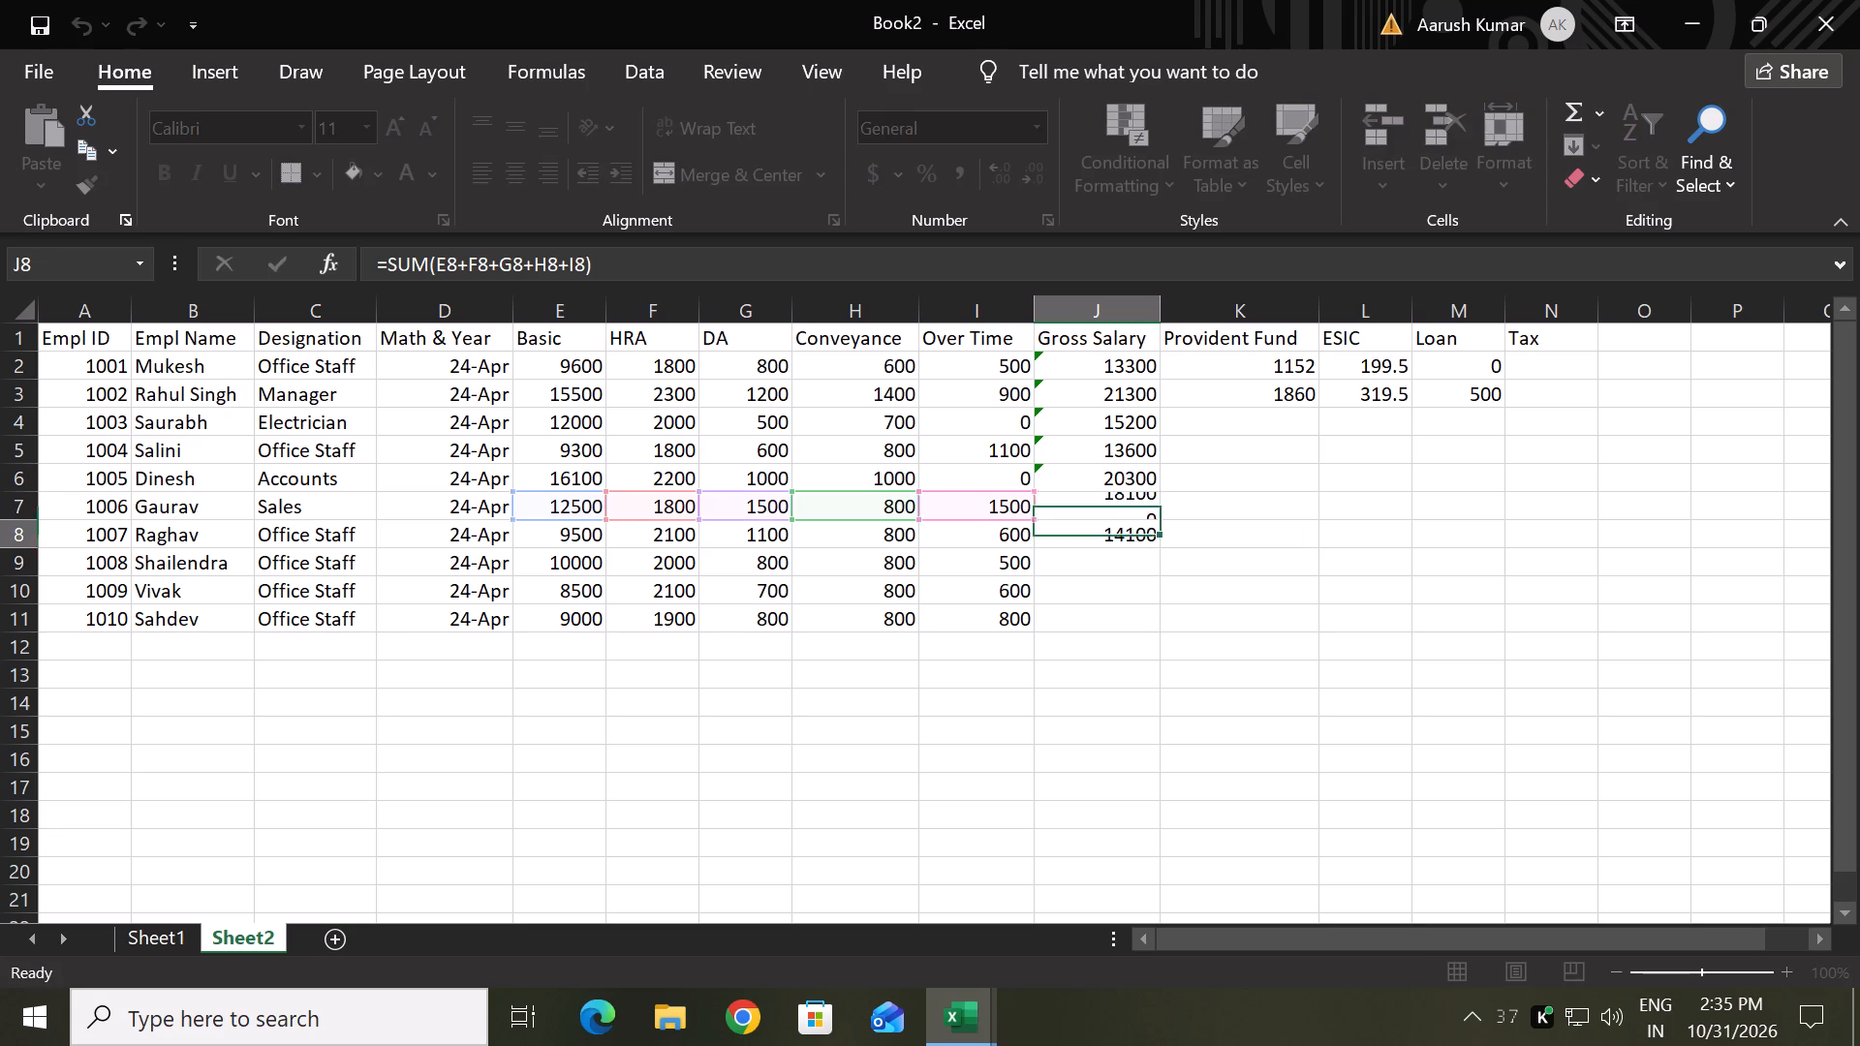
click(1137, 499)
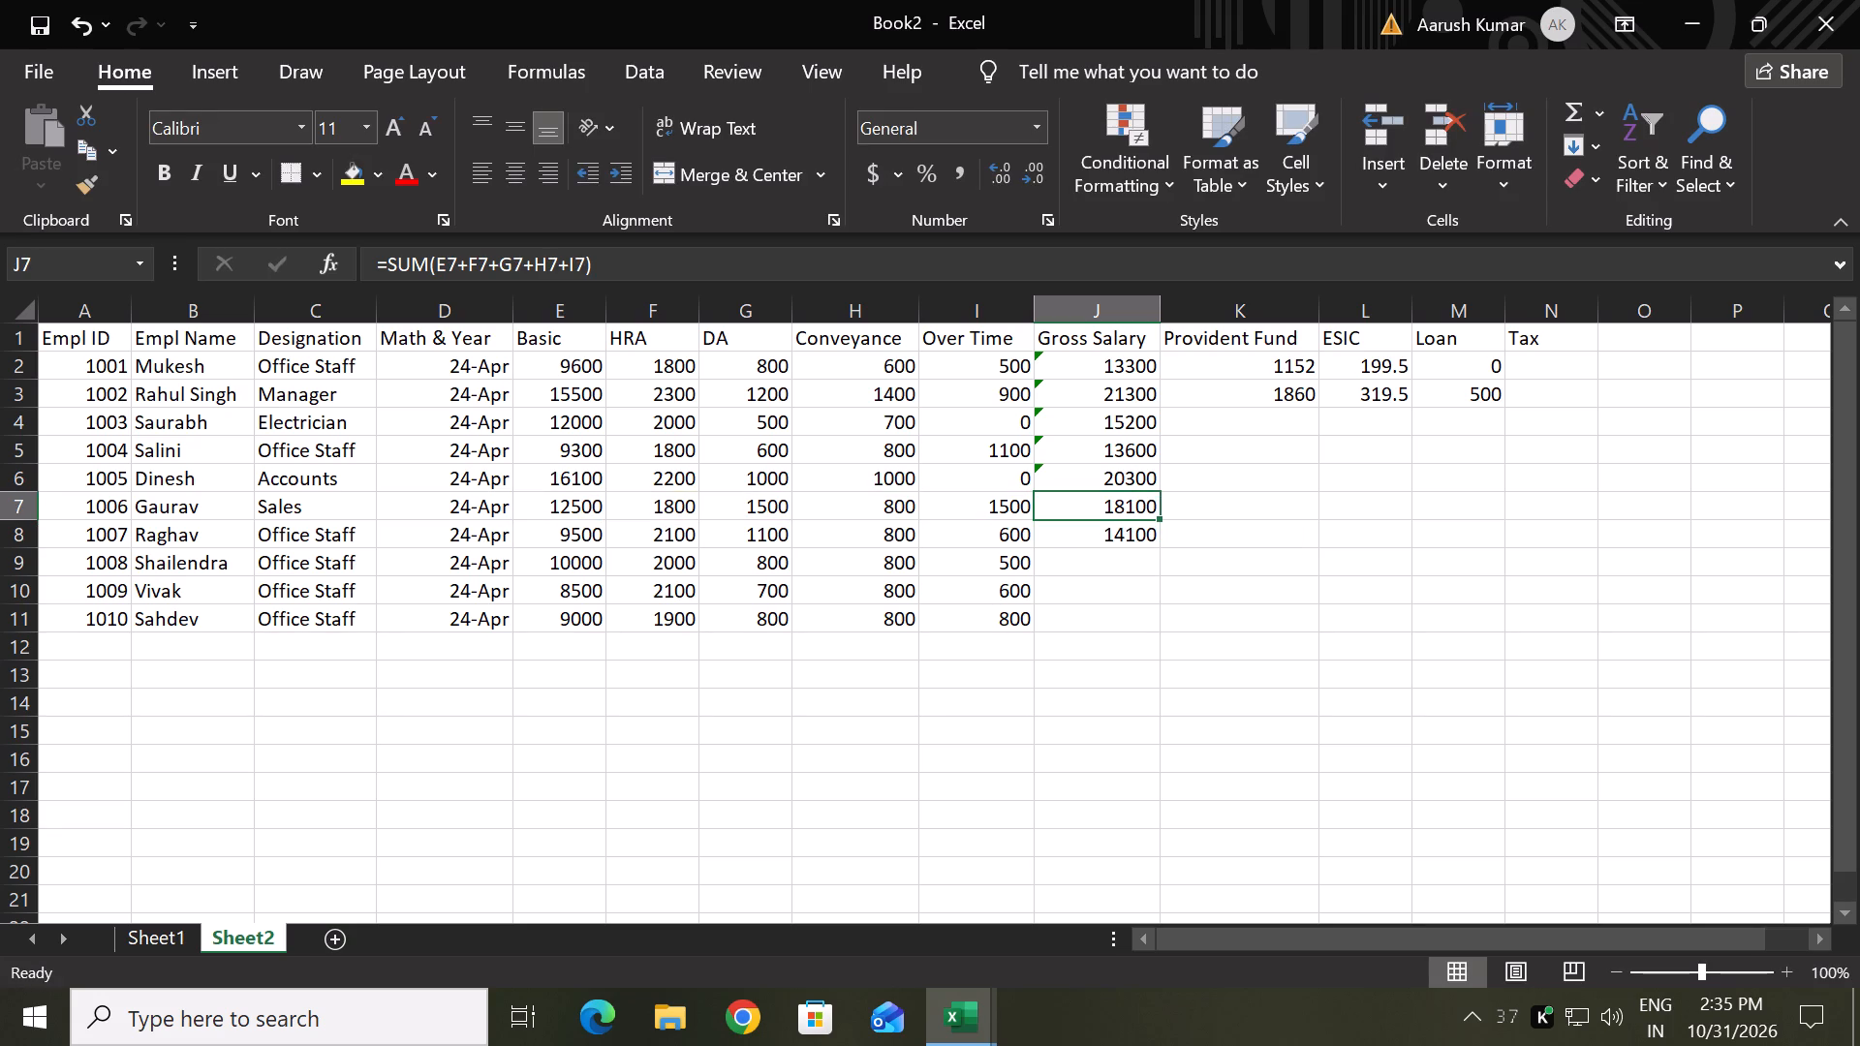
drag(187, 508, 1075, 508)
click(486, 506)
key(Right)
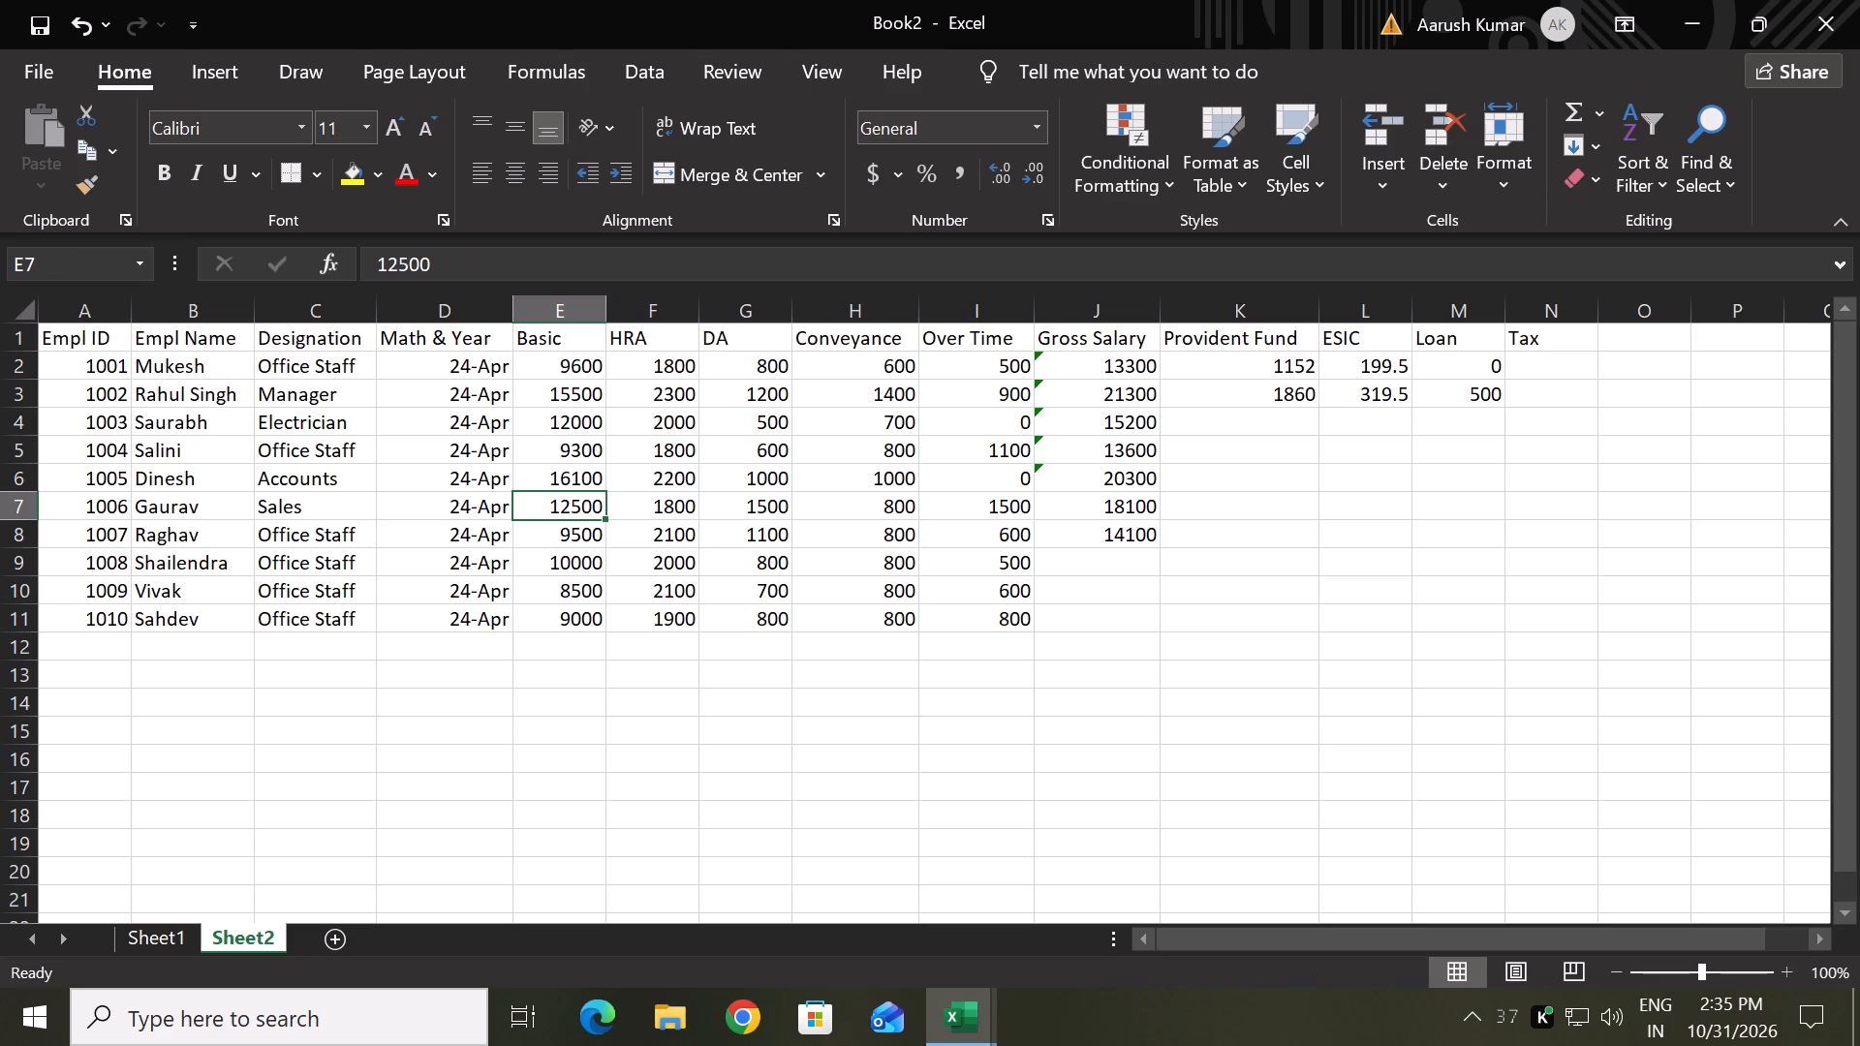
key(Right)
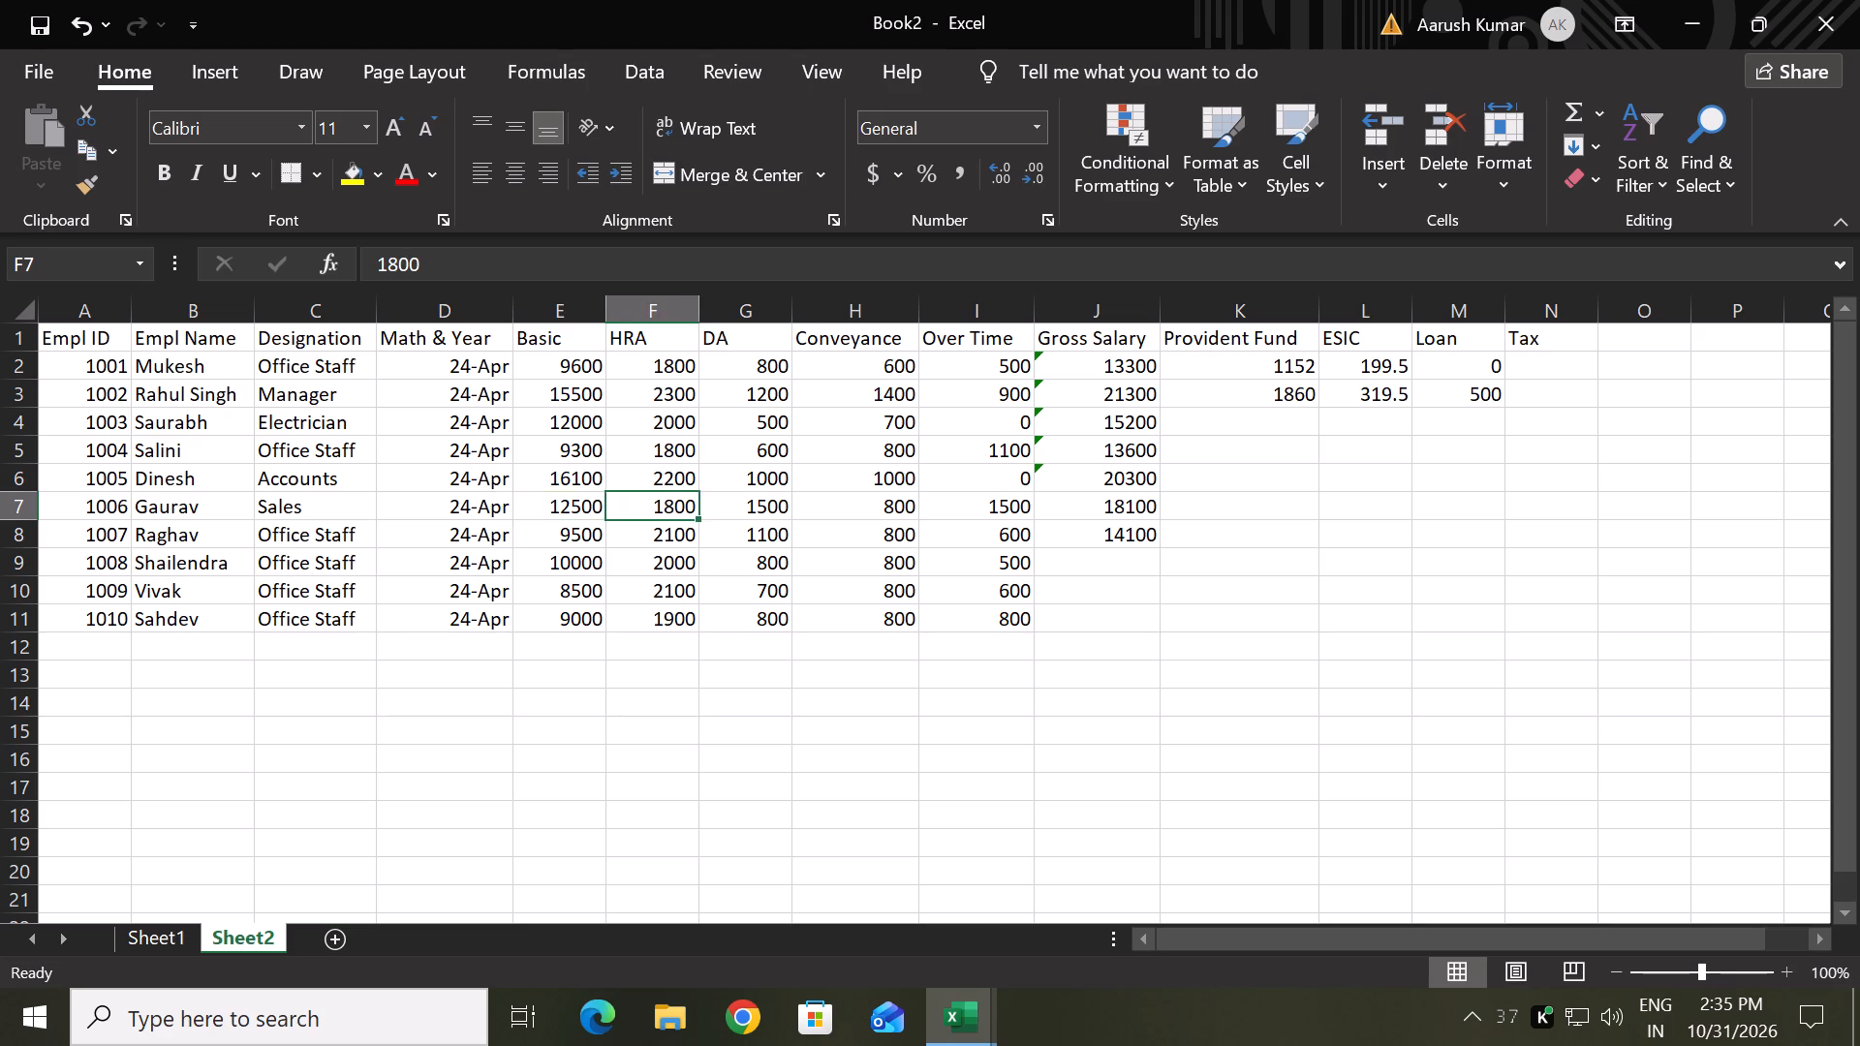
key(Right)
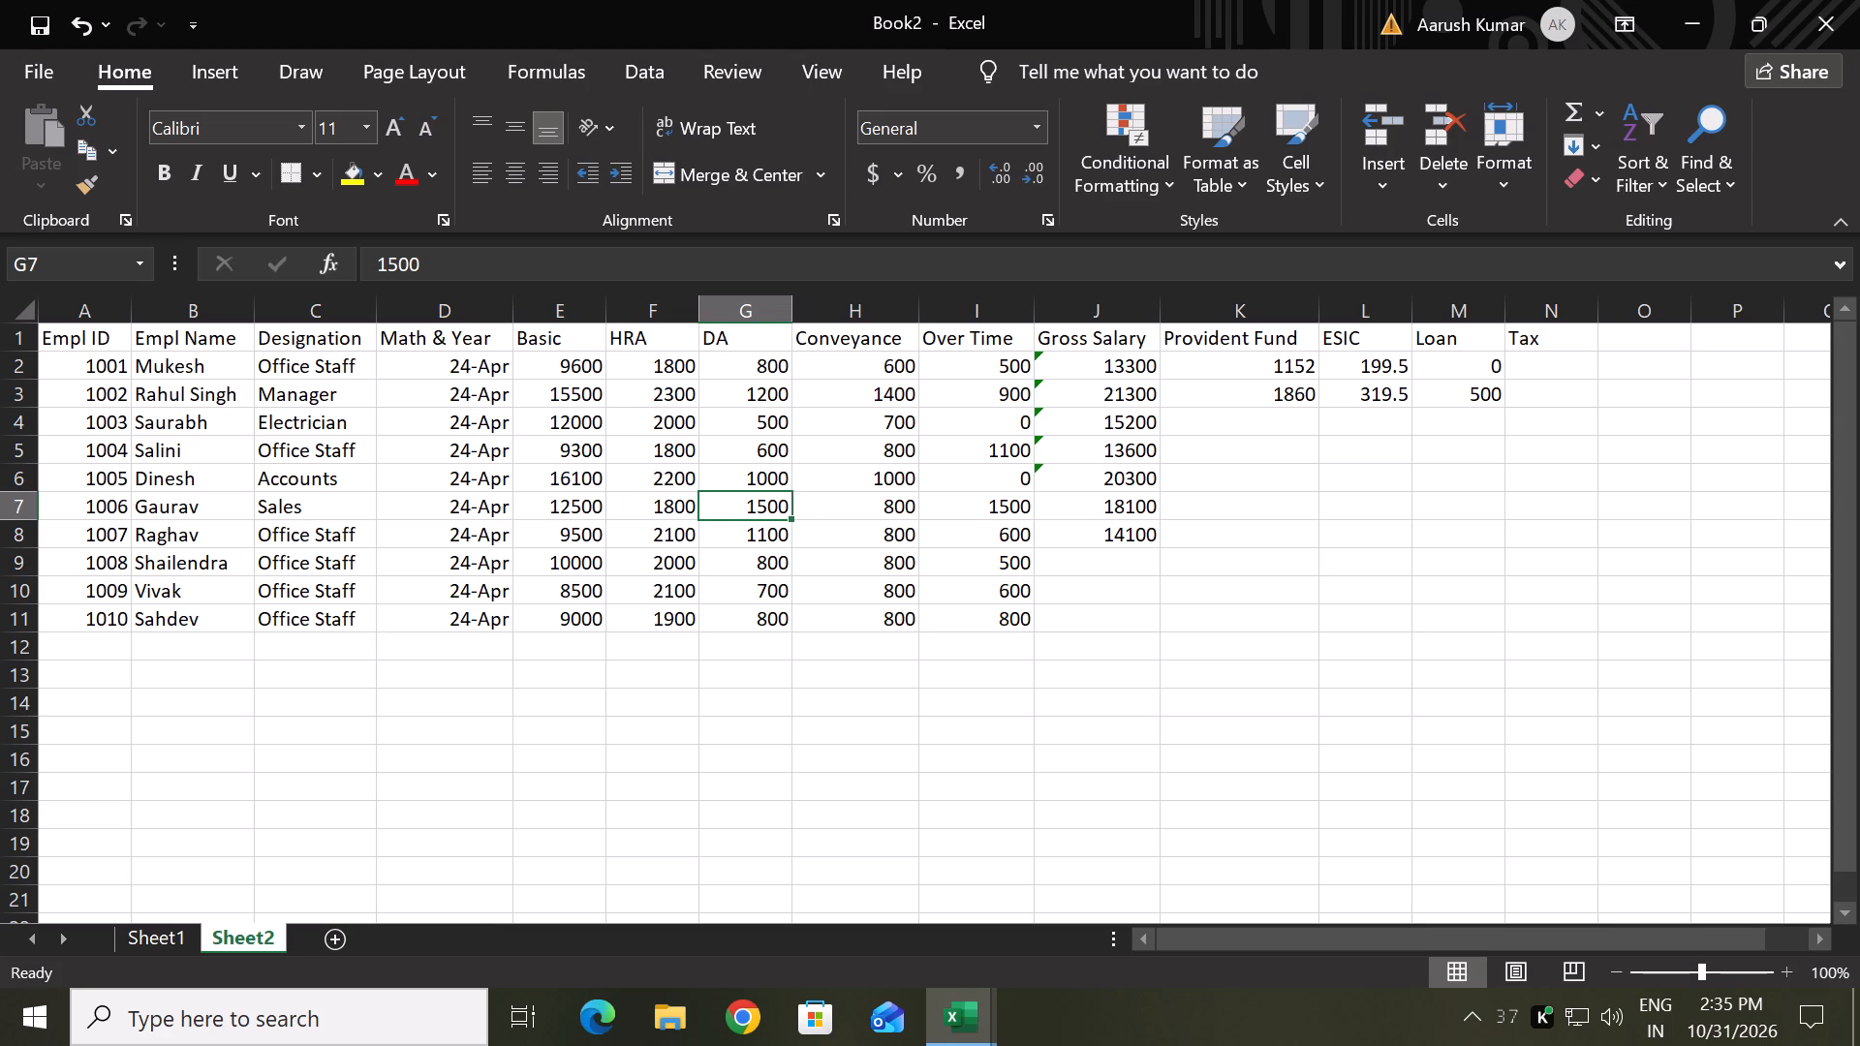
key(Right)
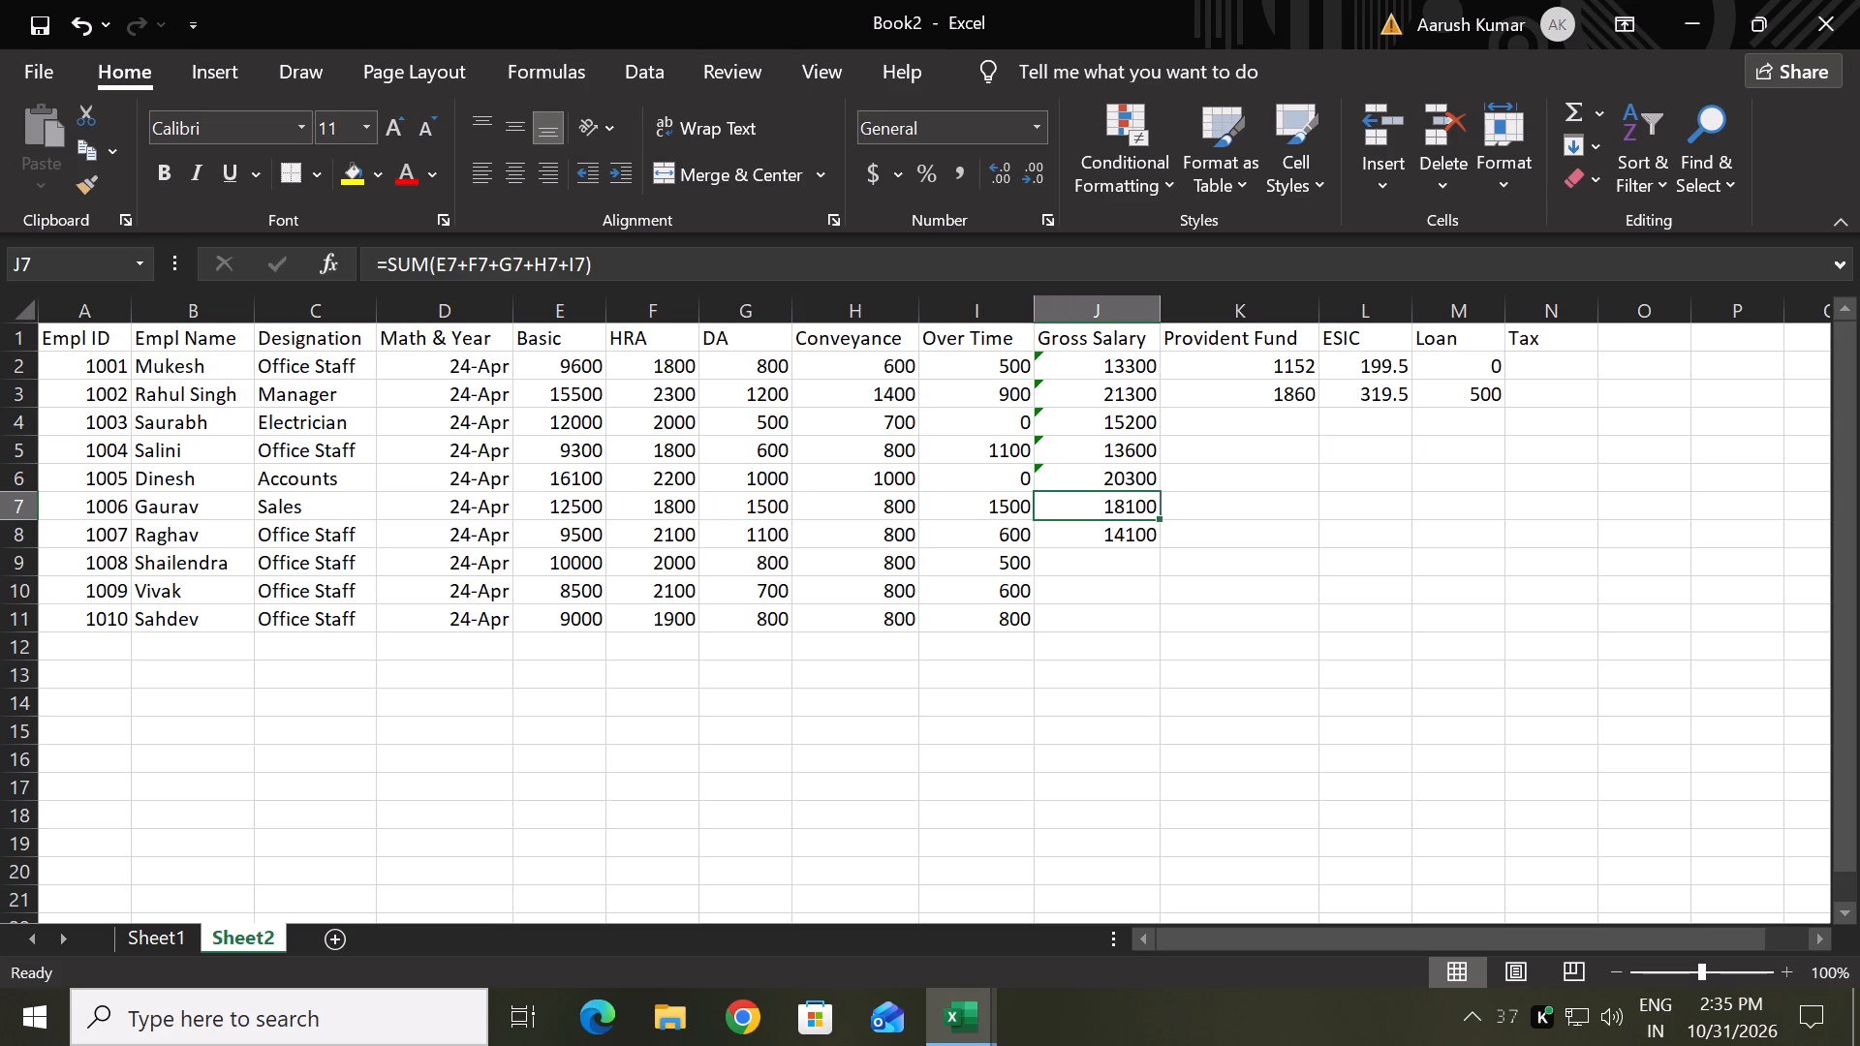
drag(600, 506, 771, 493)
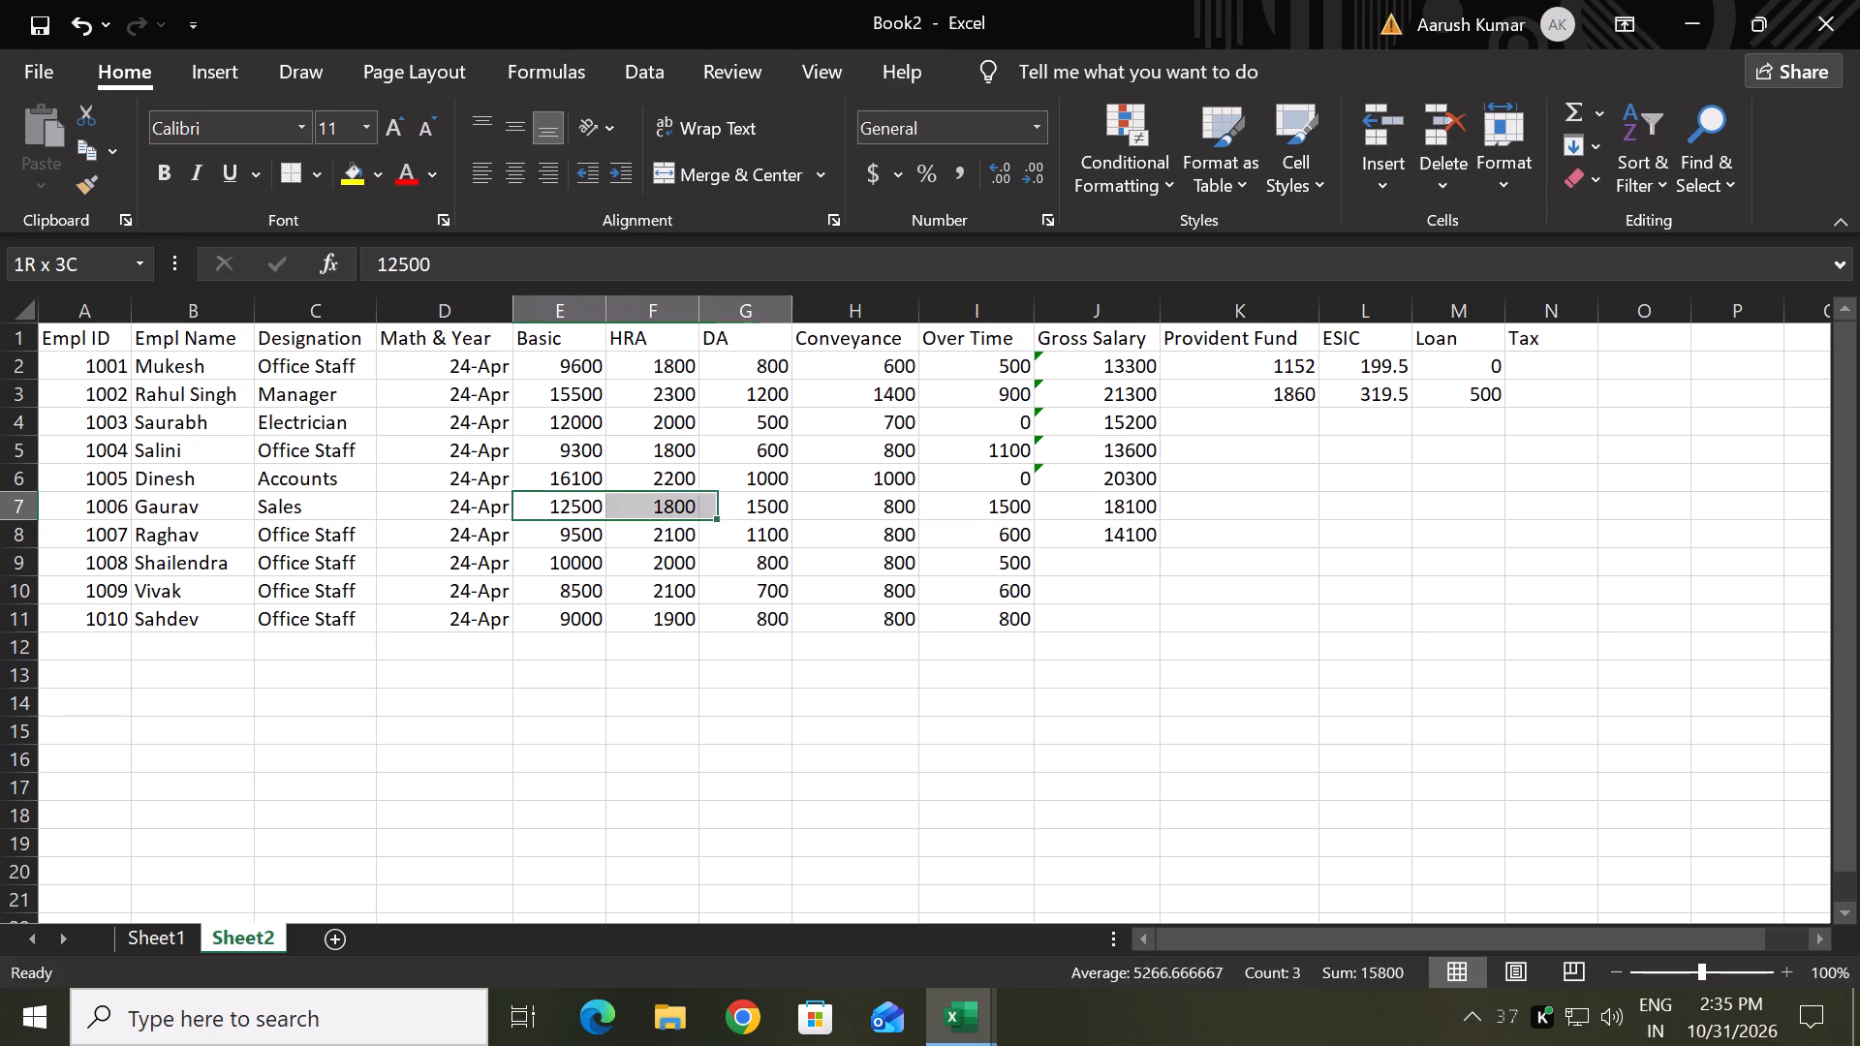
drag(771, 493, 1019, 519)
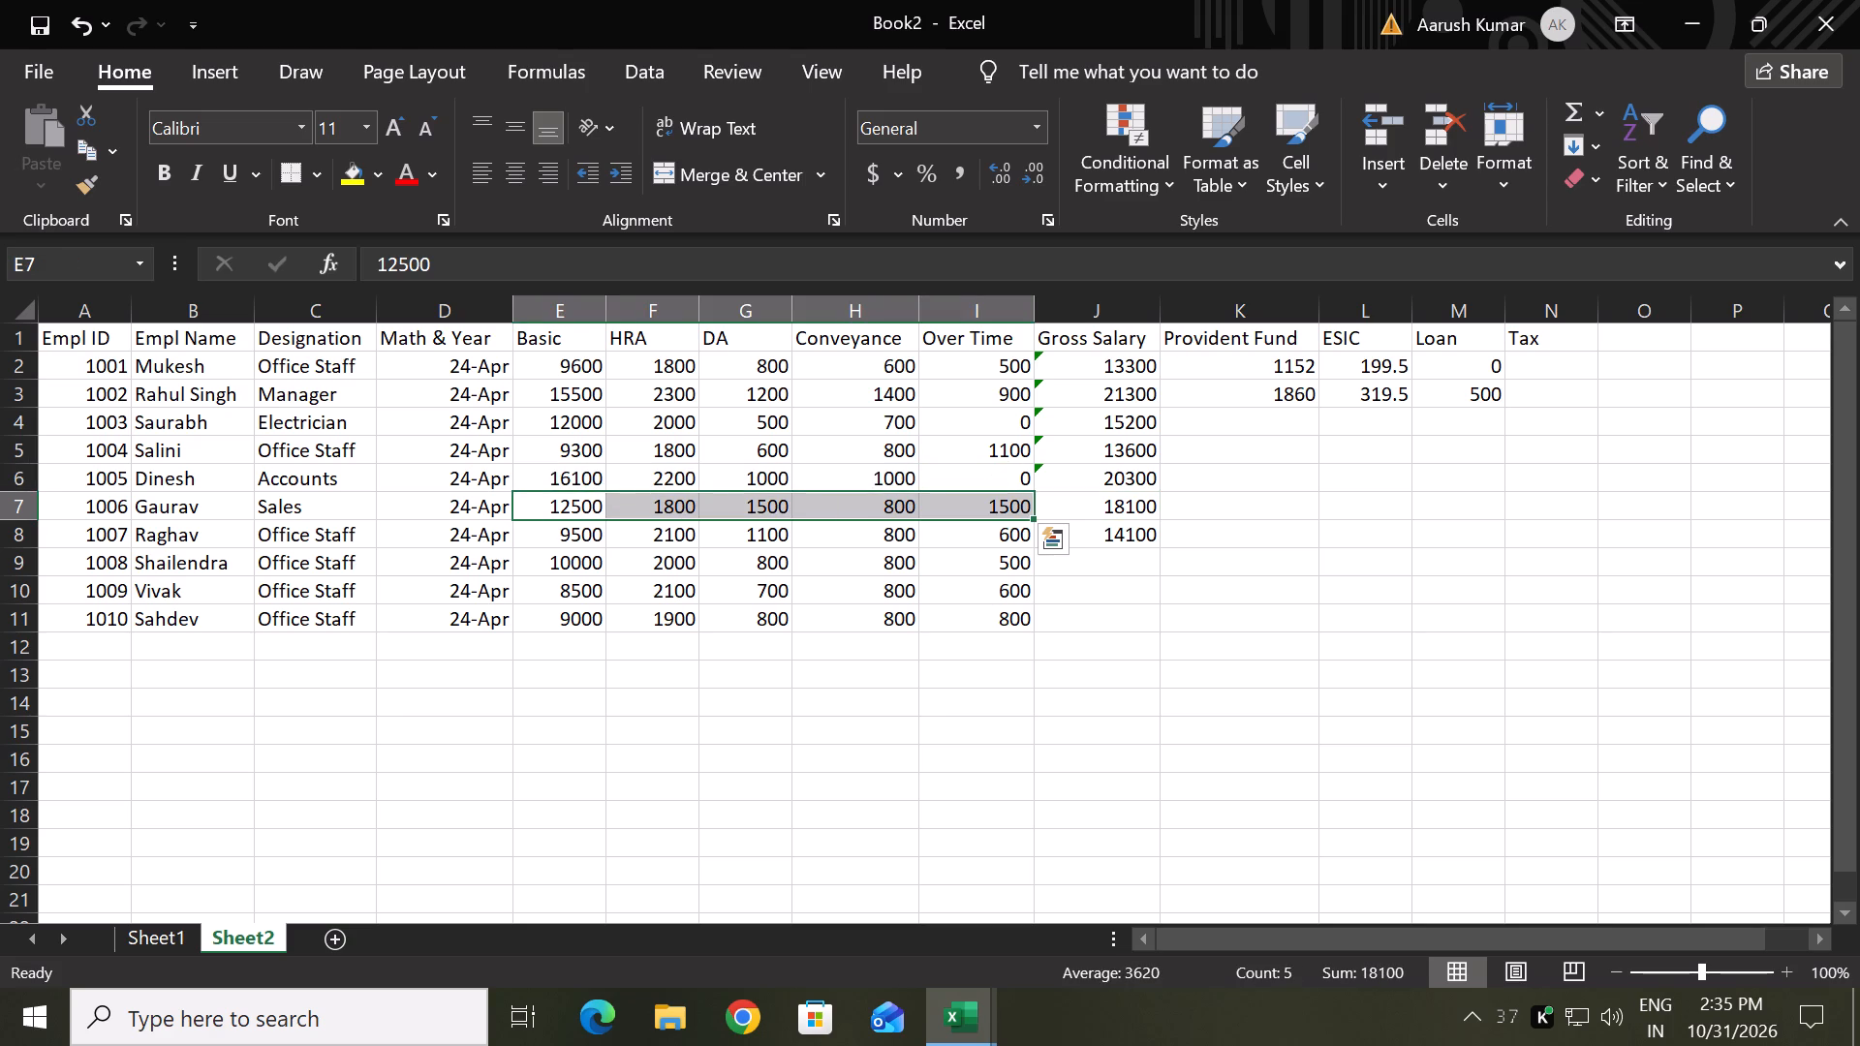
click(1055, 535)
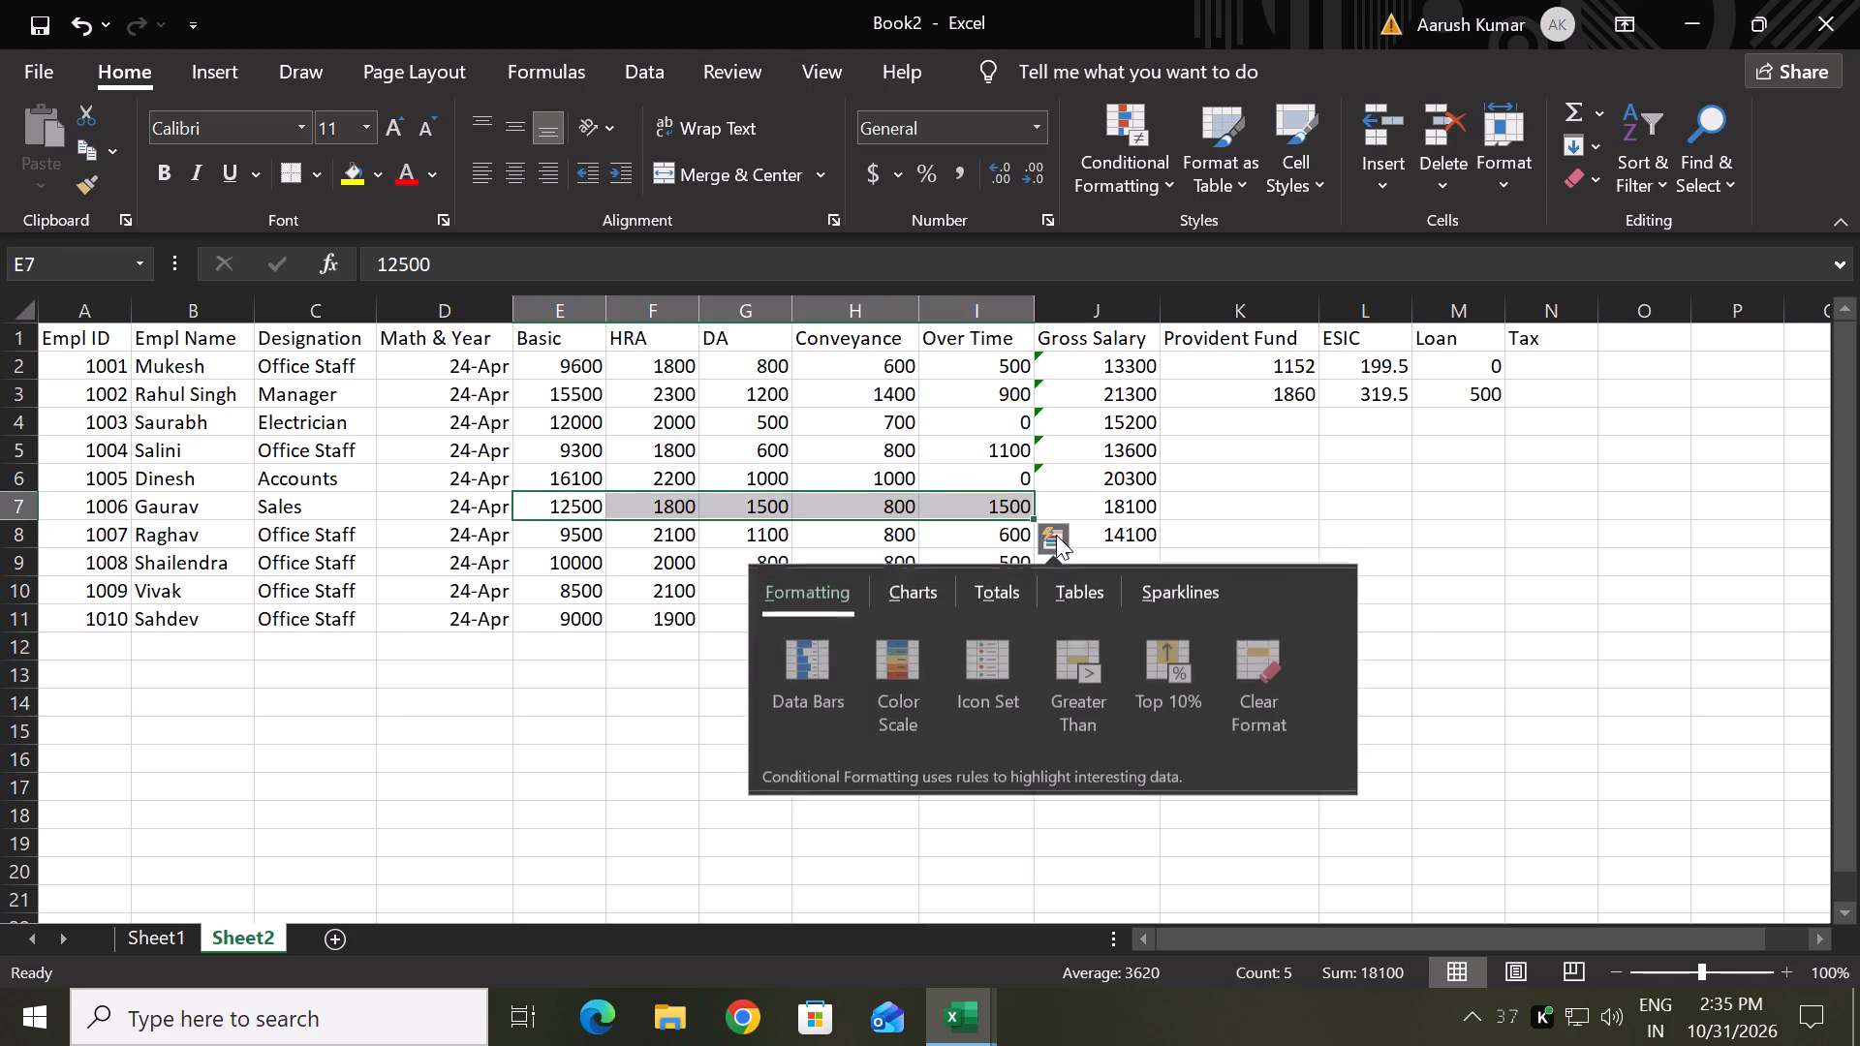
click(1461, 506)
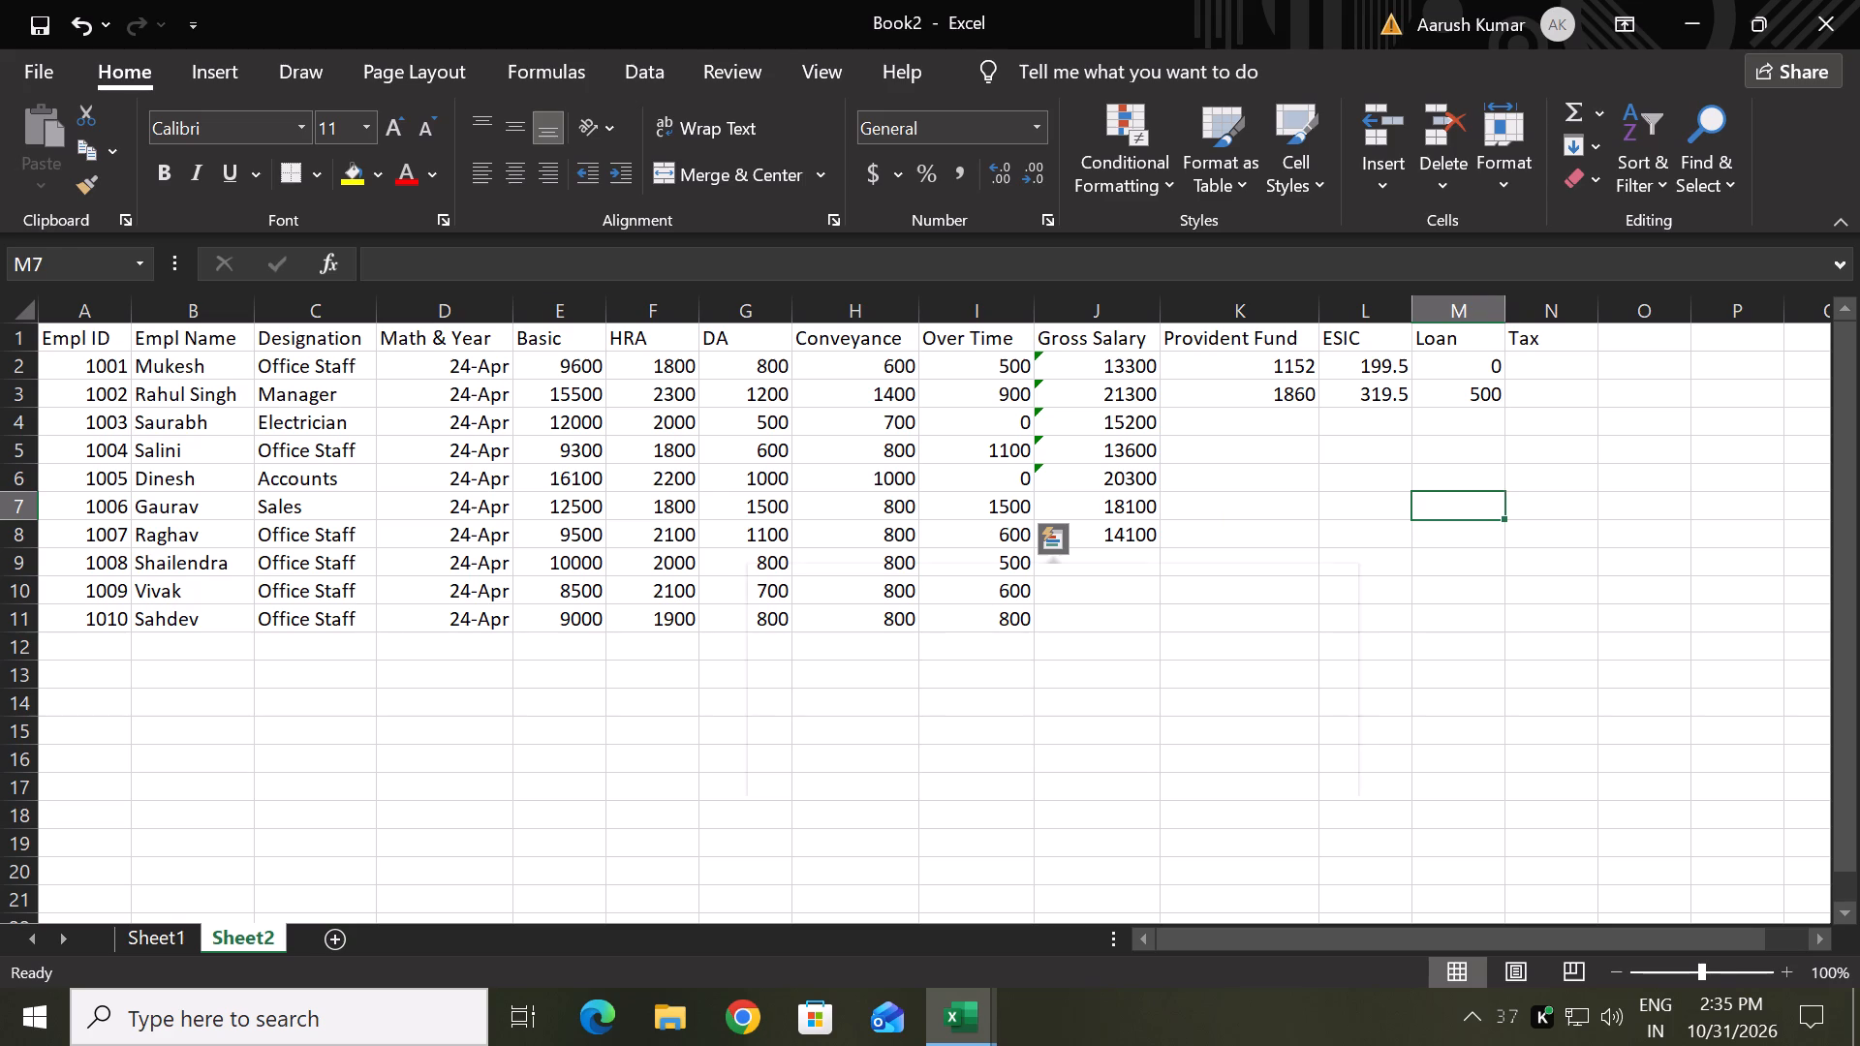
drag(584, 510, 1039, 504)
double_click(1124, 500)
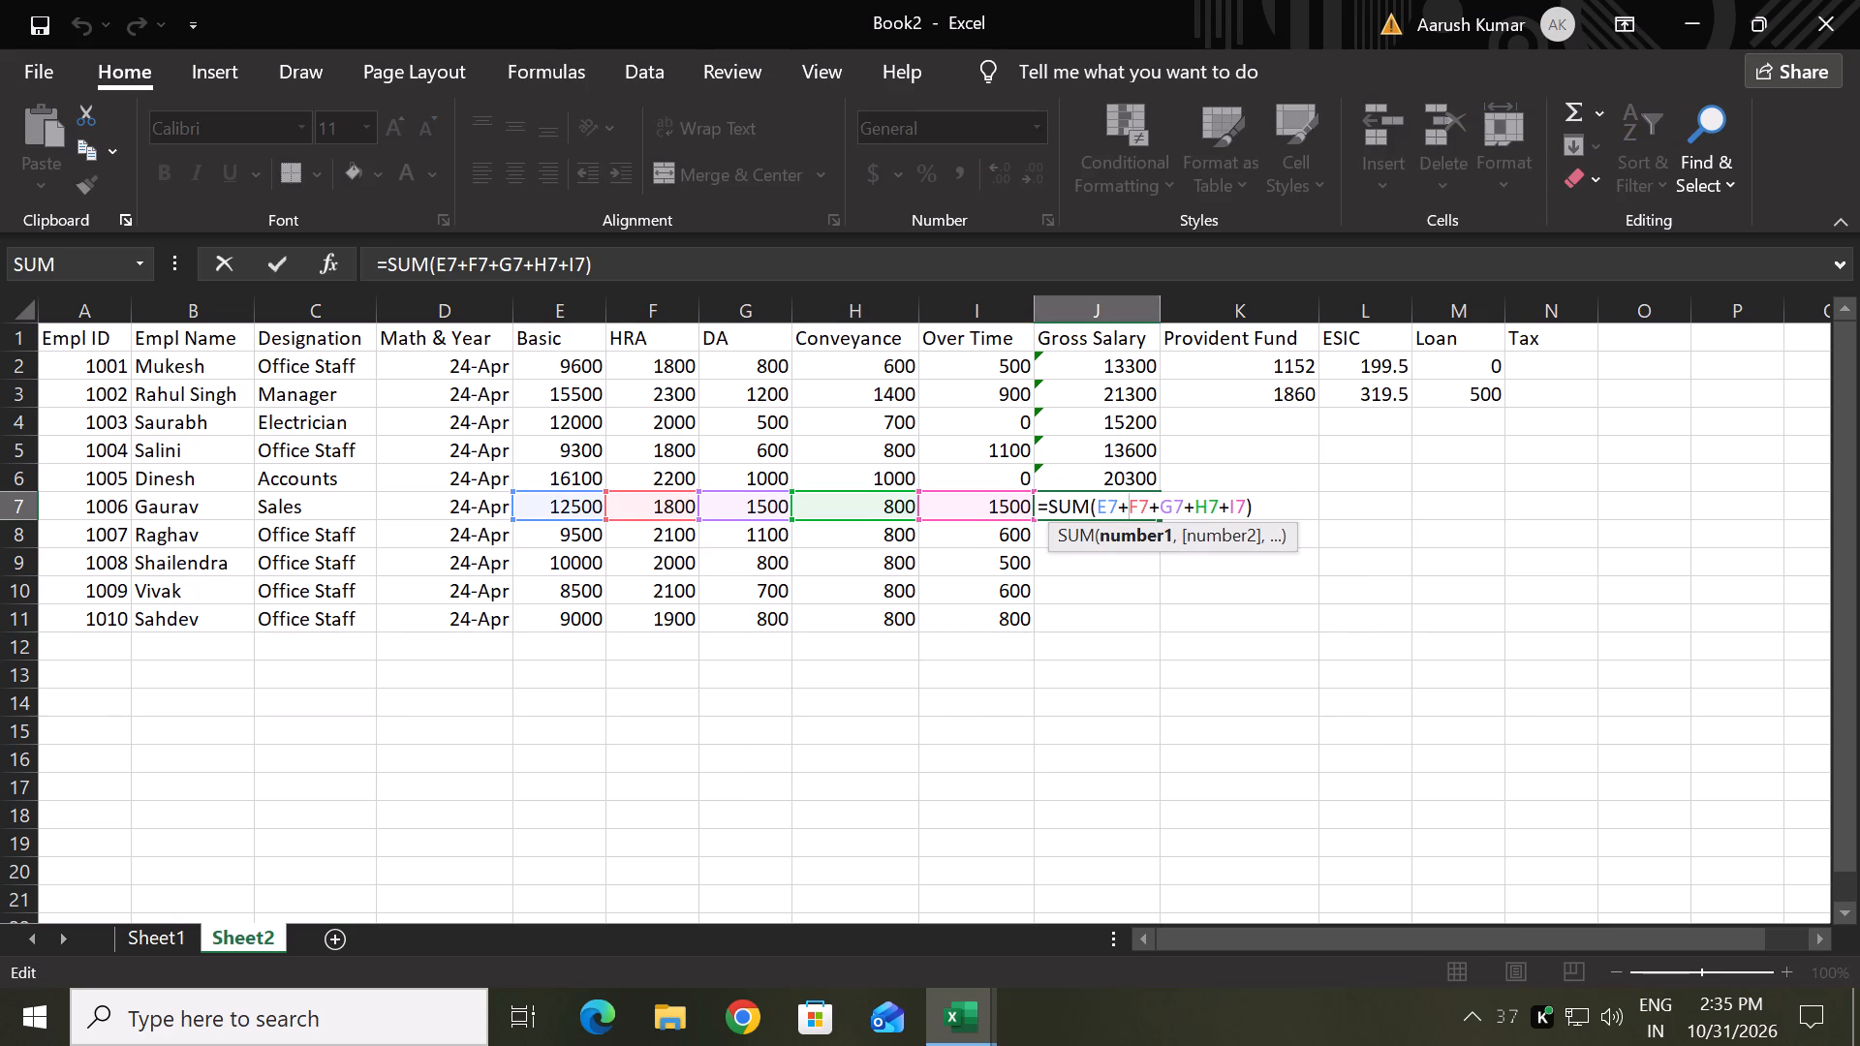
drag(1256, 509, 1108, 516)
key(BackSpace)
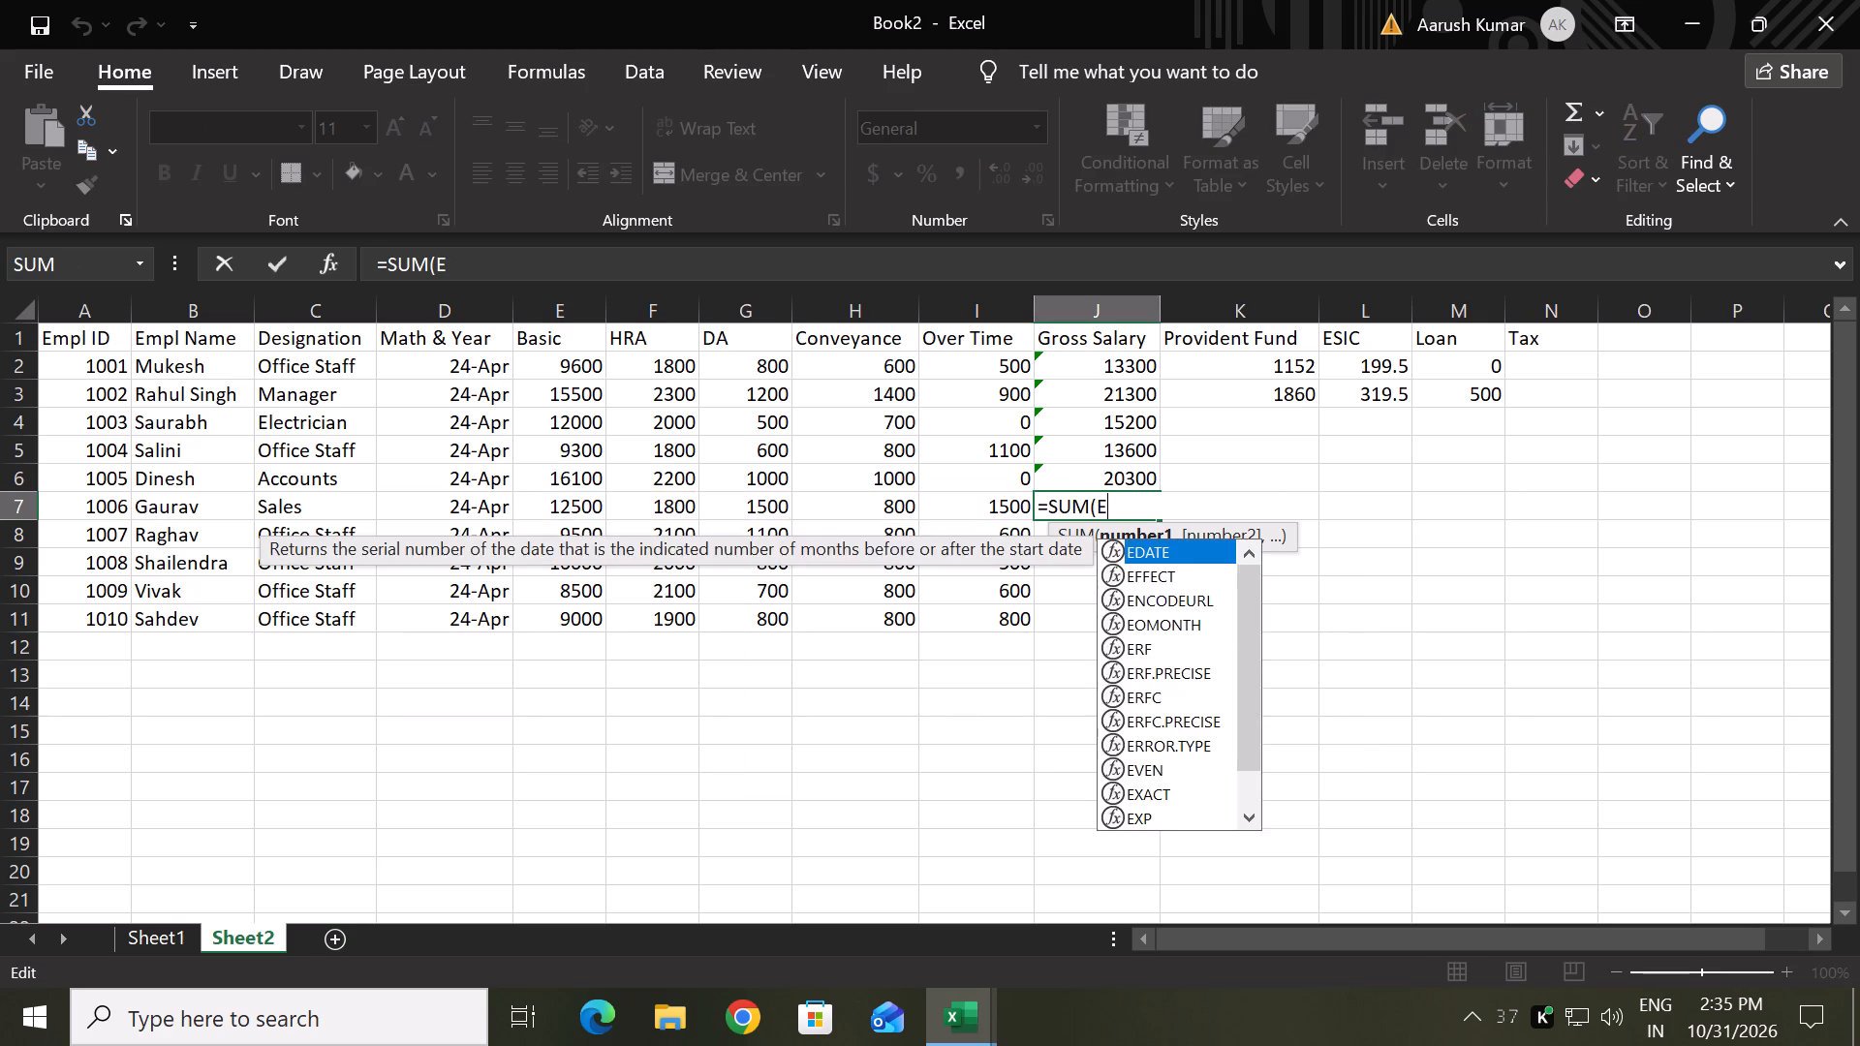
key(BackSpace)
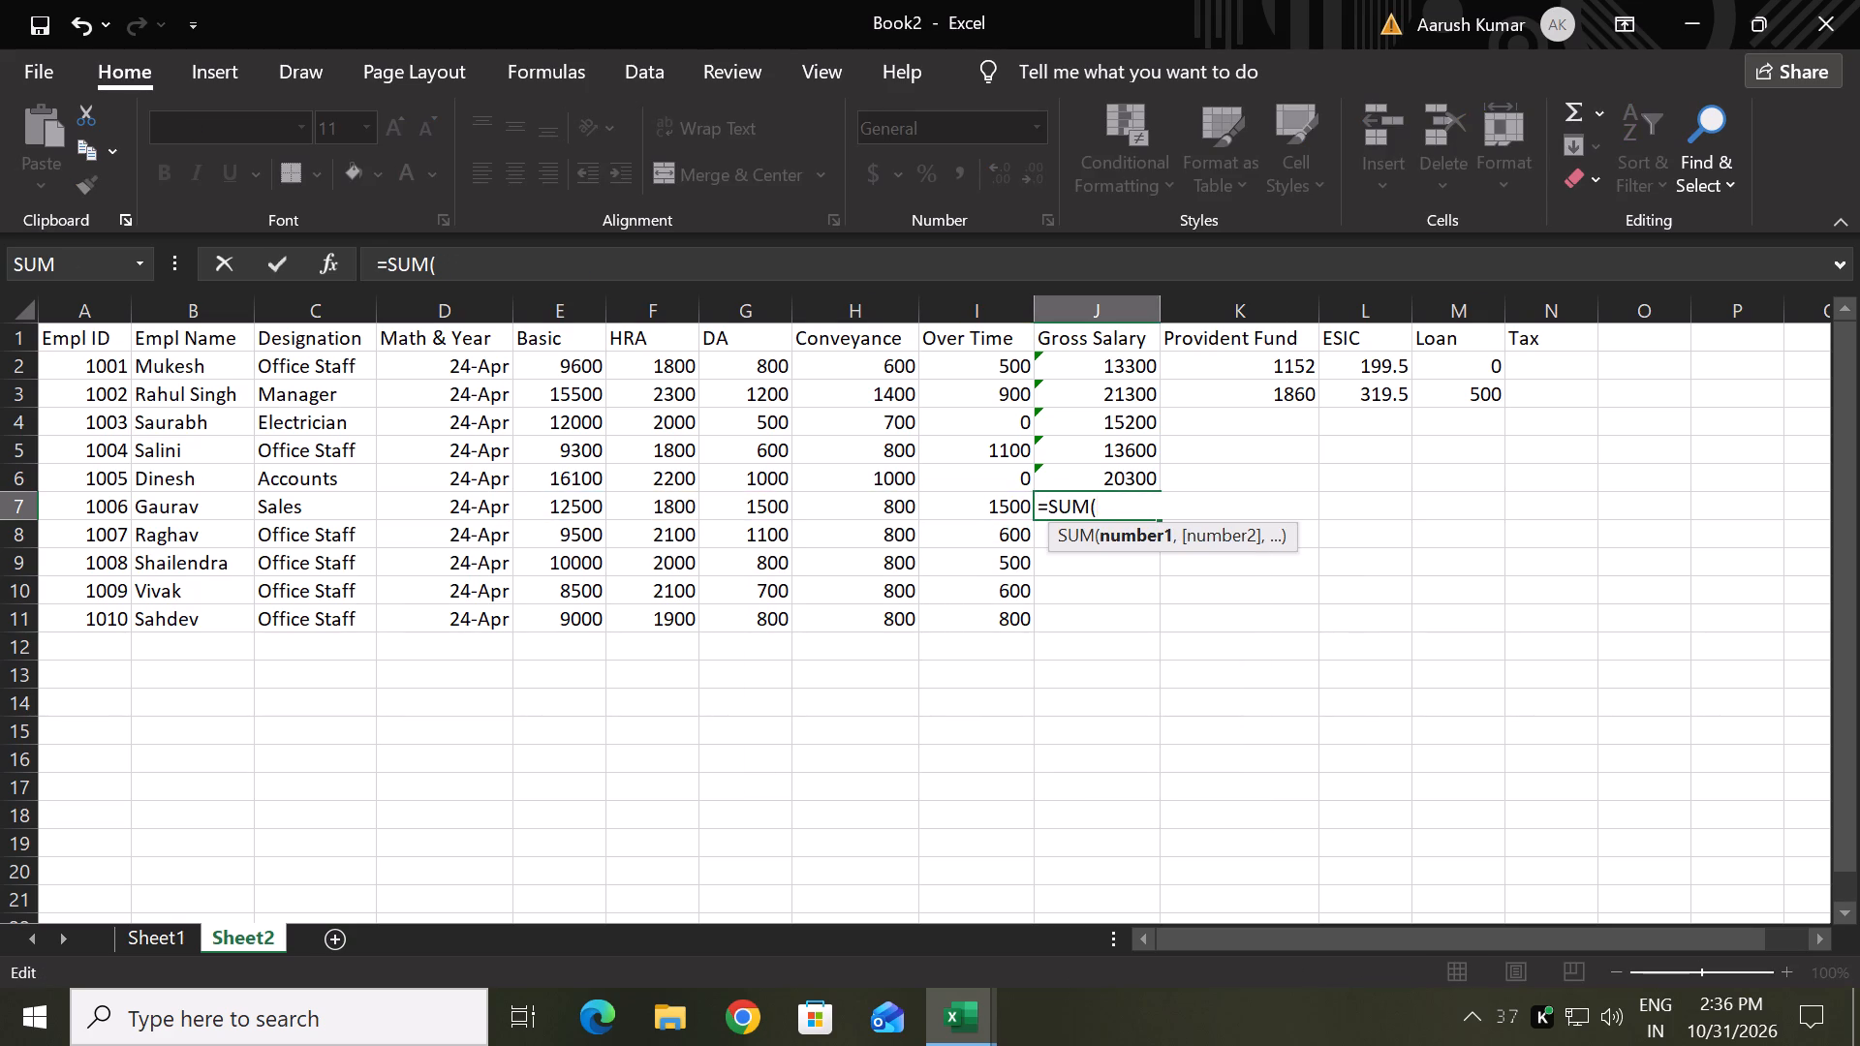
ctrl+click(603, 506)
ctrl+click(715, 507)
ctrl+click(679, 509)
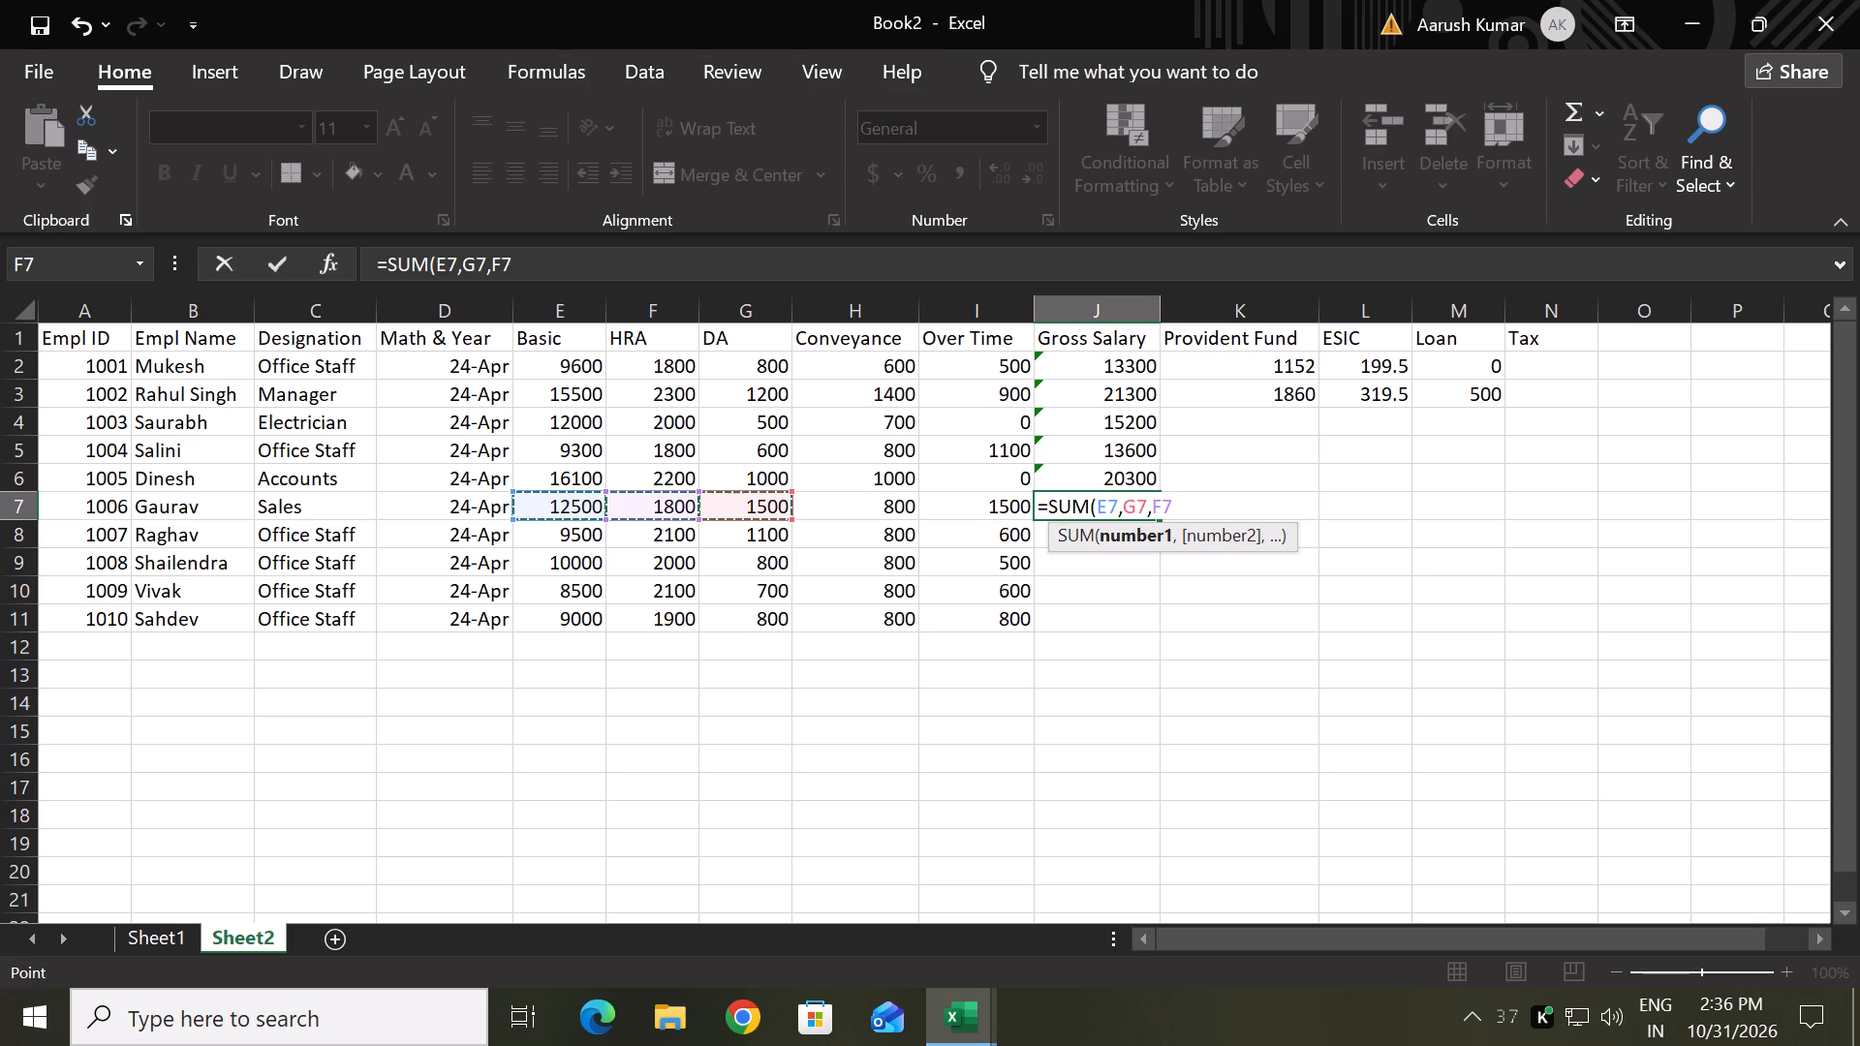
ctrl+click(901, 495)
ctrl+click(1016, 511)
key(Return)
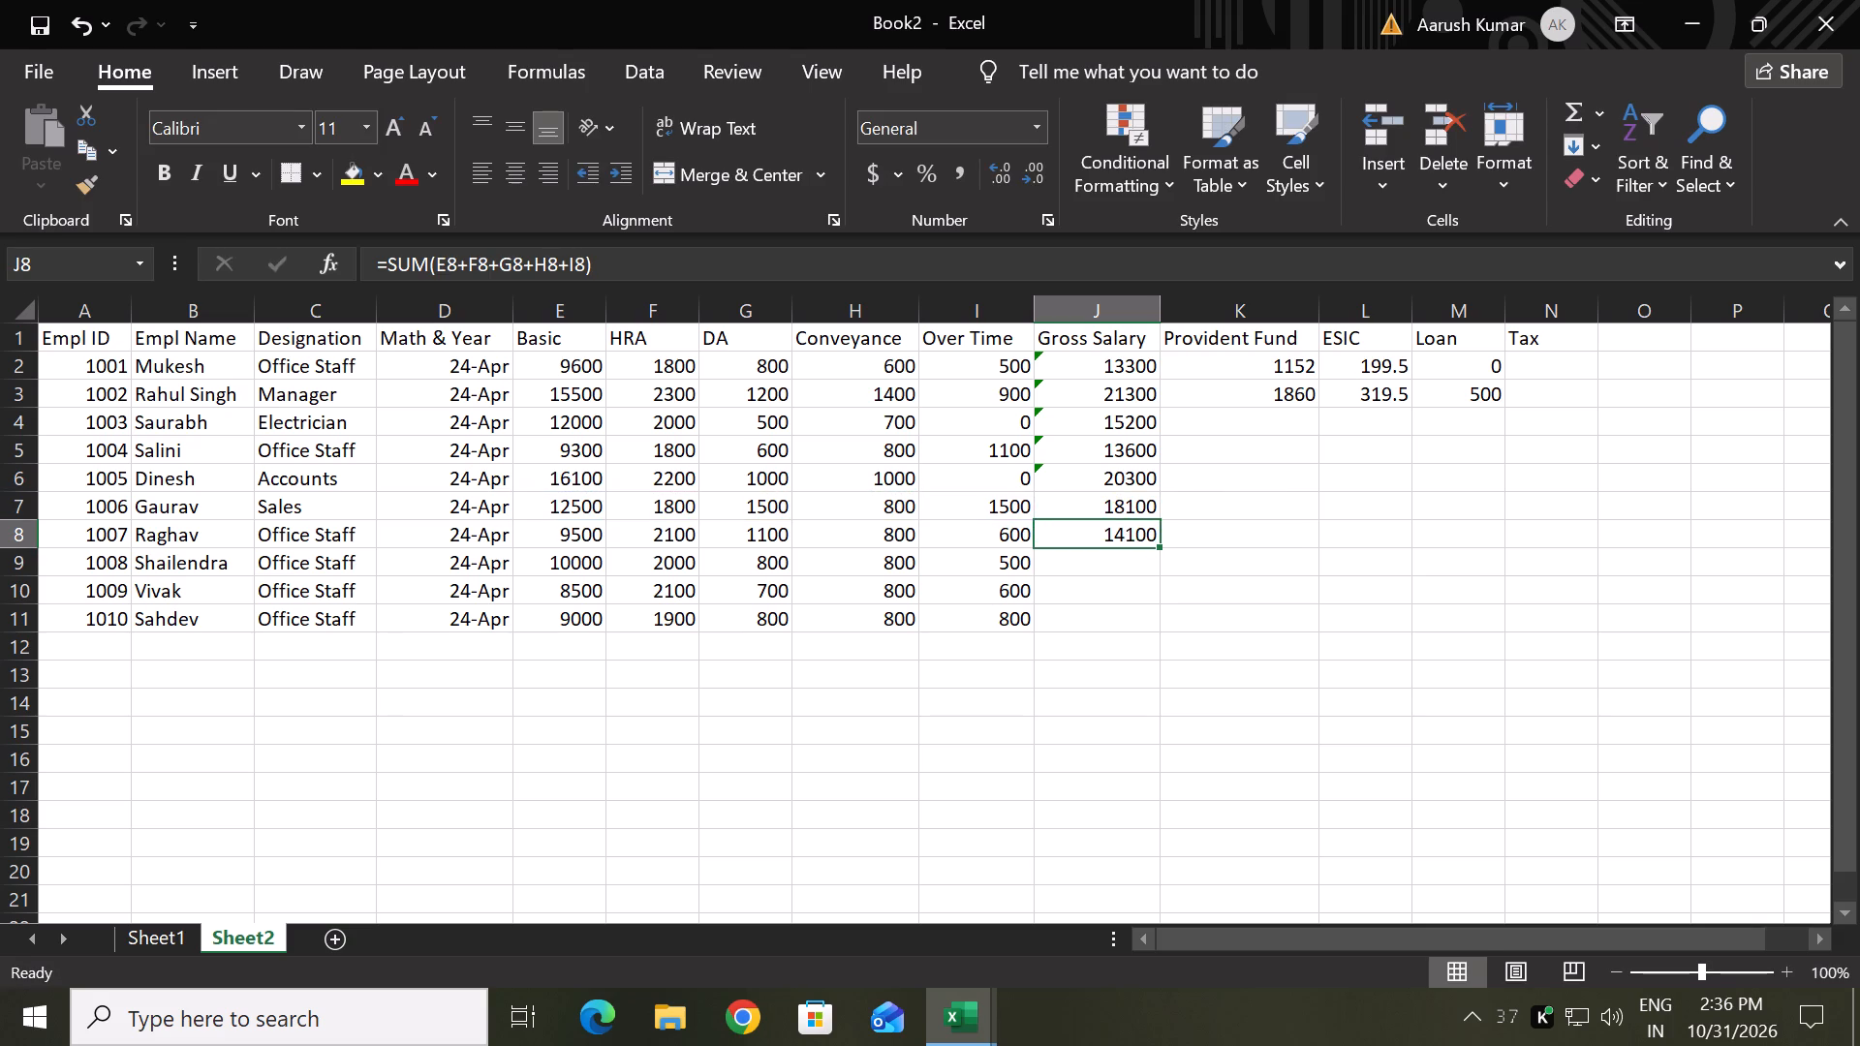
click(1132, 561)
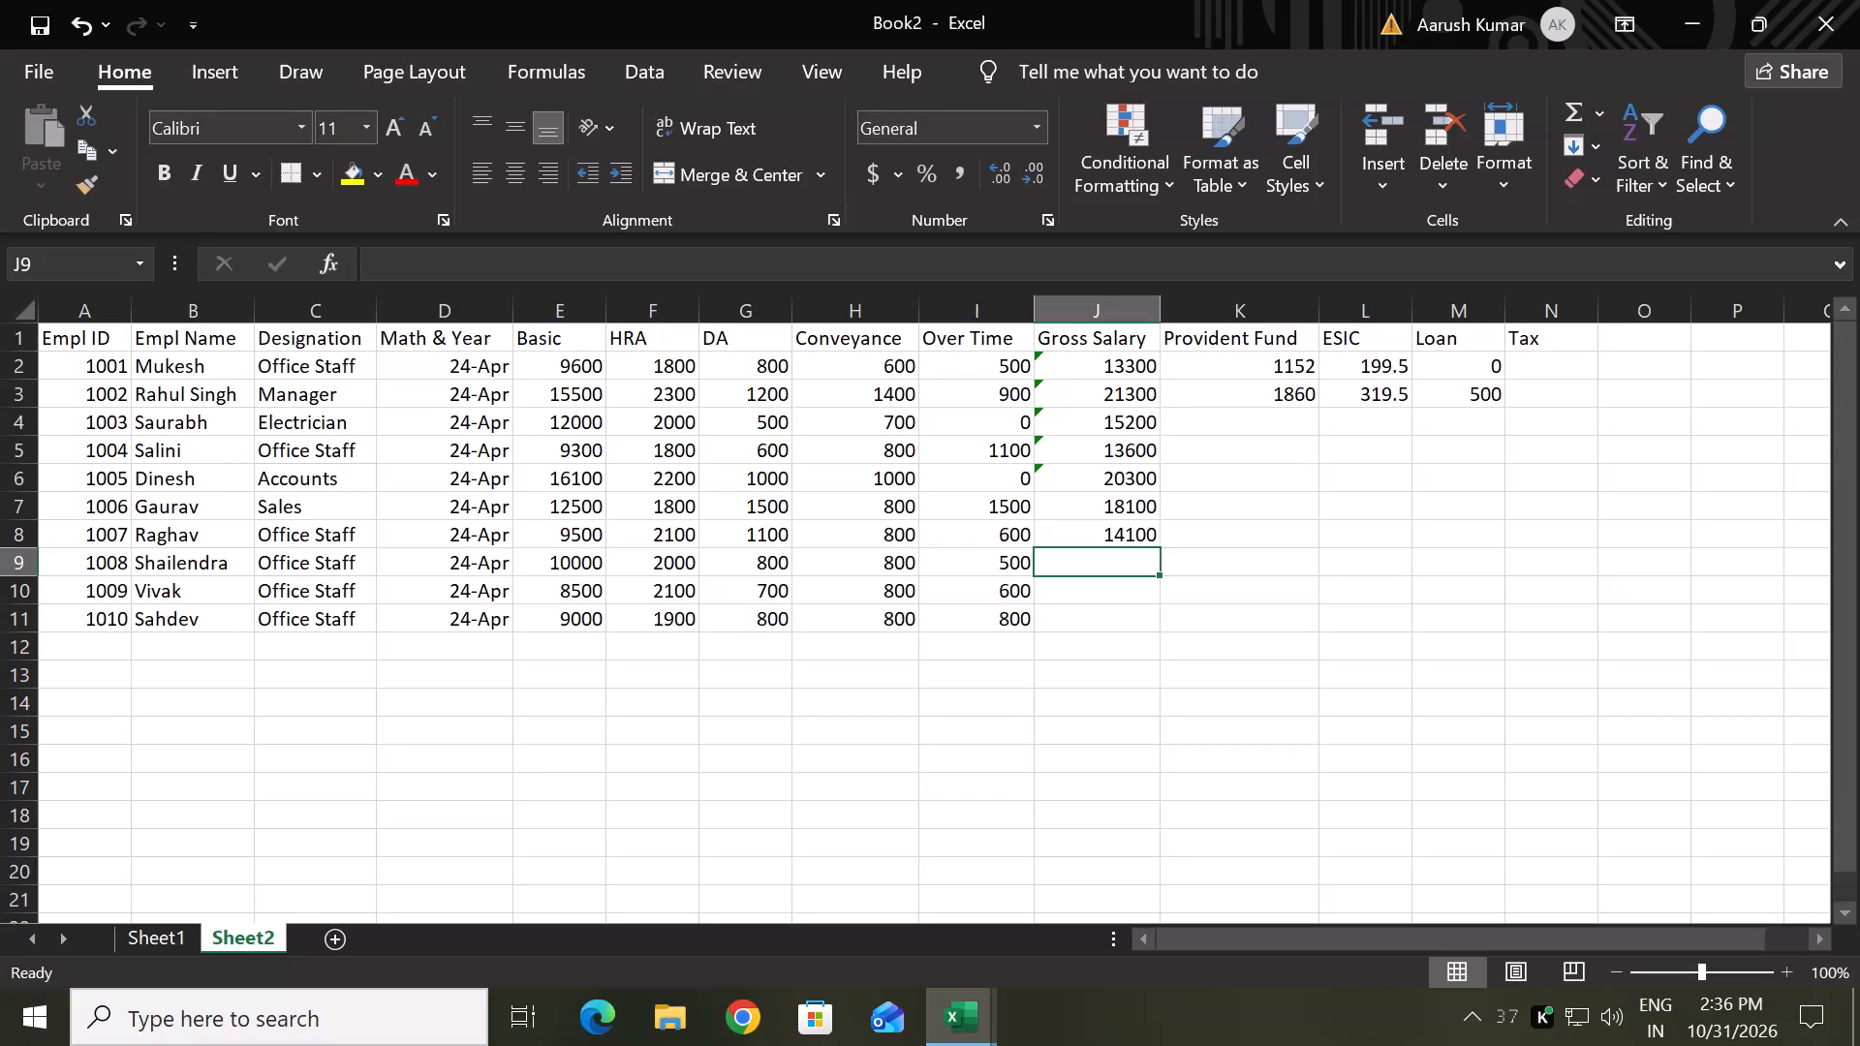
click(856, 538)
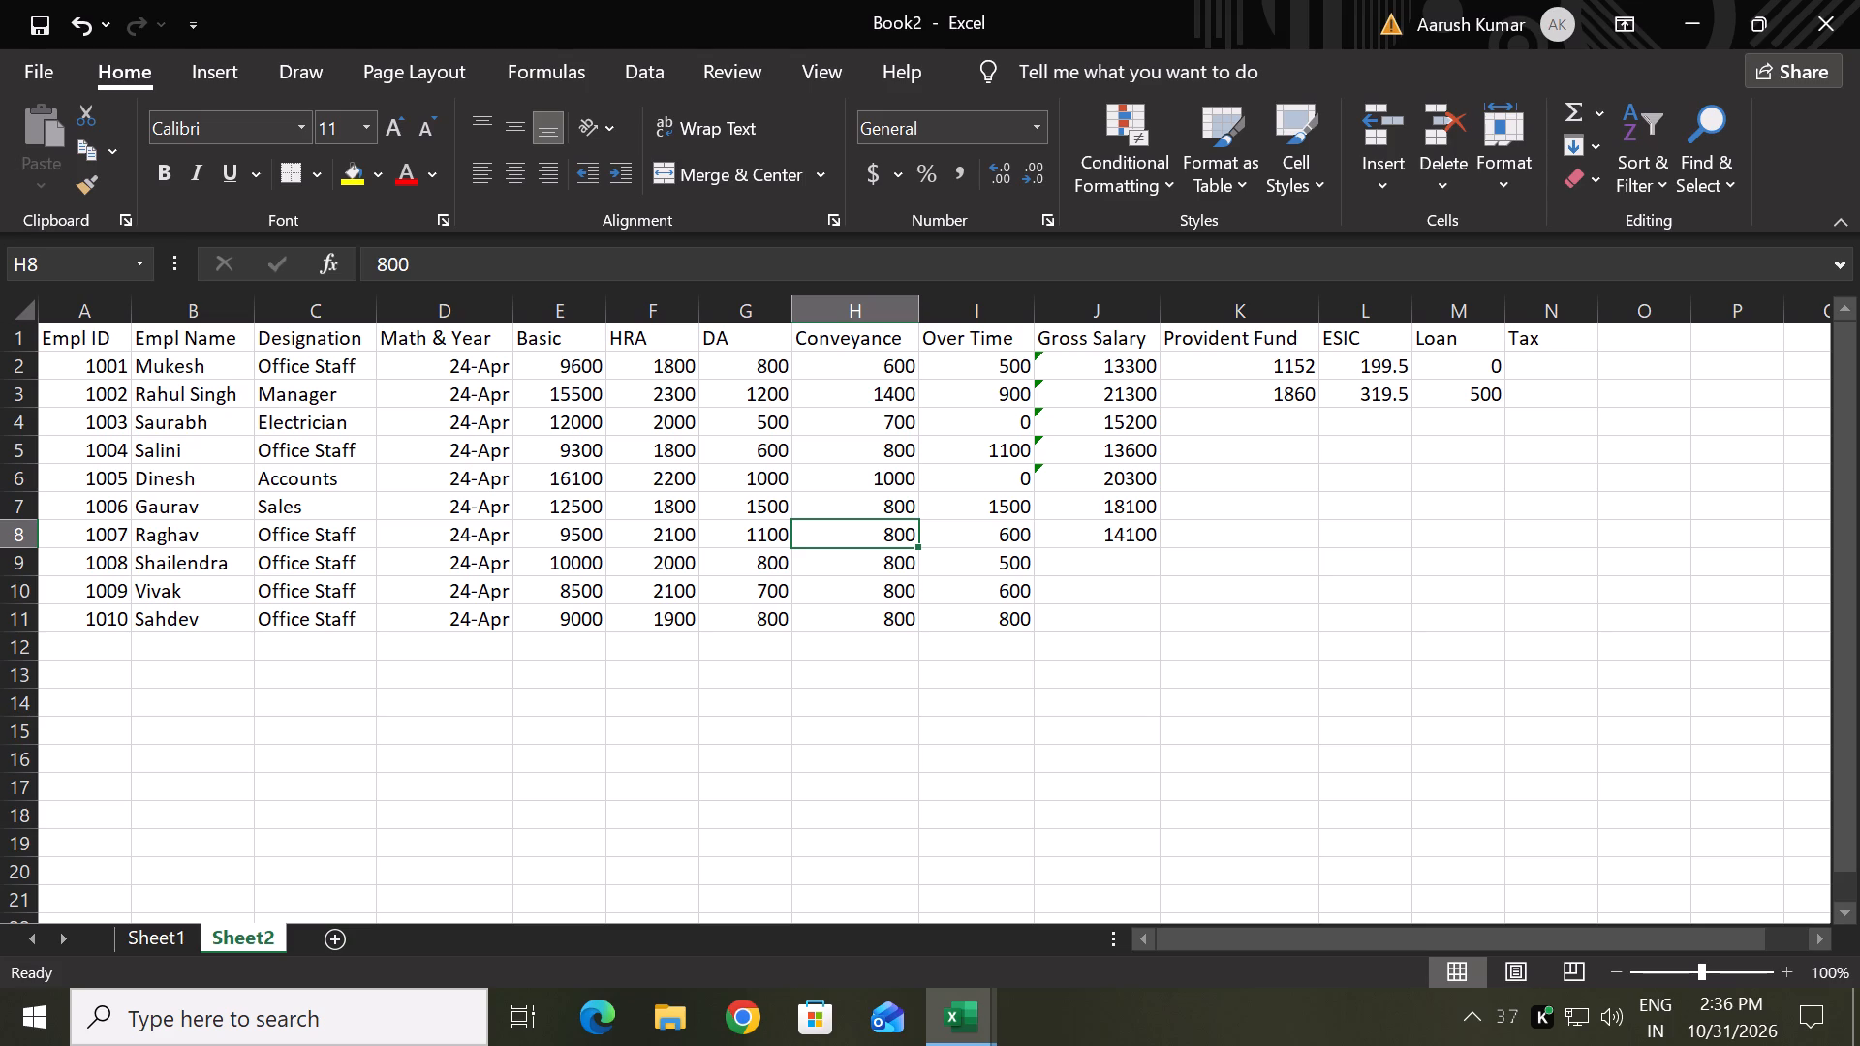
Enter employee 1008's Gross Salary formula in J9 as a SUM of E9+F9+G9+H9+I9.
click(1068, 575)
text(=s)
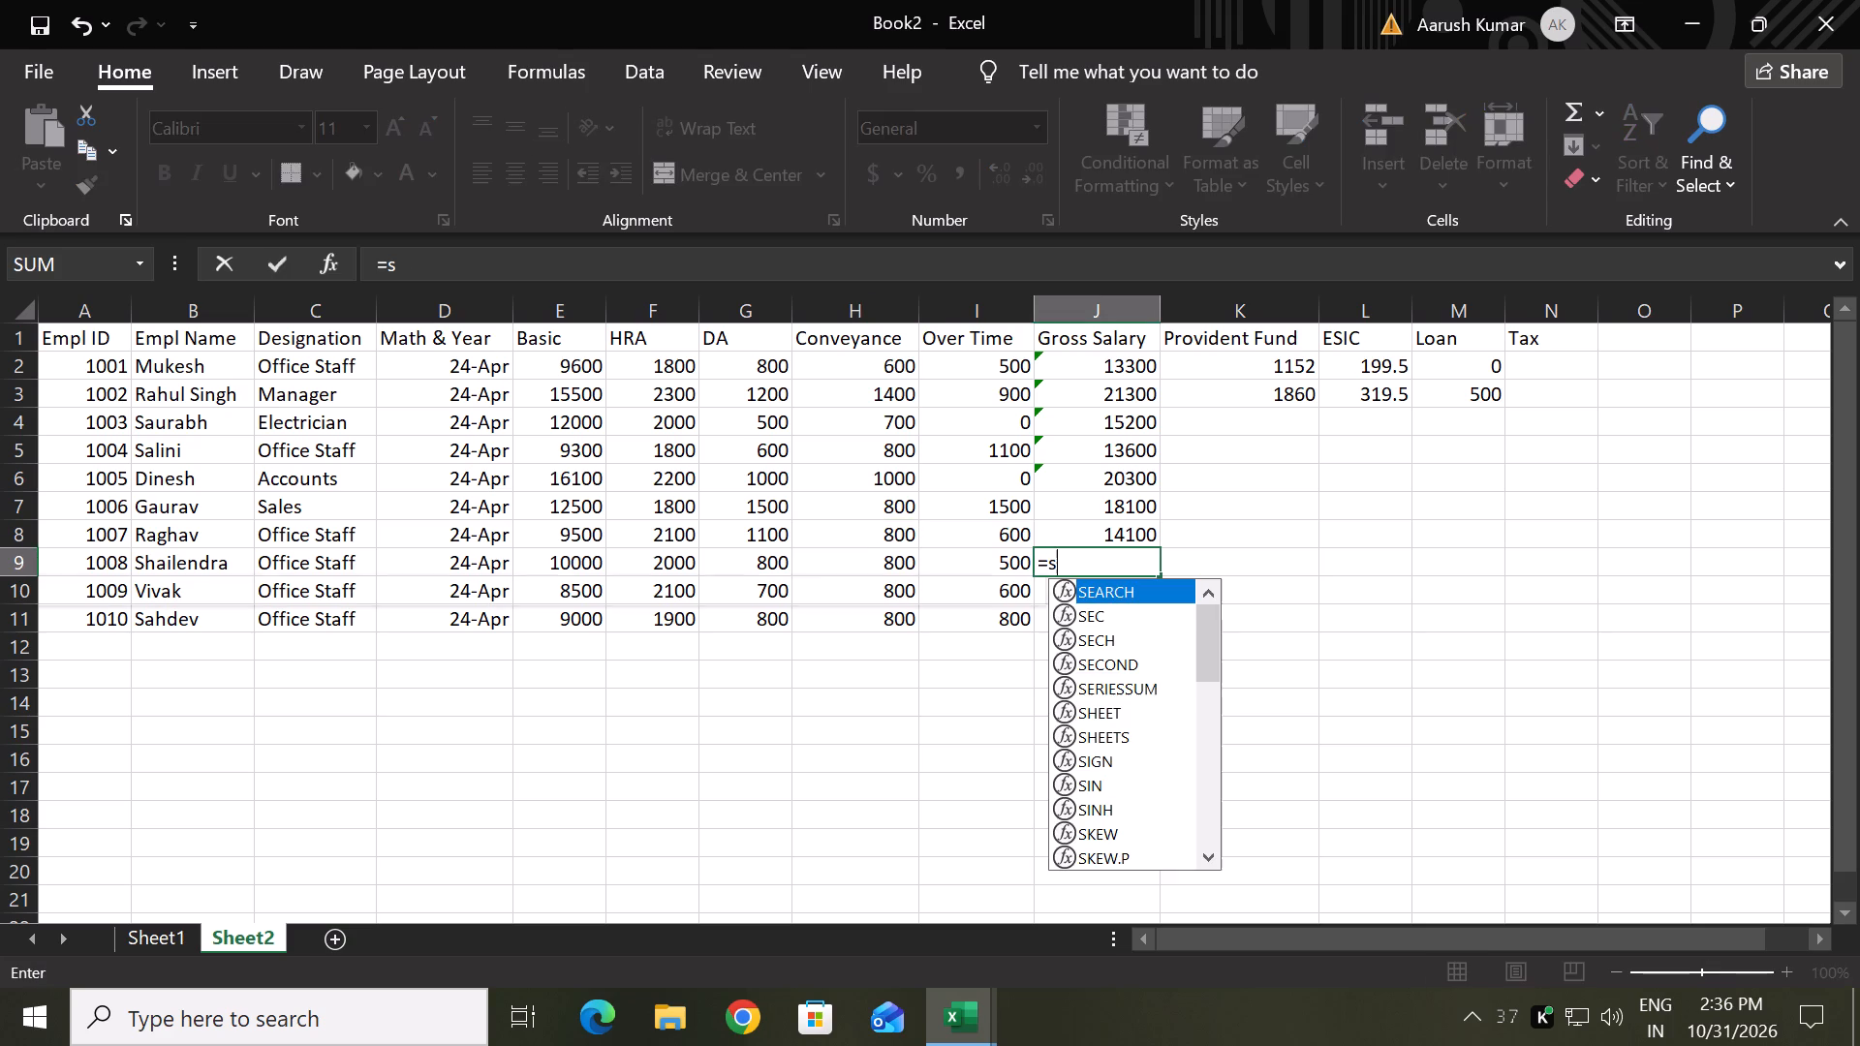
key(u)
key(Tab)
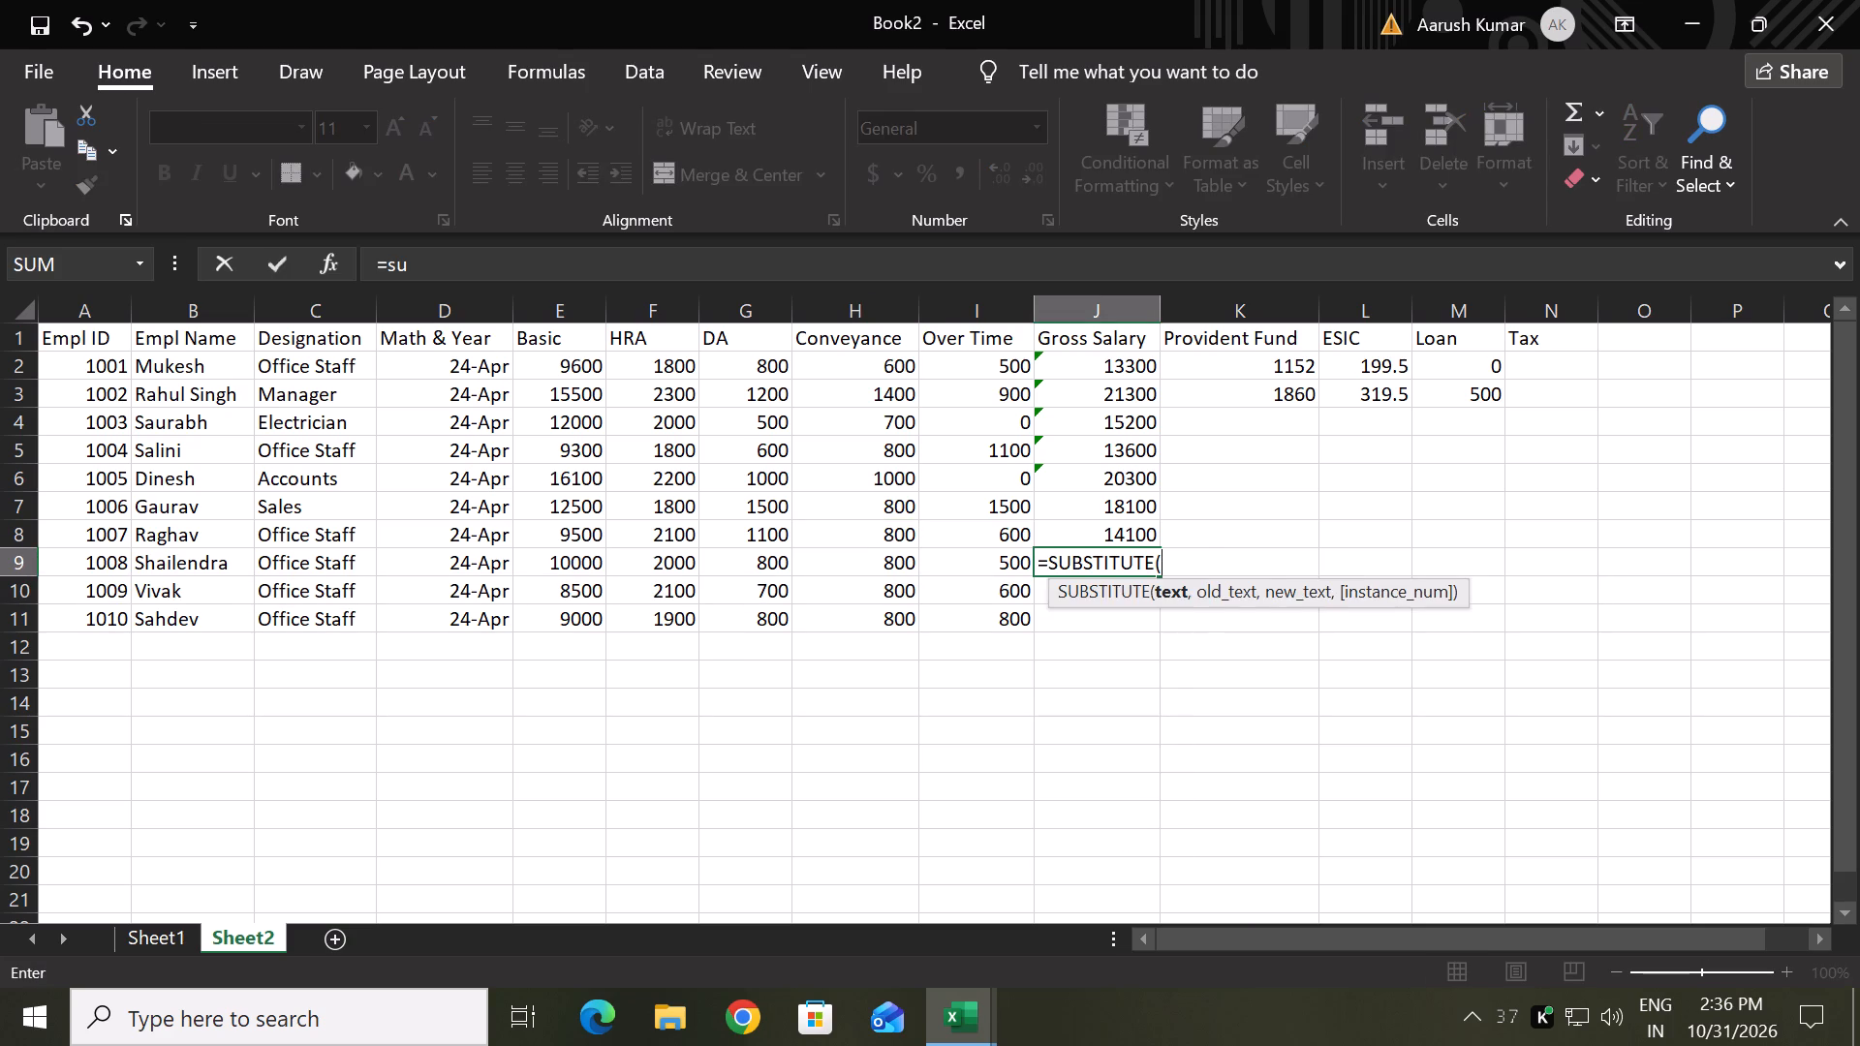
key(BackSpace)
key(BackSpace)
key(BackSpace)
key(BackSpace)
key(BackSpace)
key(BackSpace)
key(BackSpace)
key(BackSpace)
key(BackSpace)
key(BackSpace)
key(BackSpace)
text(sum)
key(Tab)
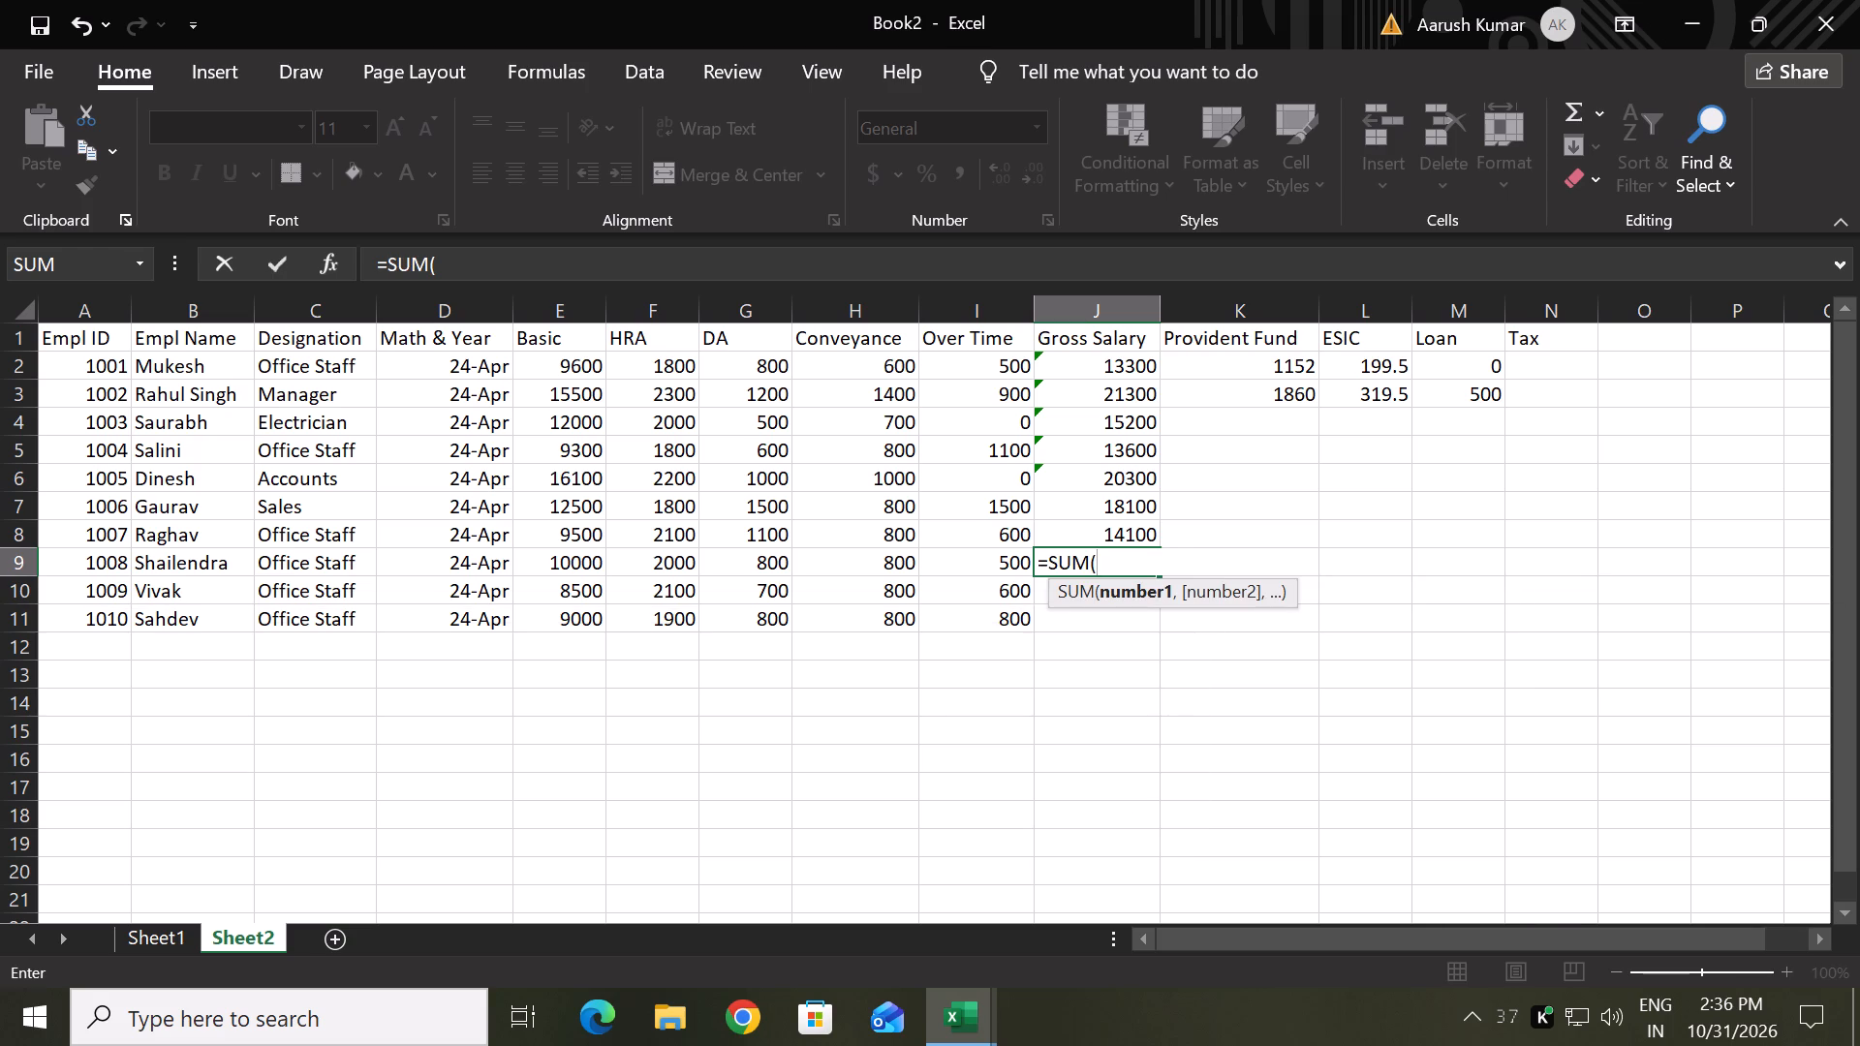
text(e9)
key(shift+plus)
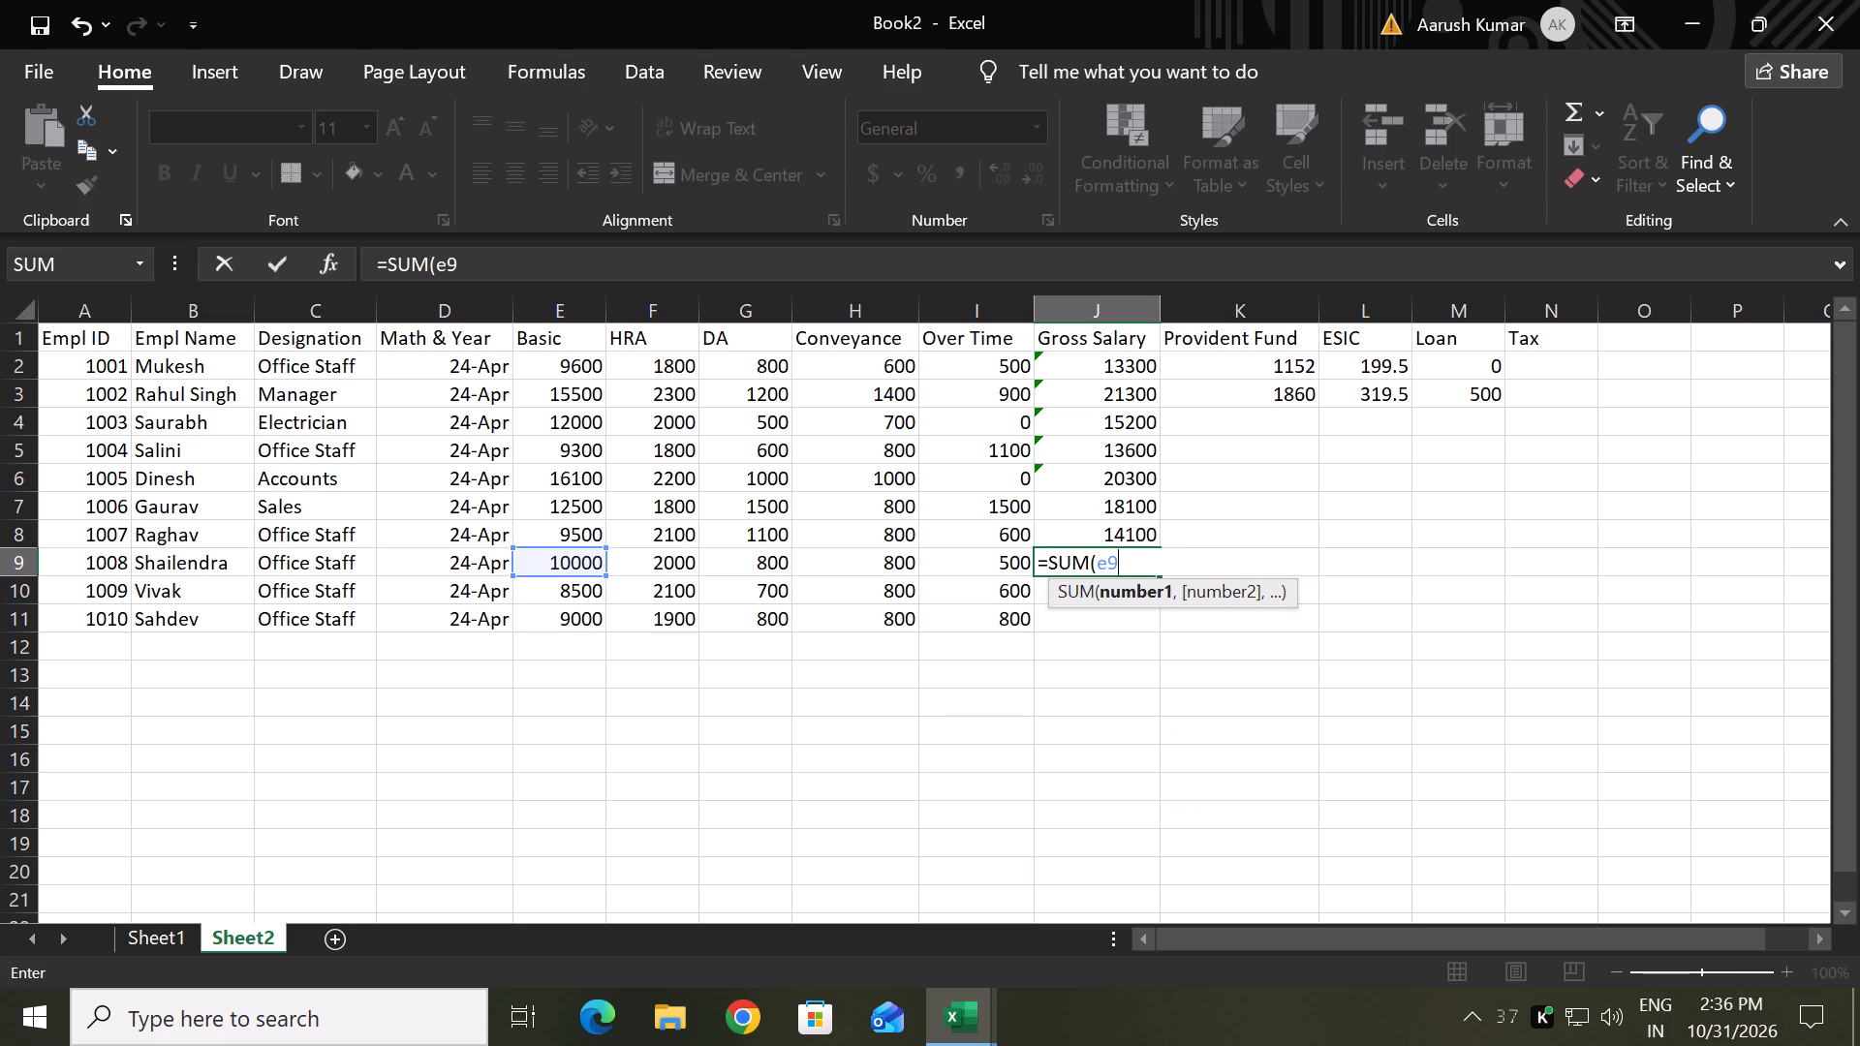
text(f9)
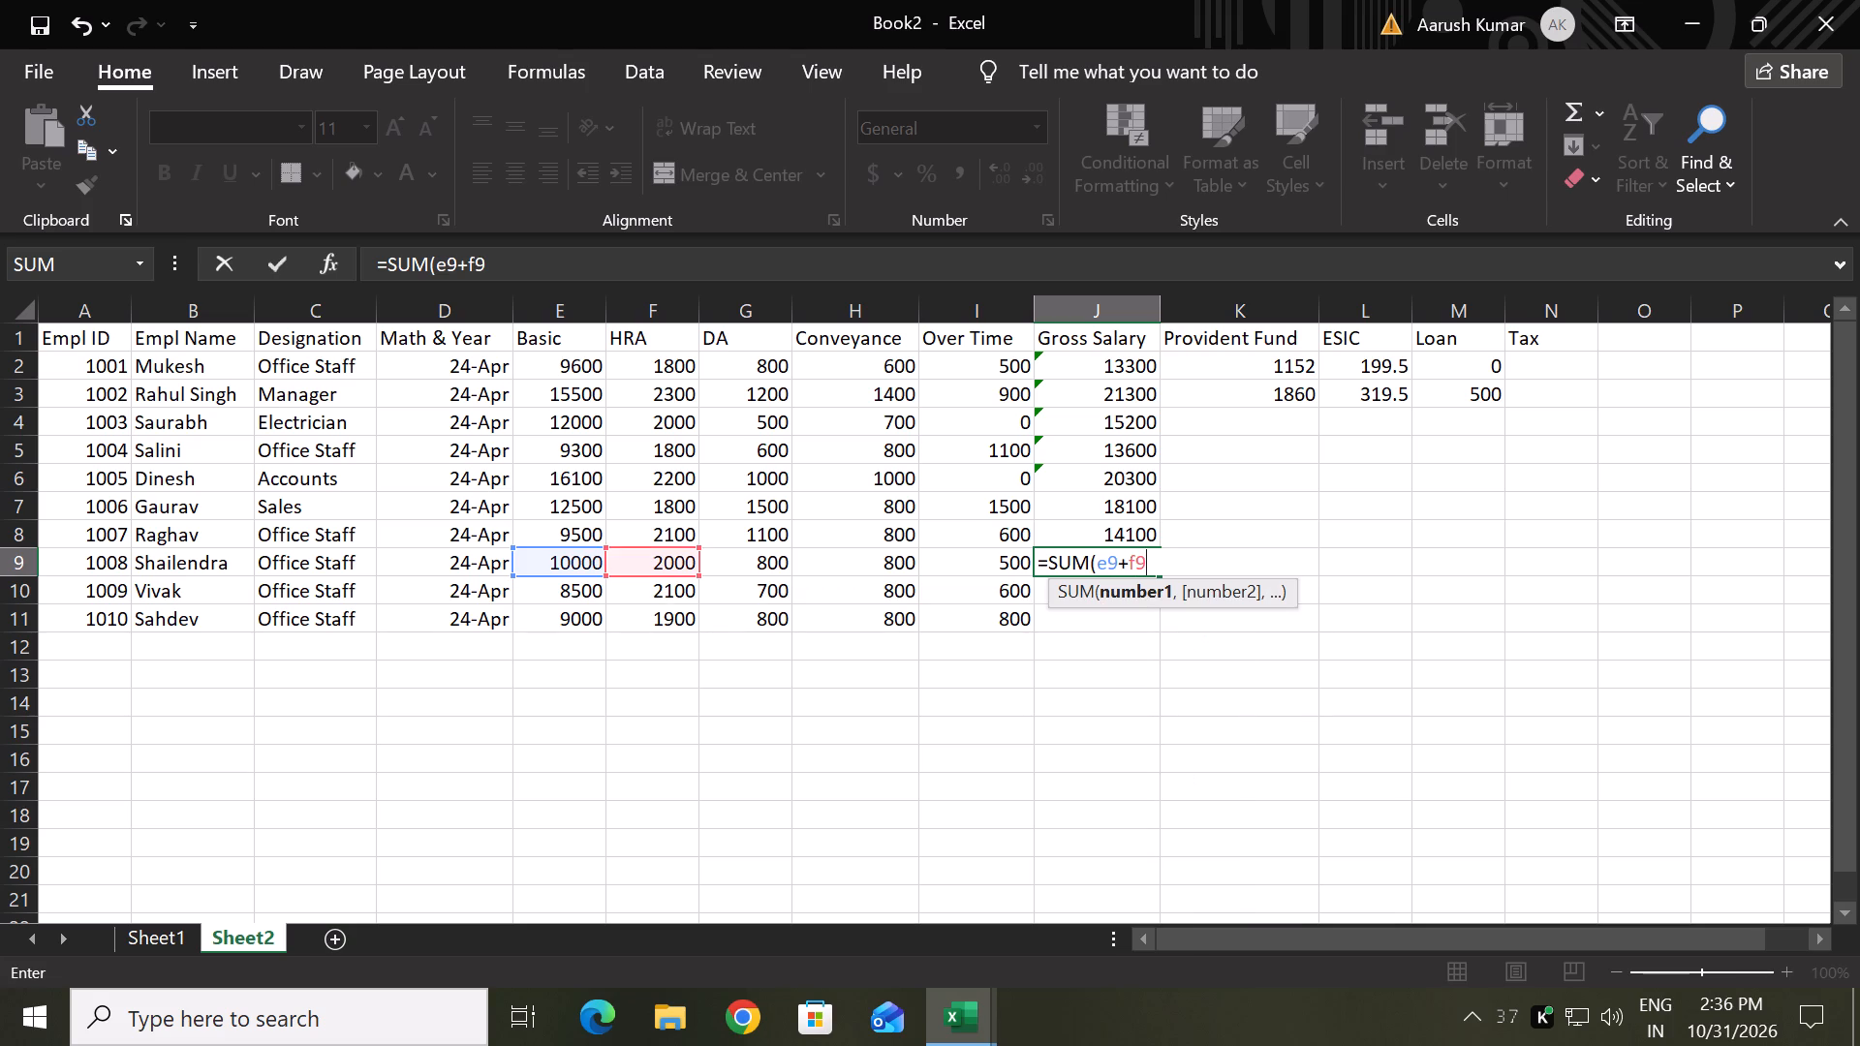
key(equal)
key(BackSpace)
text(+g9)
key(shift+plus)
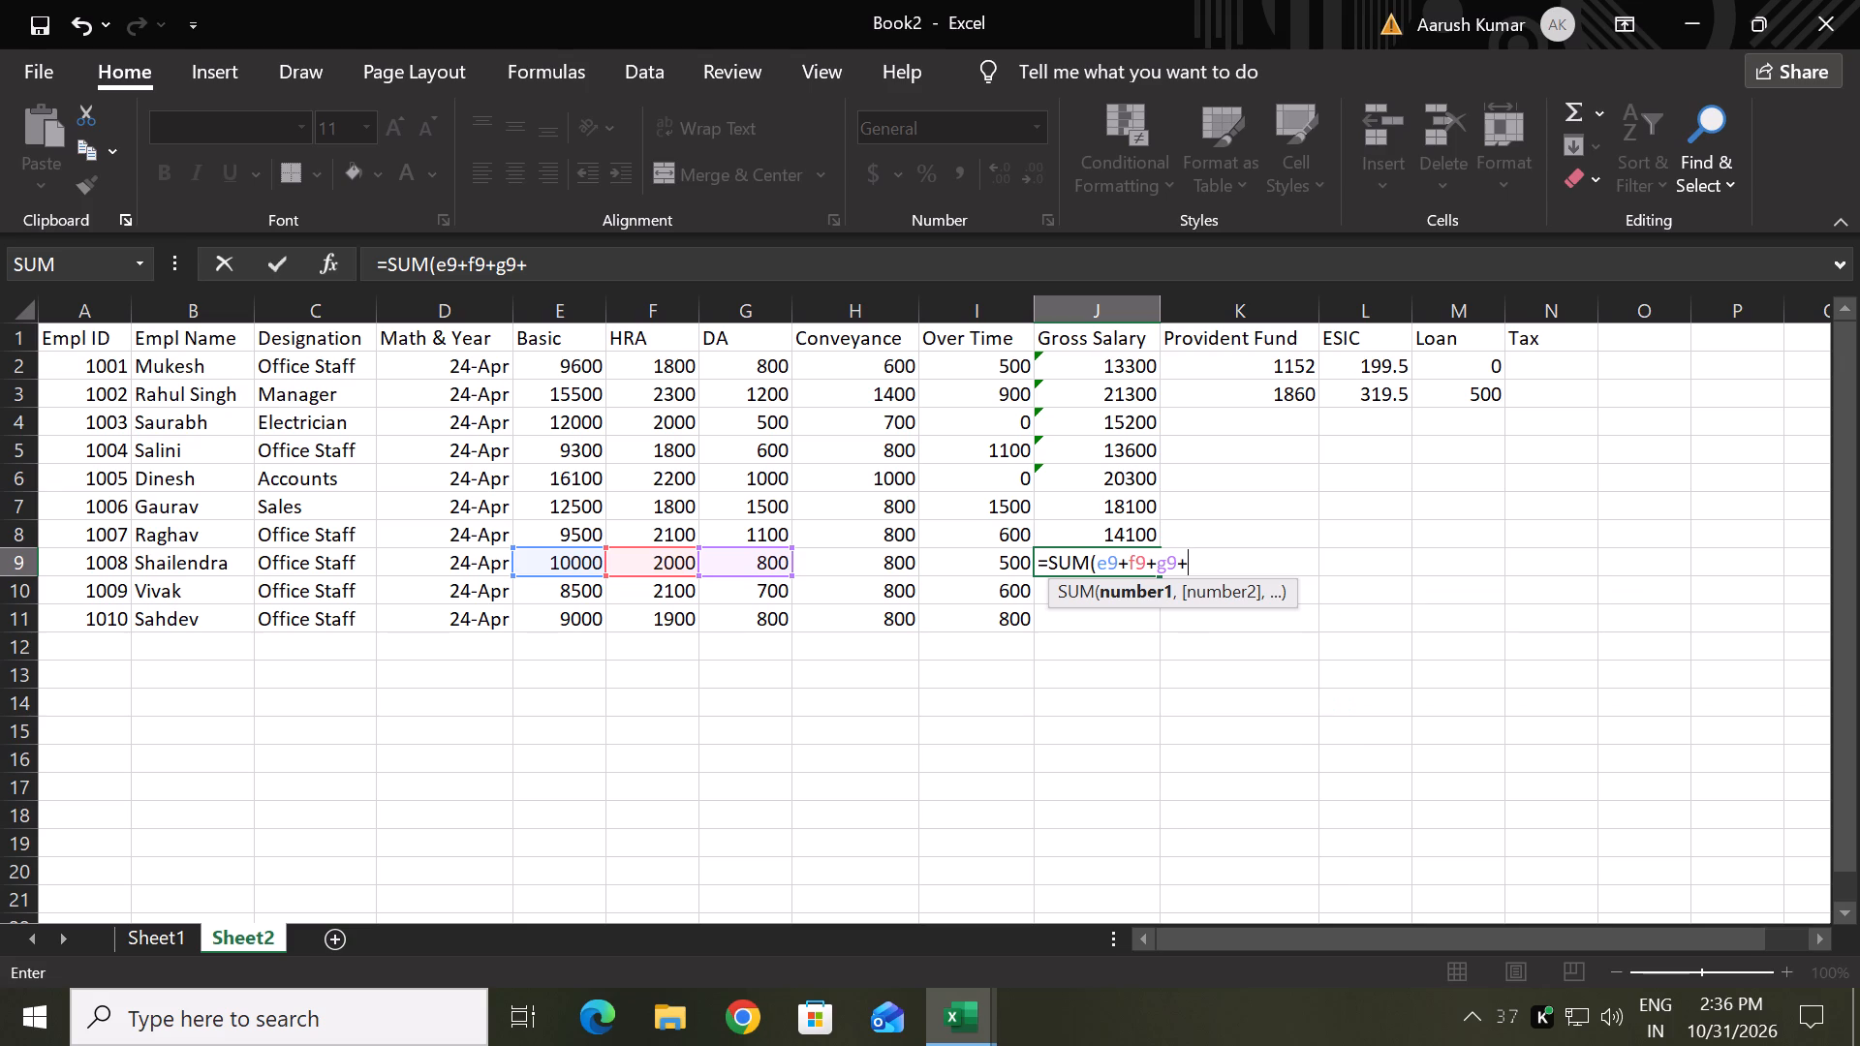
key(h)
key(9)
key(equal)
key(BackSpace)
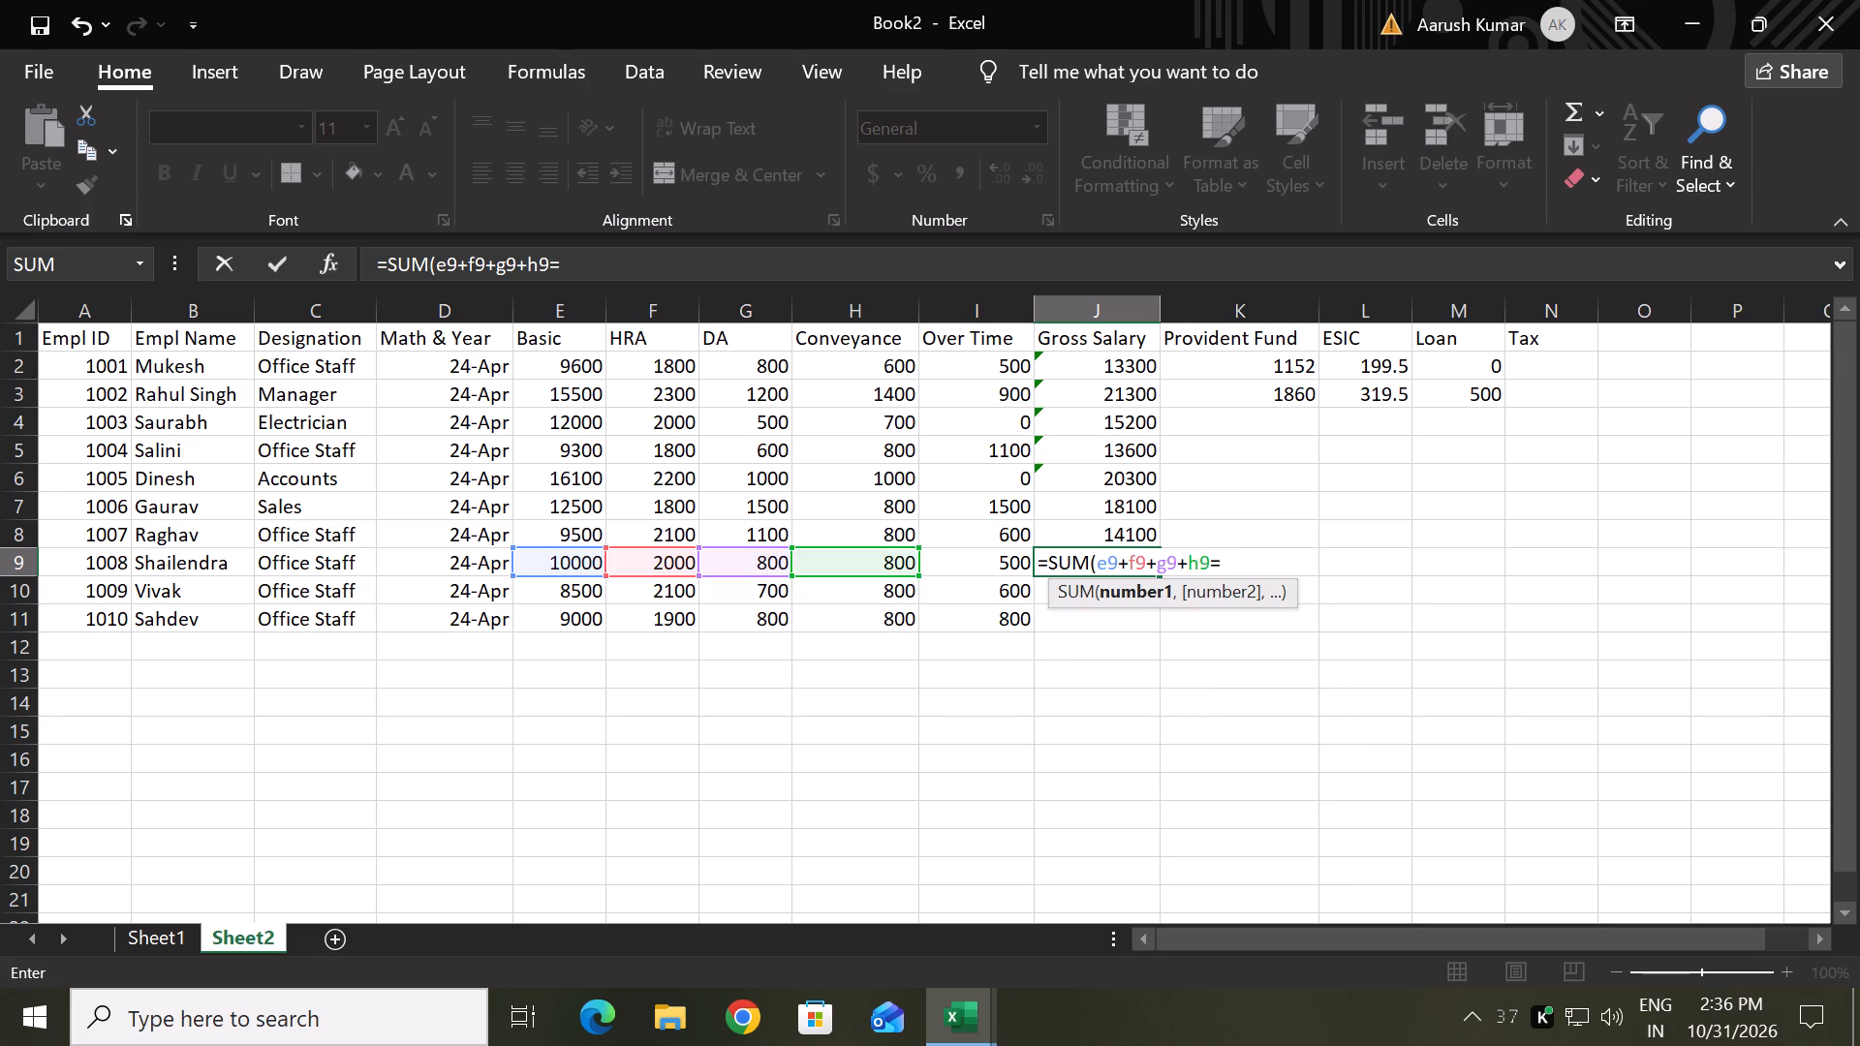
key(shift+plus)
key(i)
key(9)
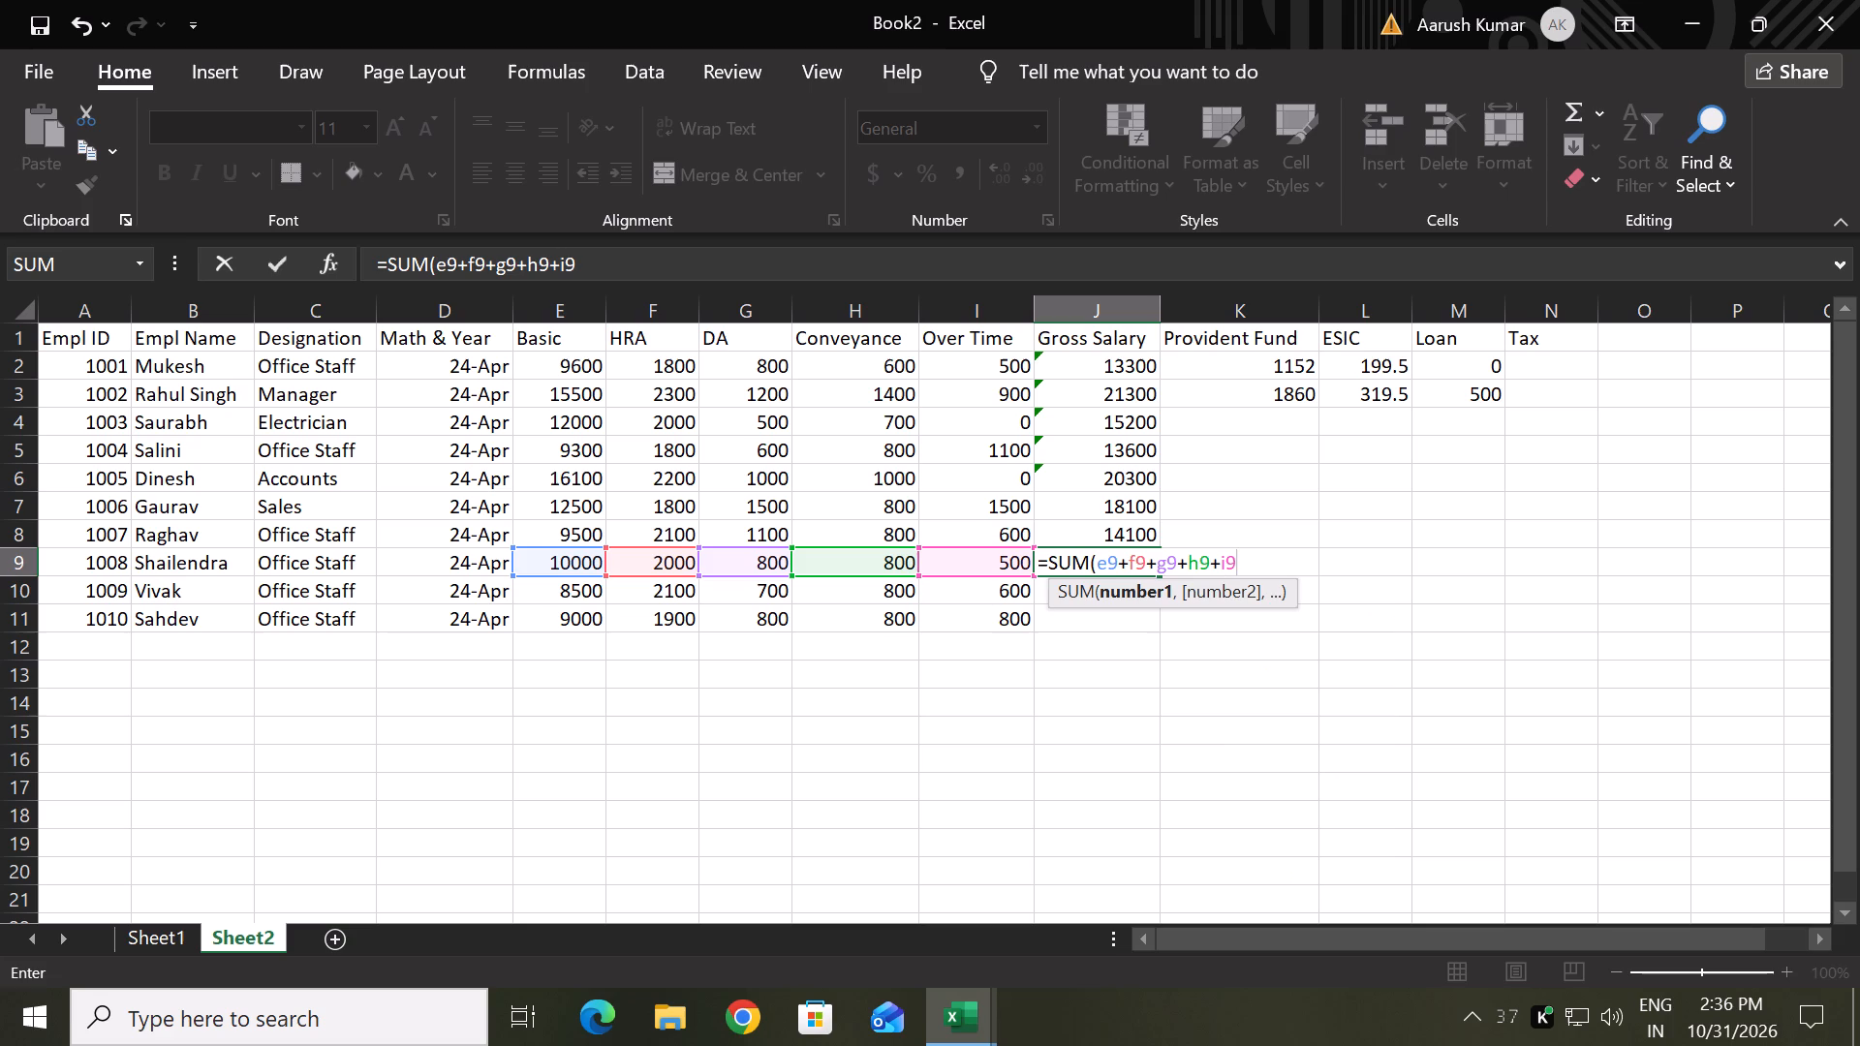
key(Return)
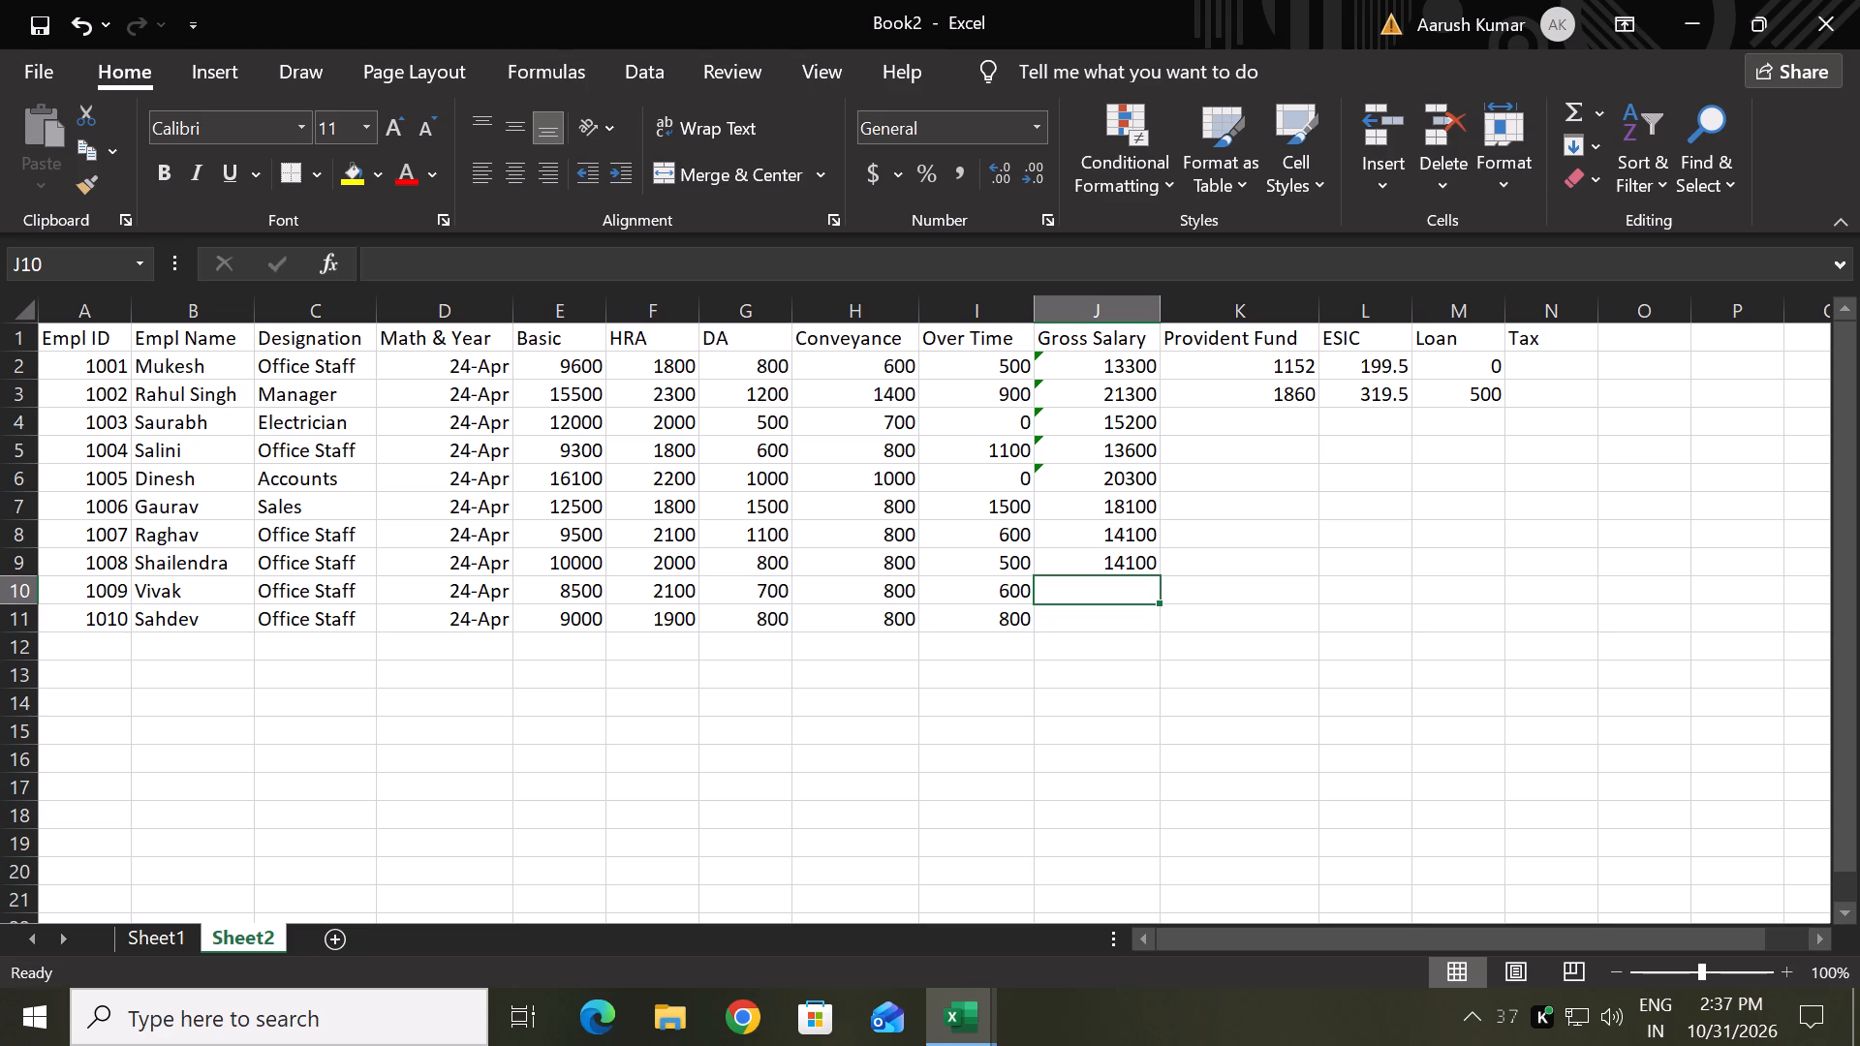
text(=sum)
key(shift+parenleft)
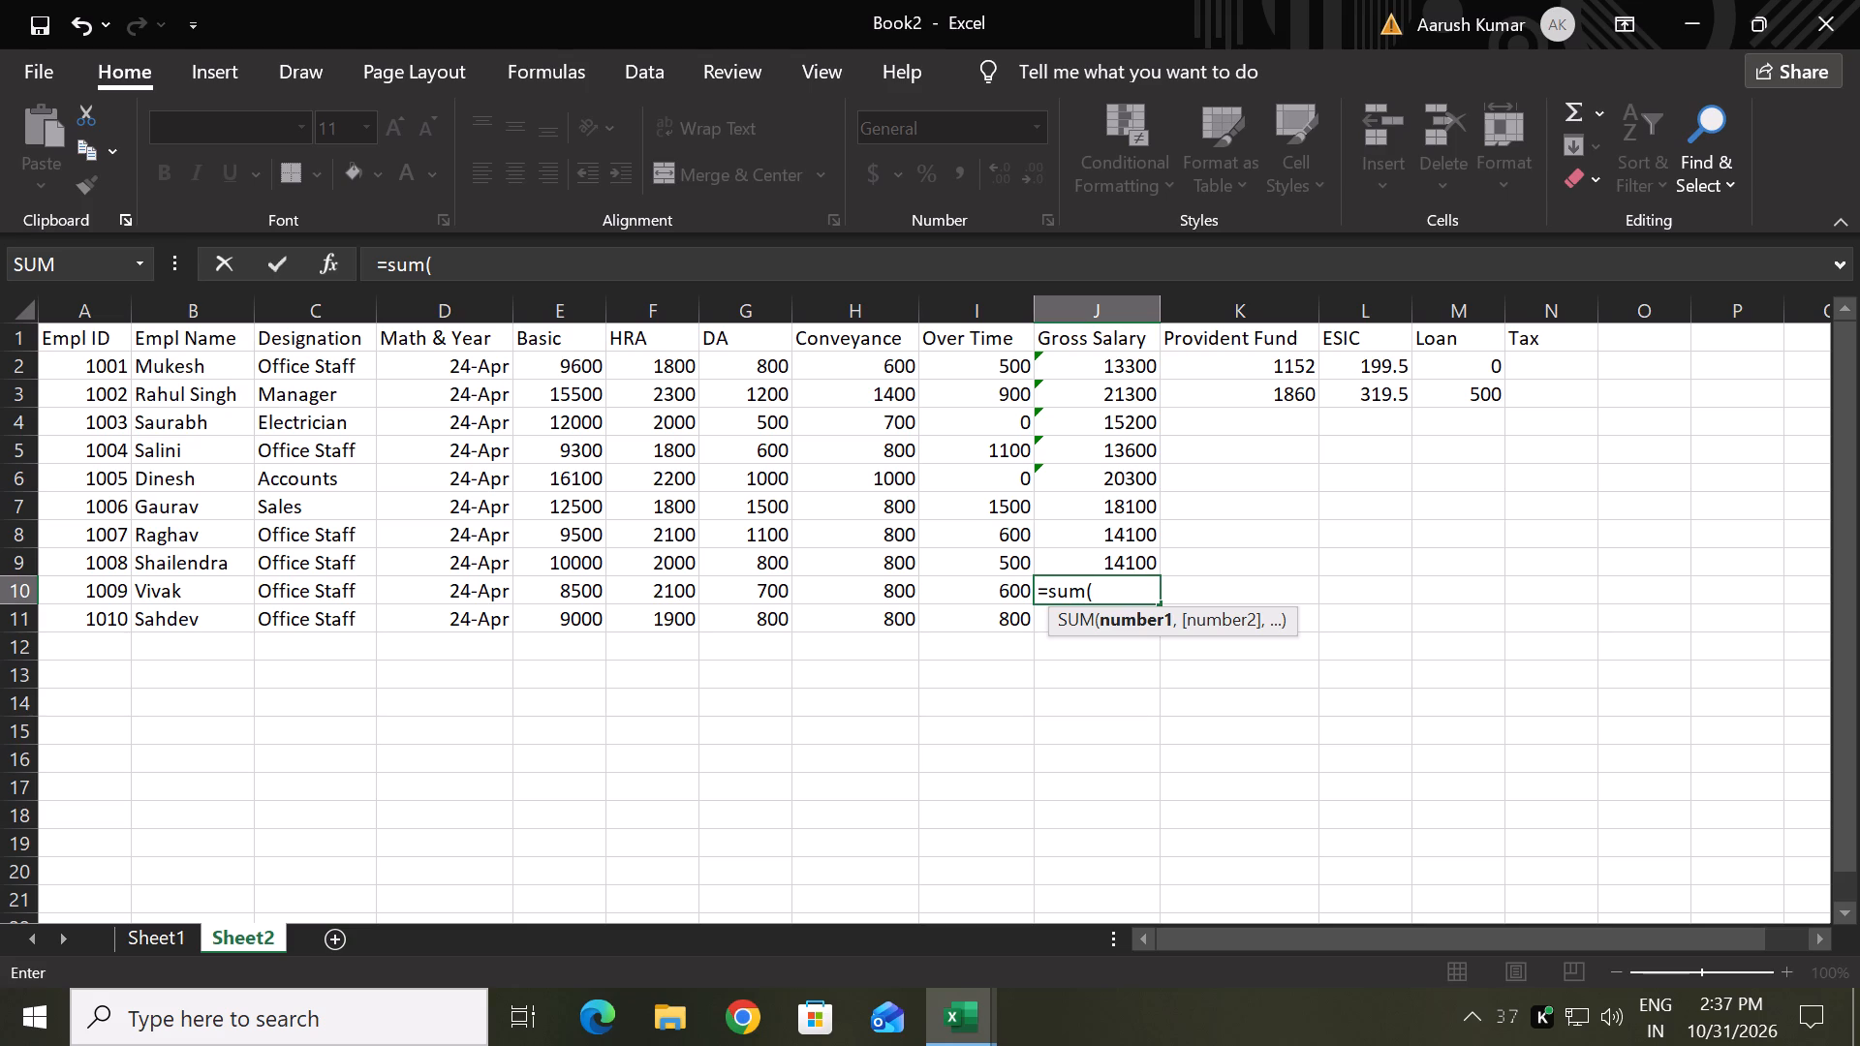
key(i)
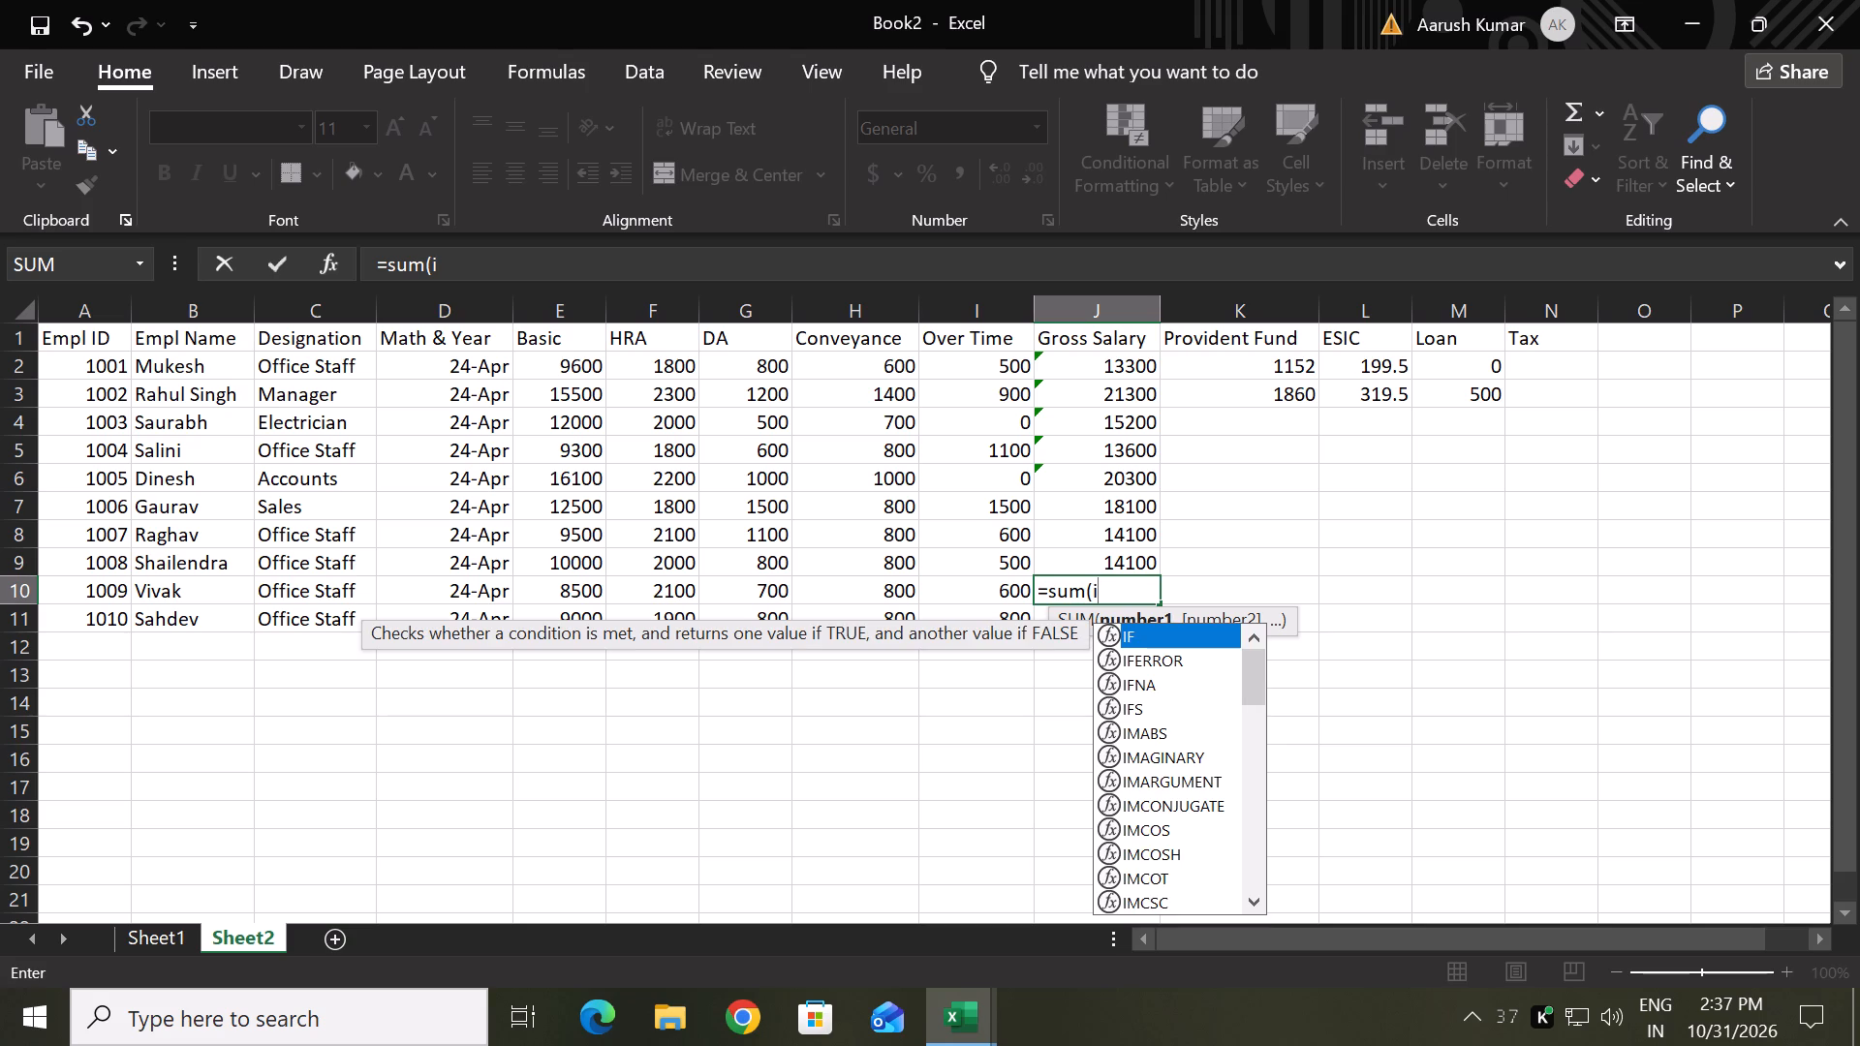
key(BackSpace)
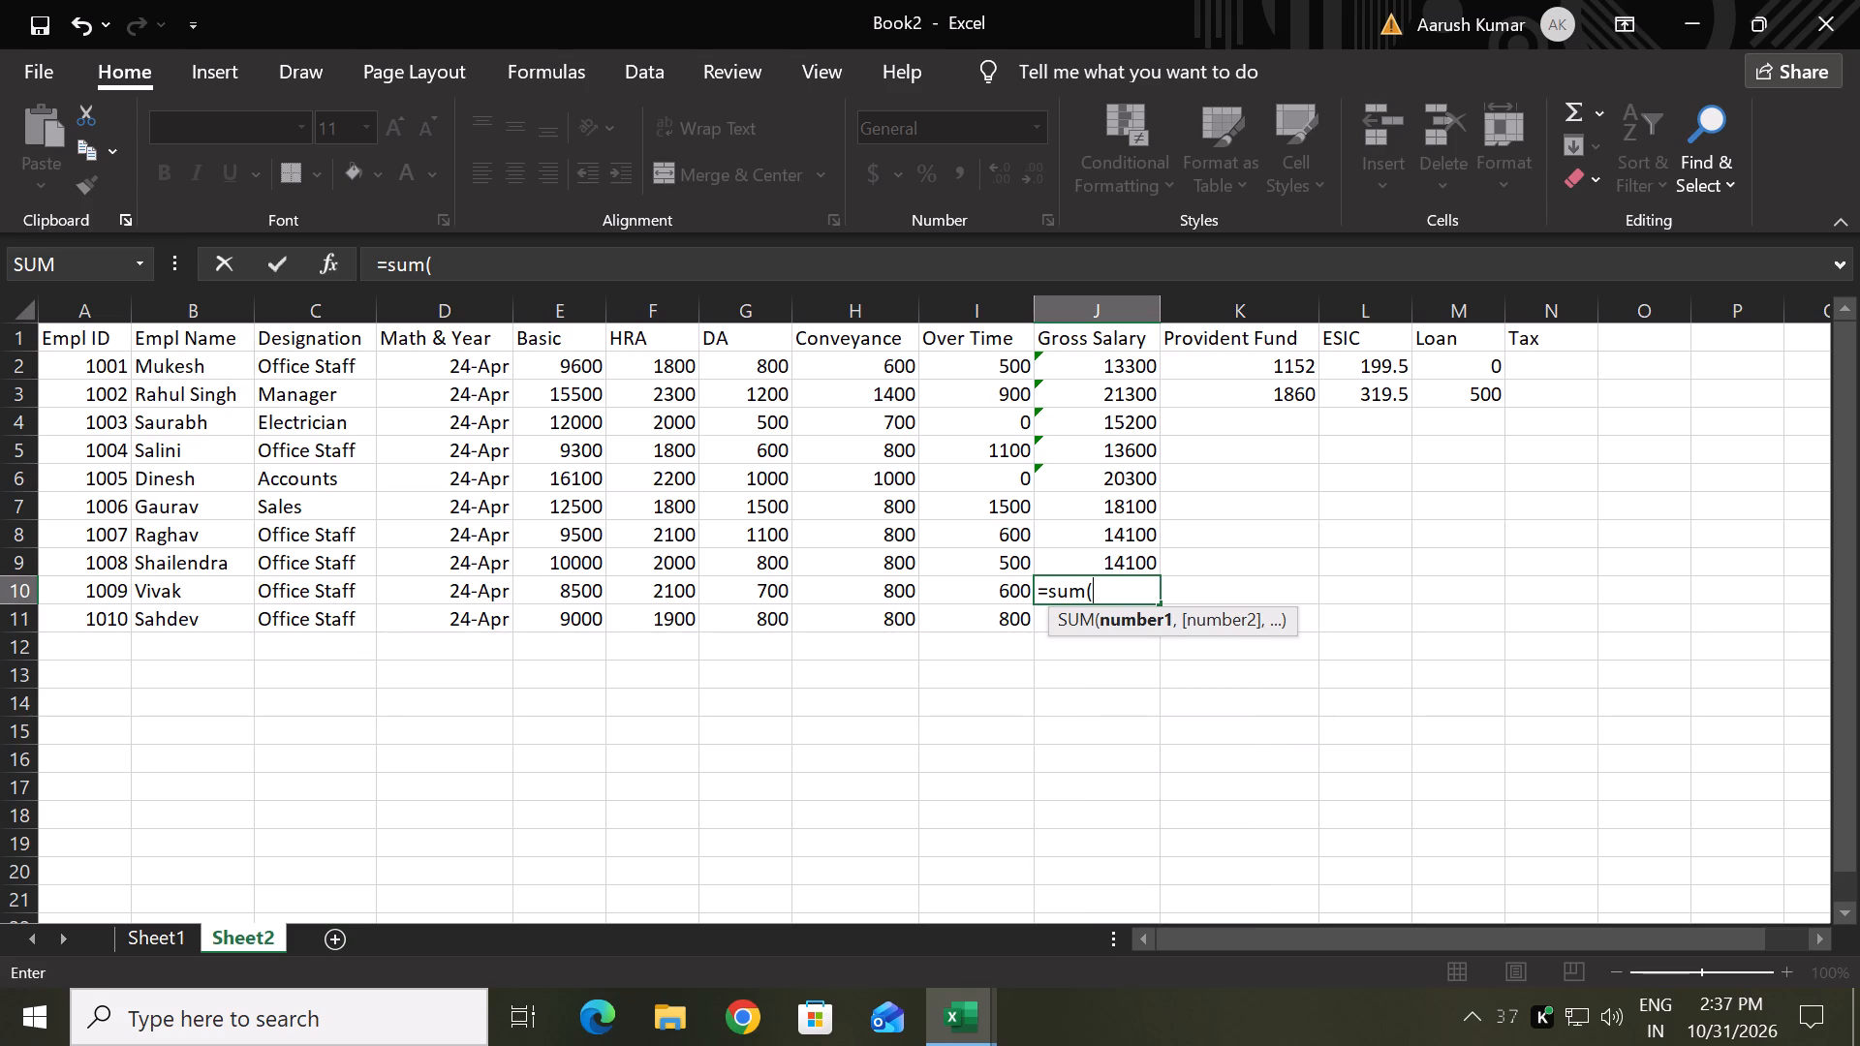
key(e)
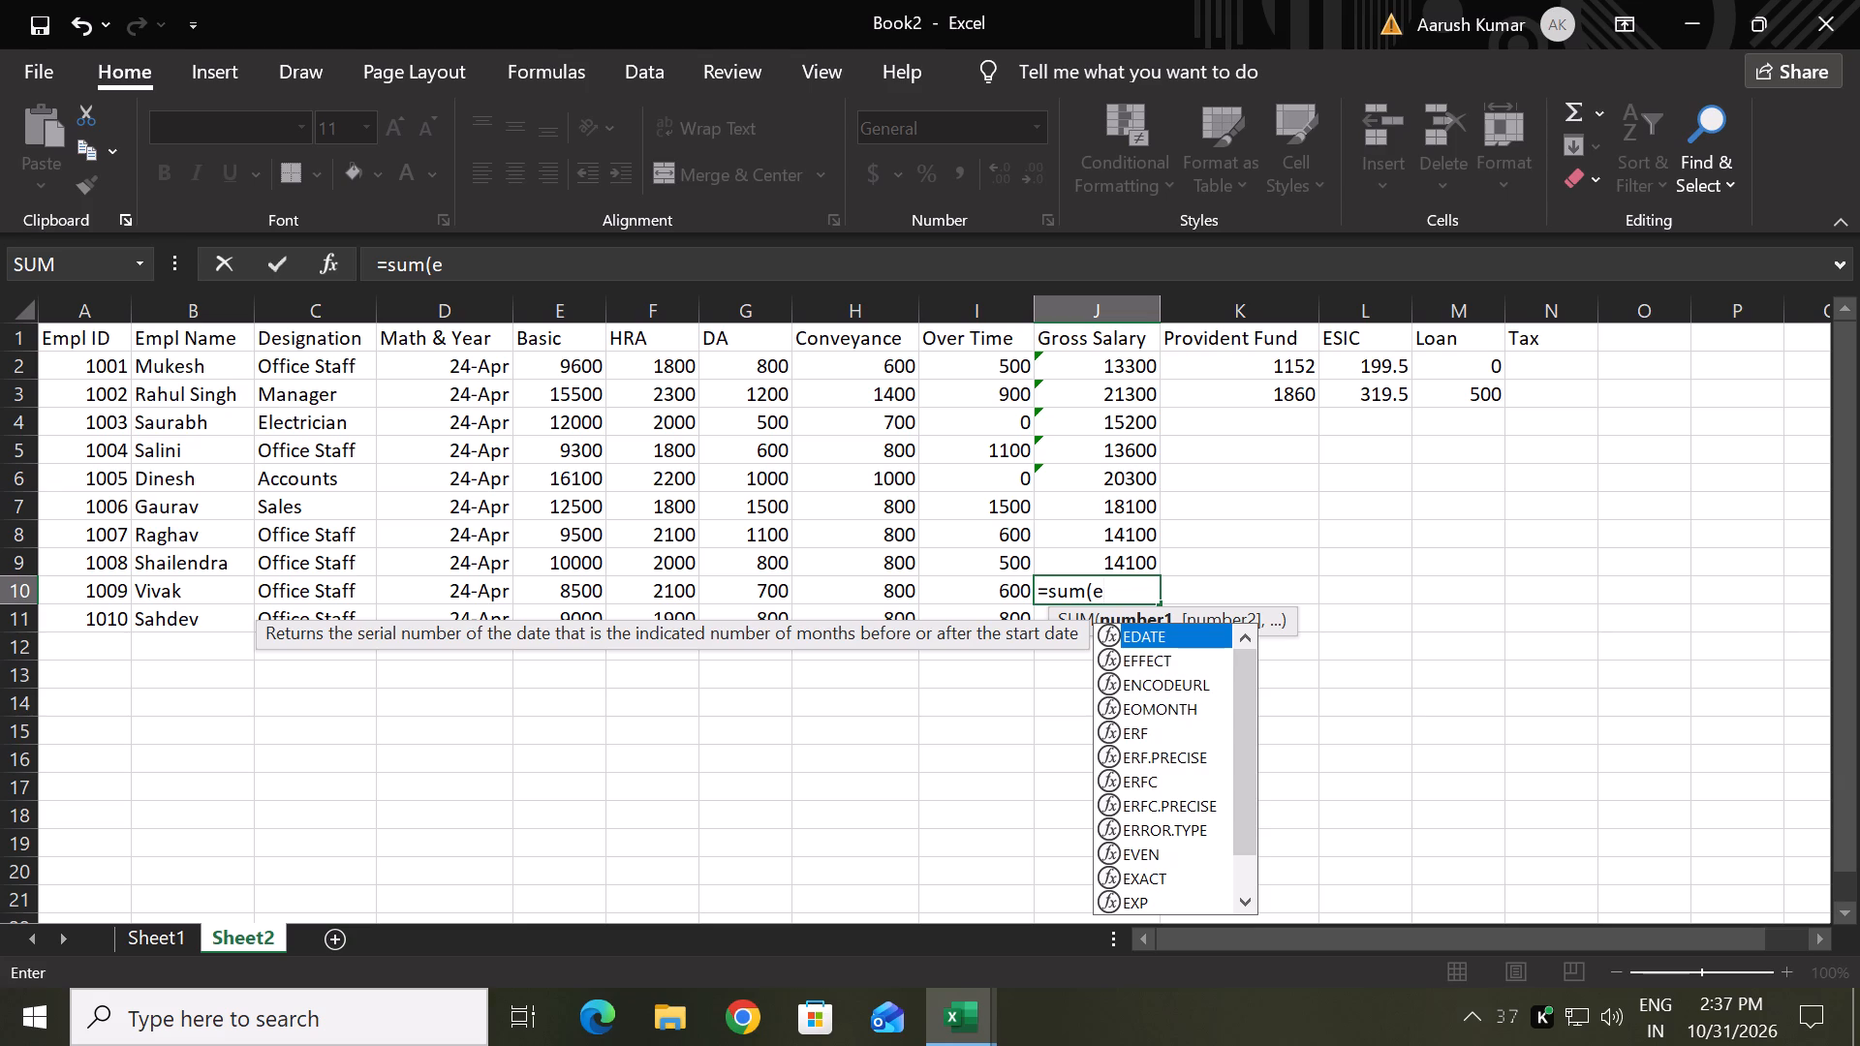
key(9)
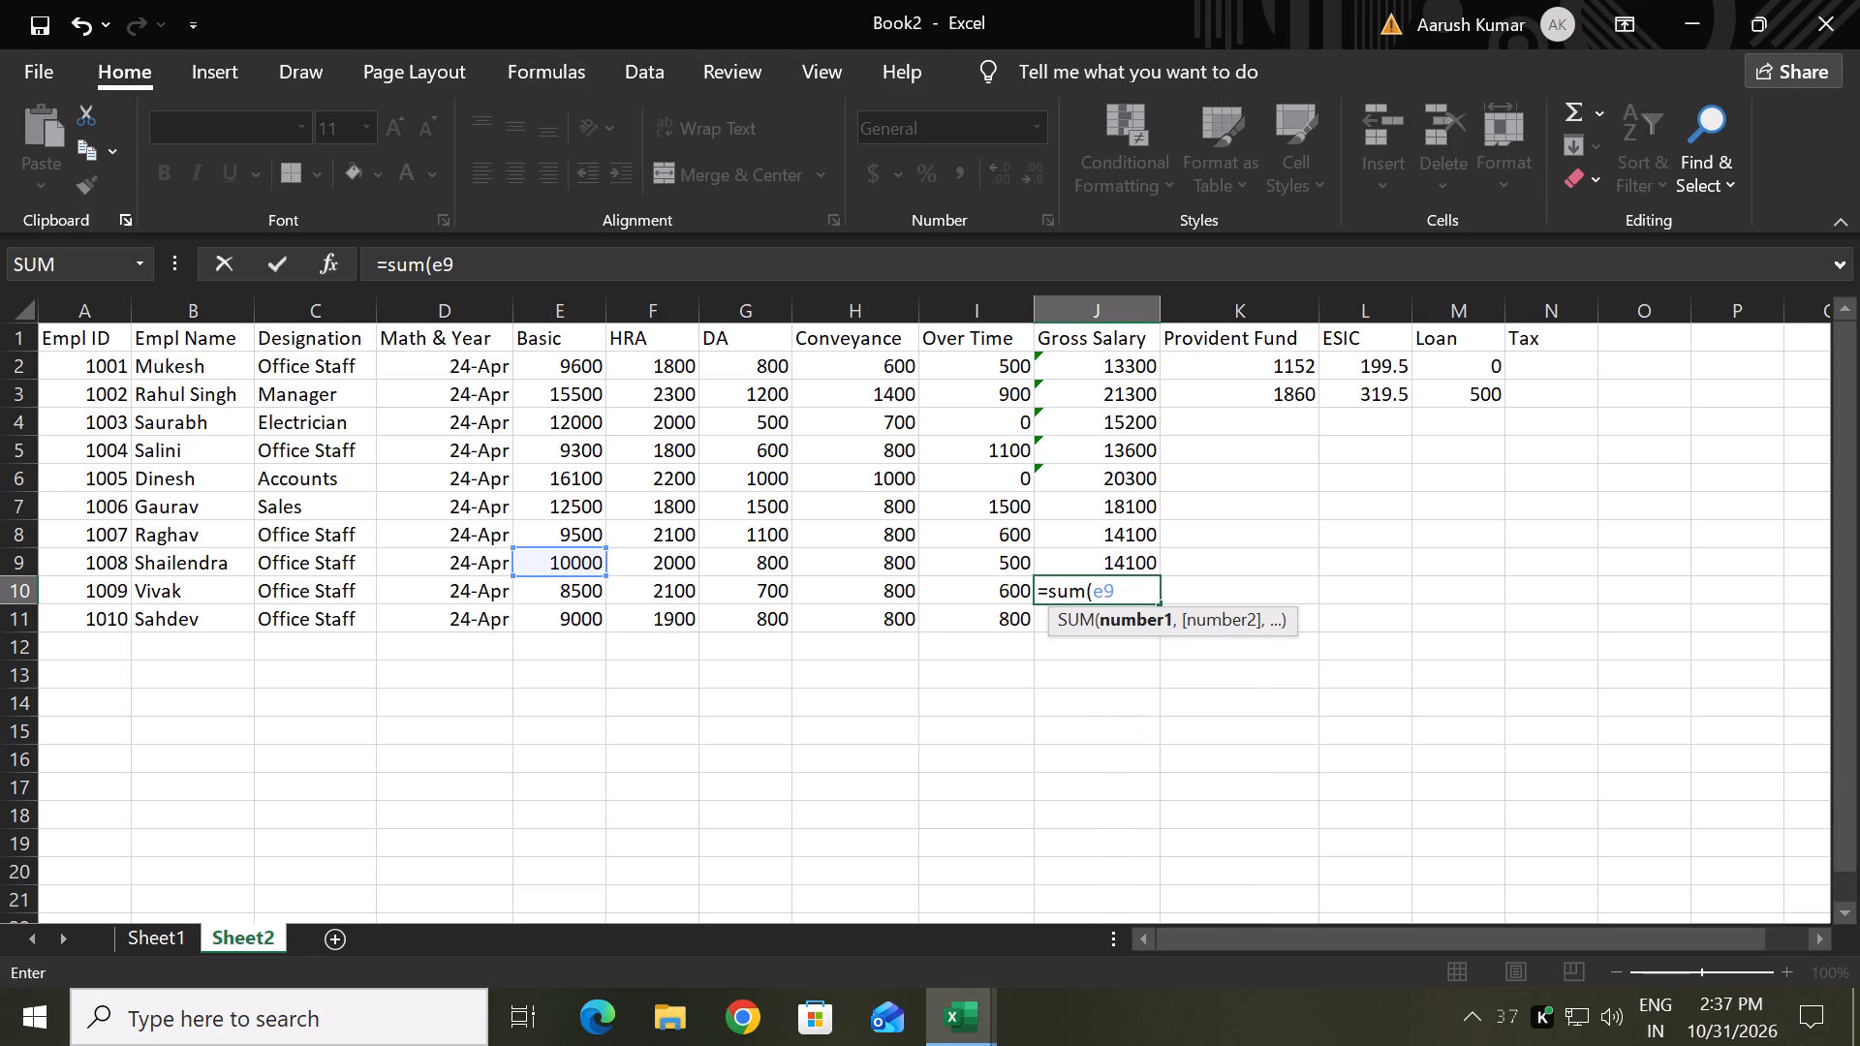
key(BackSpace)
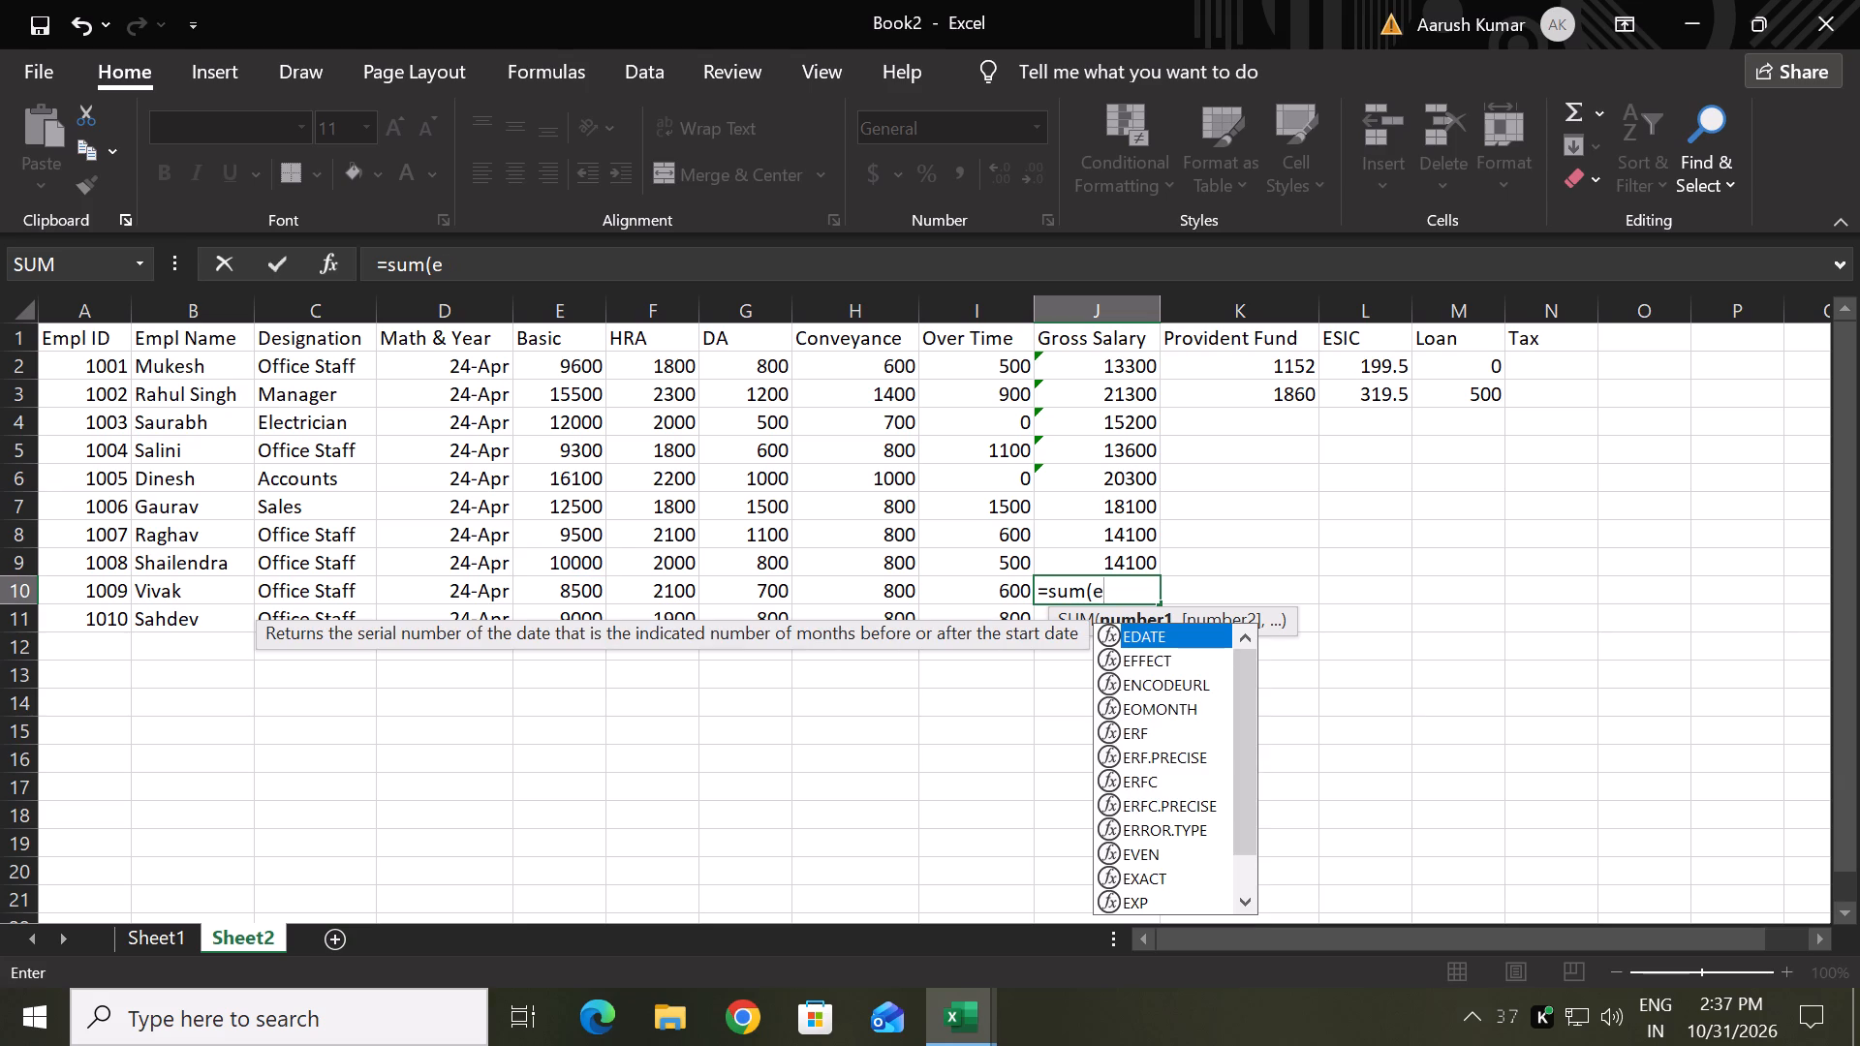
text(10)
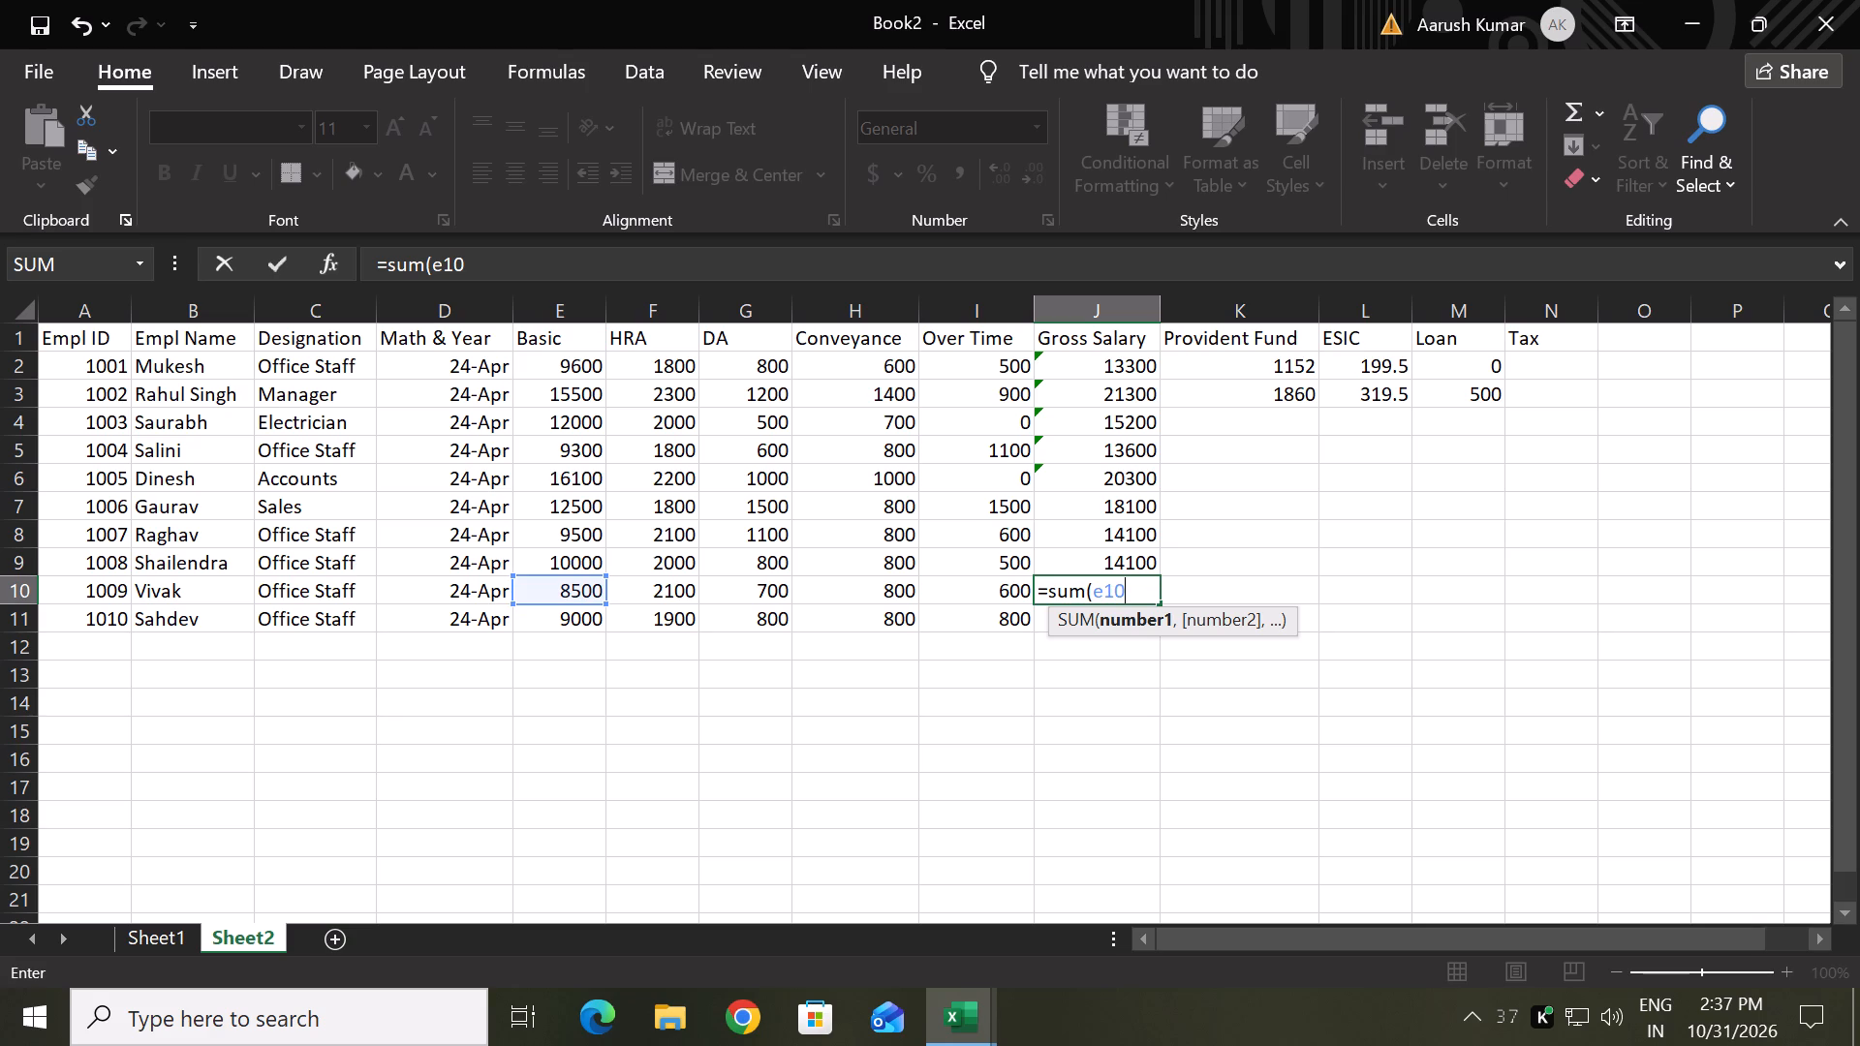
key(shift+plus)
key(f)
text(10)
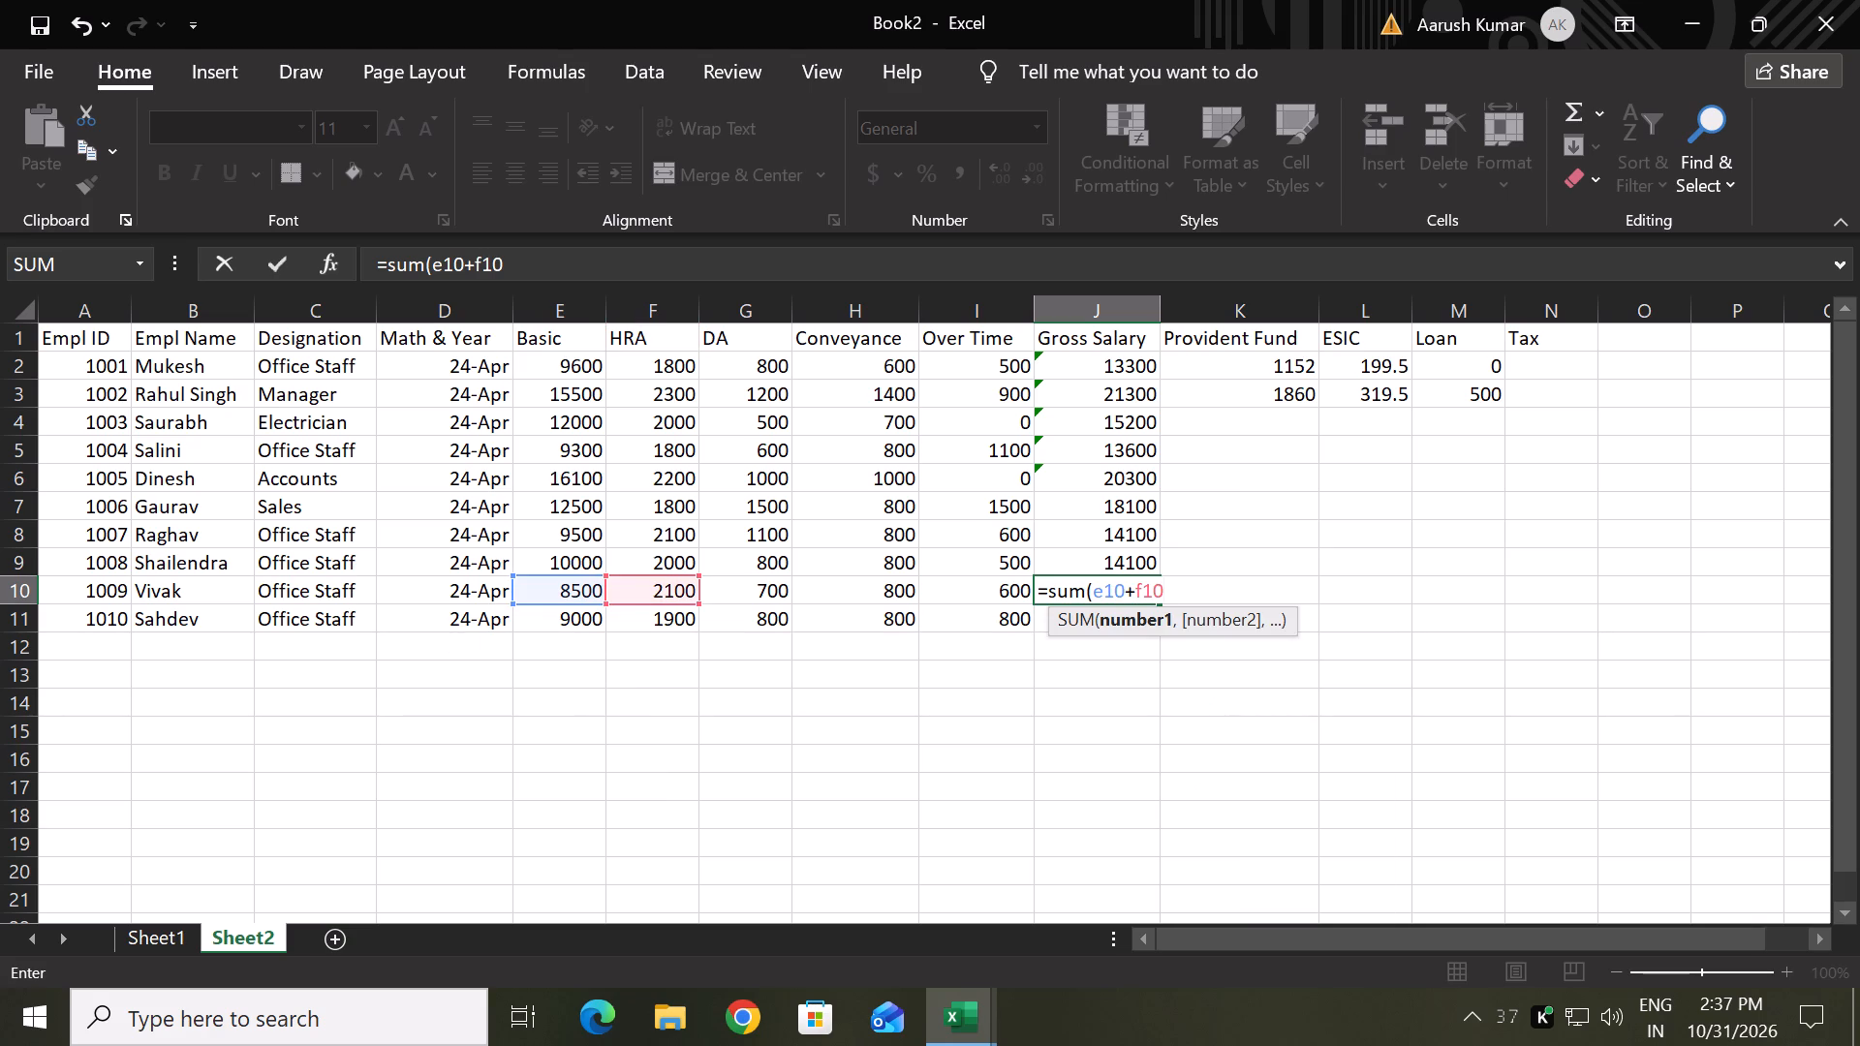
key(shift+plus)
key(g)
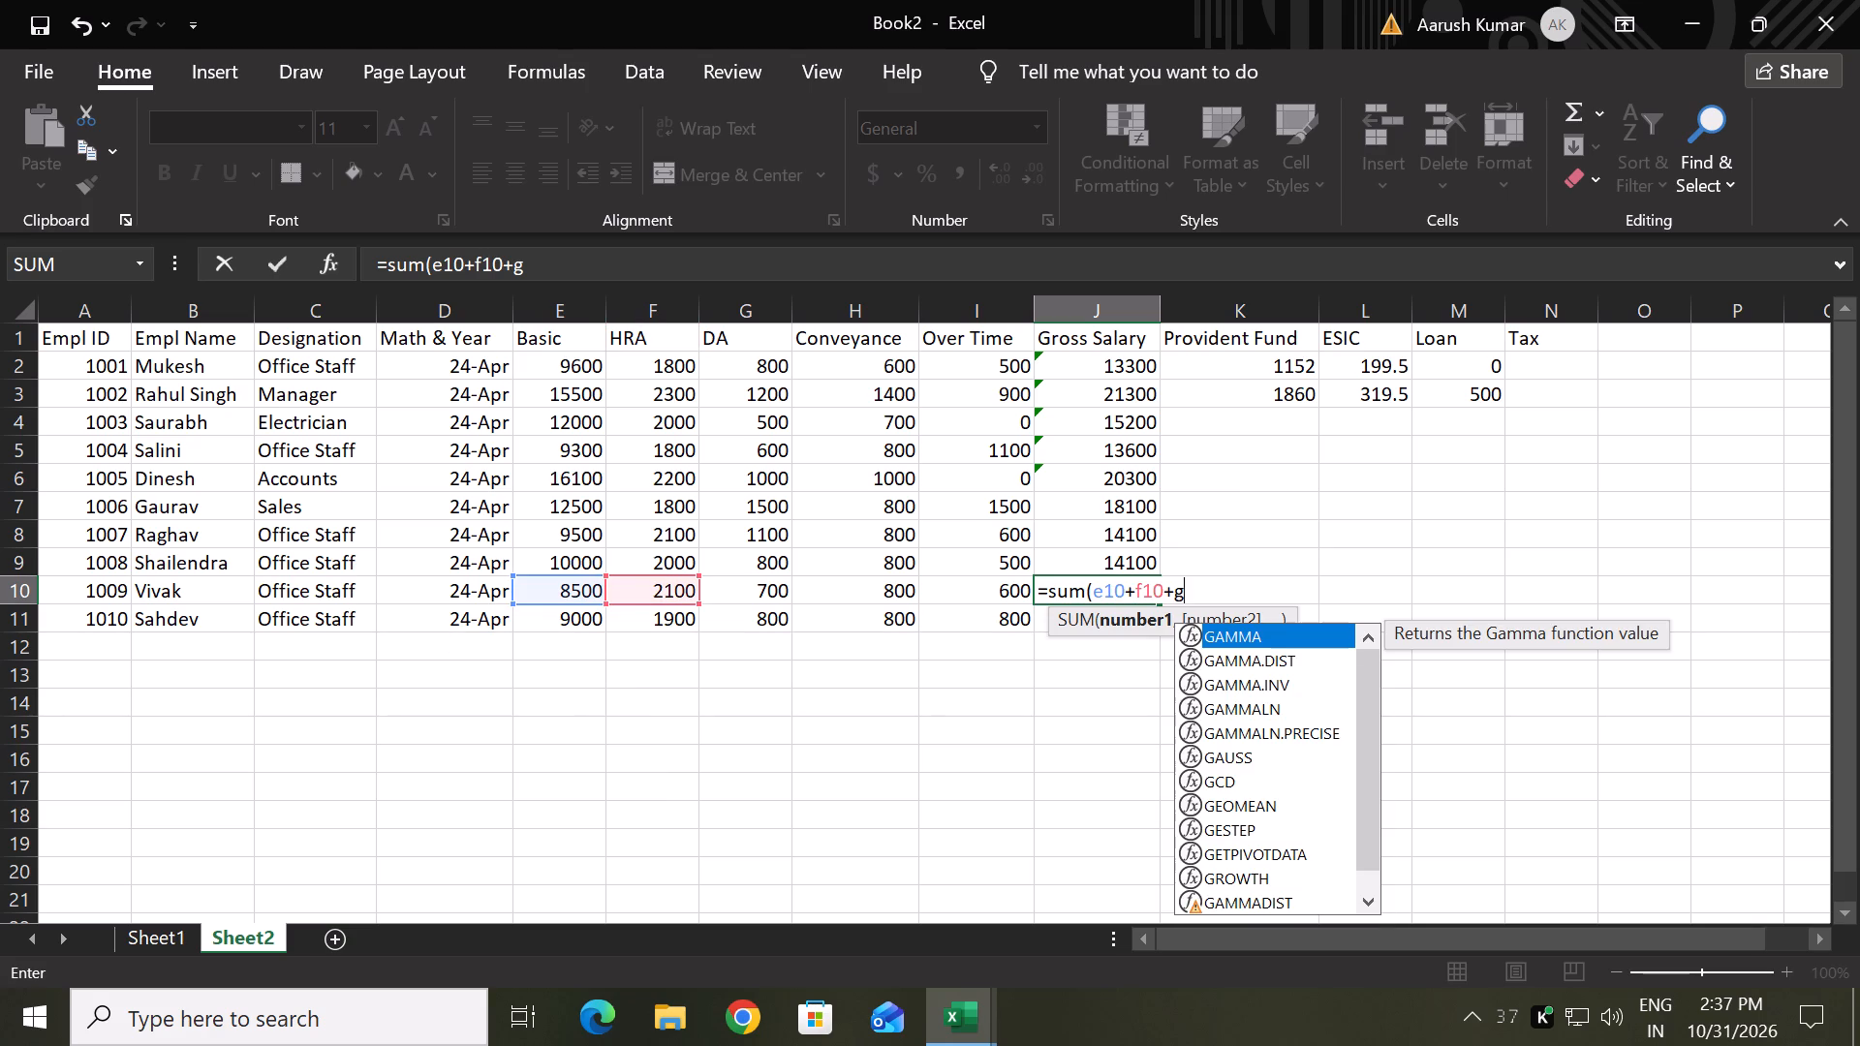
text(10-)
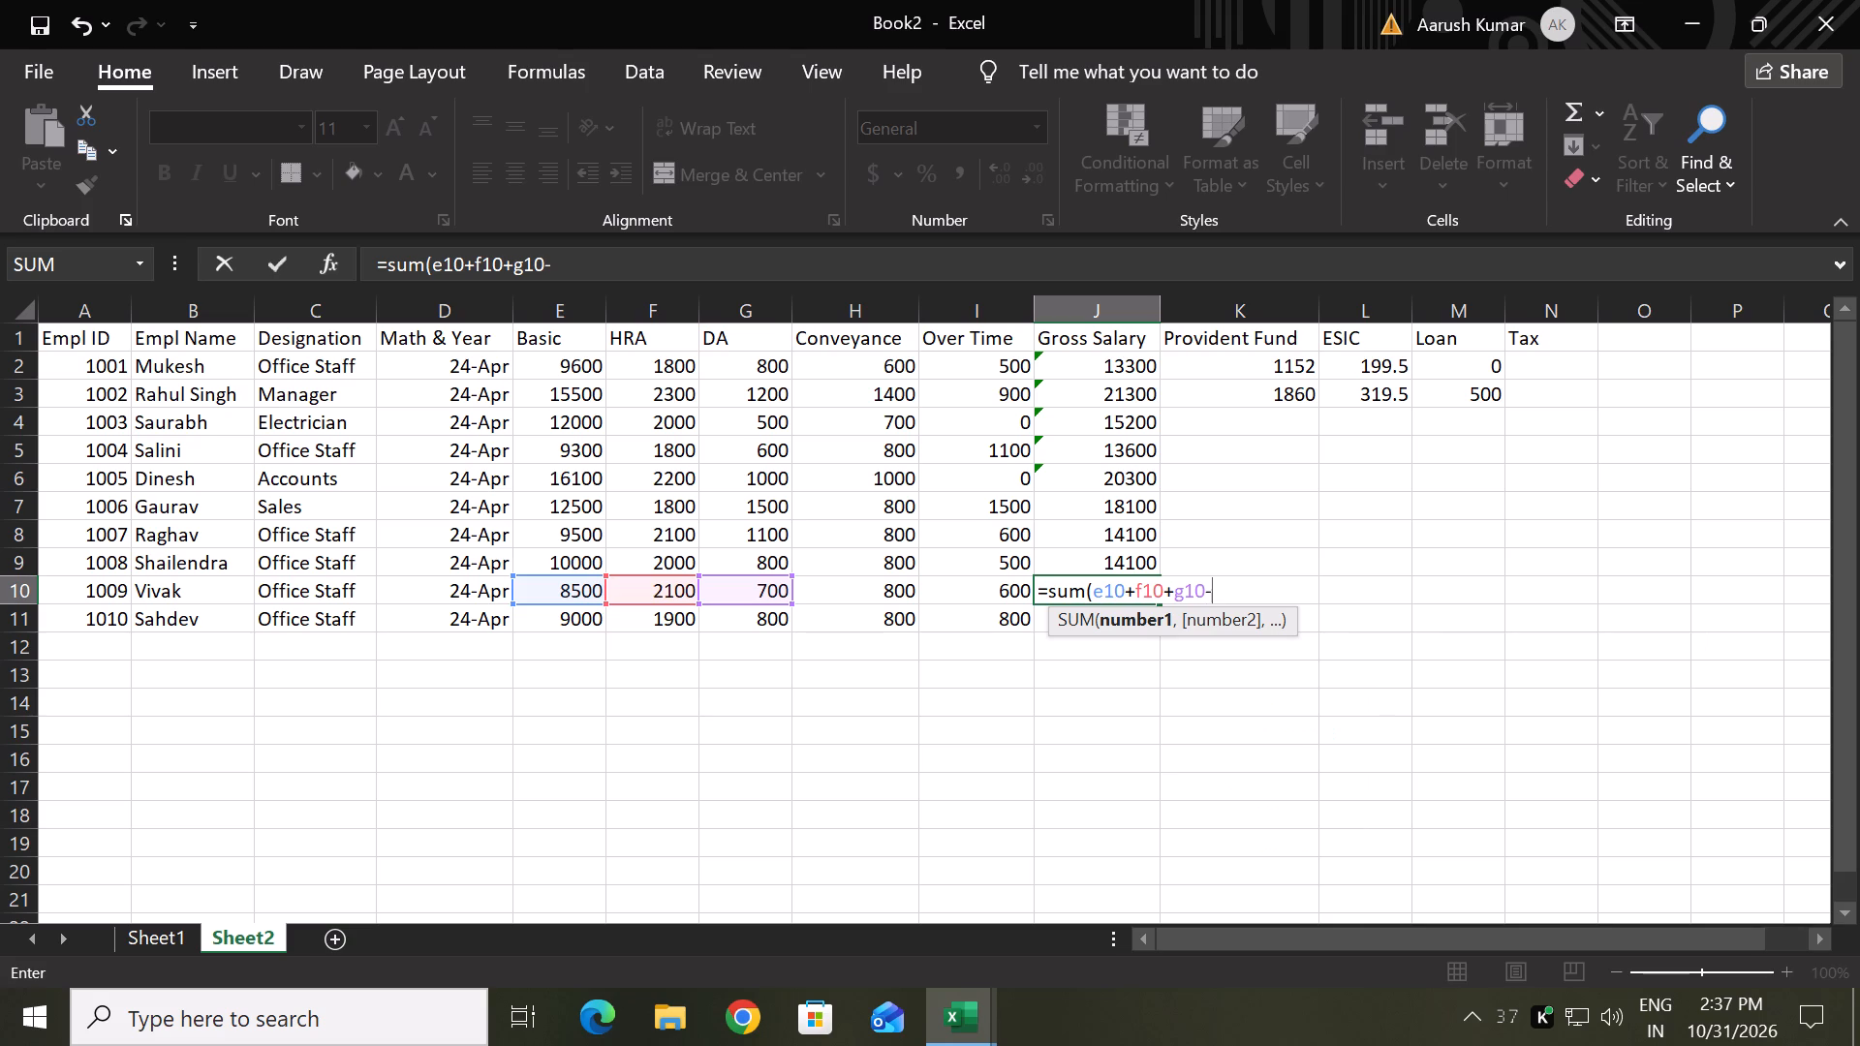
key(BackSpace)
key(shift+underscore)
key(BackSpace)
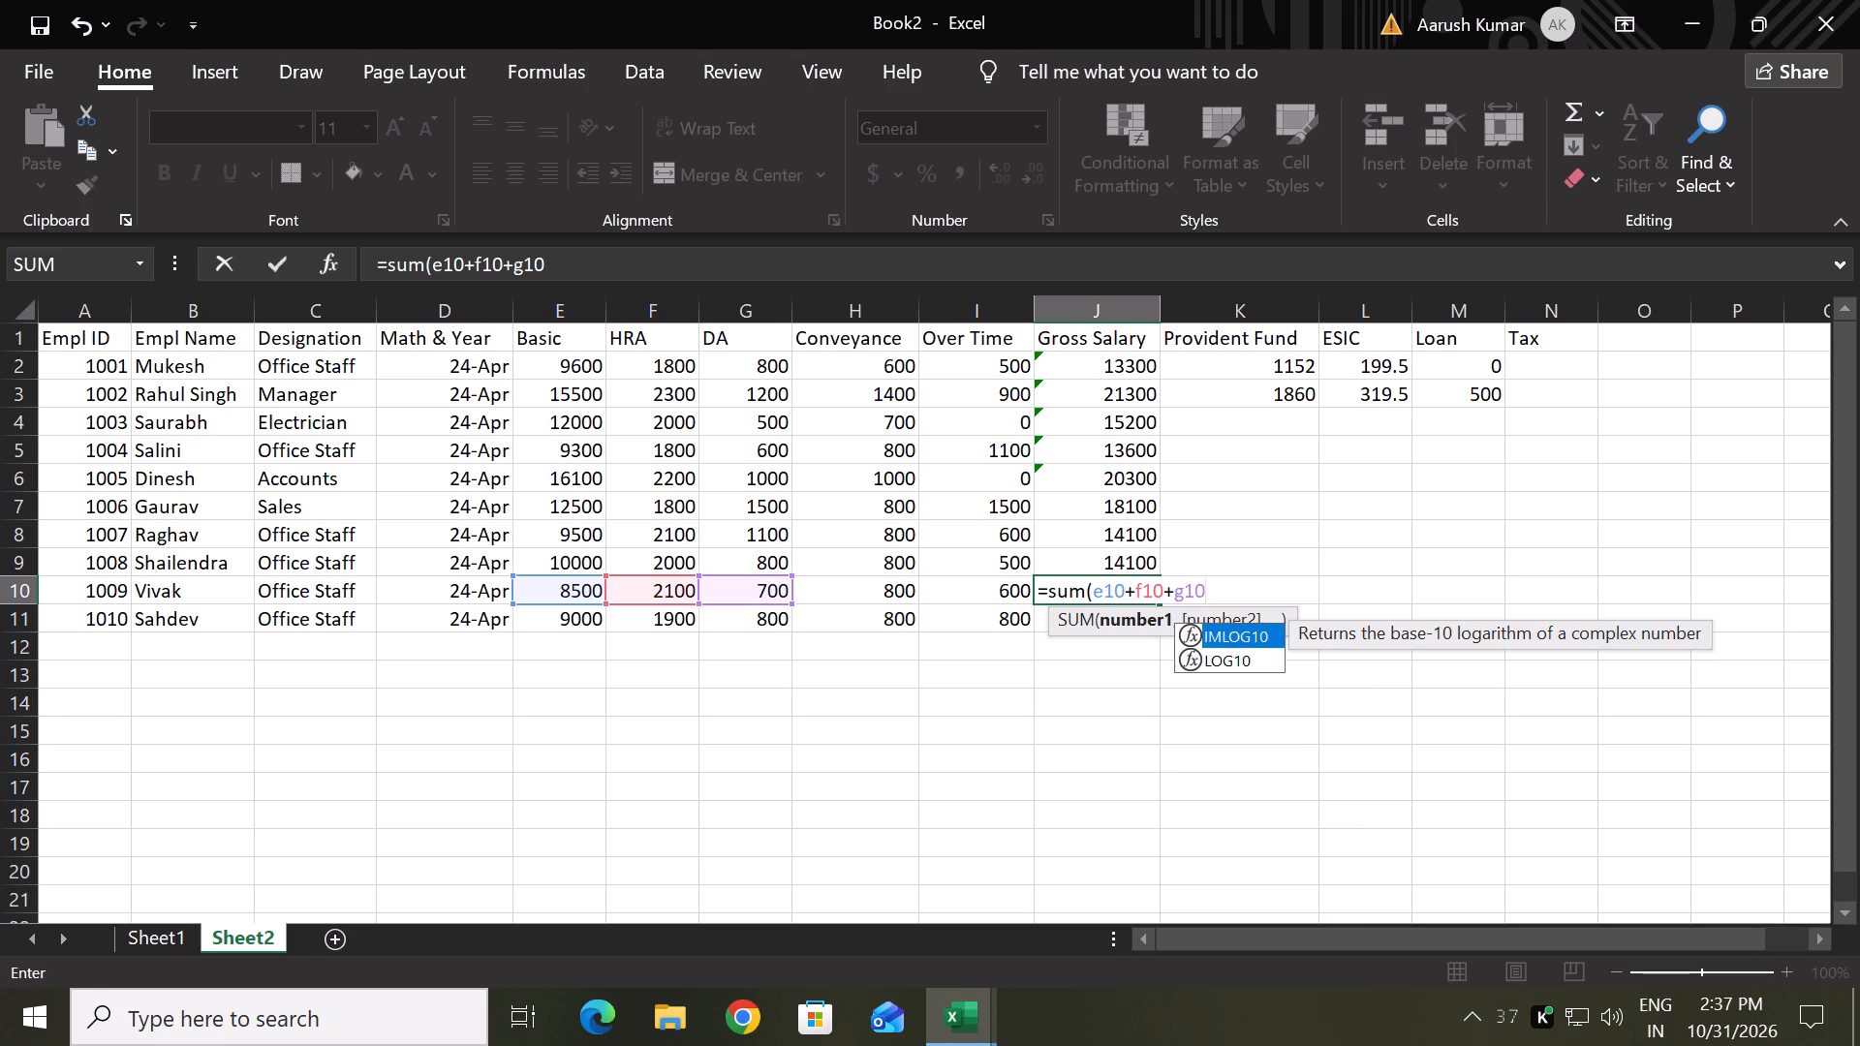
key(shift+plus)
key(h)
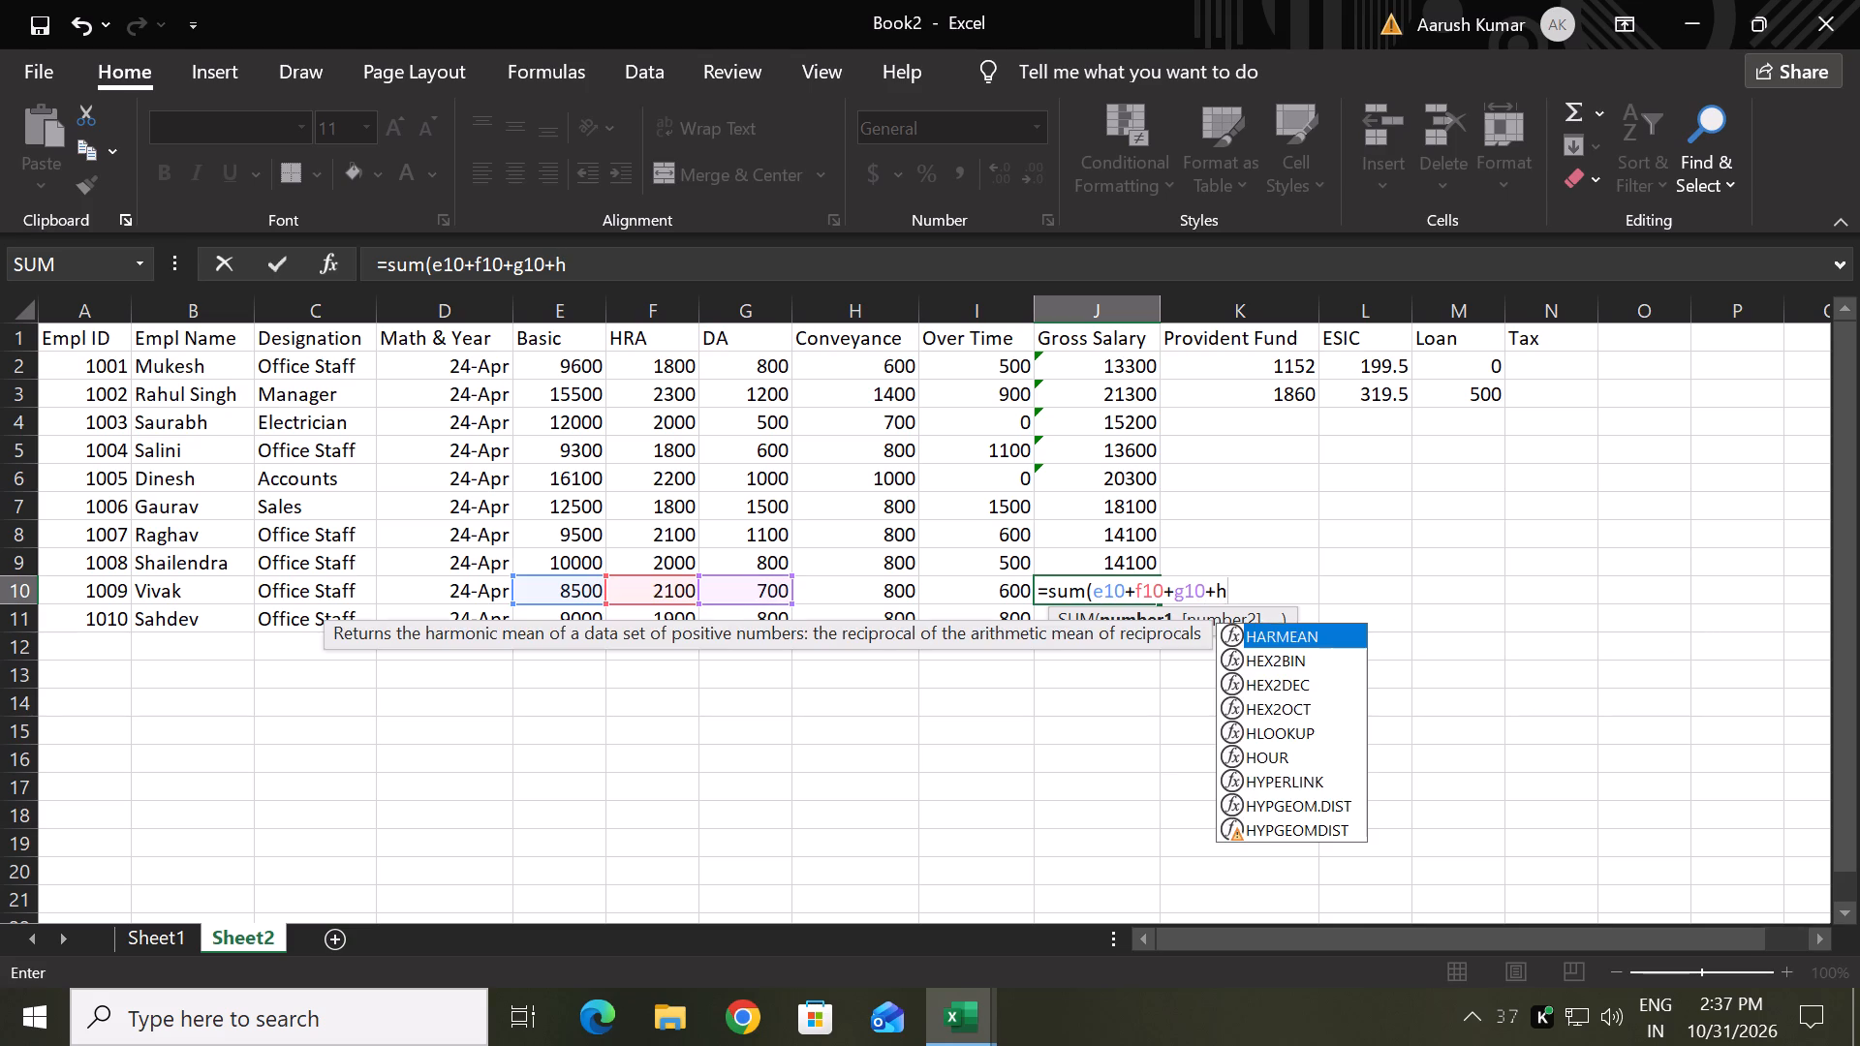
text(10)
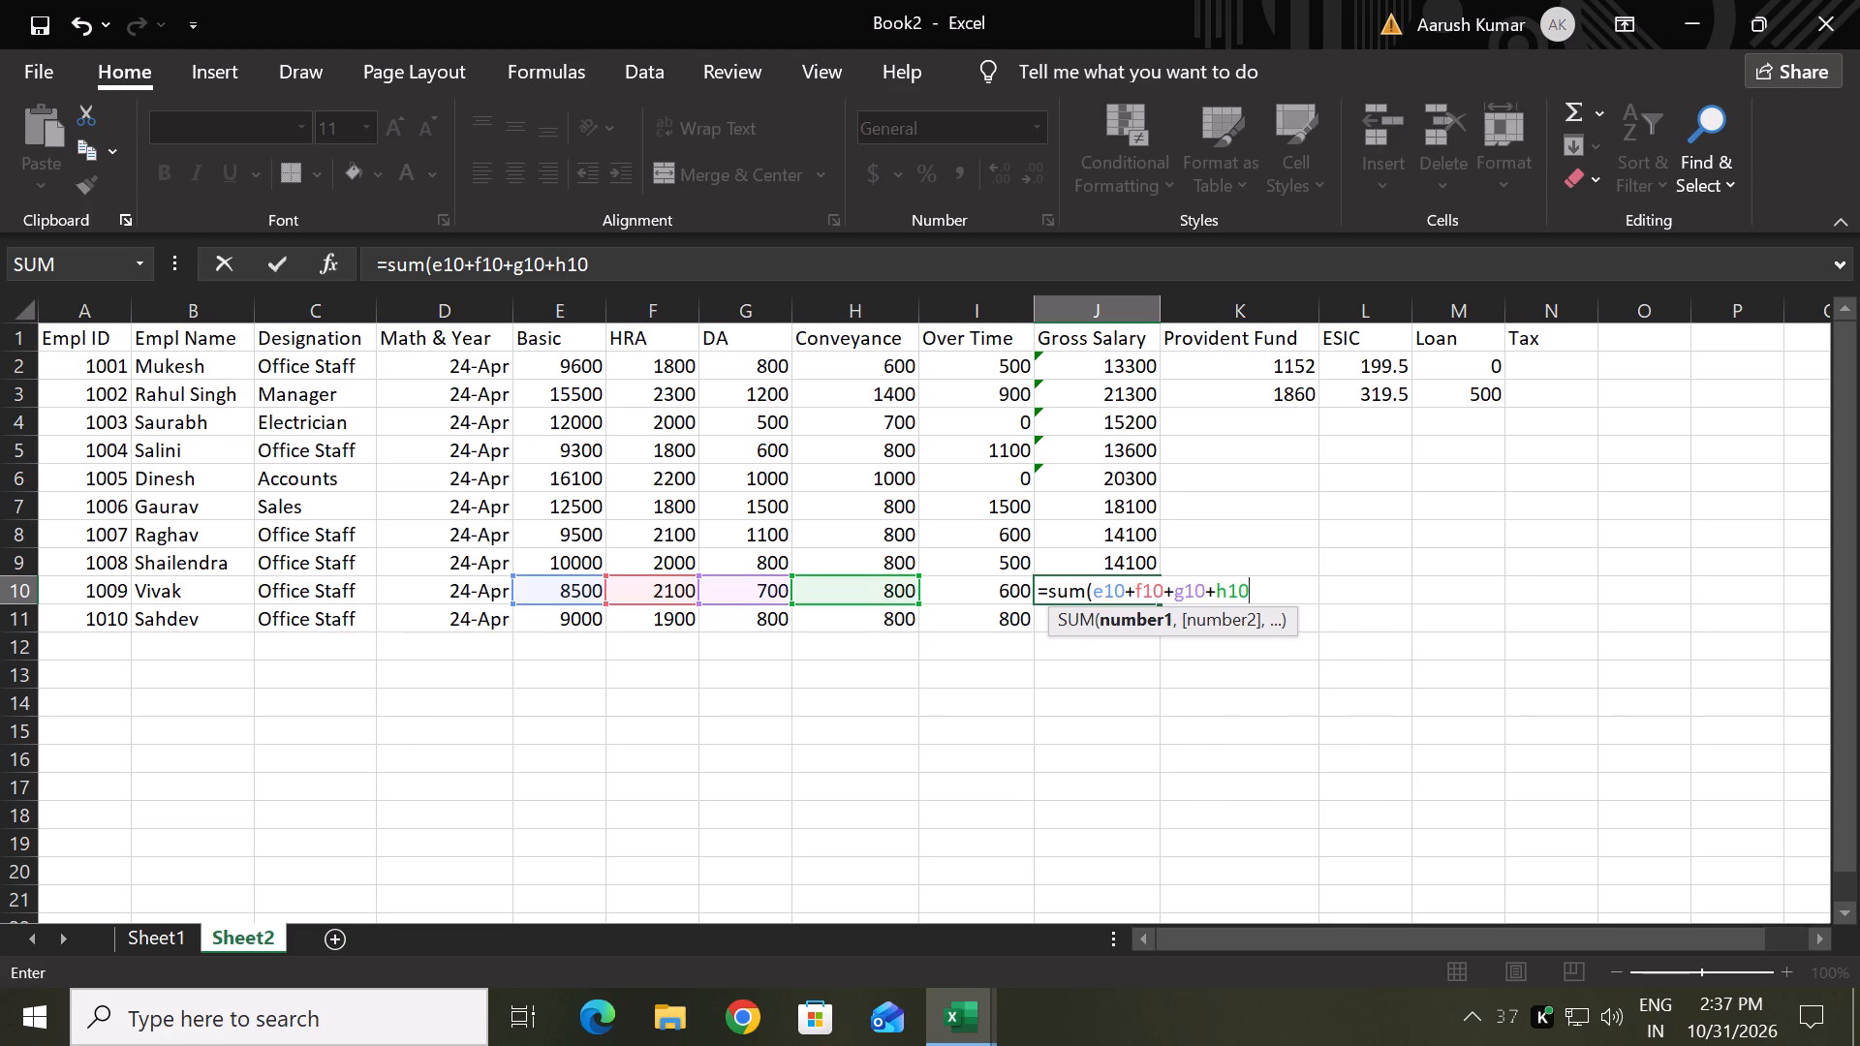
key(shift+plus)
text(i10)
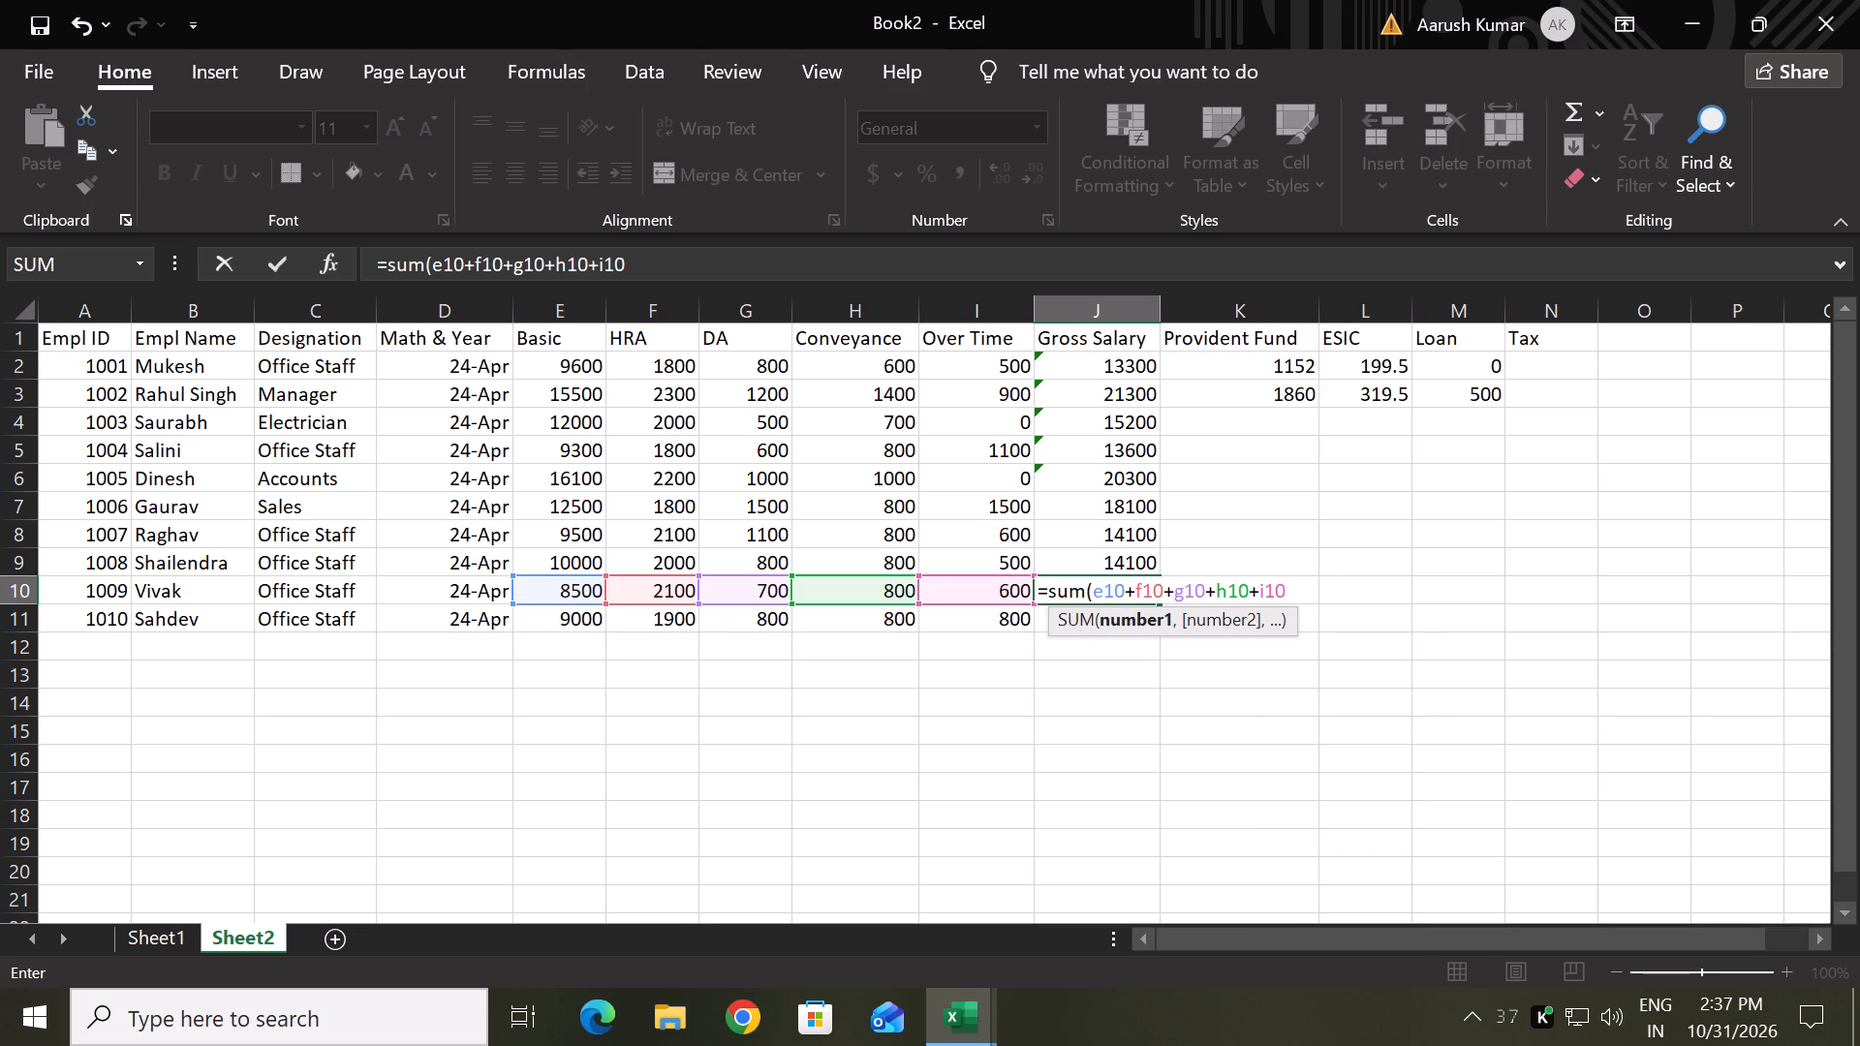
key(Return)
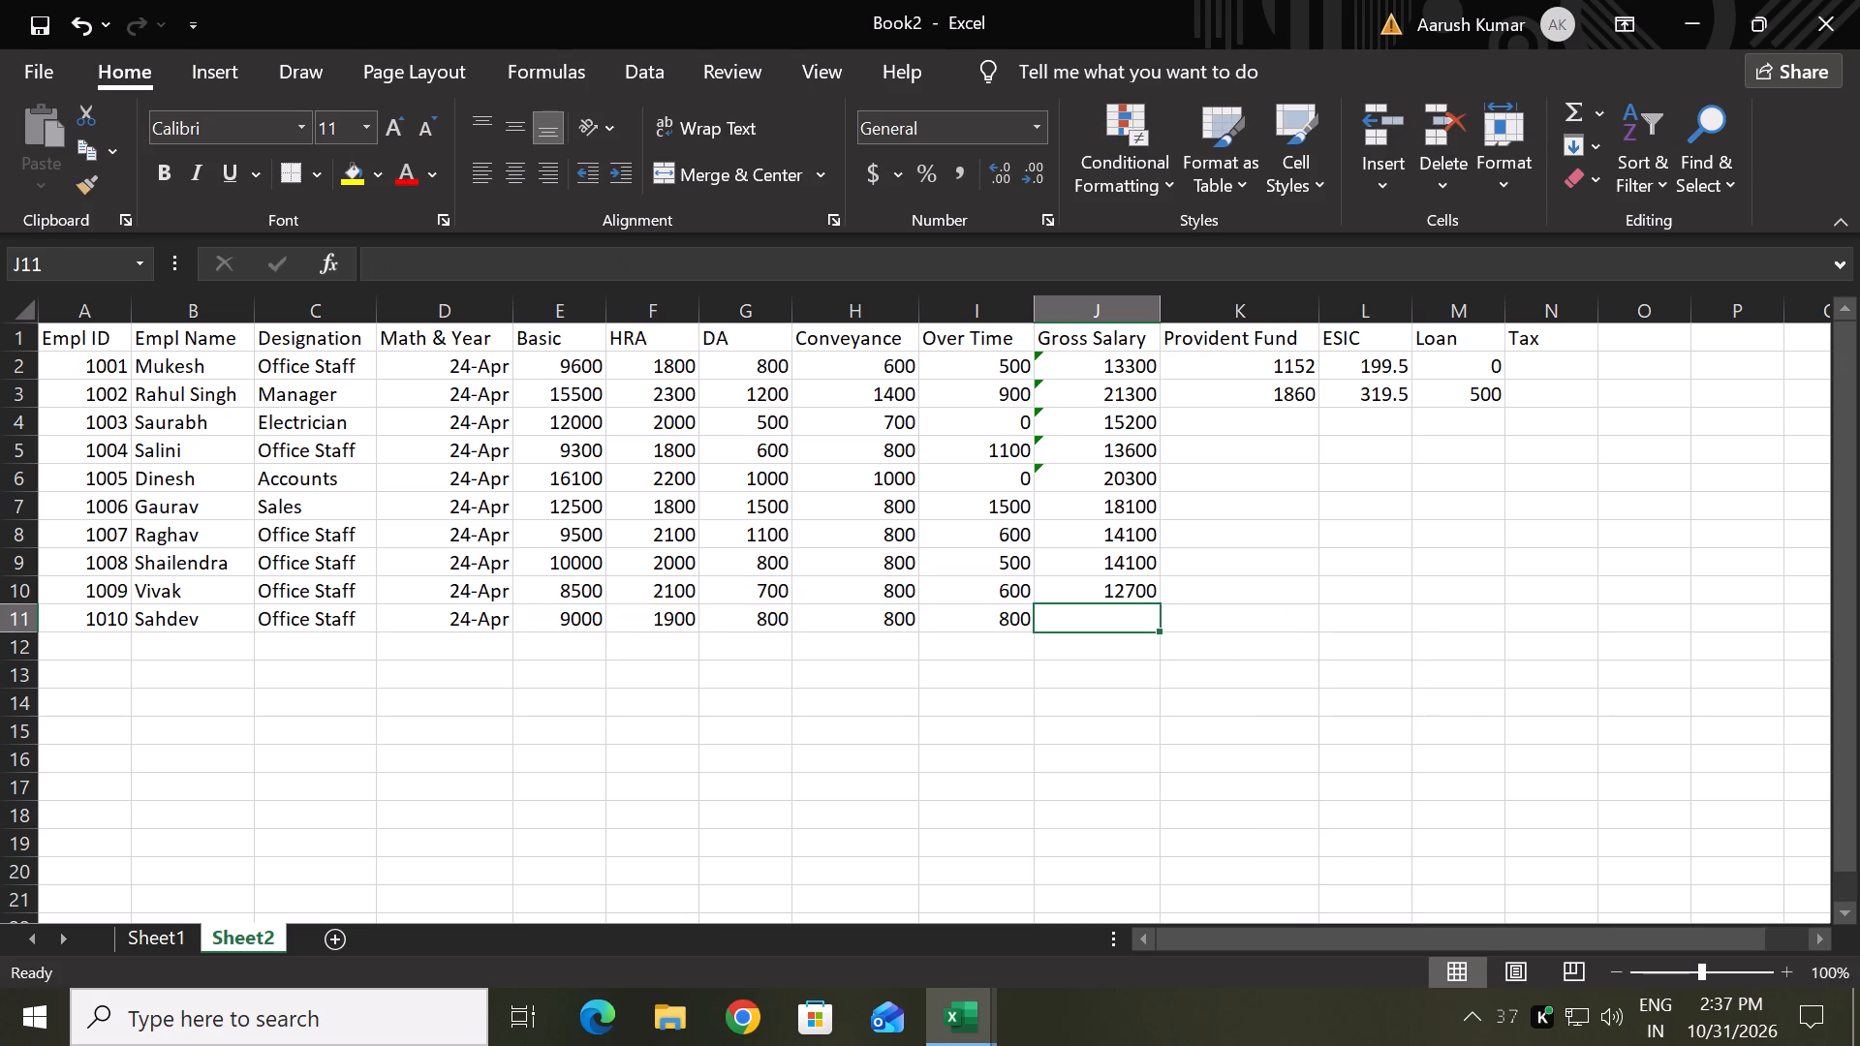
Enter employee 1010's Gross Salary formula in J11 as a SUM of E11+F11+G11+H11+I11.
text(=sum)
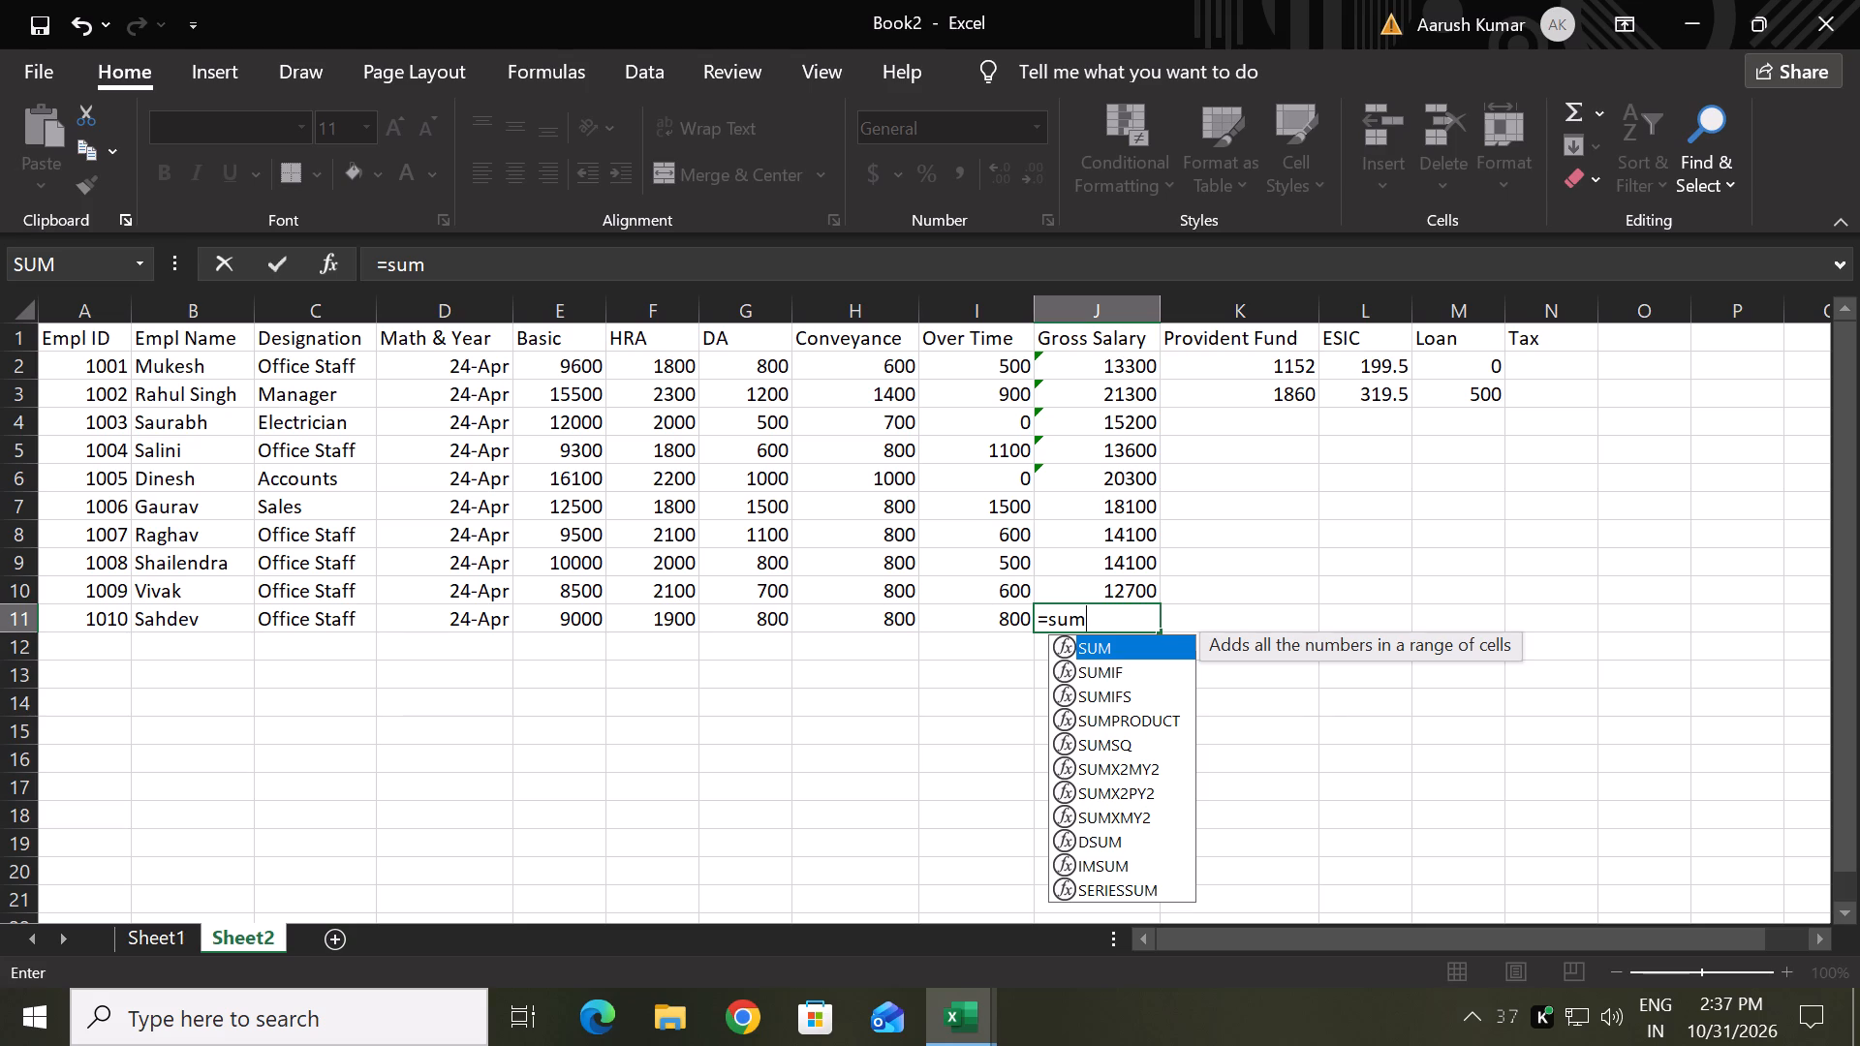
key(Tab)
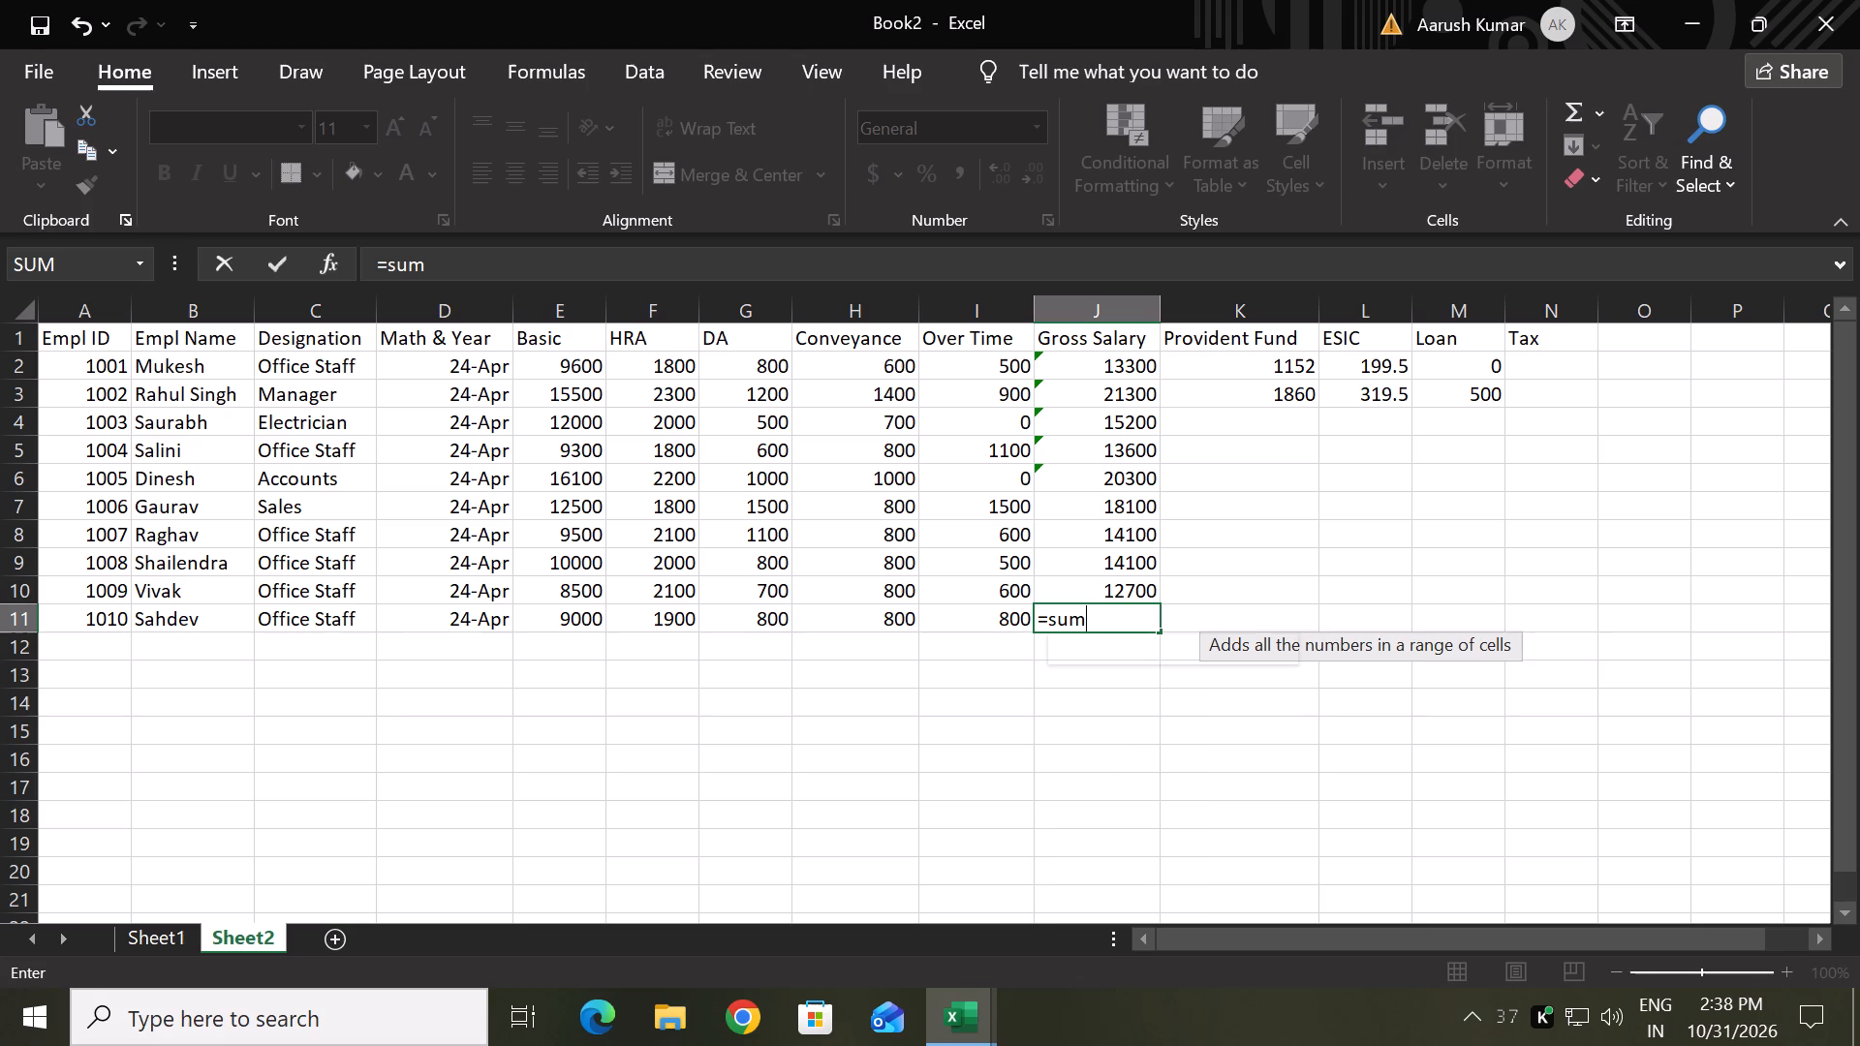
text(e11)
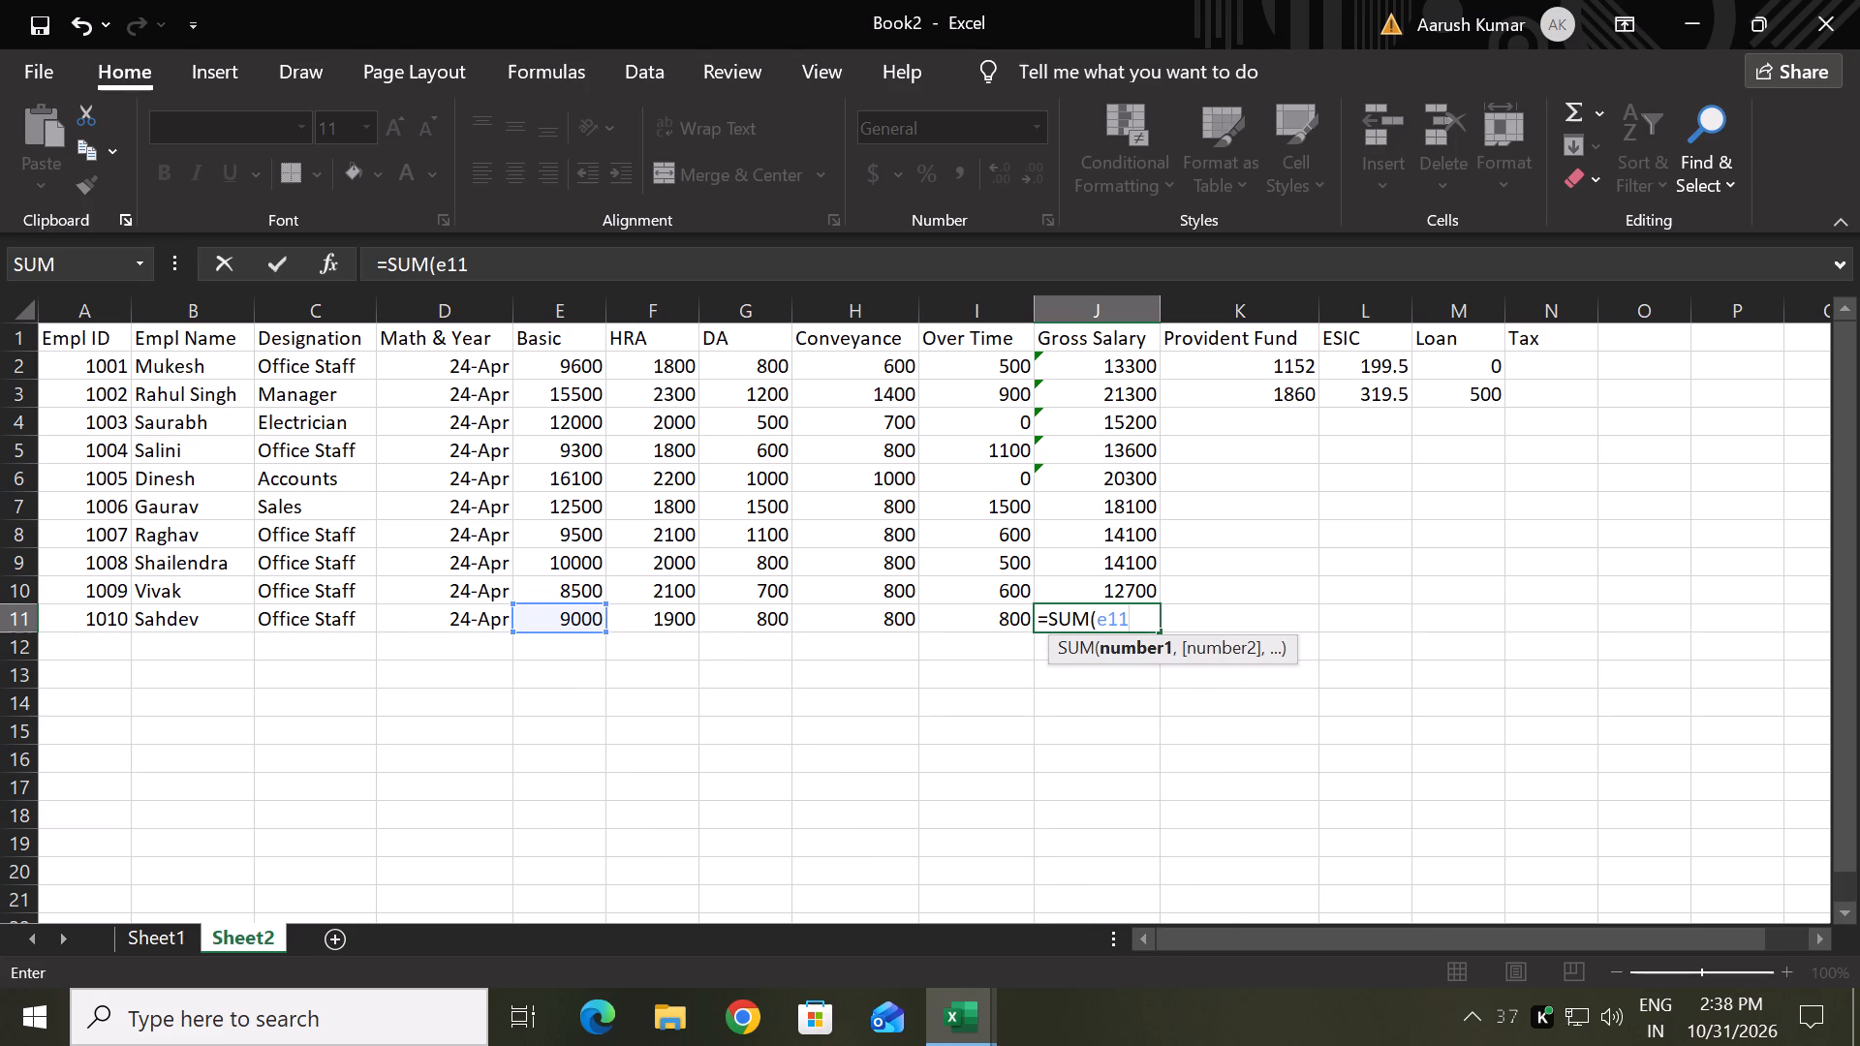
text(+f11+)
text(g11+)
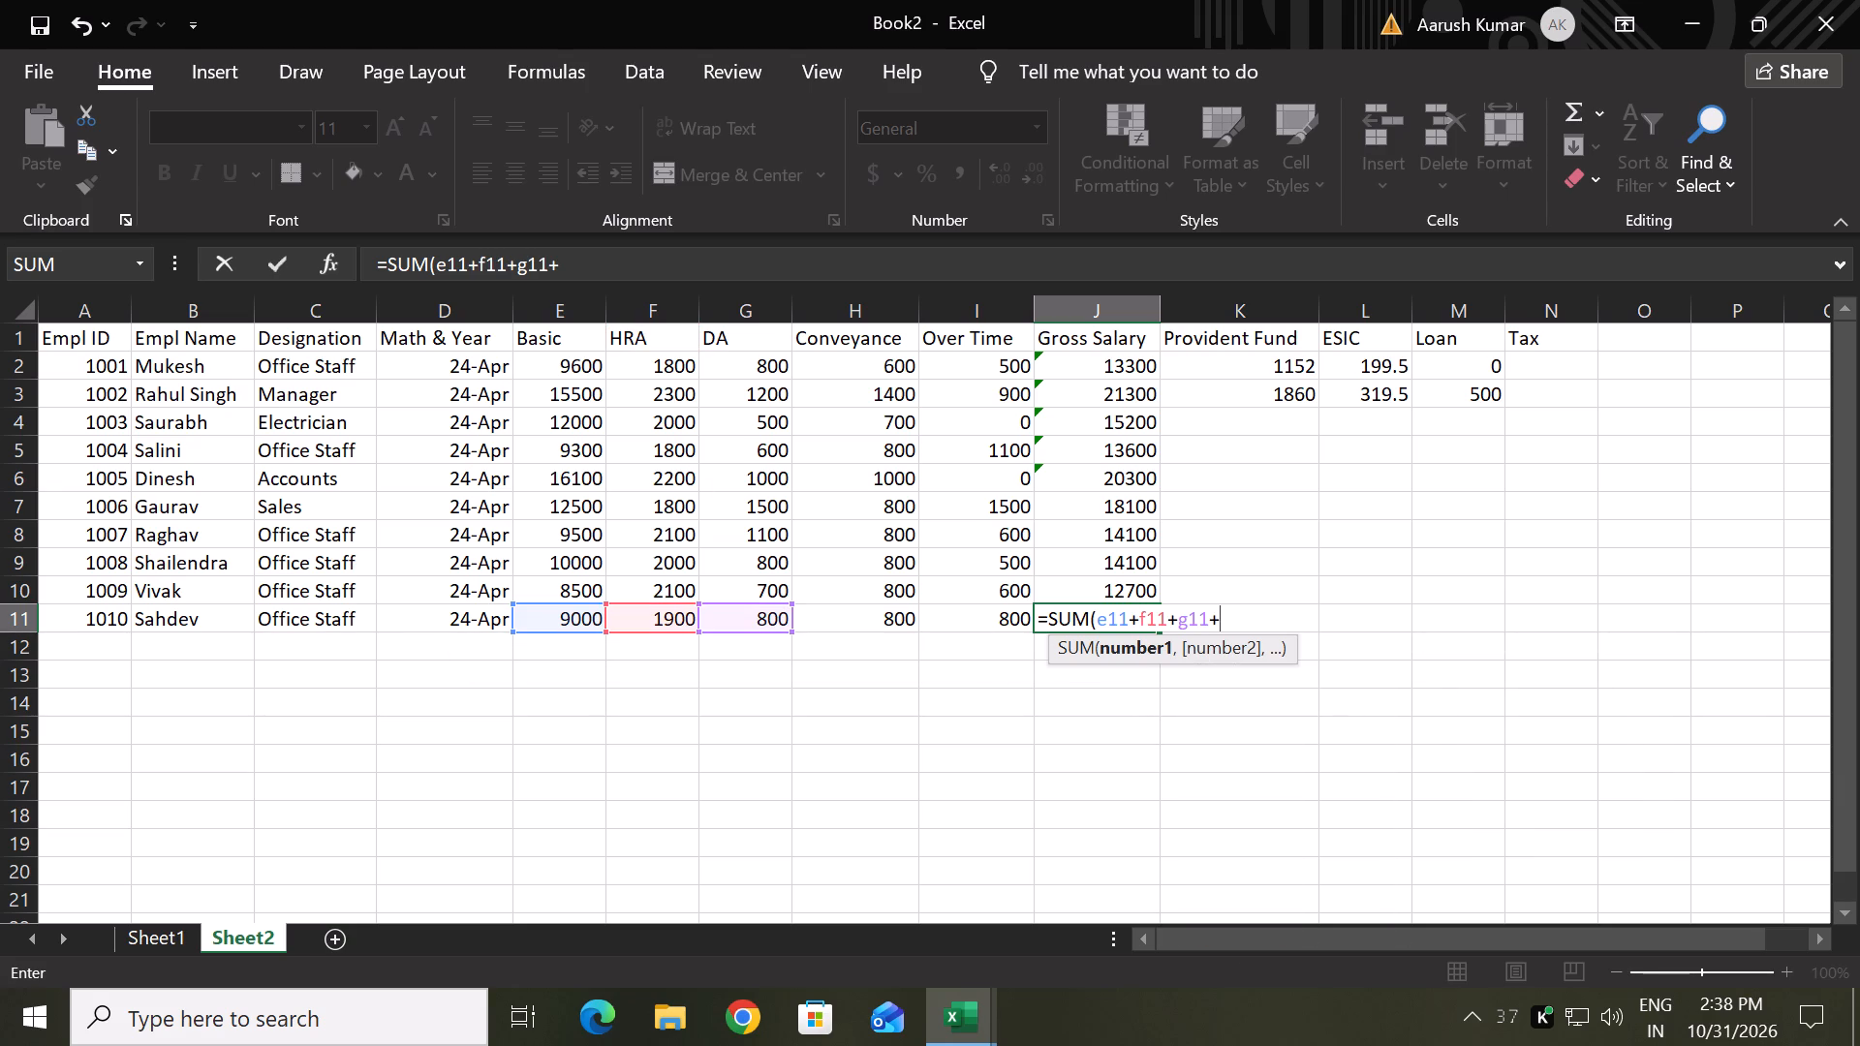
text(h11)
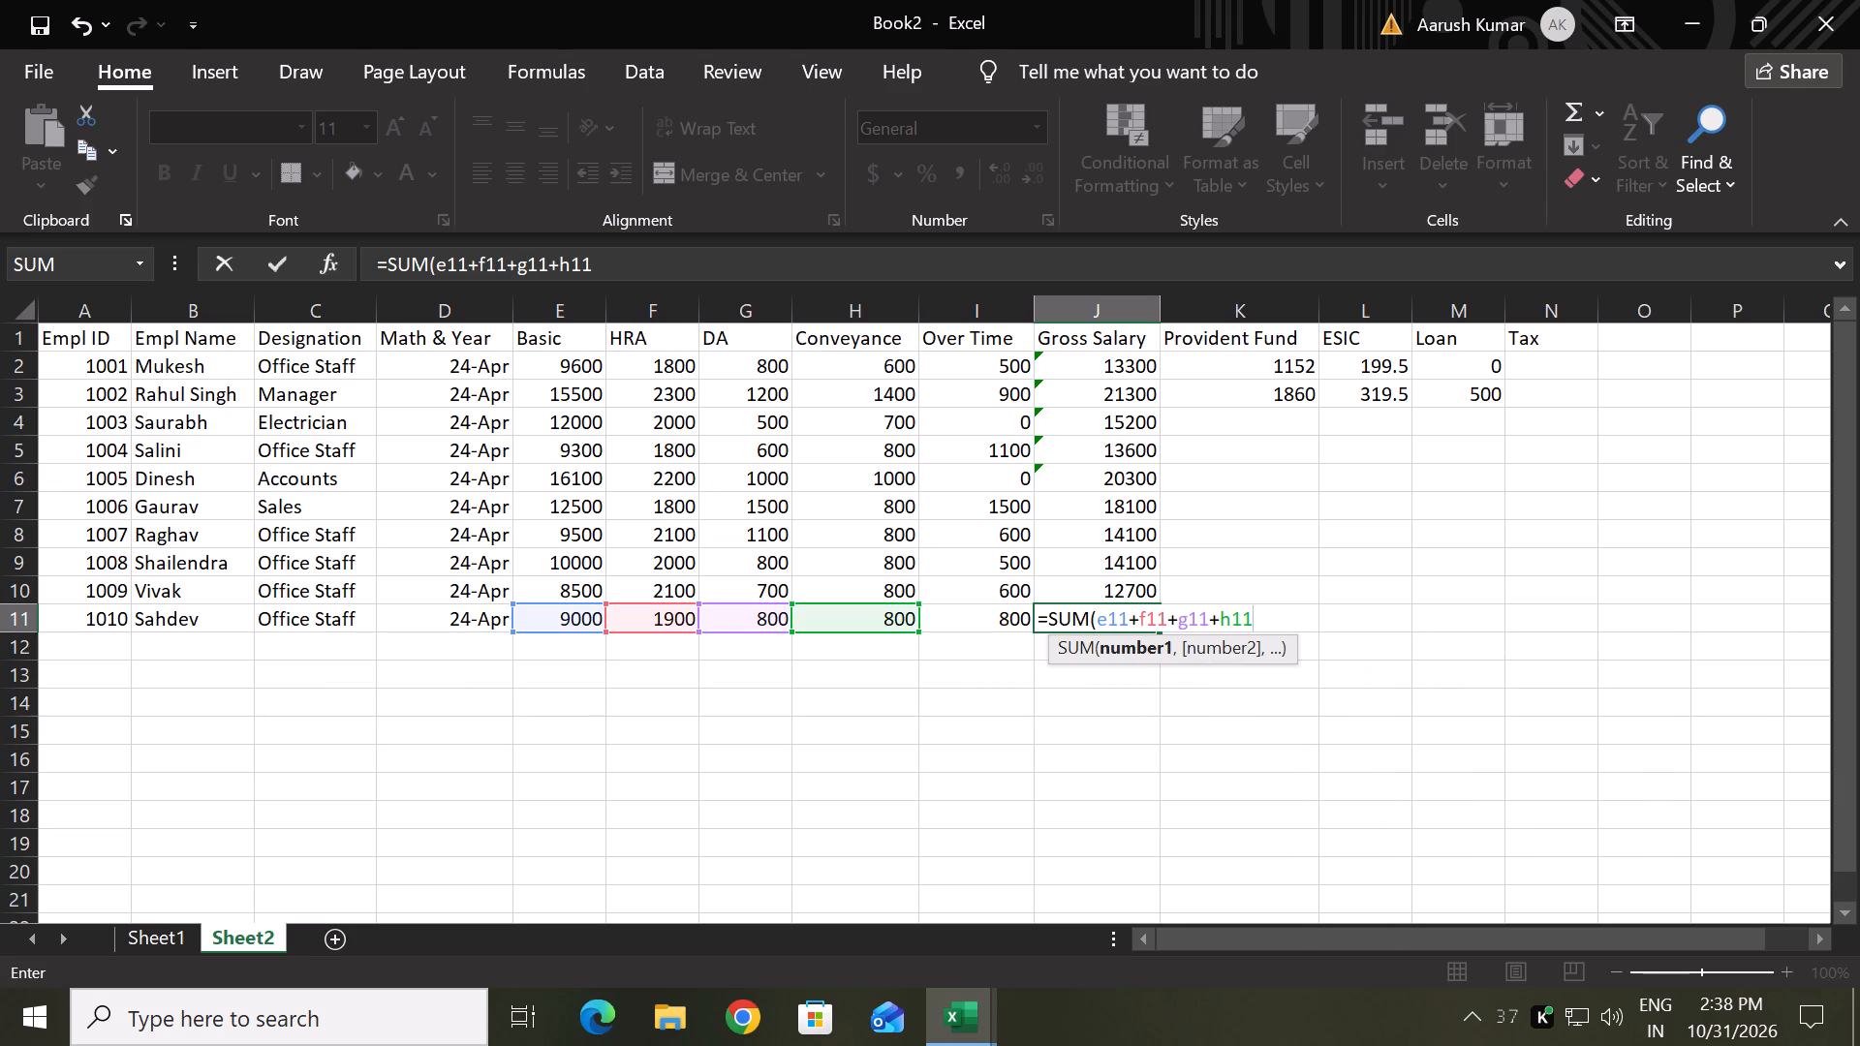
key(shift+plus)
key(g)
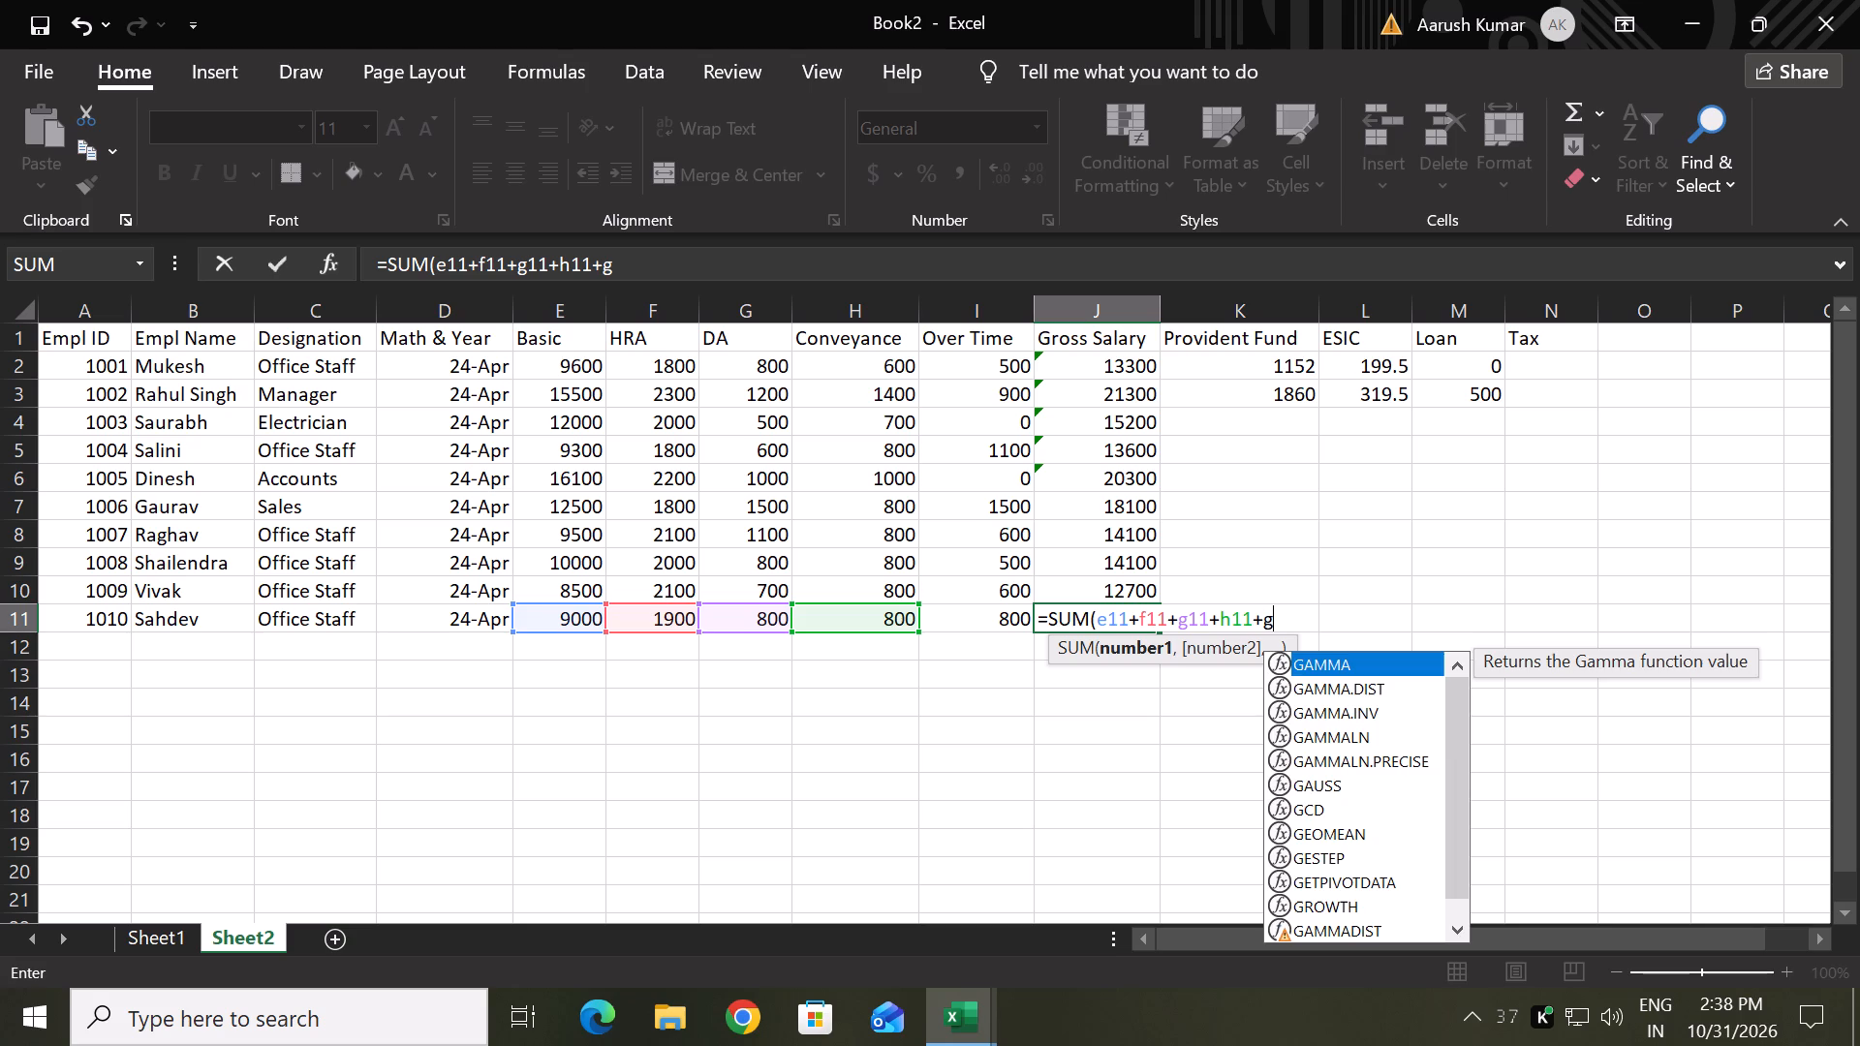
text(11)
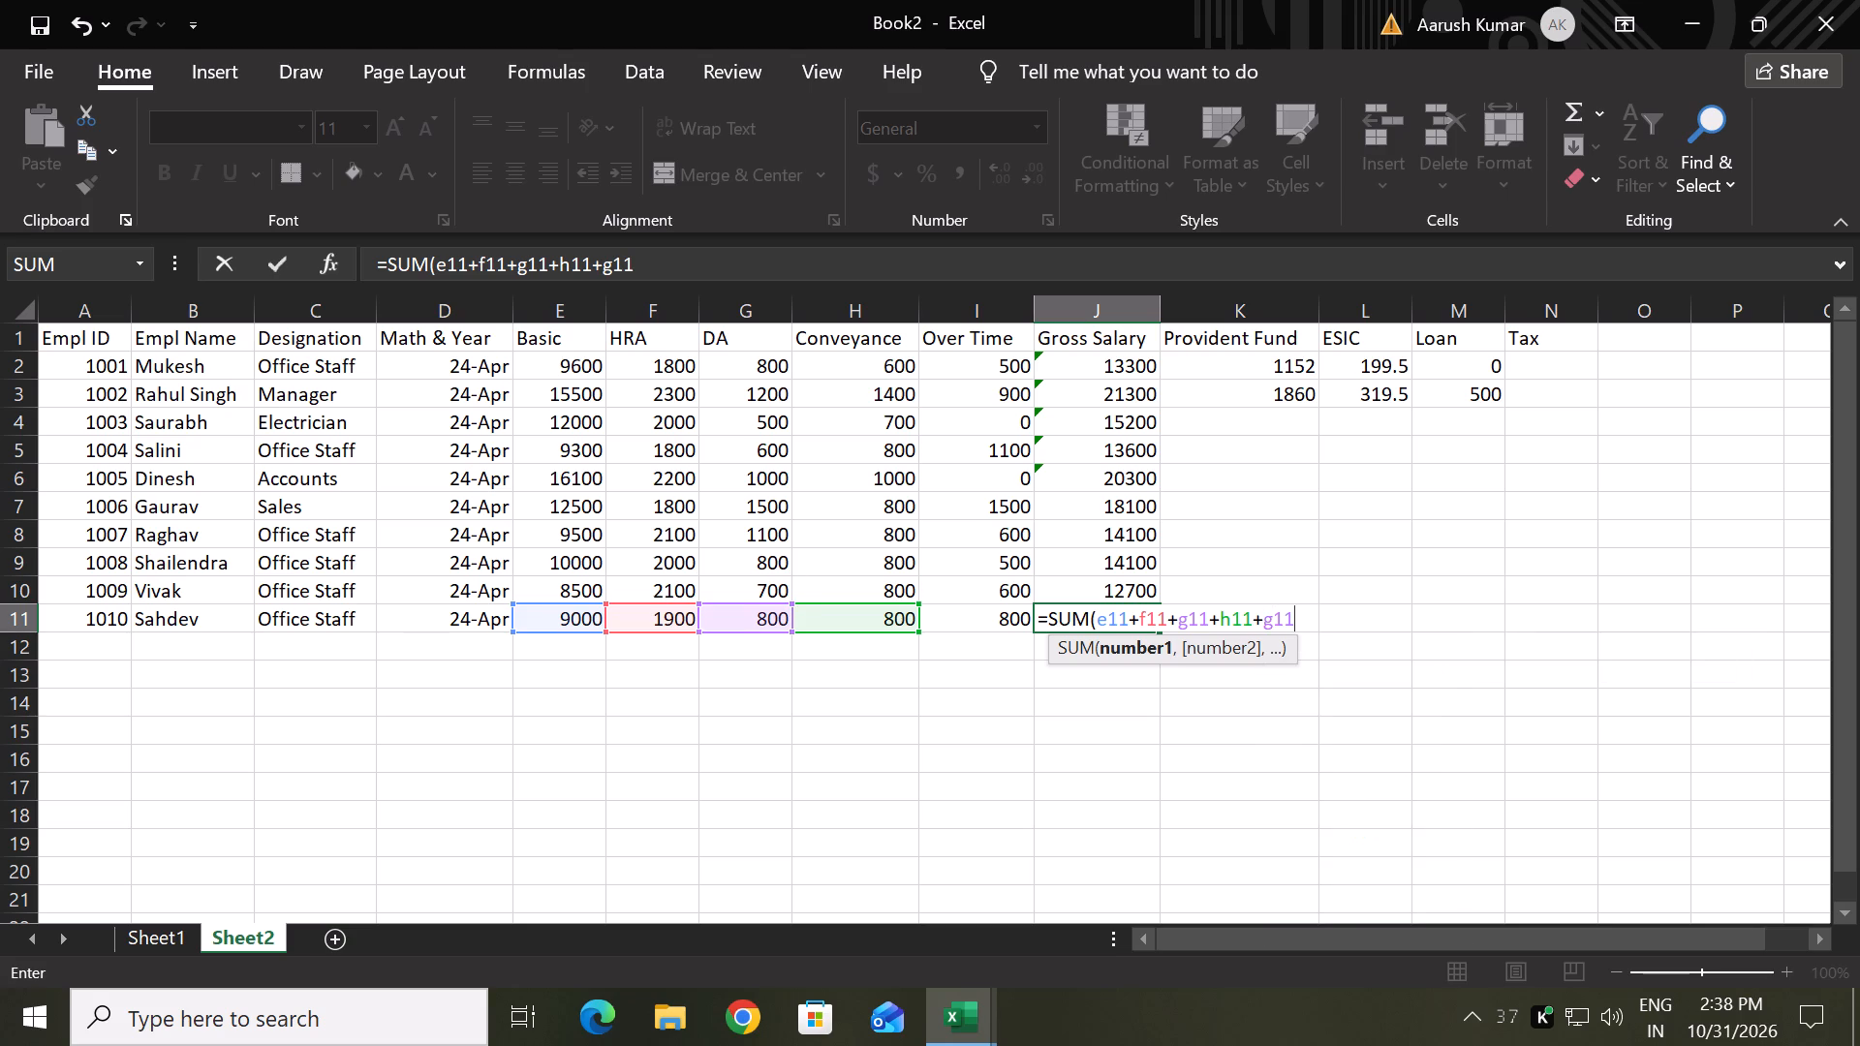
key(BackSpace)
key(BackSpace)
key(BackSpace)
text(i11)
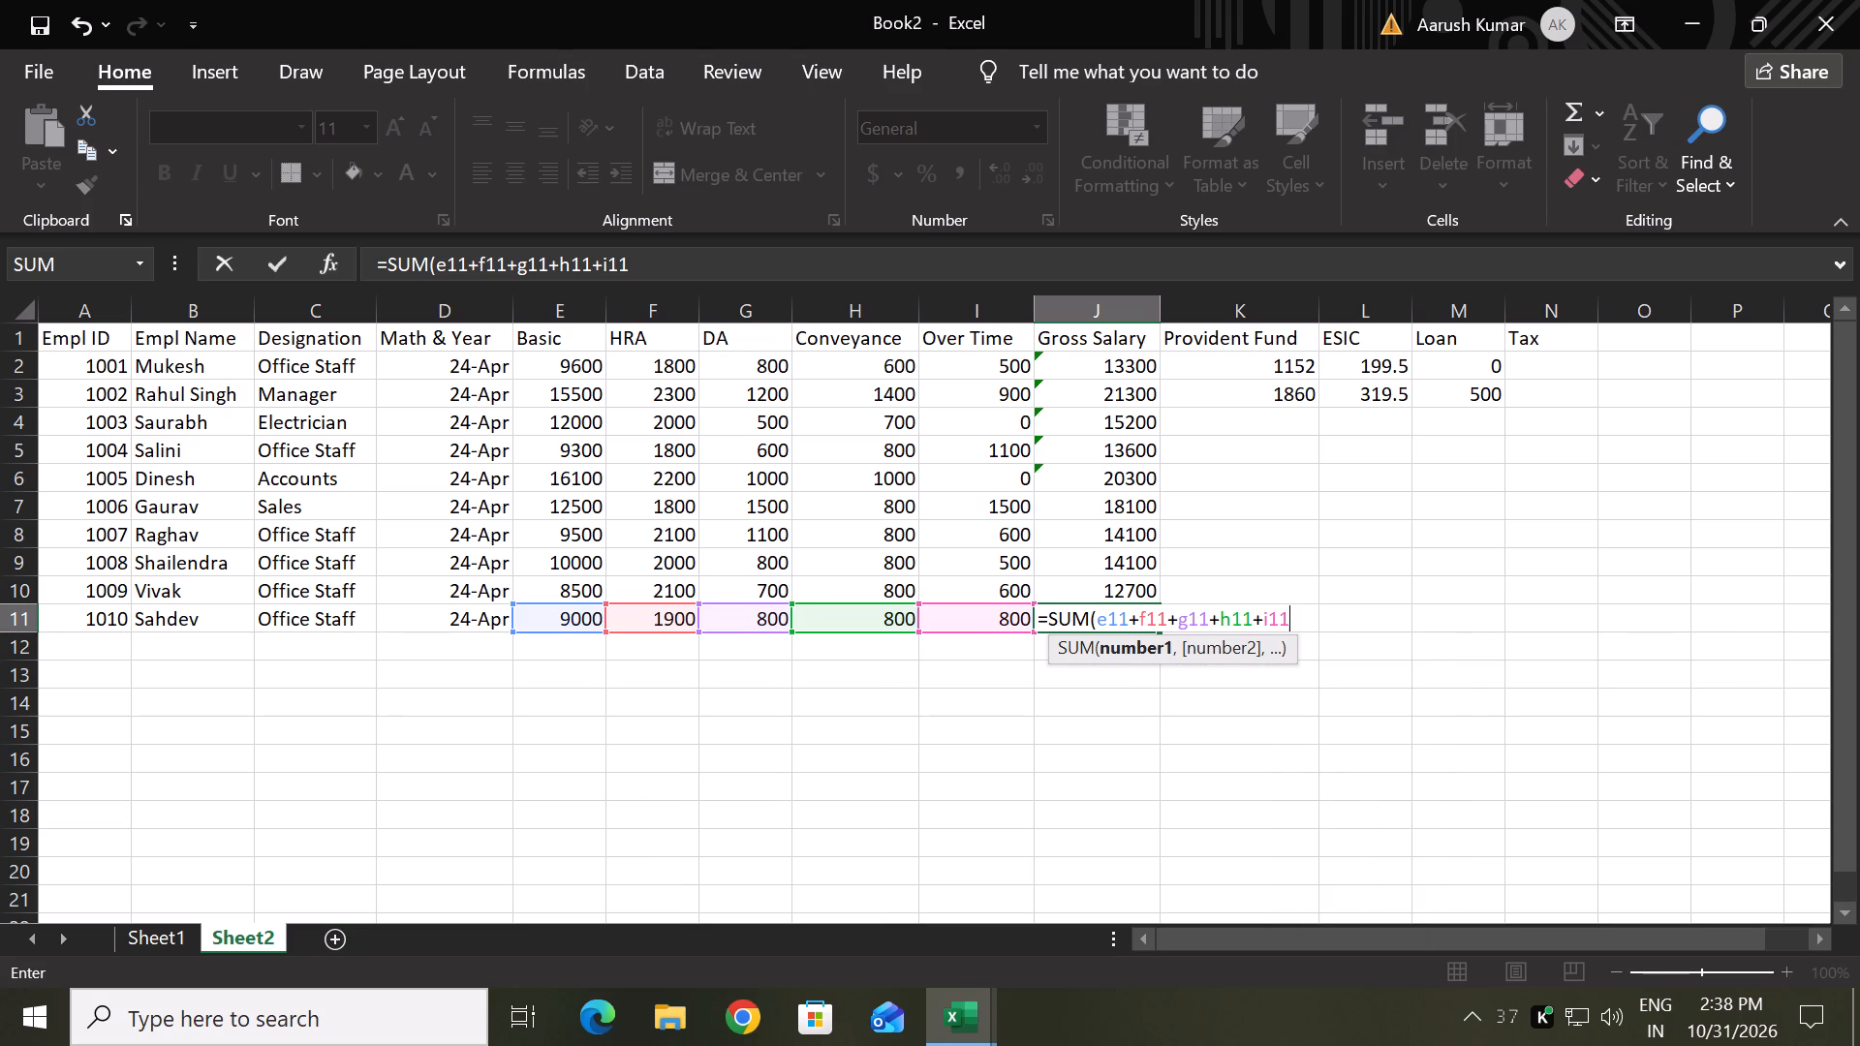
key(shift+parenright)
key(Return)
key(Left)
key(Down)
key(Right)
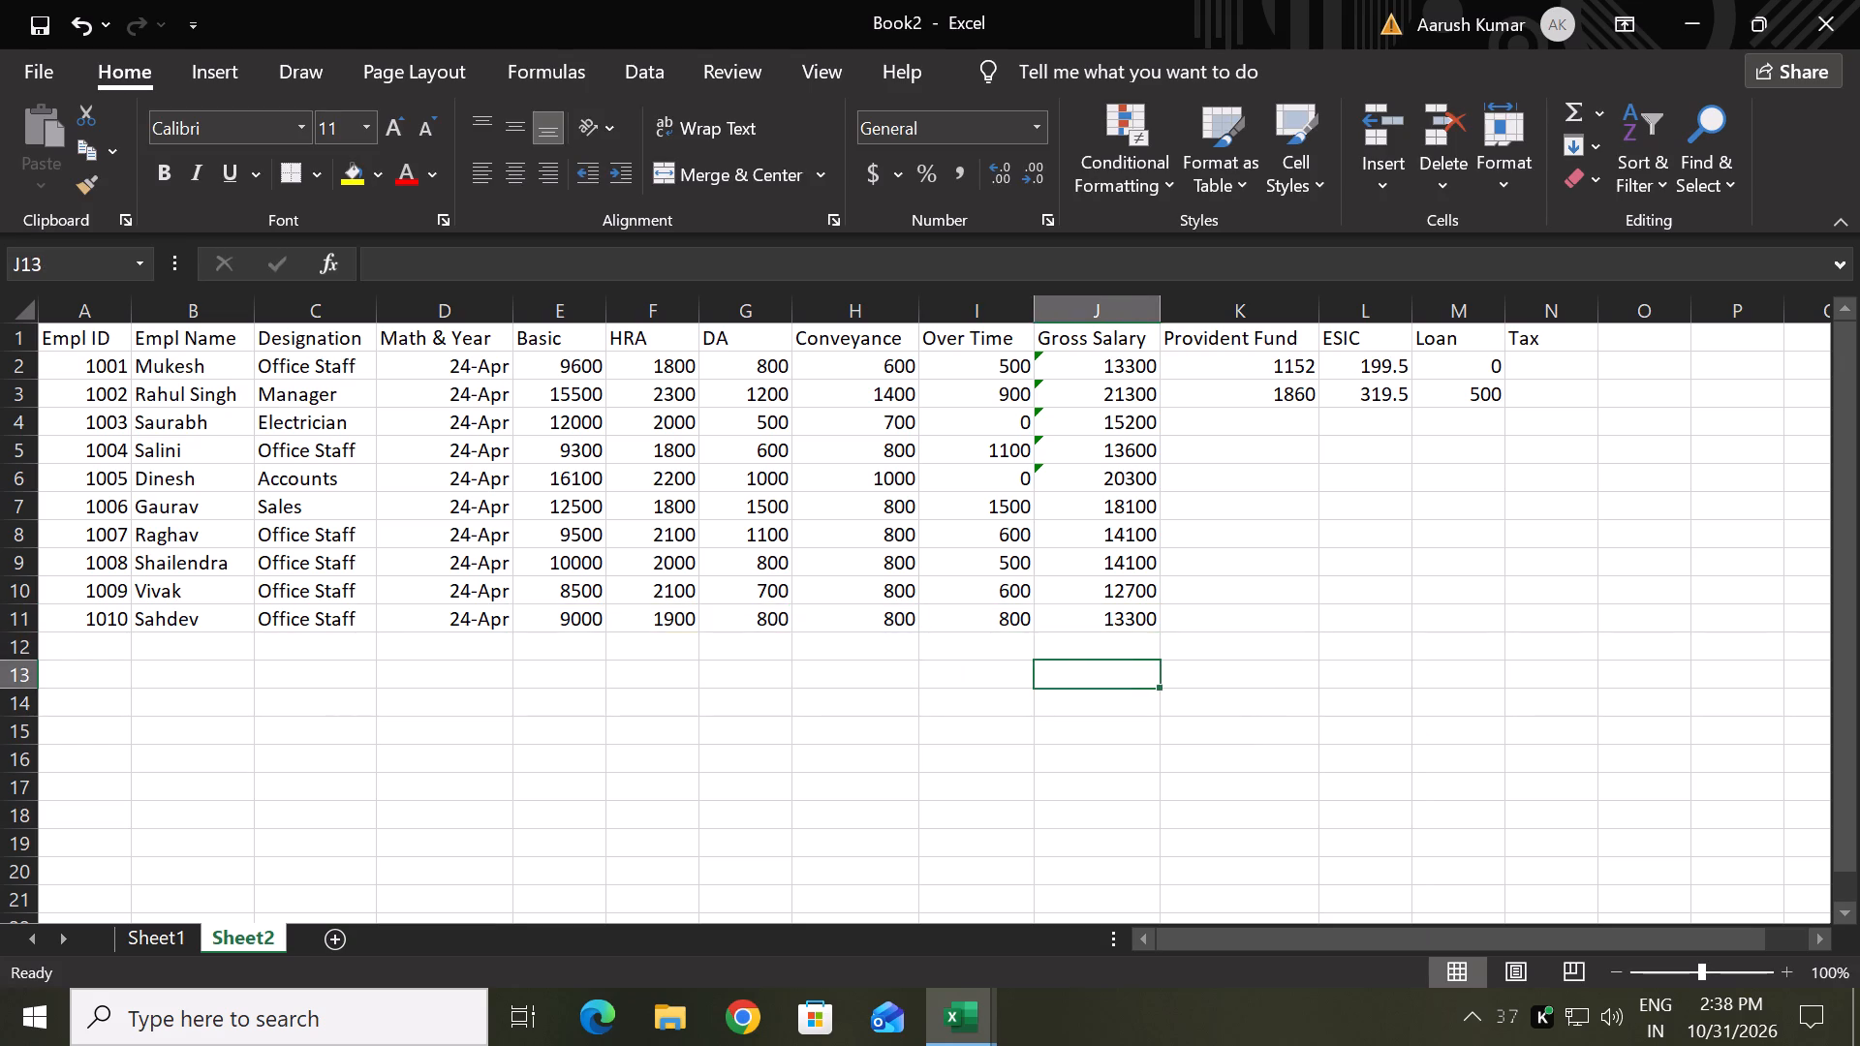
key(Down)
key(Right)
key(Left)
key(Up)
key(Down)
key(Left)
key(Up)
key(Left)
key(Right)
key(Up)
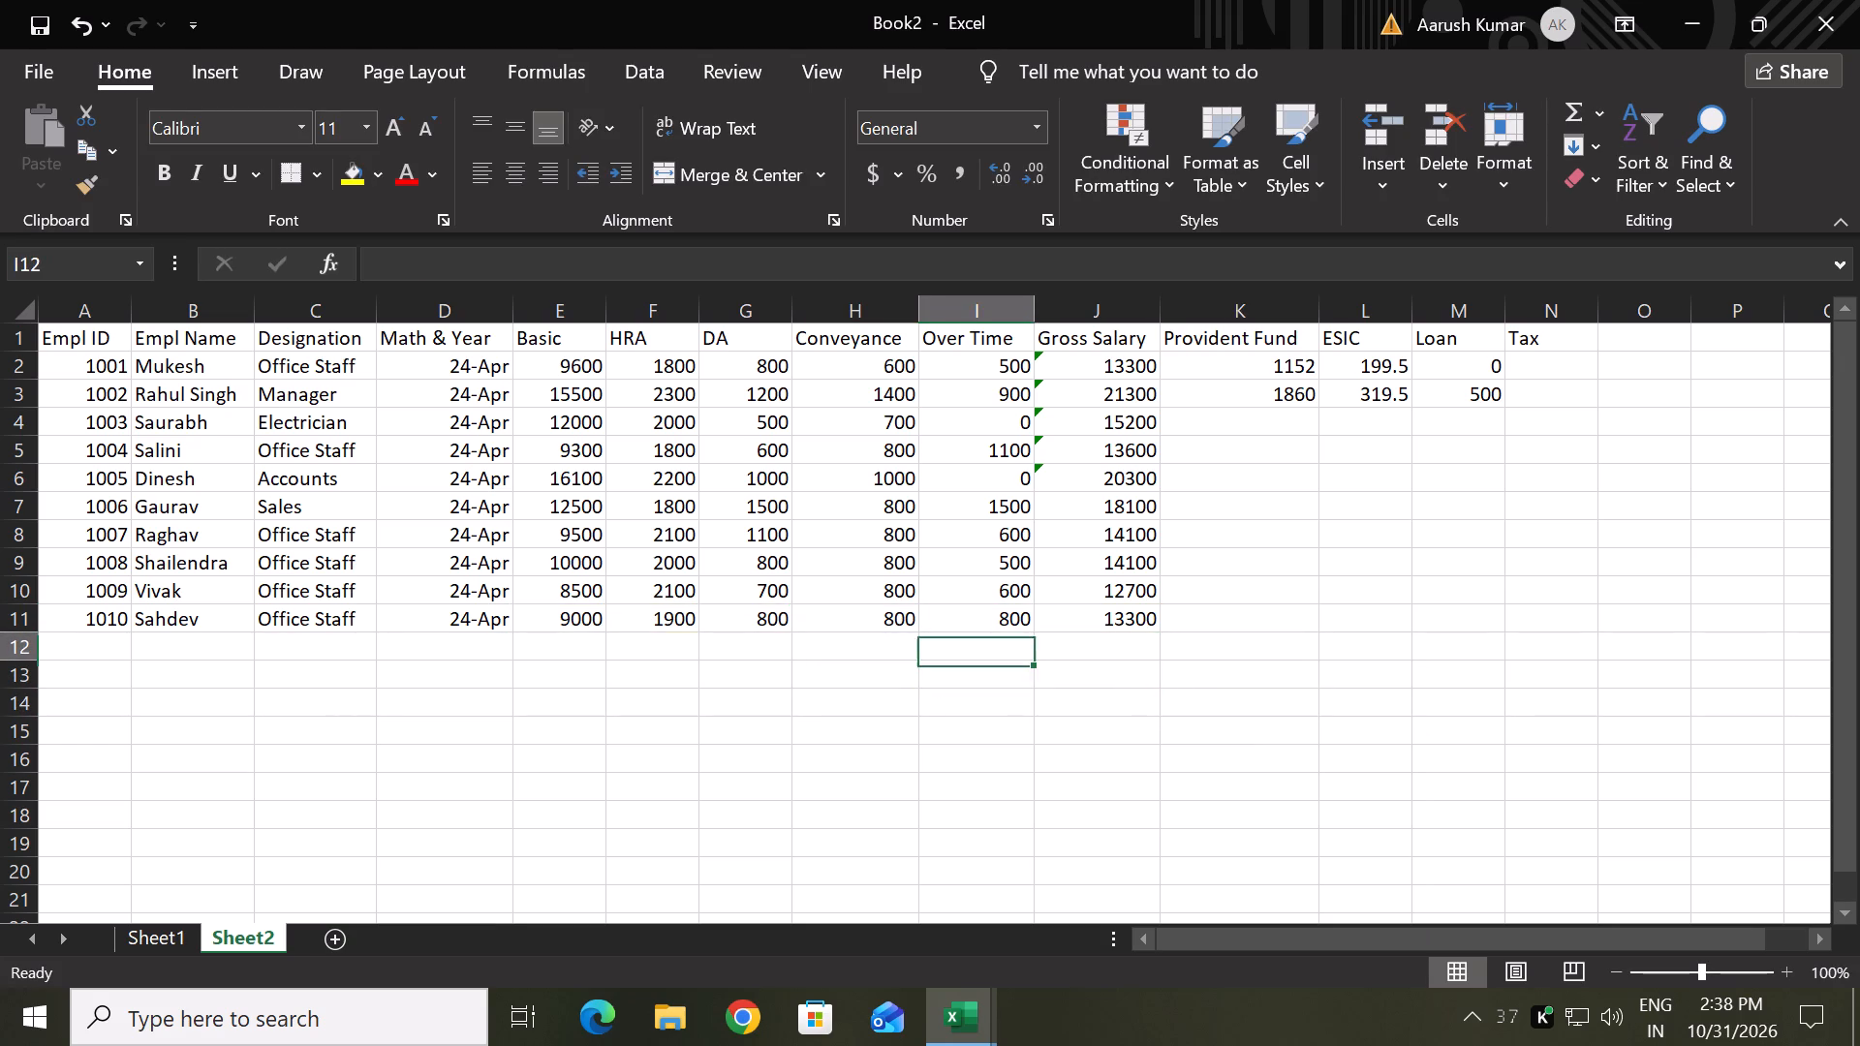
Enter the Provident Fund amounts 1440, 1116 and 1932 for employees 1003 to 1005 in K4 to K6.
key(Right)
key(Right)
key(Up)
key(Up)
key(Up)
key(Right)
key(Up)
key(Up)
key(Up)
key(Up)
key(Up)
key(Up)
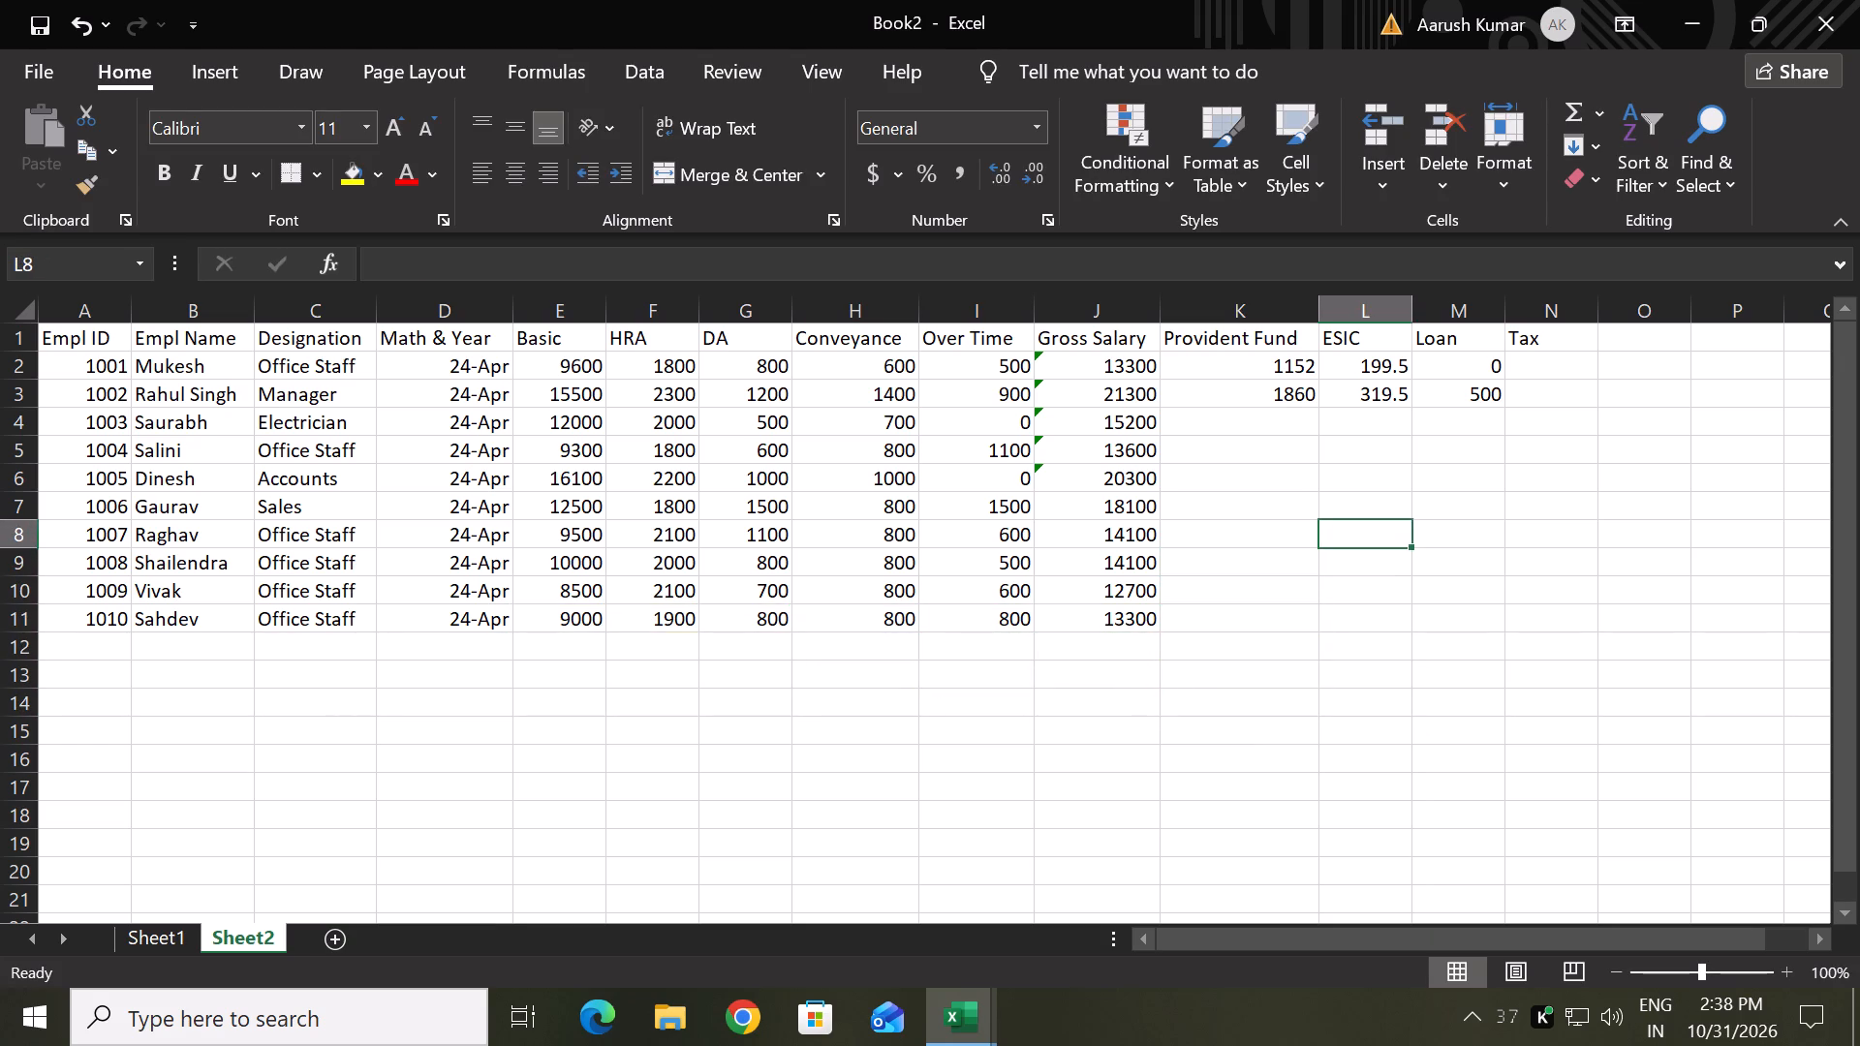
key(Left)
key(Down)
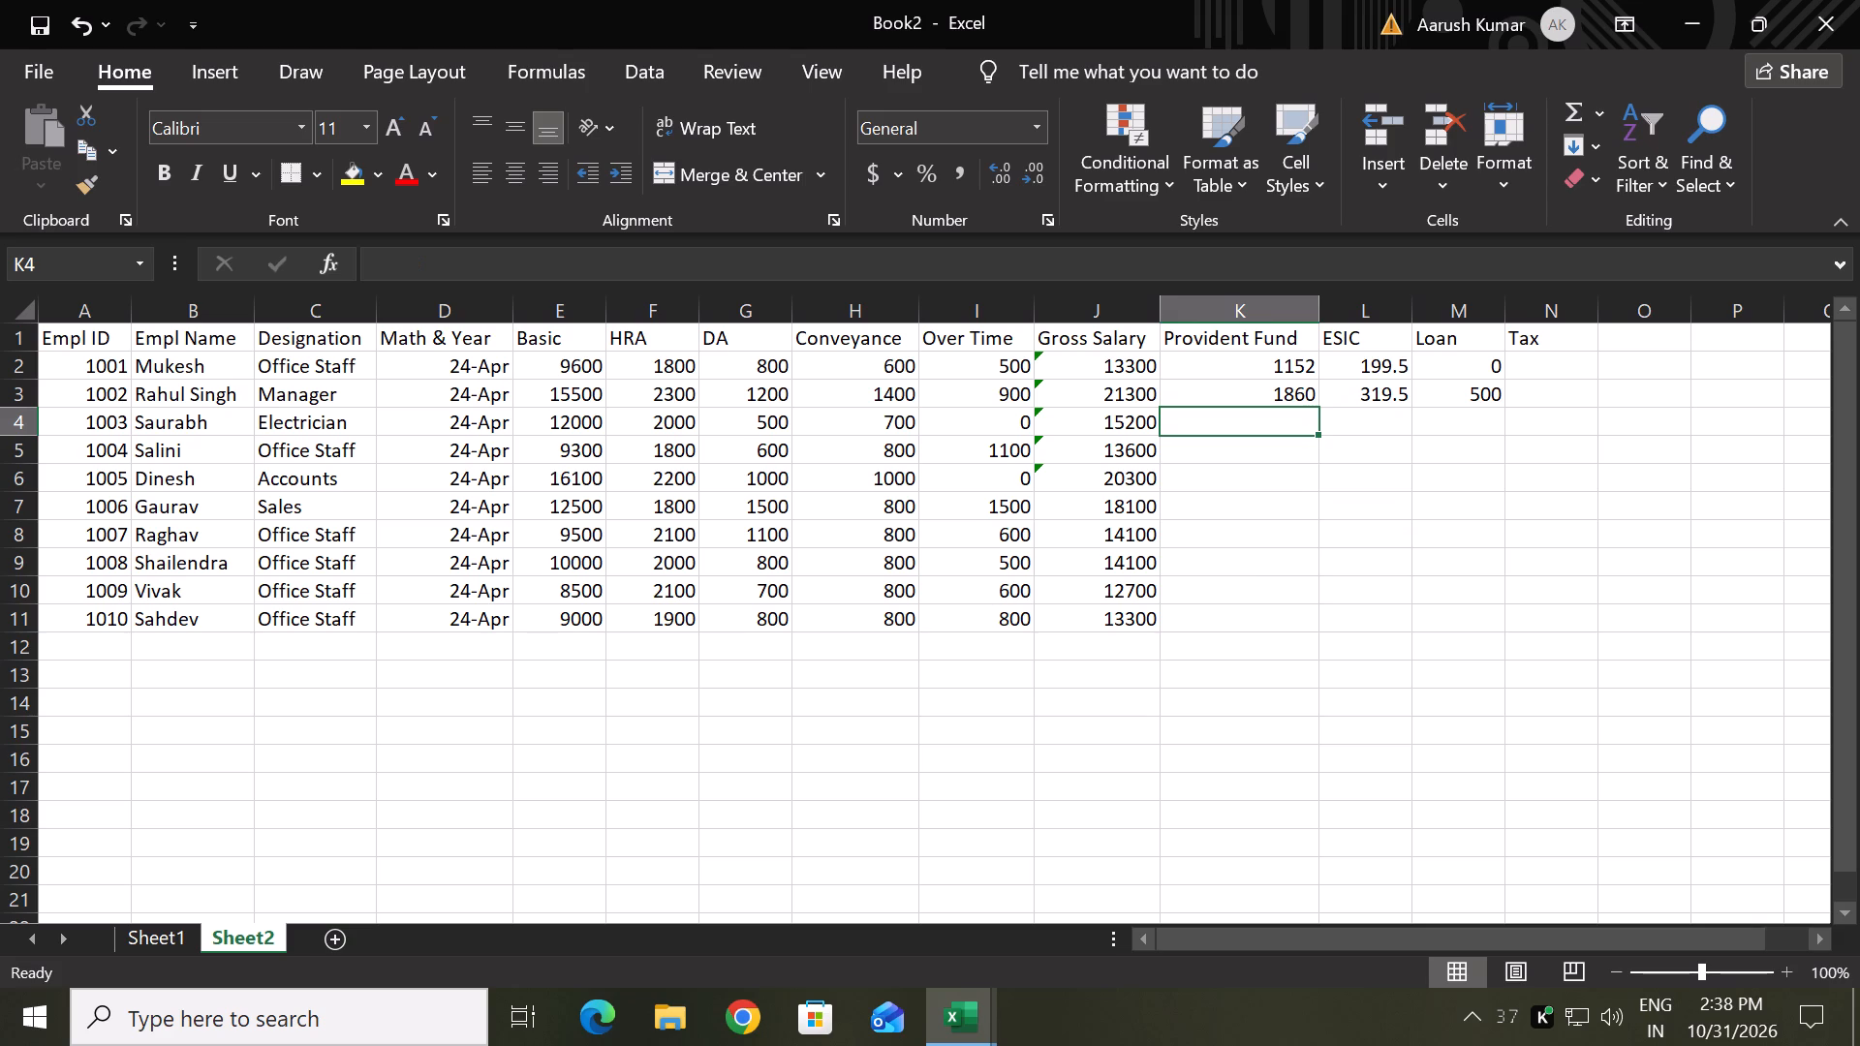
text(1440)
key(Return)
text(1116)
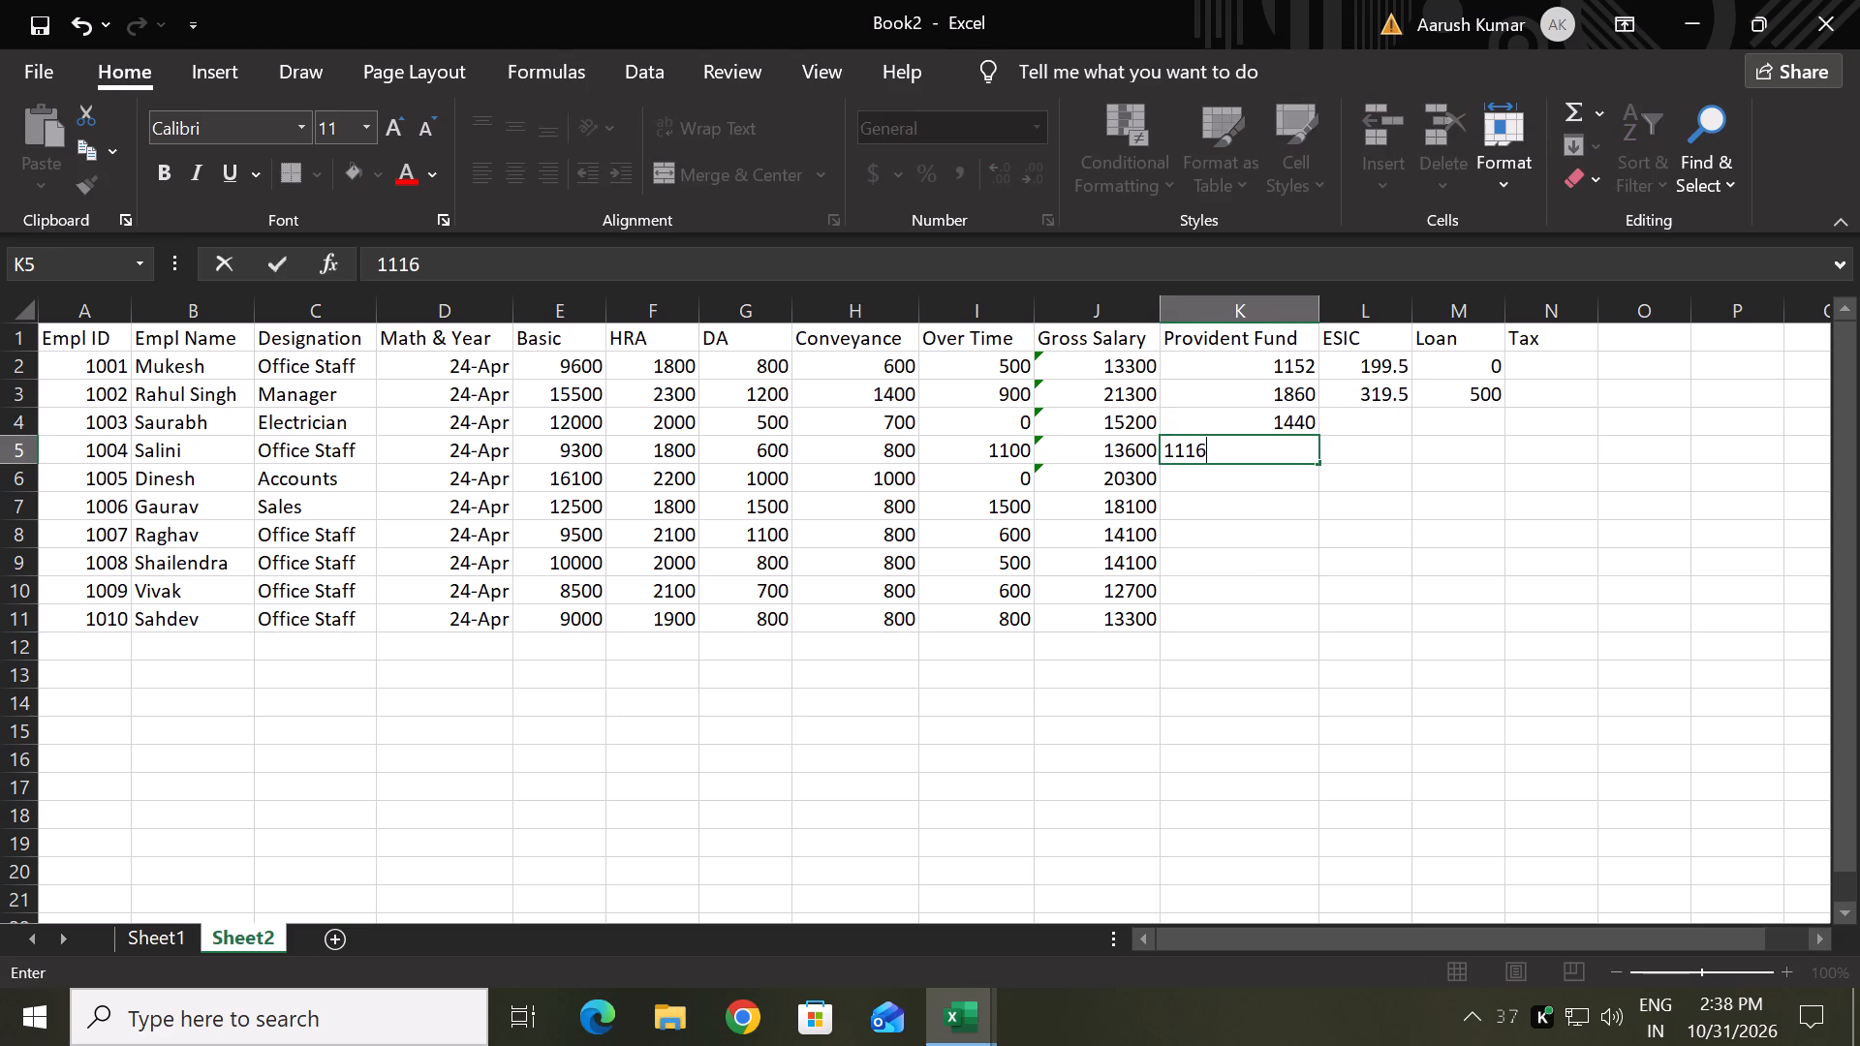
key(Return)
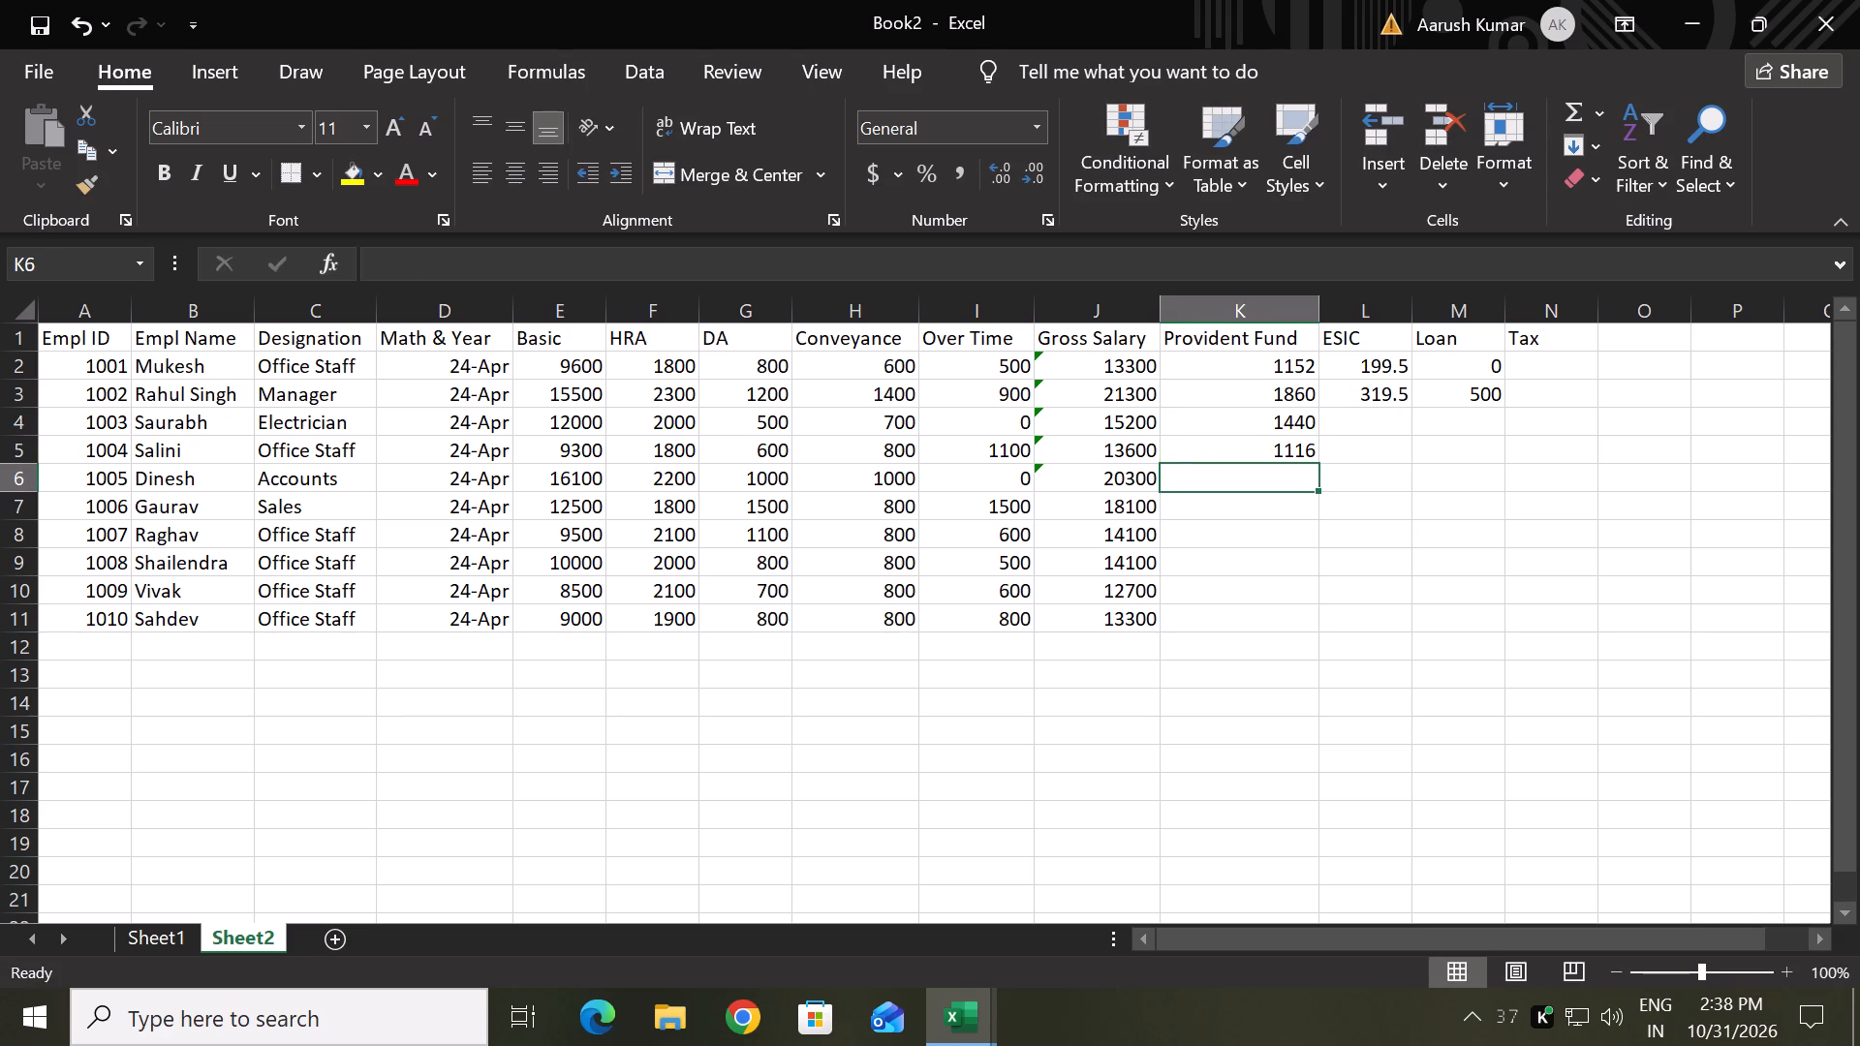
text(1932)
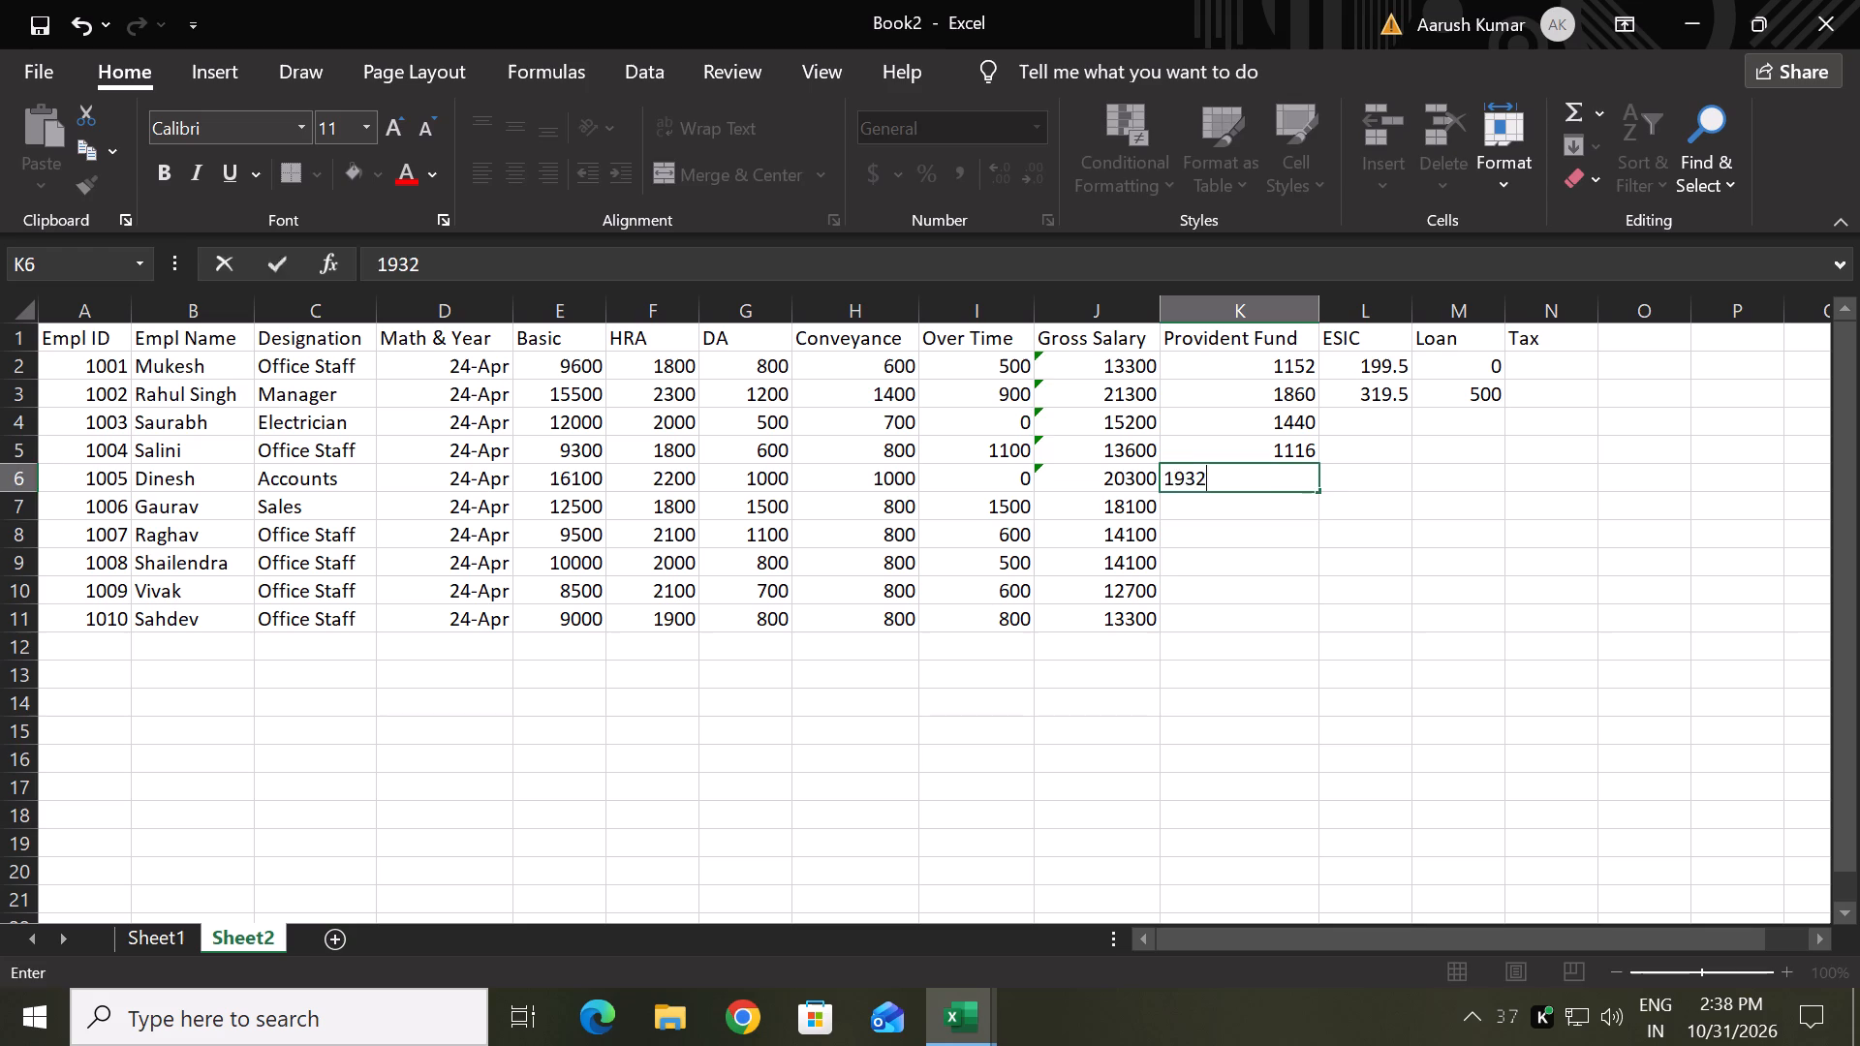
key(Return)
text(15020)
key(Return)
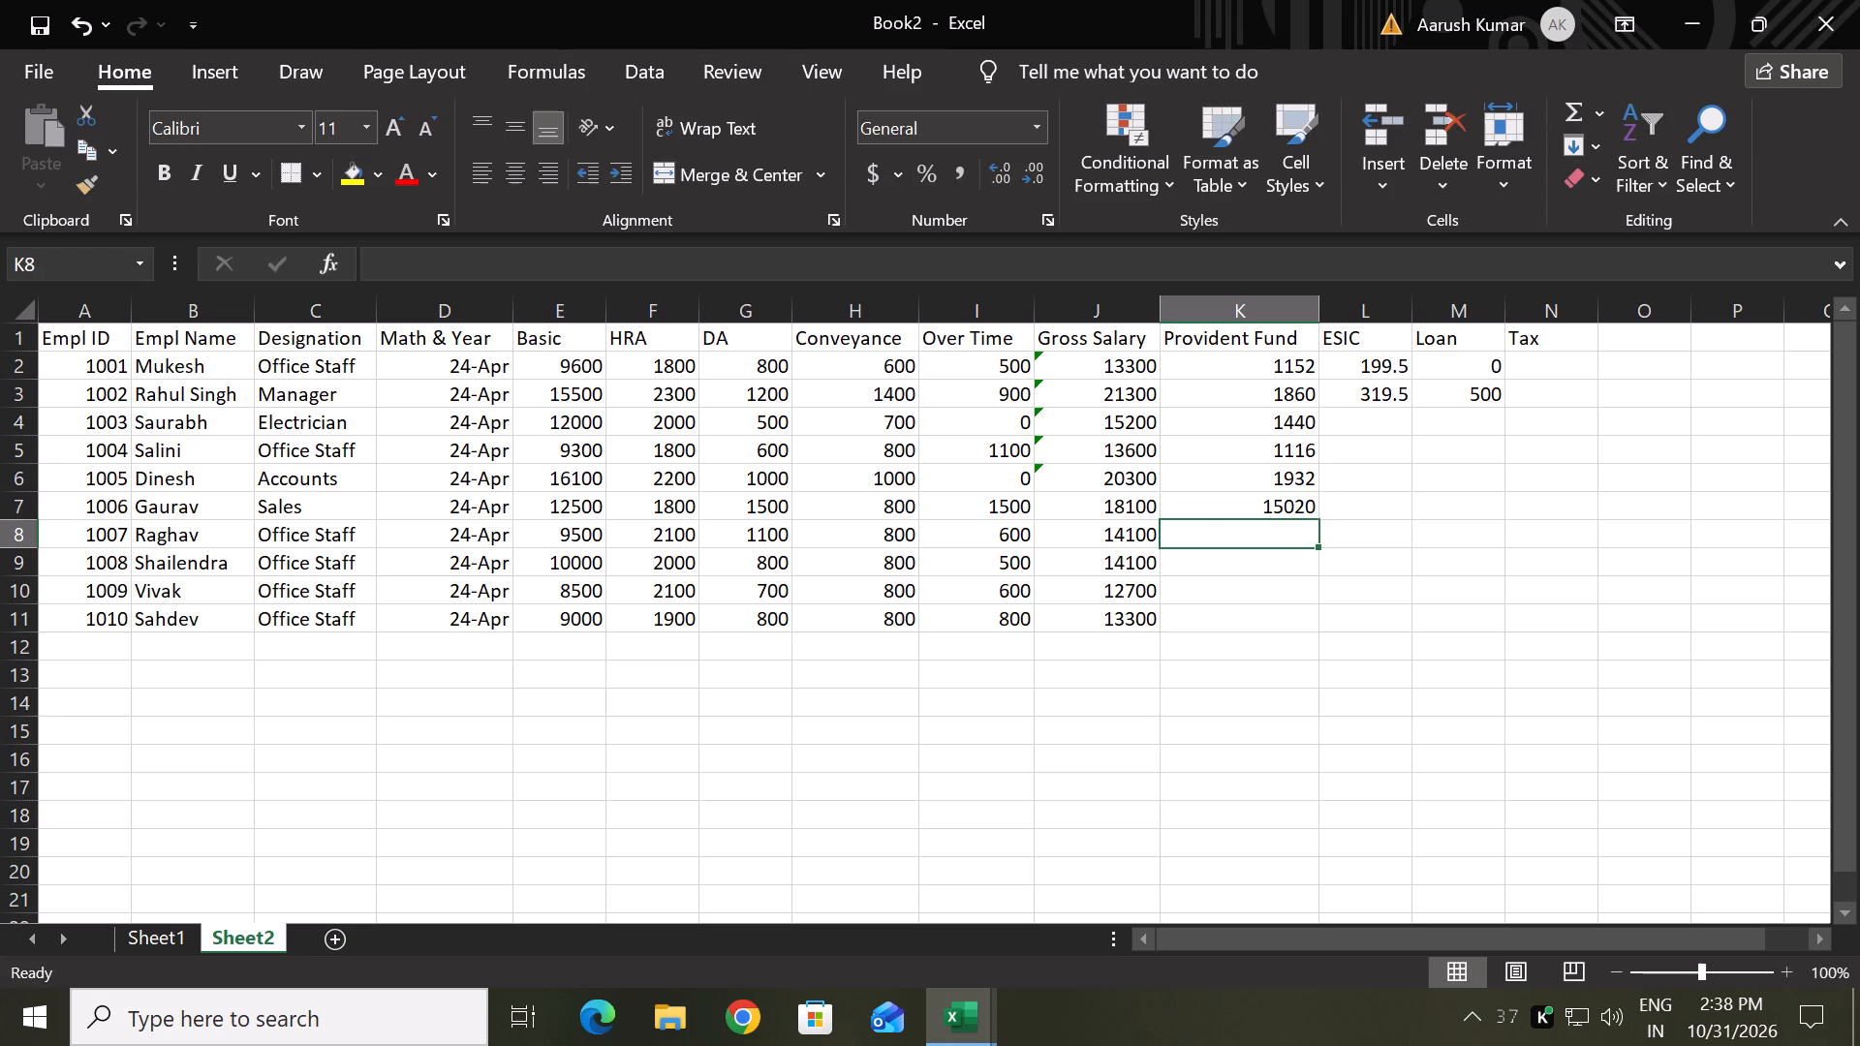
key(Up)
text(1500)
key(Return)
text(1140)
key(Return)
text(1200)
key(Return)
text(102)
text(0.)
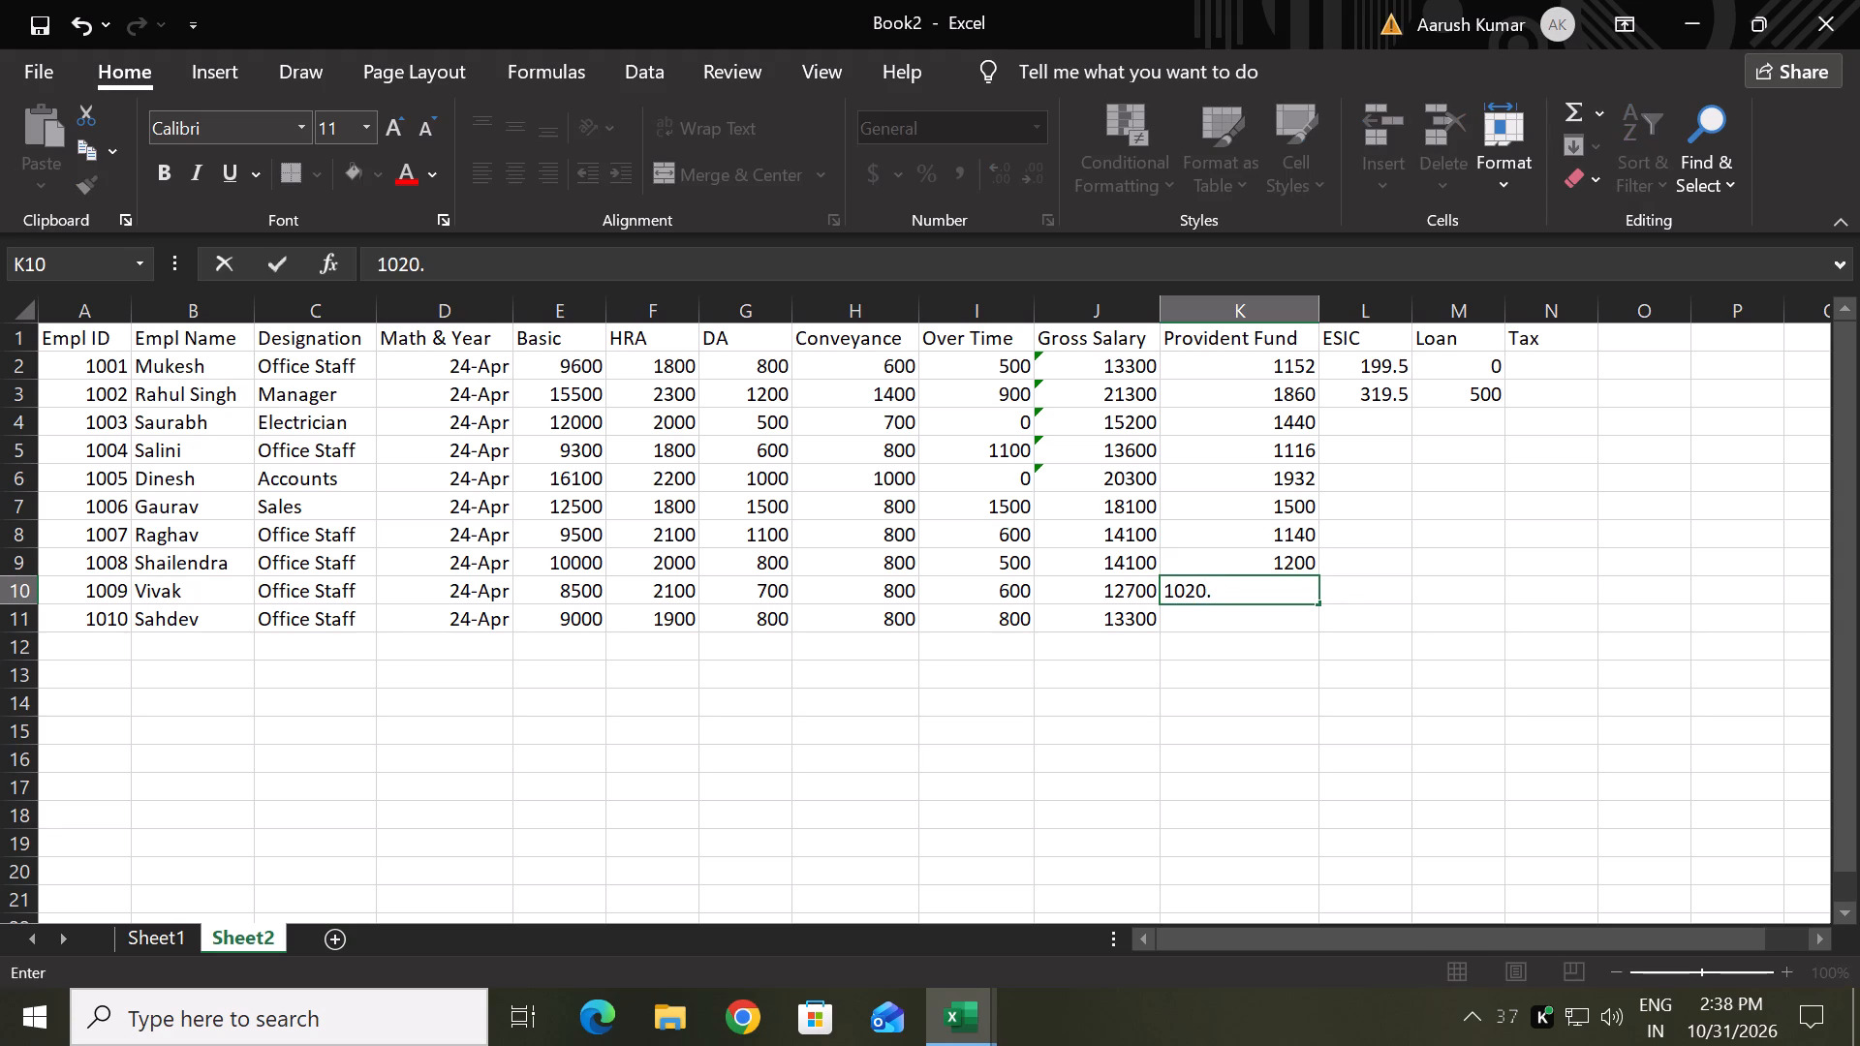
key(BackSpace)
key(Down)
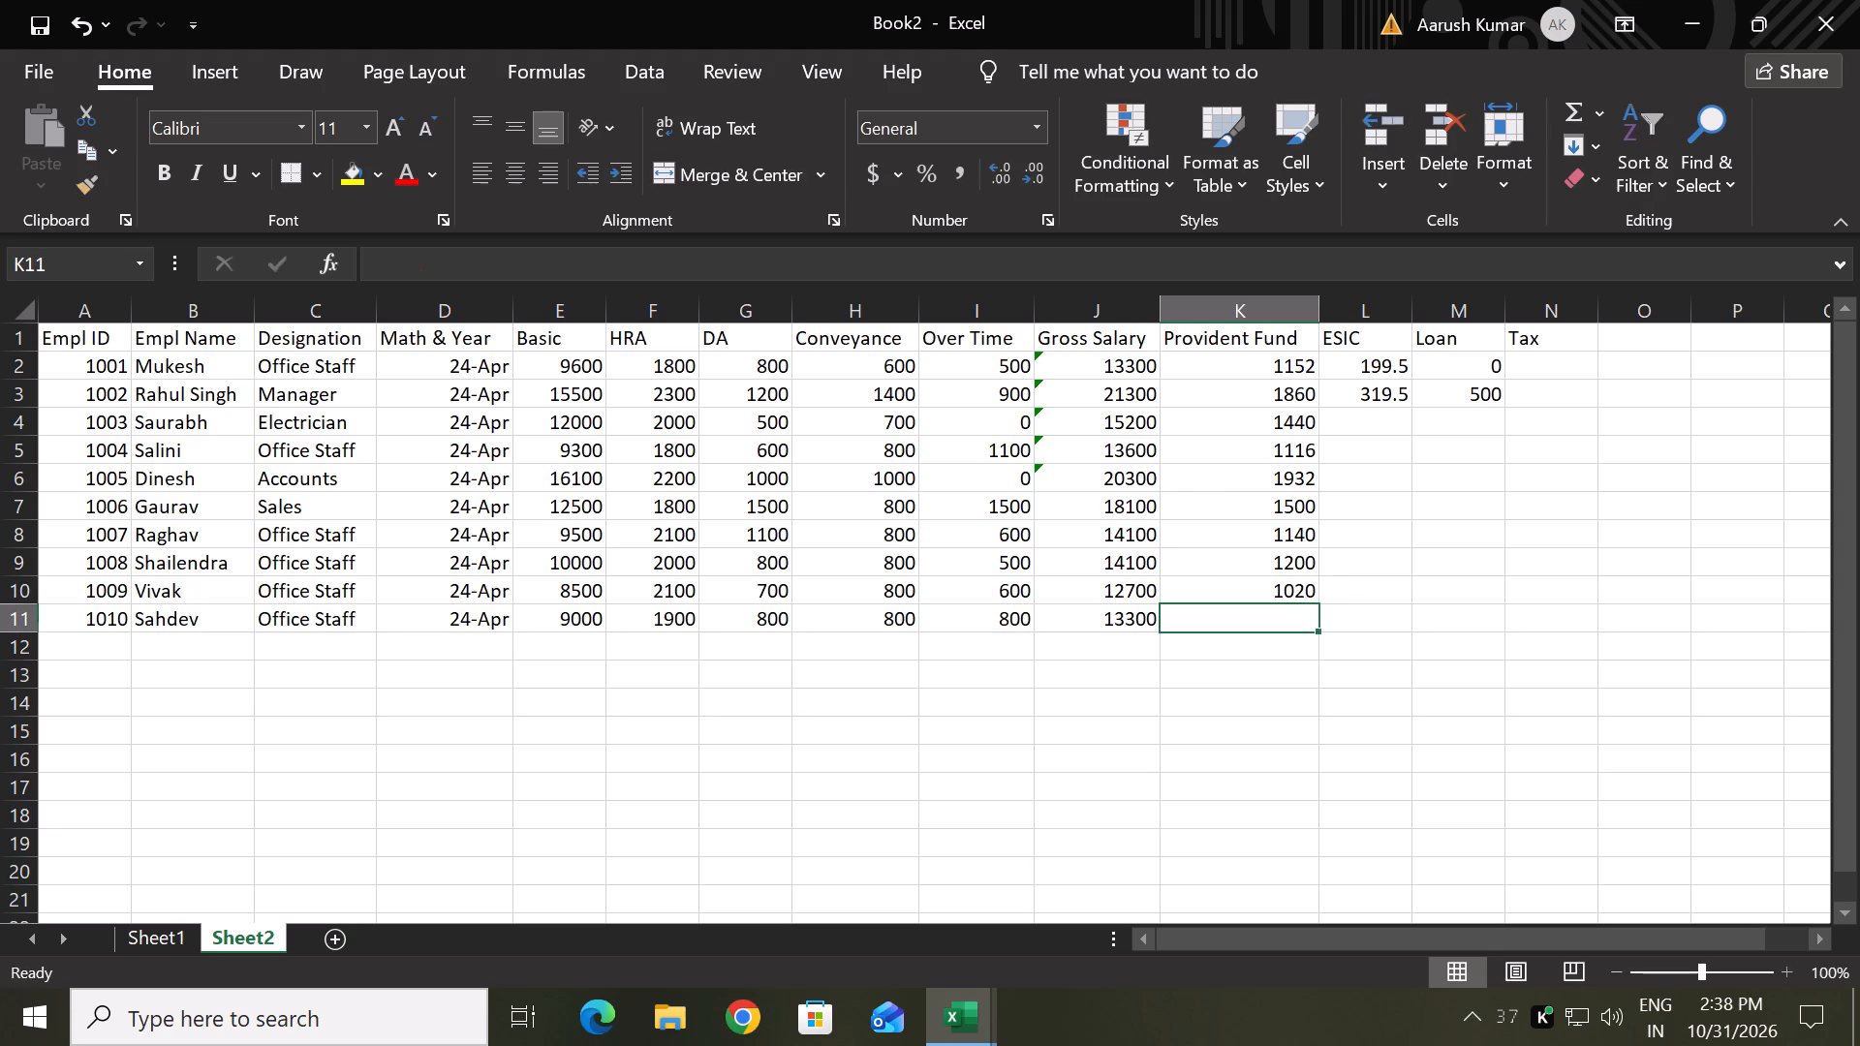
text(108)
key(0)
key(Right)
Enter the ESIC amounts 228, 204 and 304.5 for employees 1003 to 1005 in L4 to L6.
key(Up)
key(Up)
key(Up)
key(Up)
key(Up)
key(Up)
key(Up)
key(Up)
key(Up)
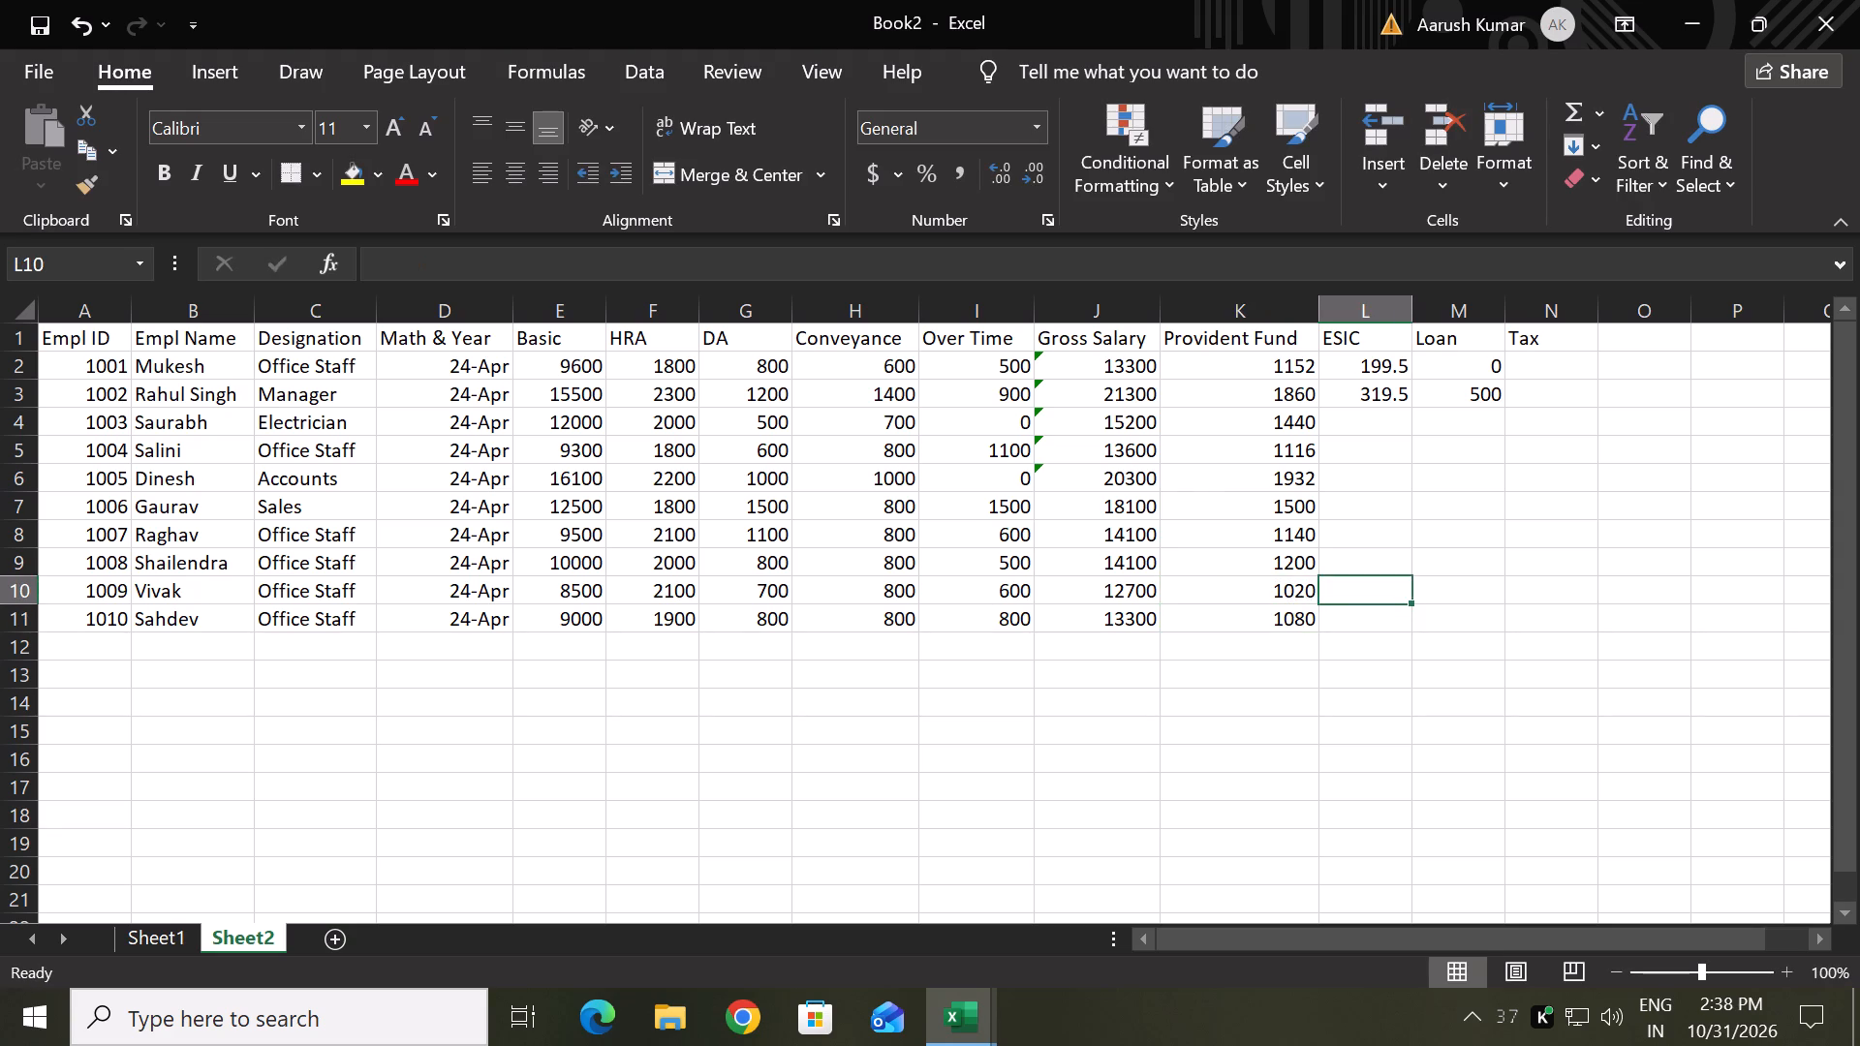
key(Down)
key(Down)
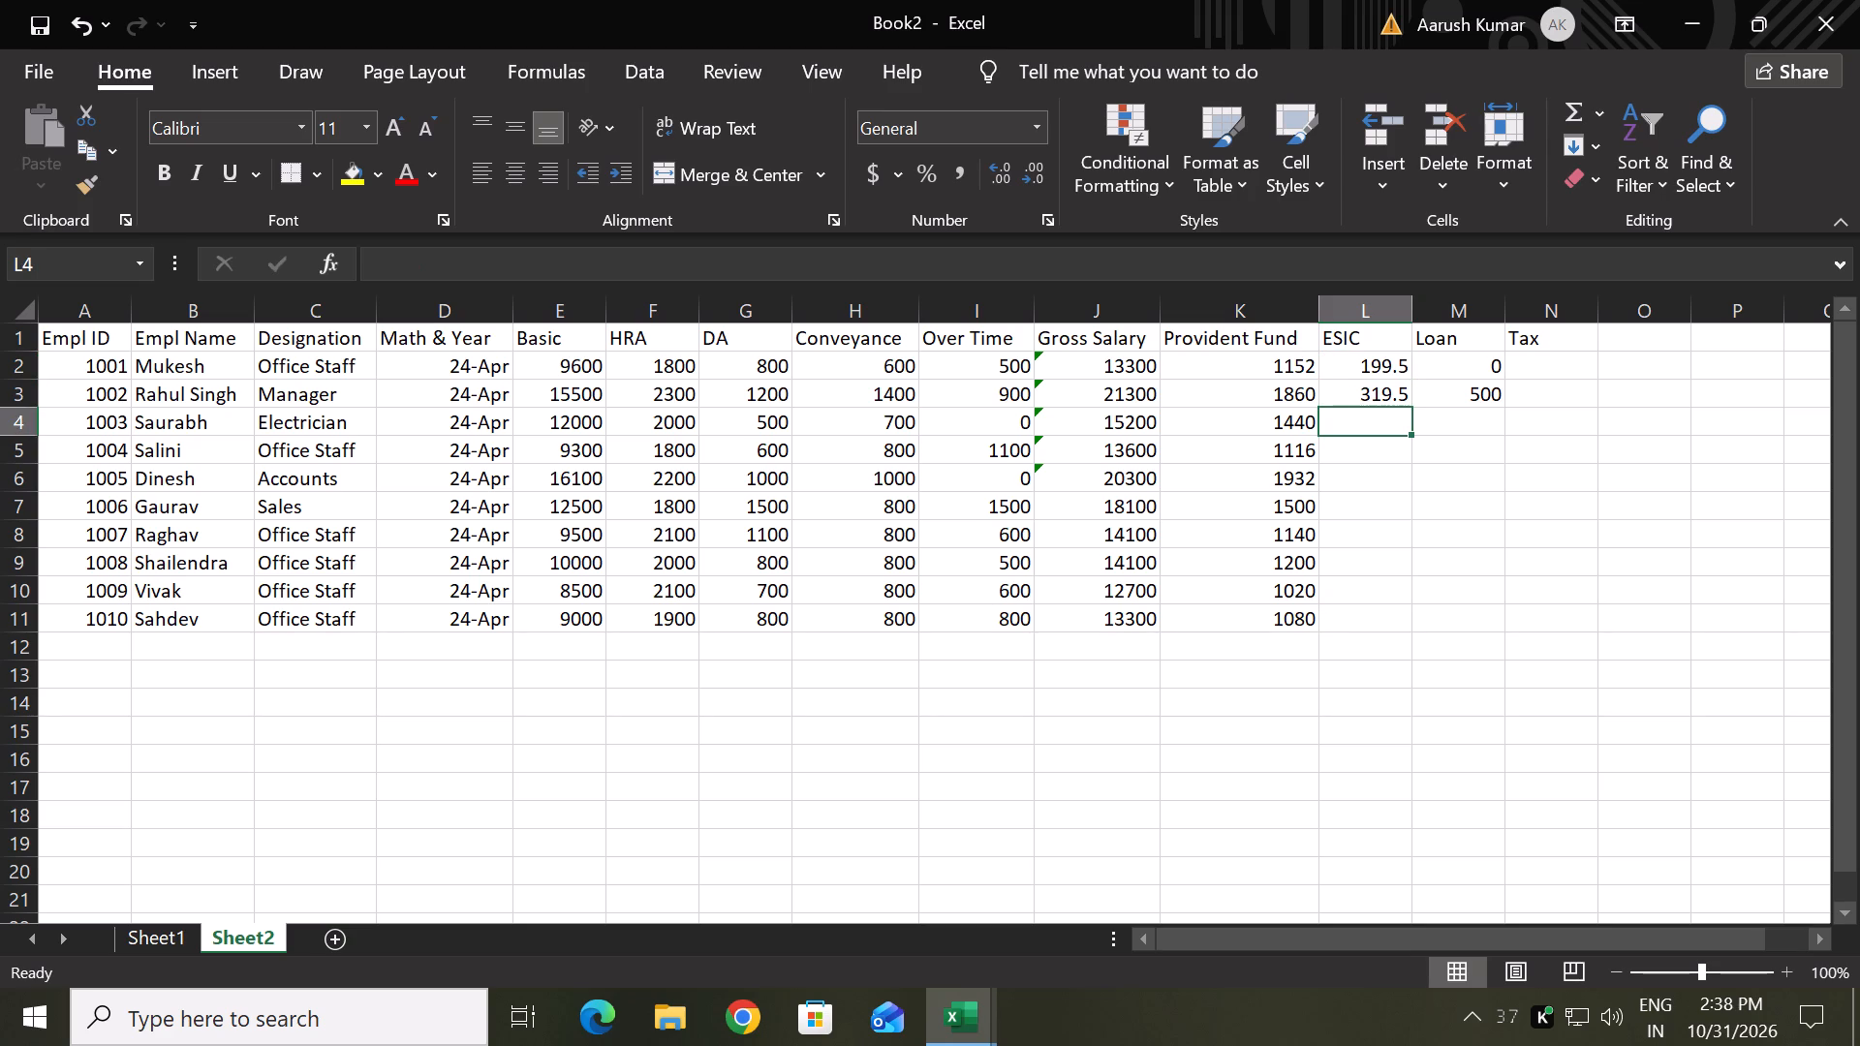
text(228)
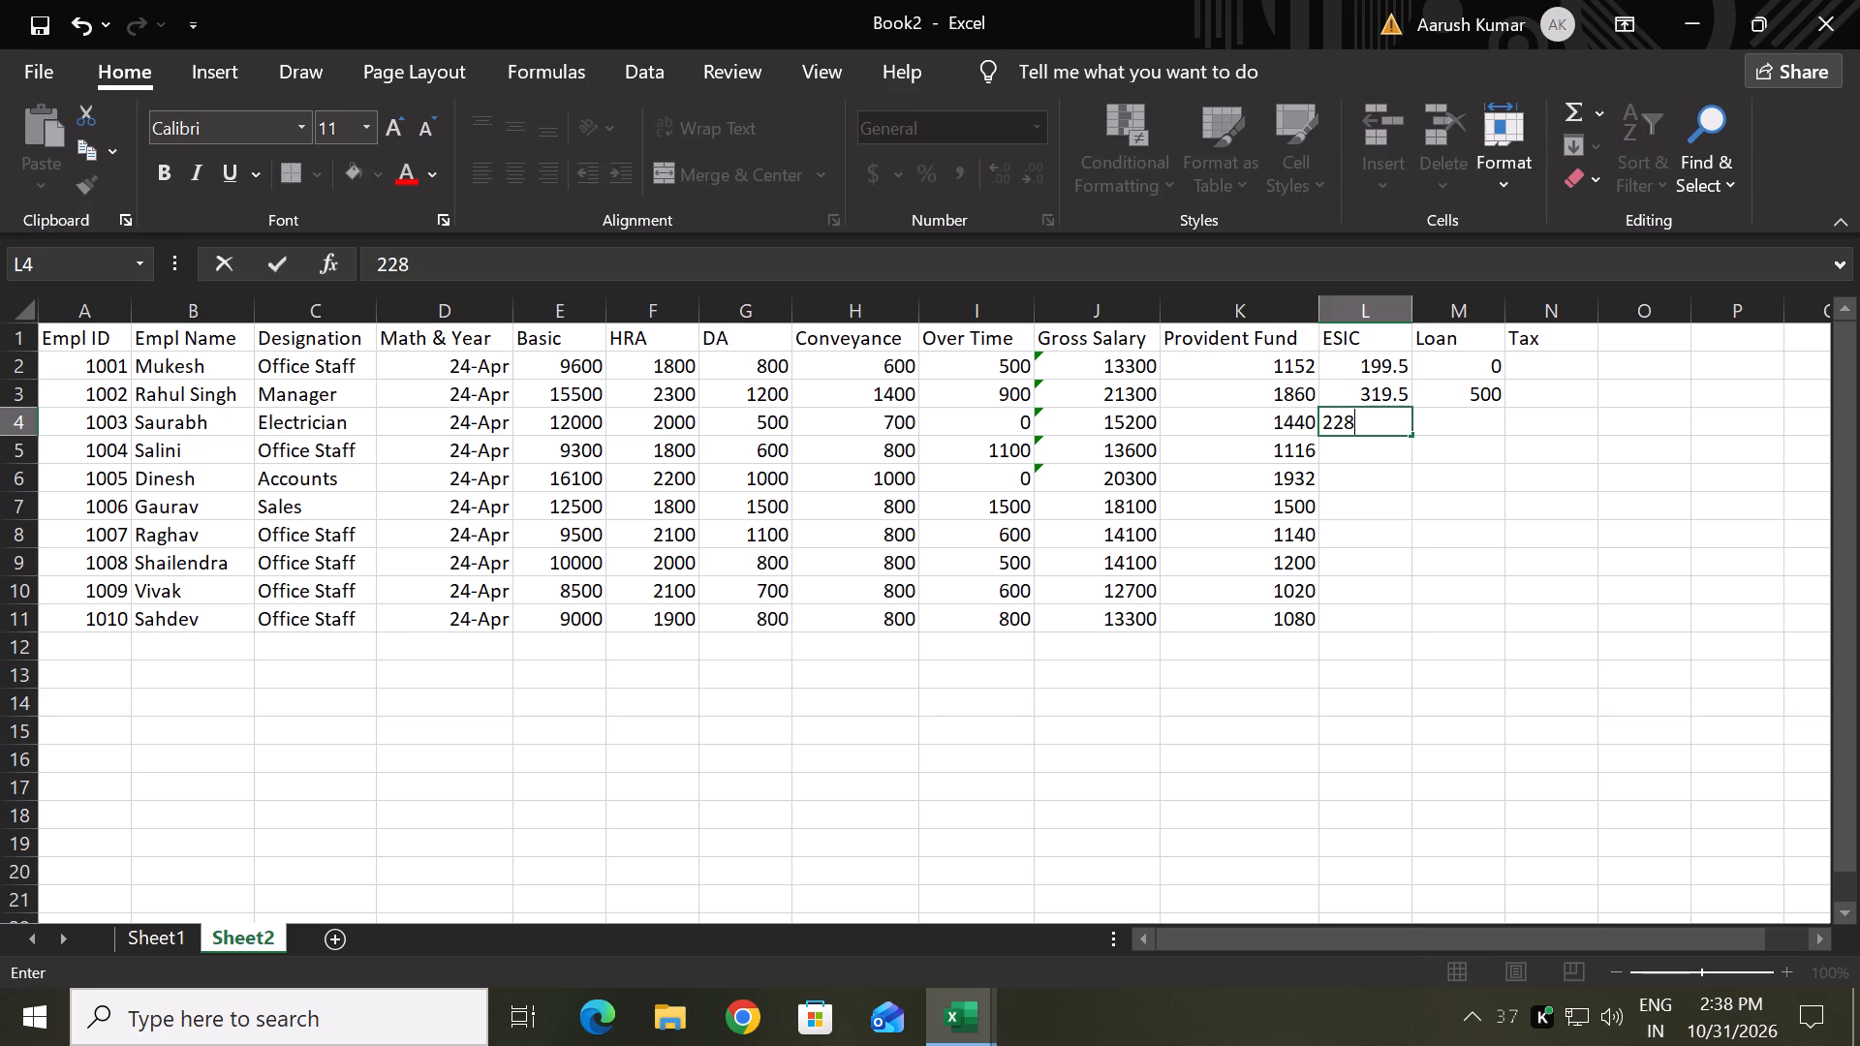
key(Return)
text(204)
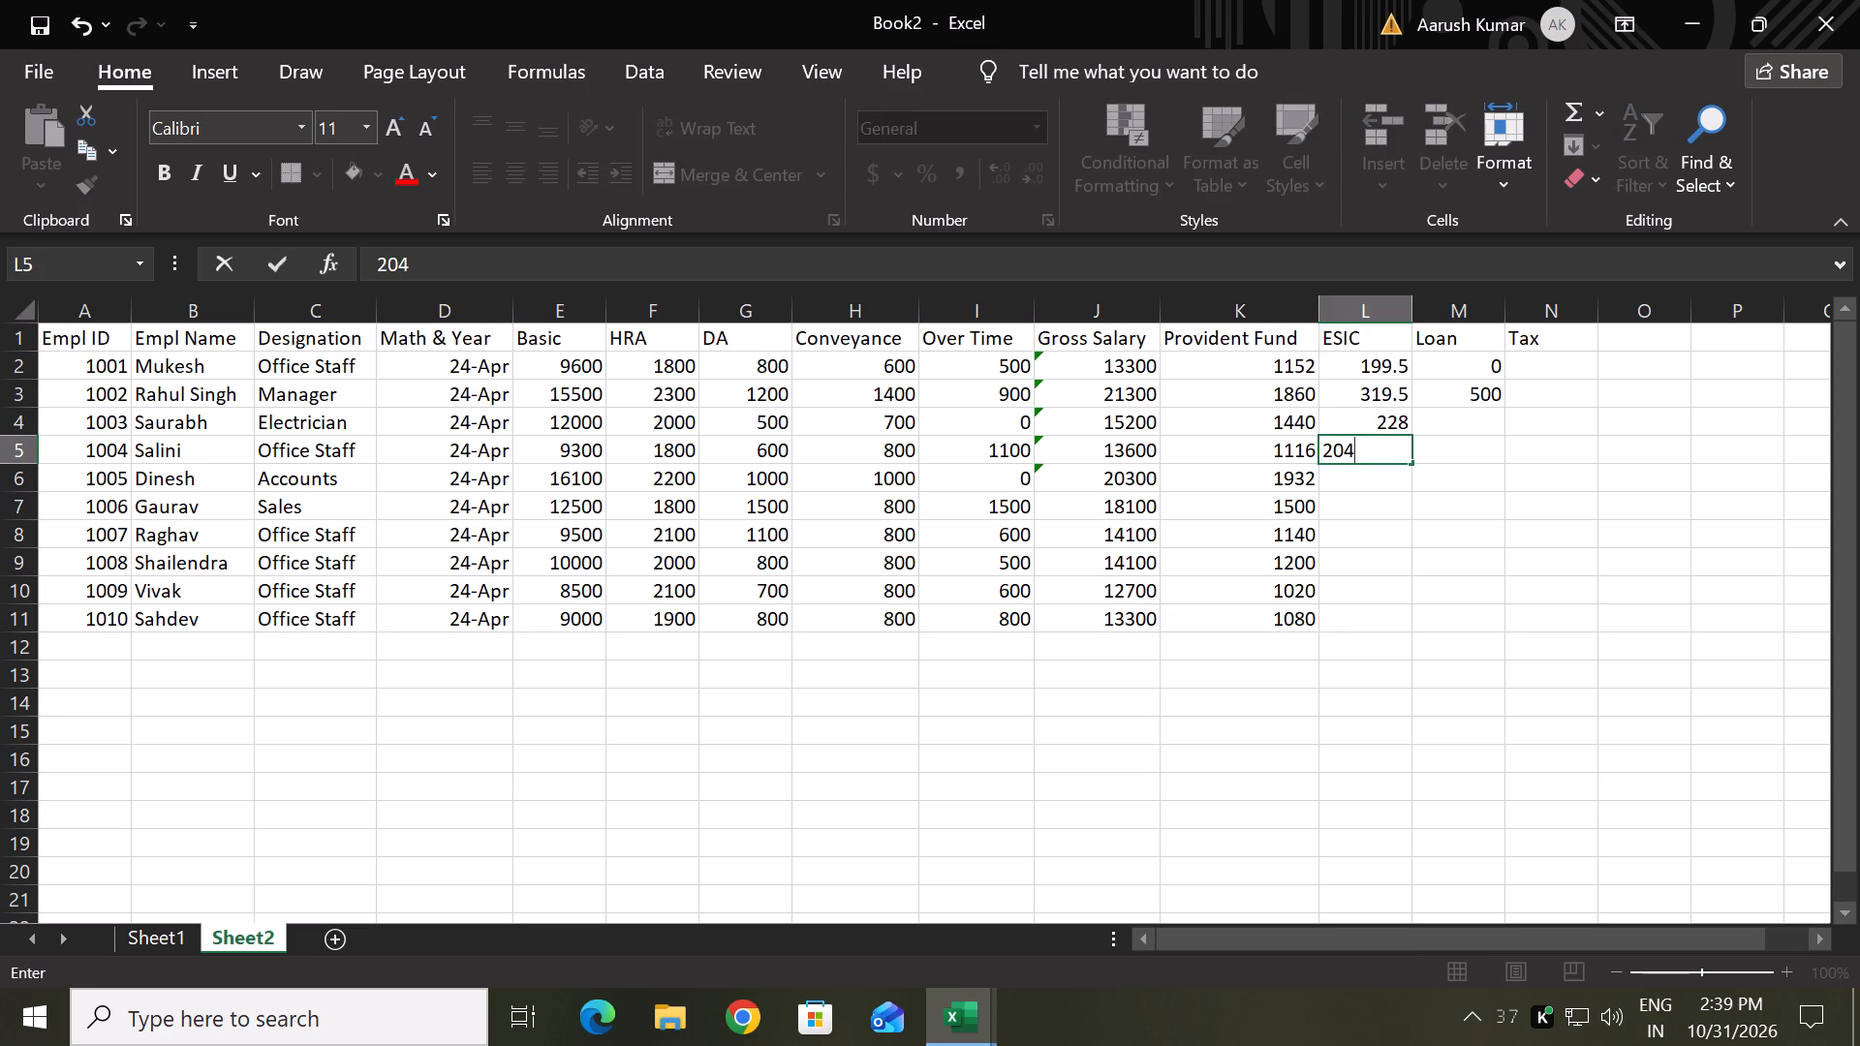
key(Return)
text(305)
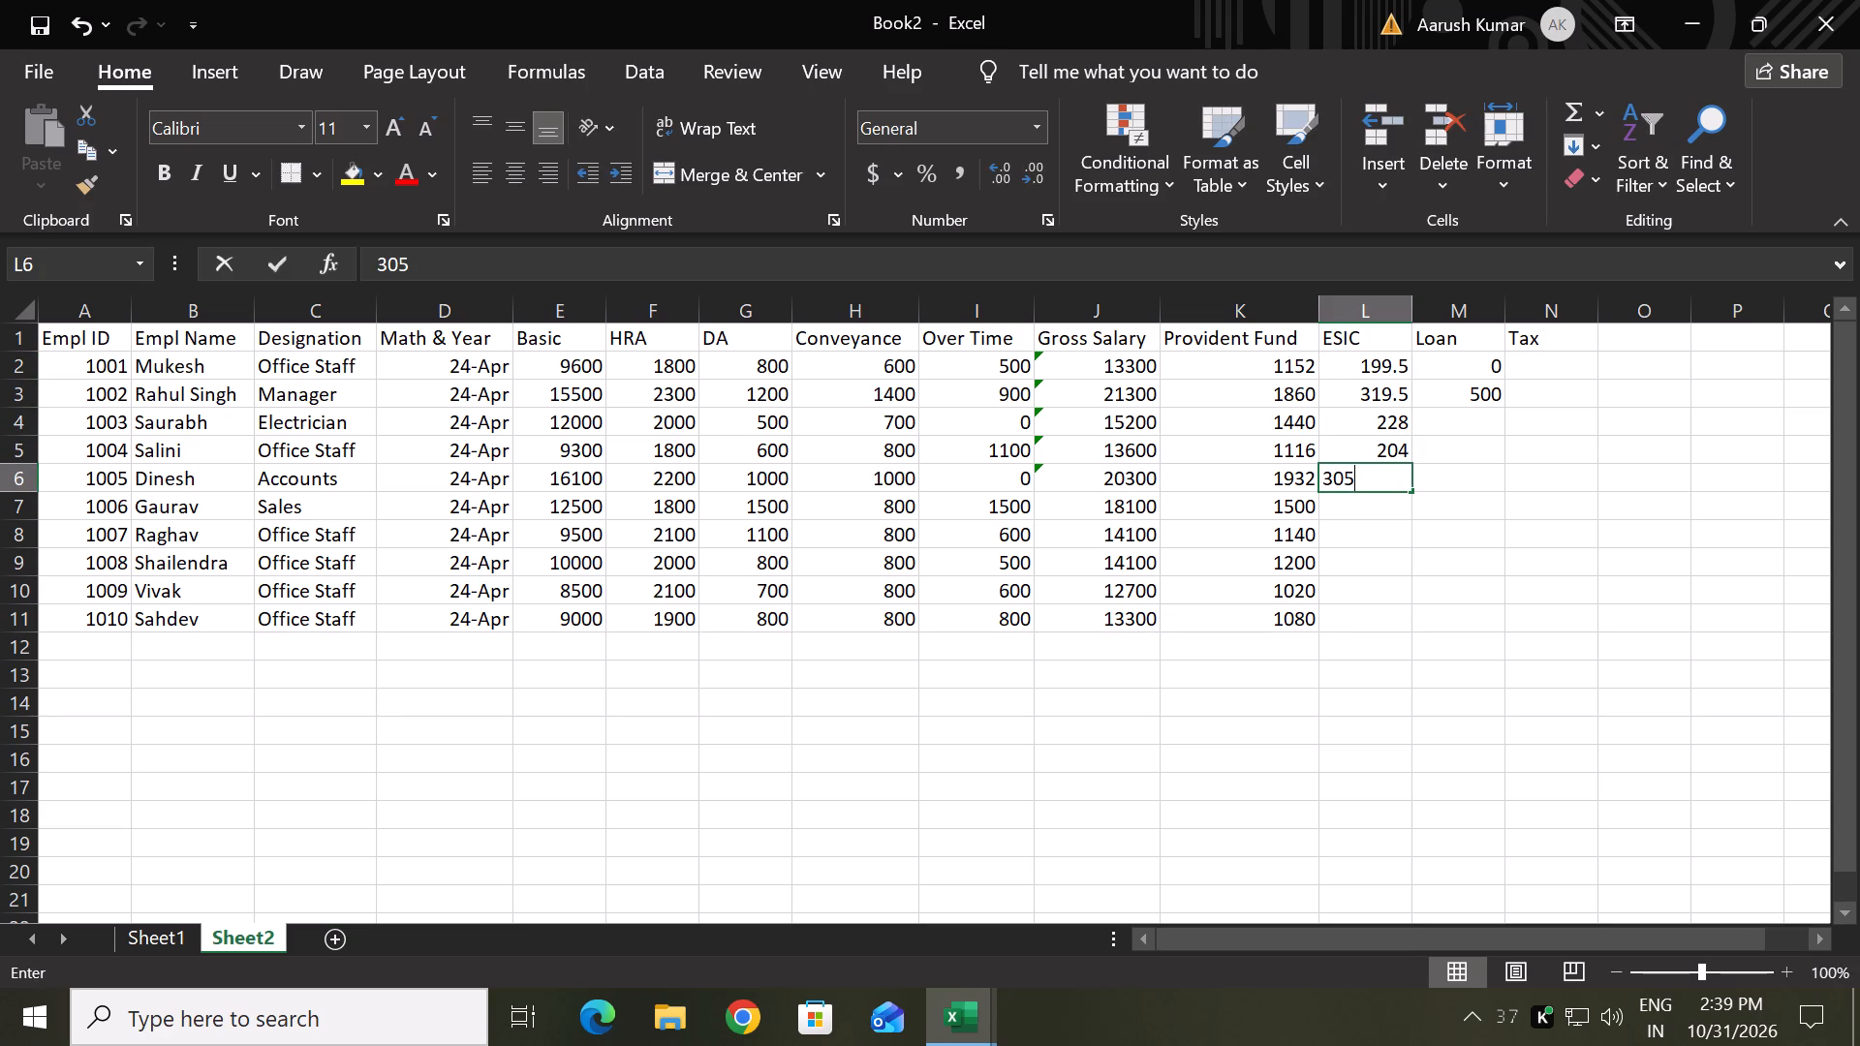
key(BackSpace)
text(4.5)
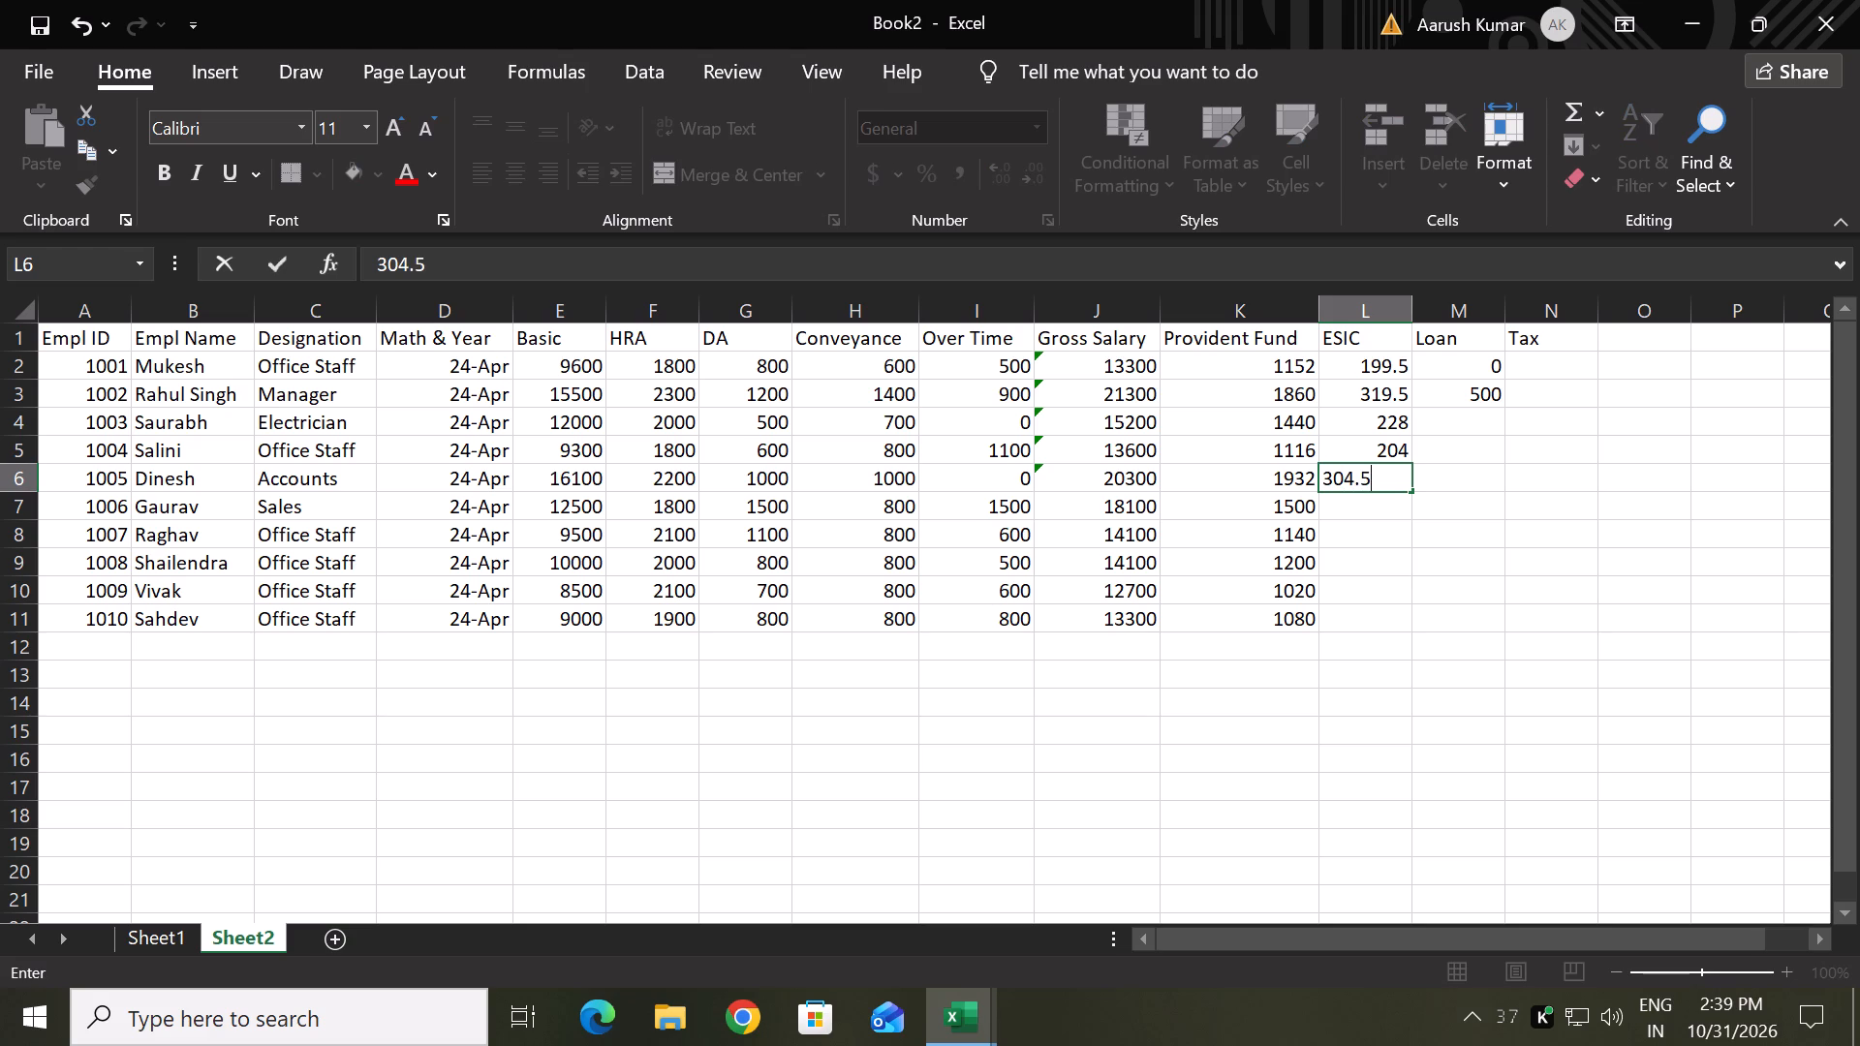
key(Return)
text(02)
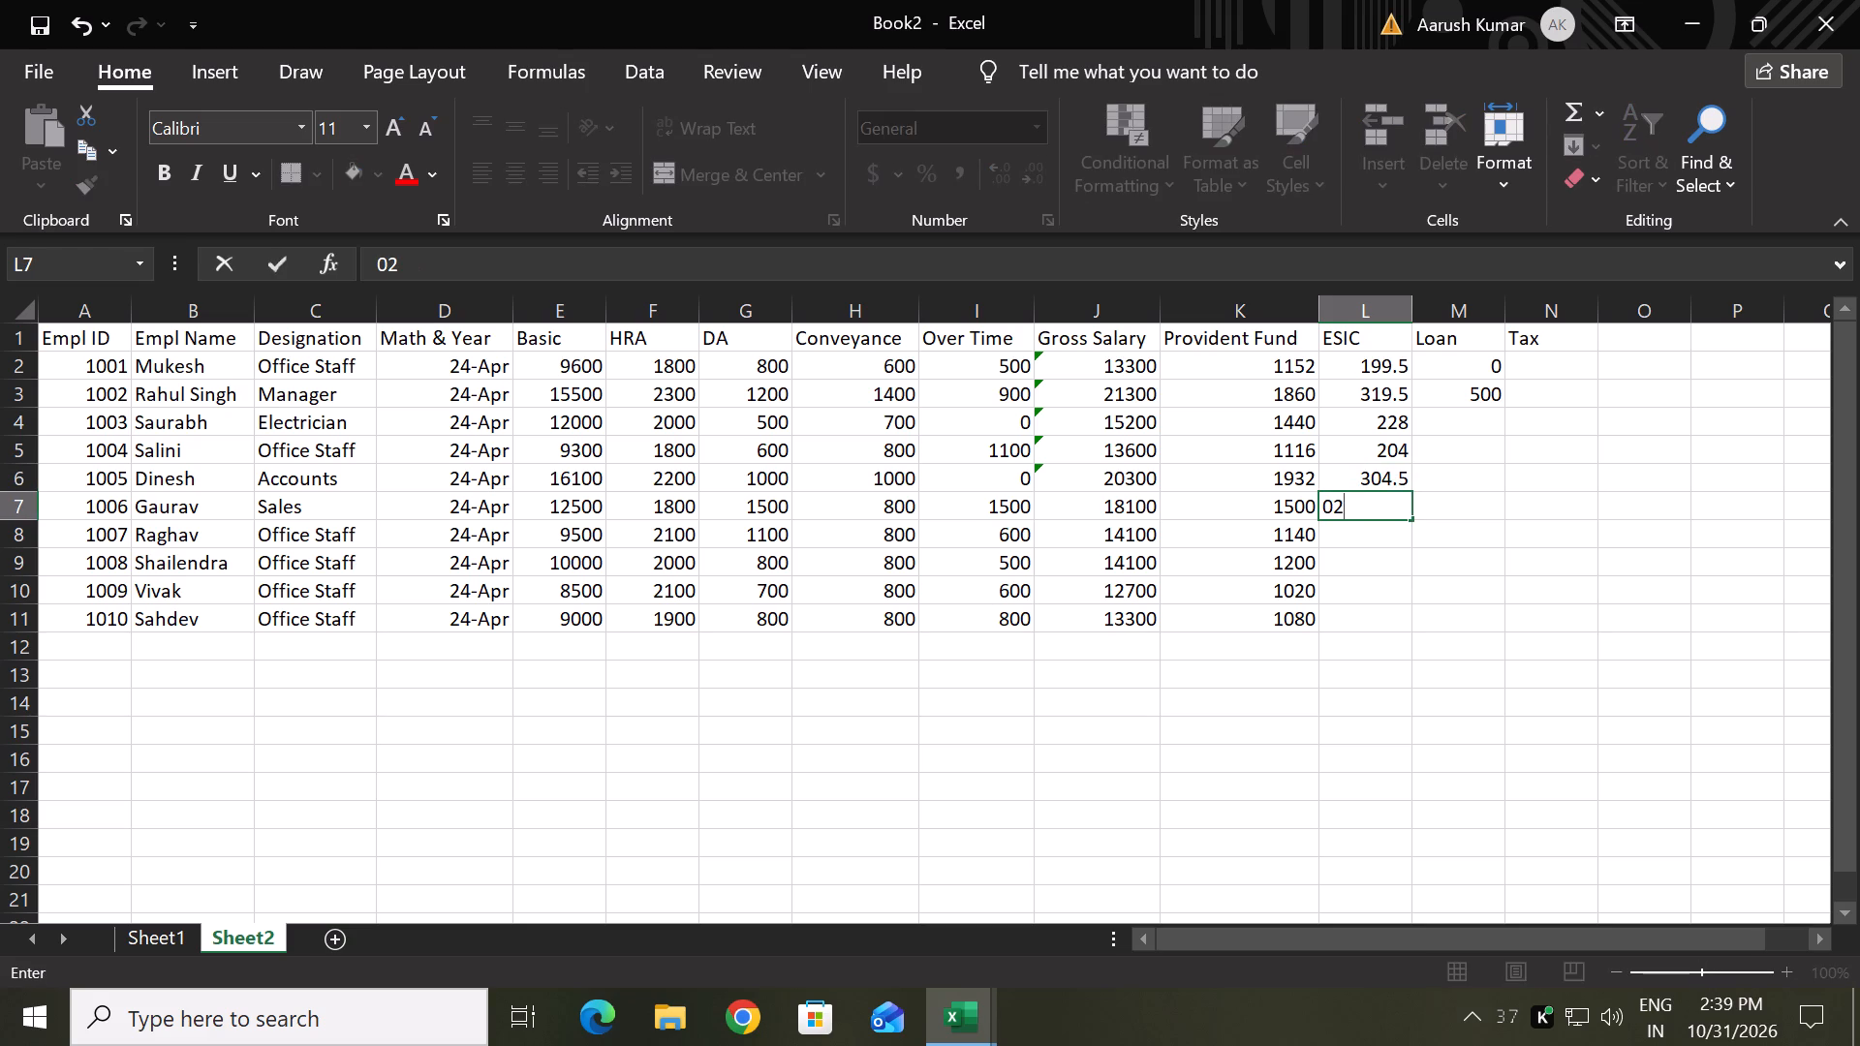
key(BackSpace)
key(BackSpace)
text(271.5)
key(Return)
key(2)
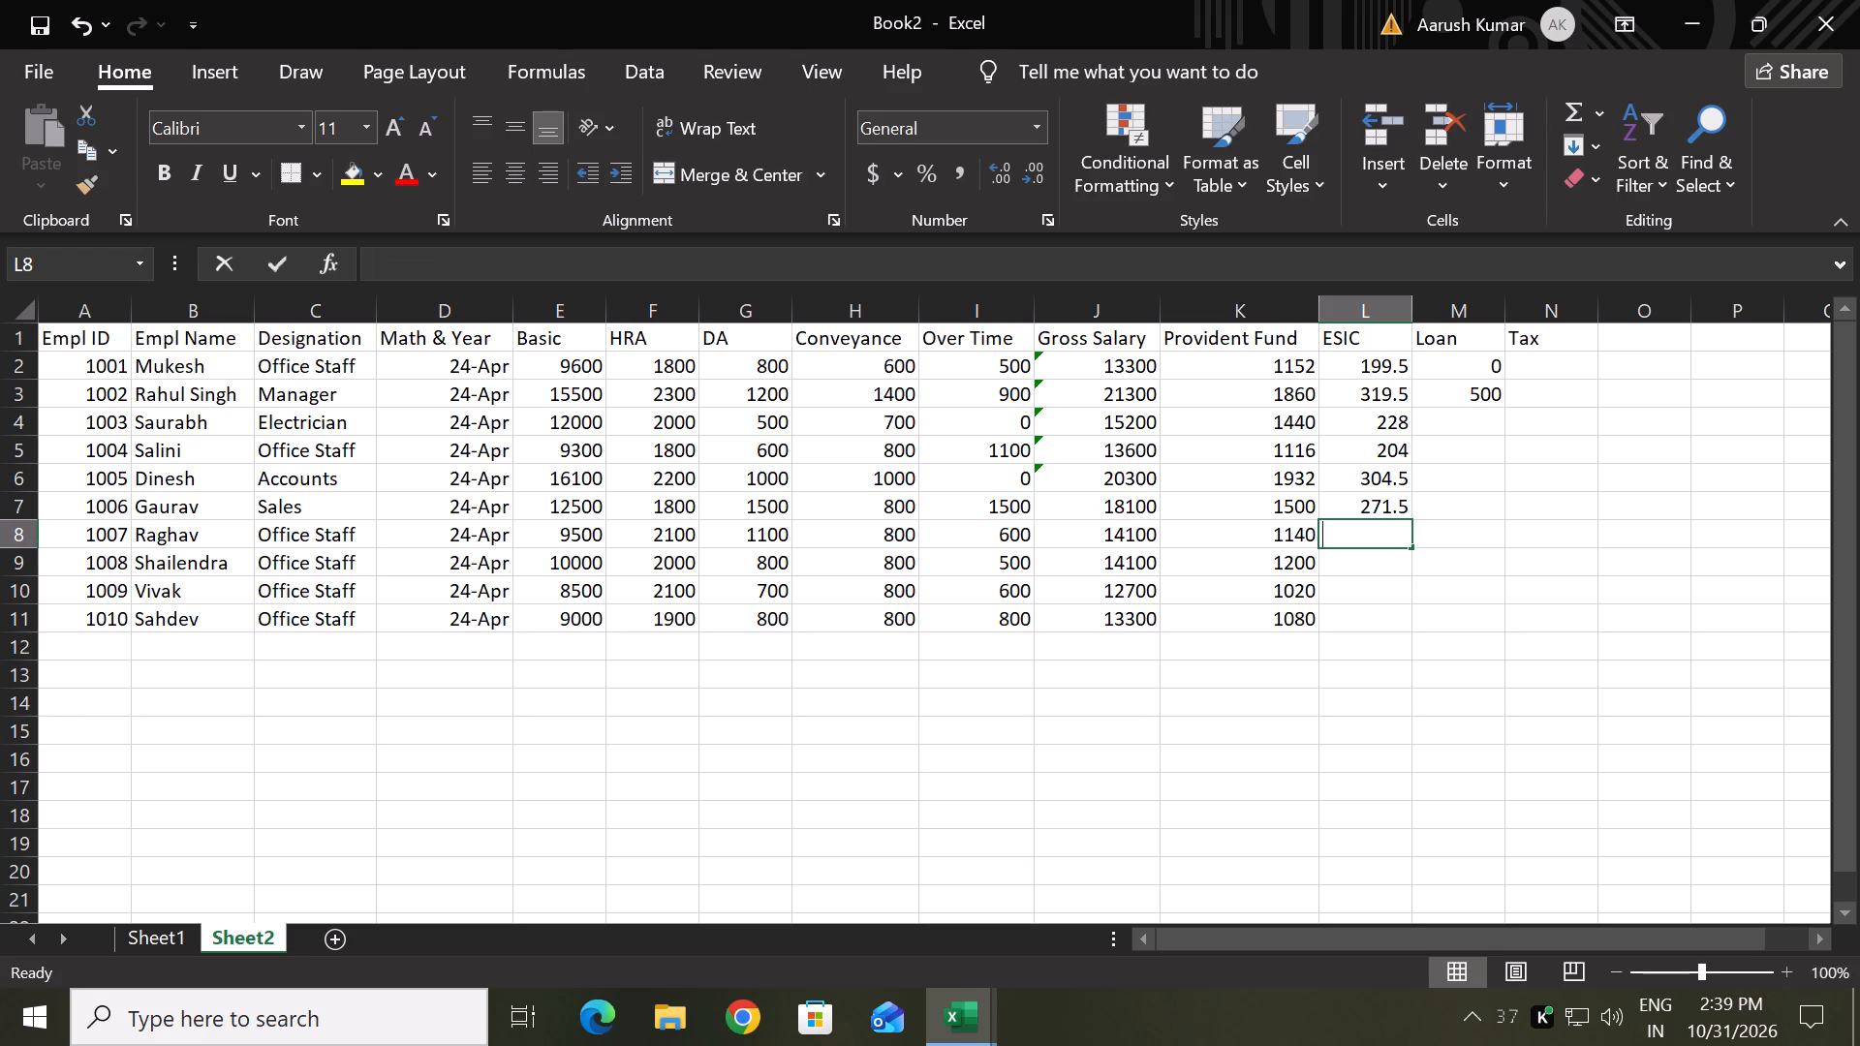
text(11.5)
key(Return)
text(211.5)
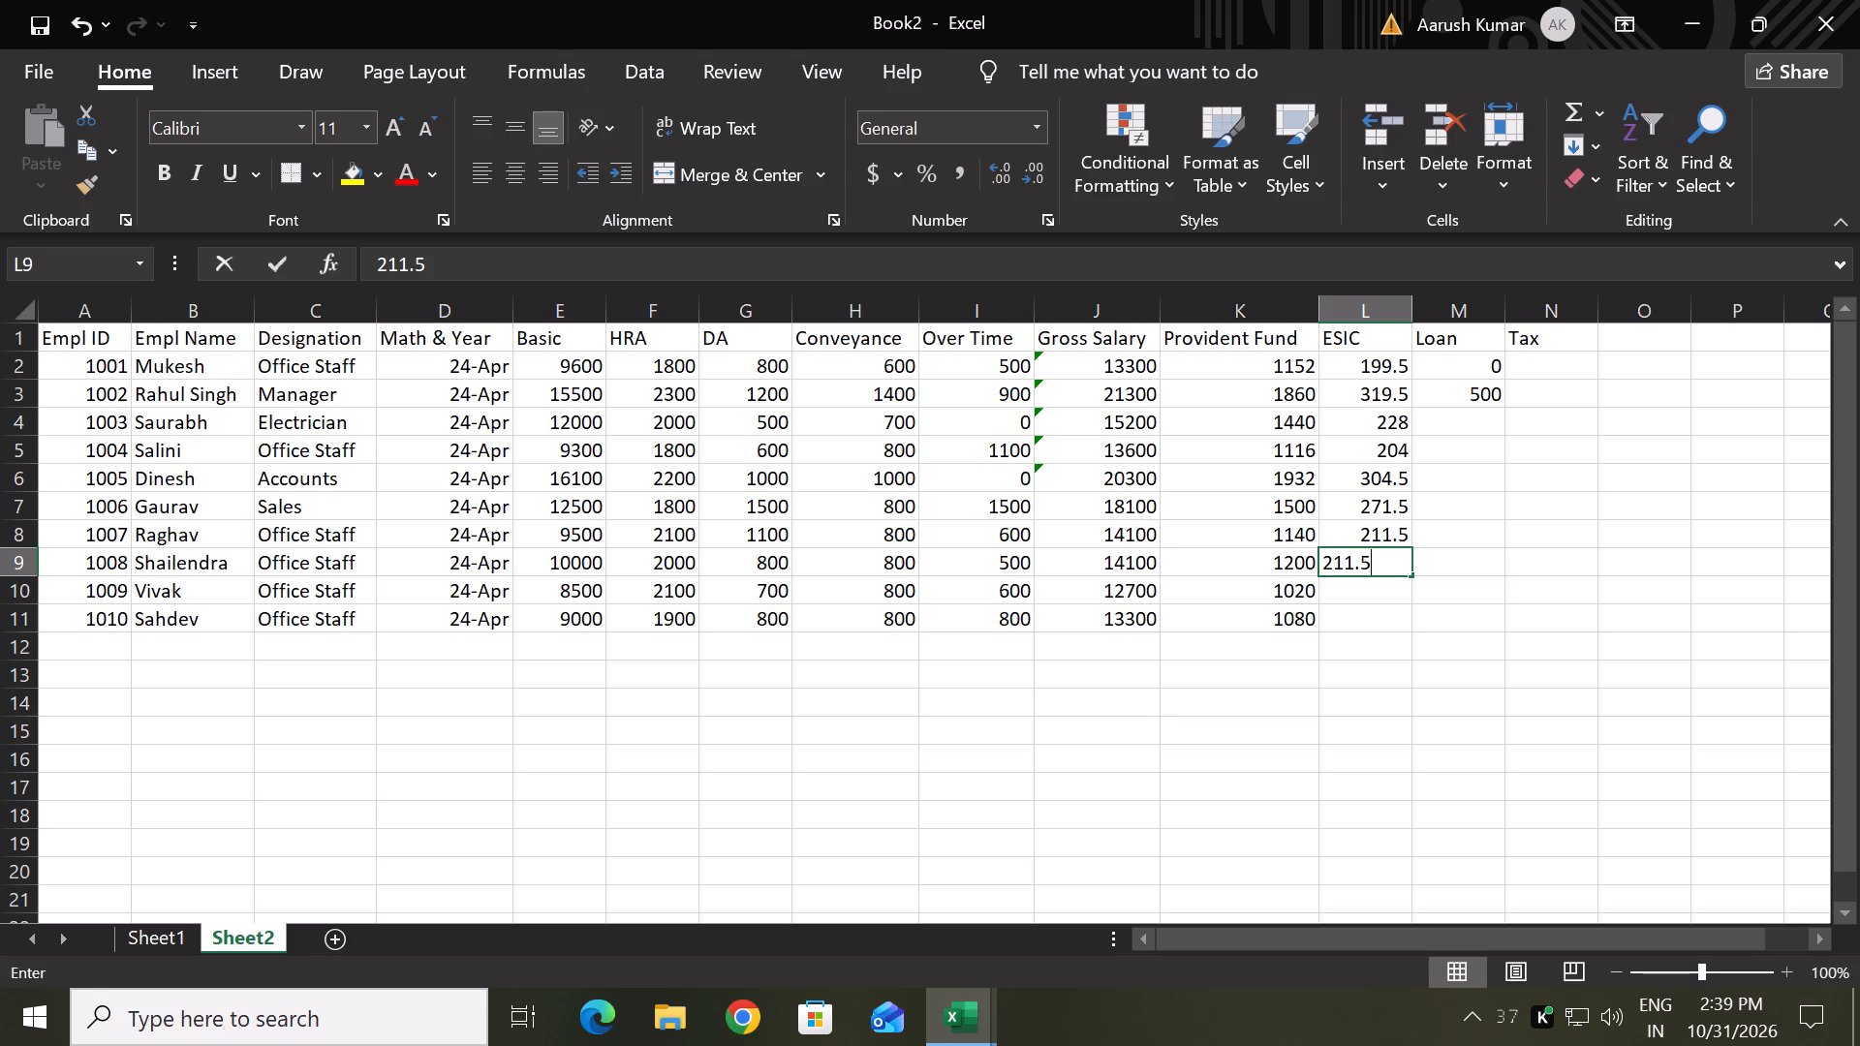
key(Return)
text(190.5)
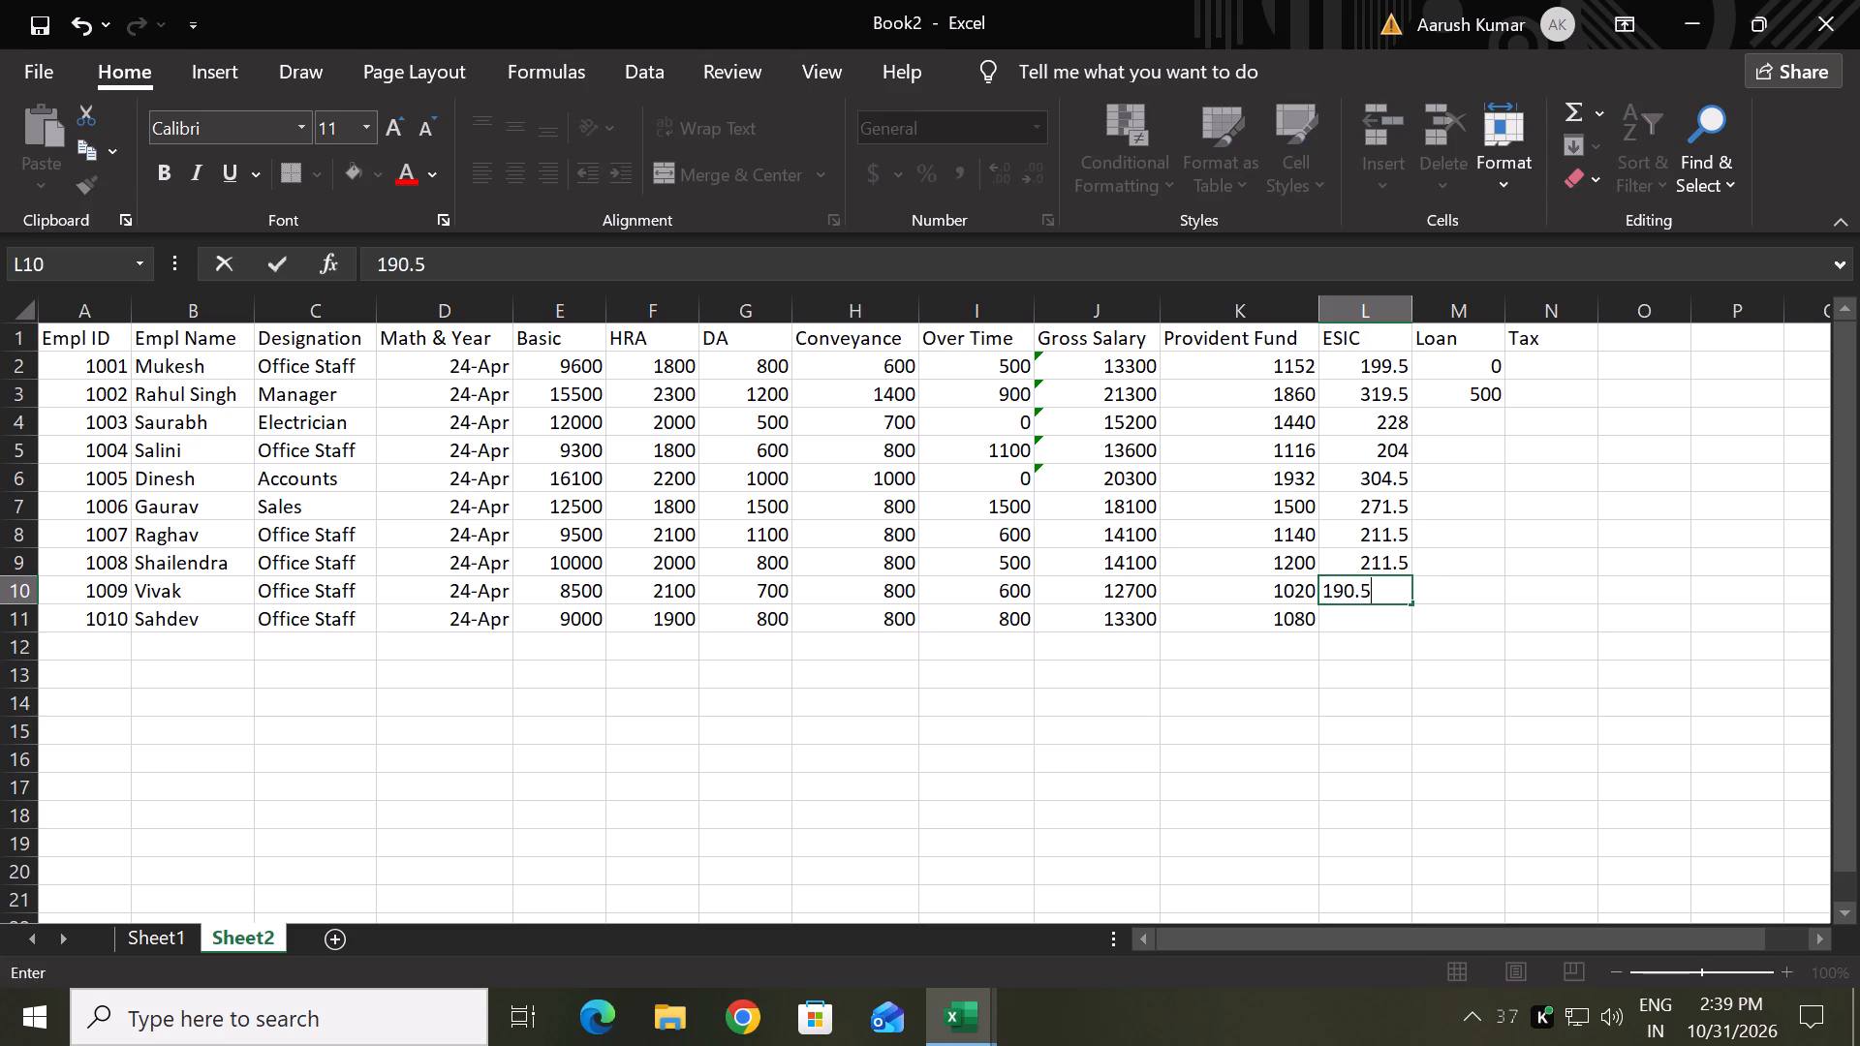
key(Return)
text(199.5)
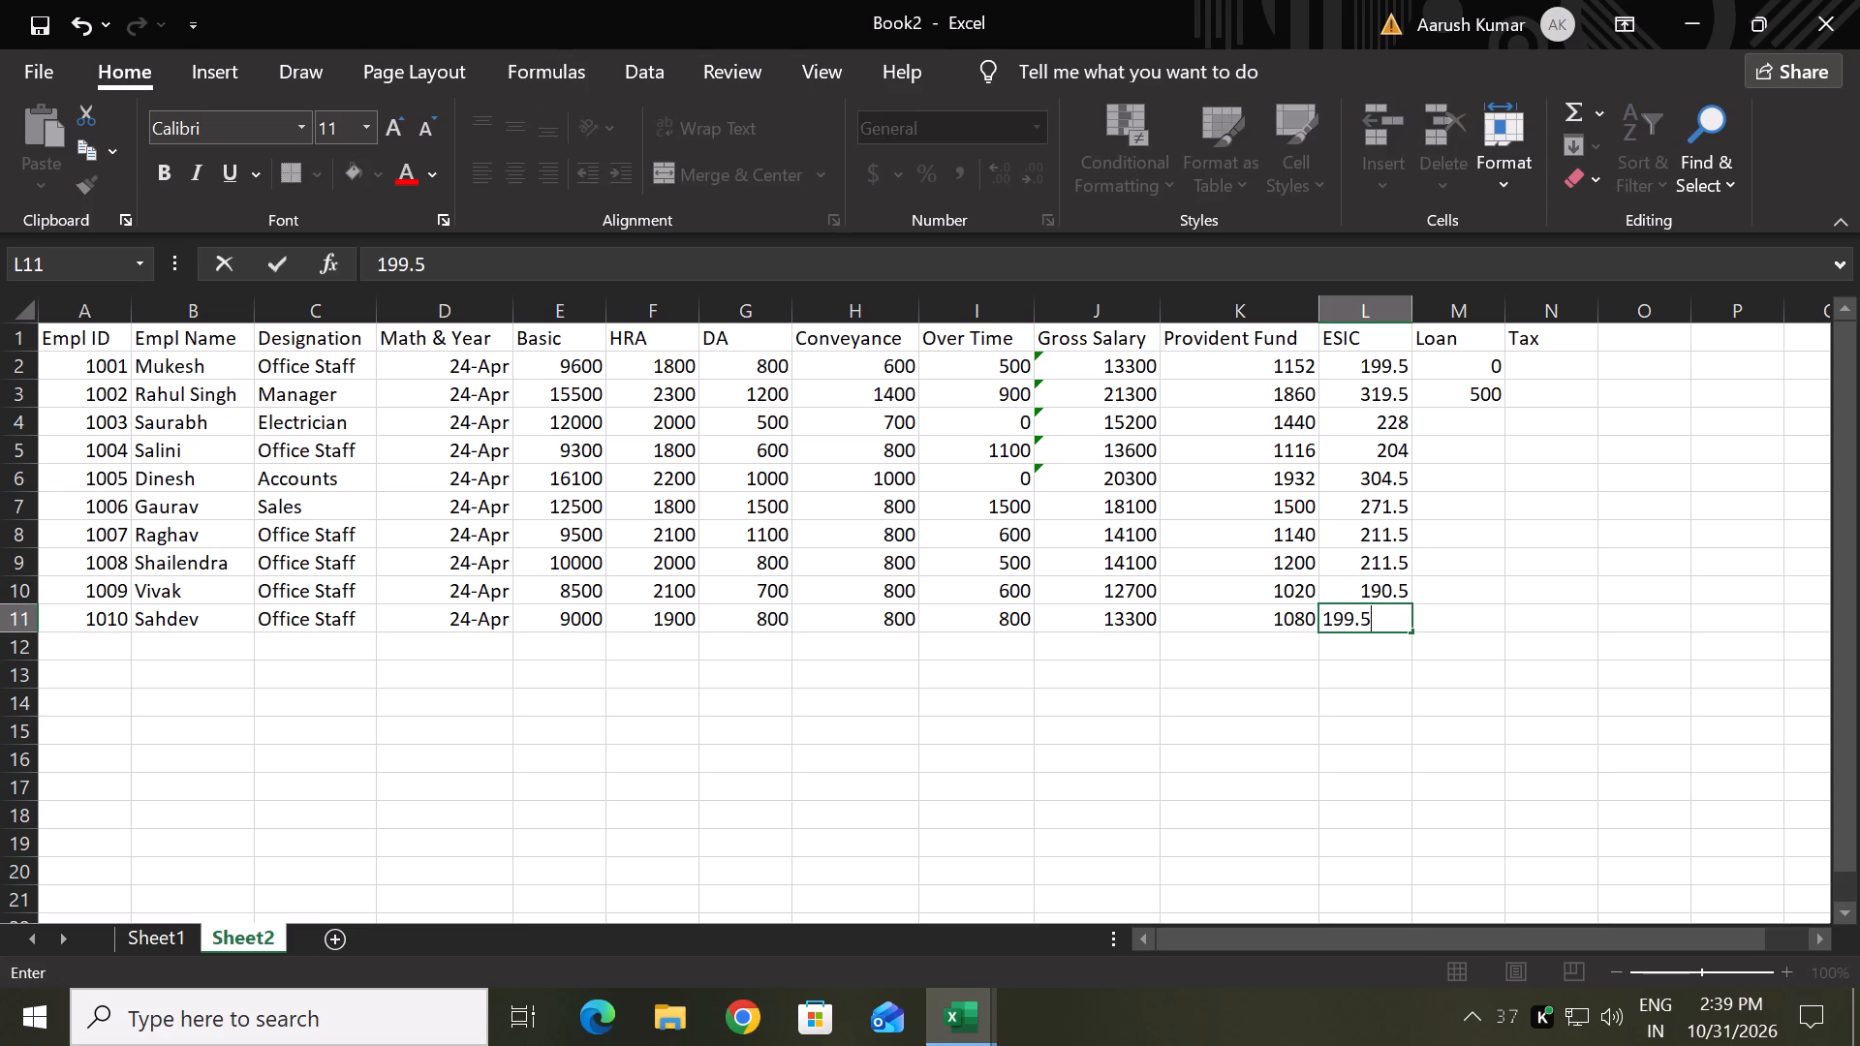
key(Return)
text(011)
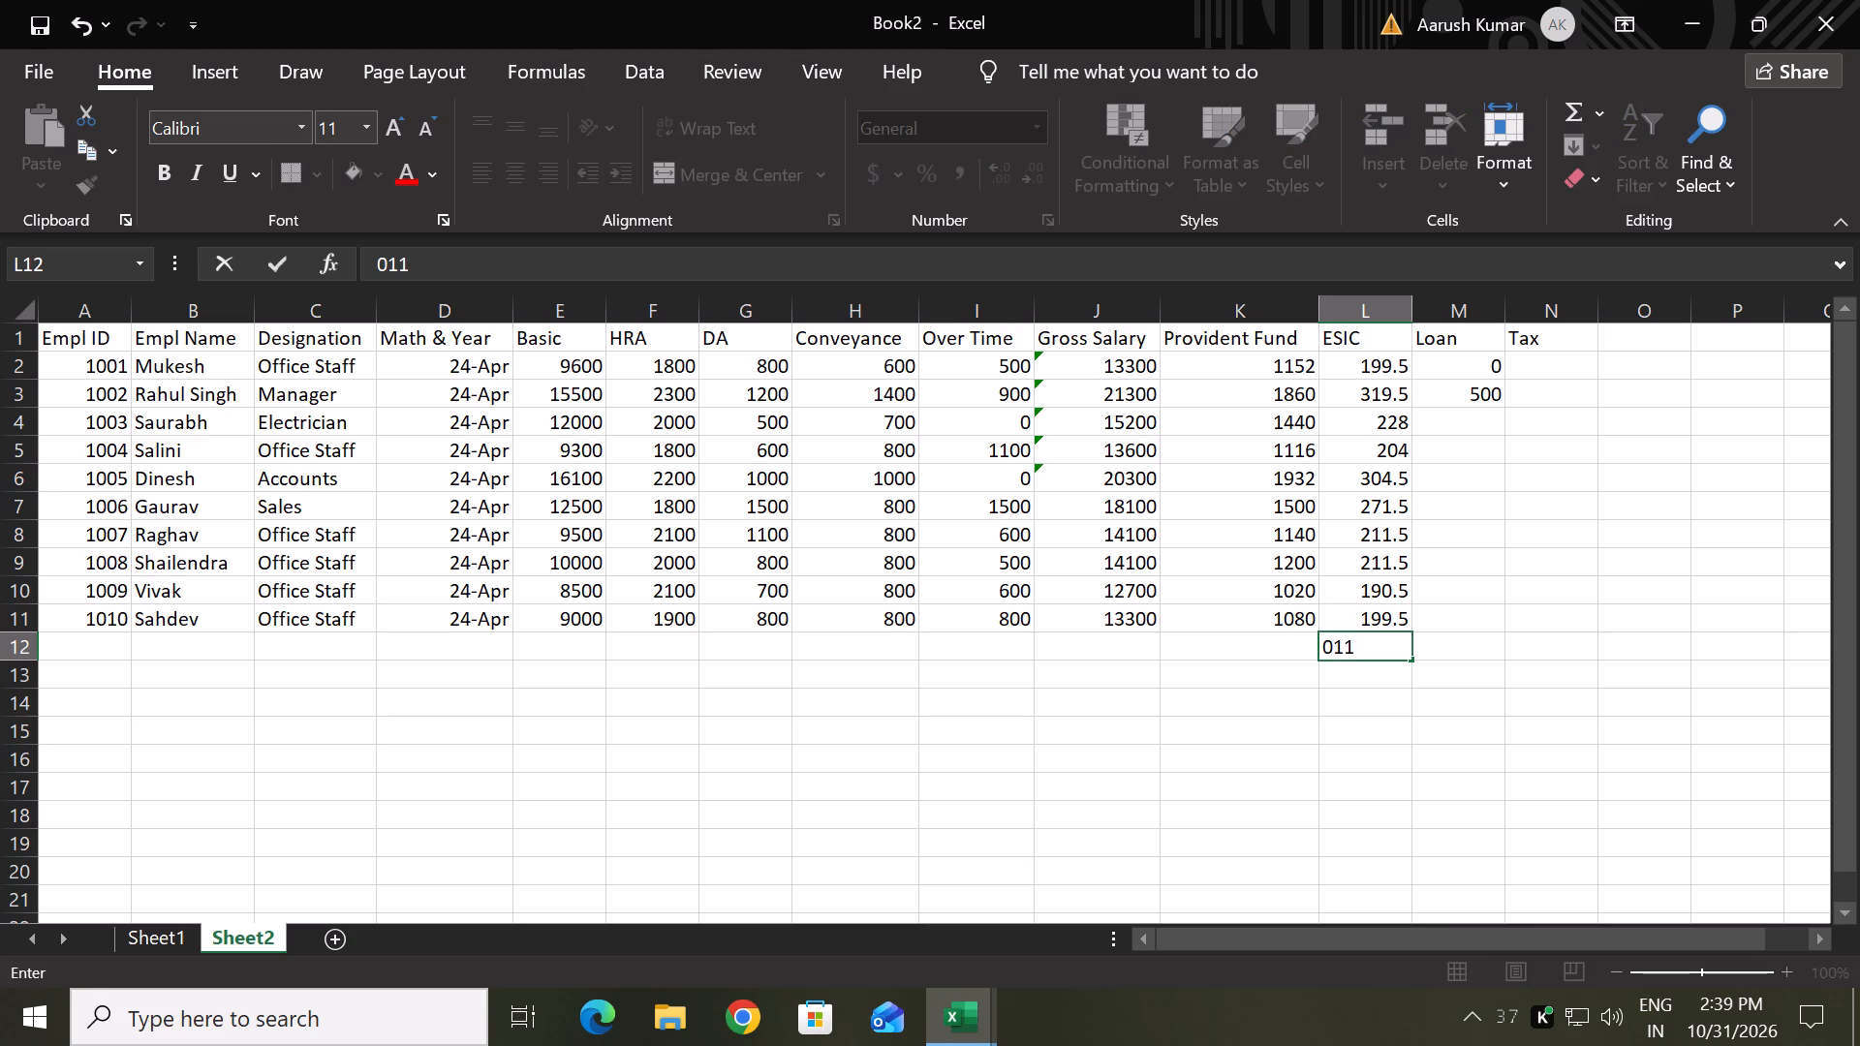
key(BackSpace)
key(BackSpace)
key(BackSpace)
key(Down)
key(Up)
Enter a Loan amount of 0 for each of employees 1003 to 1005 in M4 to M6.
key(Right)
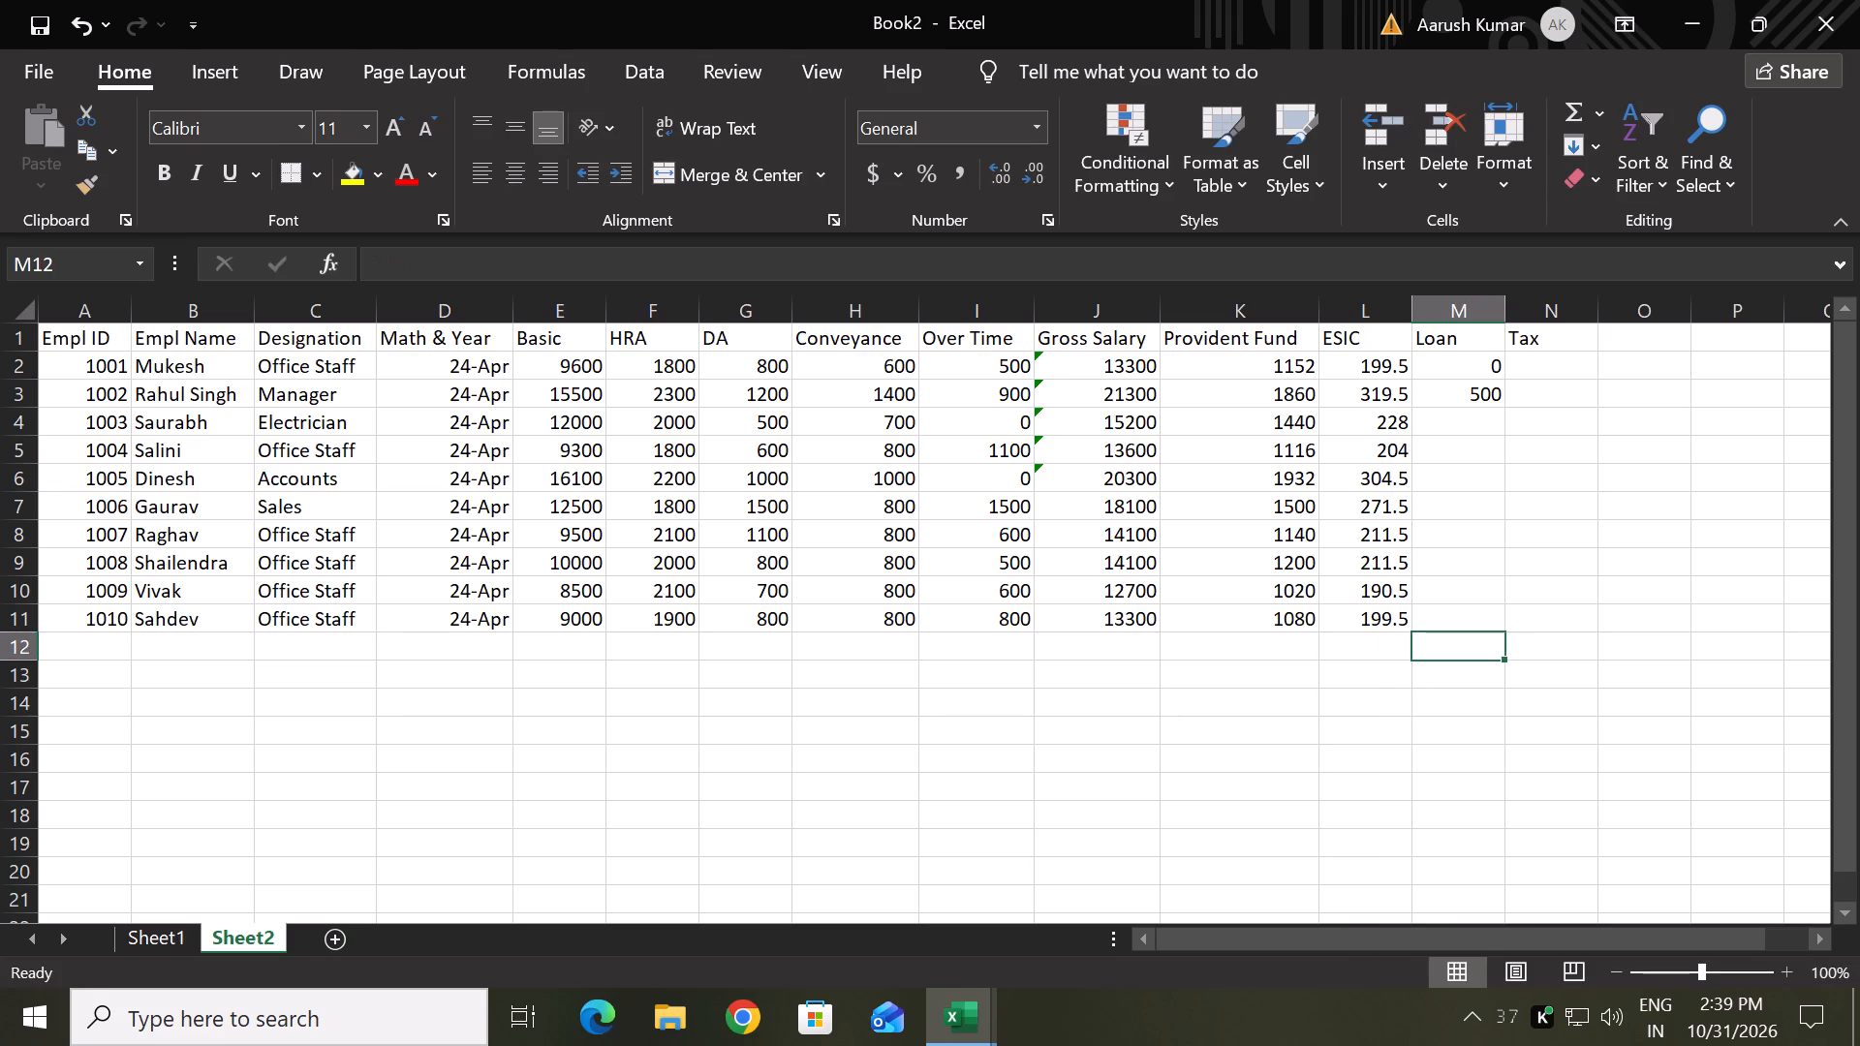
key(Up)
key(Up)
key(Up)
key(Up)
key(Up)
key(Up)
key(Up)
key(Up)
key(Up)
key(Up)
key(Down)
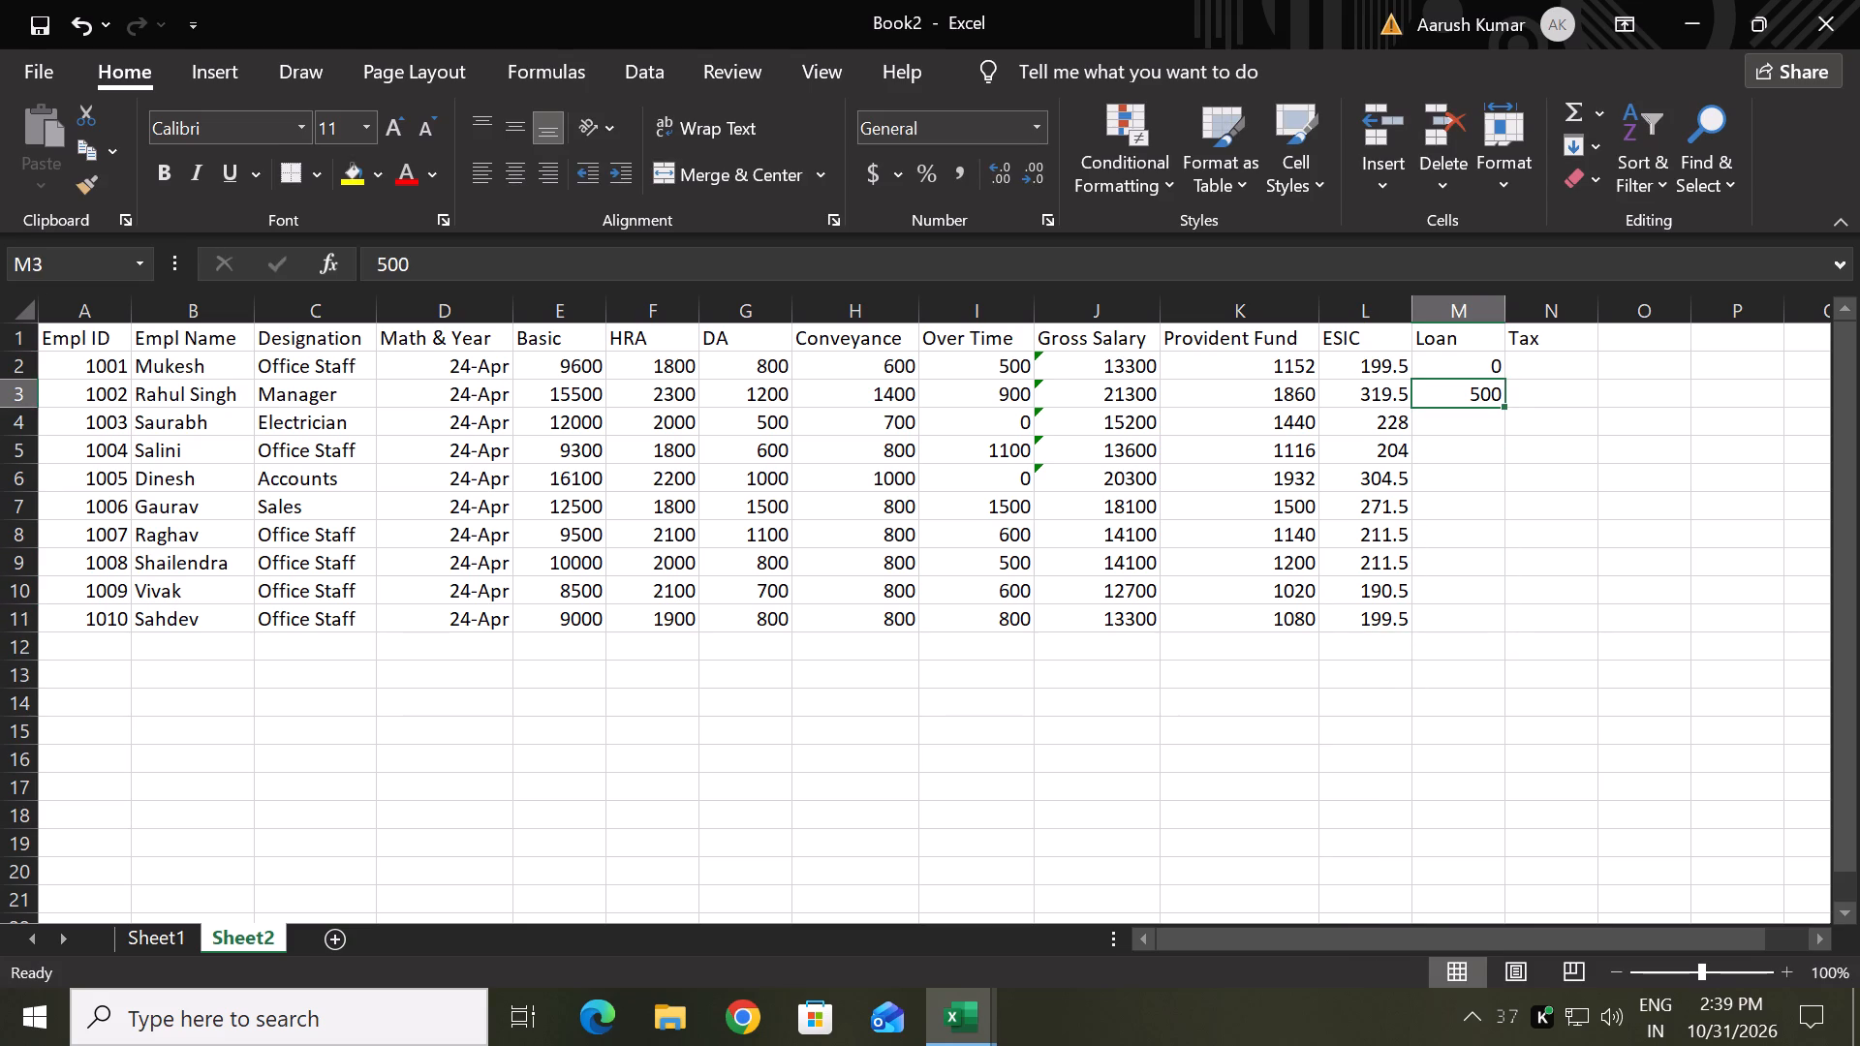
key(Down)
key(0)
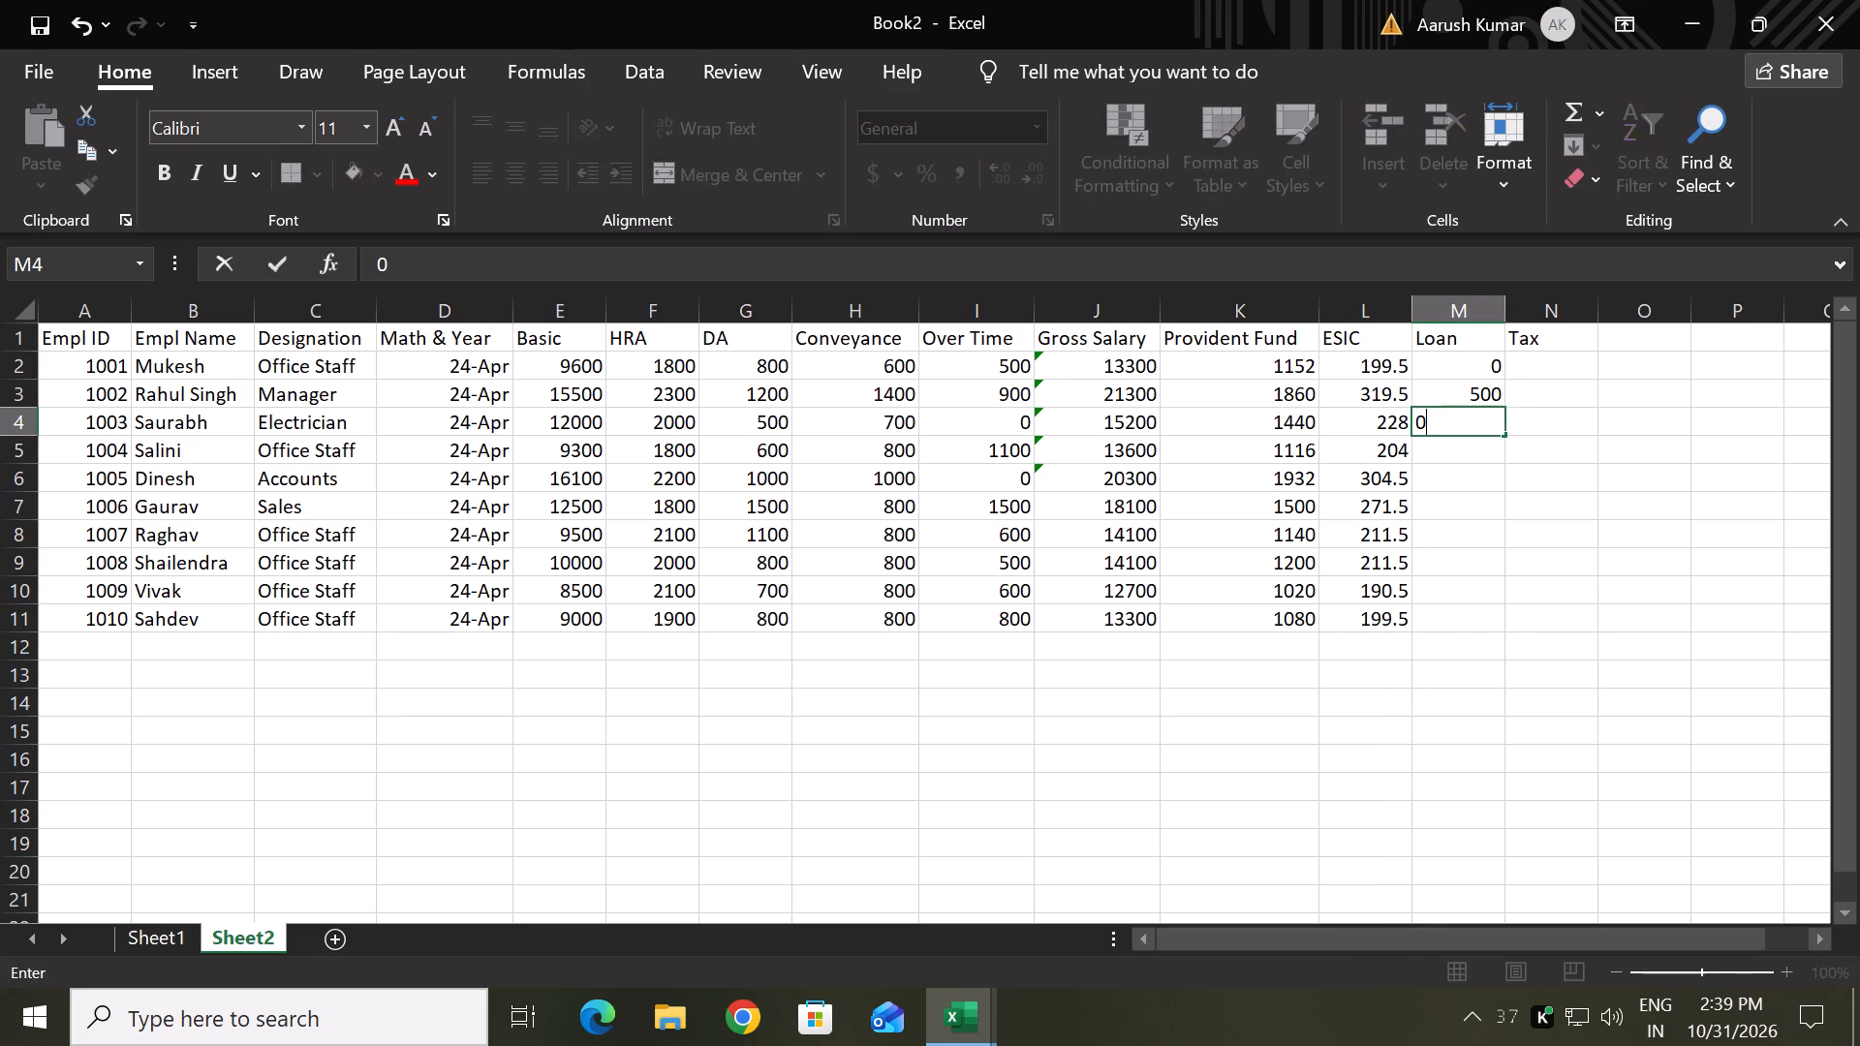
key(Down)
key(0)
key(Down)
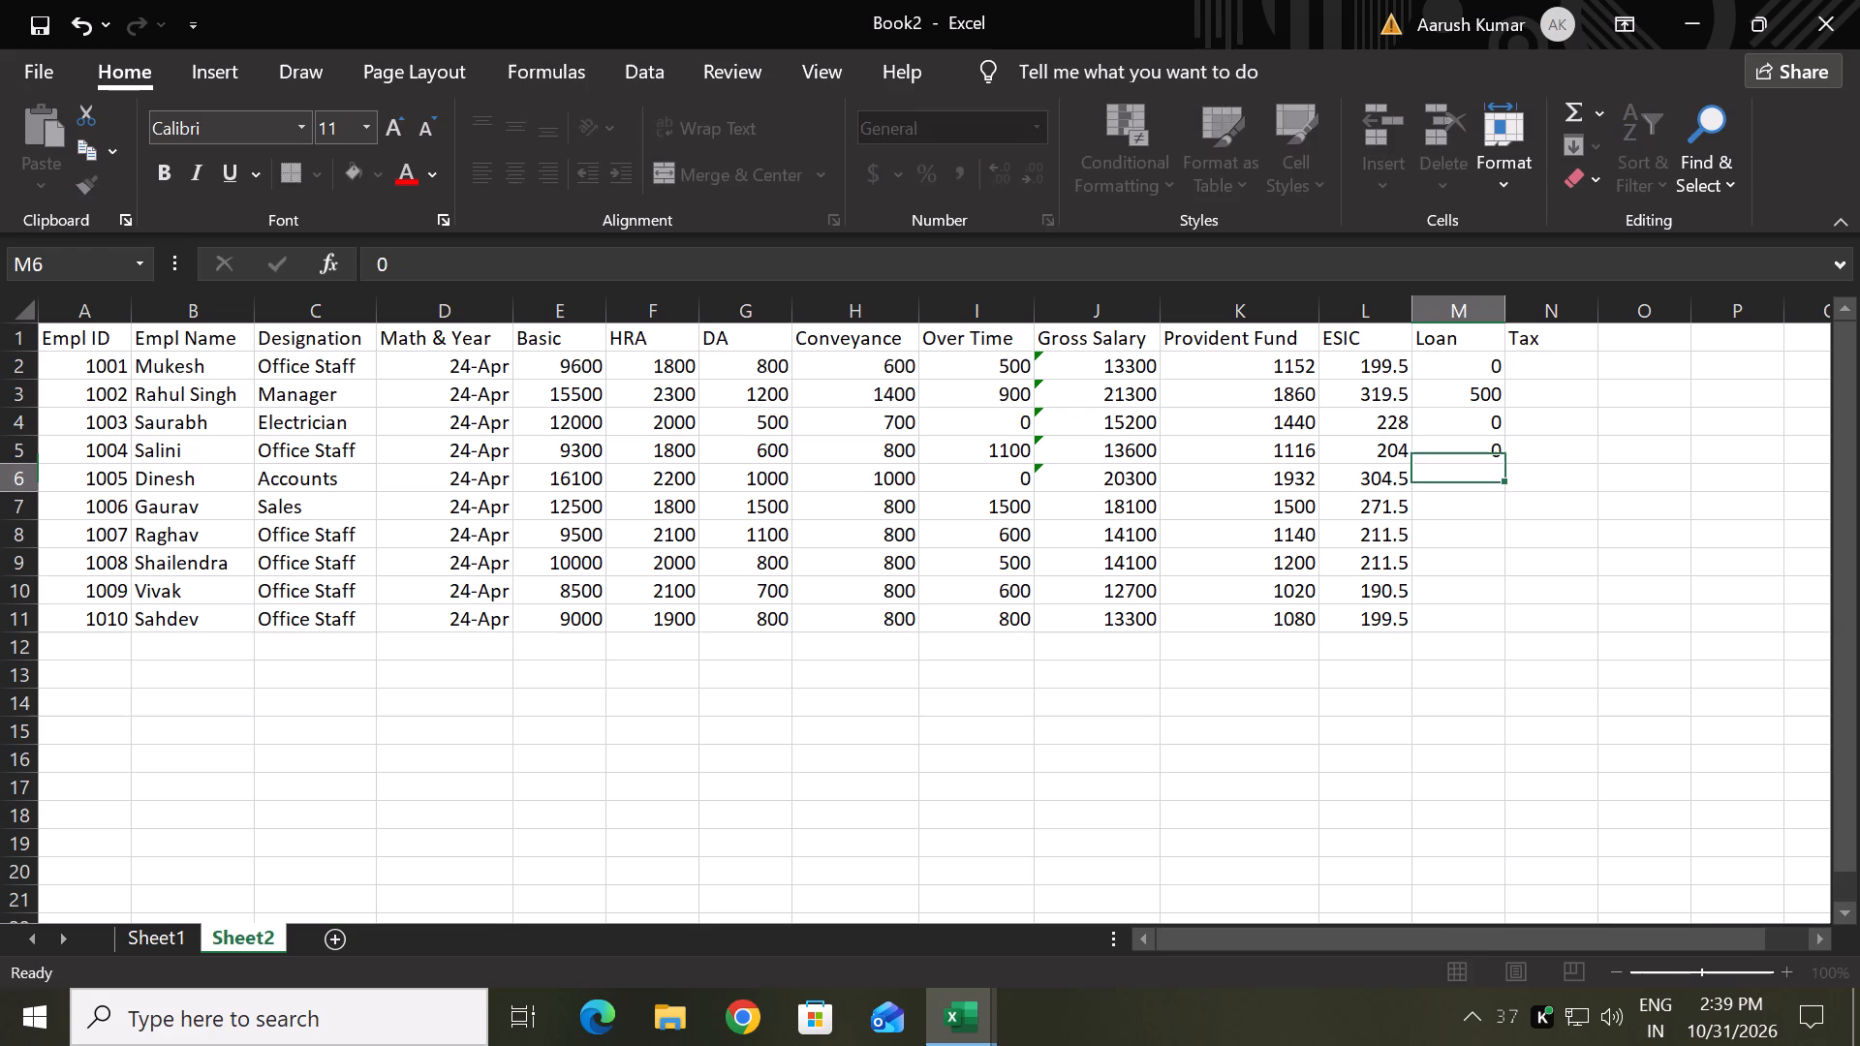
key(0)
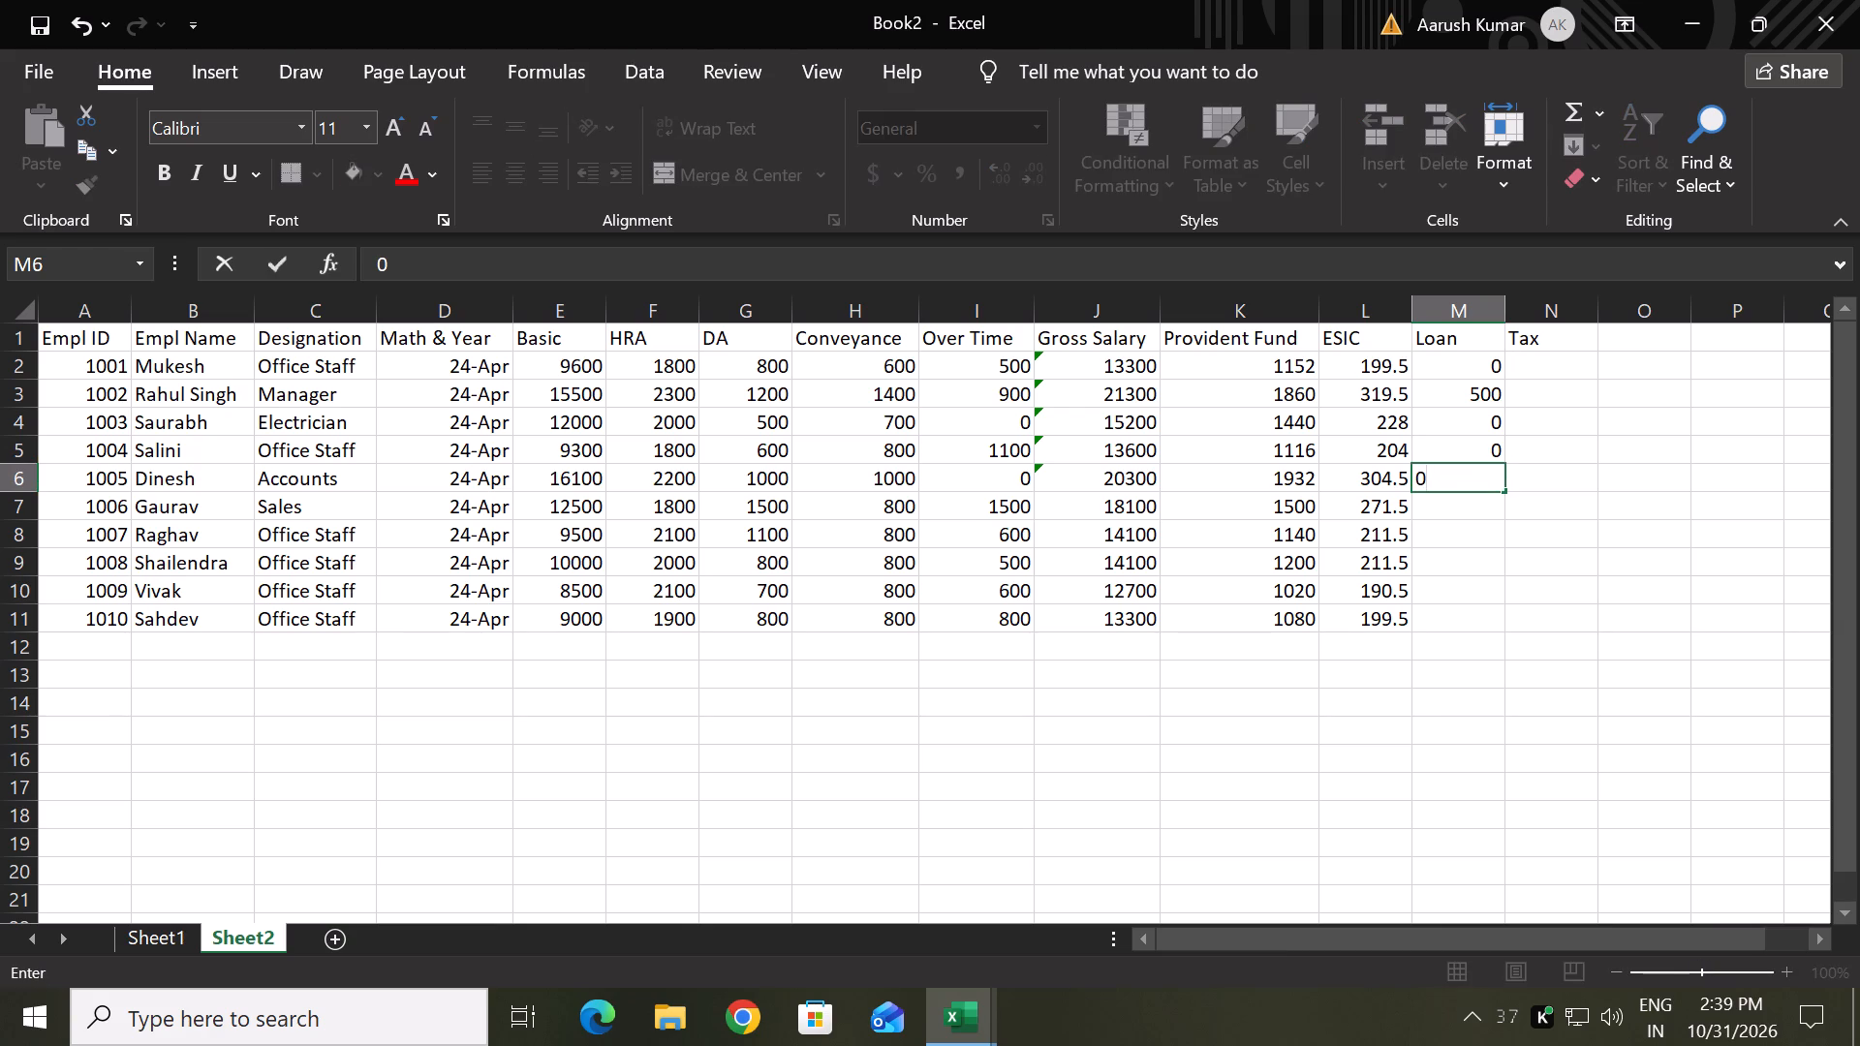
key(Down)
Enter the Loan amounts 500 for employee 1006 in M7 and 0 for employees 1007 to 1010 in M8 to M11.
key(0)
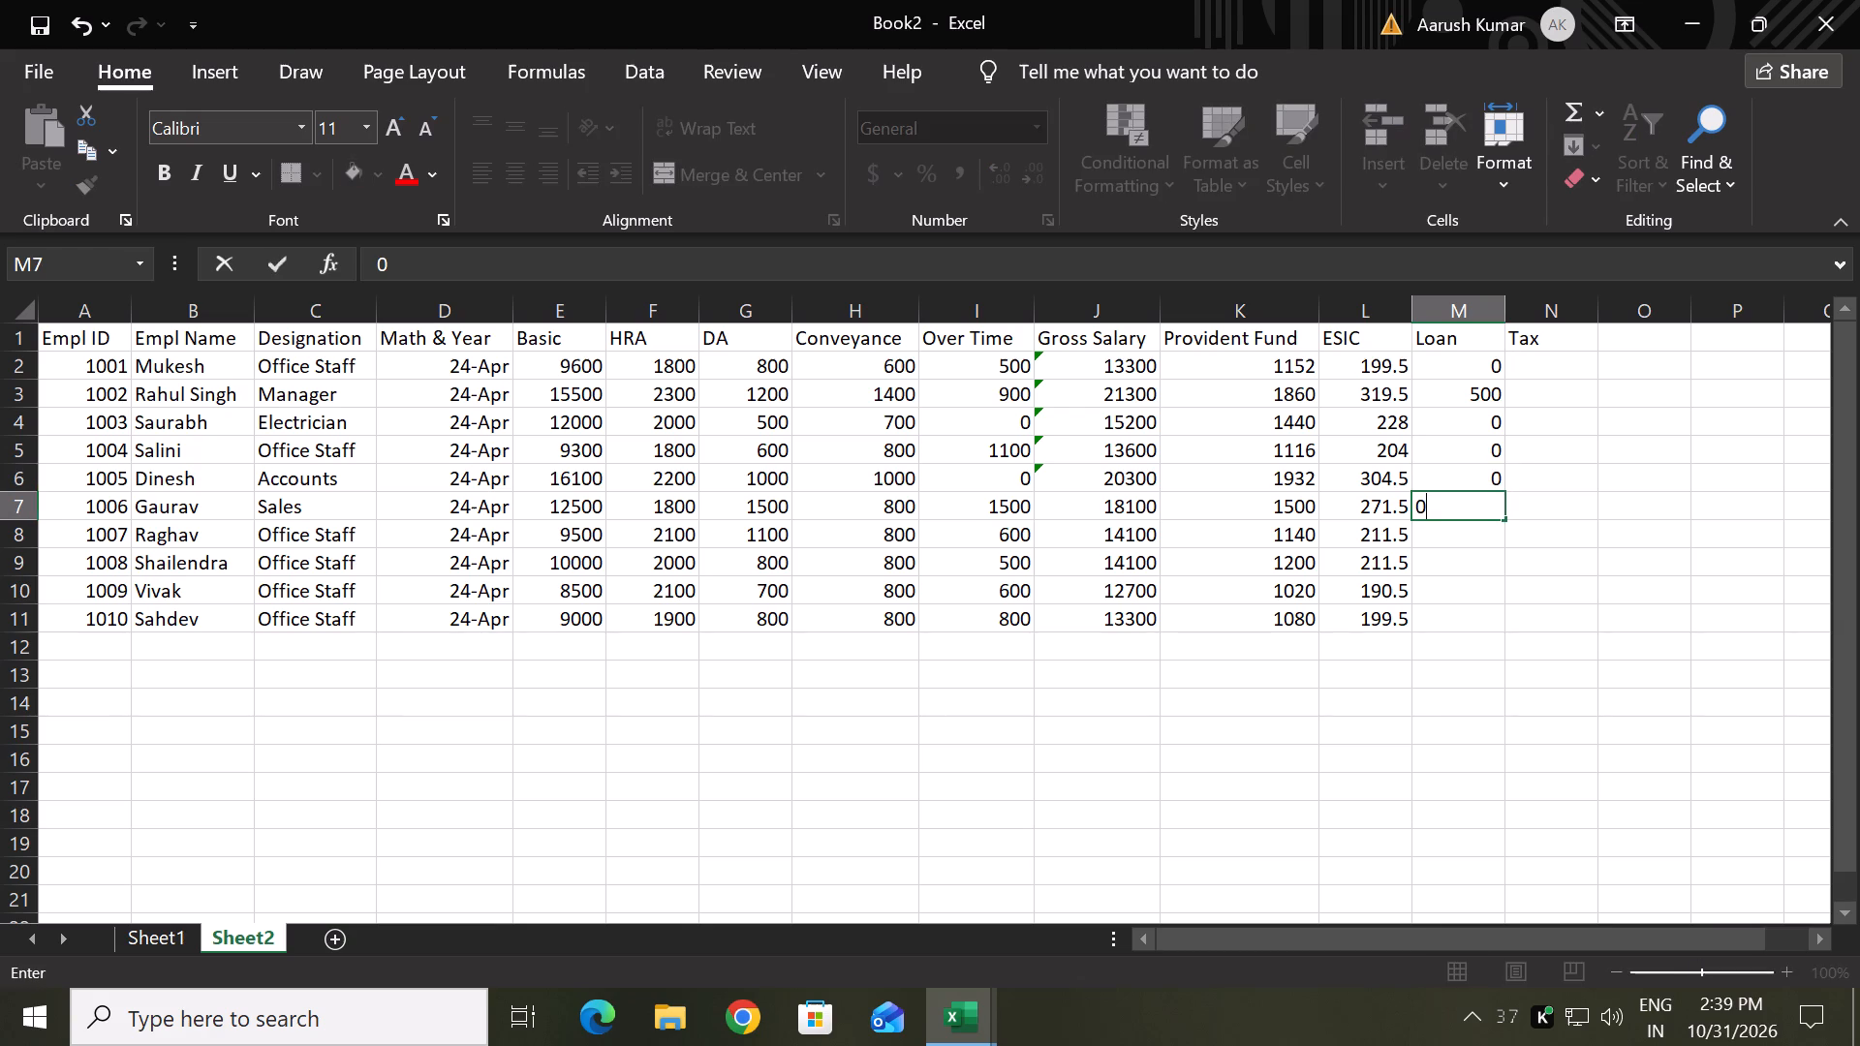
key(BackSpace)
text(500)
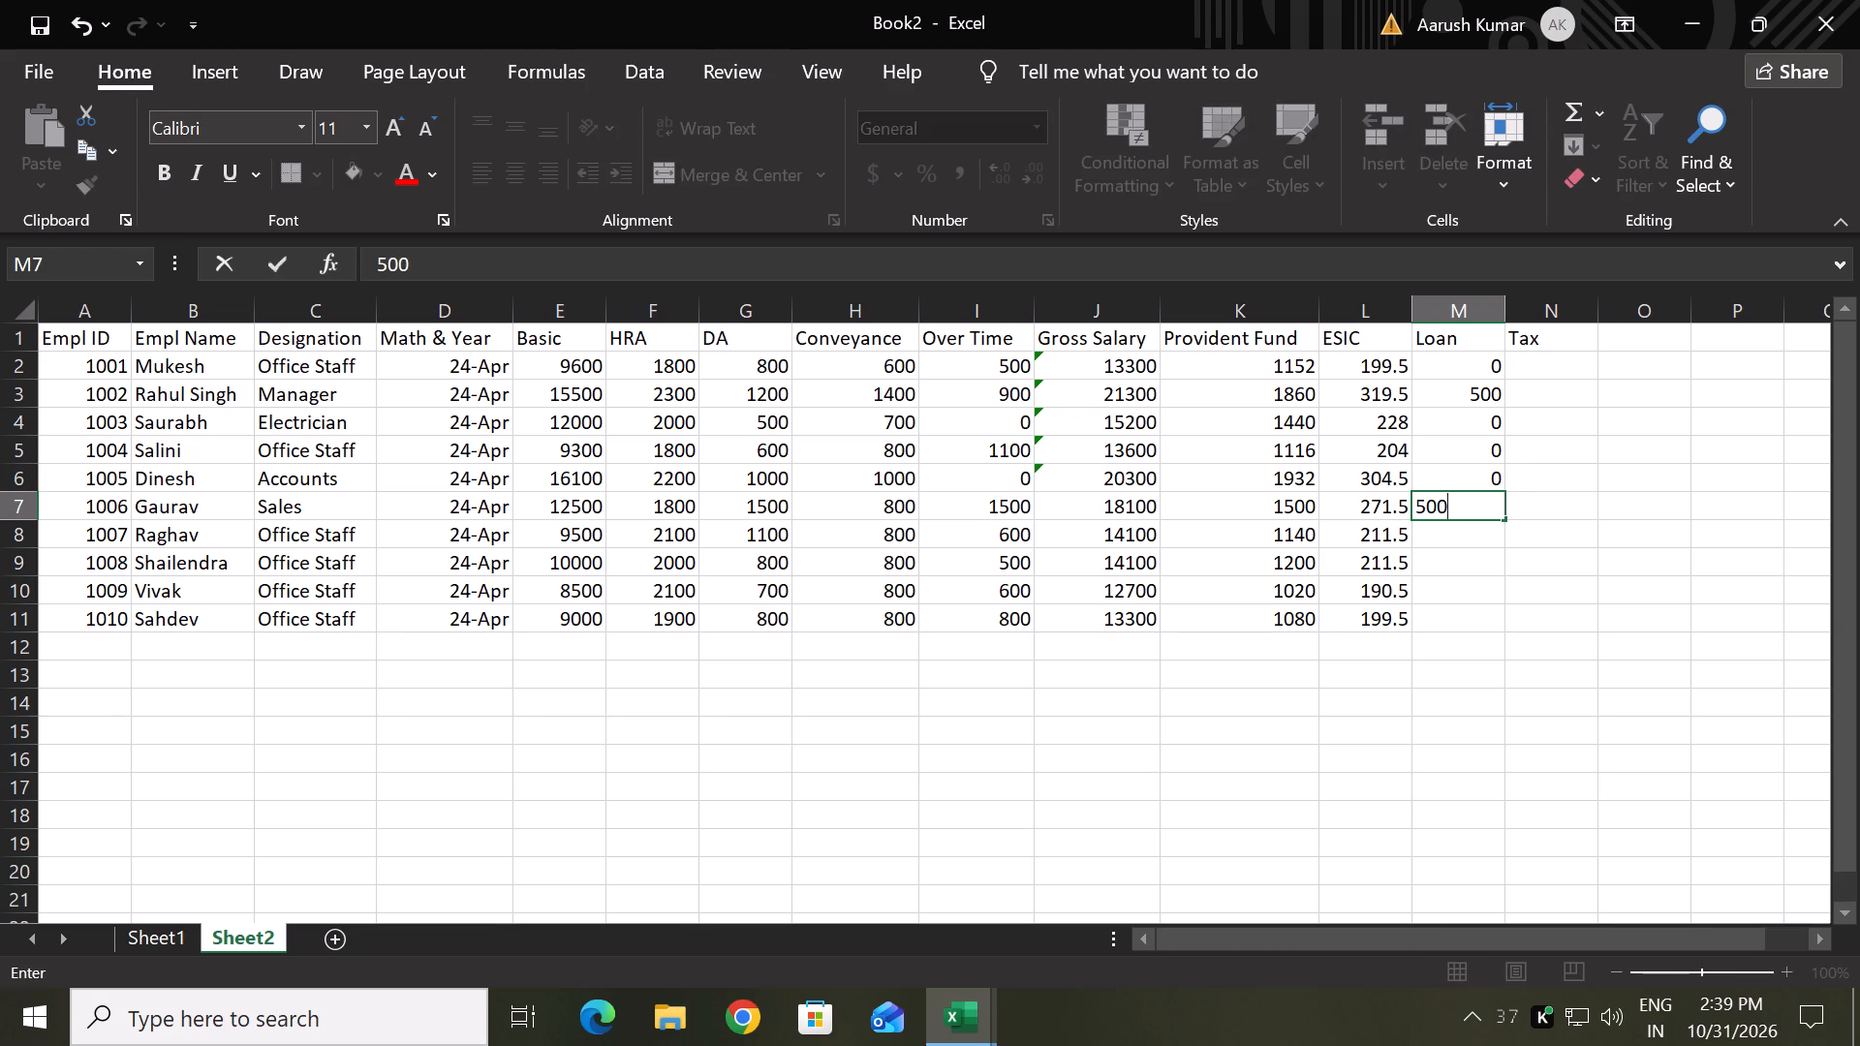
key(Return)
key(0)
key(Return)
key(0)
key(Return)
key(0)
key(Return)
key(0)
key(Return)
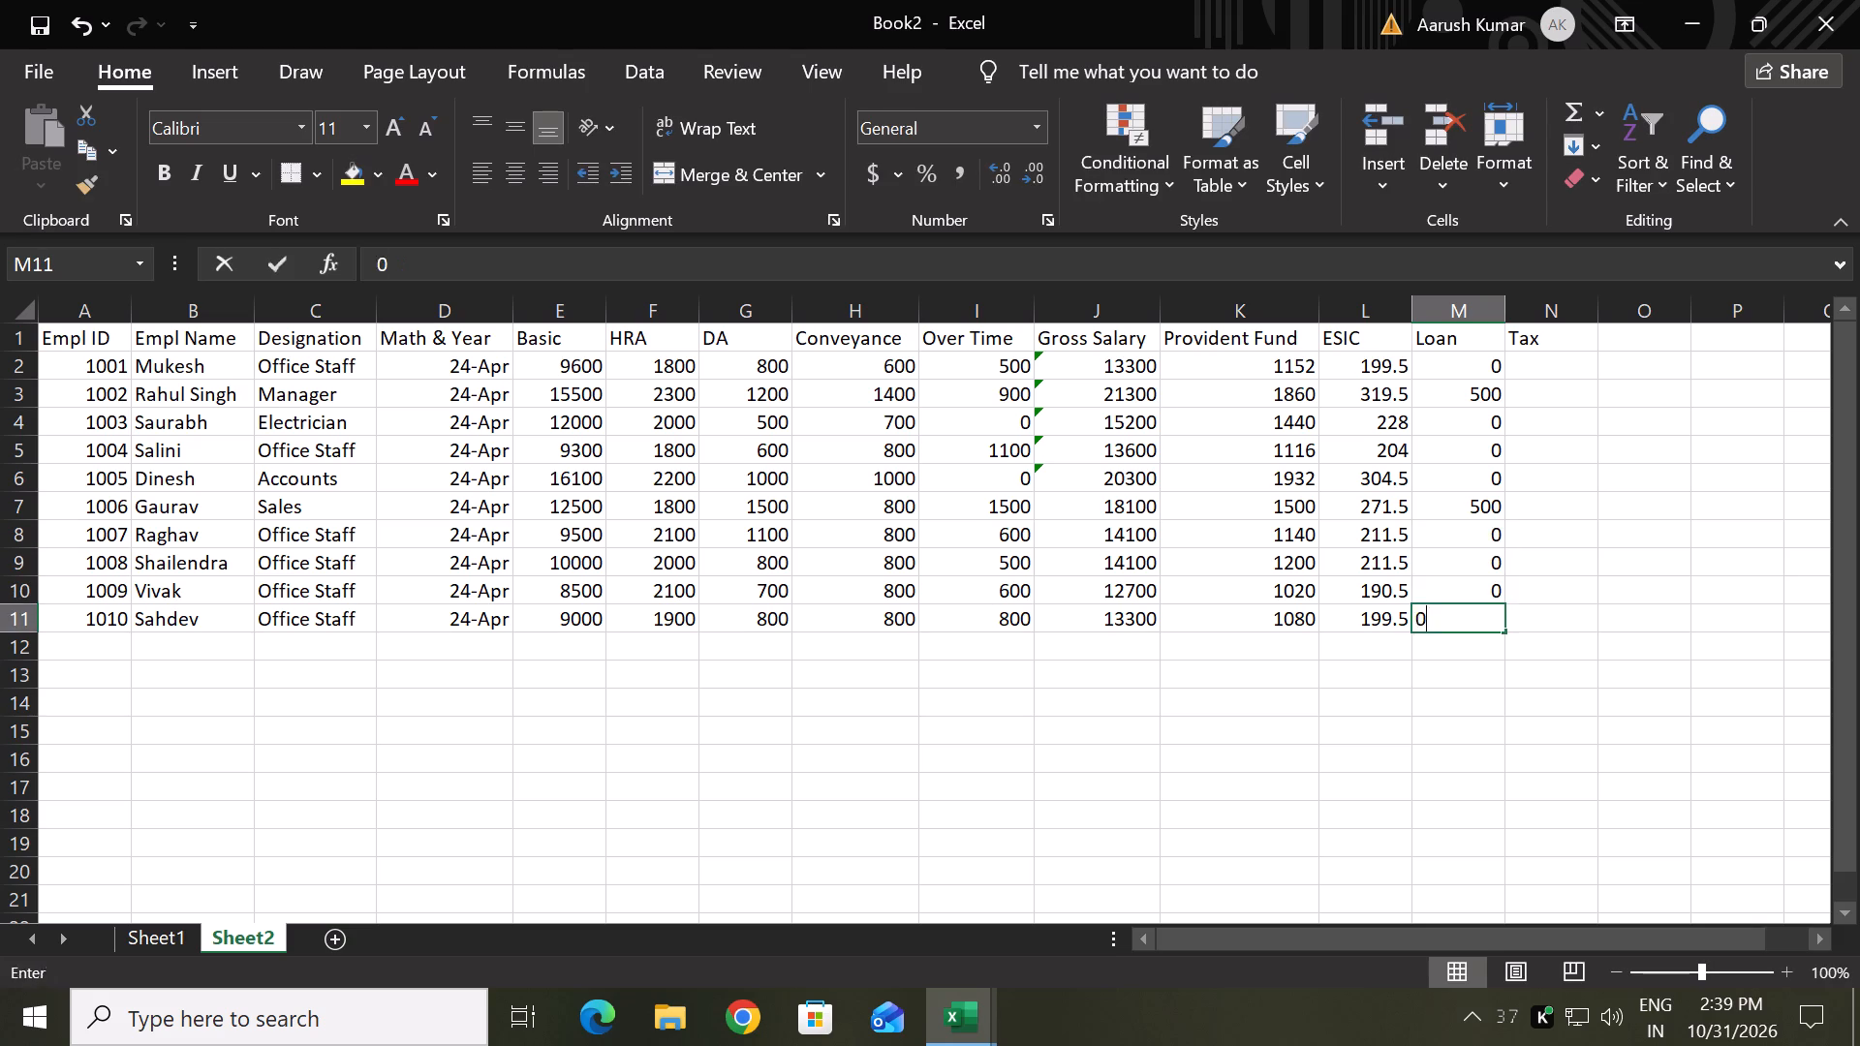
key(0)
key(BackSpace)
key(Up)
key(Up)
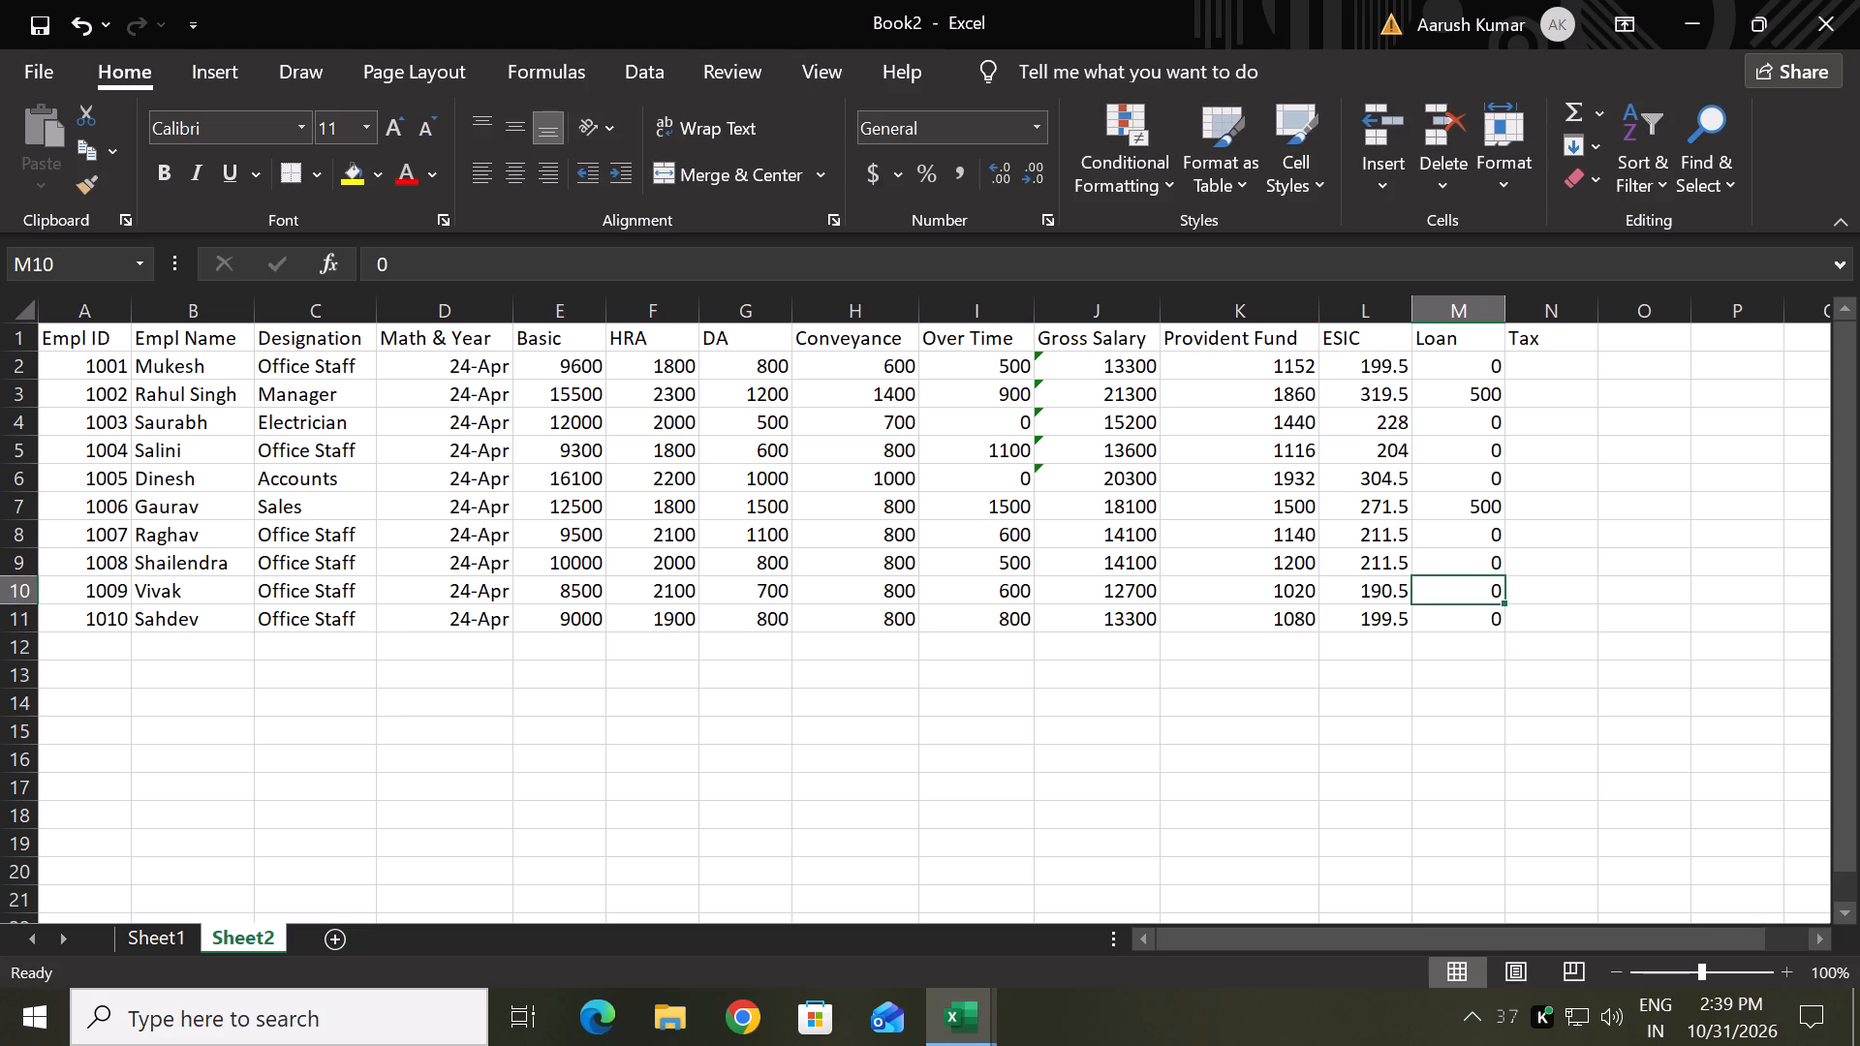
click(608, 769)
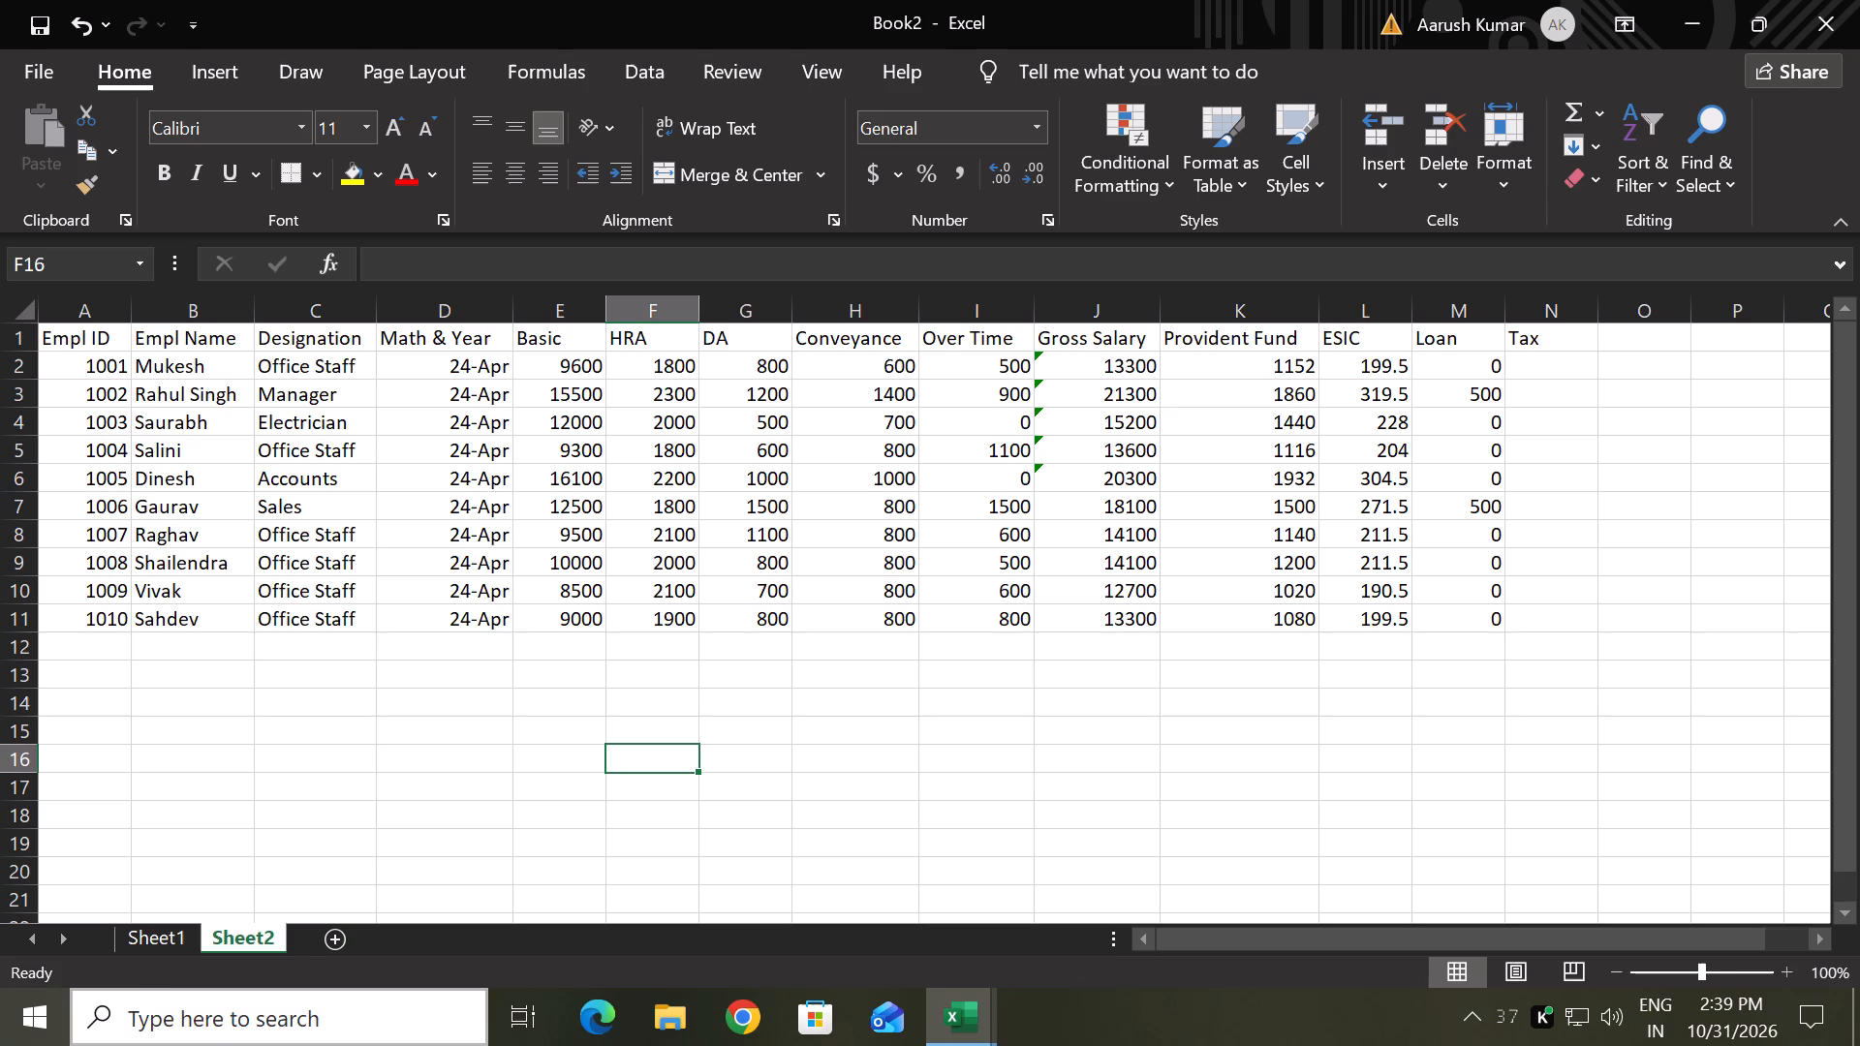
On Sheet1, delete the Monthly Salary title from the merged cell A1.
click(151, 945)
scroll(270, 883, down, 4)
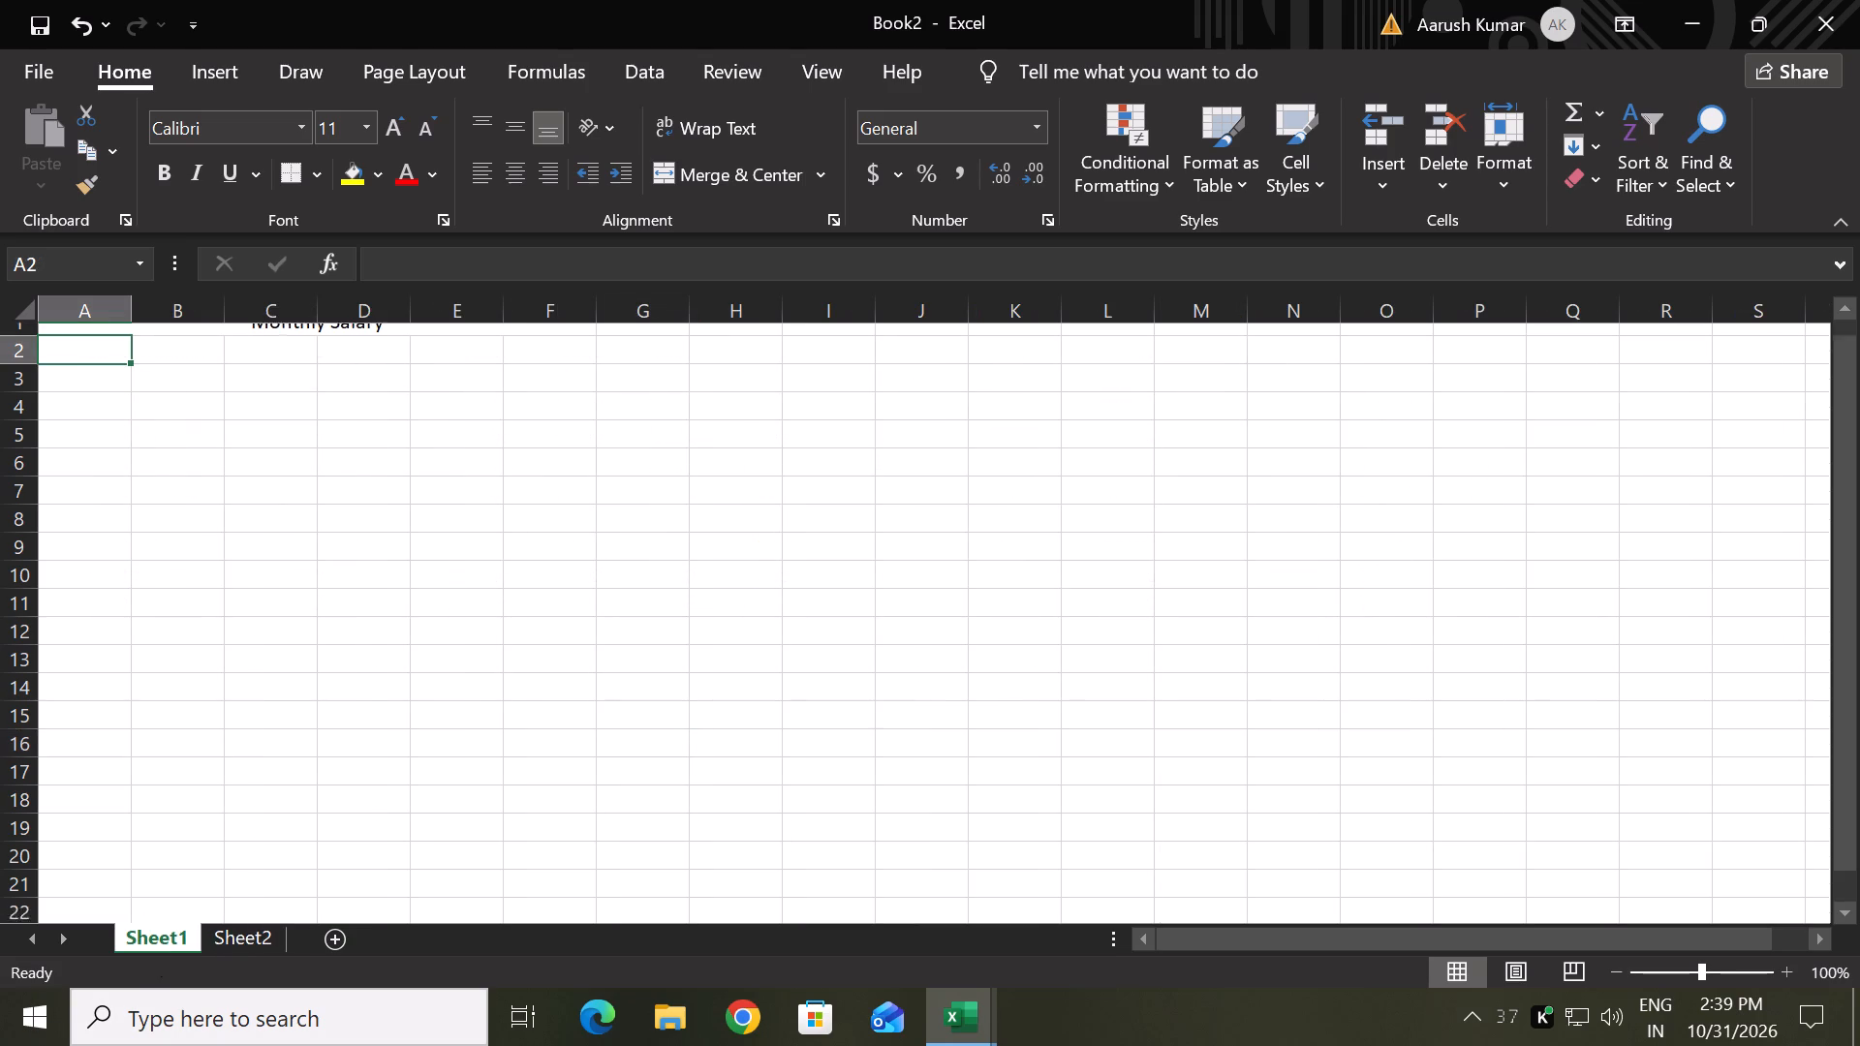
scroll(270, 883, down, 1)
scroll(264, 726, up, 6)
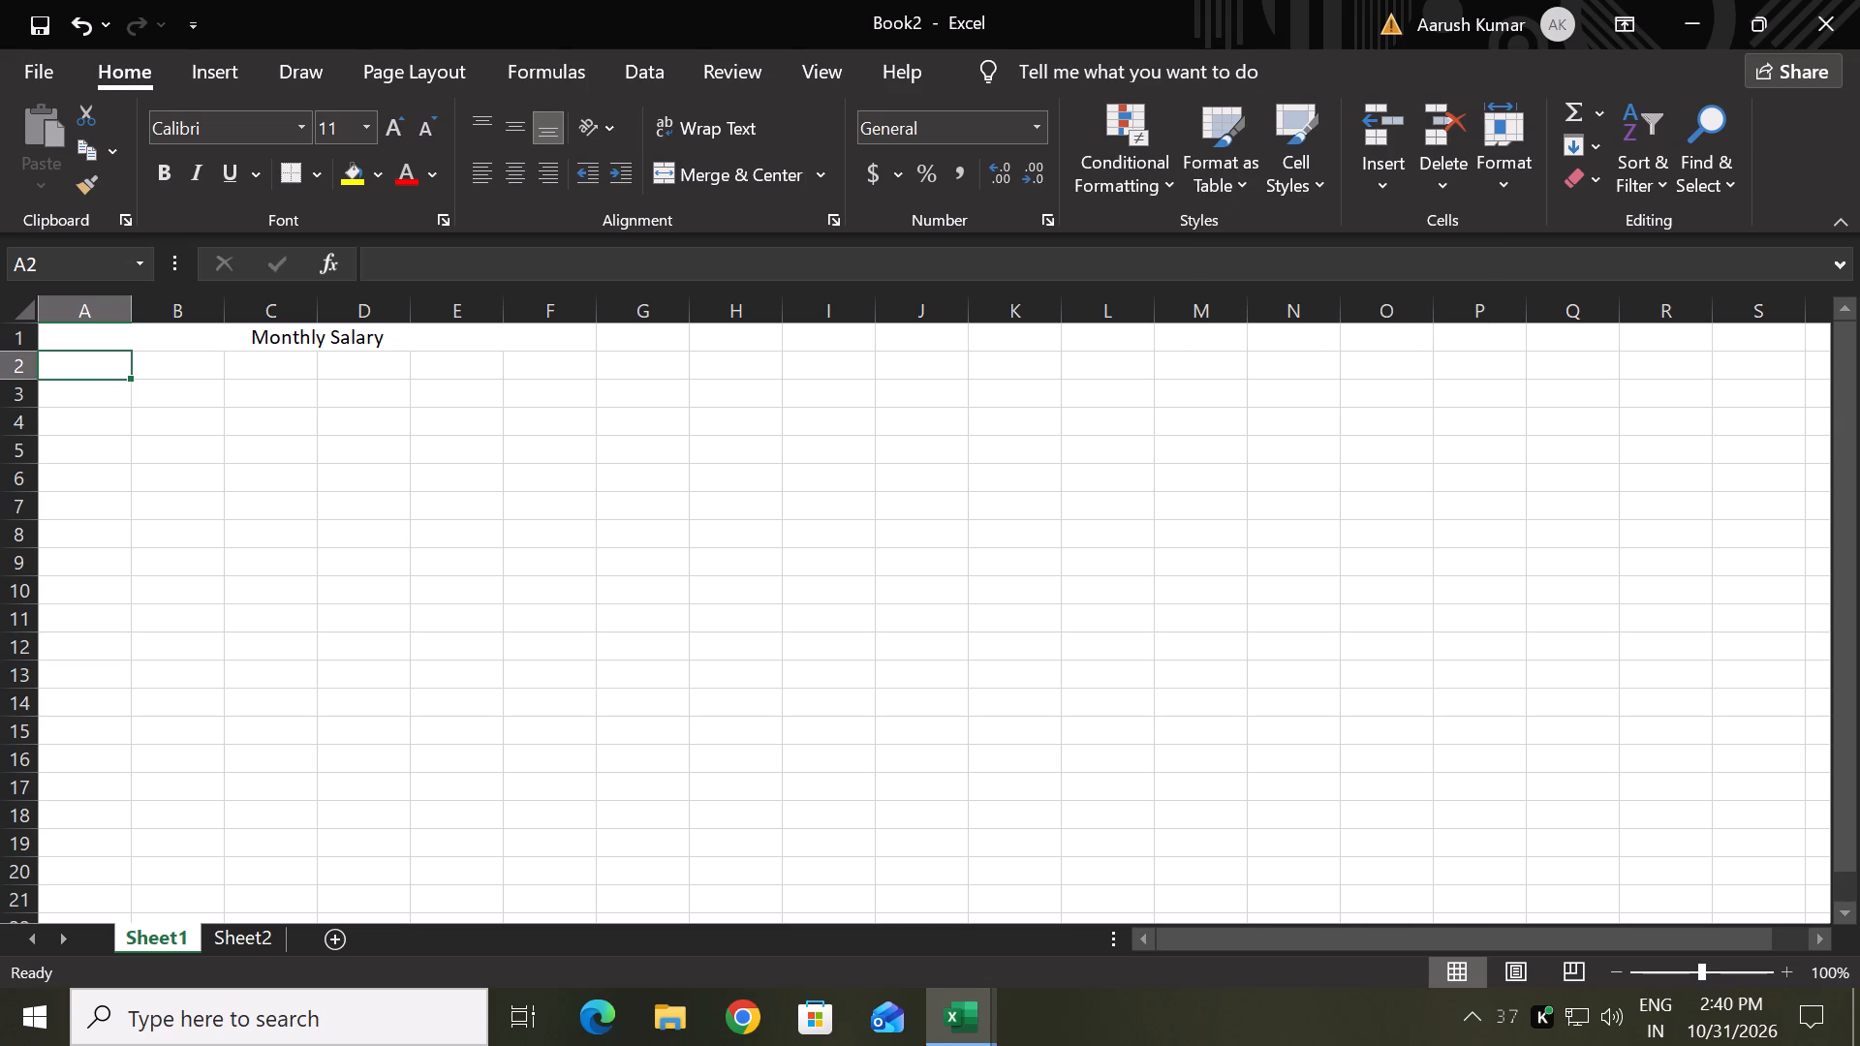
scroll(448, 807, up, 6)
click(353, 678)
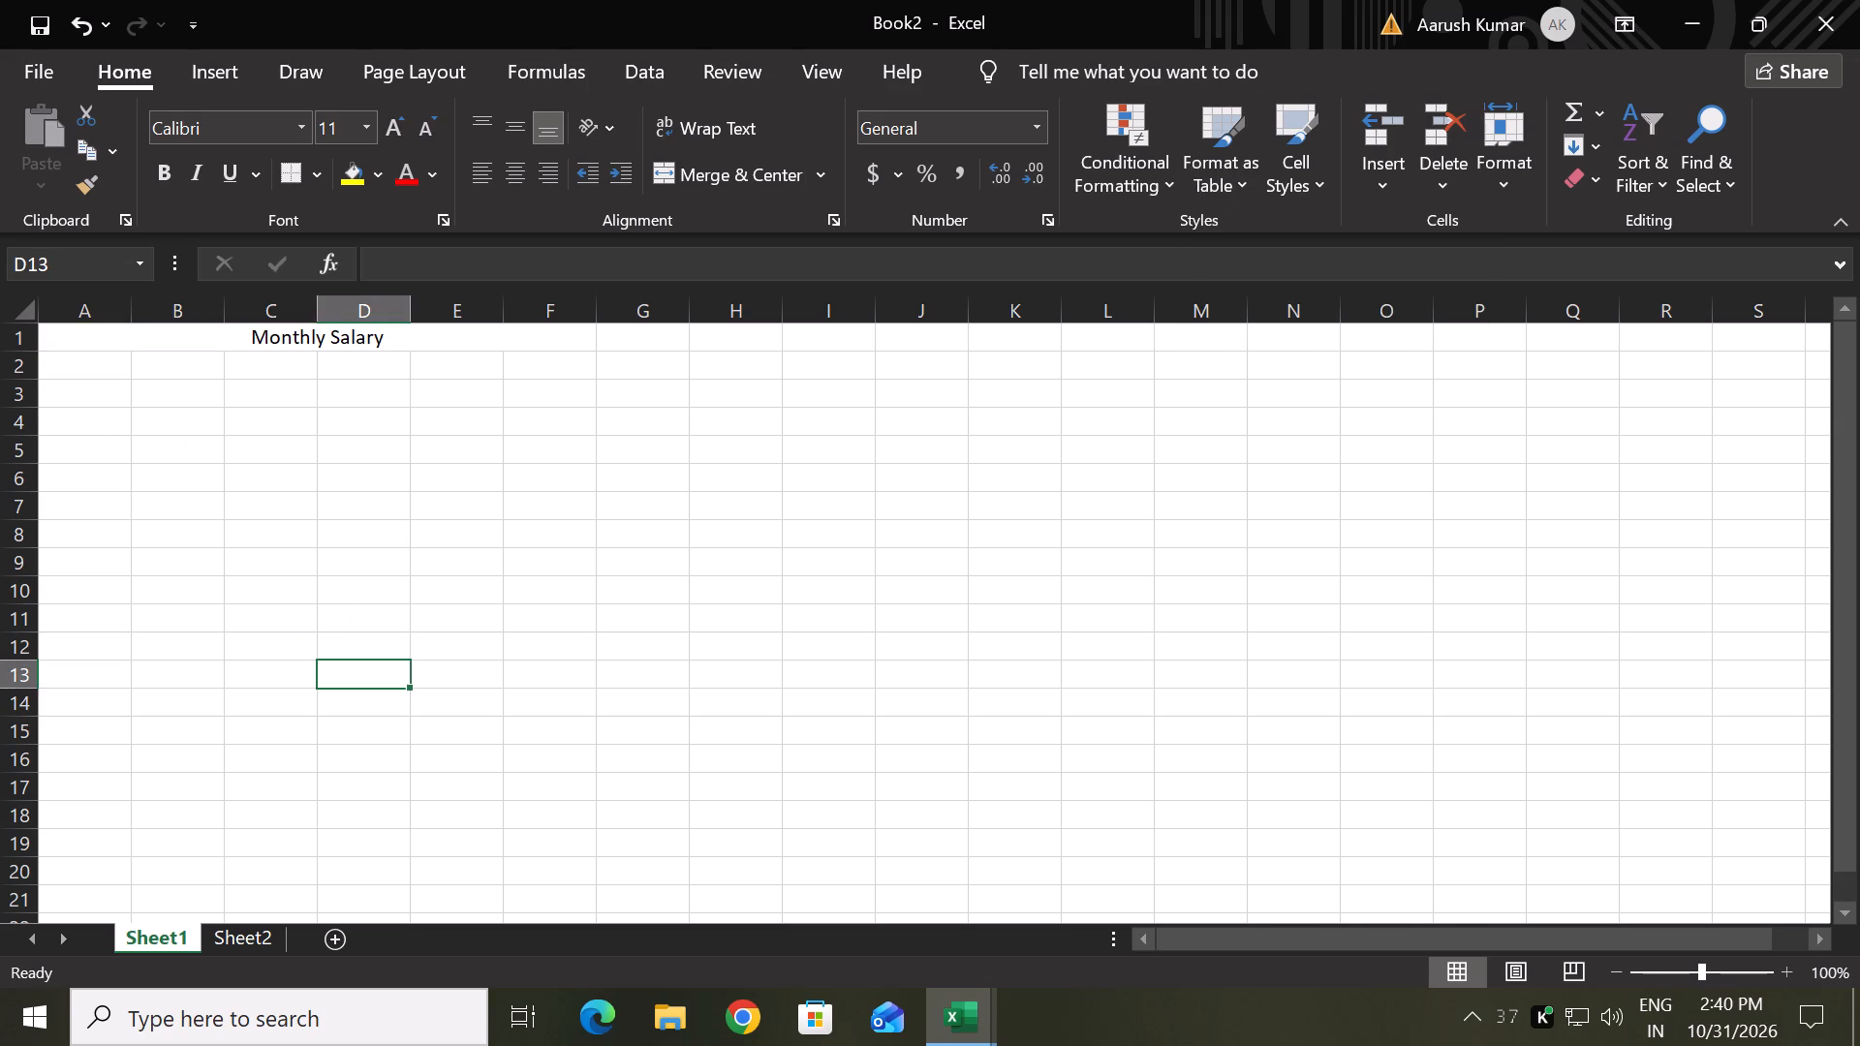
click(443, 332)
key(BackSpace)
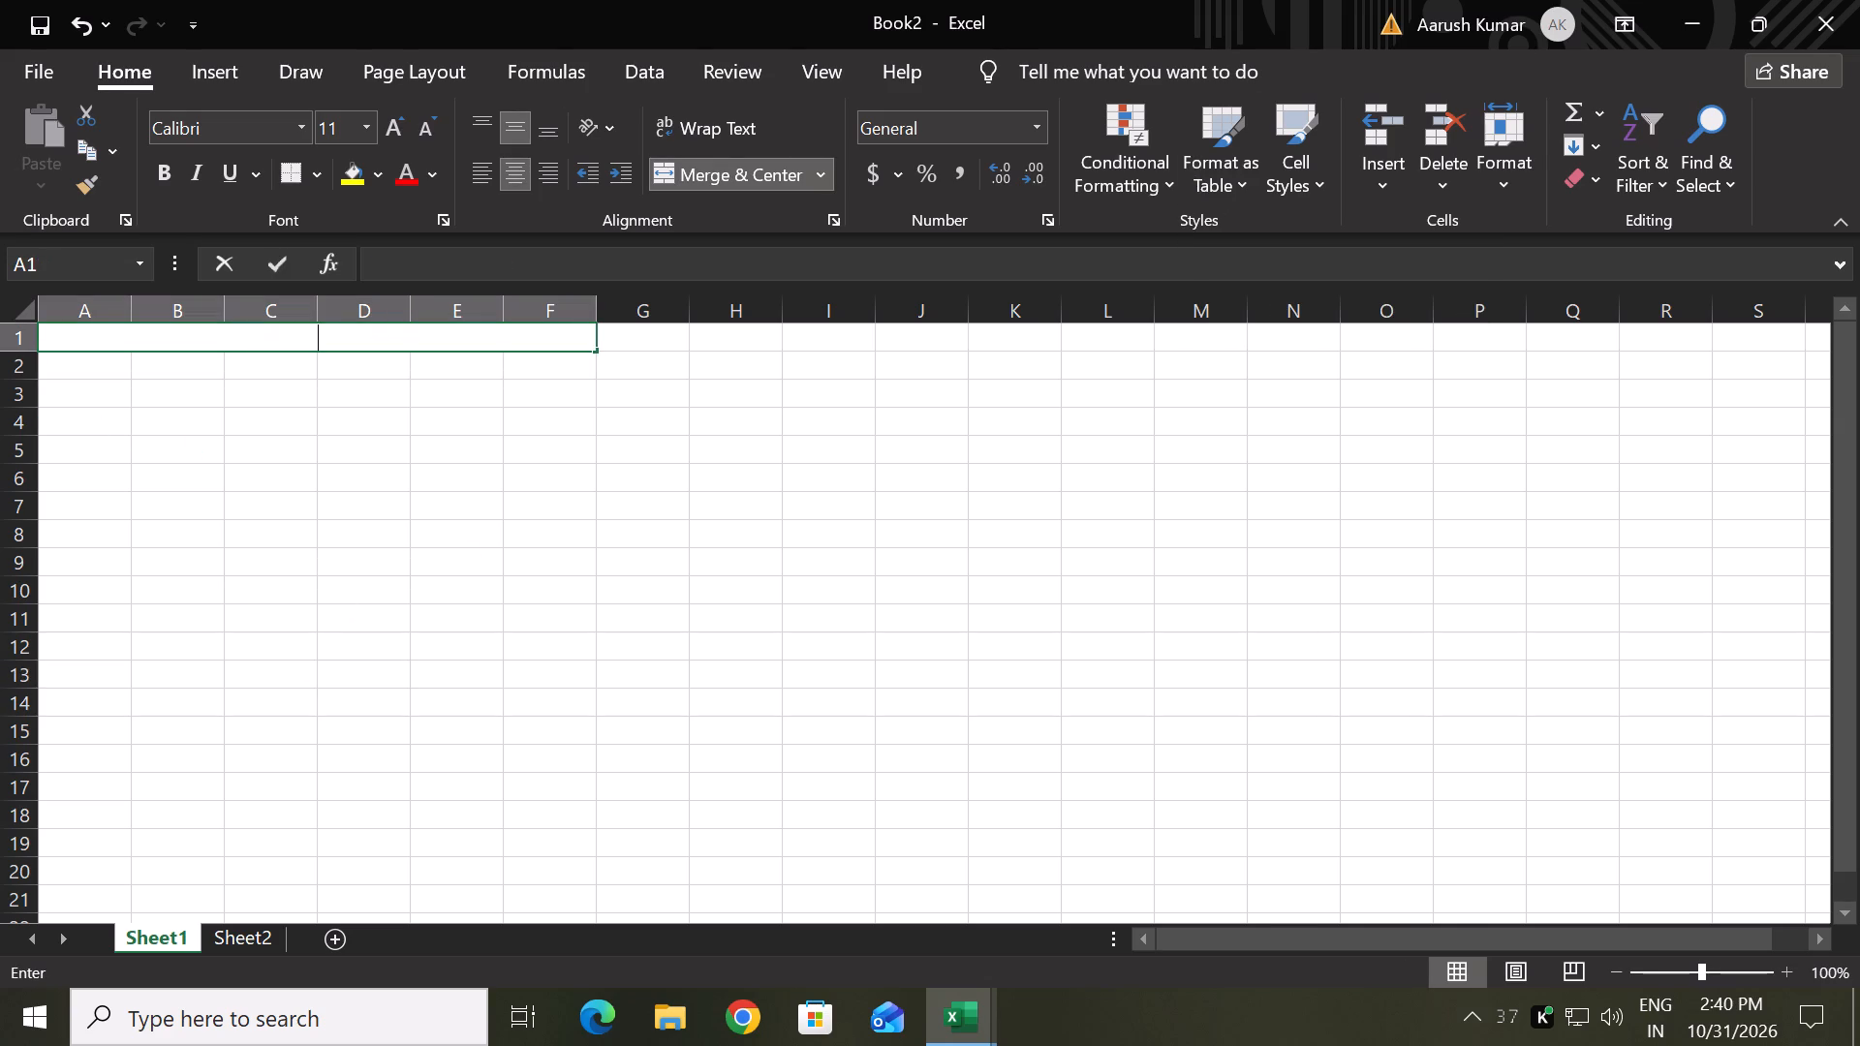
Unmerge the emptied title cells A1 to F1 on Sheet1.
drag(428, 379, 430, 392)
drag(600, 356, 0, 302)
click(724, 155)
click(725, 167)
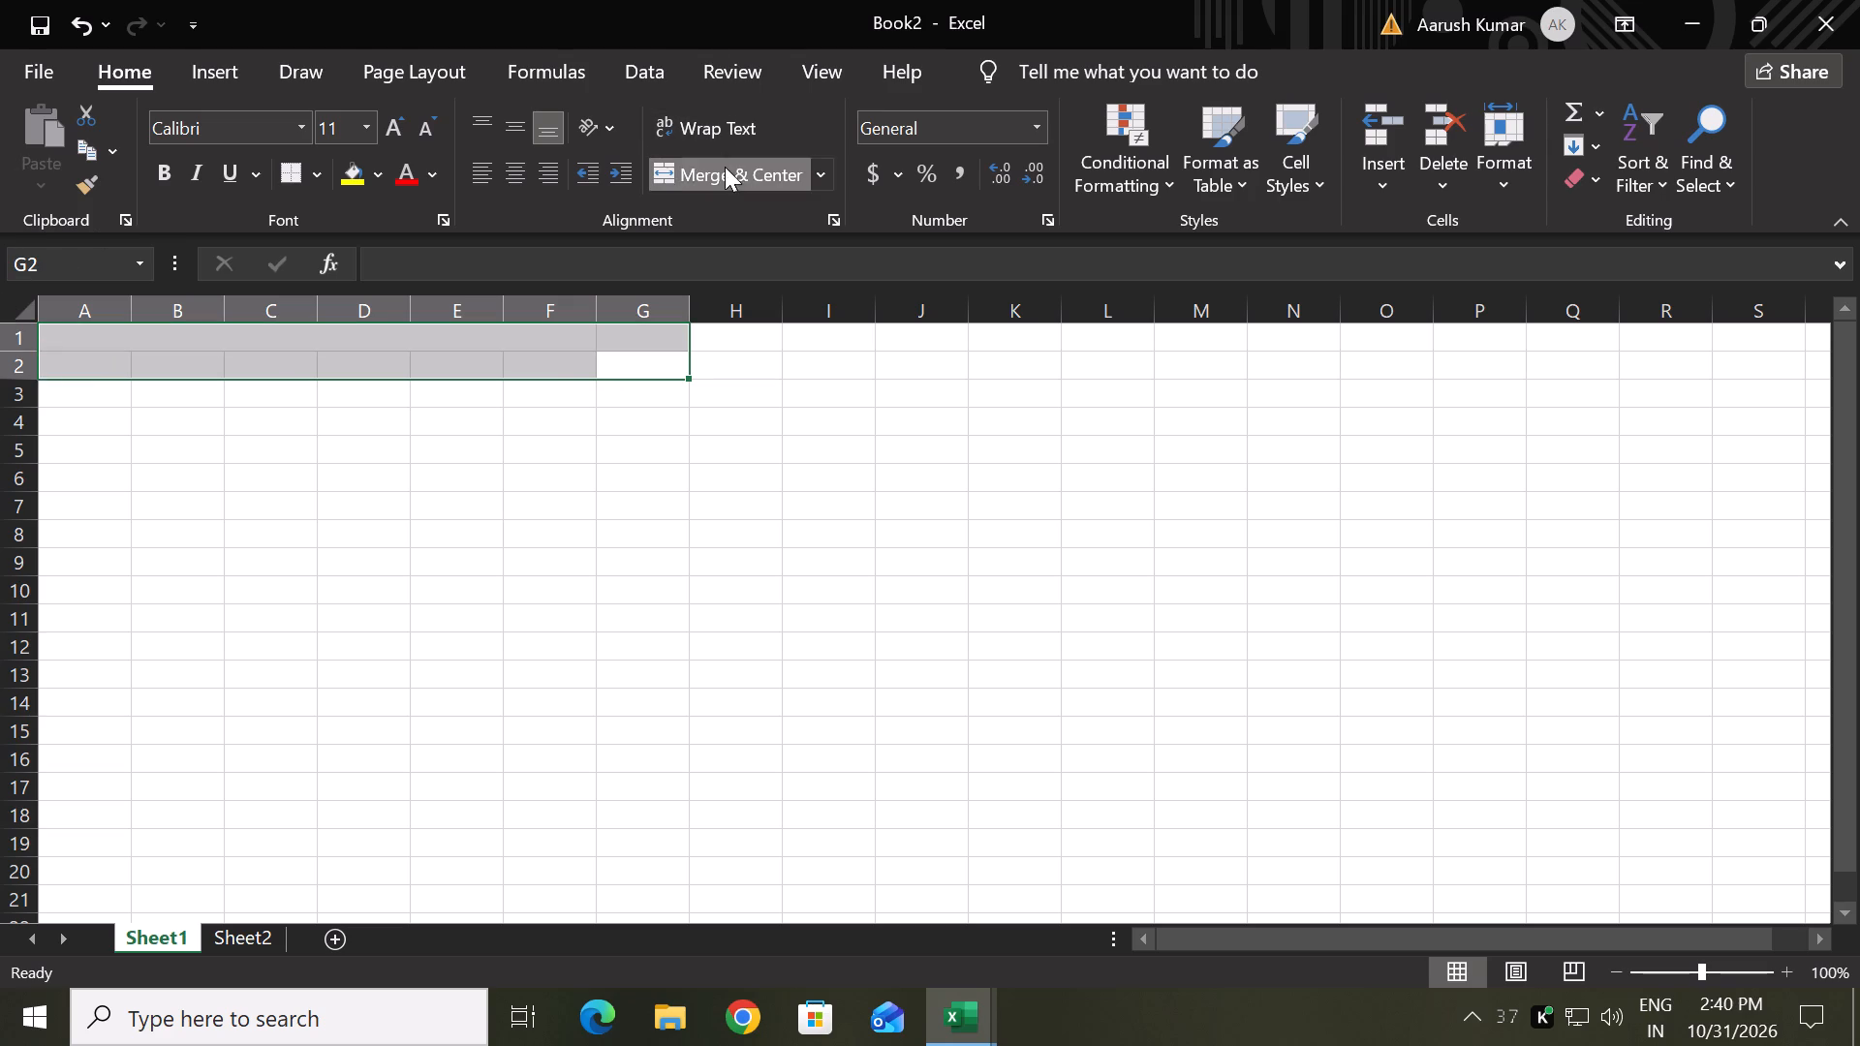
click(811, 447)
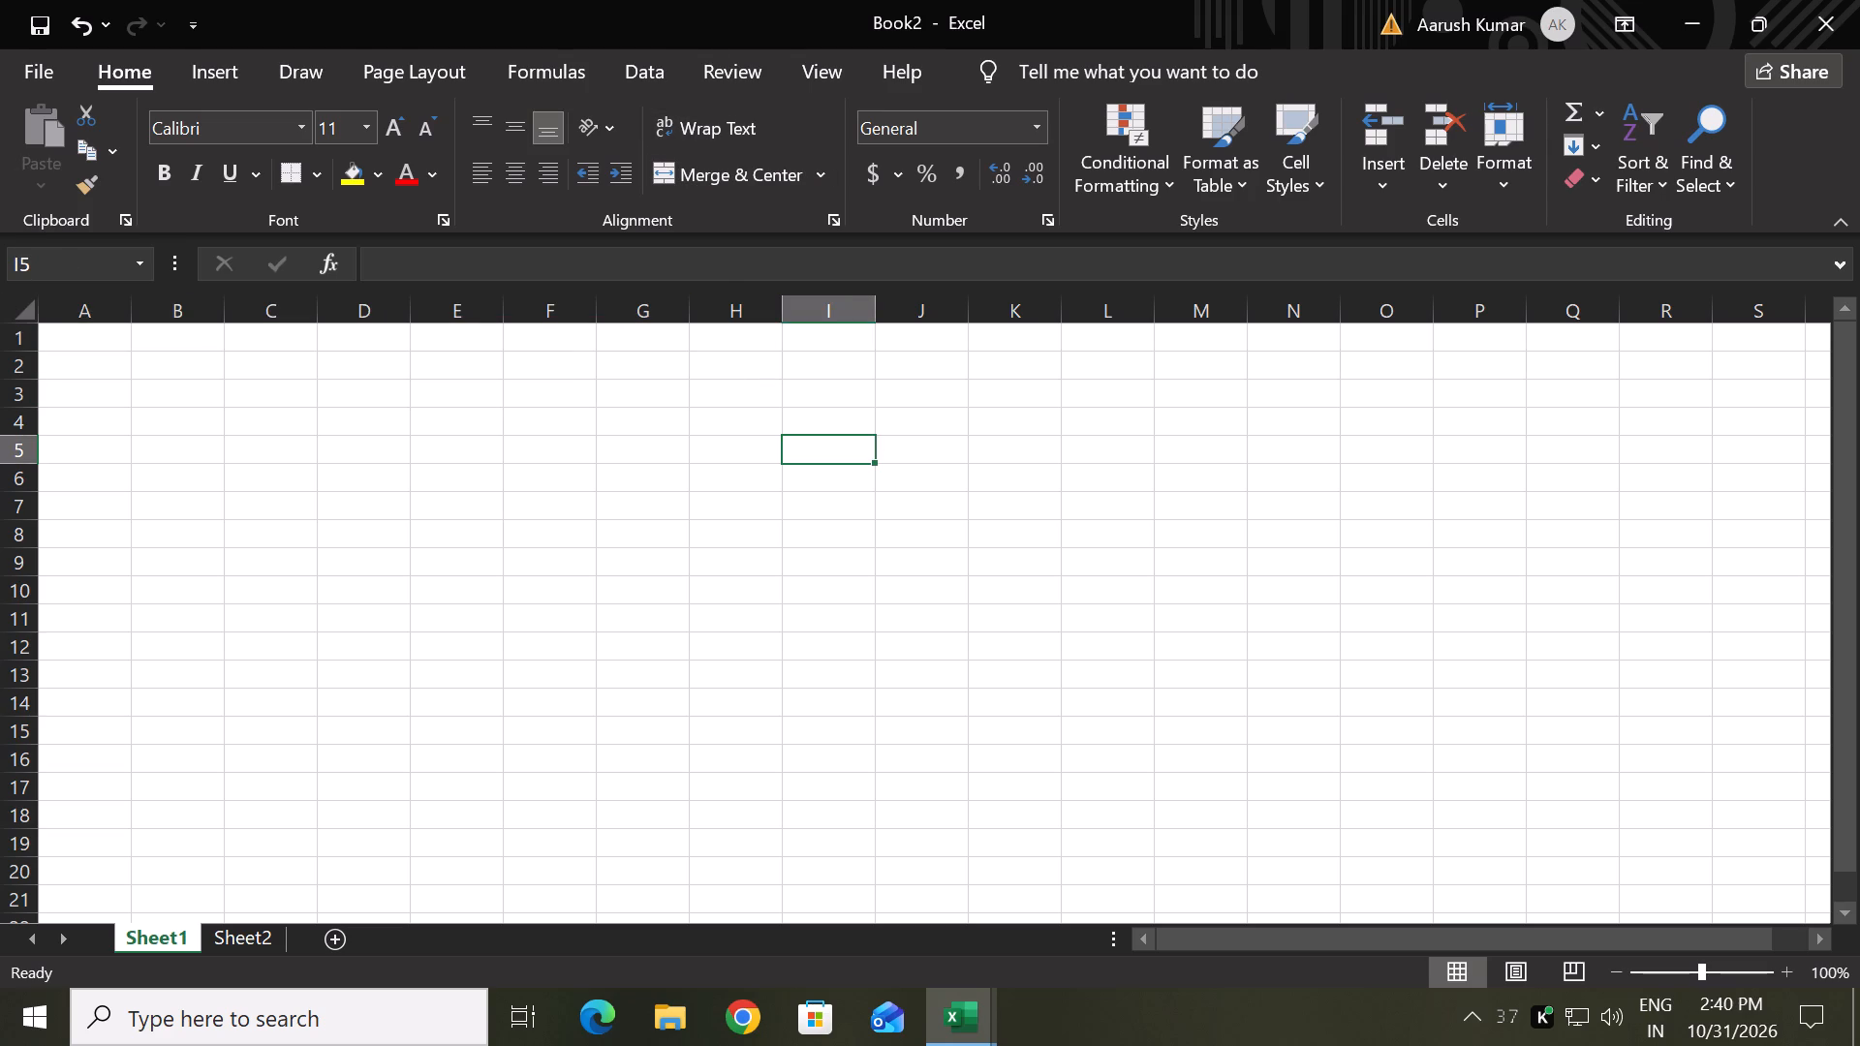
Switch to Page Layout view and widen columns B, D and E to about 1.3 inches and column C to about 1.7 inches.
click(1523, 979)
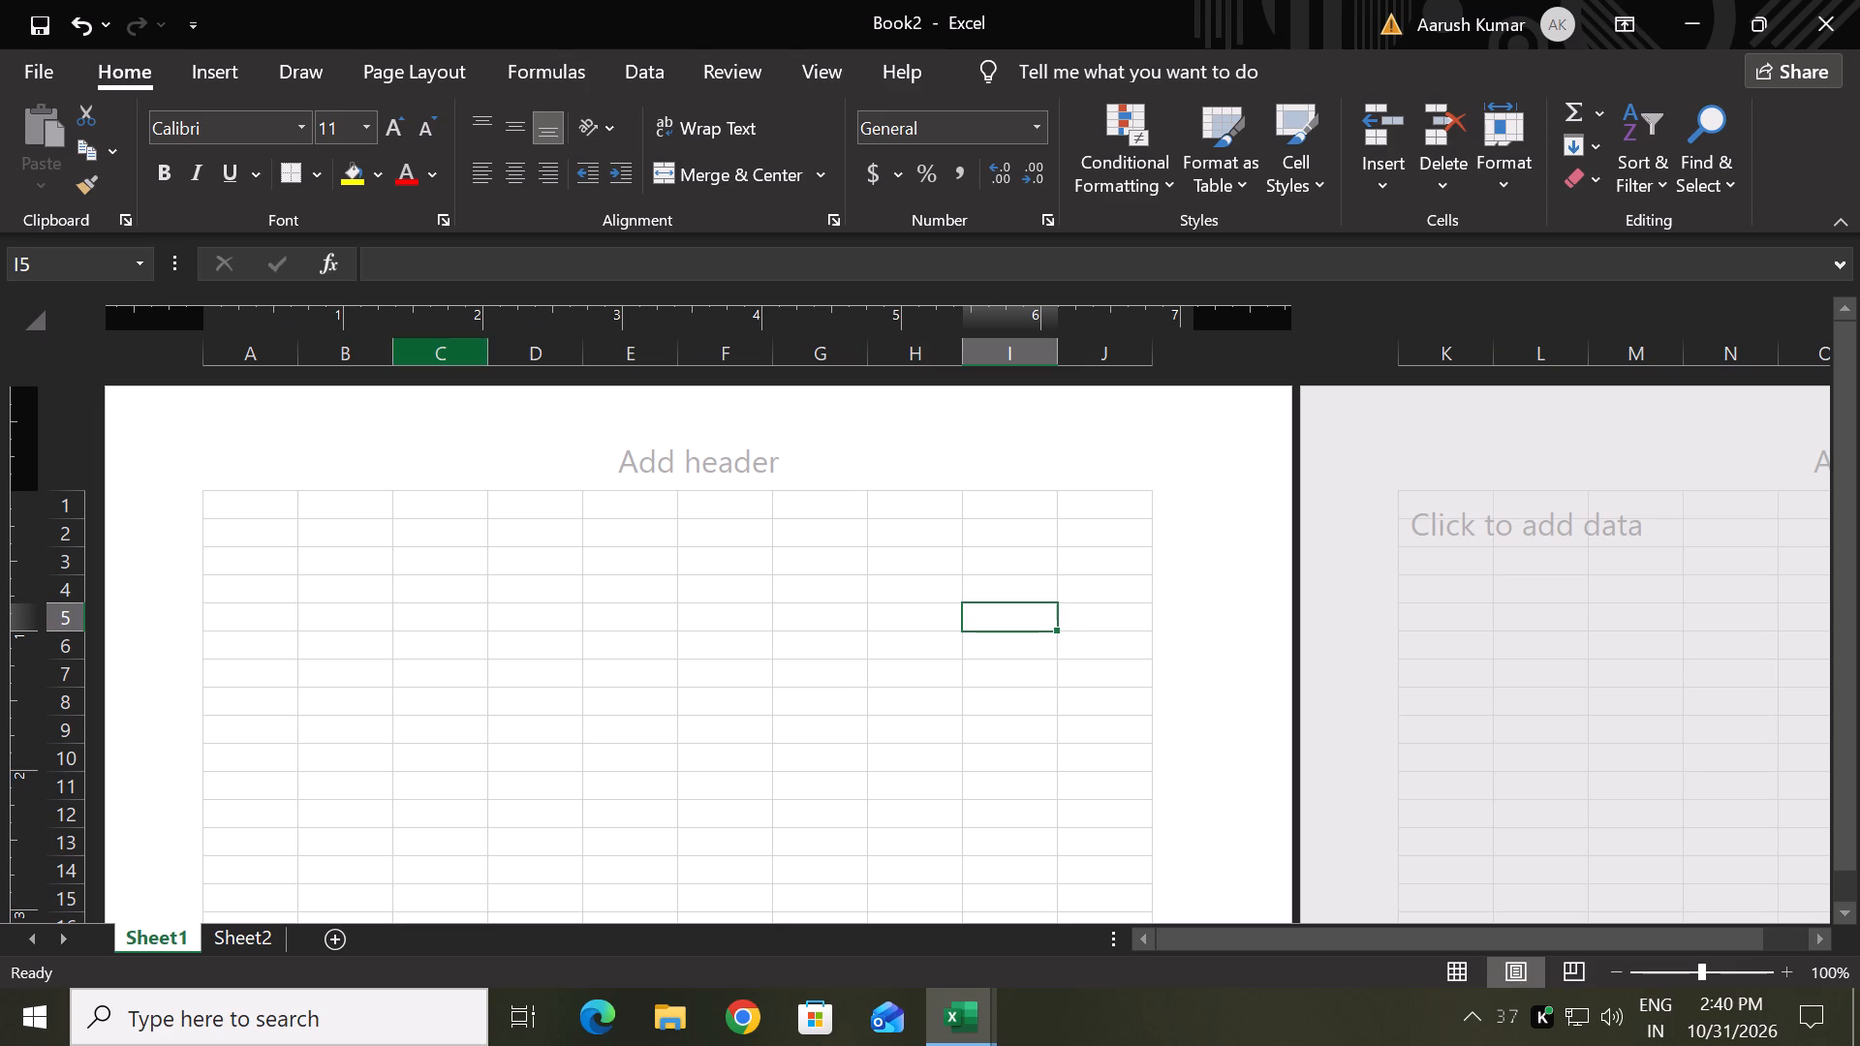
drag(394, 357, 483, 348)
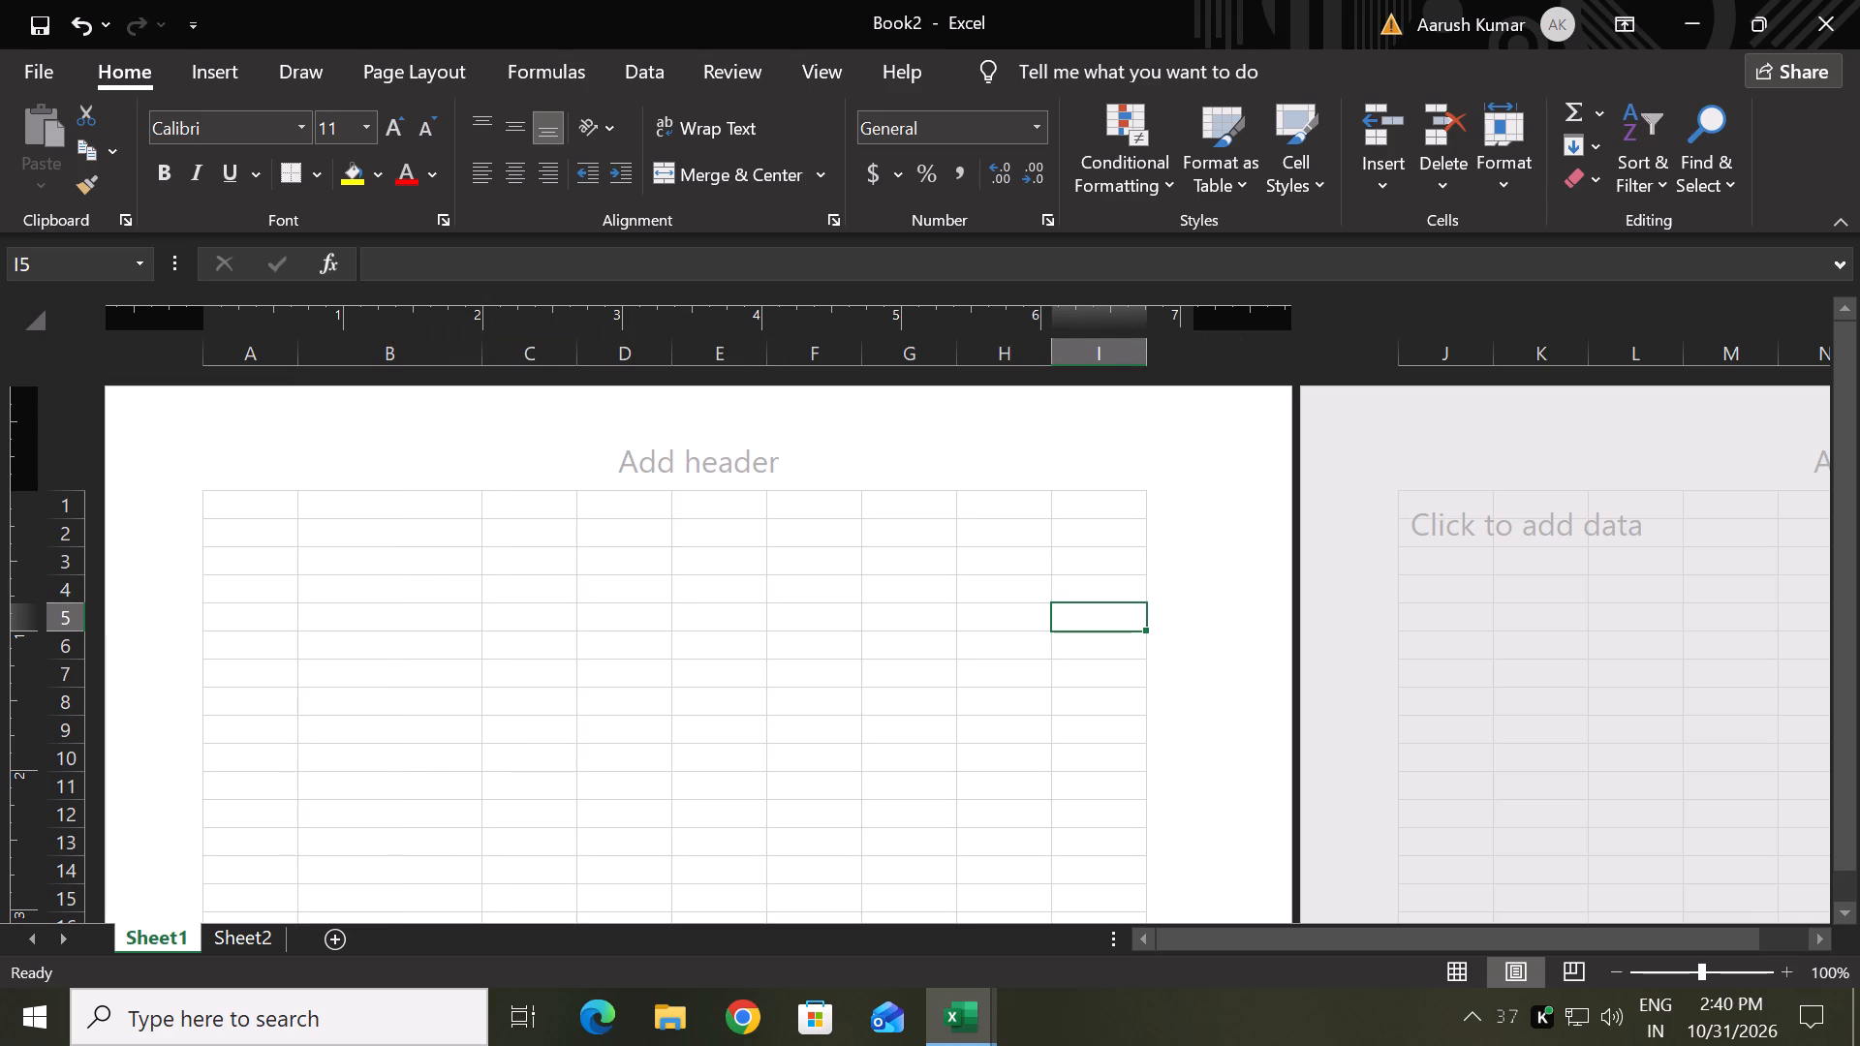
drag(575, 355, 755, 348)
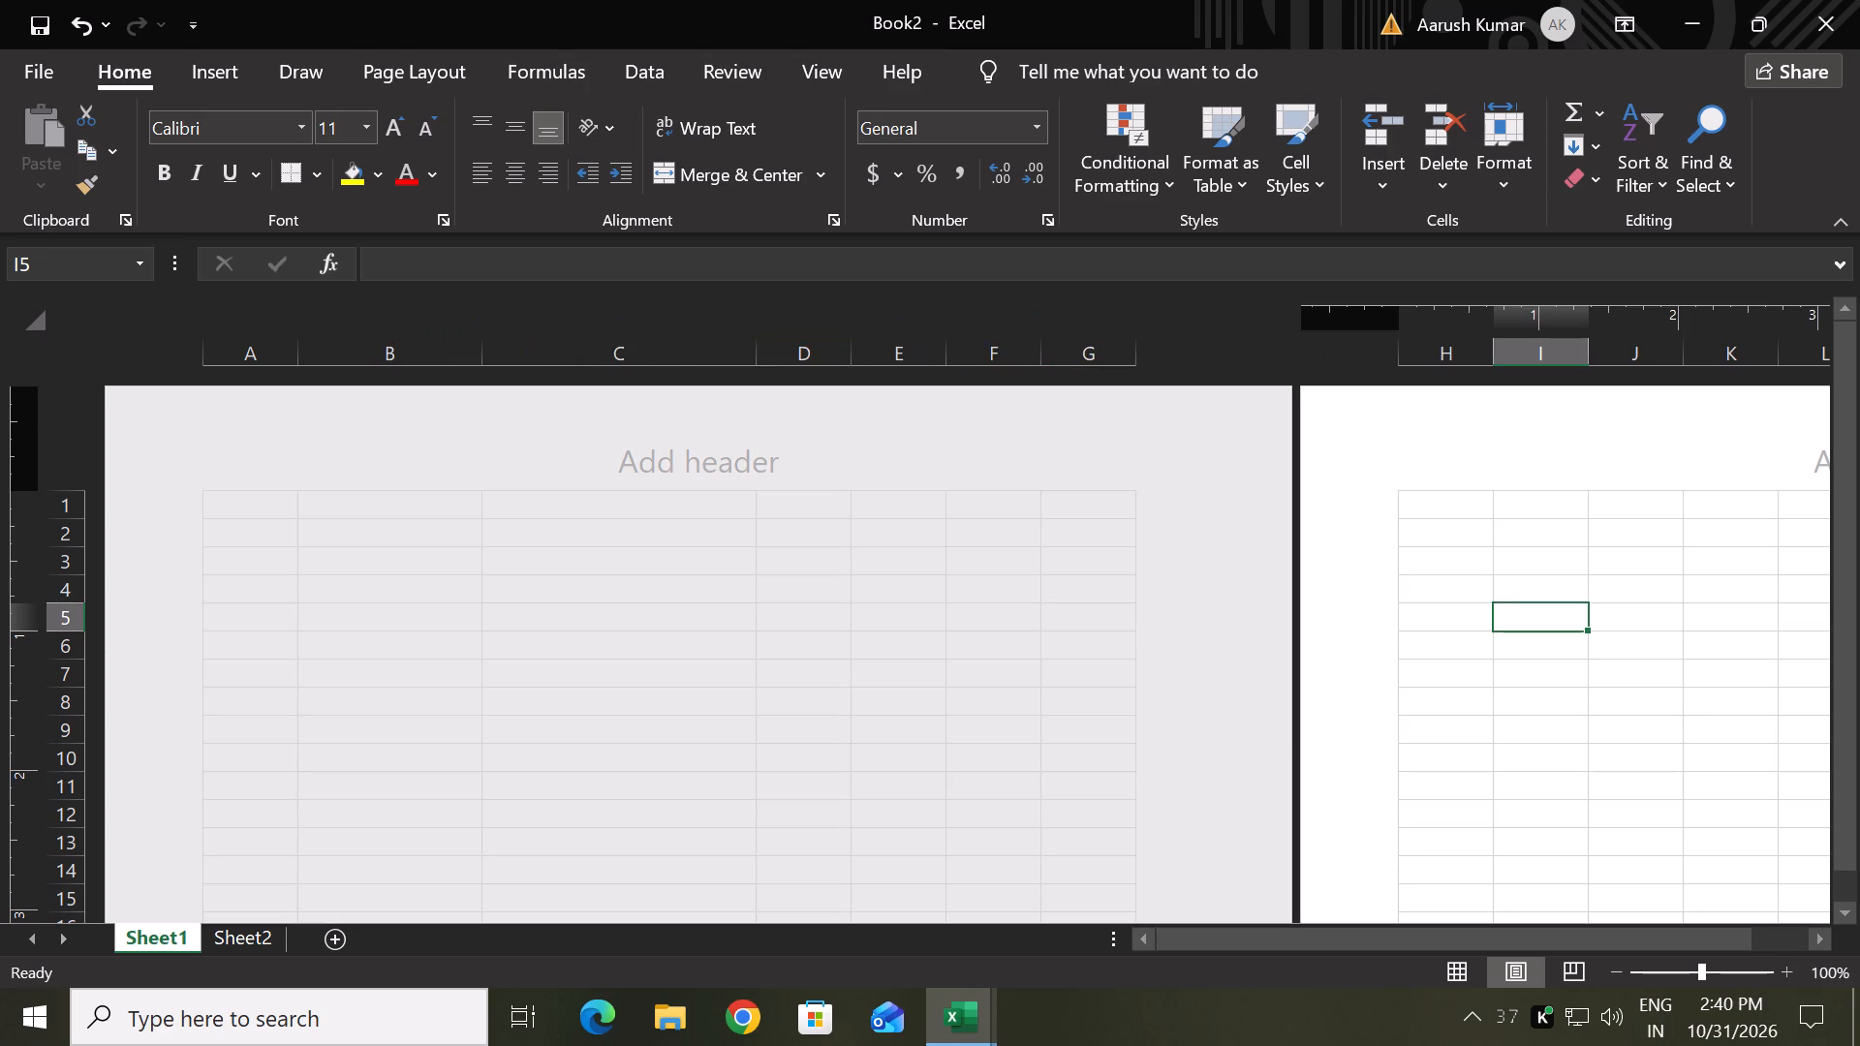
drag(753, 354, 720, 358)
click(721, 358)
drag(811, 355, 878, 357)
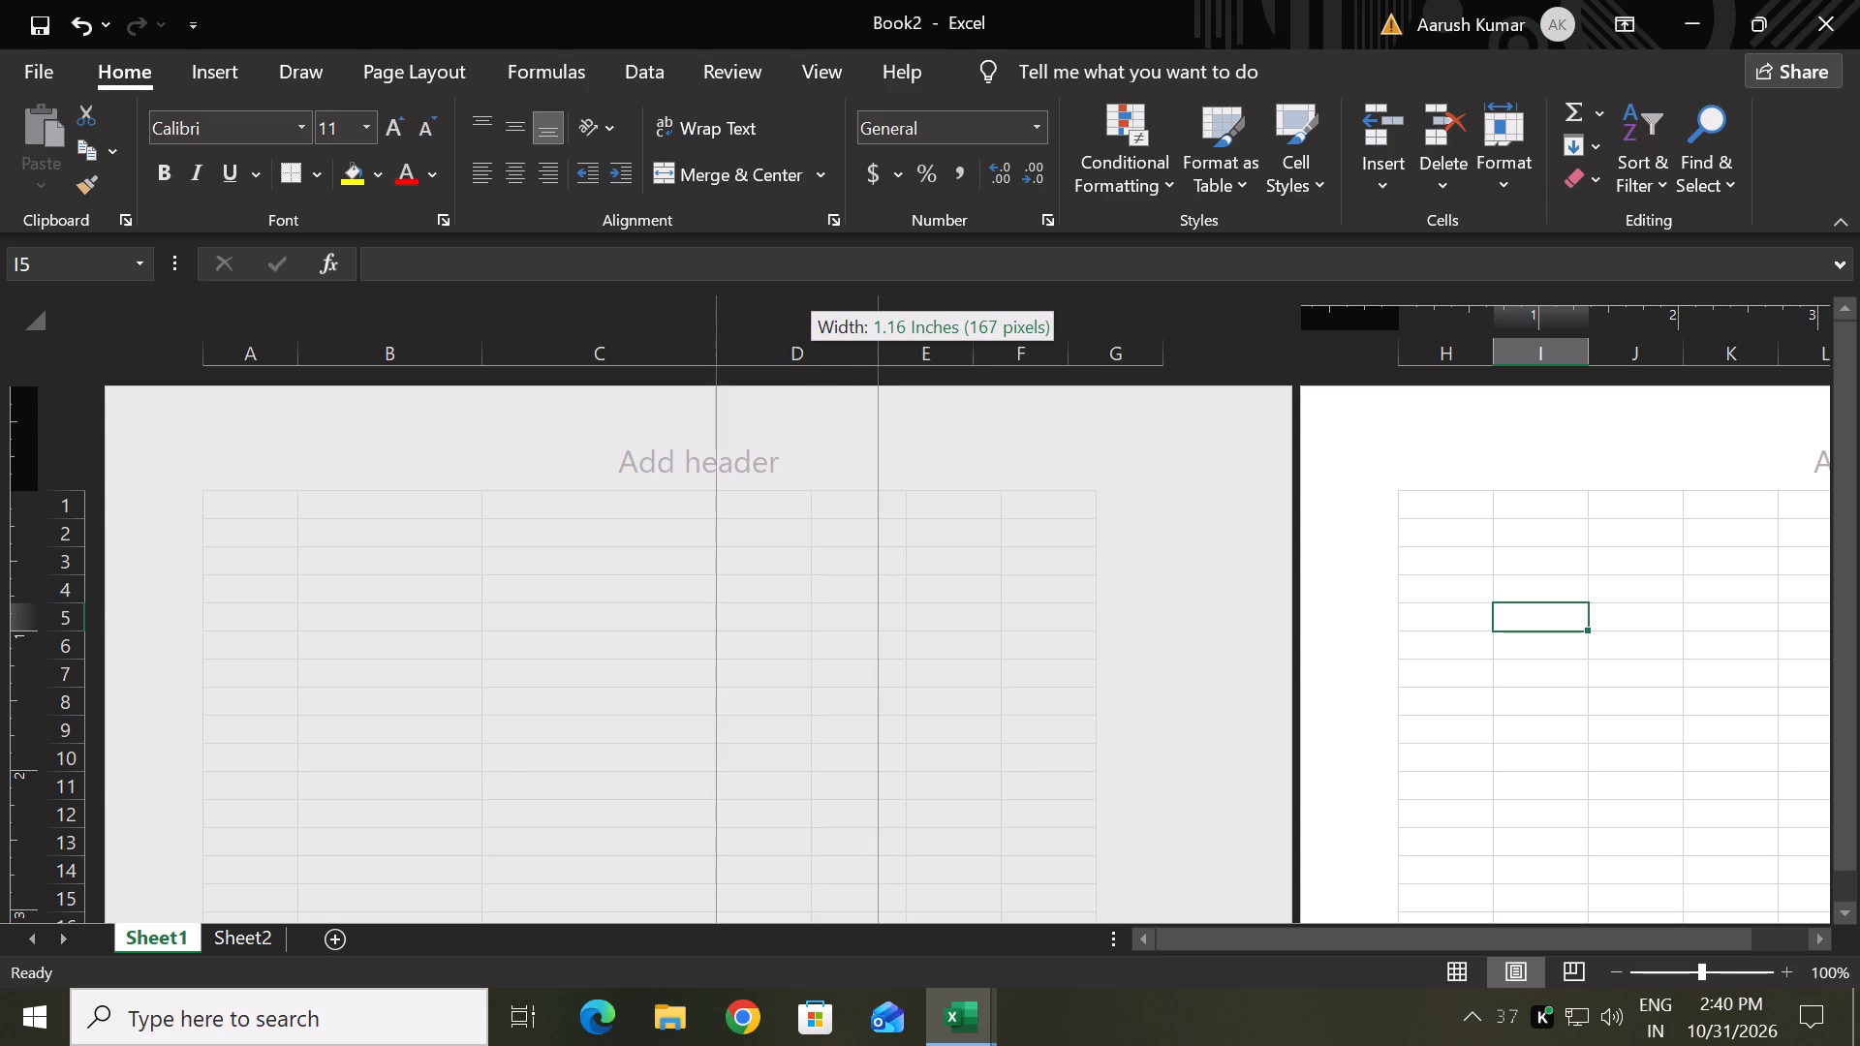
drag(878, 357, 893, 362)
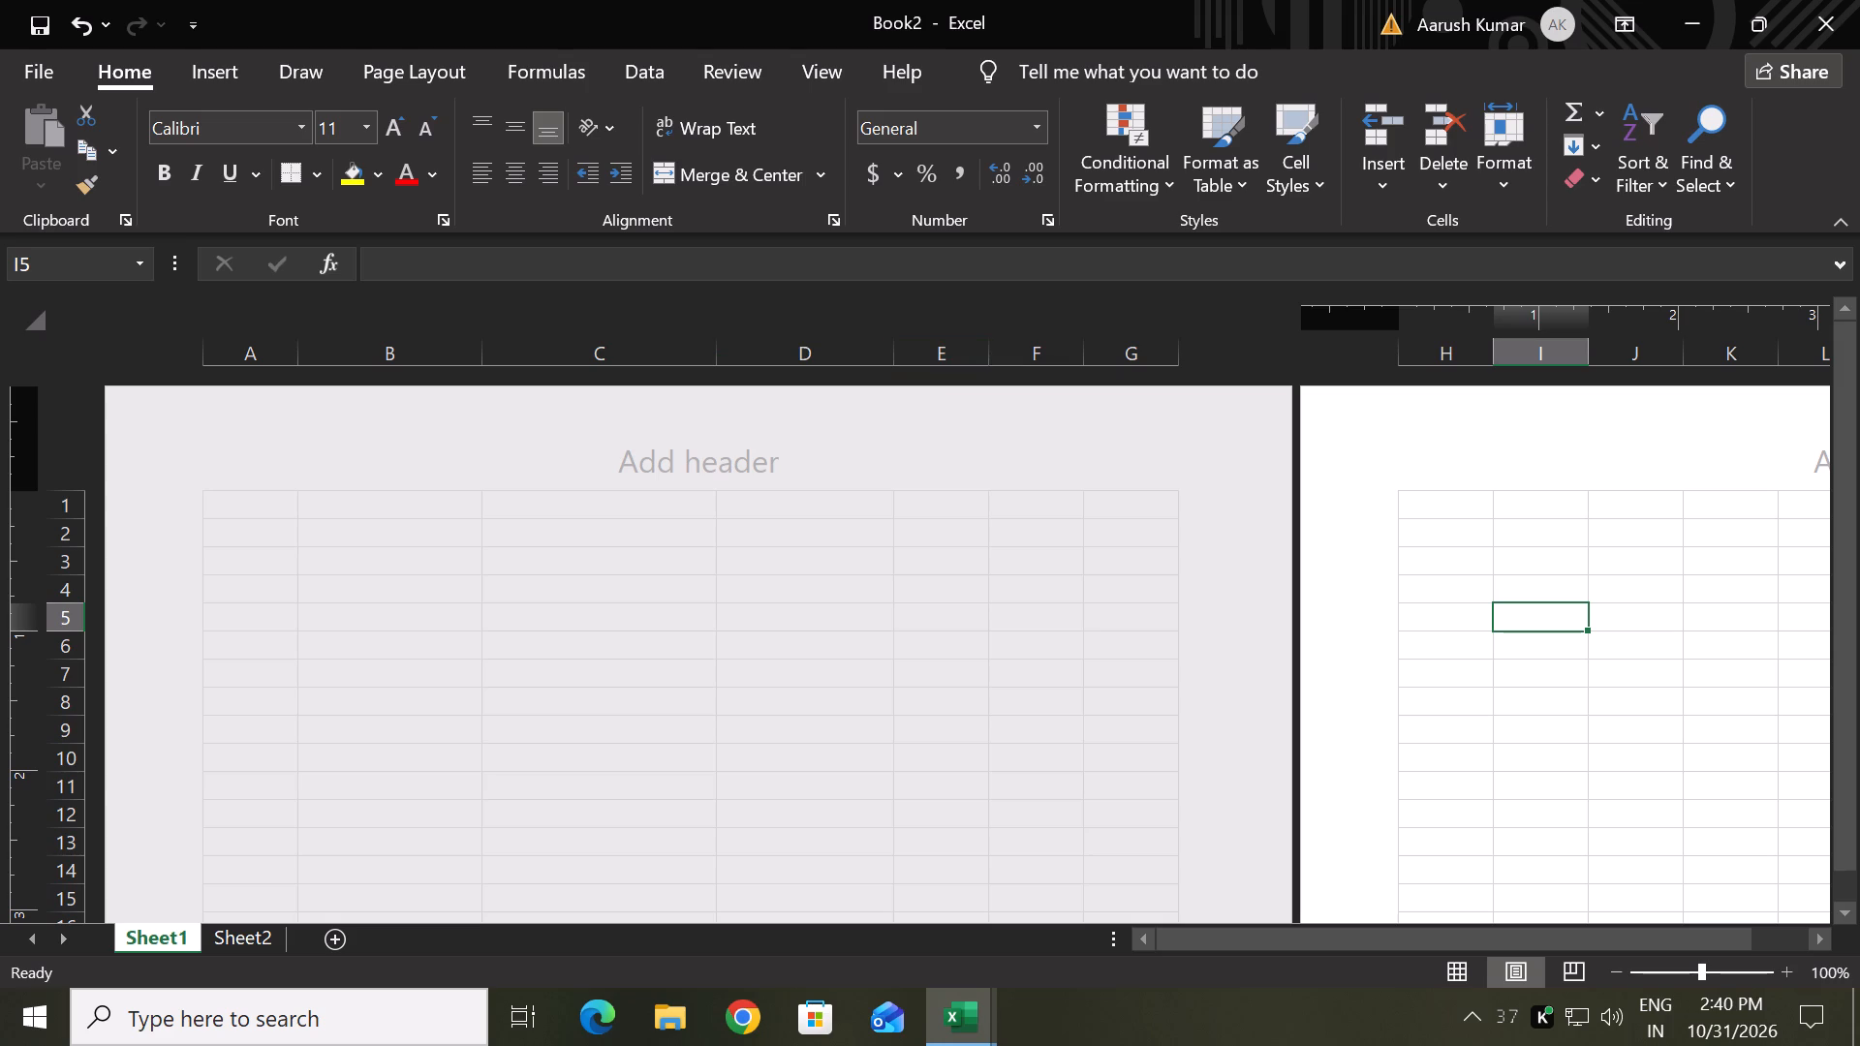
drag(991, 365, 1026, 365)
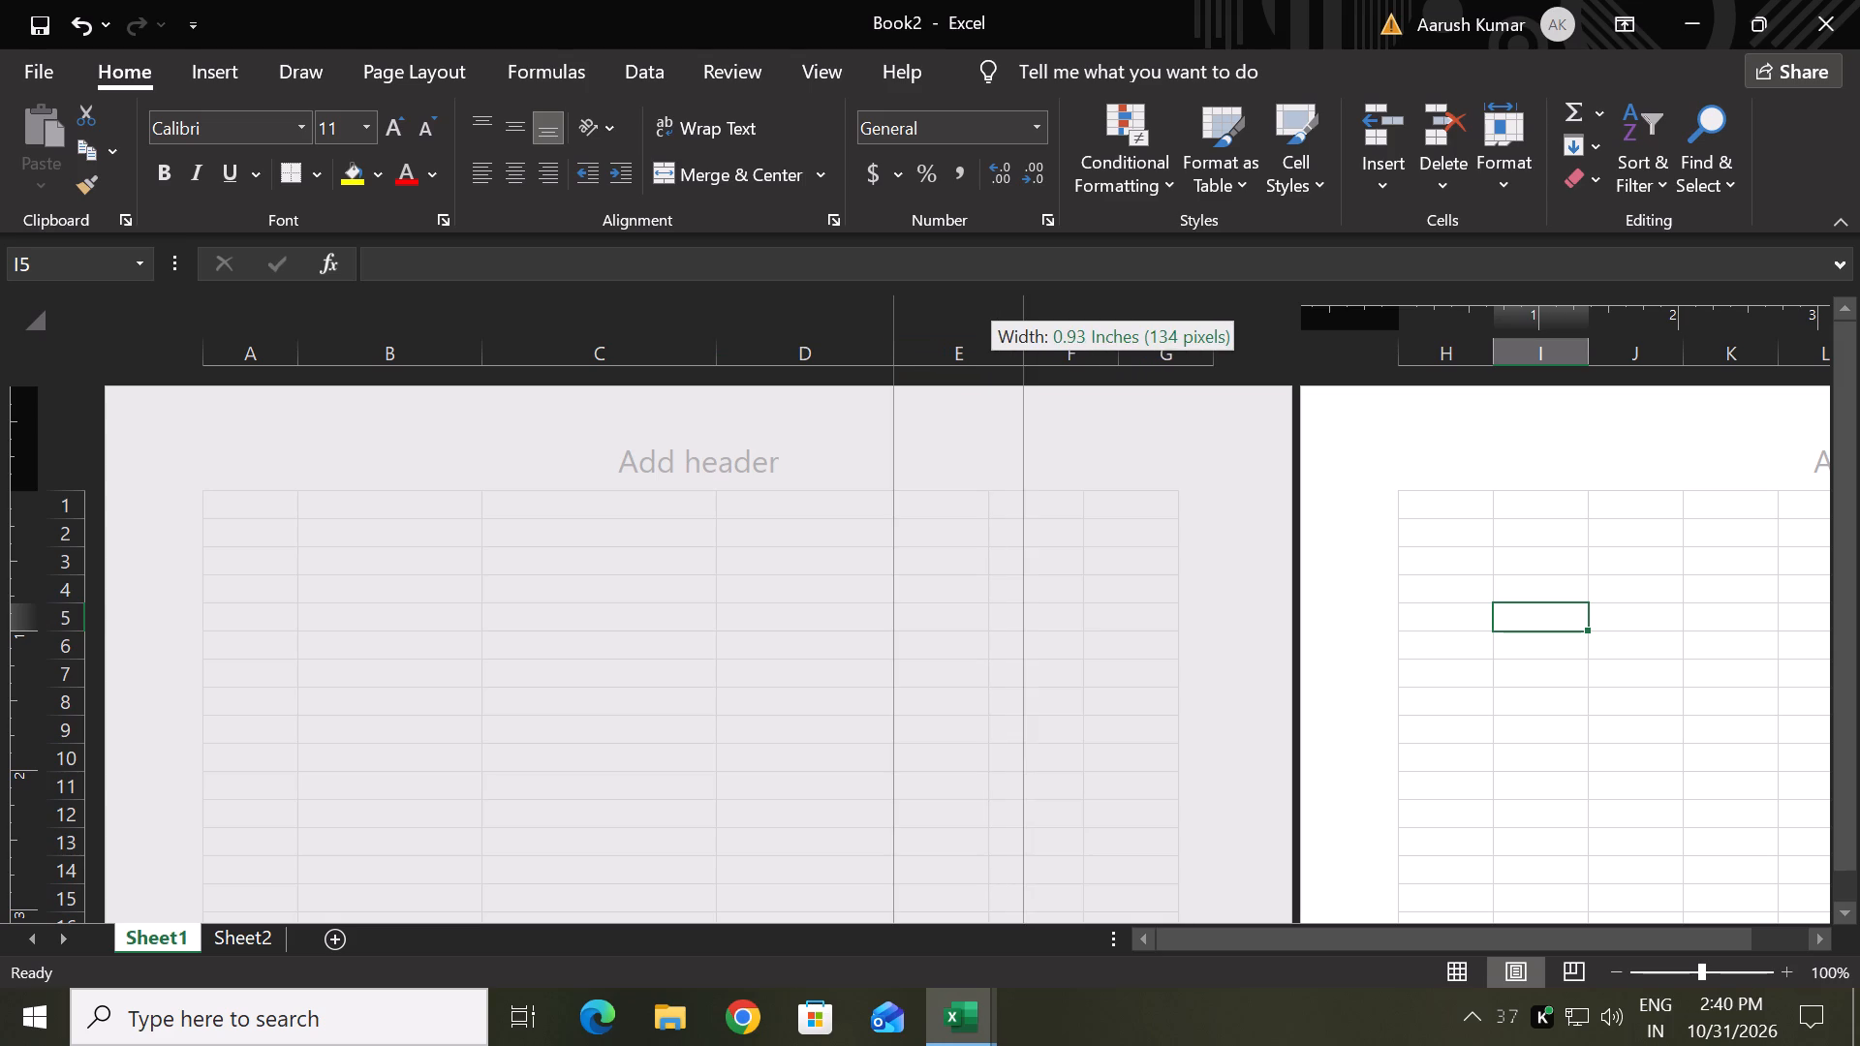
drag(1026, 365, 1082, 383)
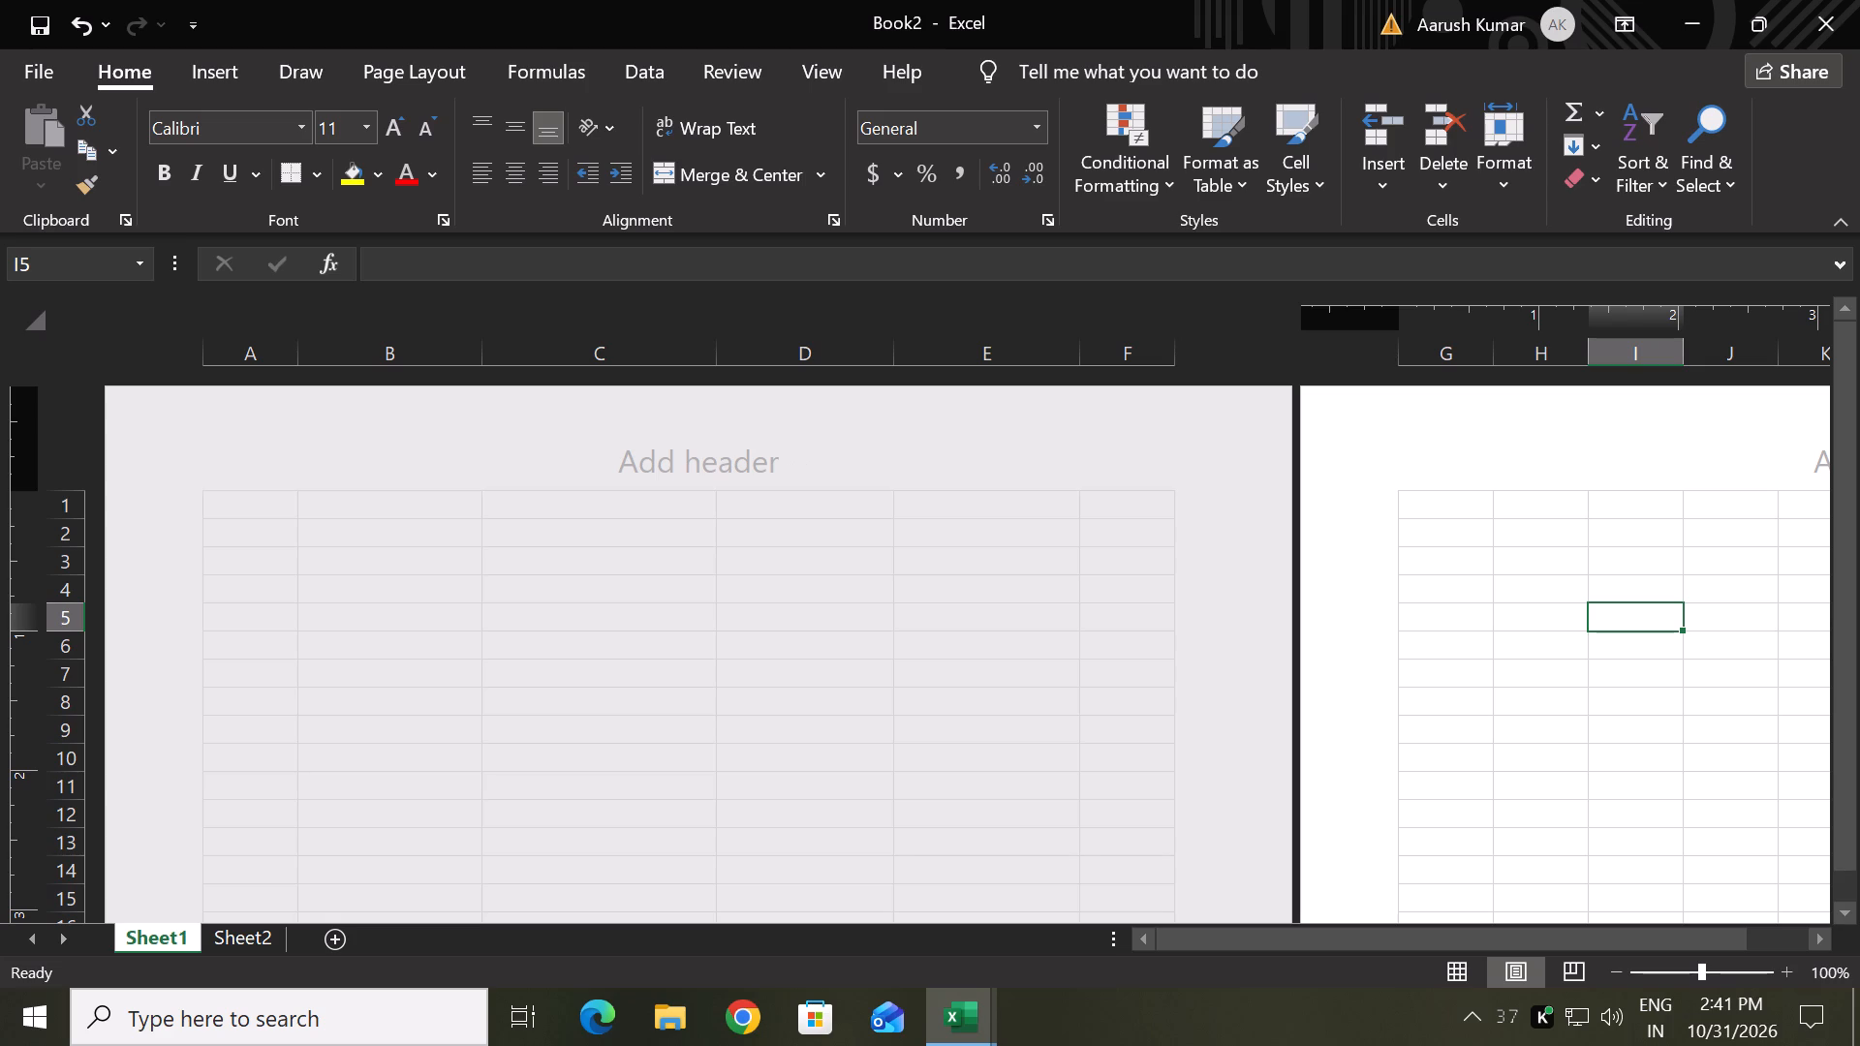
Merge and center cells A1 to F1 across the first page's width.
click(211, 500)
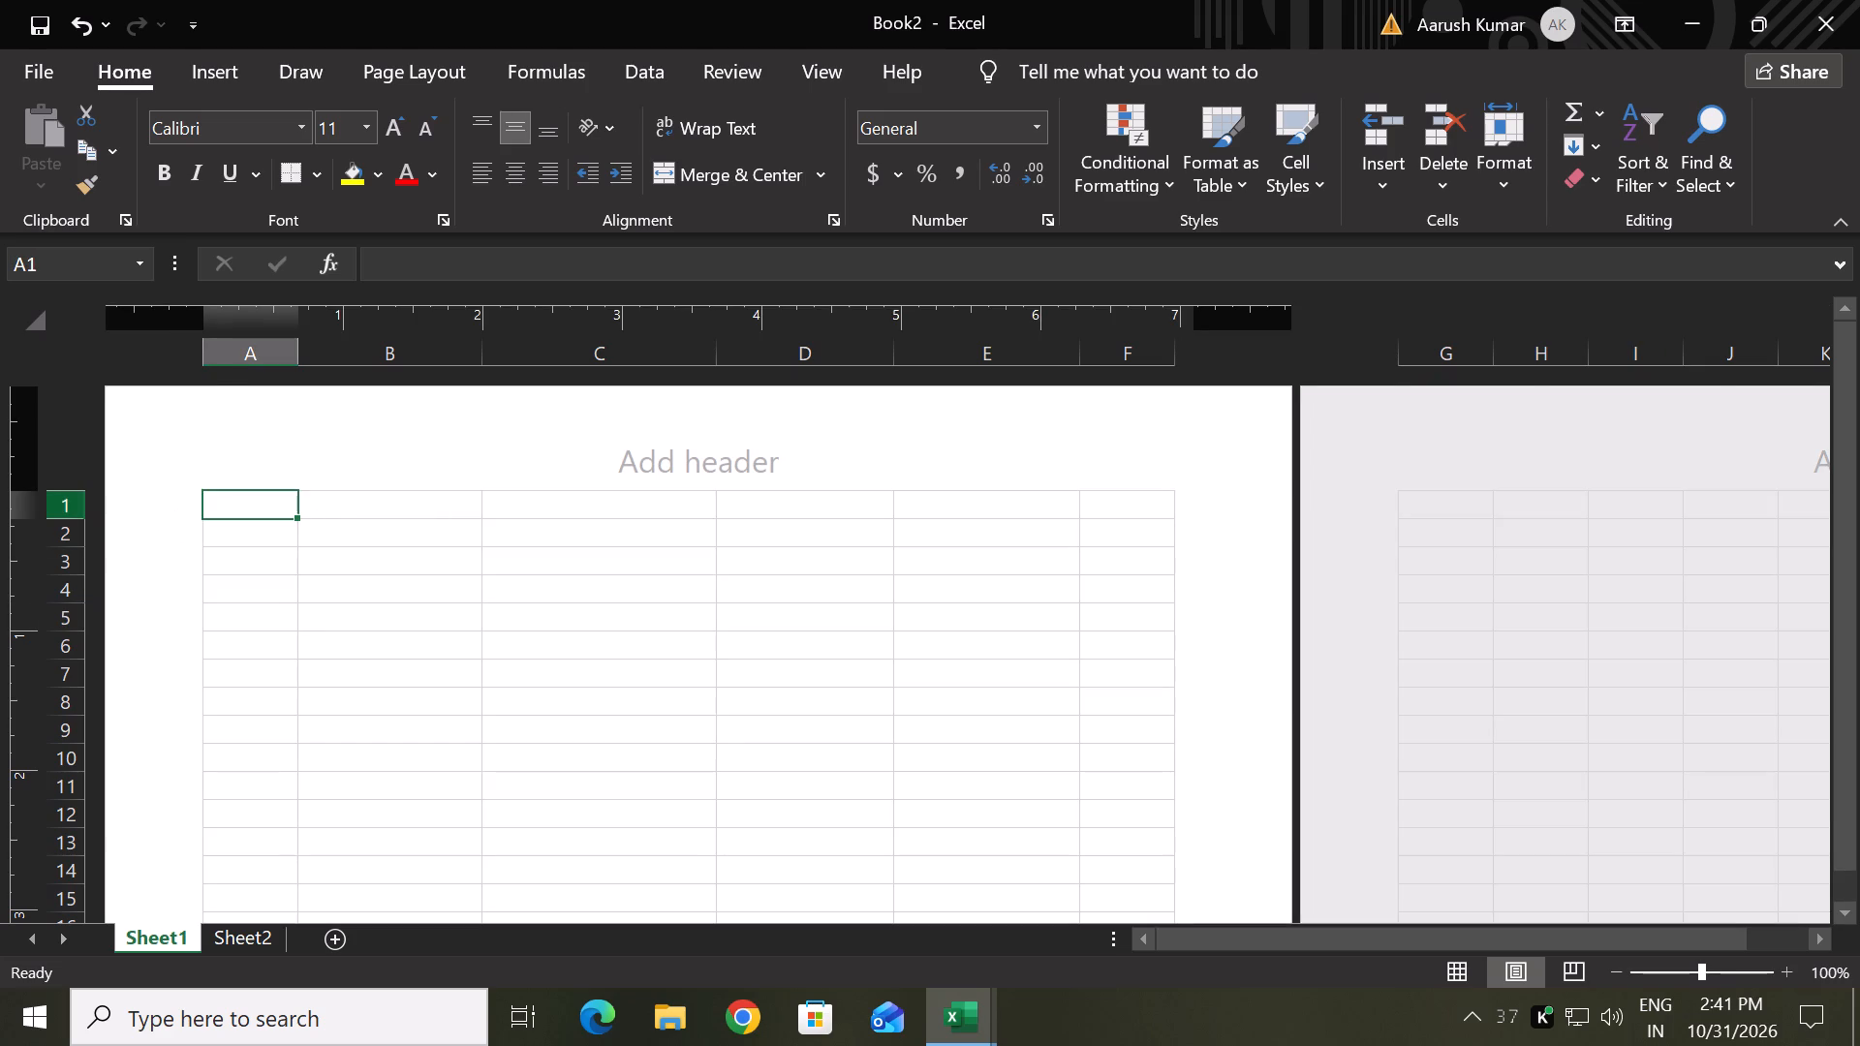
click(73, 506)
click(188, 496)
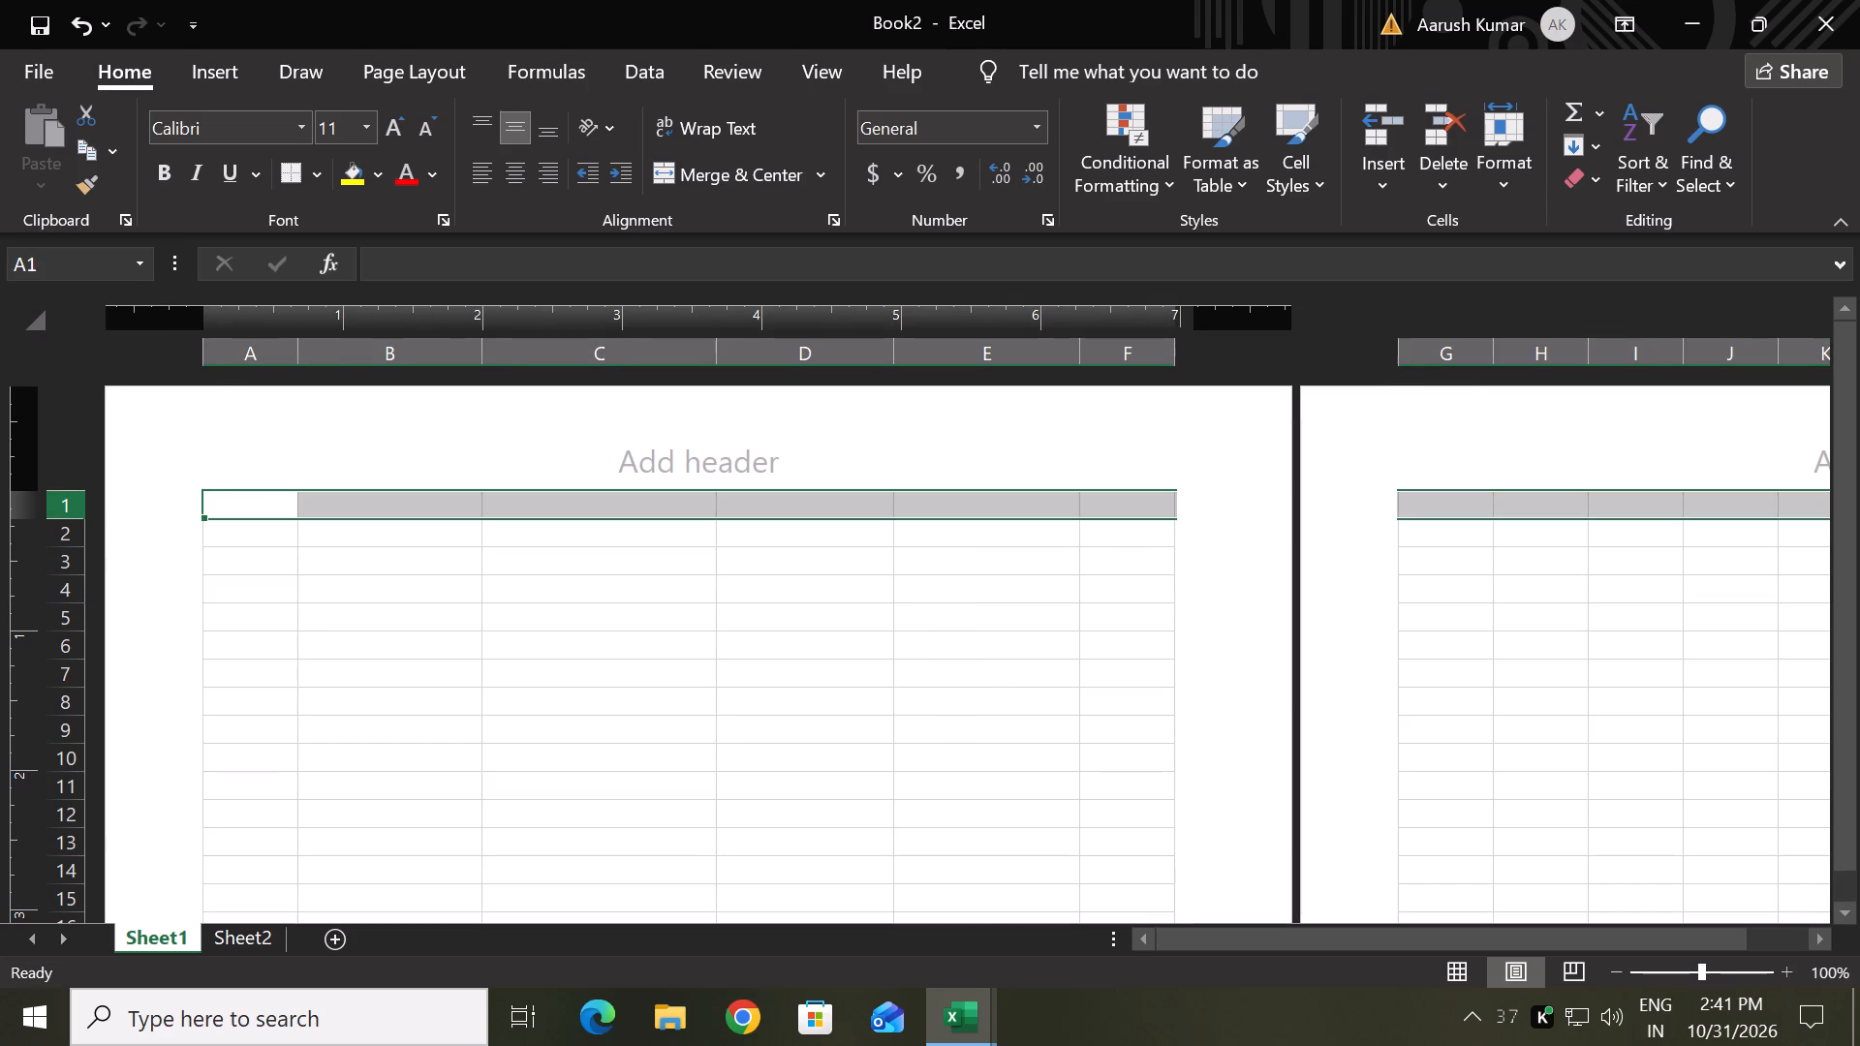
click(260, 516)
click(216, 456)
click(186, 496)
drag(240, 494, 250, 499)
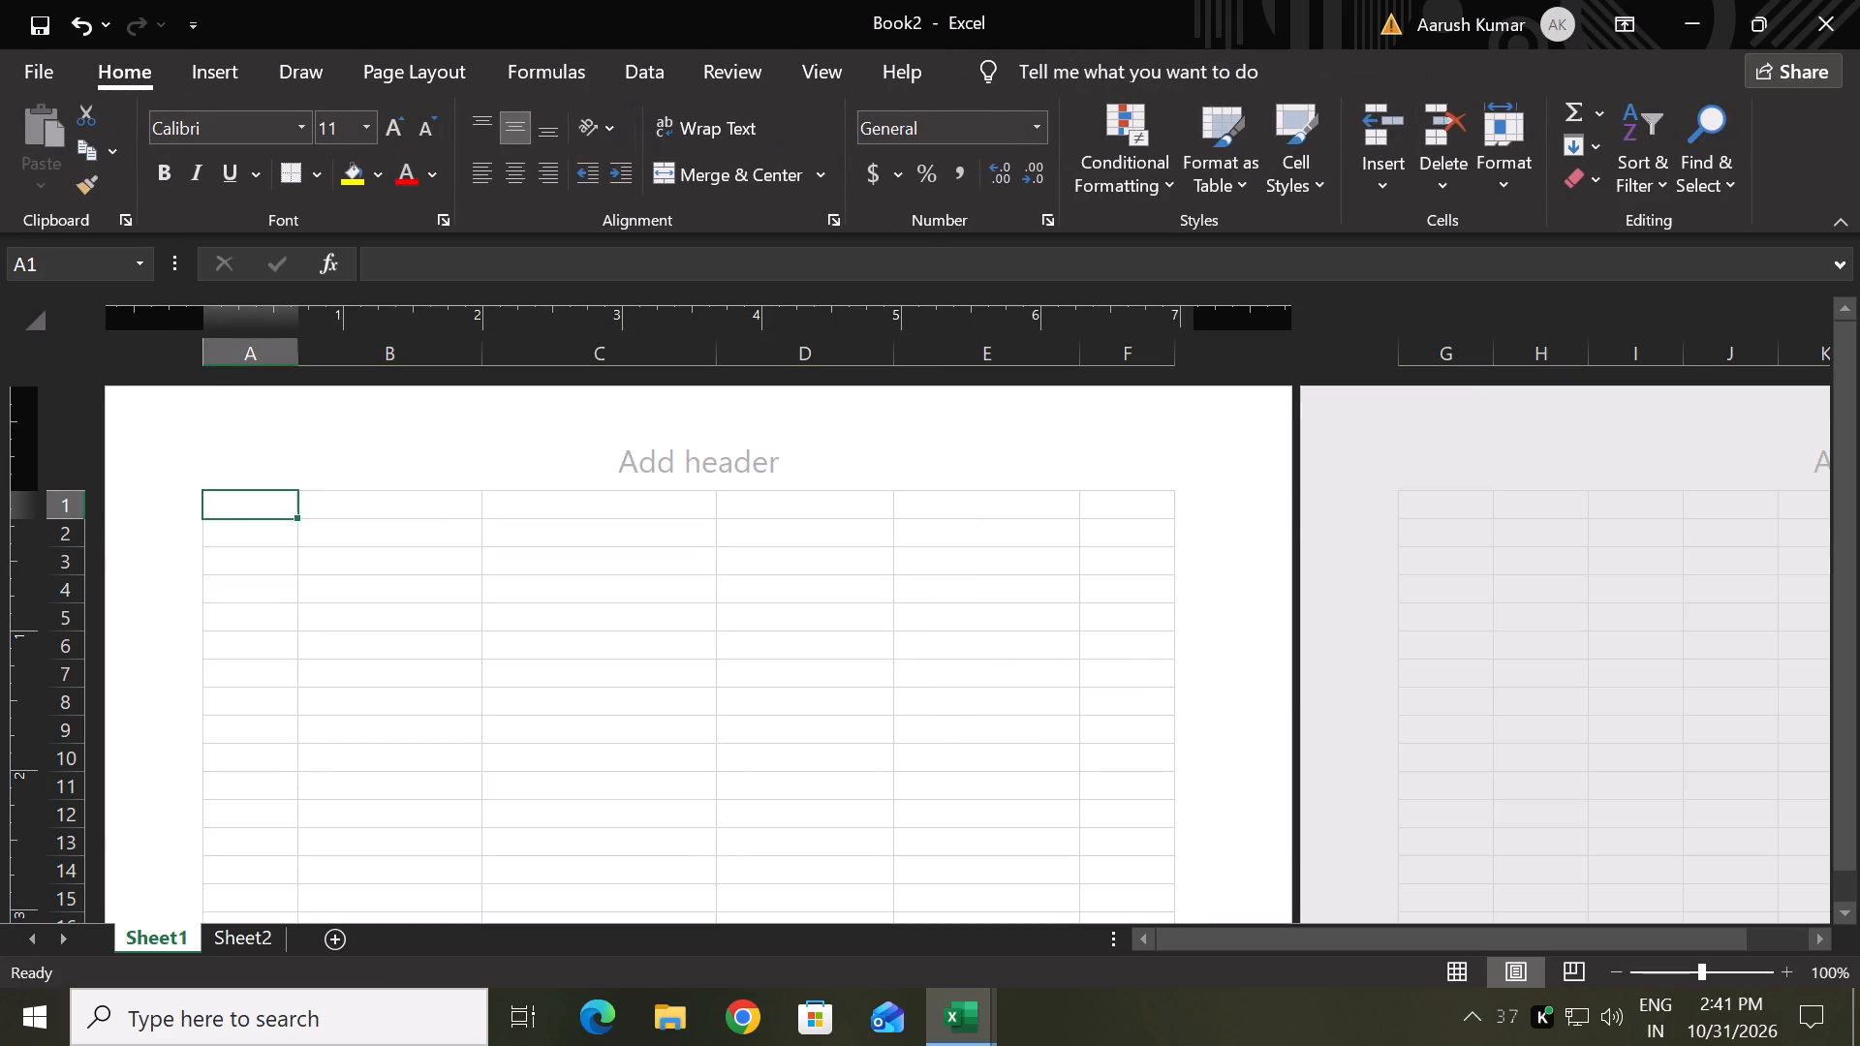
drag(250, 499, 1113, 494)
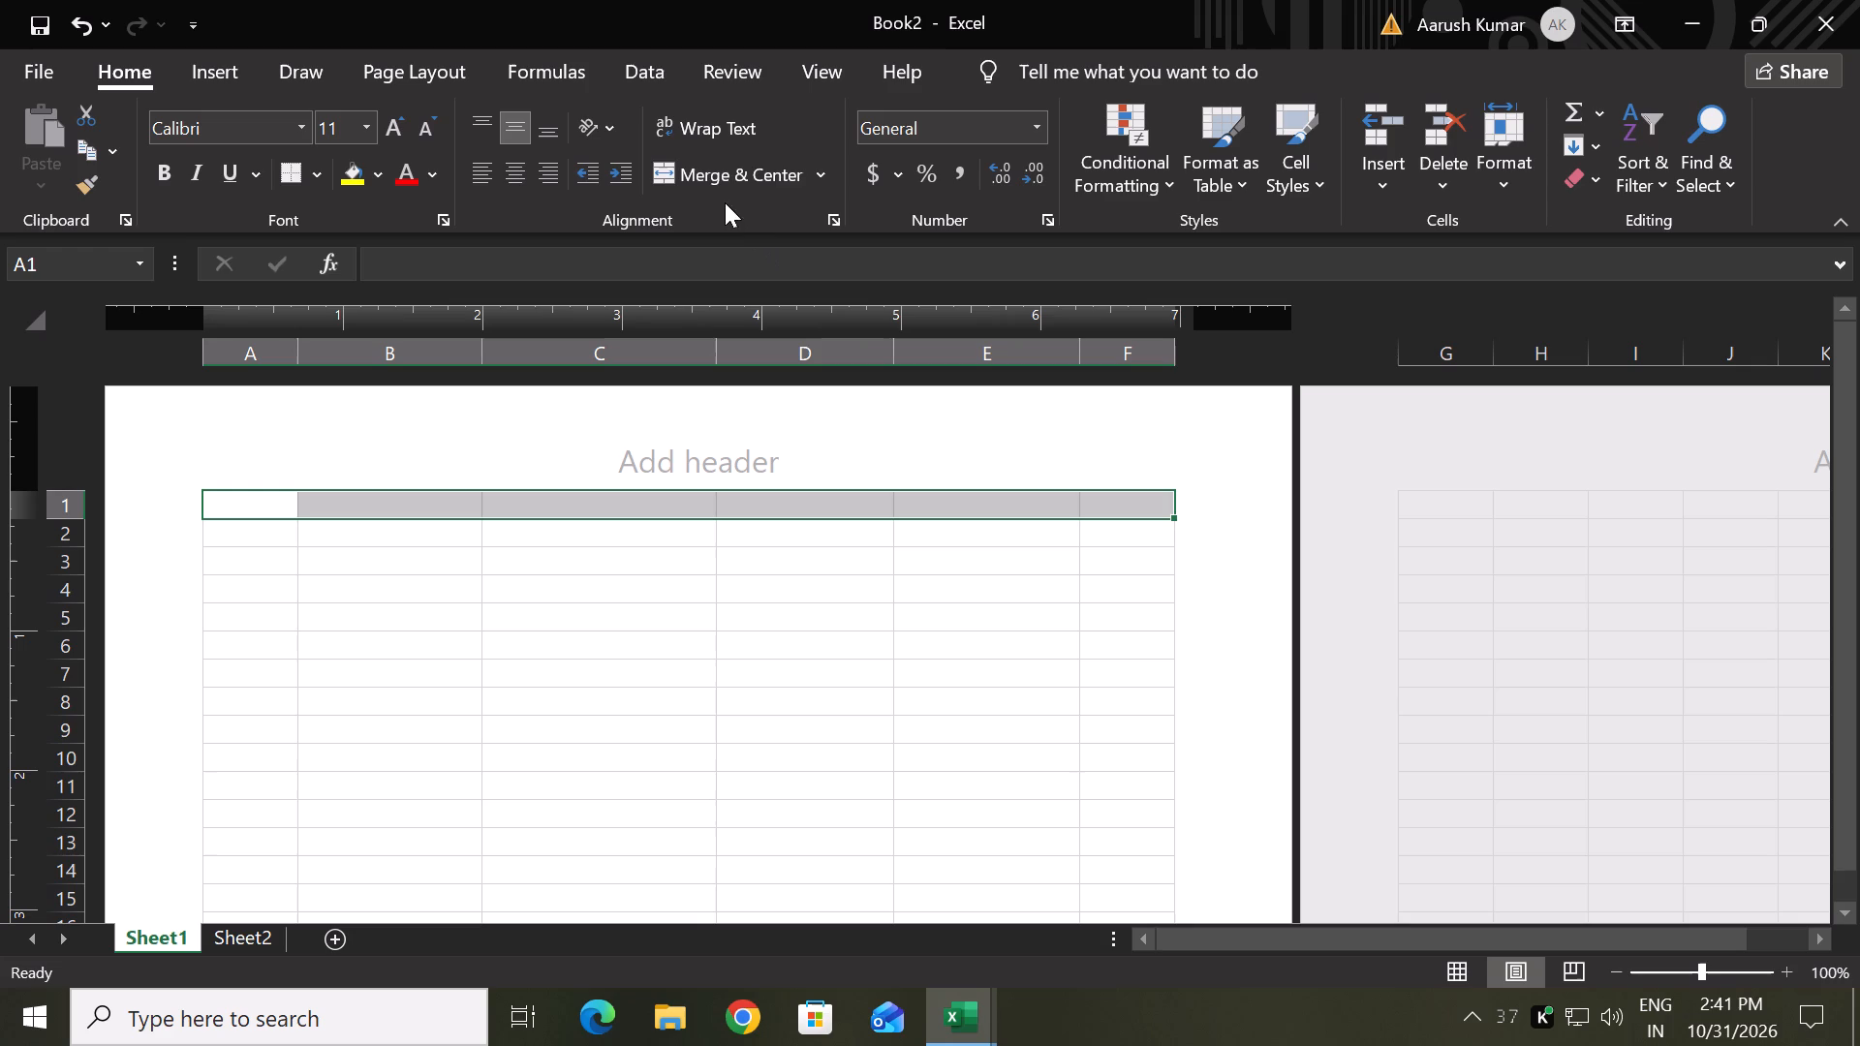
click(723, 178)
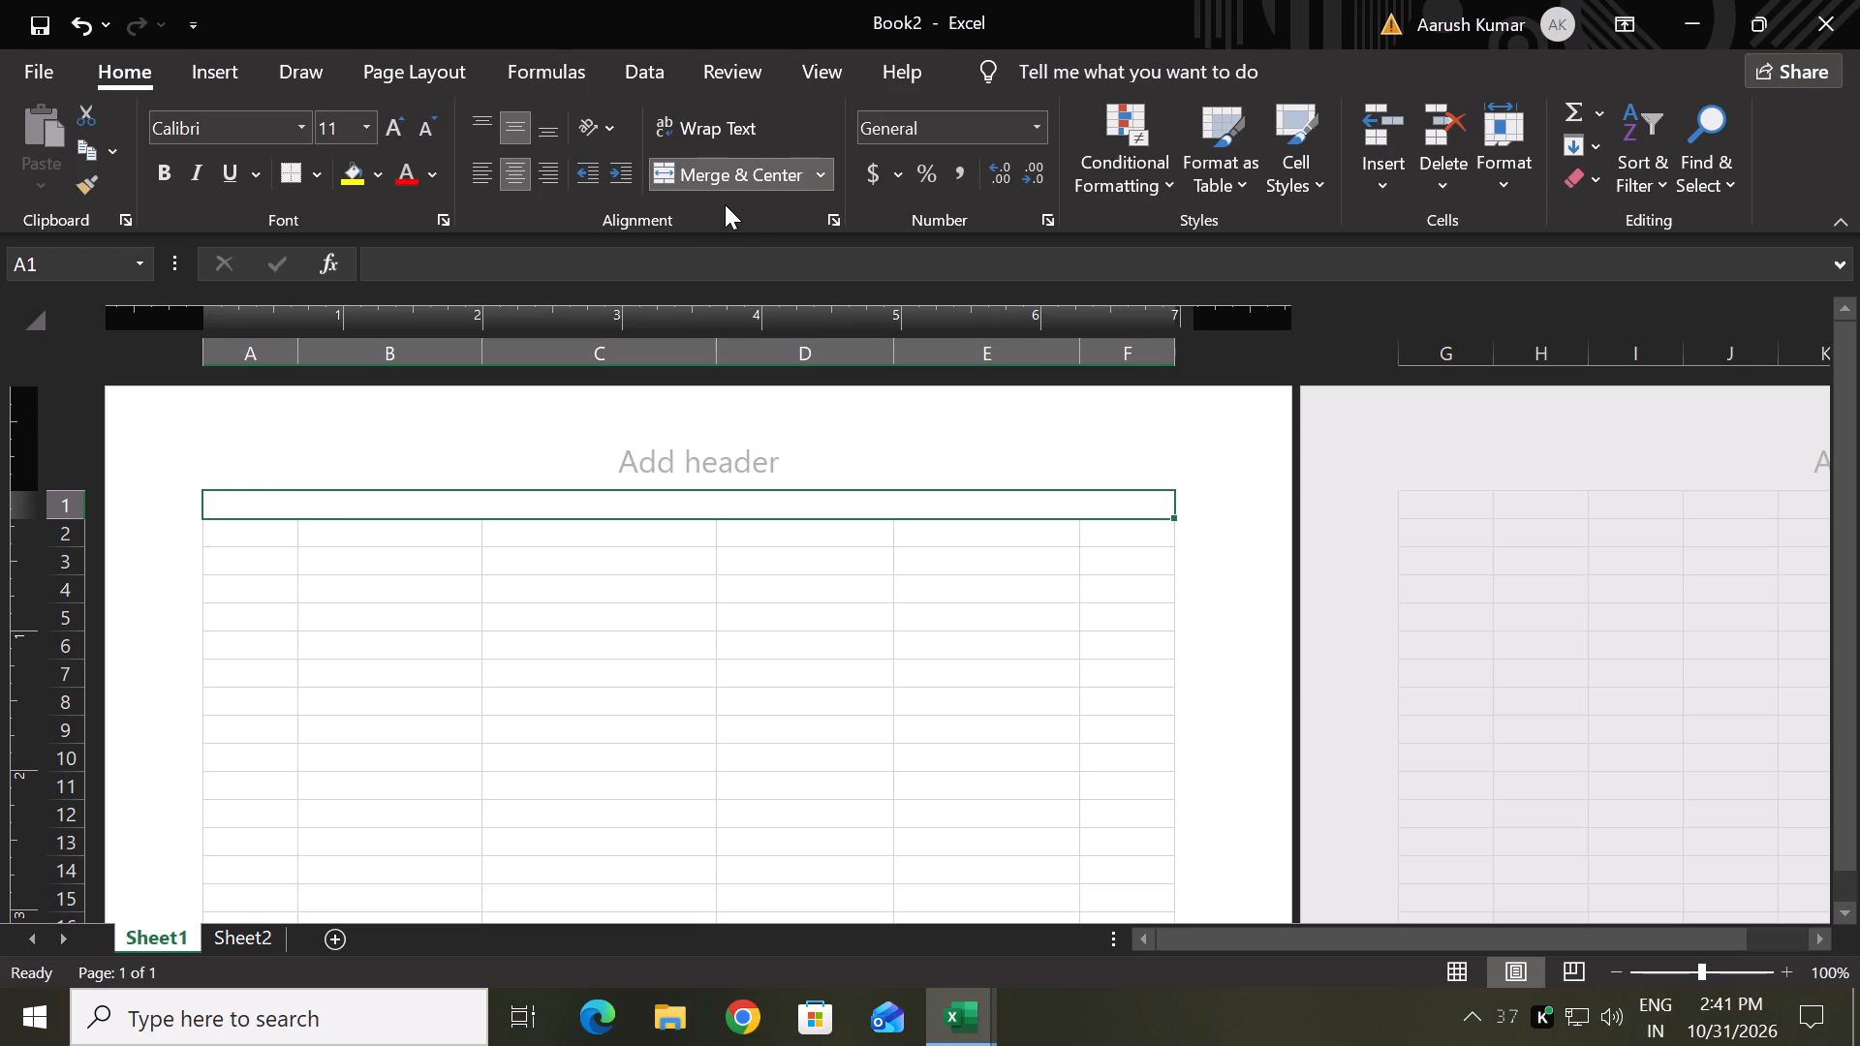
Enter the title Monthly Salary Slip in the merged cell A1 and make it bold.
click(694, 495)
double_click(693, 503)
text(Monthly Salary Slip)
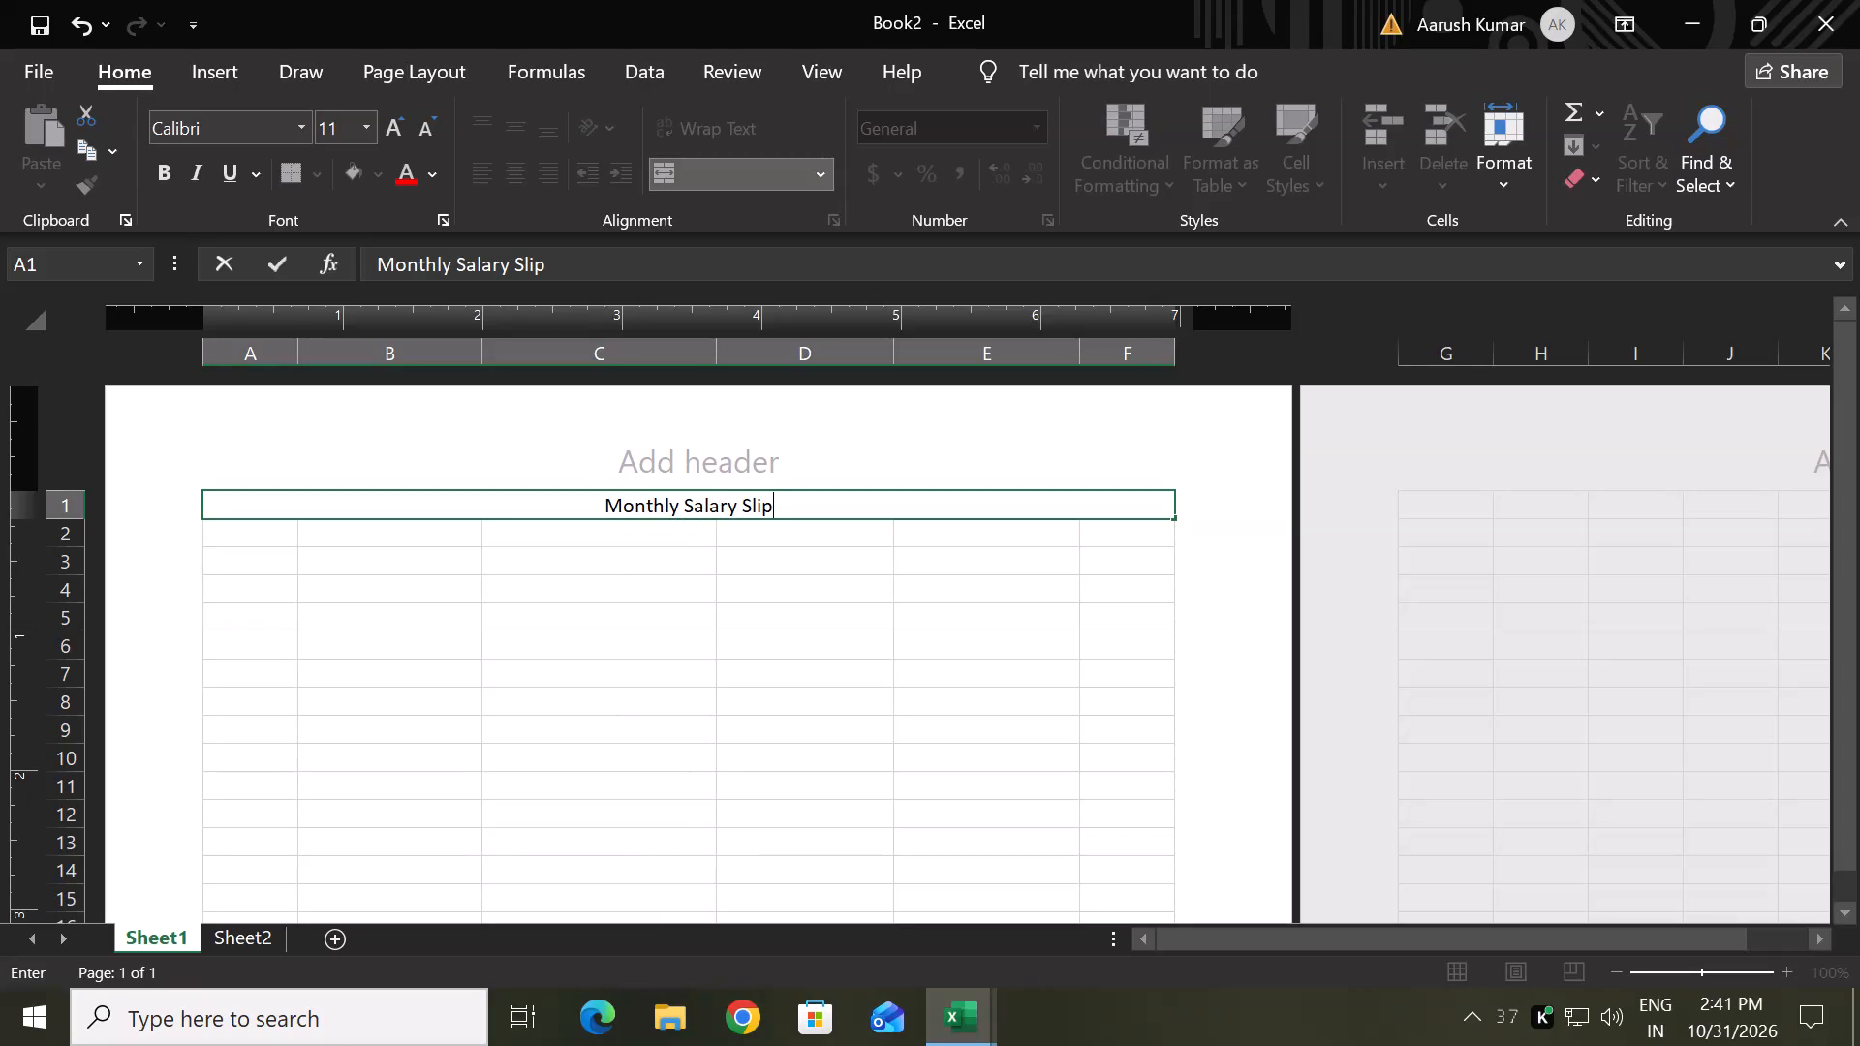
key(ctrl+a)
key(ctrl+b)
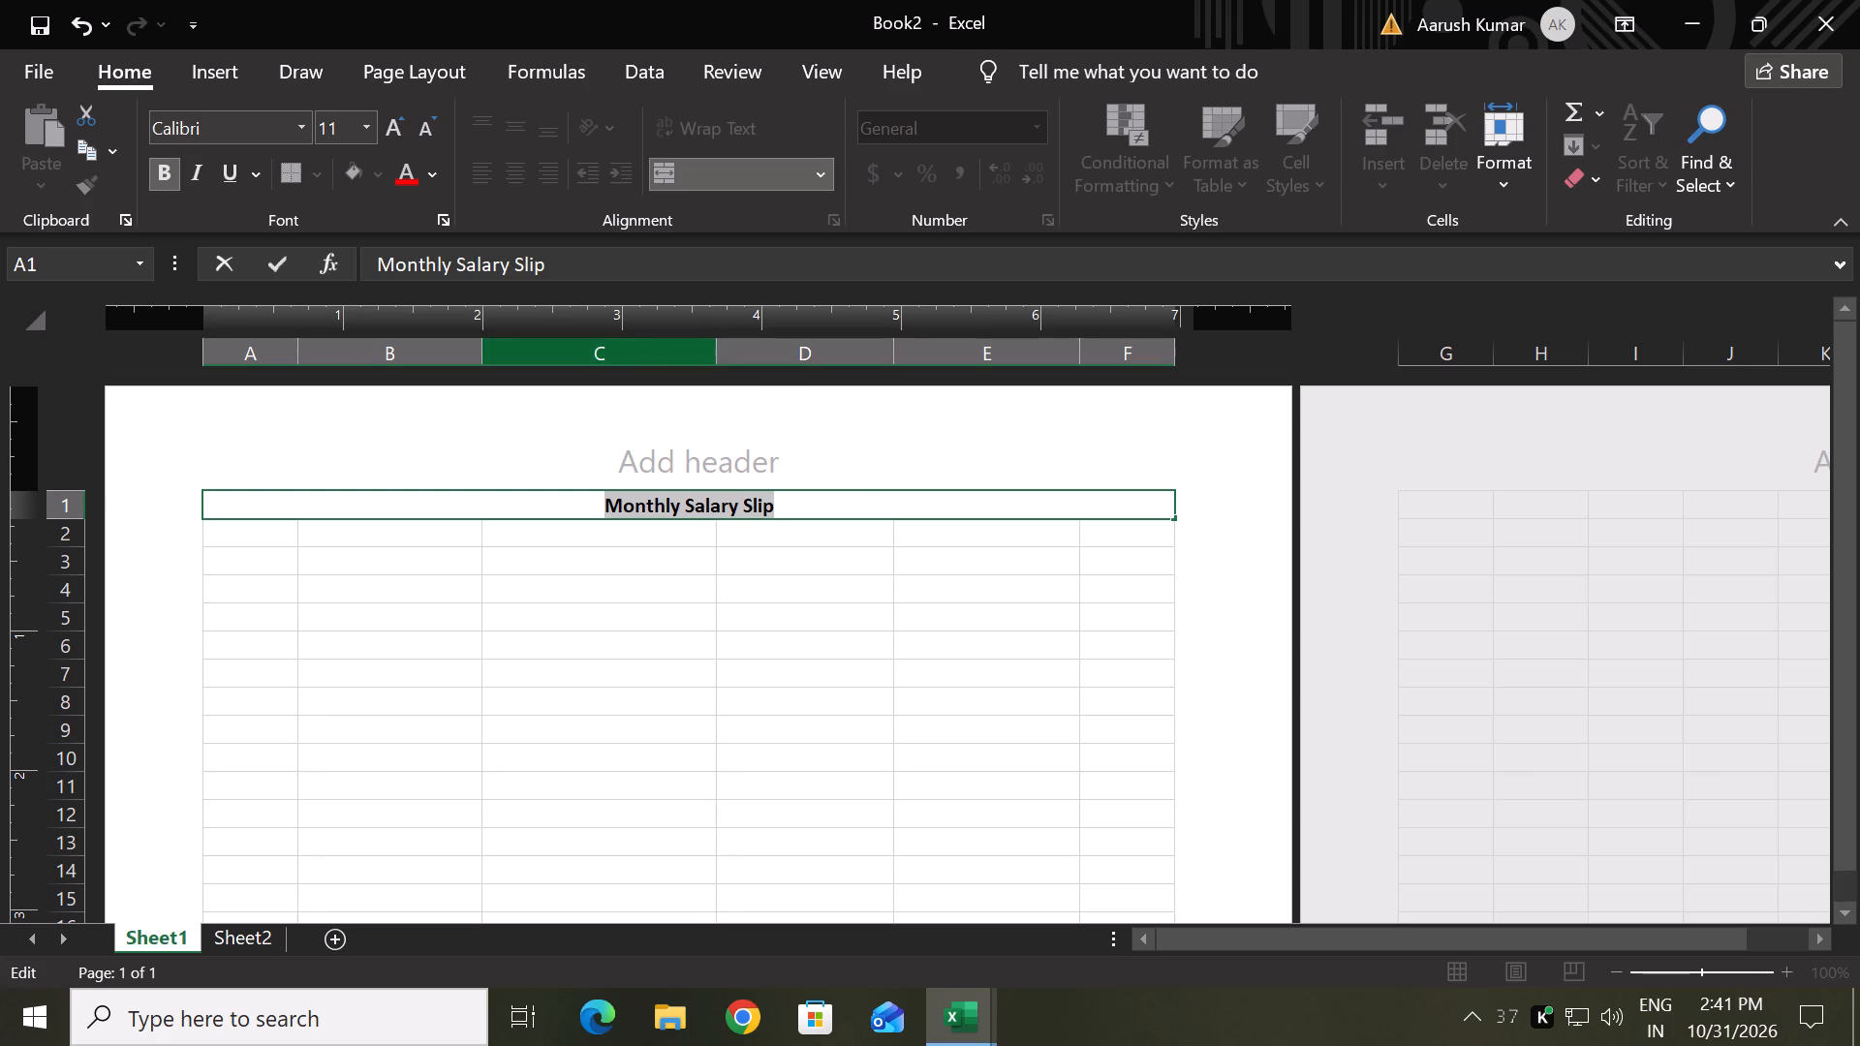
click(509, 505)
click(621, 516)
click(815, 559)
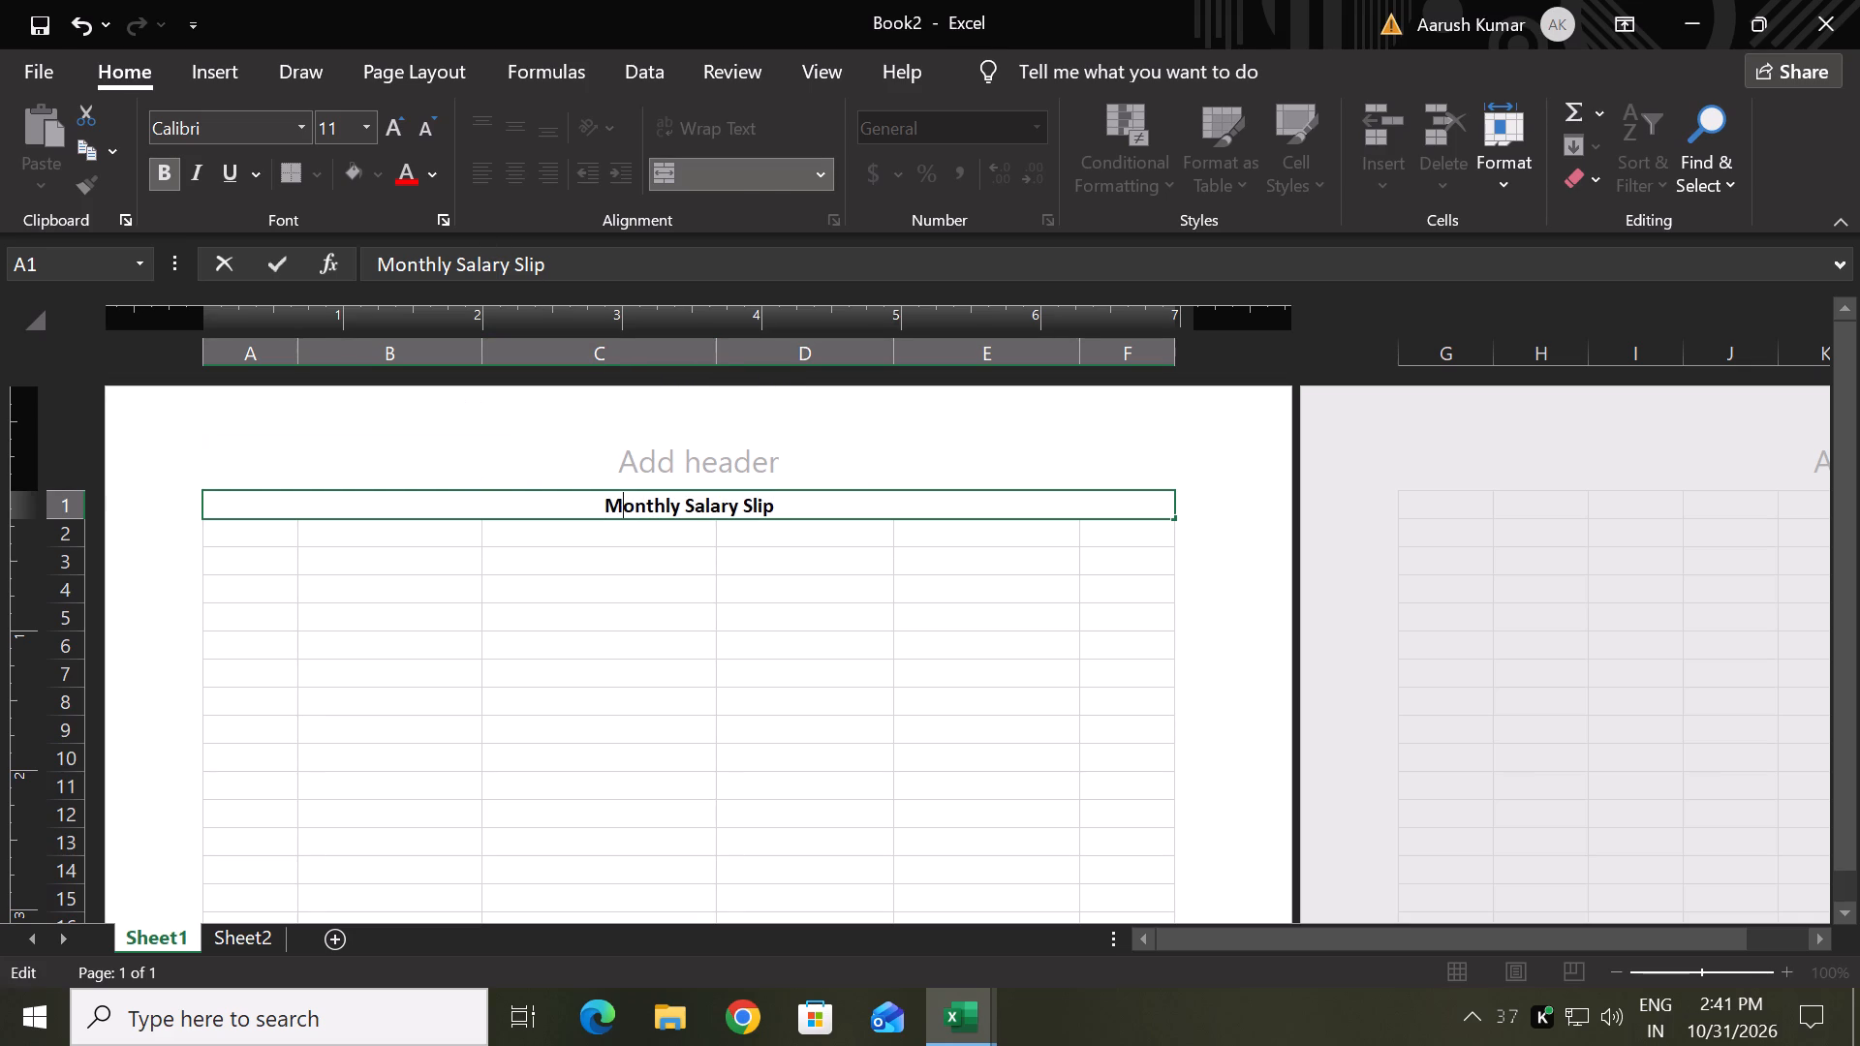
click(768, 494)
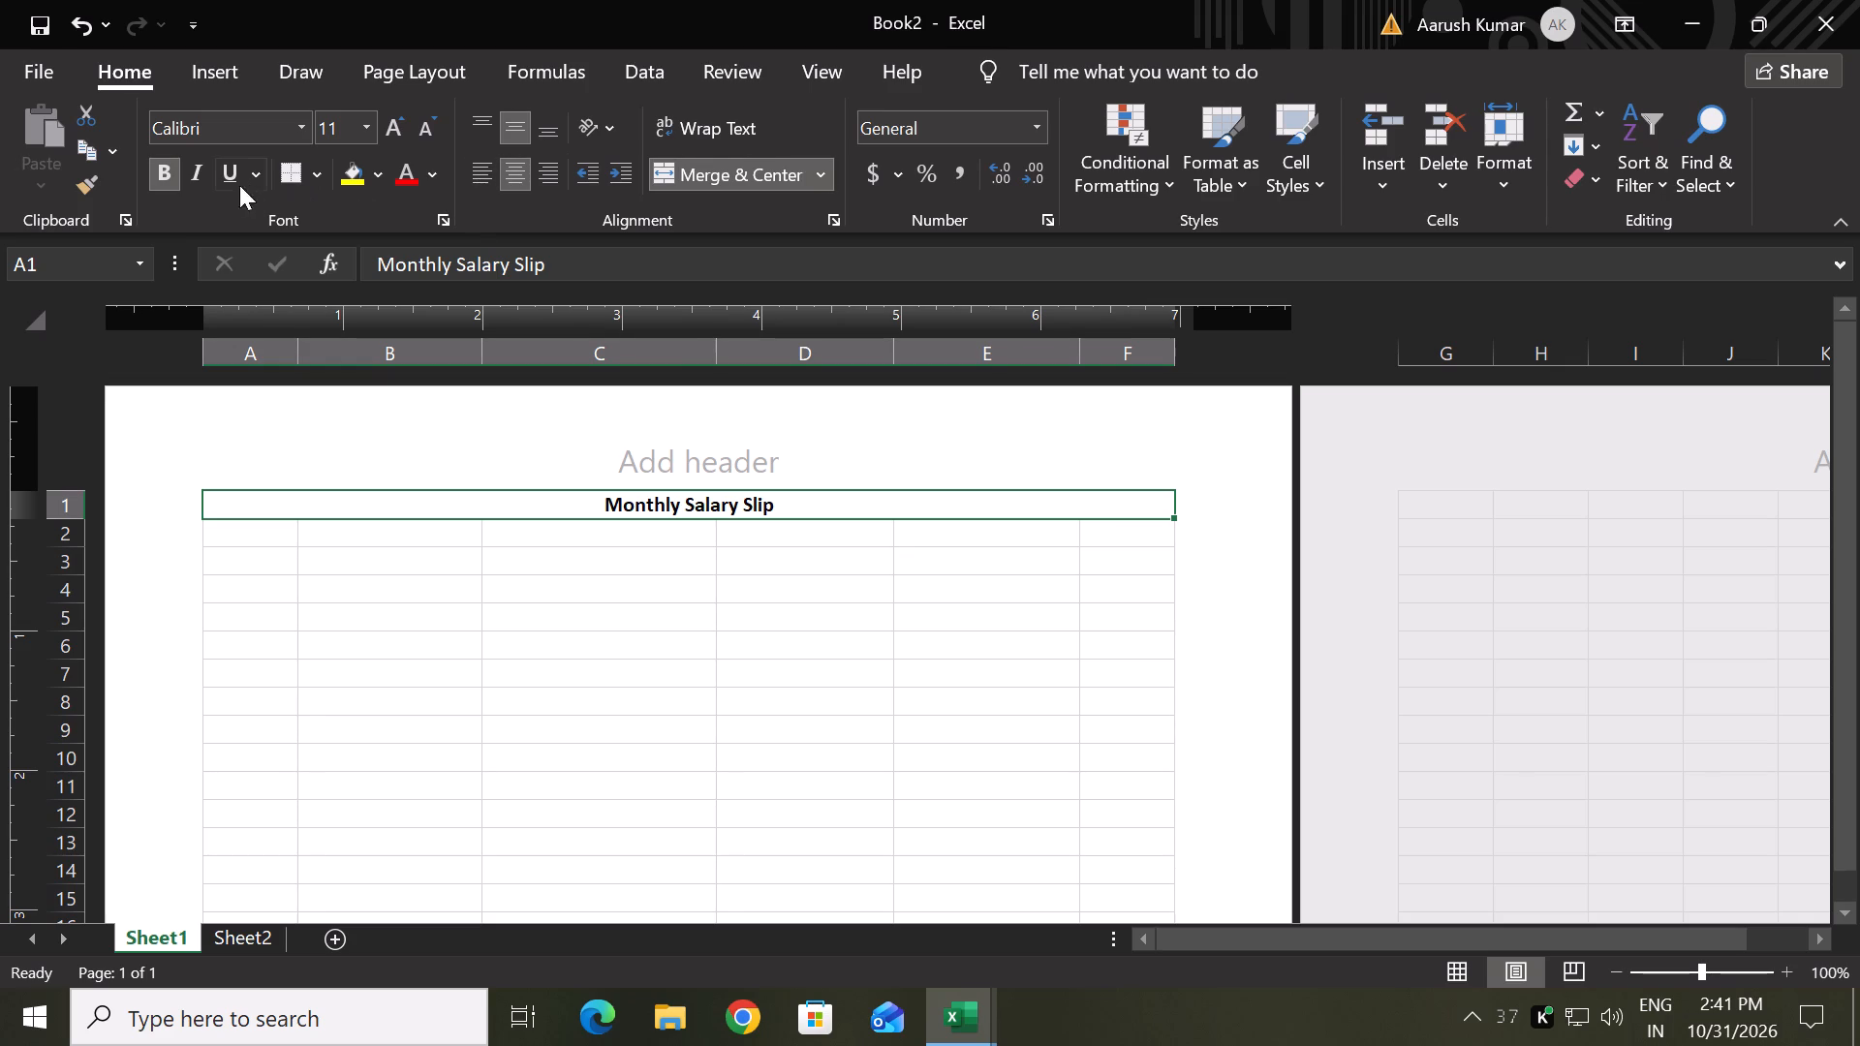
Add a thick bottom border under the merged Monthly Salary Slip title.
click(292, 174)
click(313, 174)
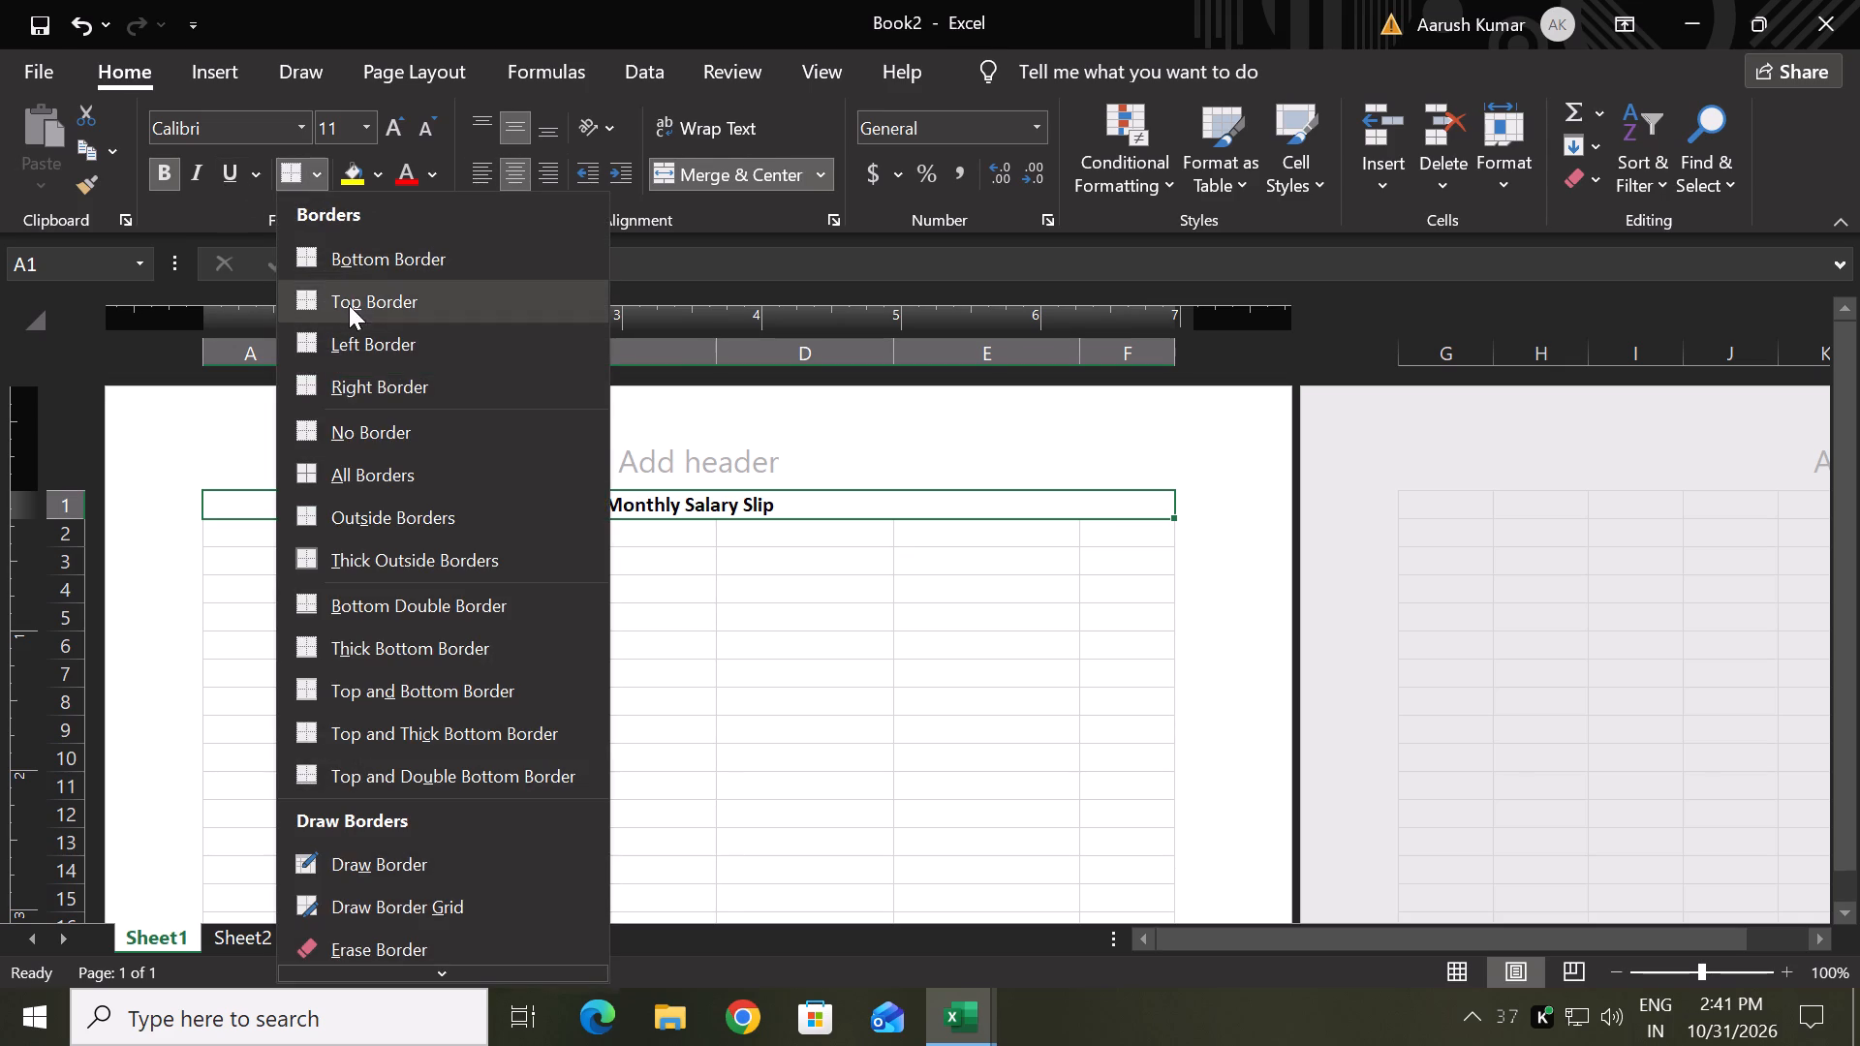
click(456, 647)
click(529, 538)
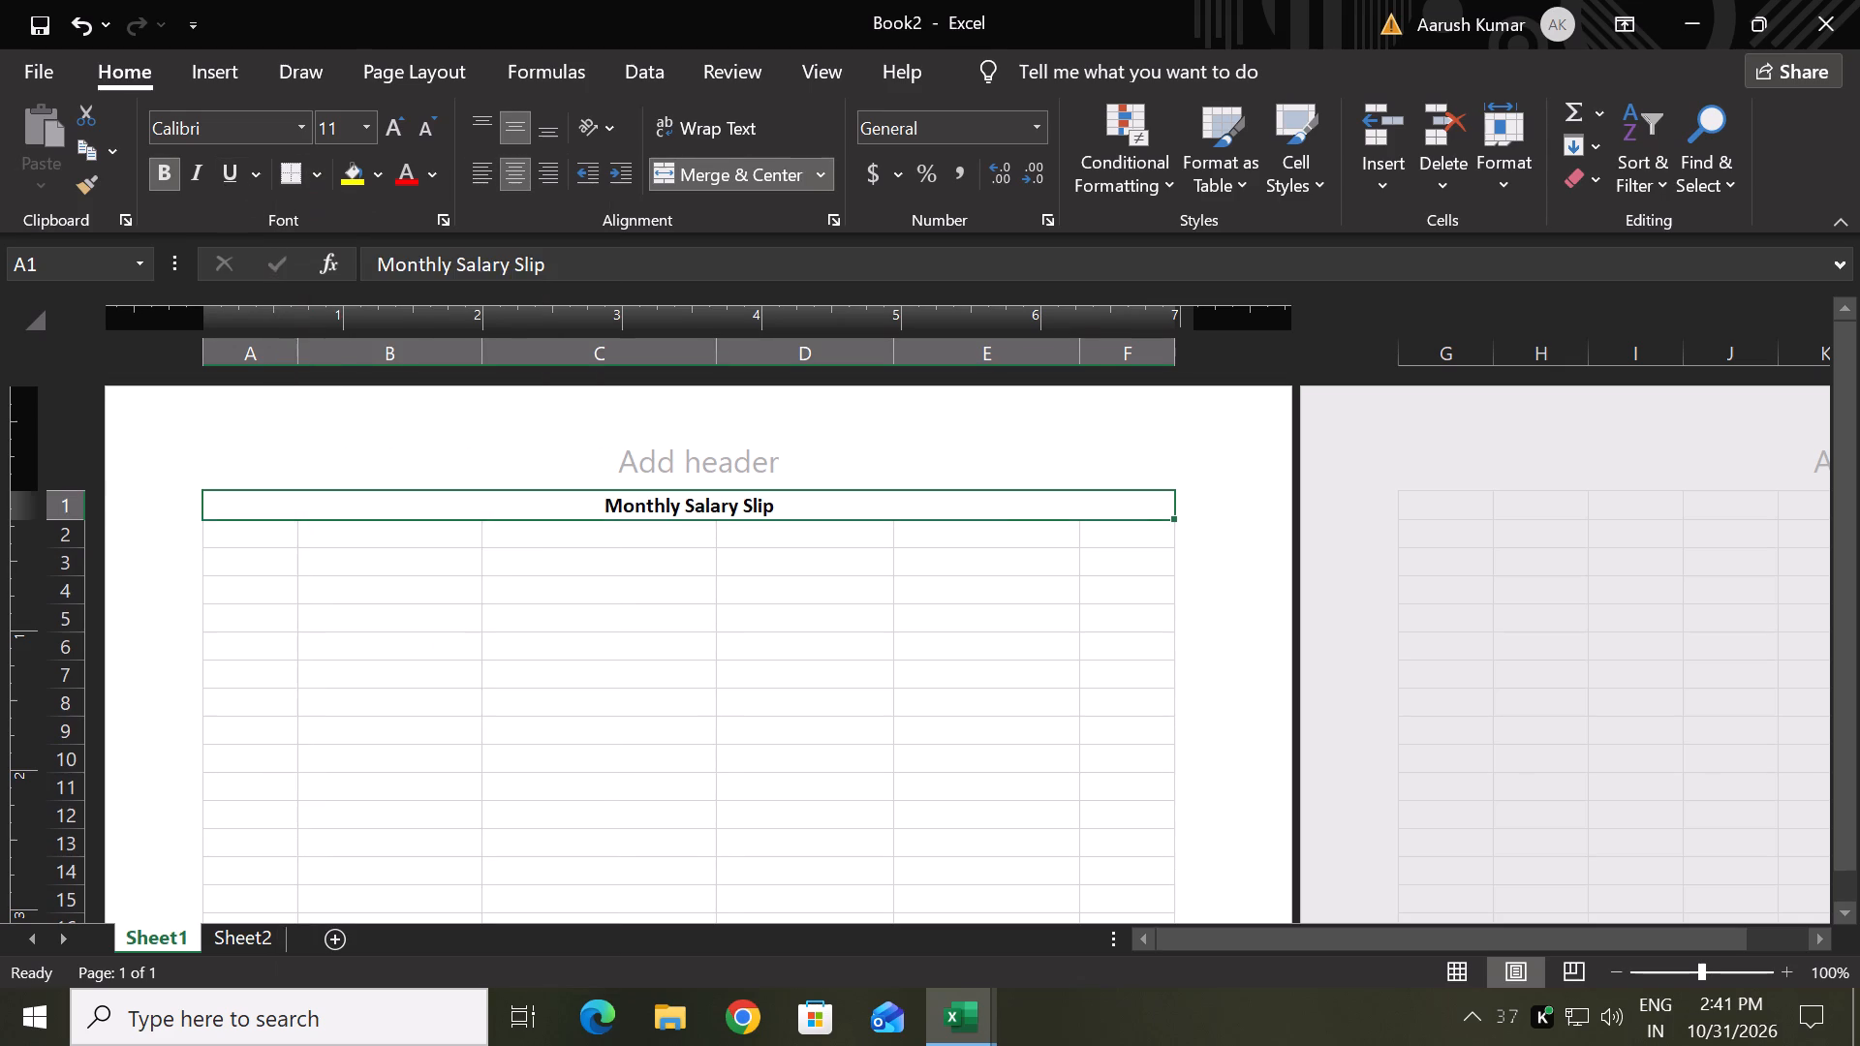
Enter the labels Employee ID in cell B3 and Designation in cell B4.
click(347, 541)
click(339, 576)
click(345, 561)
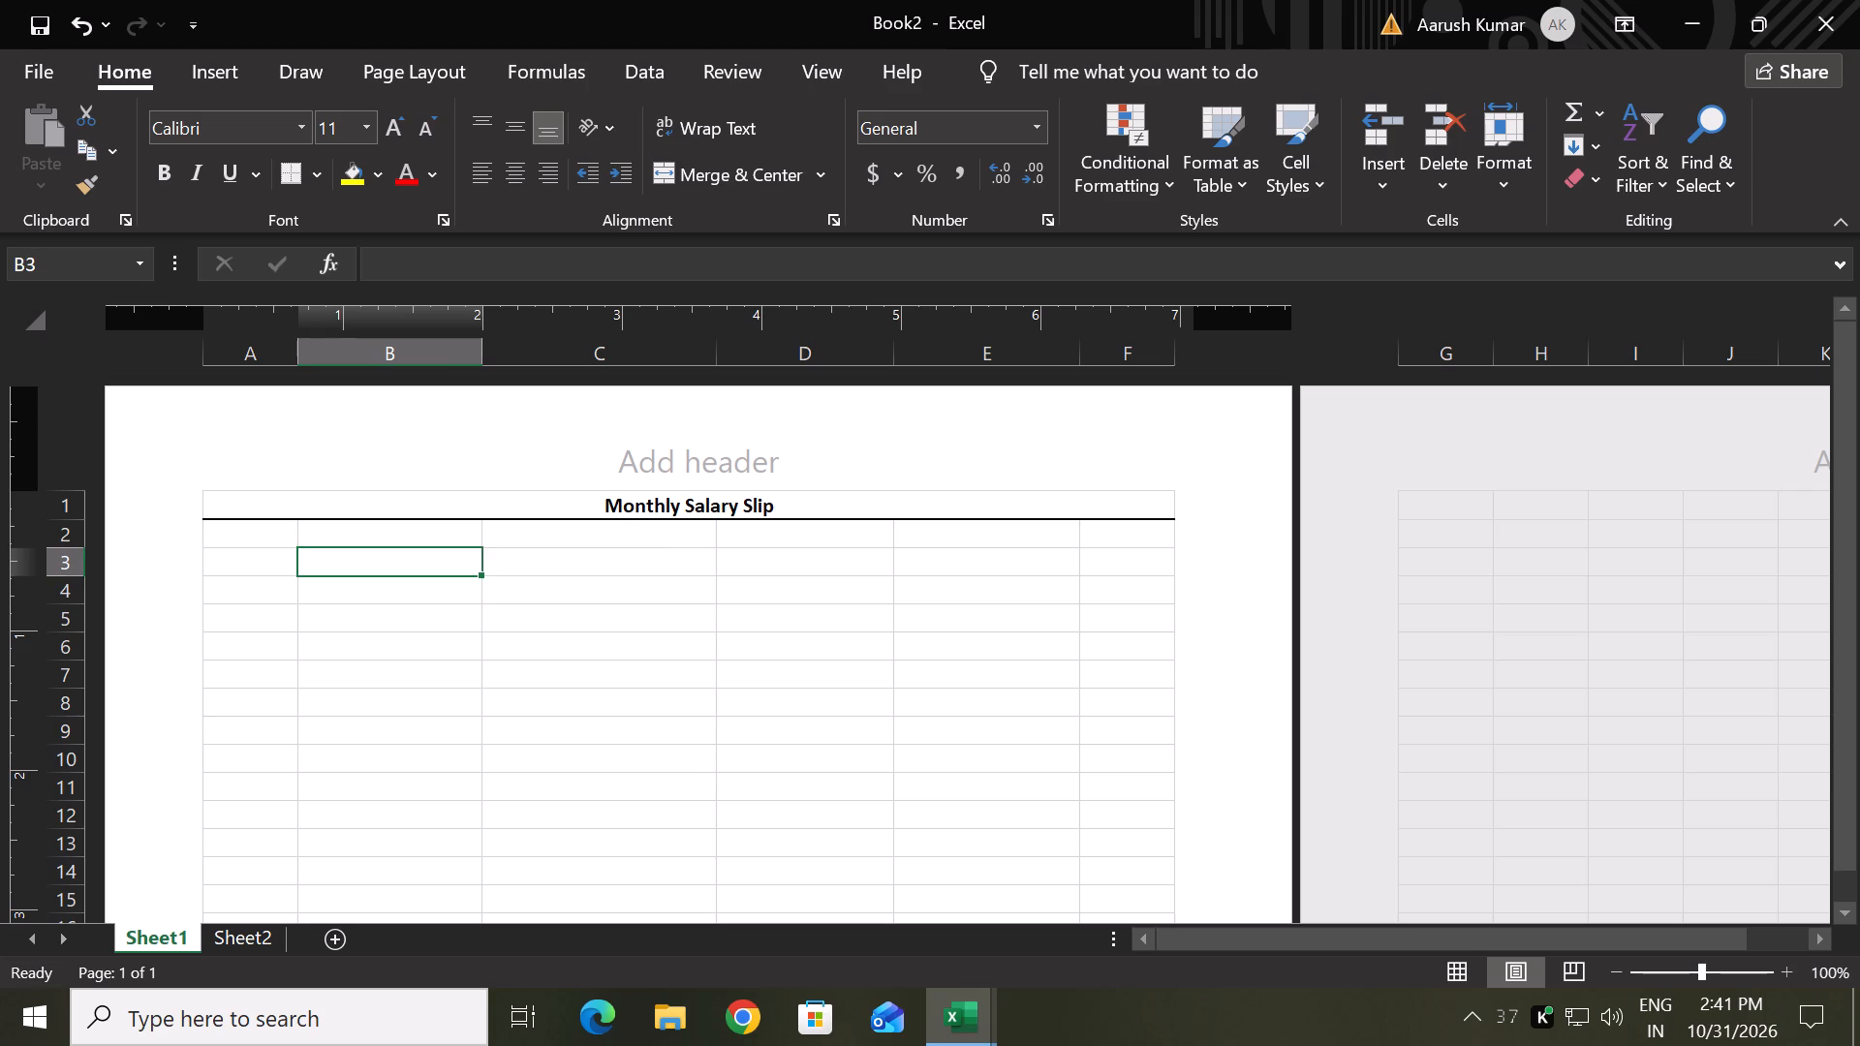
key(Right)
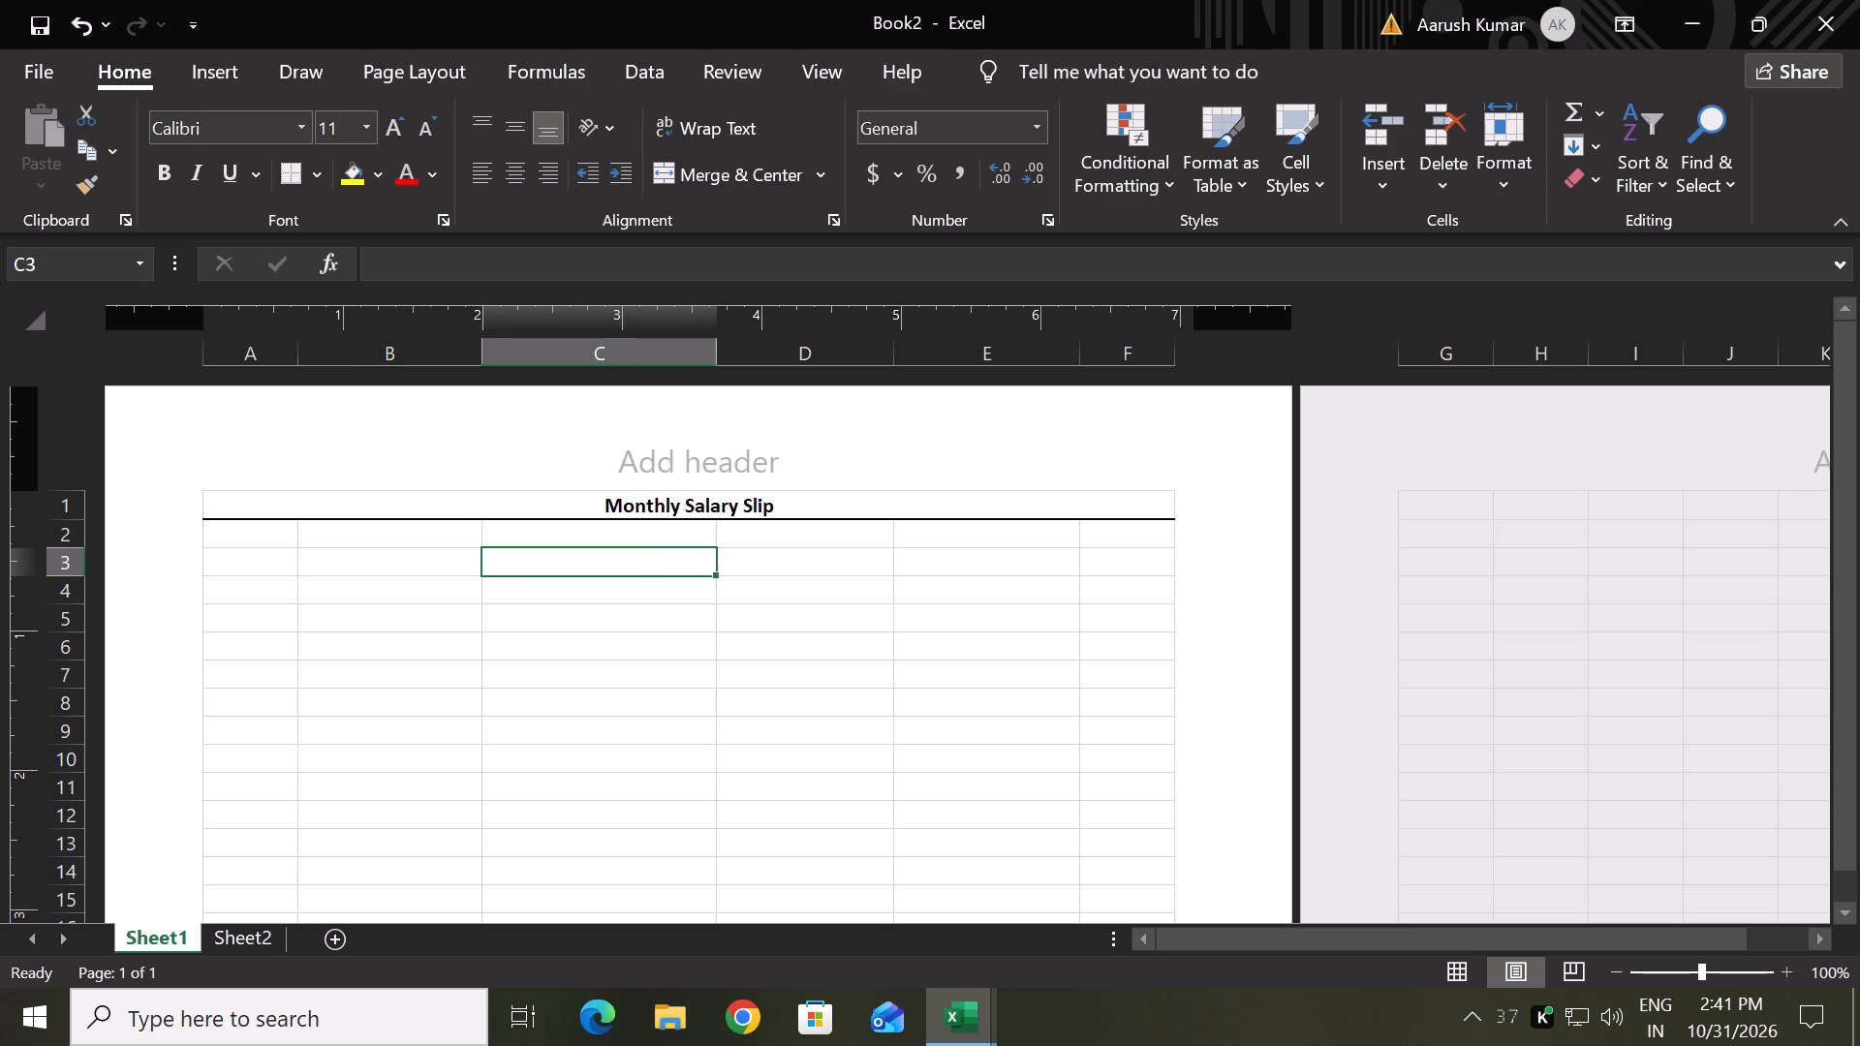
click(438, 547)
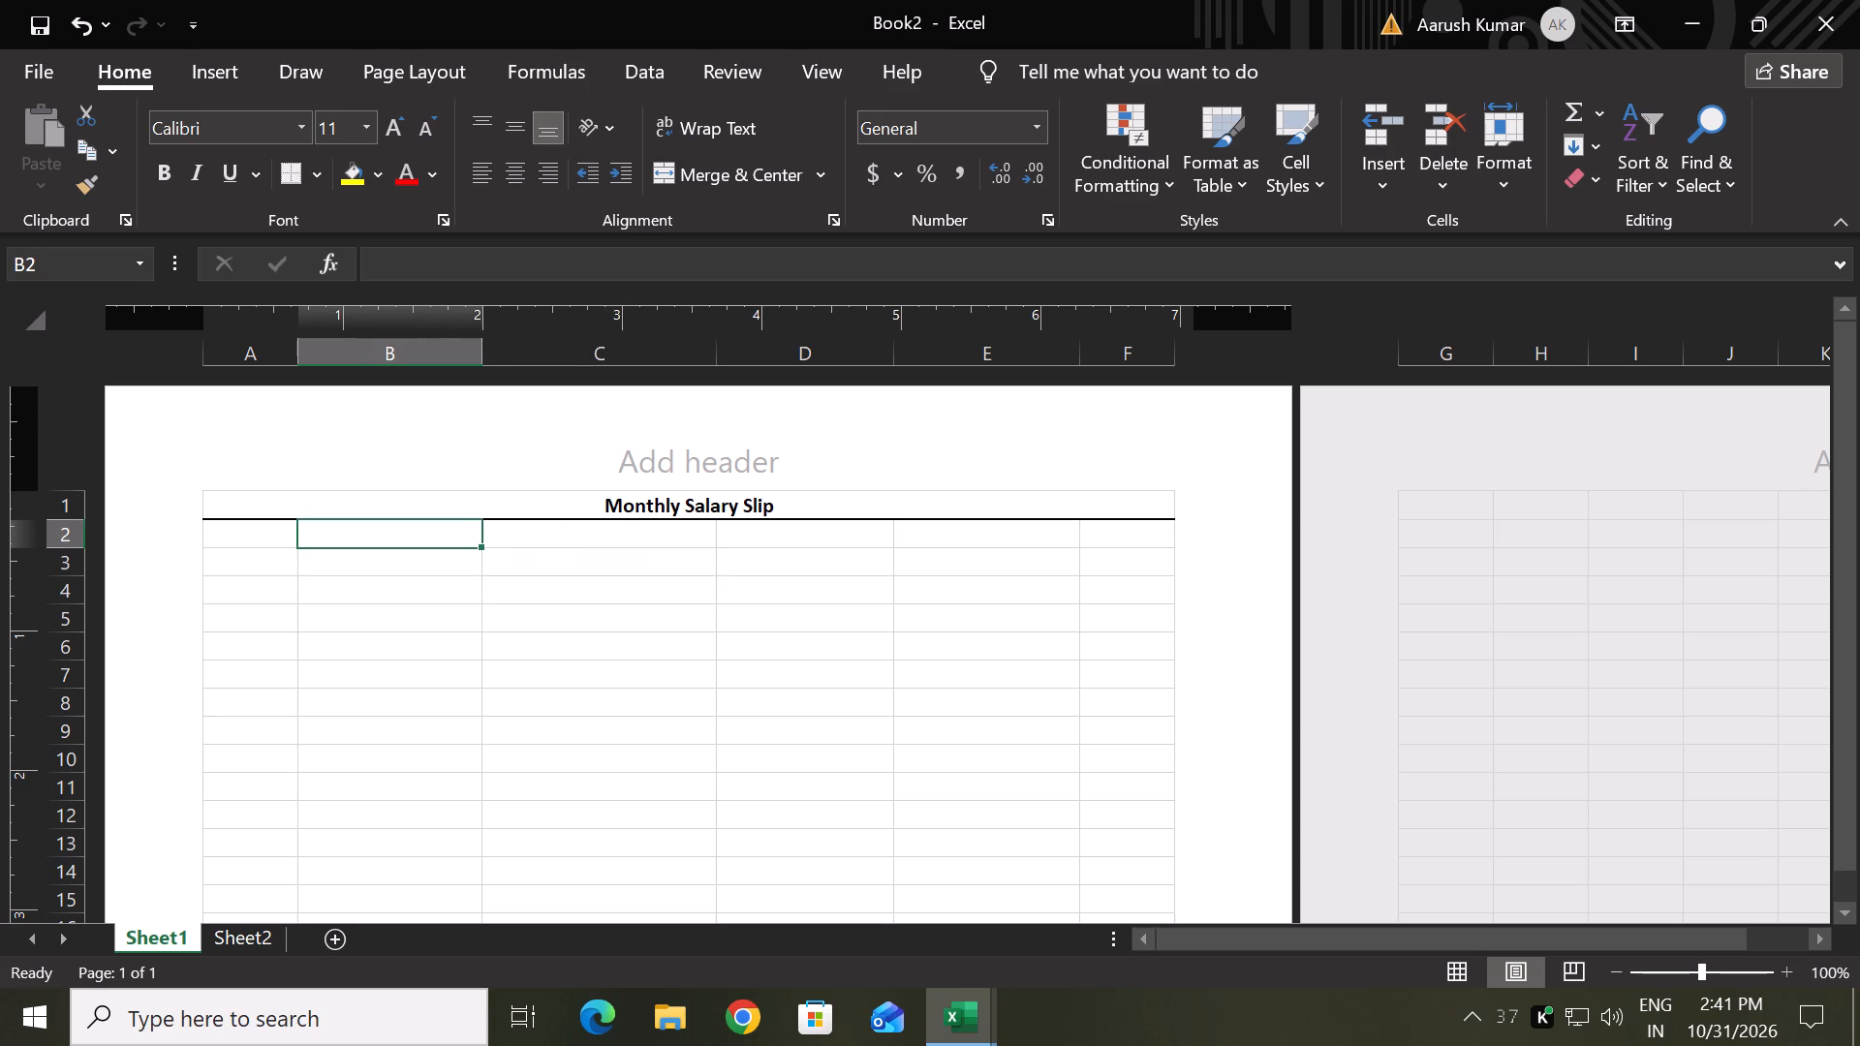
click(439, 567)
key(shift+e)
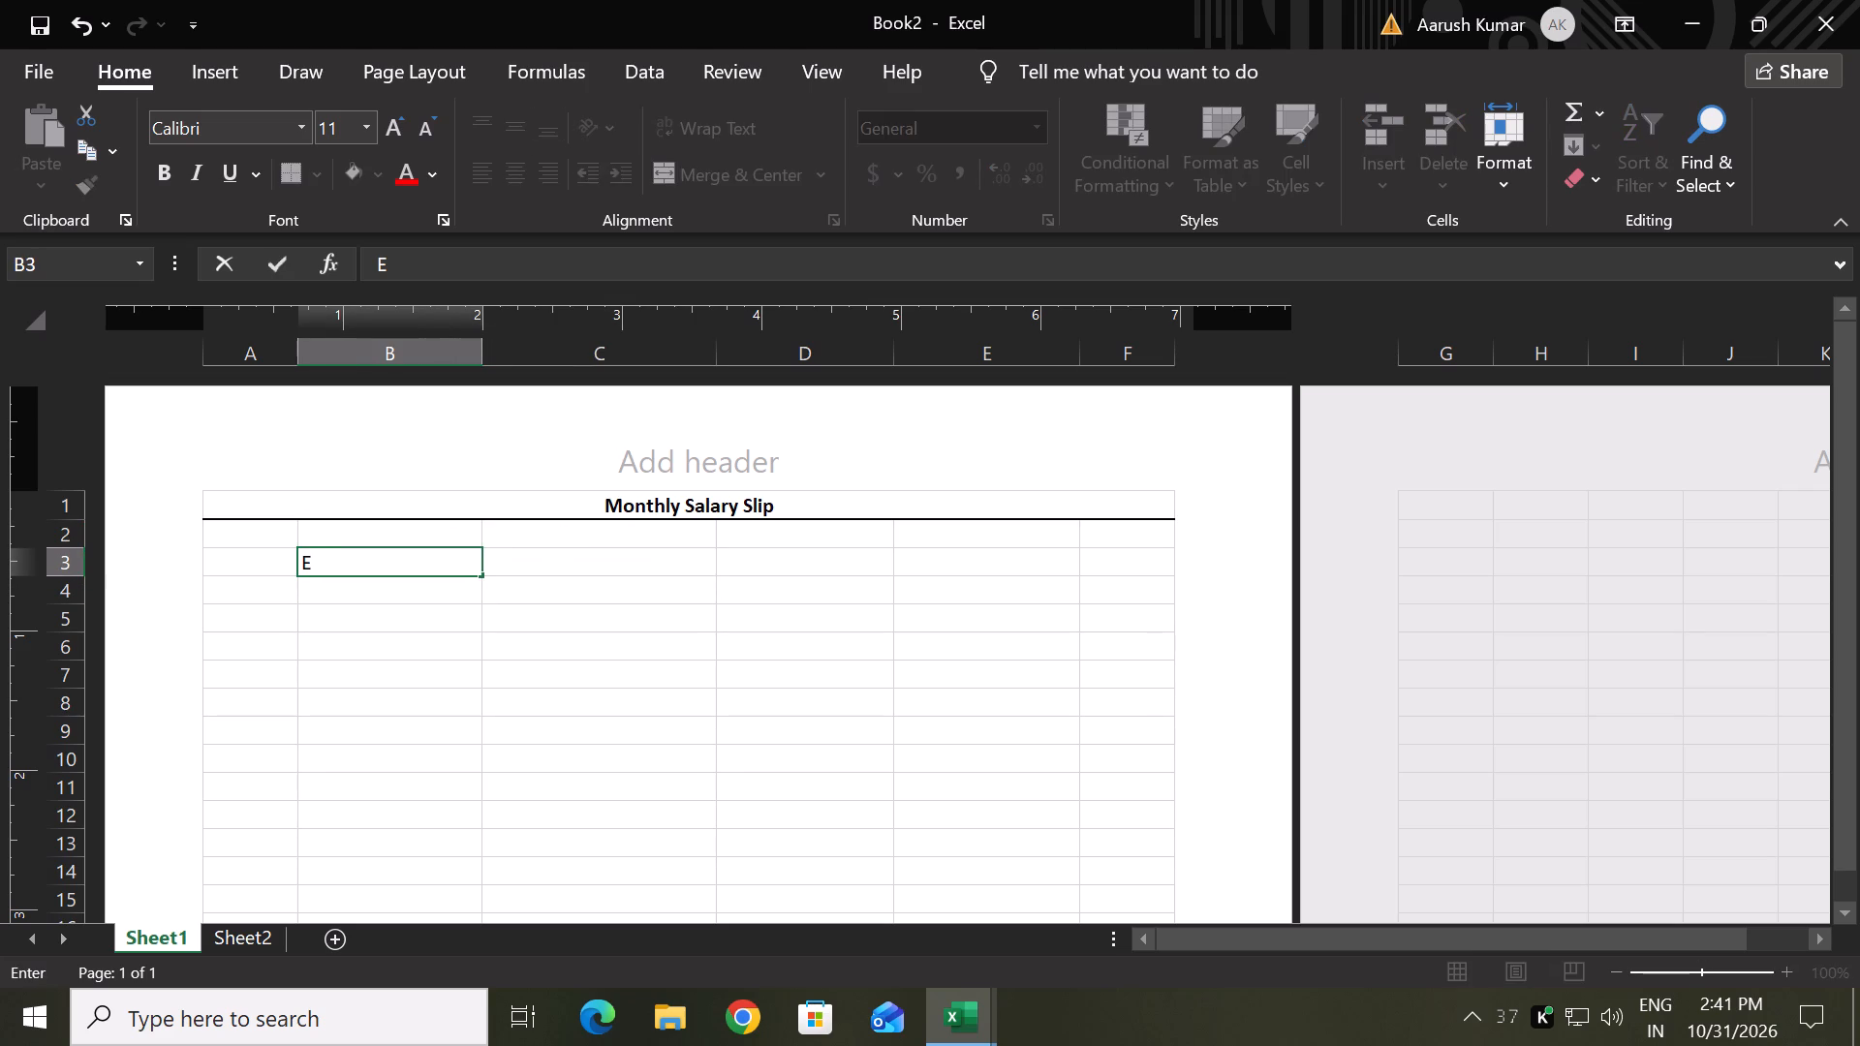
text(mplo)
text(yee ID)
key(Return)
text(DEsignation)
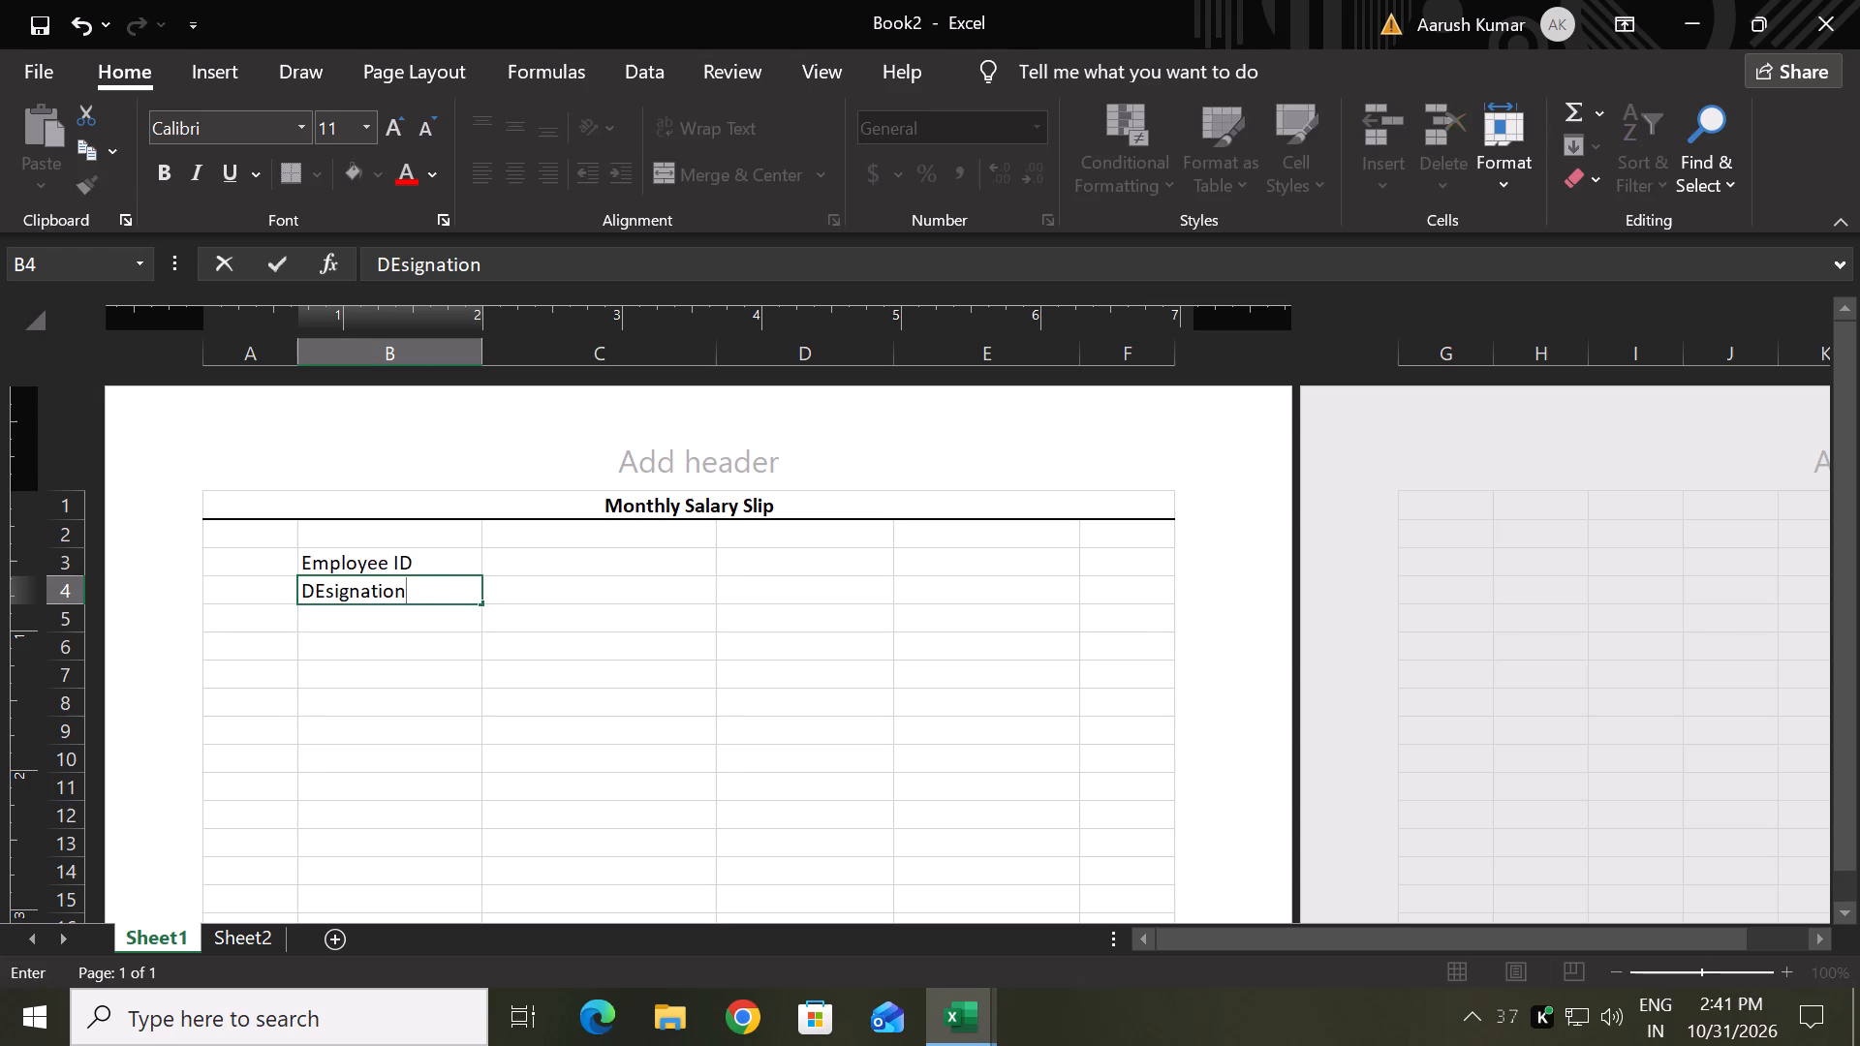
key(Left)
key(Left)
key(Right)
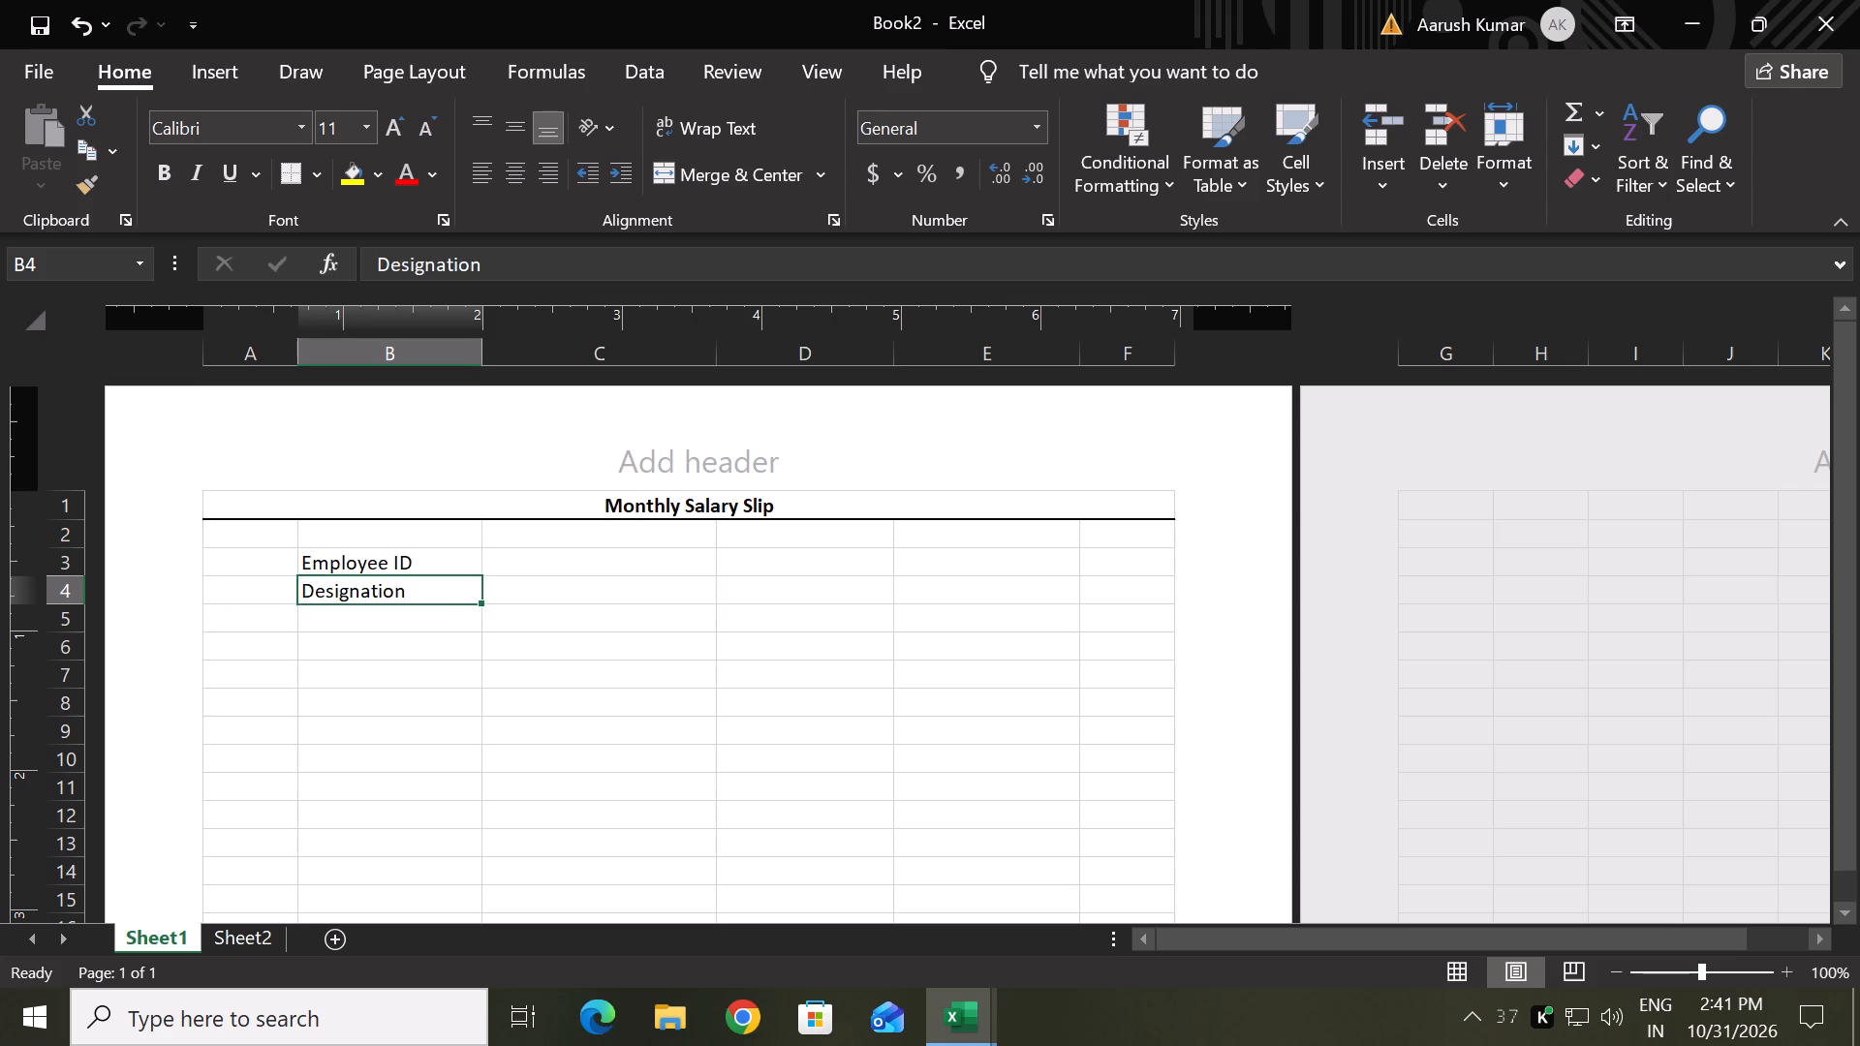
Enter the label Employee Name in cell D3.
key(Right)
key(Right)
key(Right)
key(Up)
key(Right)
key(Right)
key(Left)
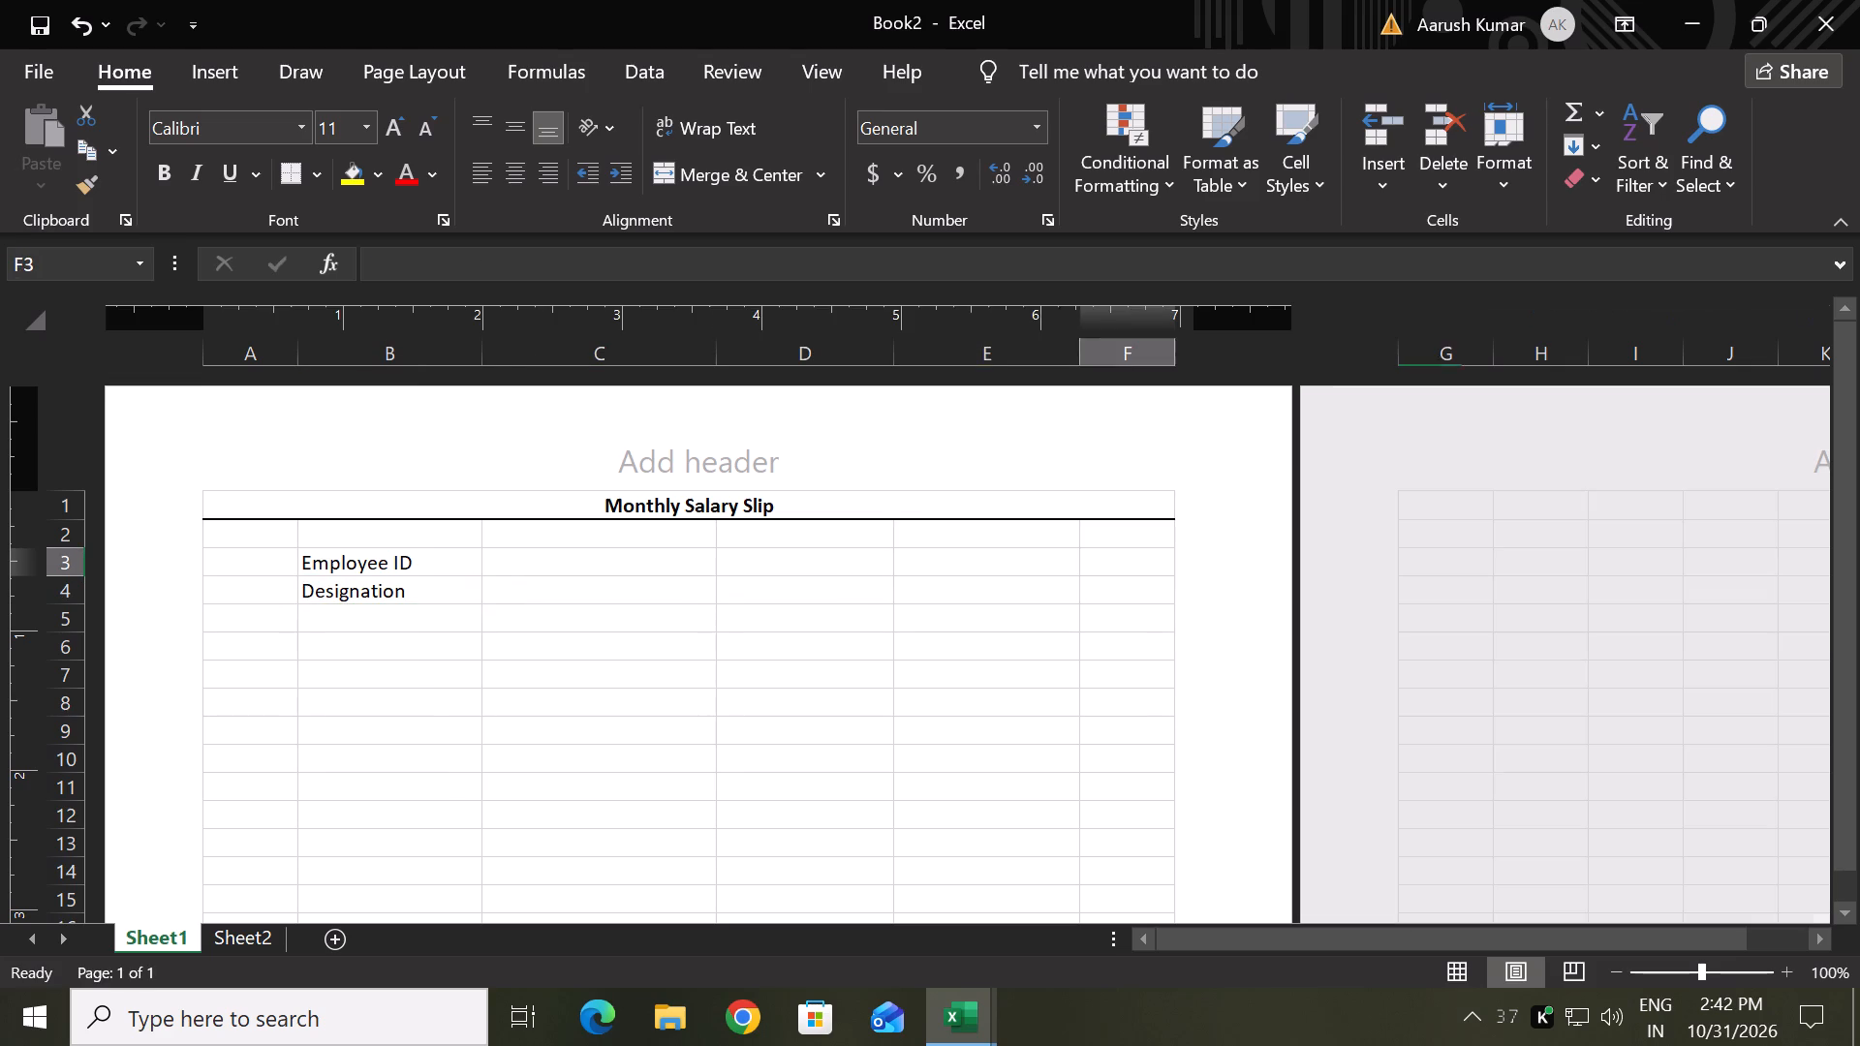
key(Left)
key(Left)
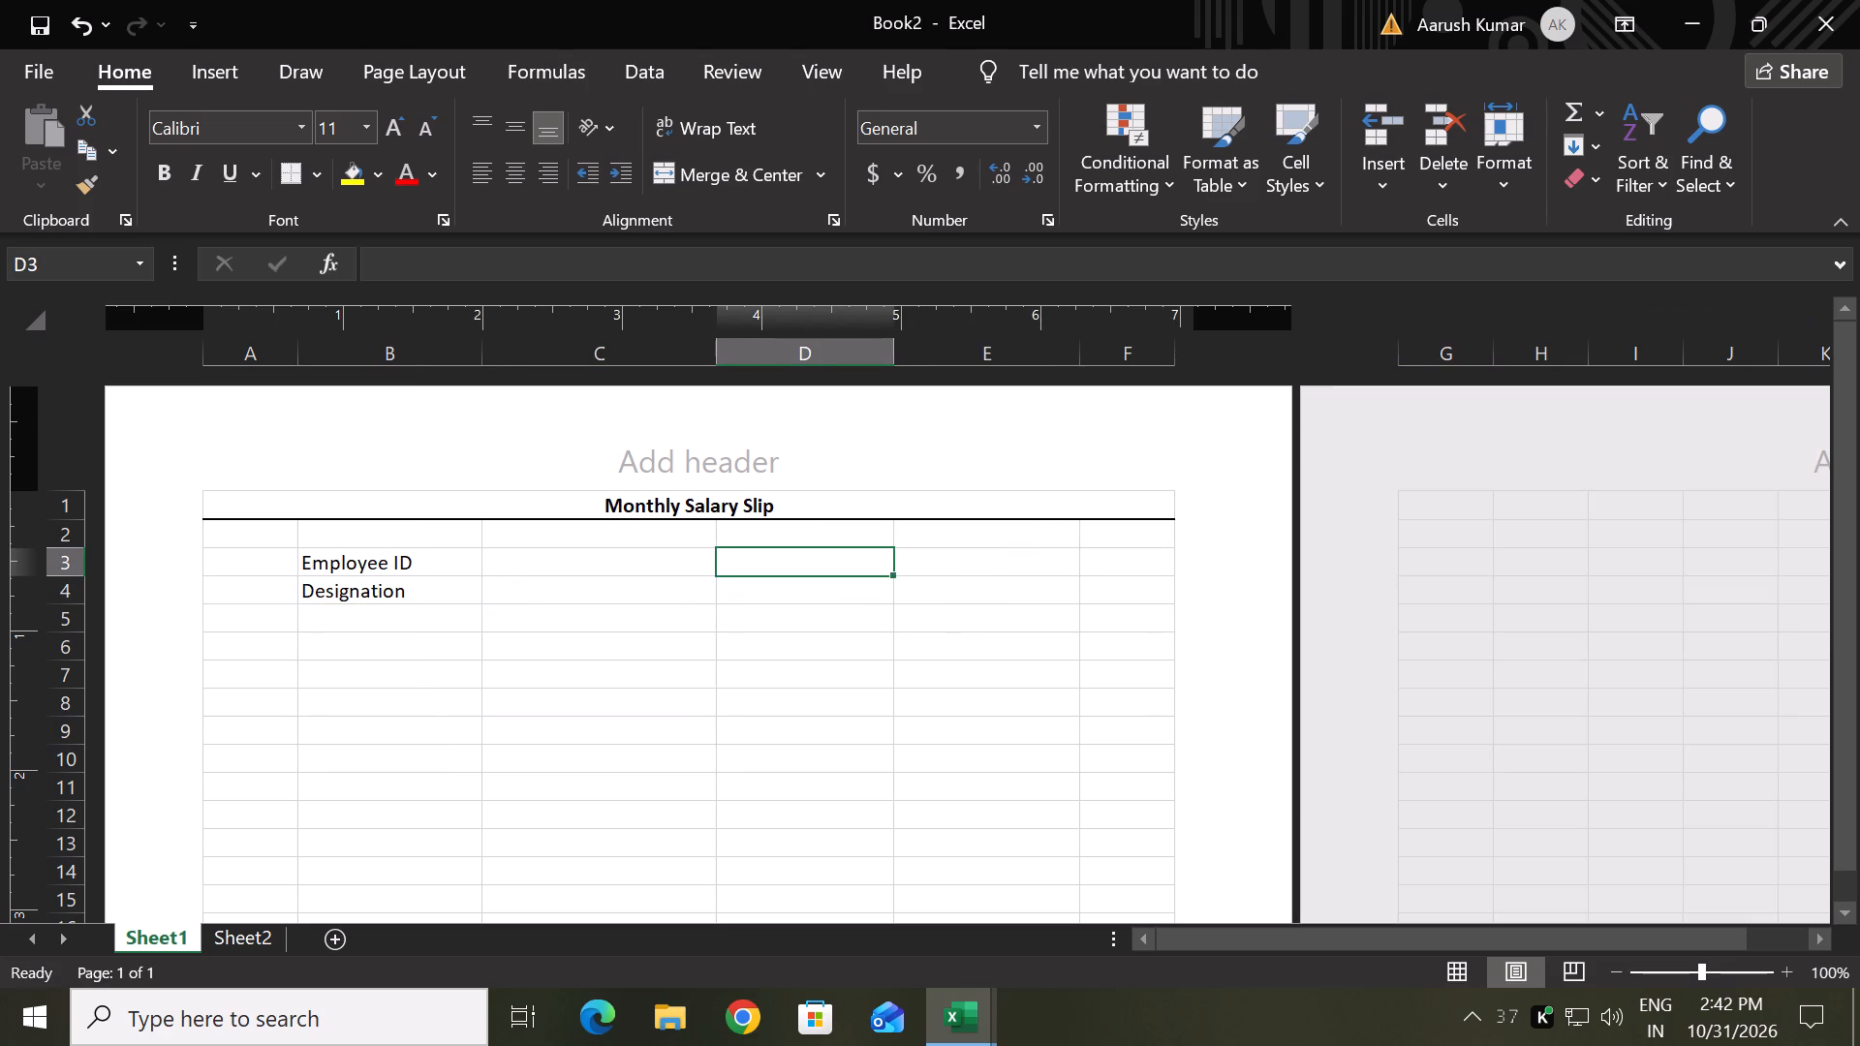
key(shift+e)
key(m)
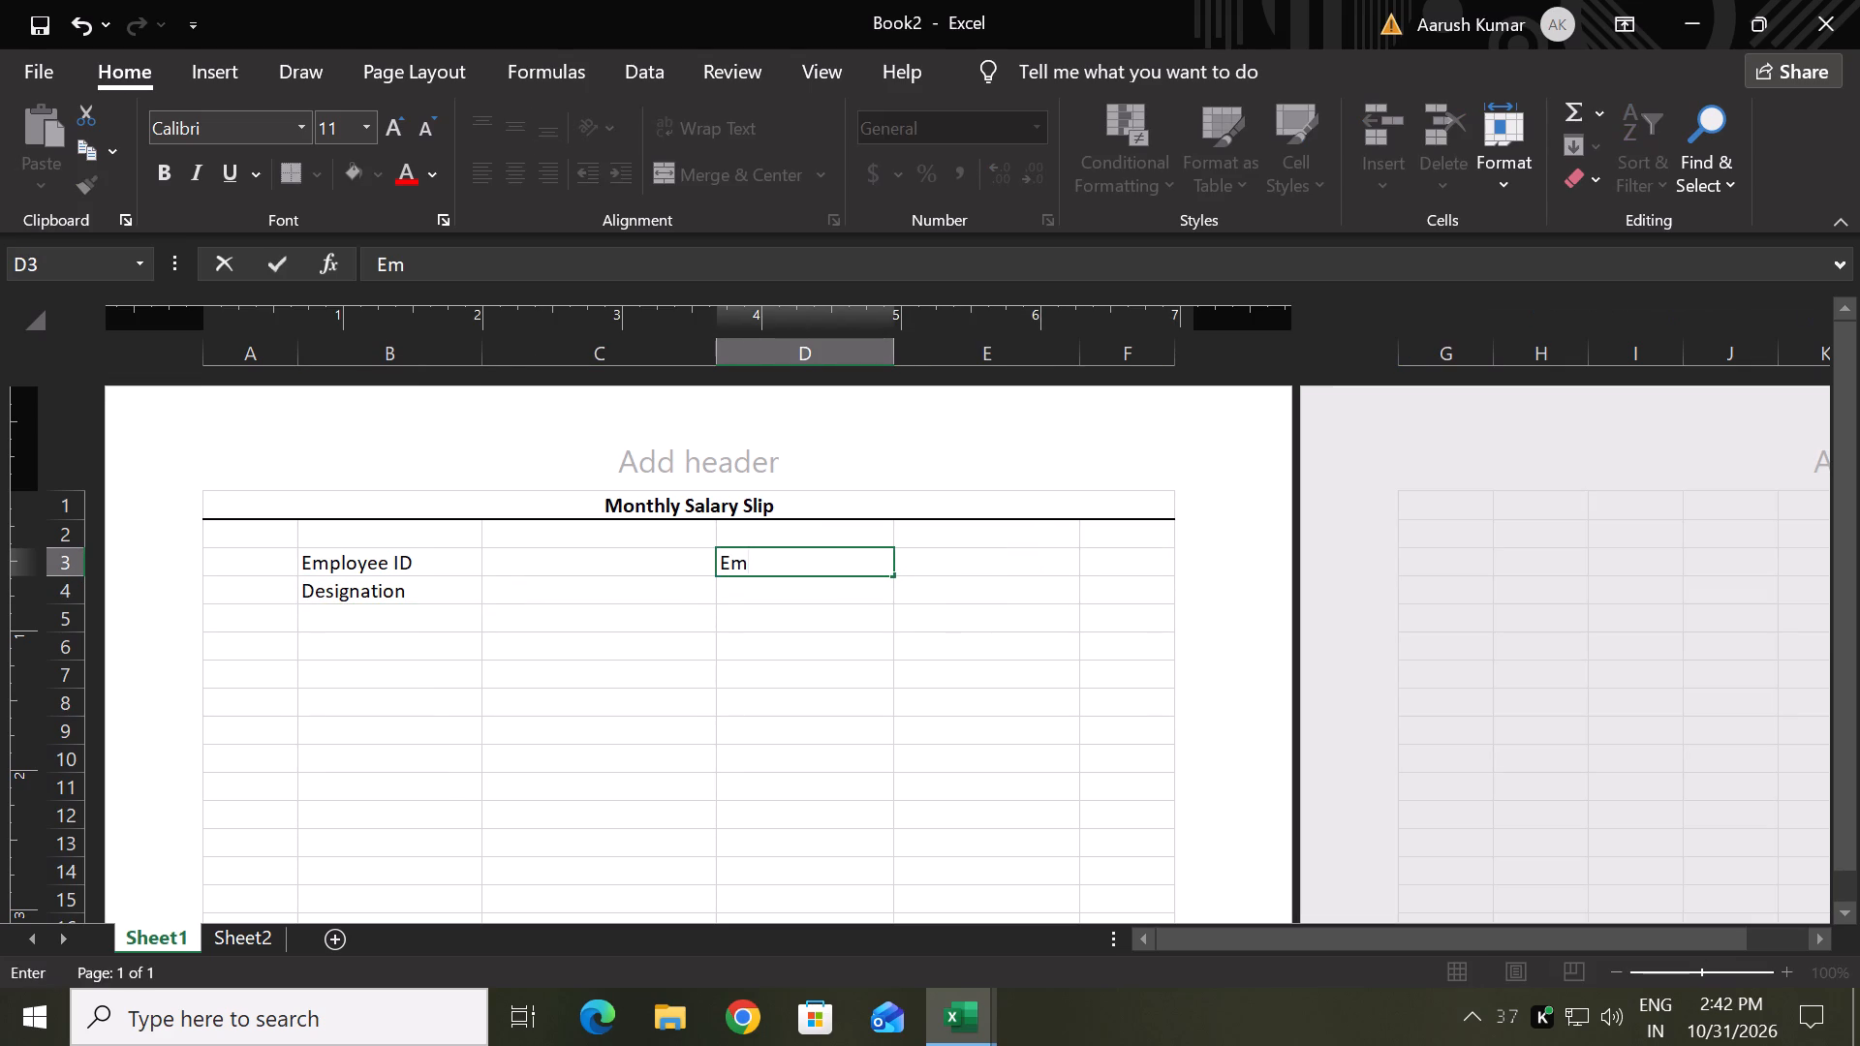
text(plo)
text(yee)
key(Tab)
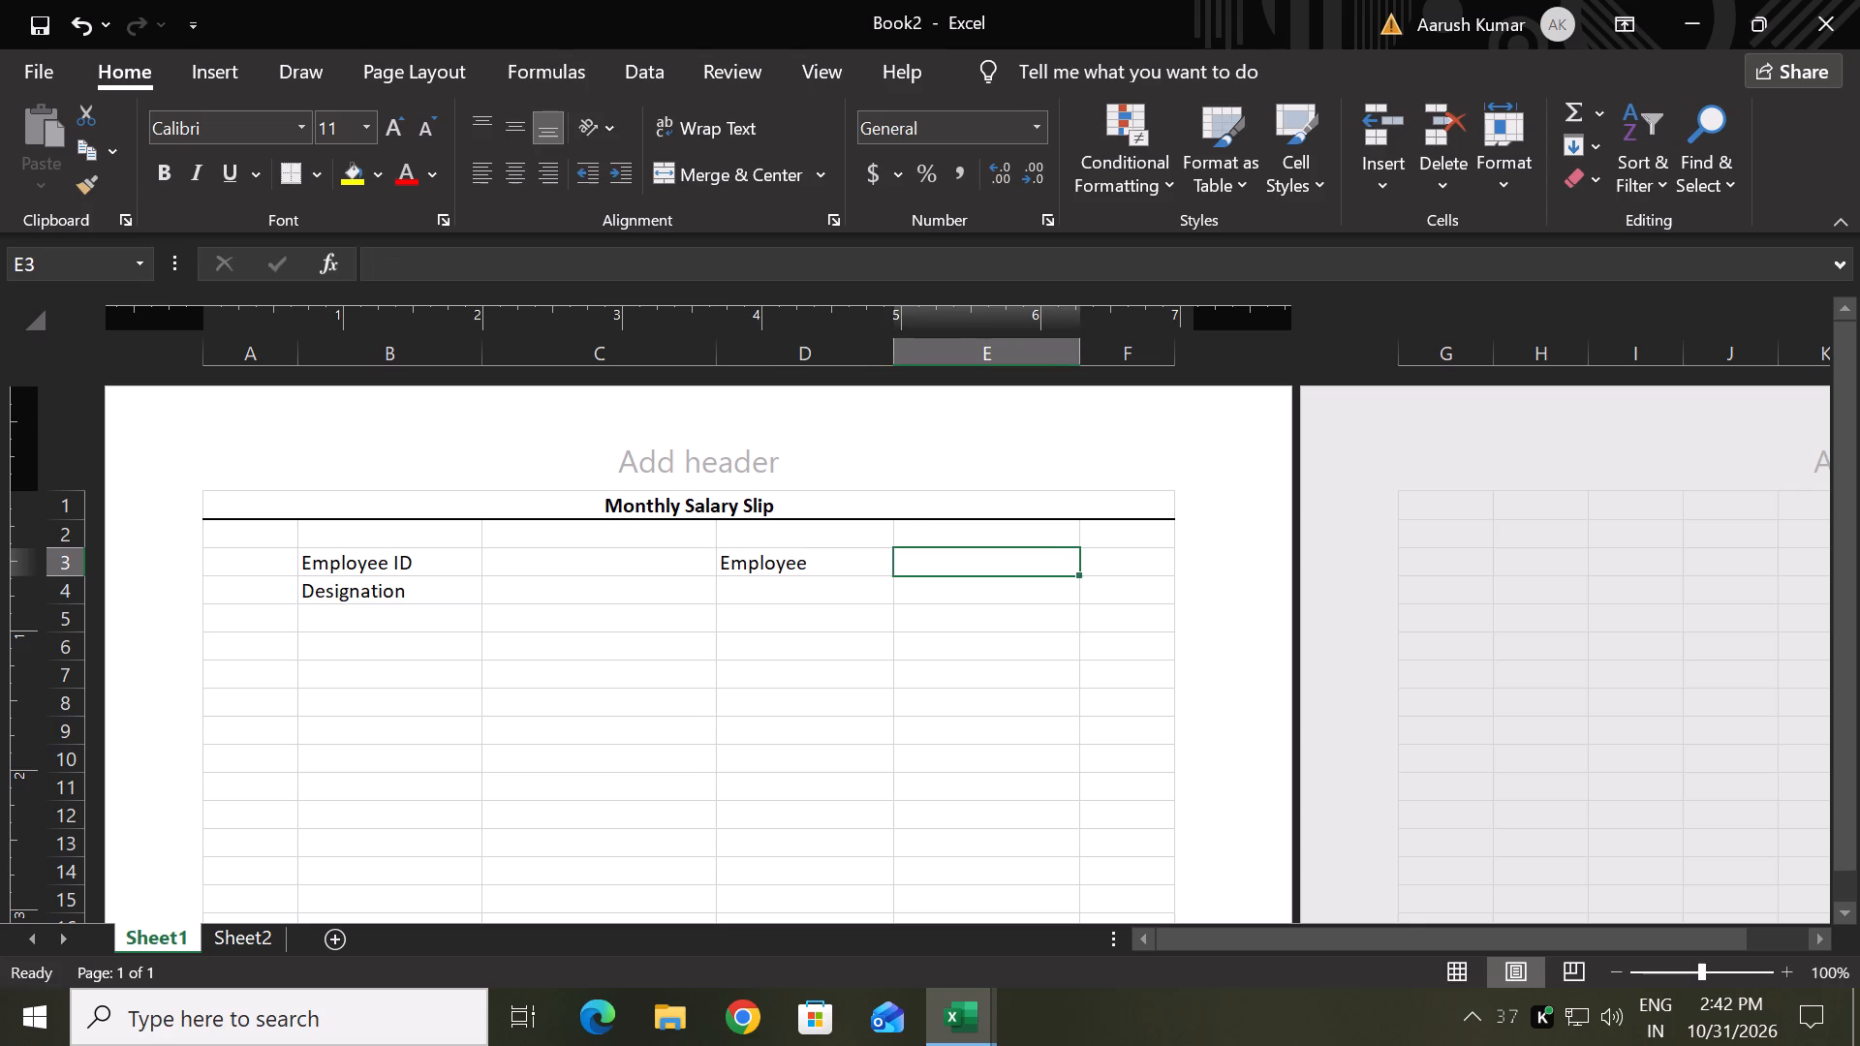
key(Left)
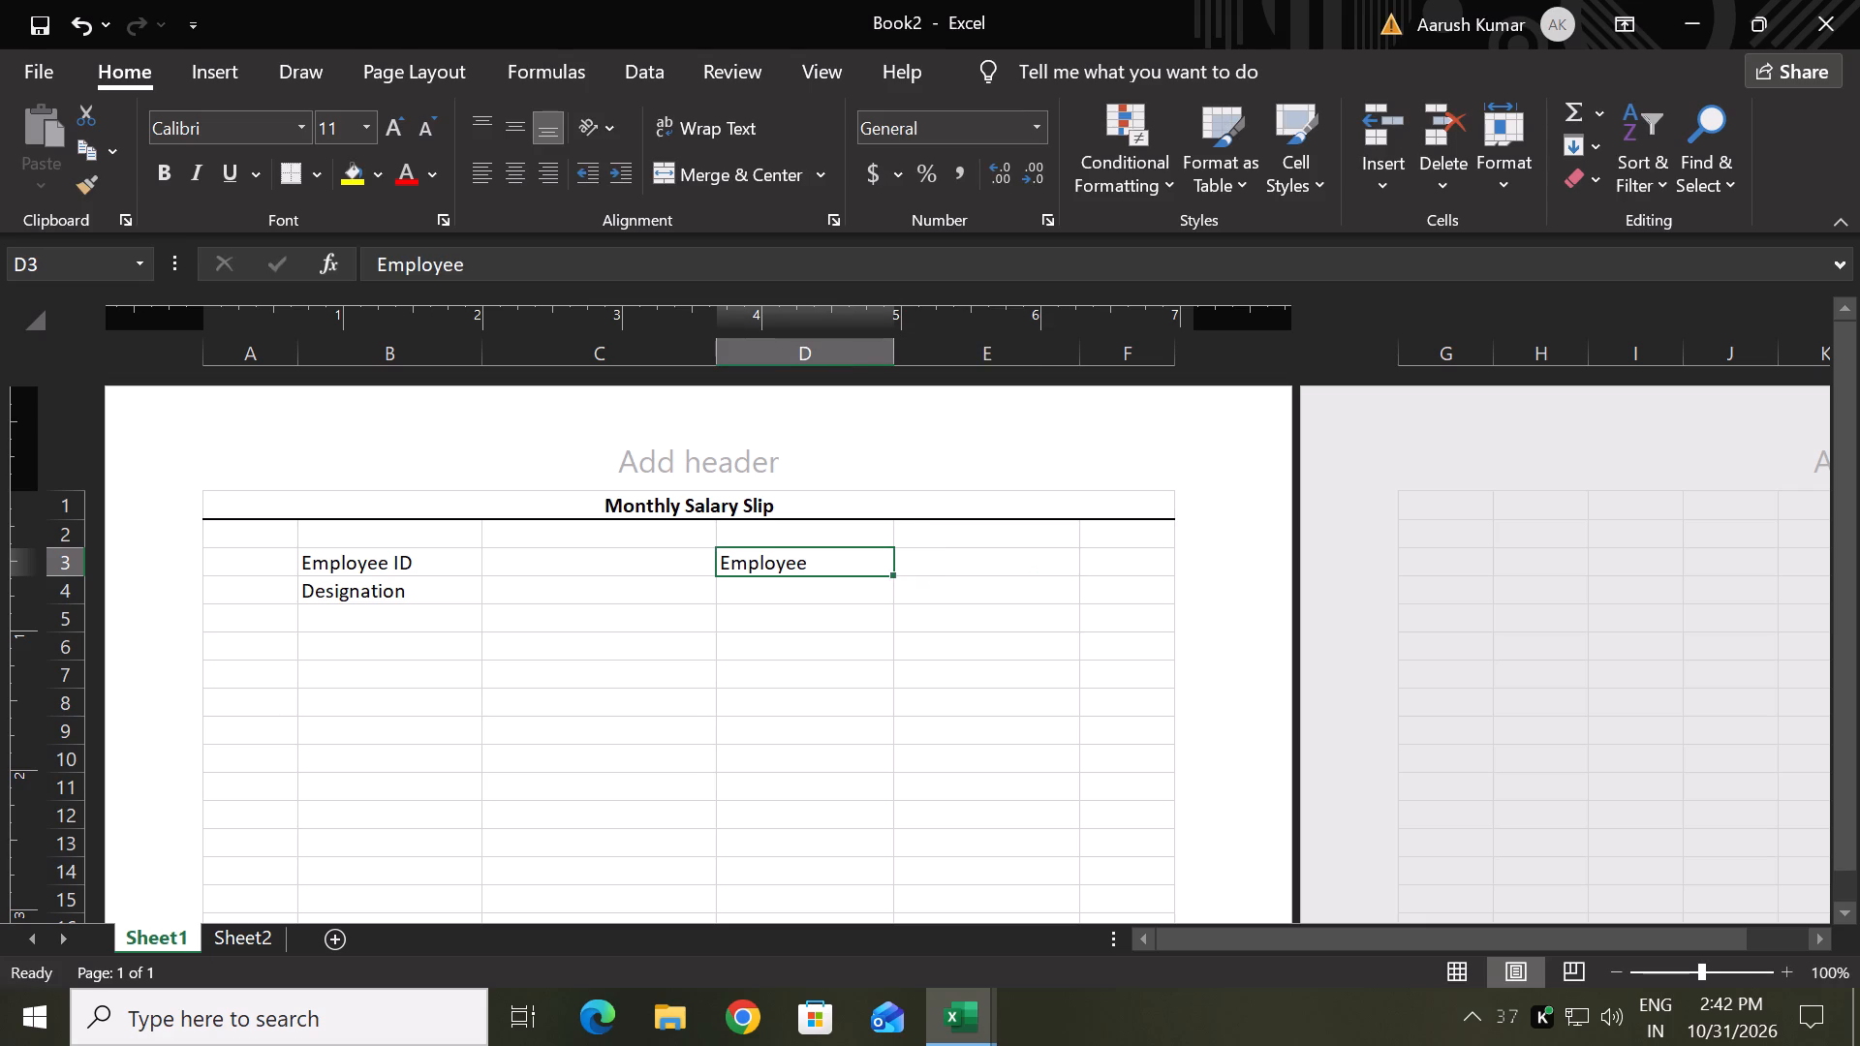
text(Employee)
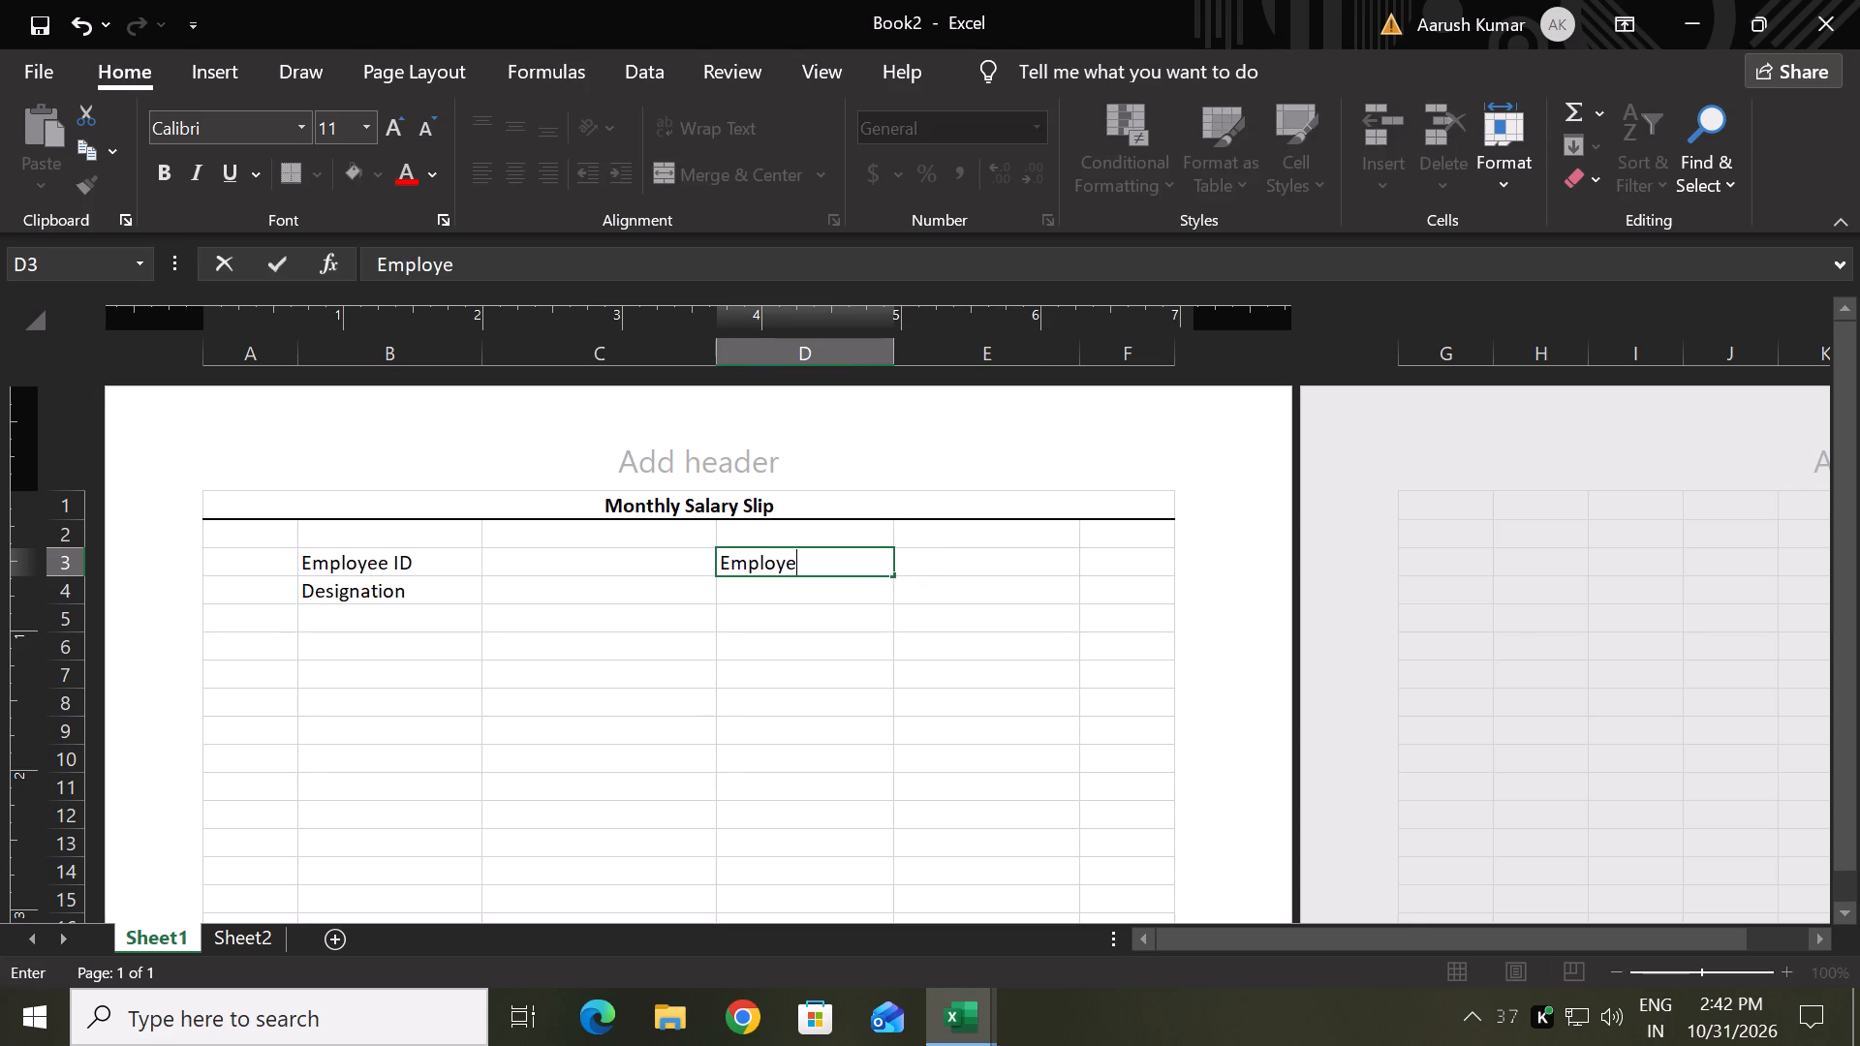
key(space)
text(Name)
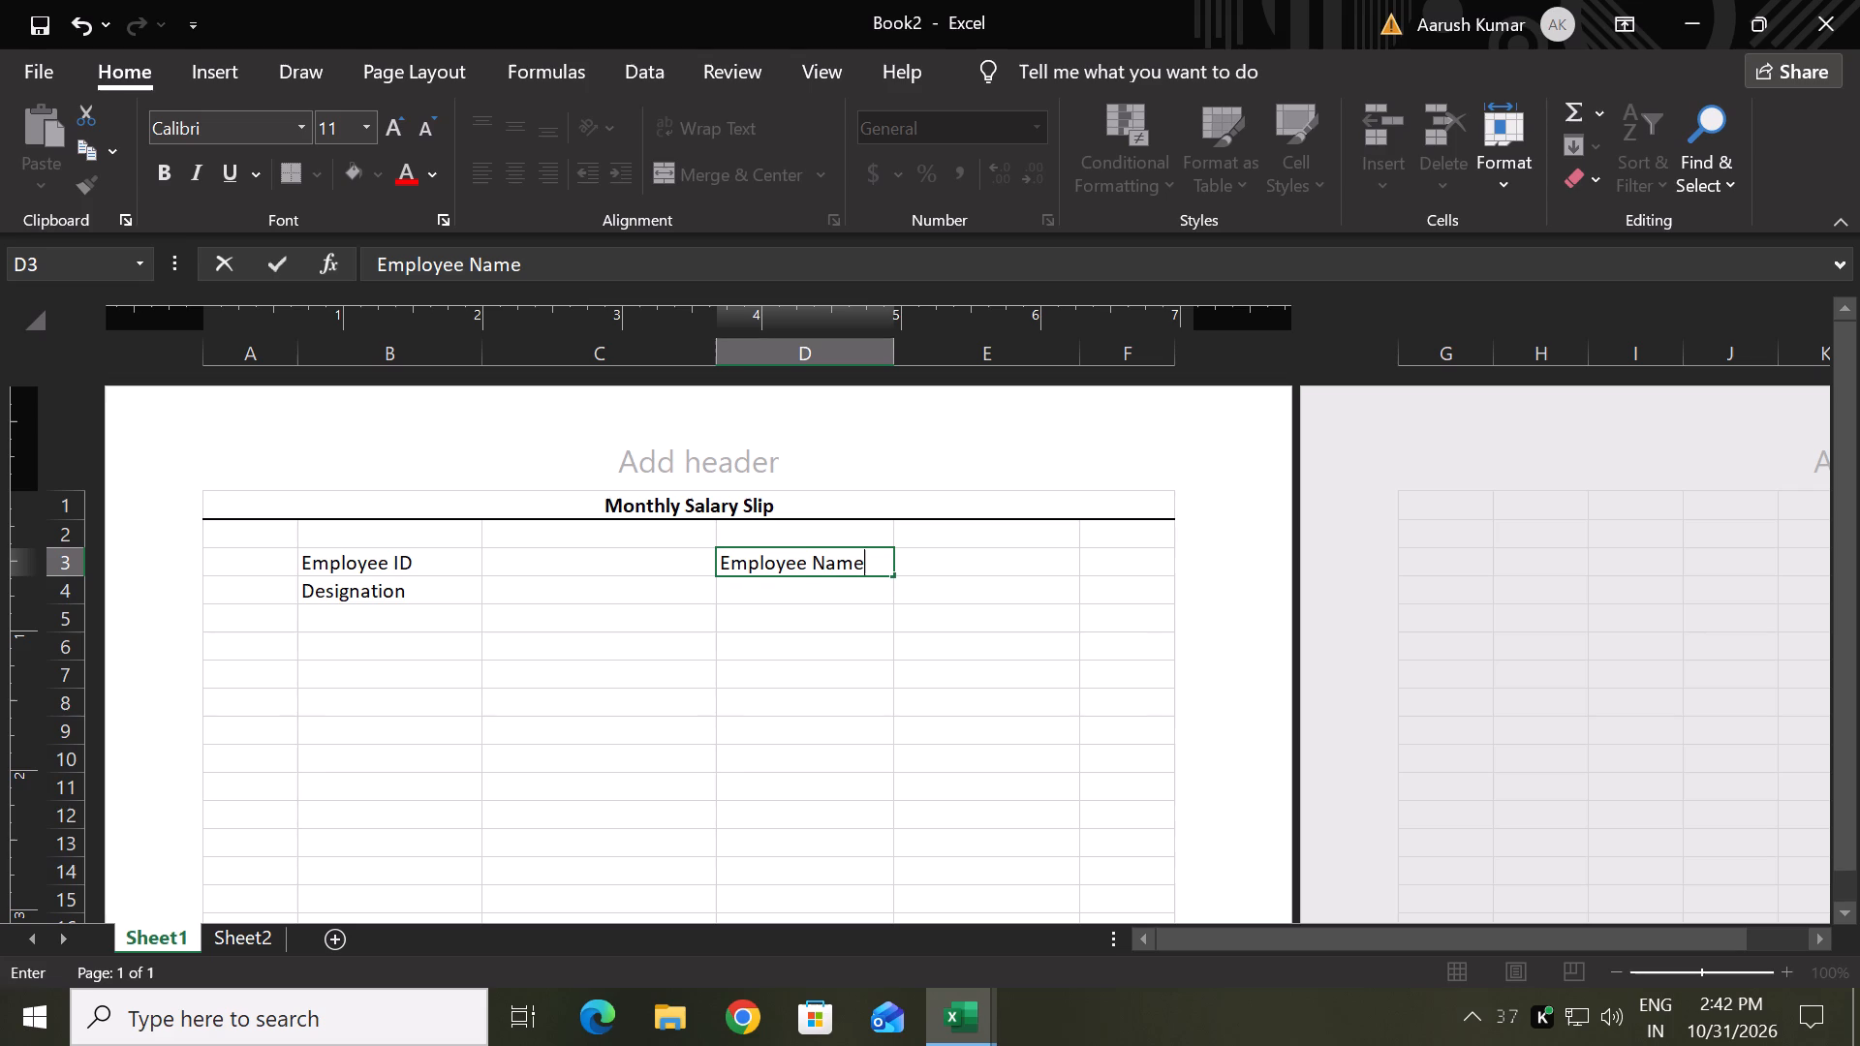
key(Down)
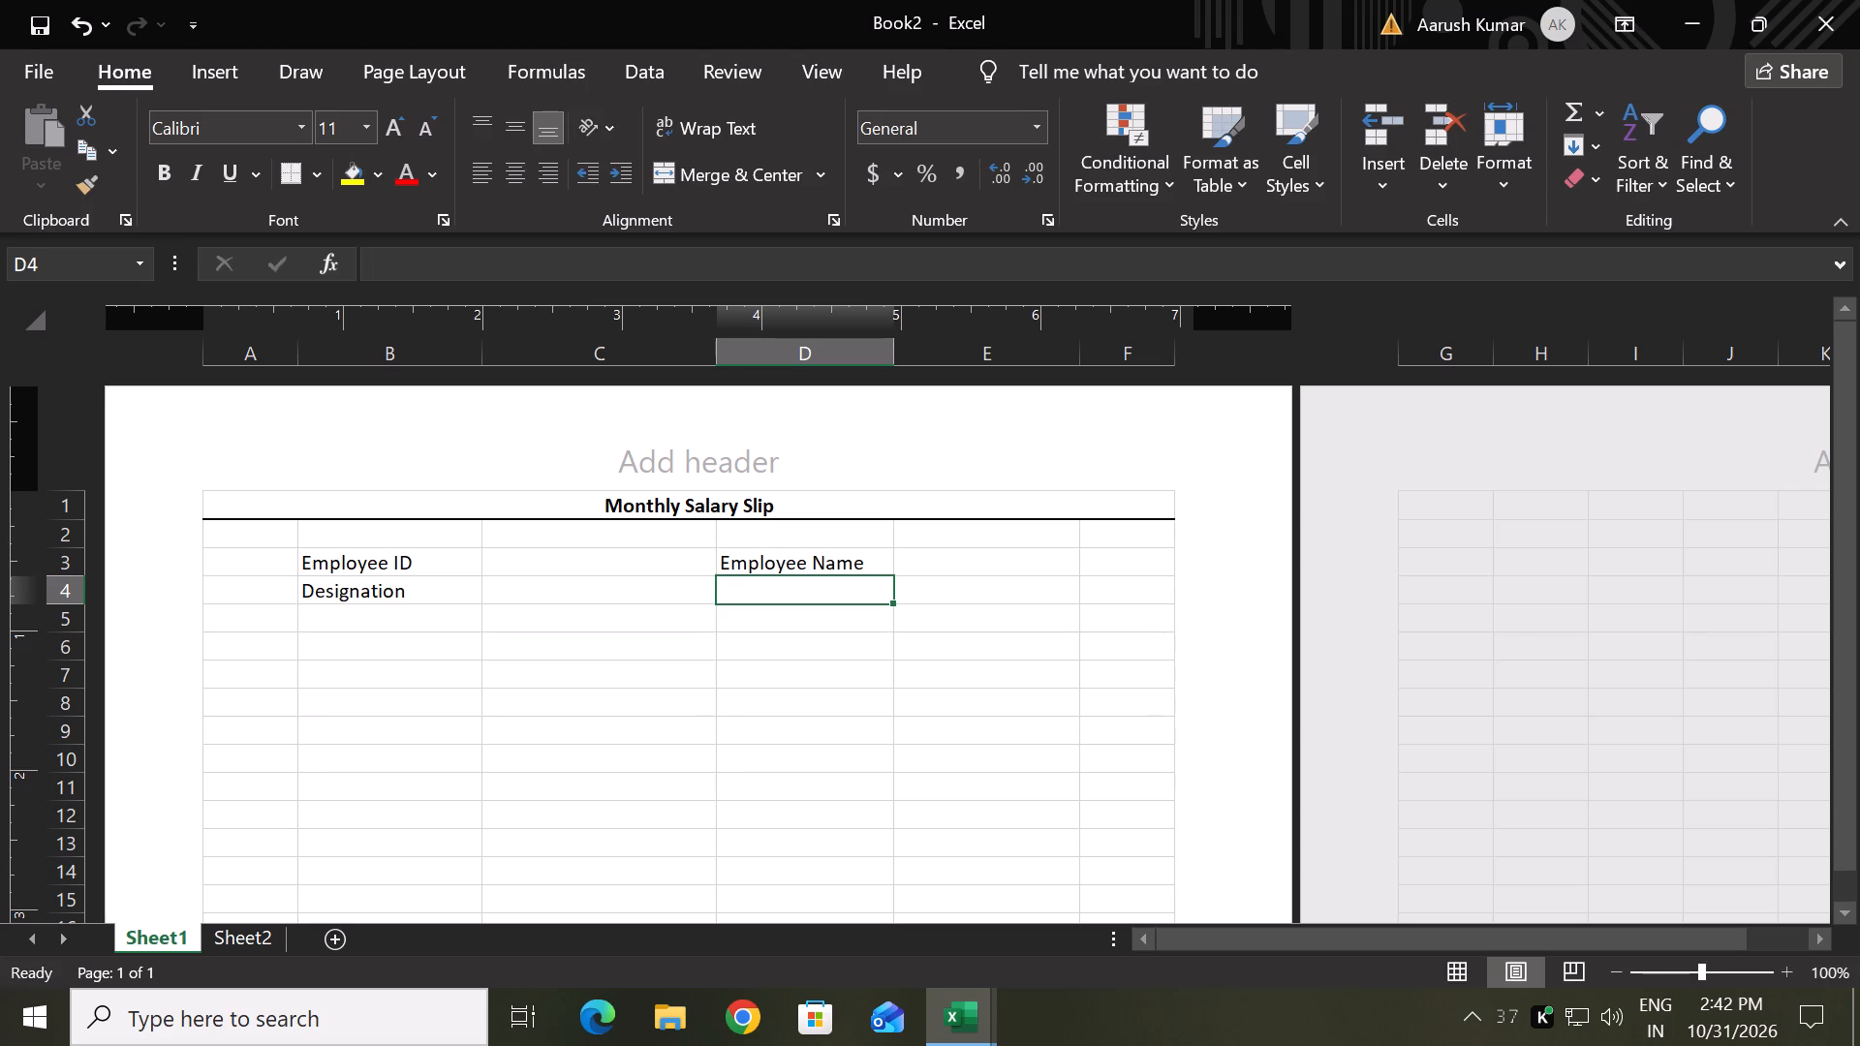
Enter the label Month & Year in cell D4.
text(MOnth)
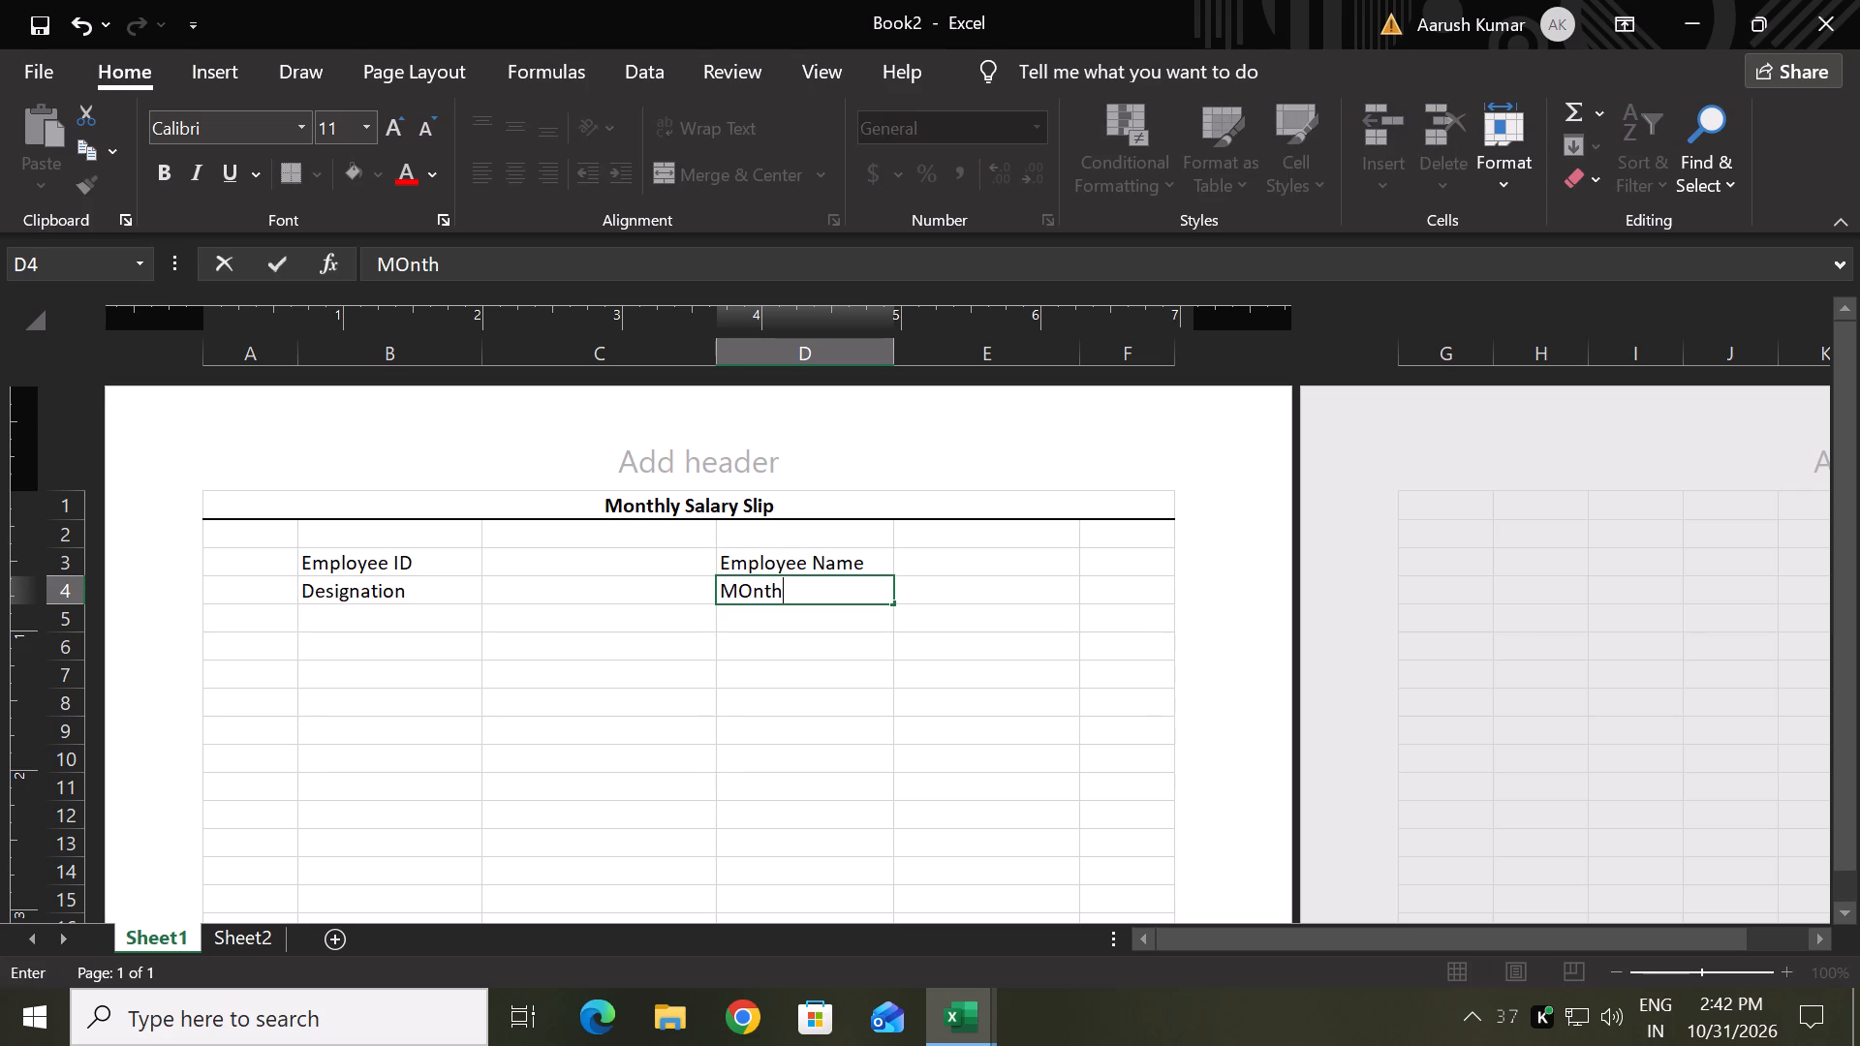
key(space)
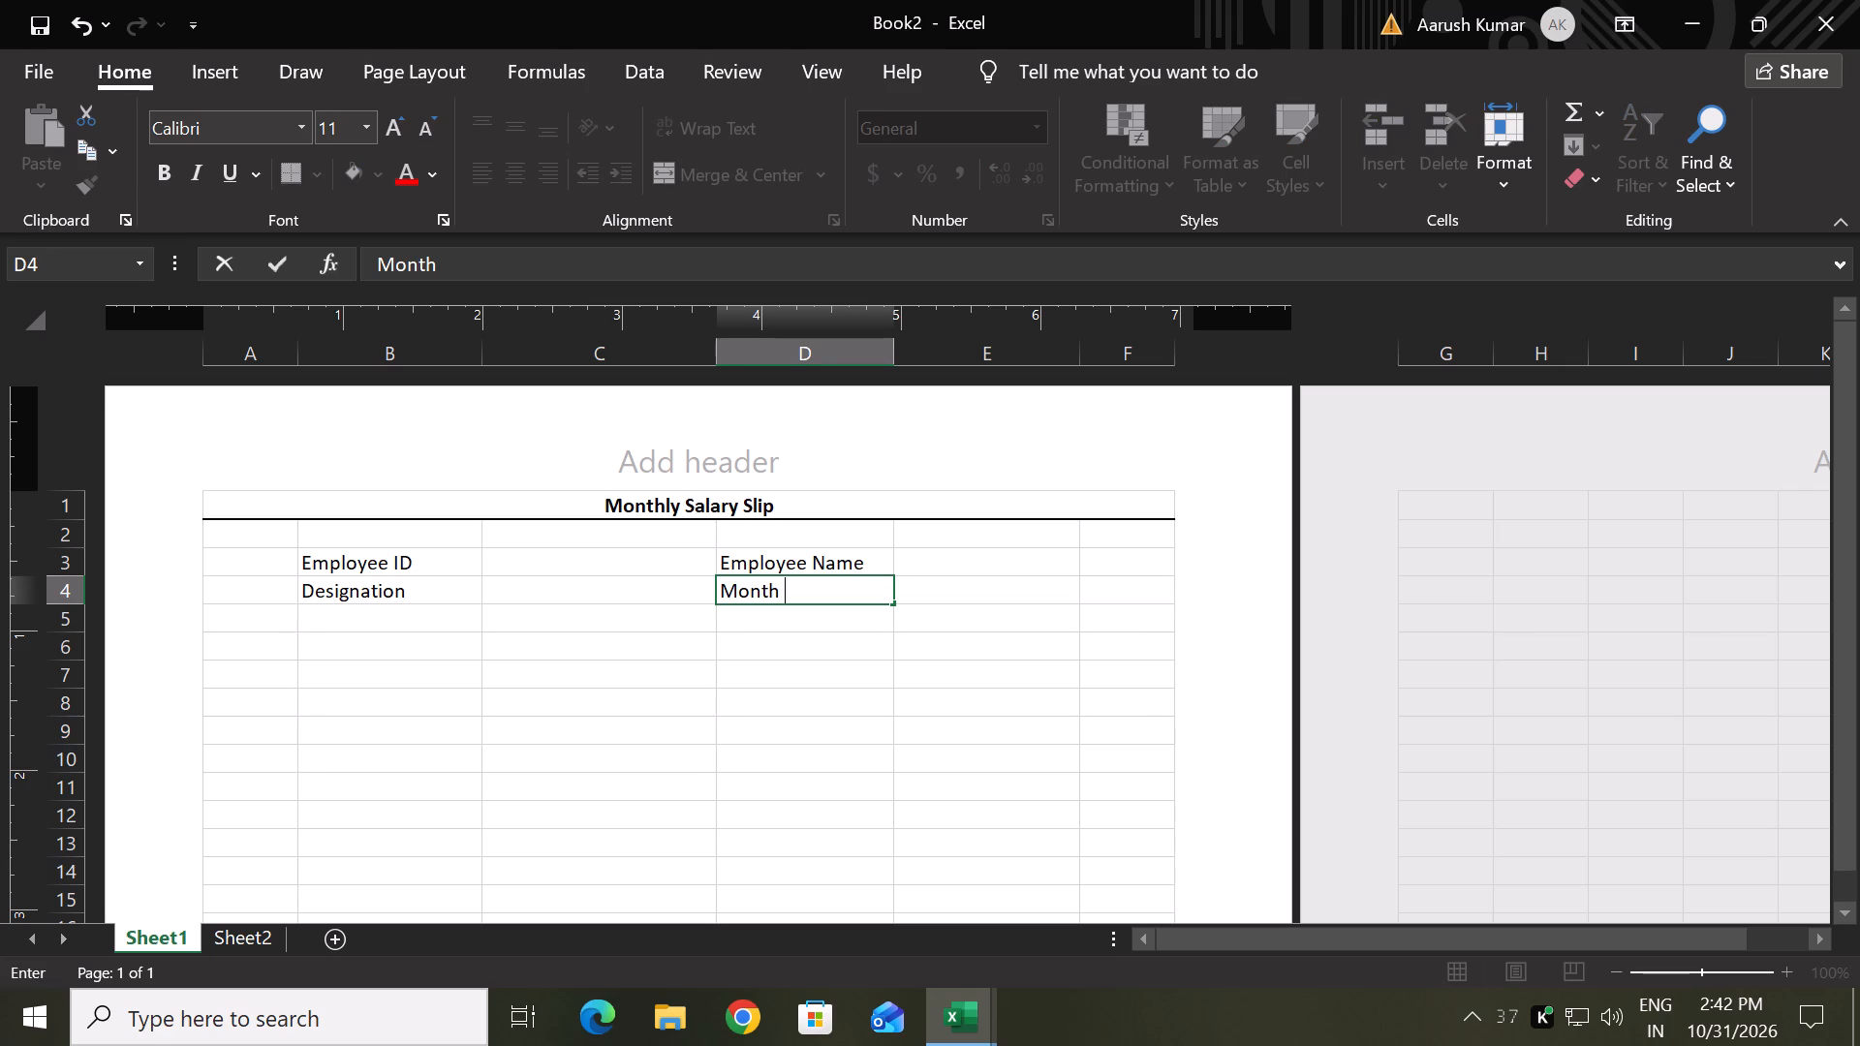
key(shift+ampersand)
key(space)
text(Year)
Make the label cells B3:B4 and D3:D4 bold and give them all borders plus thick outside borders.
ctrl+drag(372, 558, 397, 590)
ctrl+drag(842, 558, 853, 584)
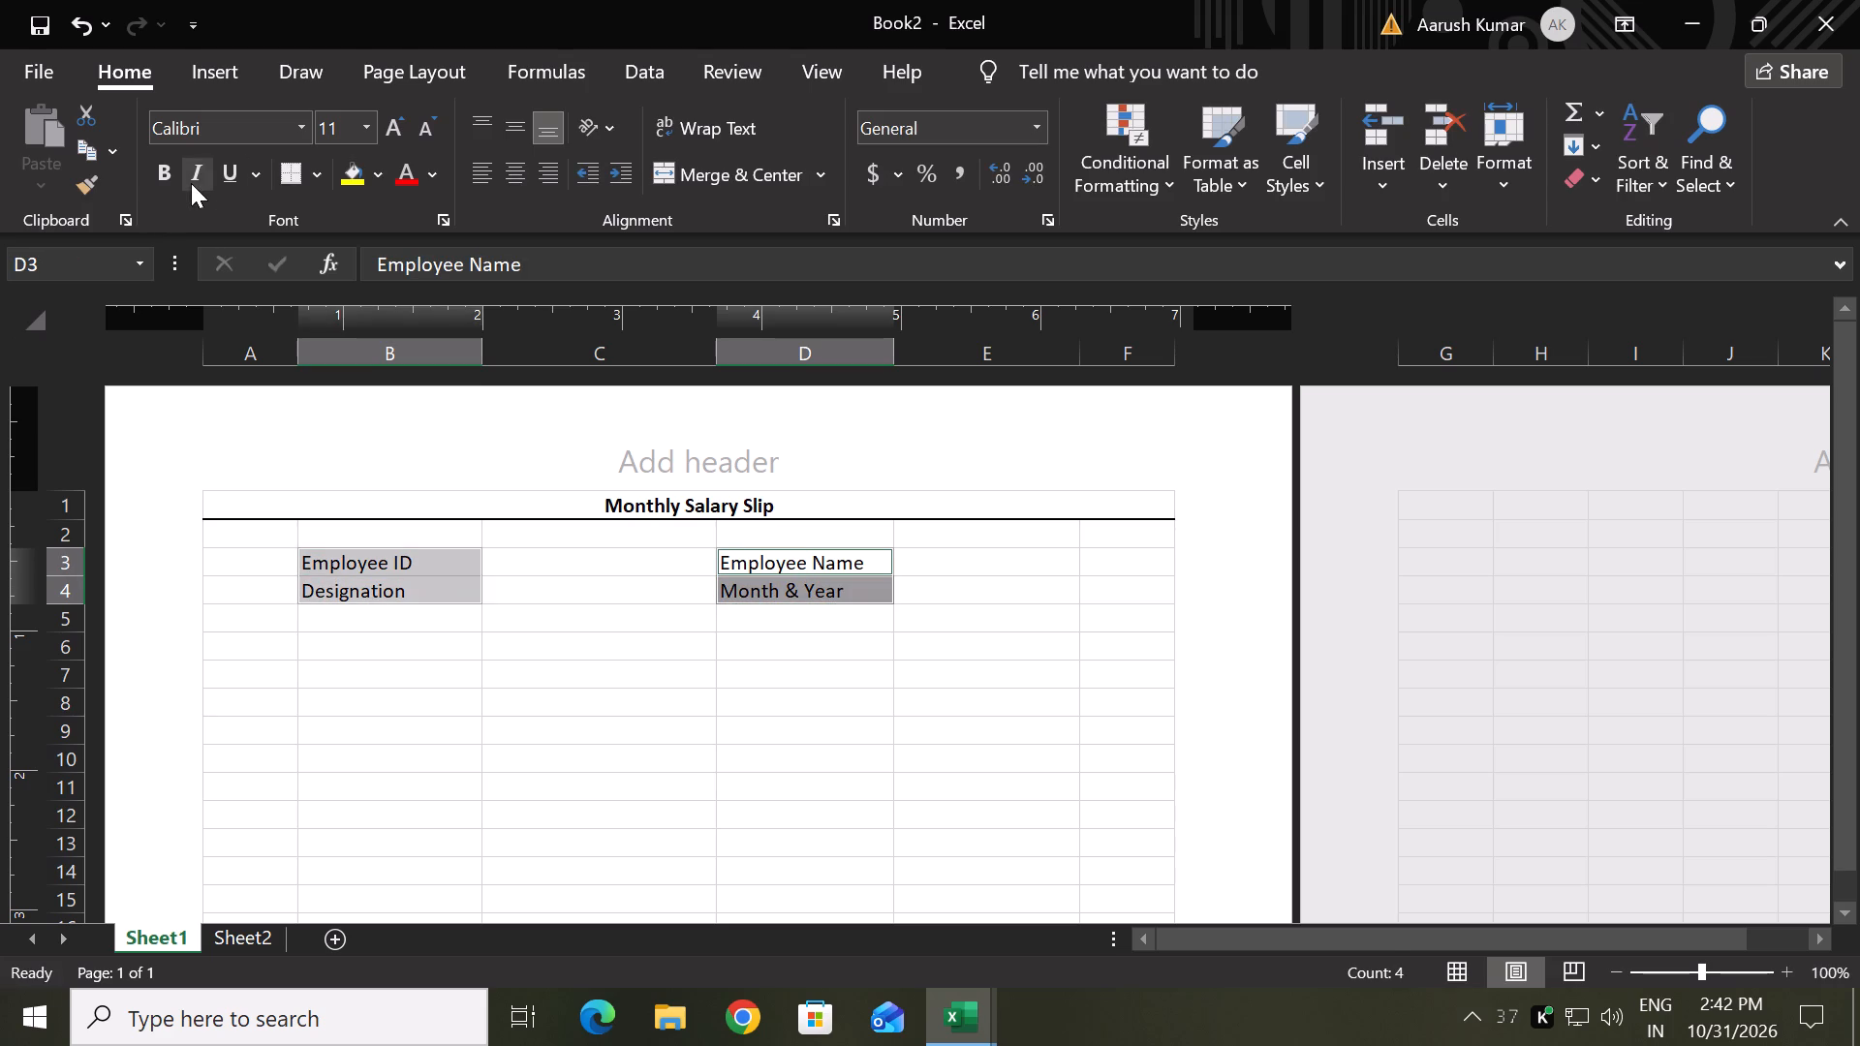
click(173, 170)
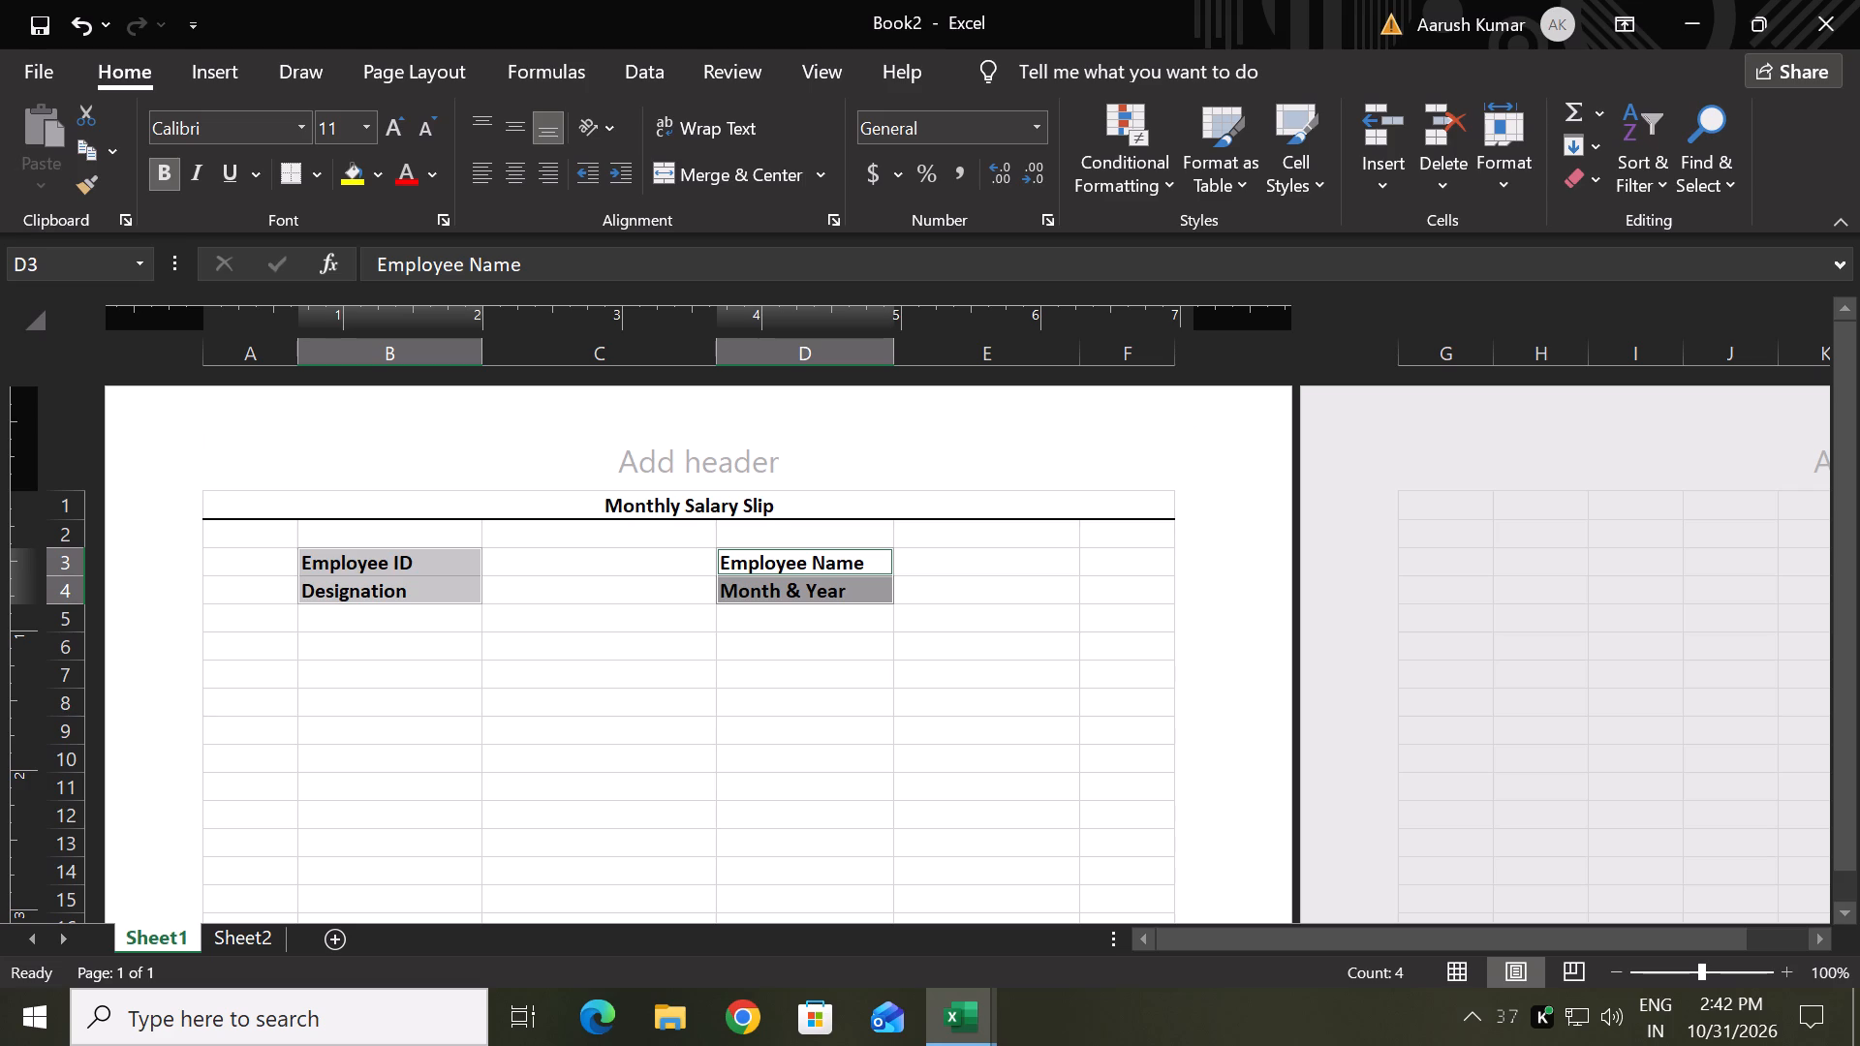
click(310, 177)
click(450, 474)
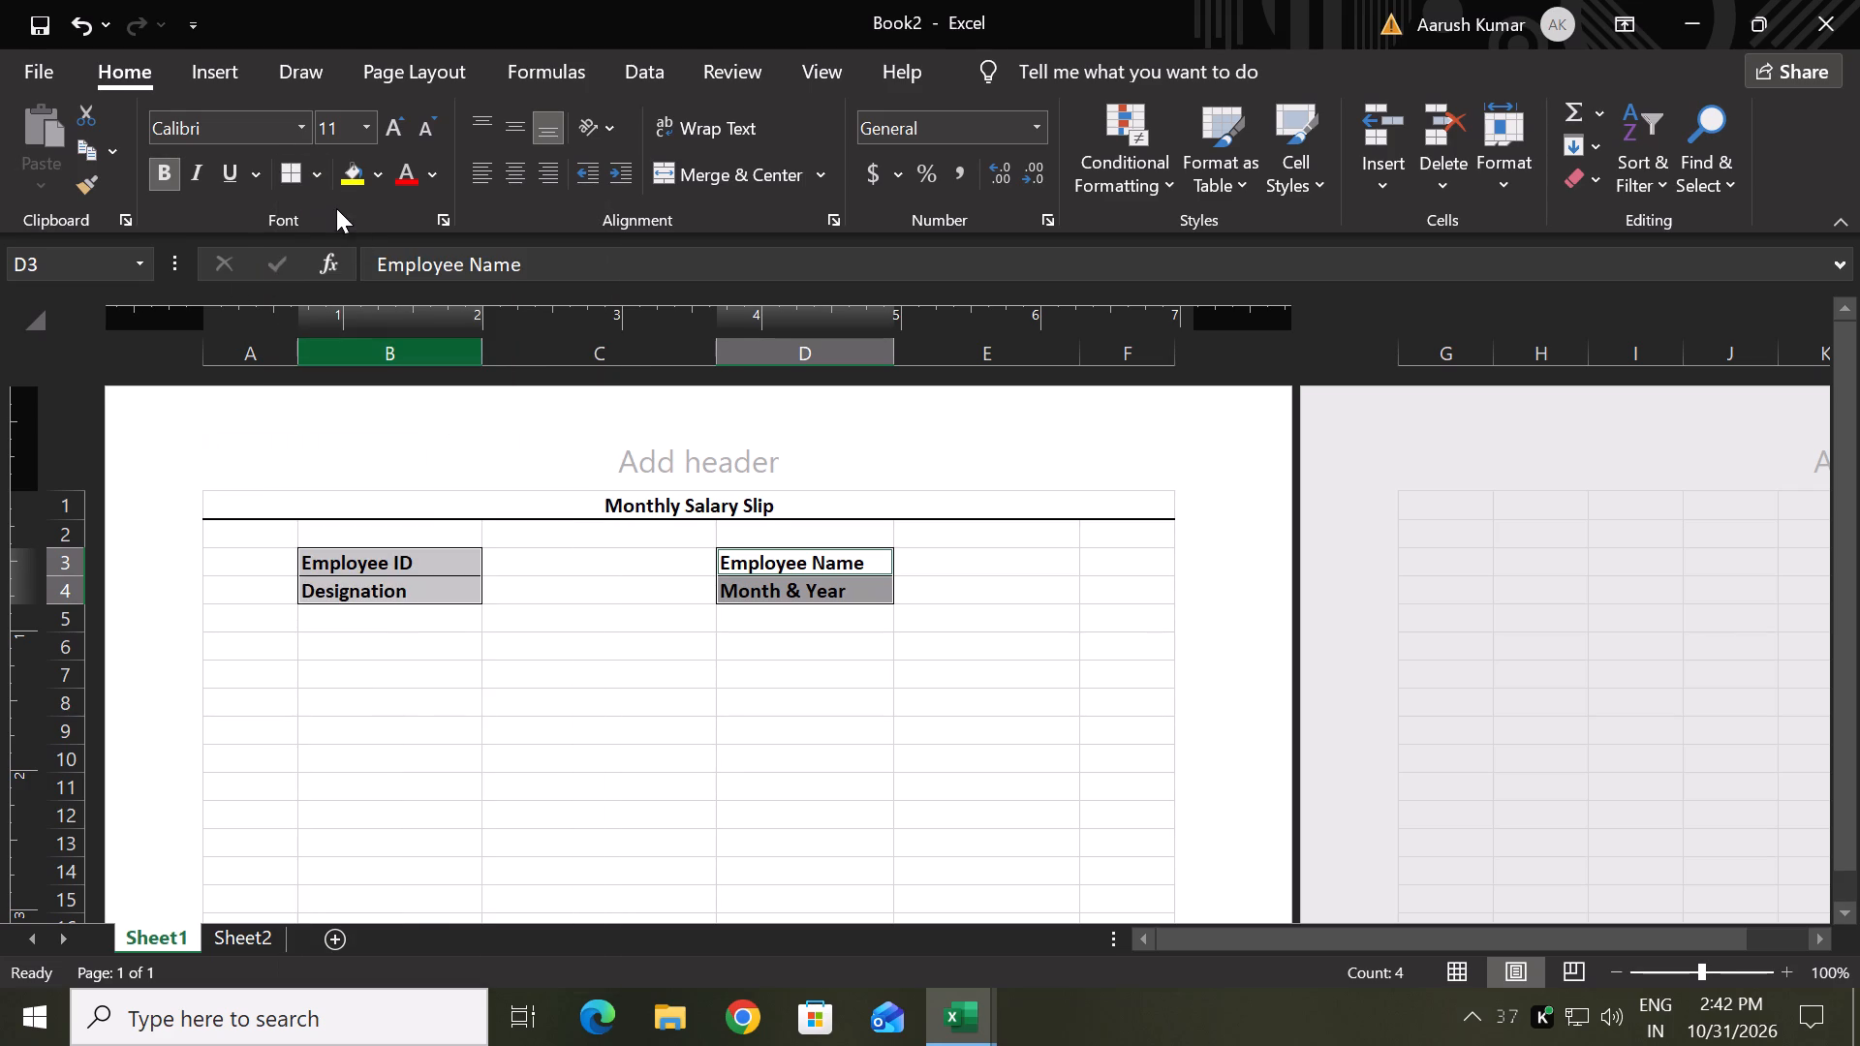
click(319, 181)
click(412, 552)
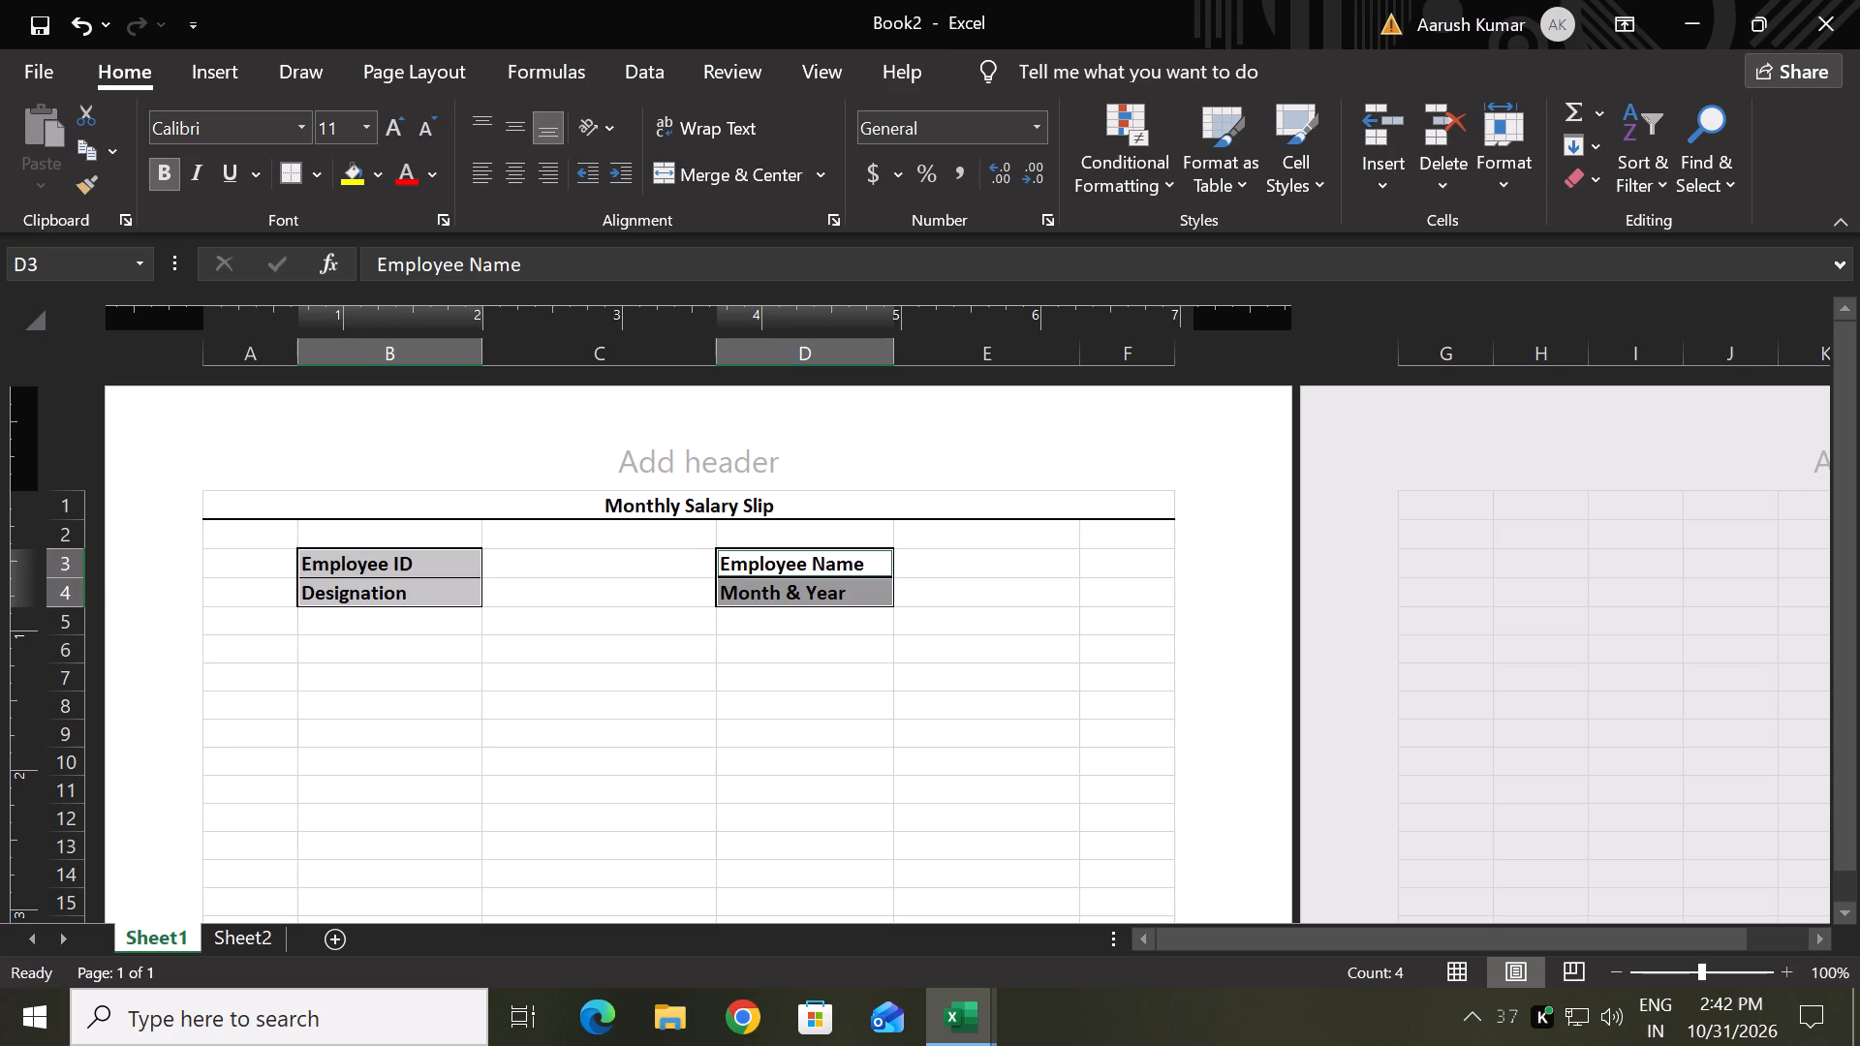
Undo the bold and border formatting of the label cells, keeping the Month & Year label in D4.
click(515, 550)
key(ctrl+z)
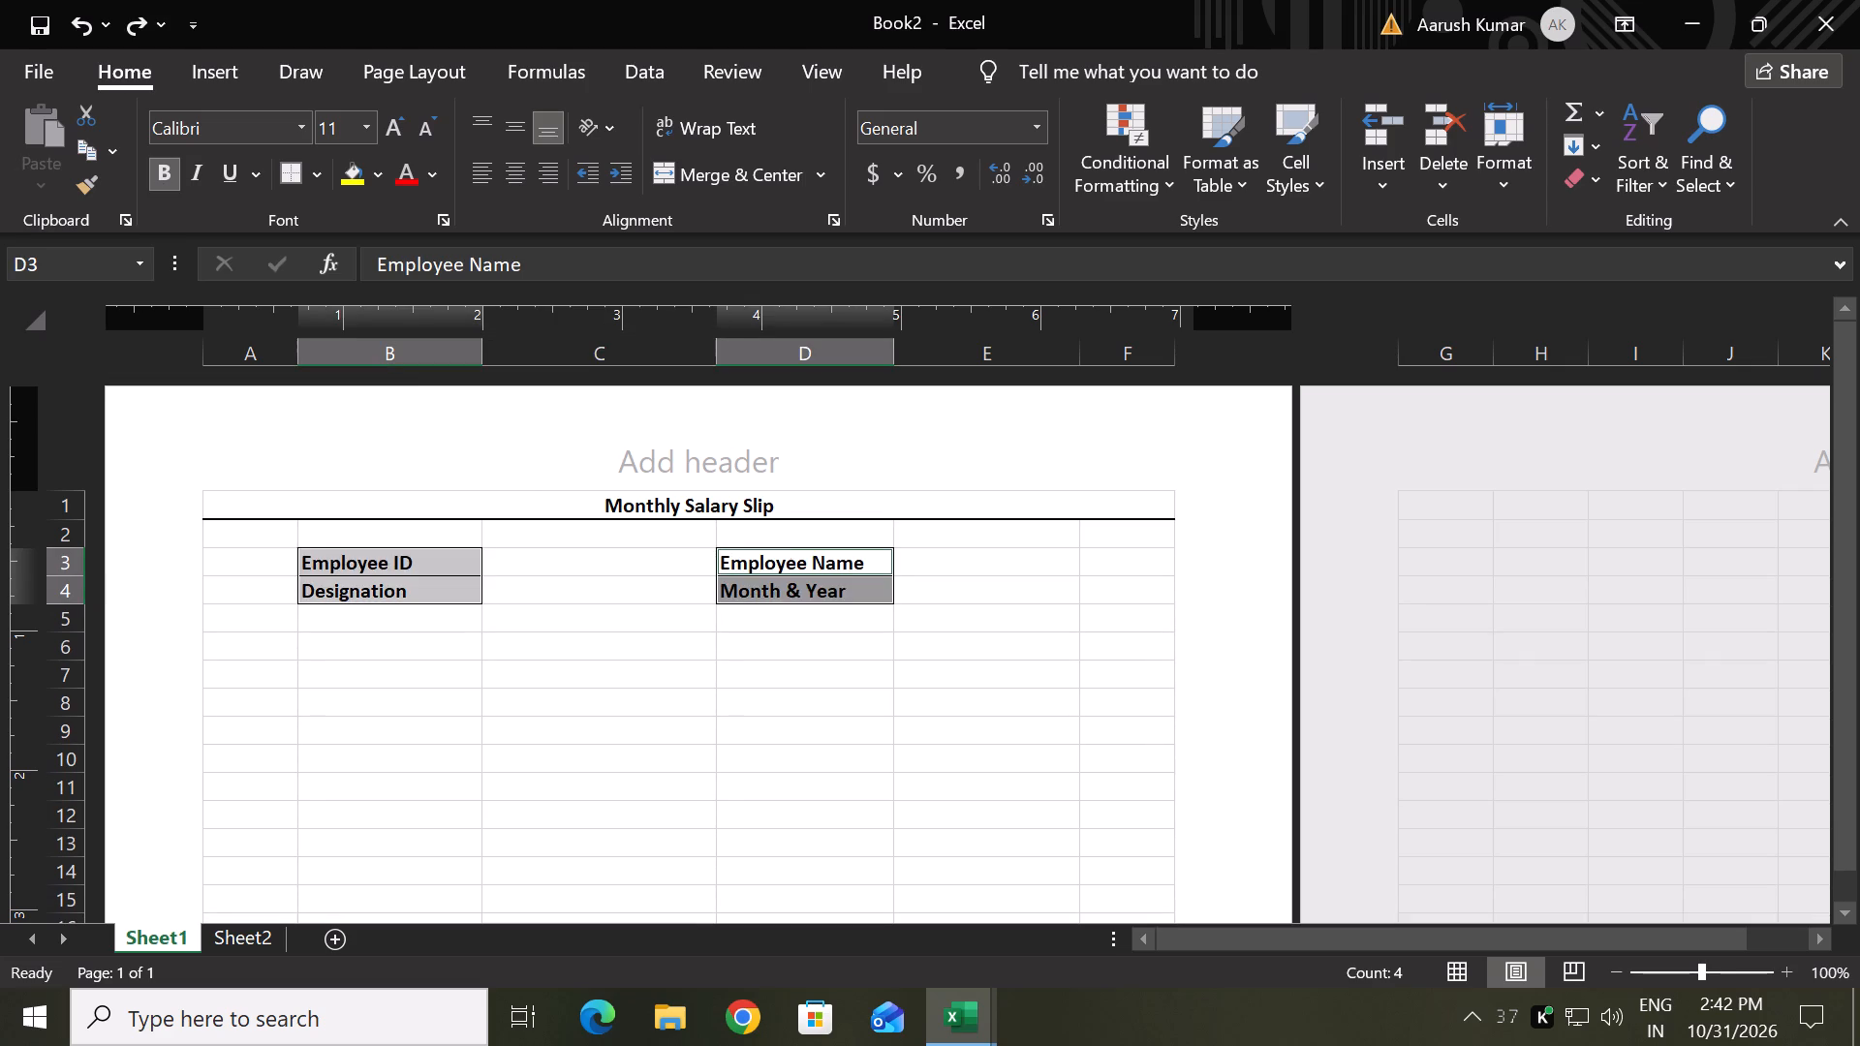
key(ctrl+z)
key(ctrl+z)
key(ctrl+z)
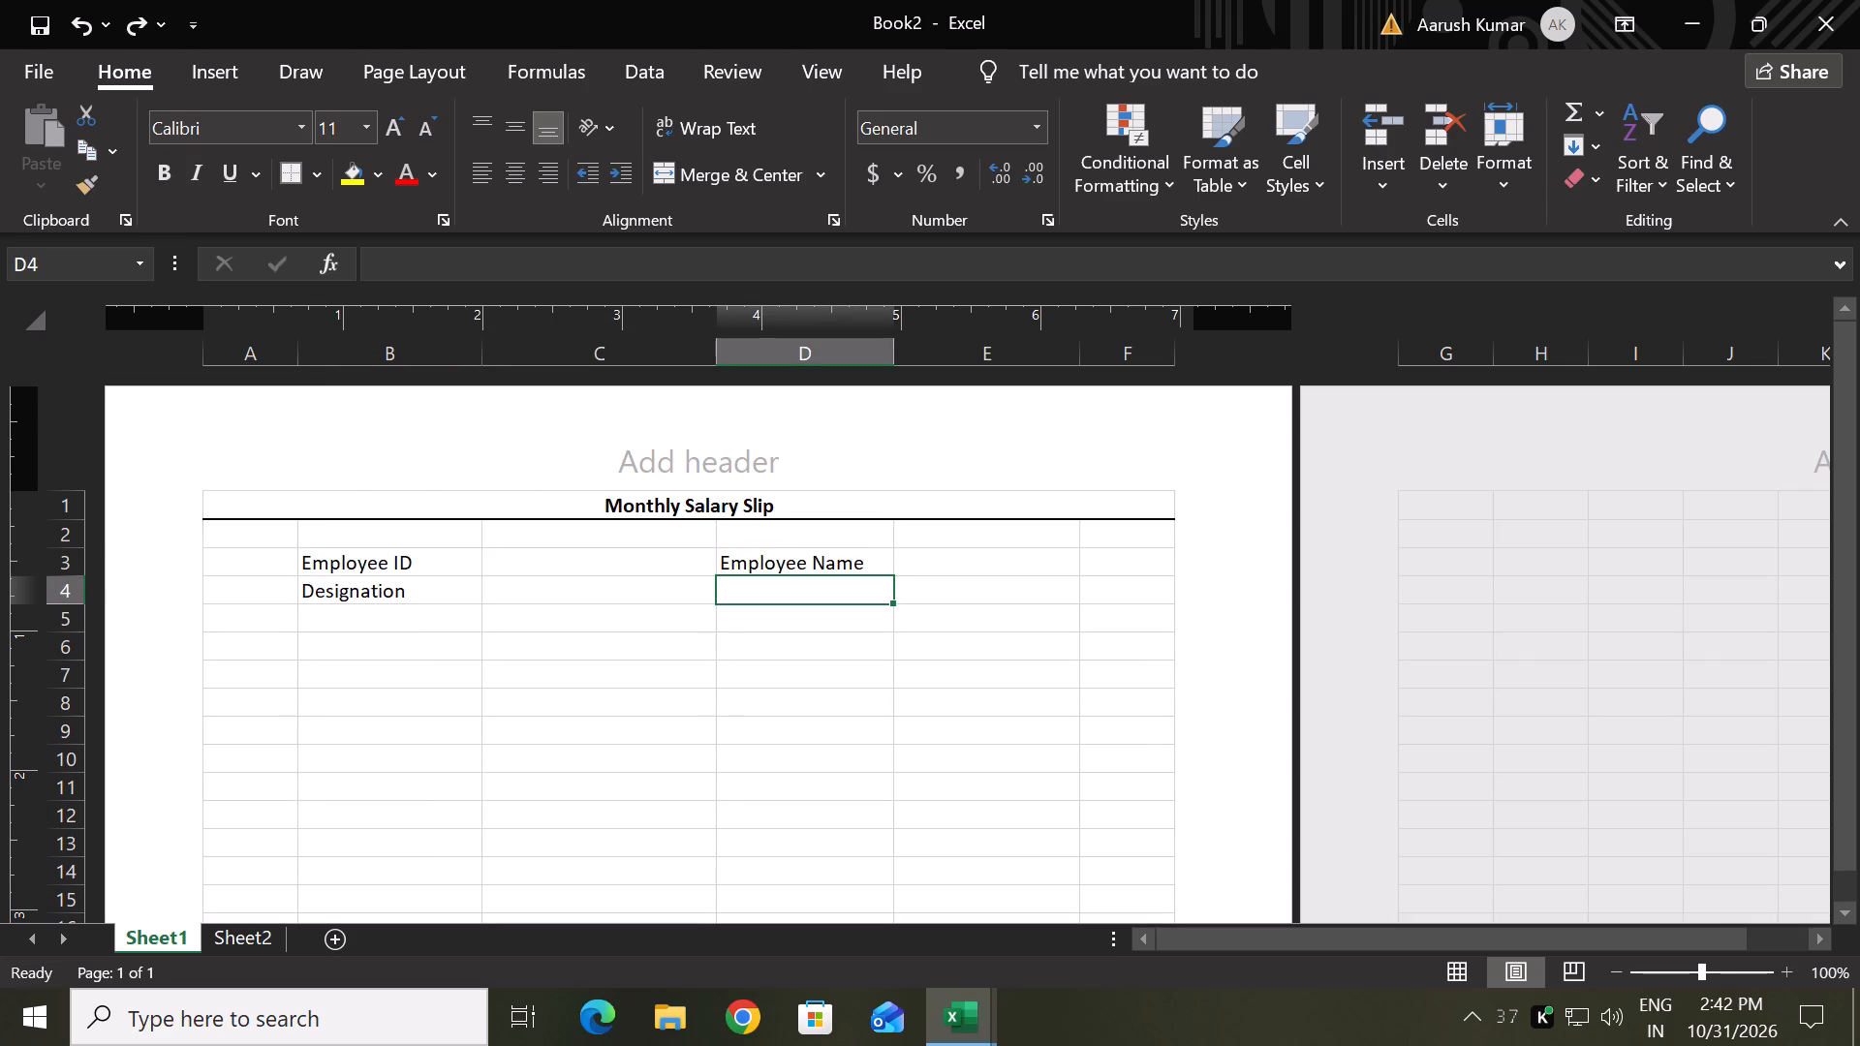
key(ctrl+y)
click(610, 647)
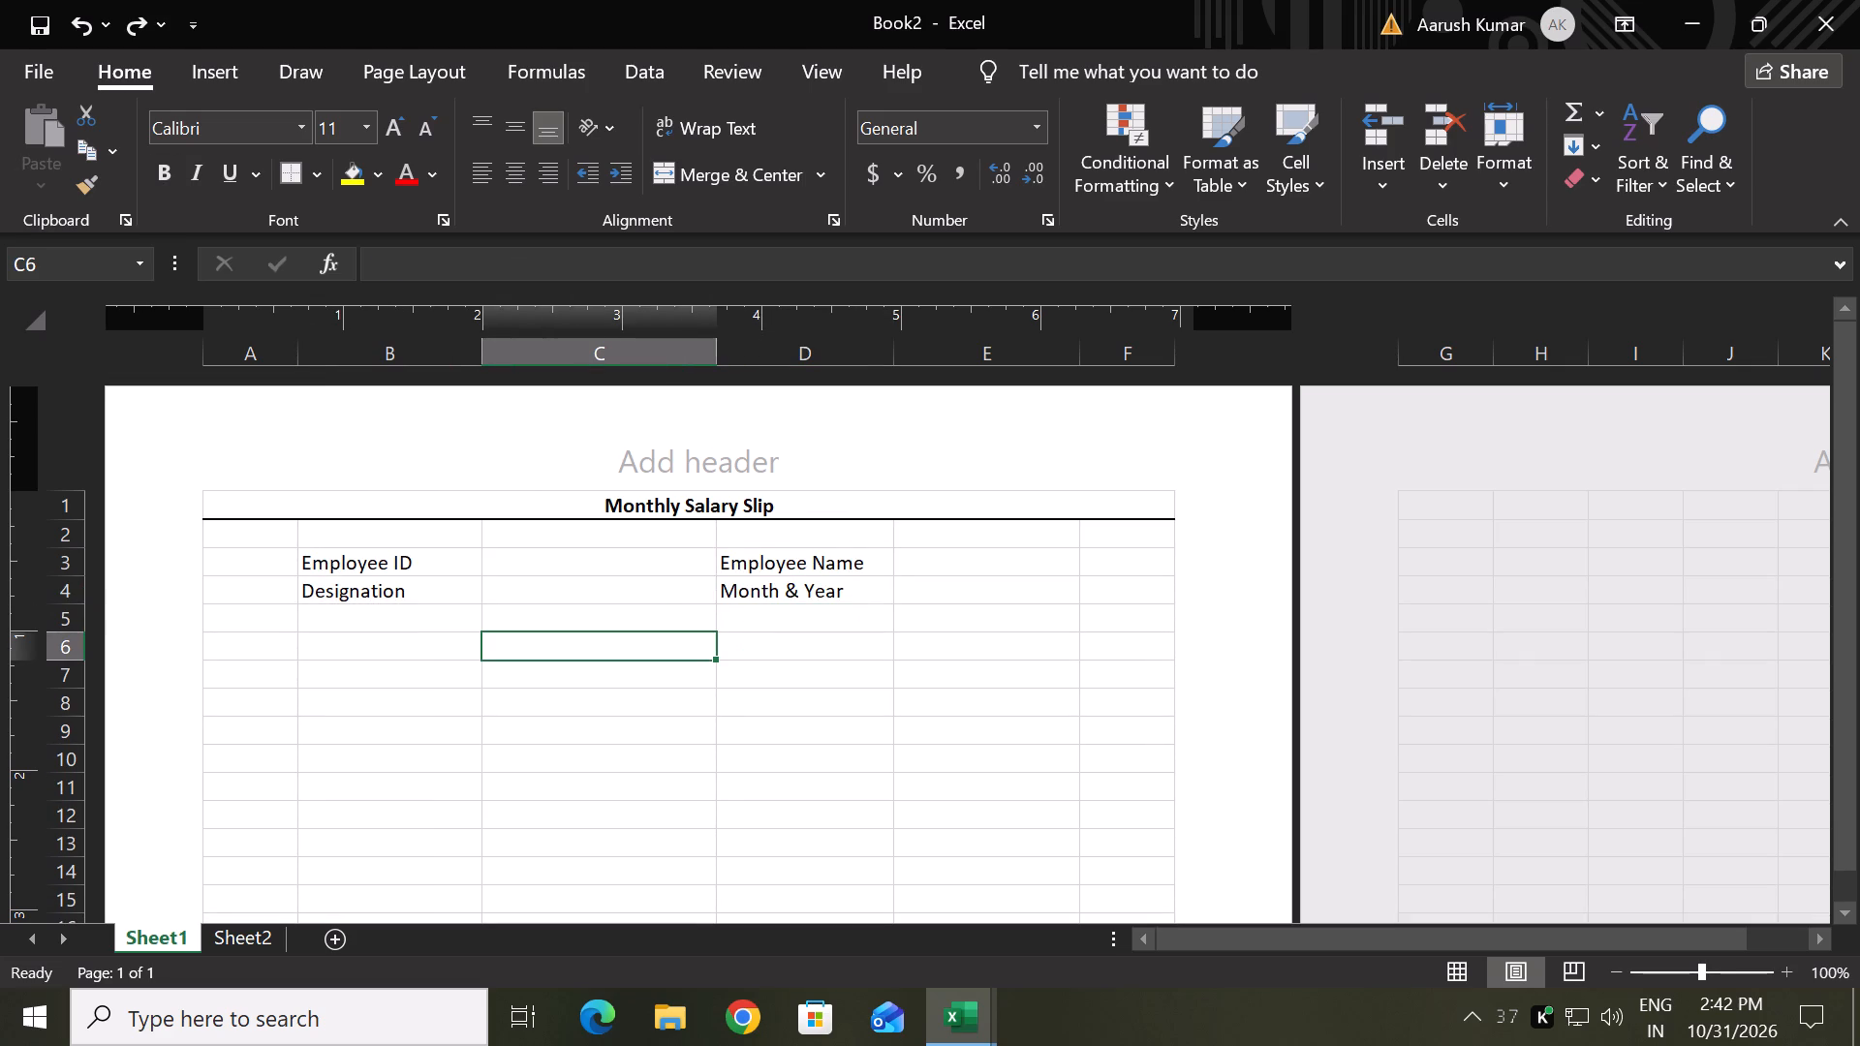
Apply all borders and thick outside borders to the employee details block B3:E4.
drag(338, 549, 1081, 594)
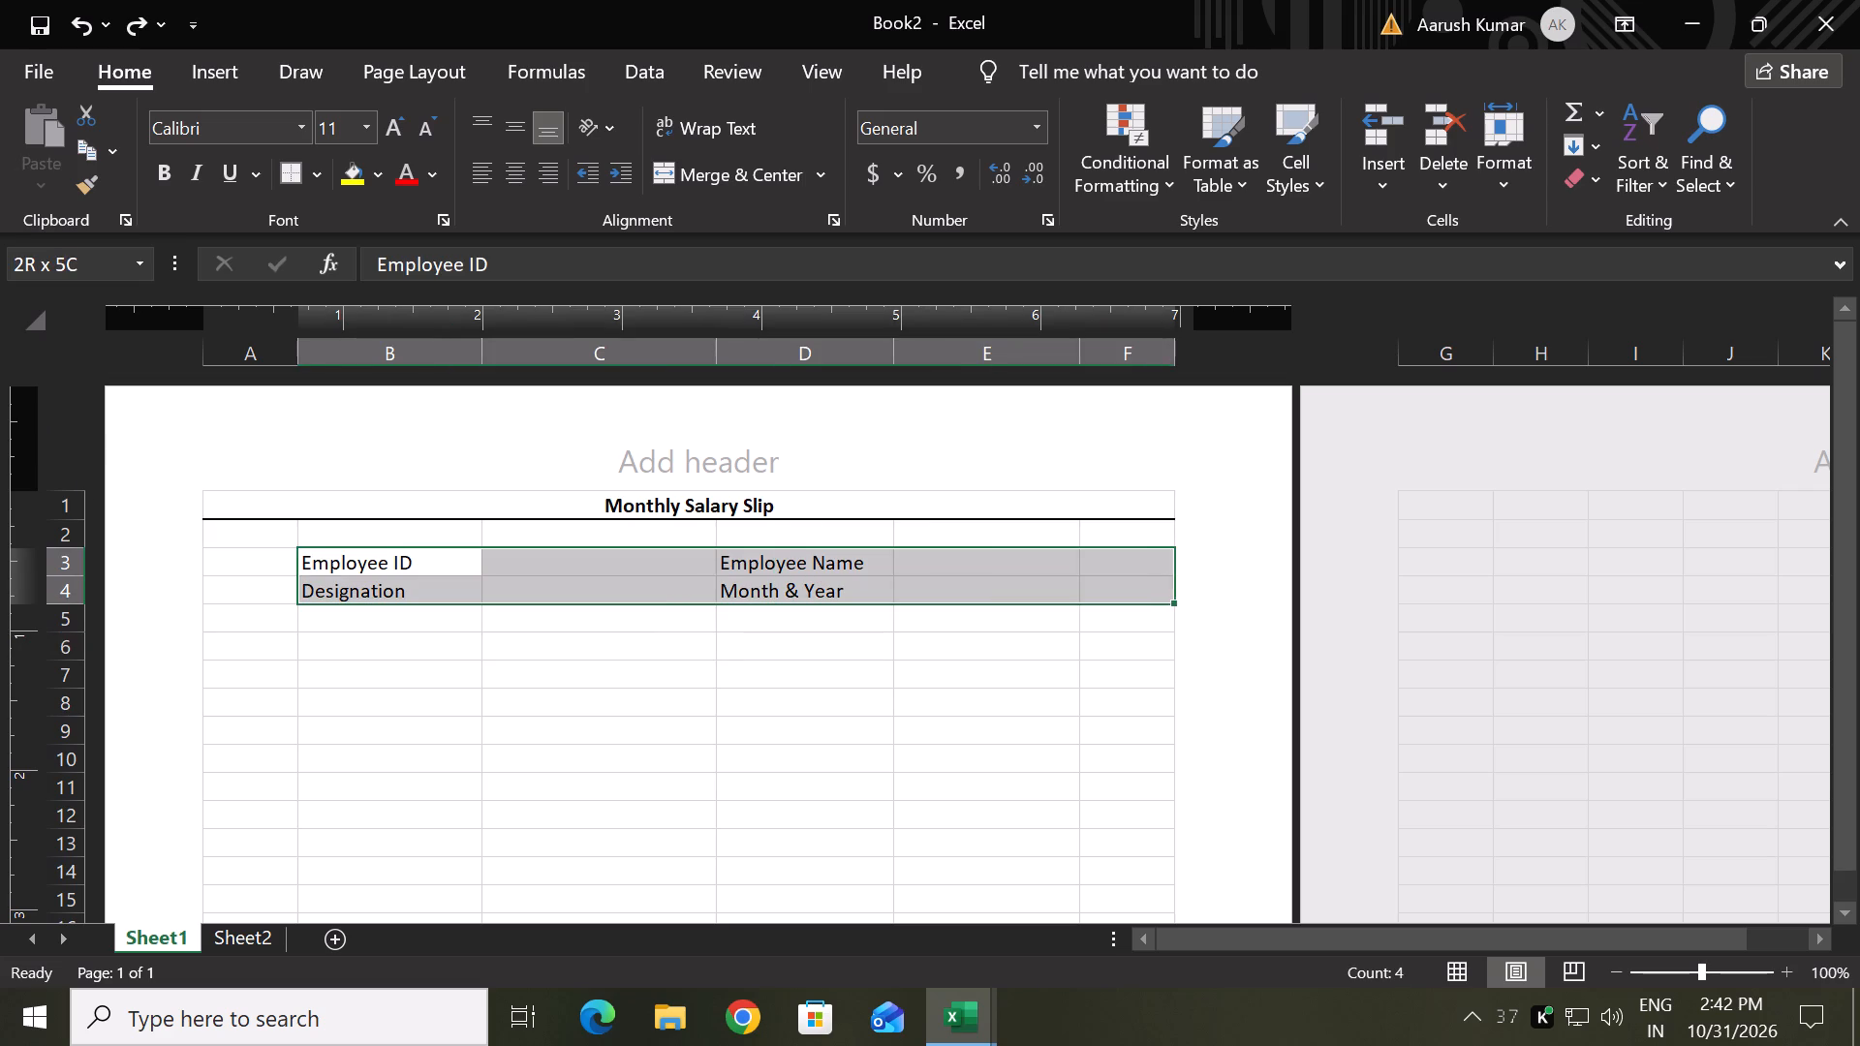
drag(1081, 594, 1058, 588)
click(310, 175)
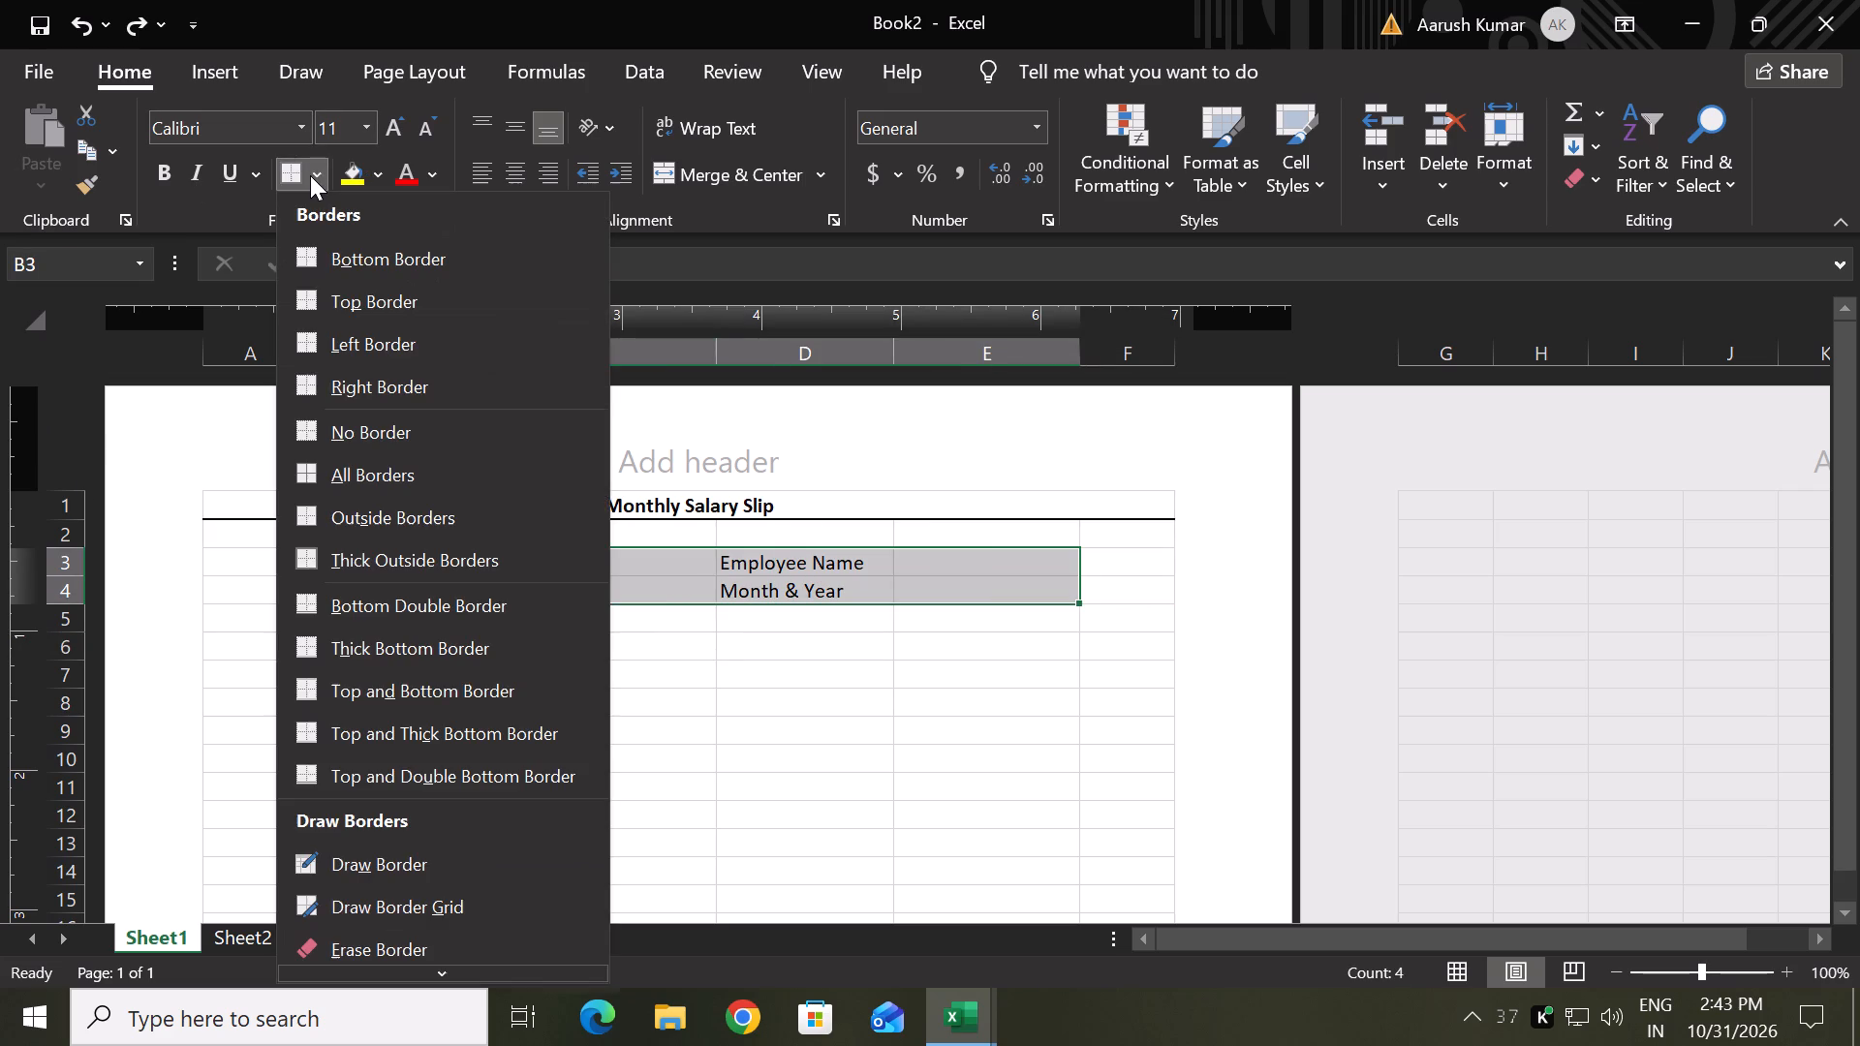
click(385, 481)
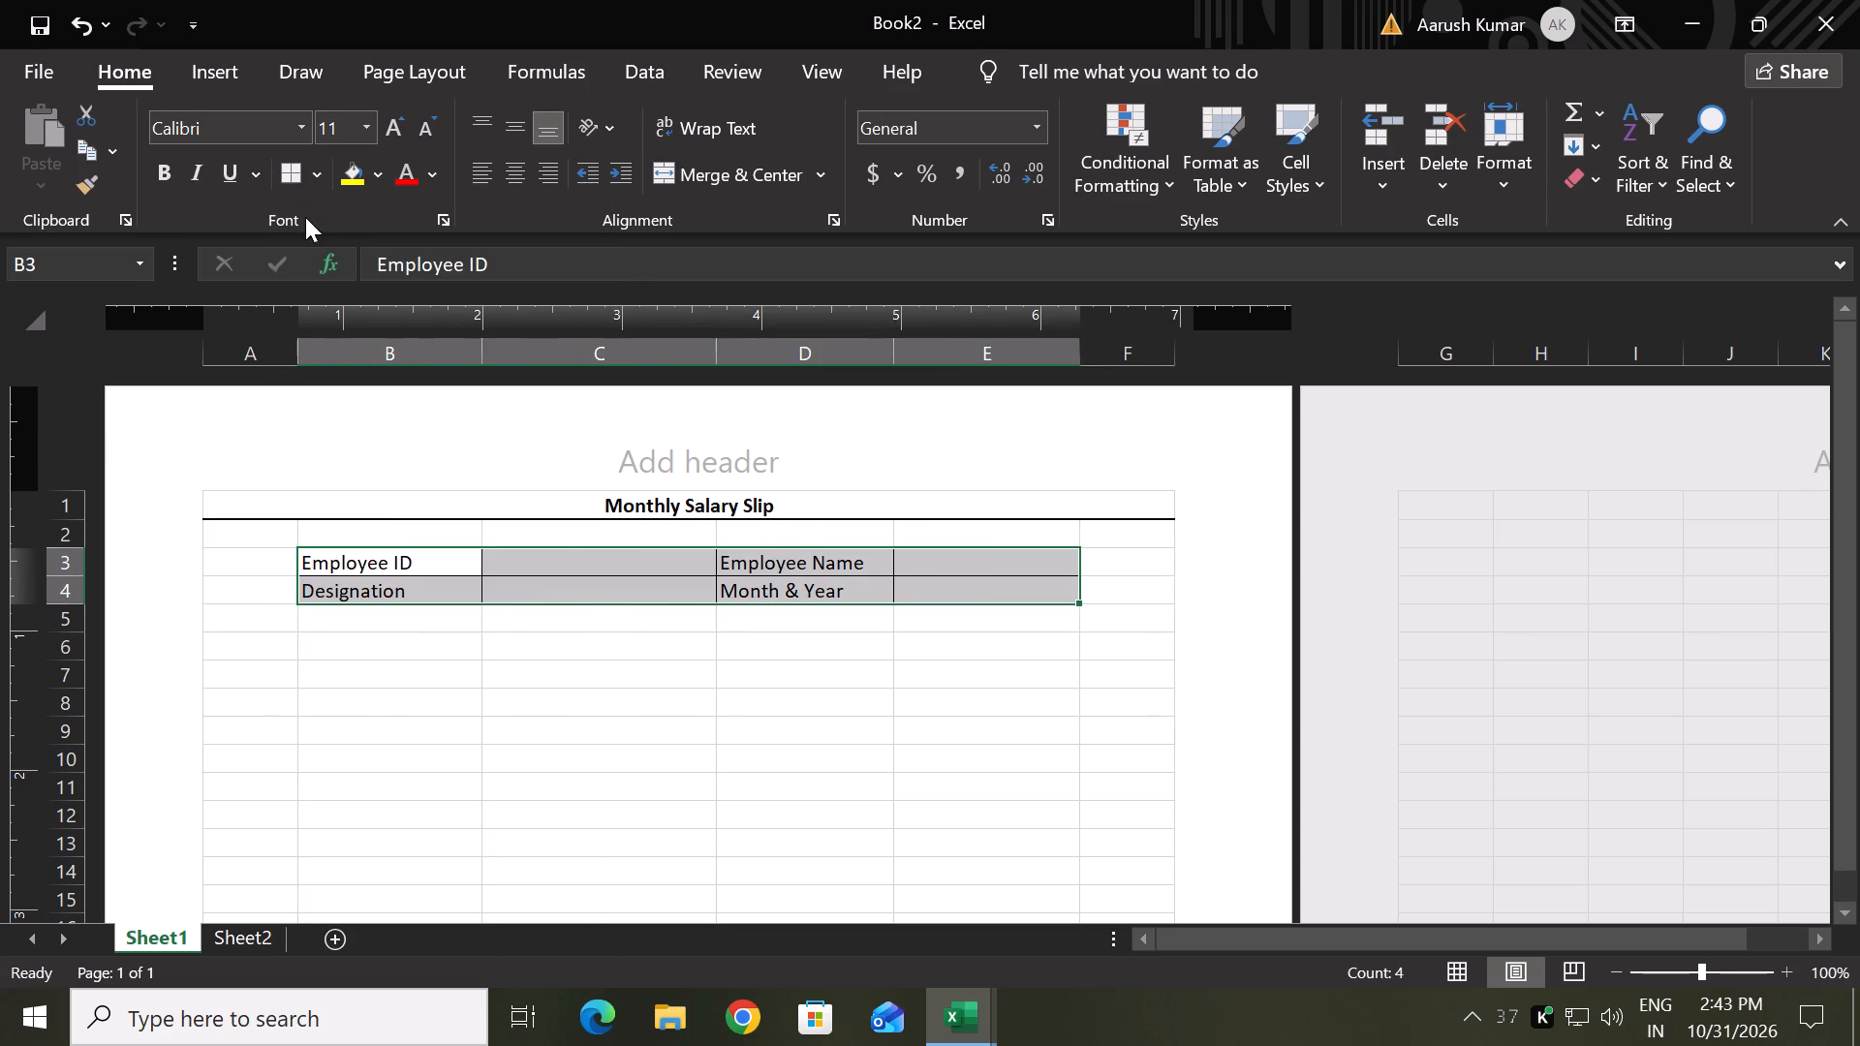
click(311, 167)
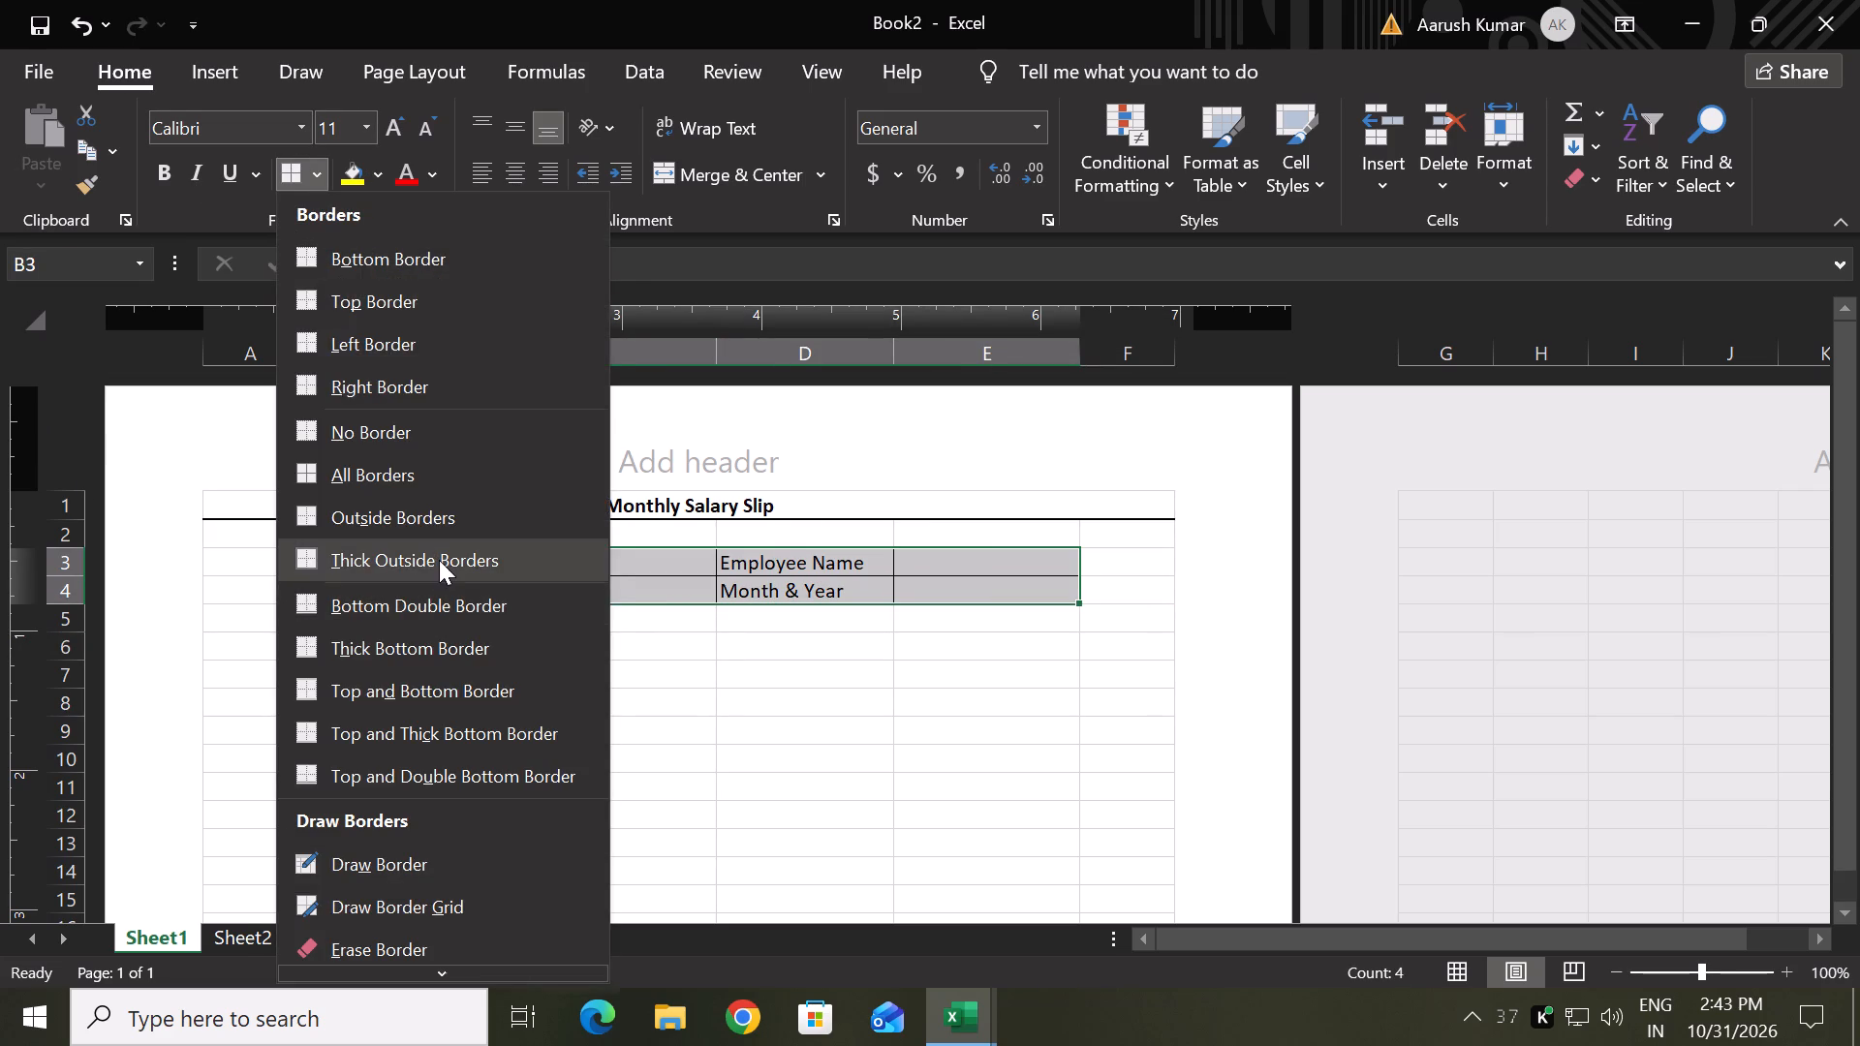
click(439, 560)
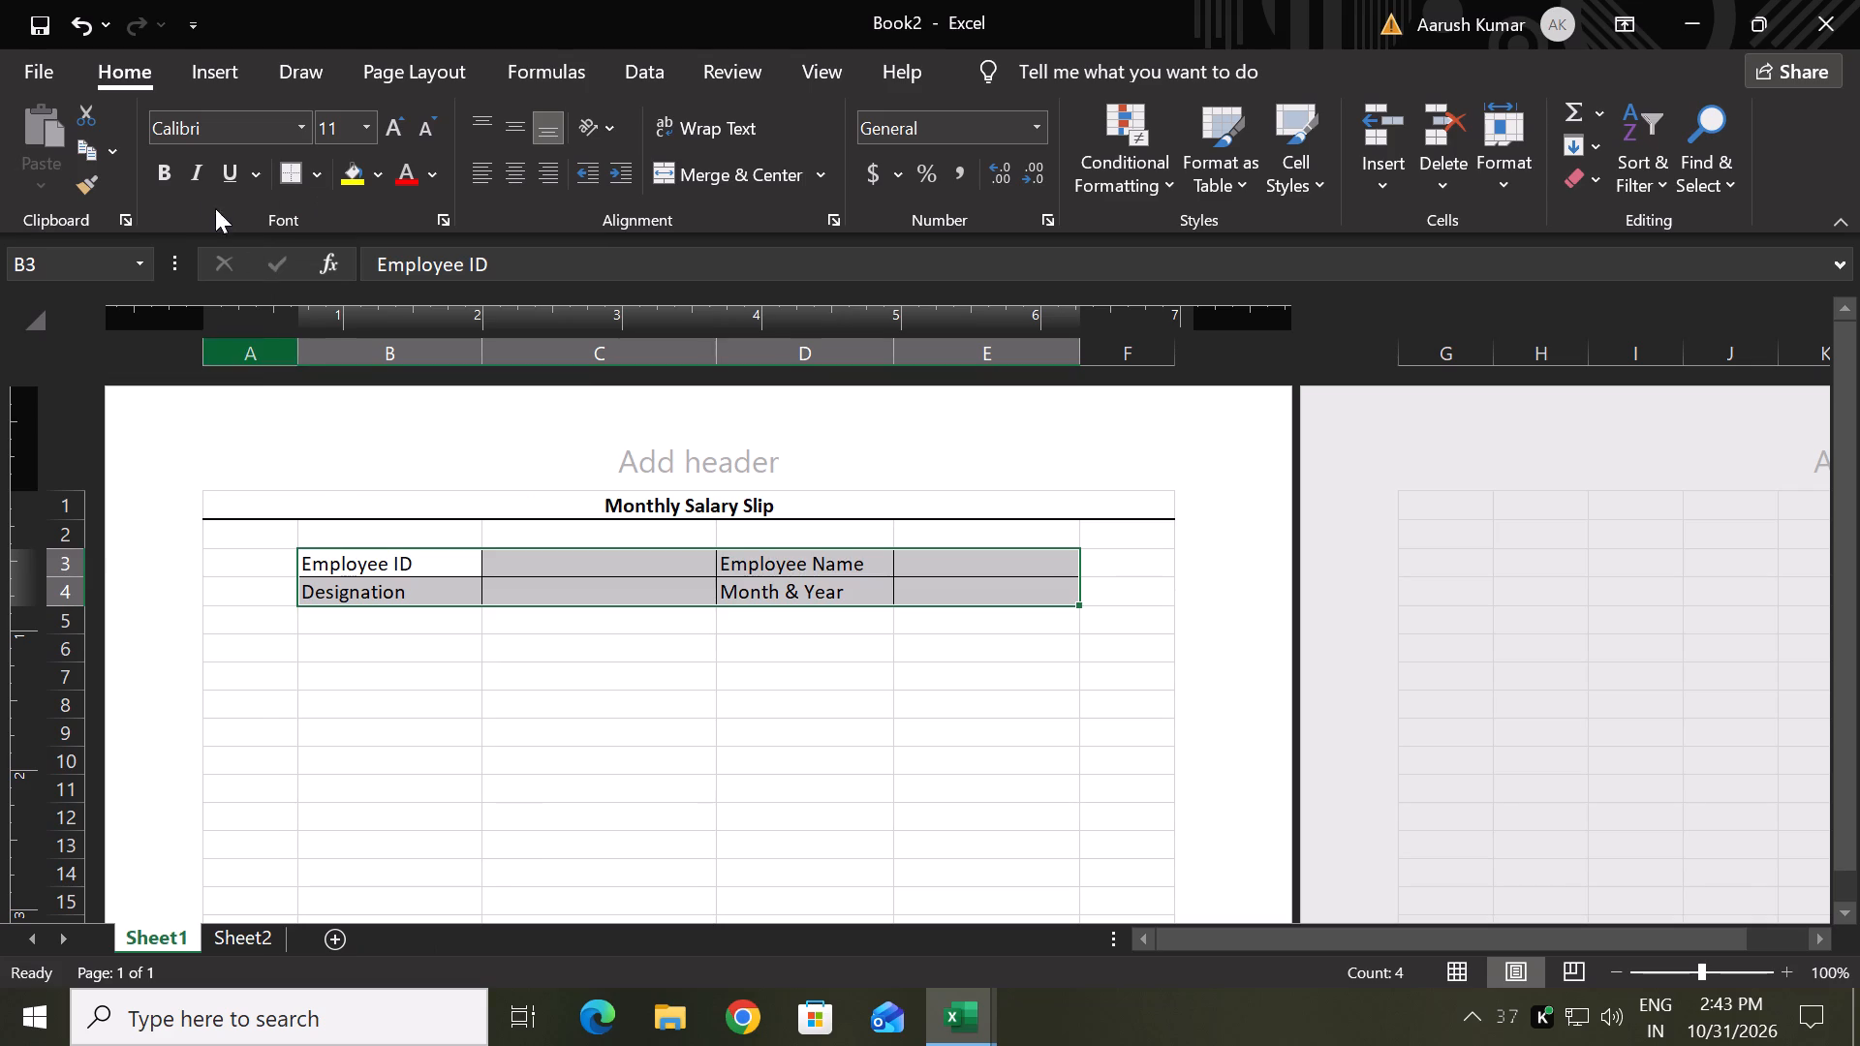
Make the employee details block B3:E4 bold.
click(173, 181)
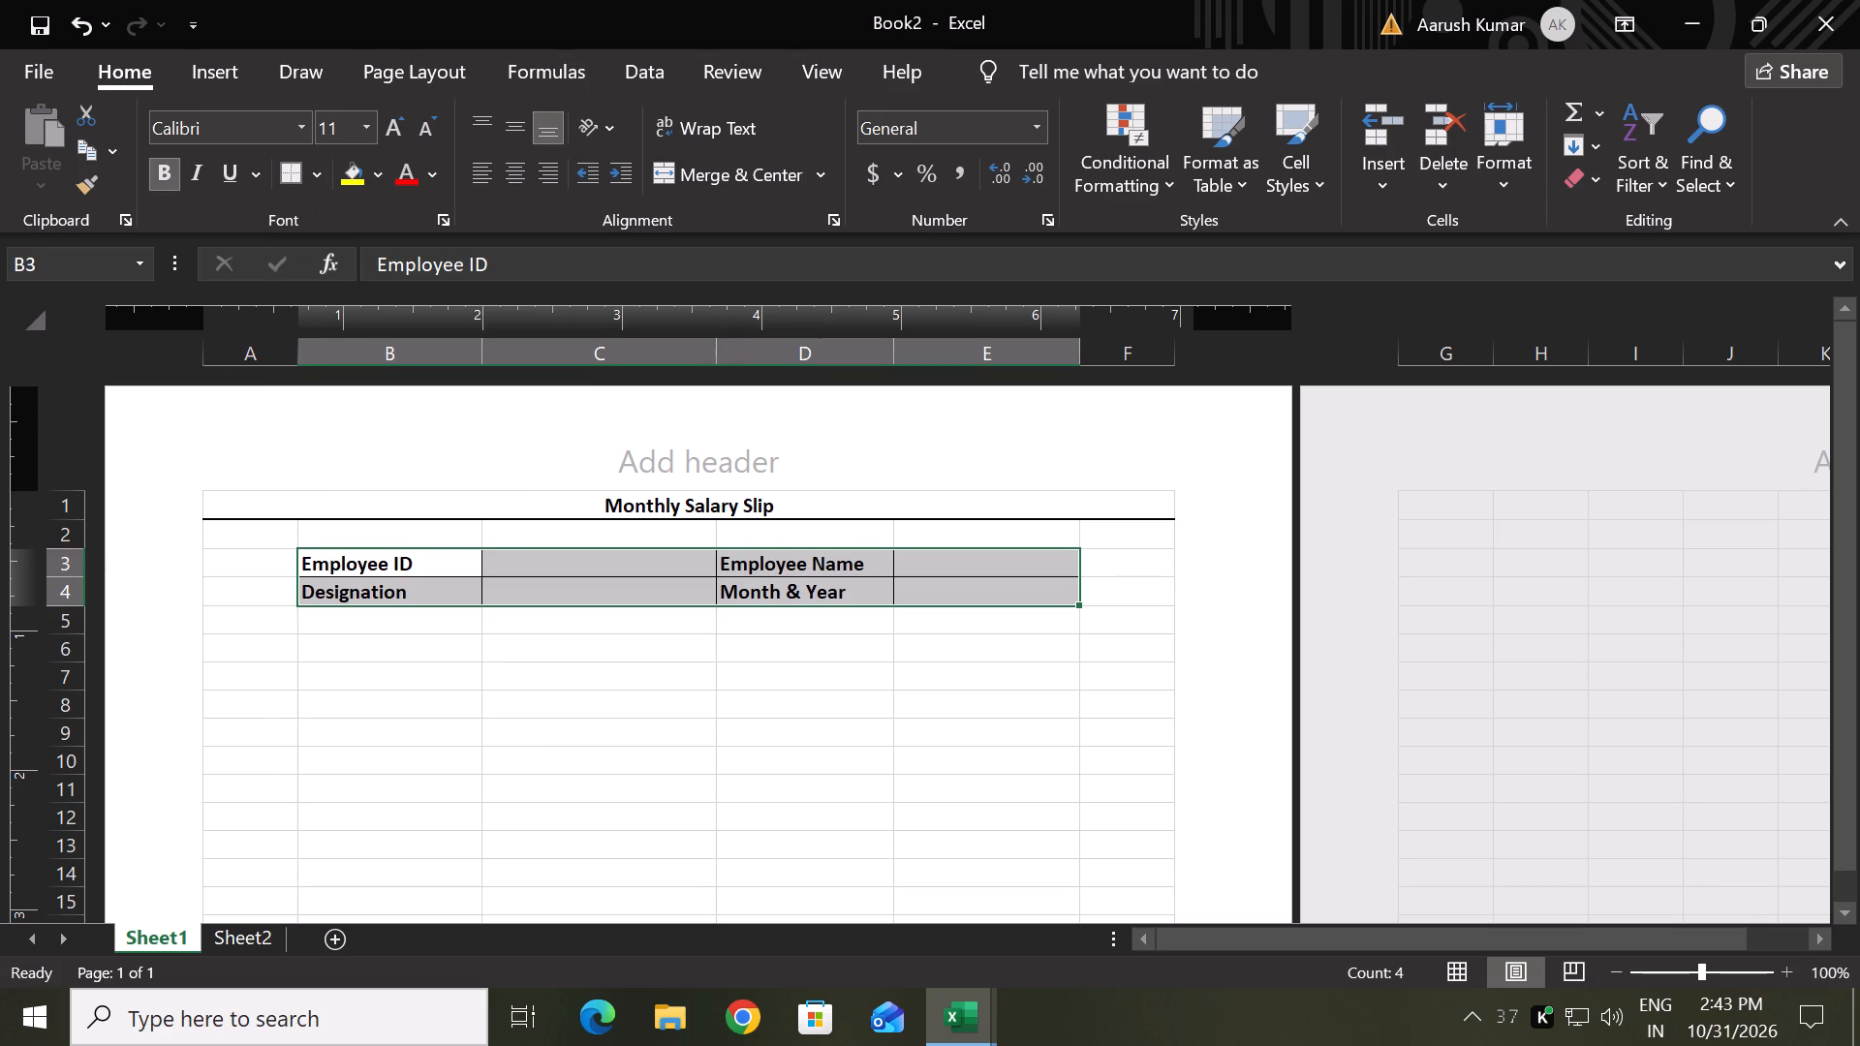
click(423, 699)
click(383, 675)
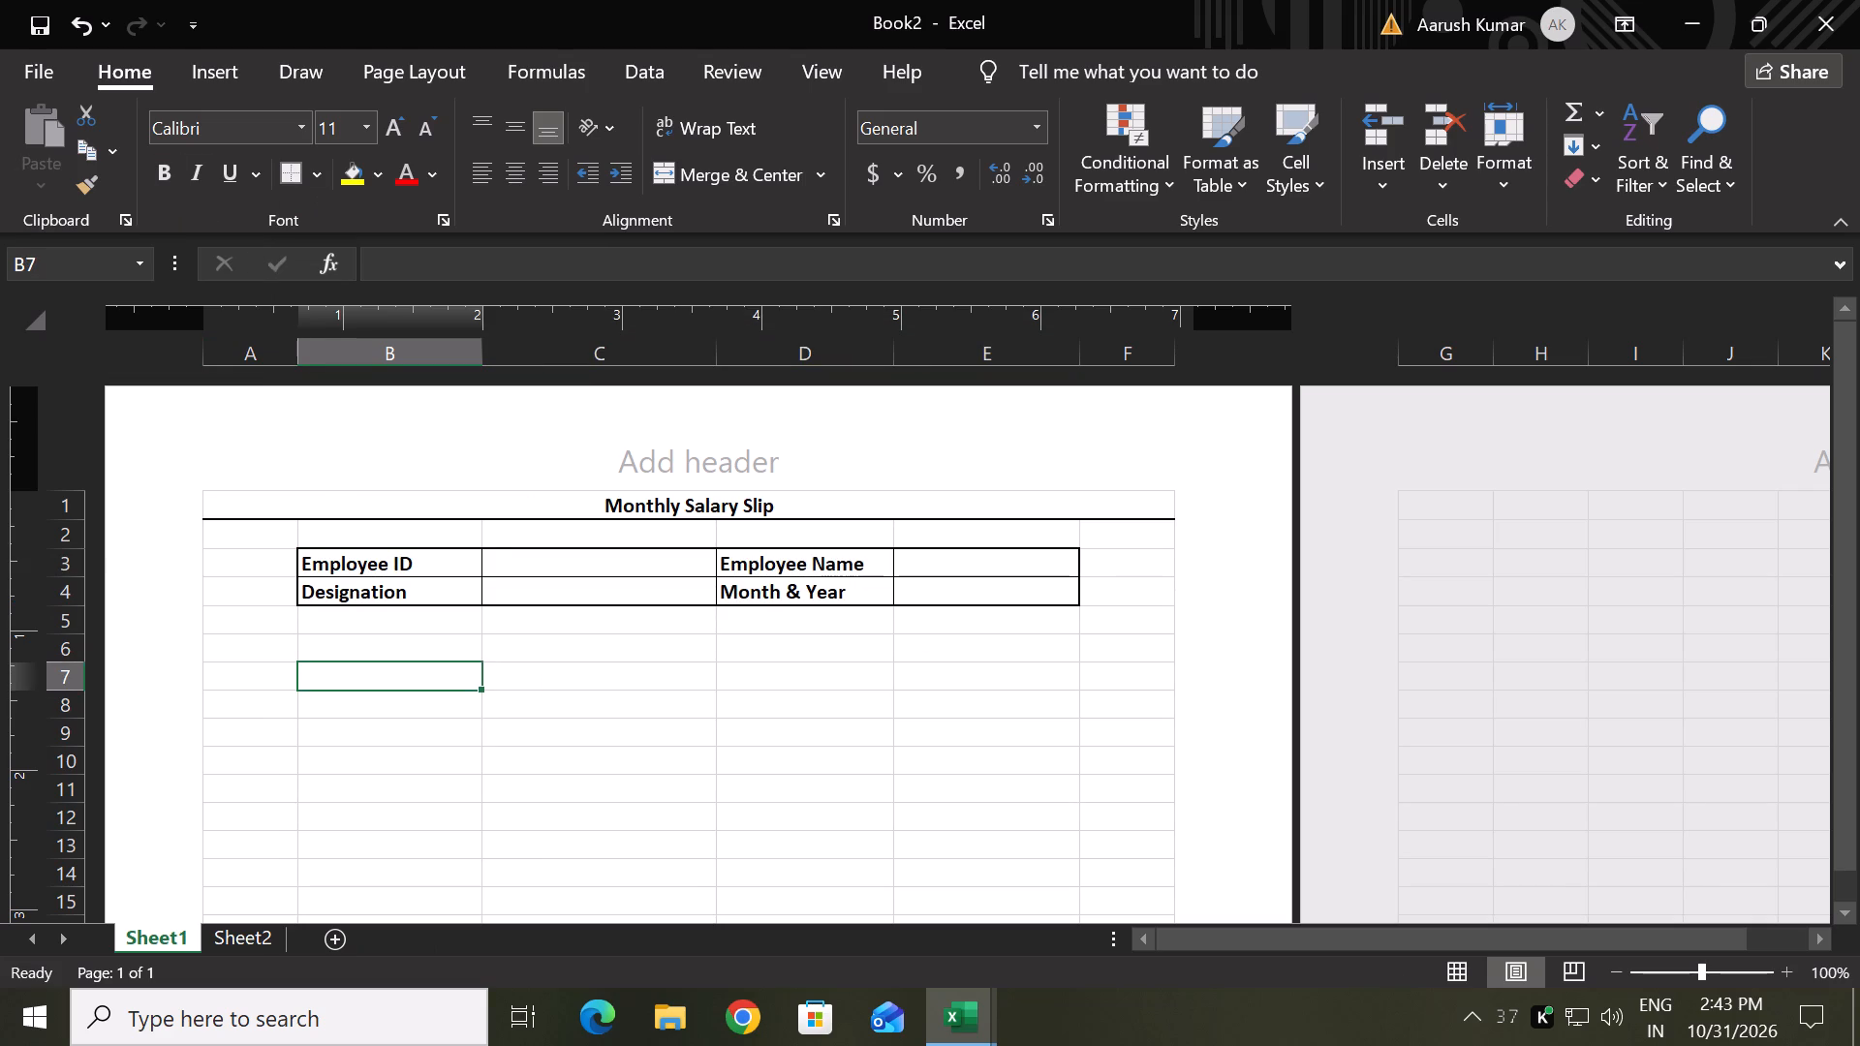
Enter the headings Earnings, Amounts, Deductions and Amounts across B7:E7.
click(419, 660)
key(shift+e)
key(a)
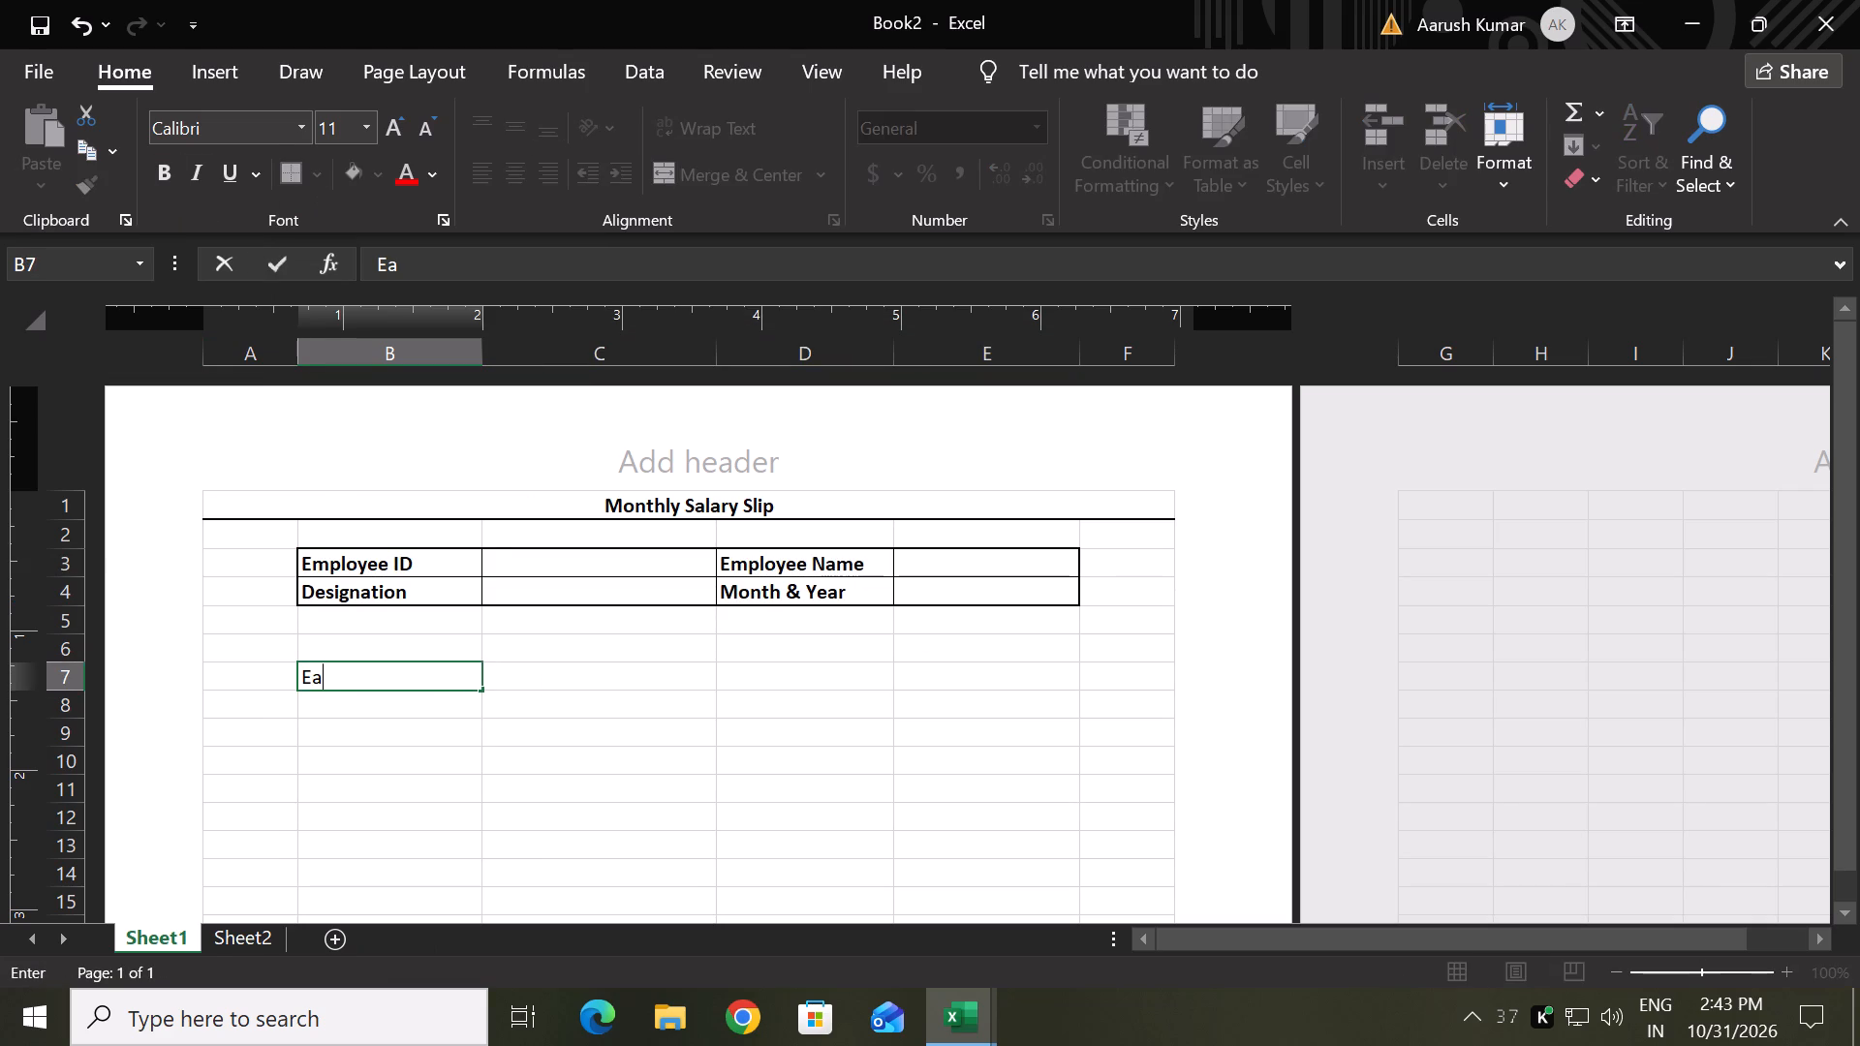
key(r)
text(nings)
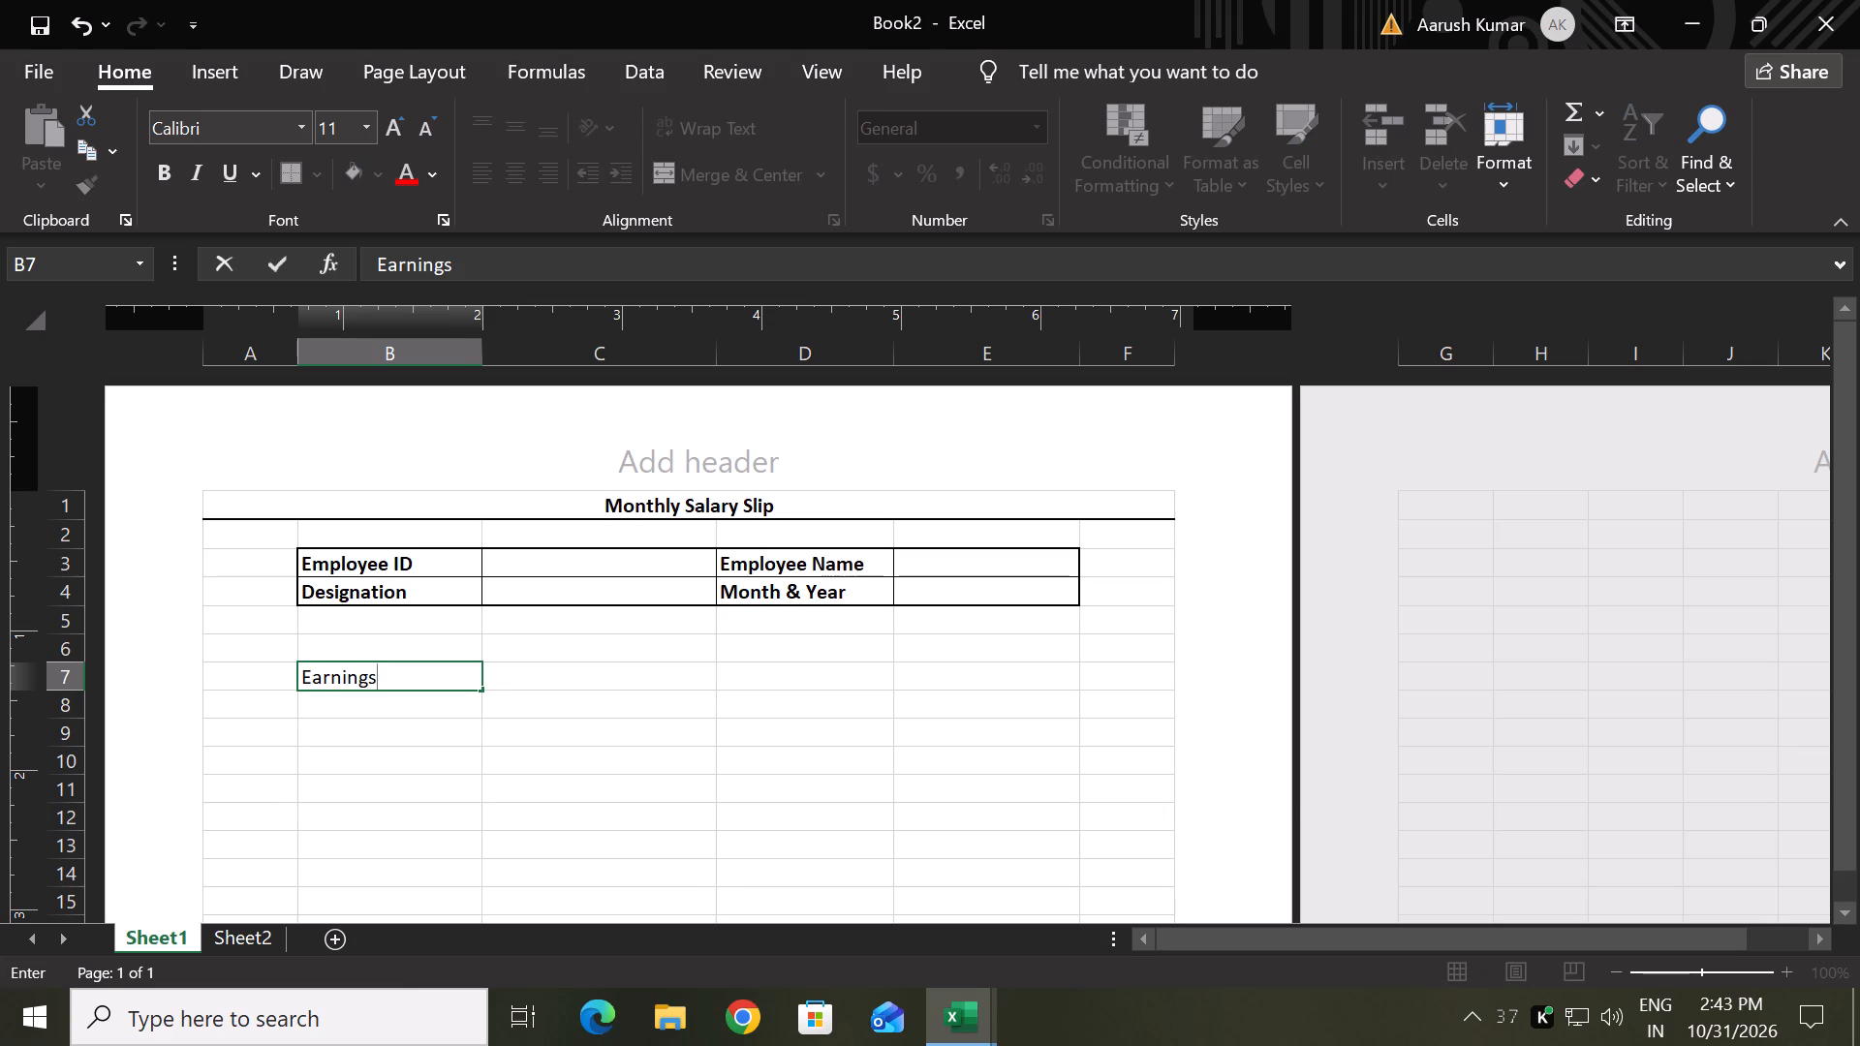
key(Tab)
text(Amo)
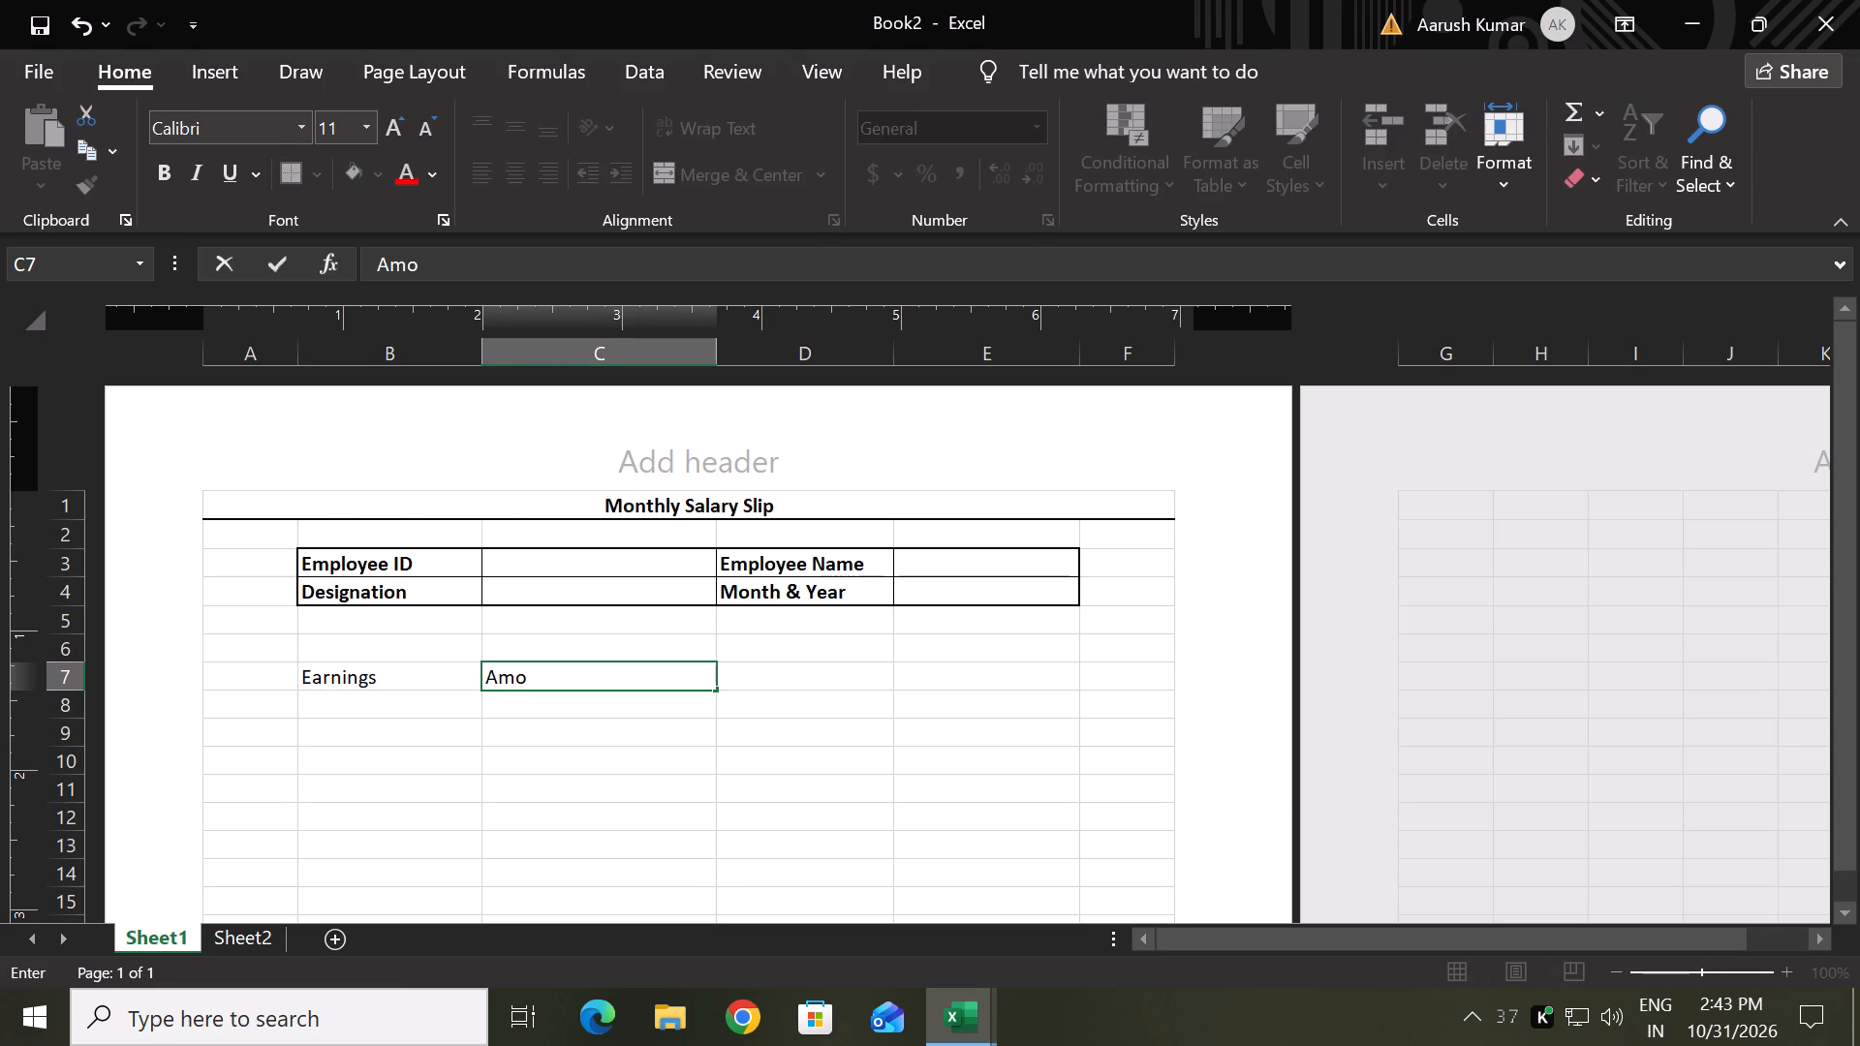
text(unts)
key(Tab)
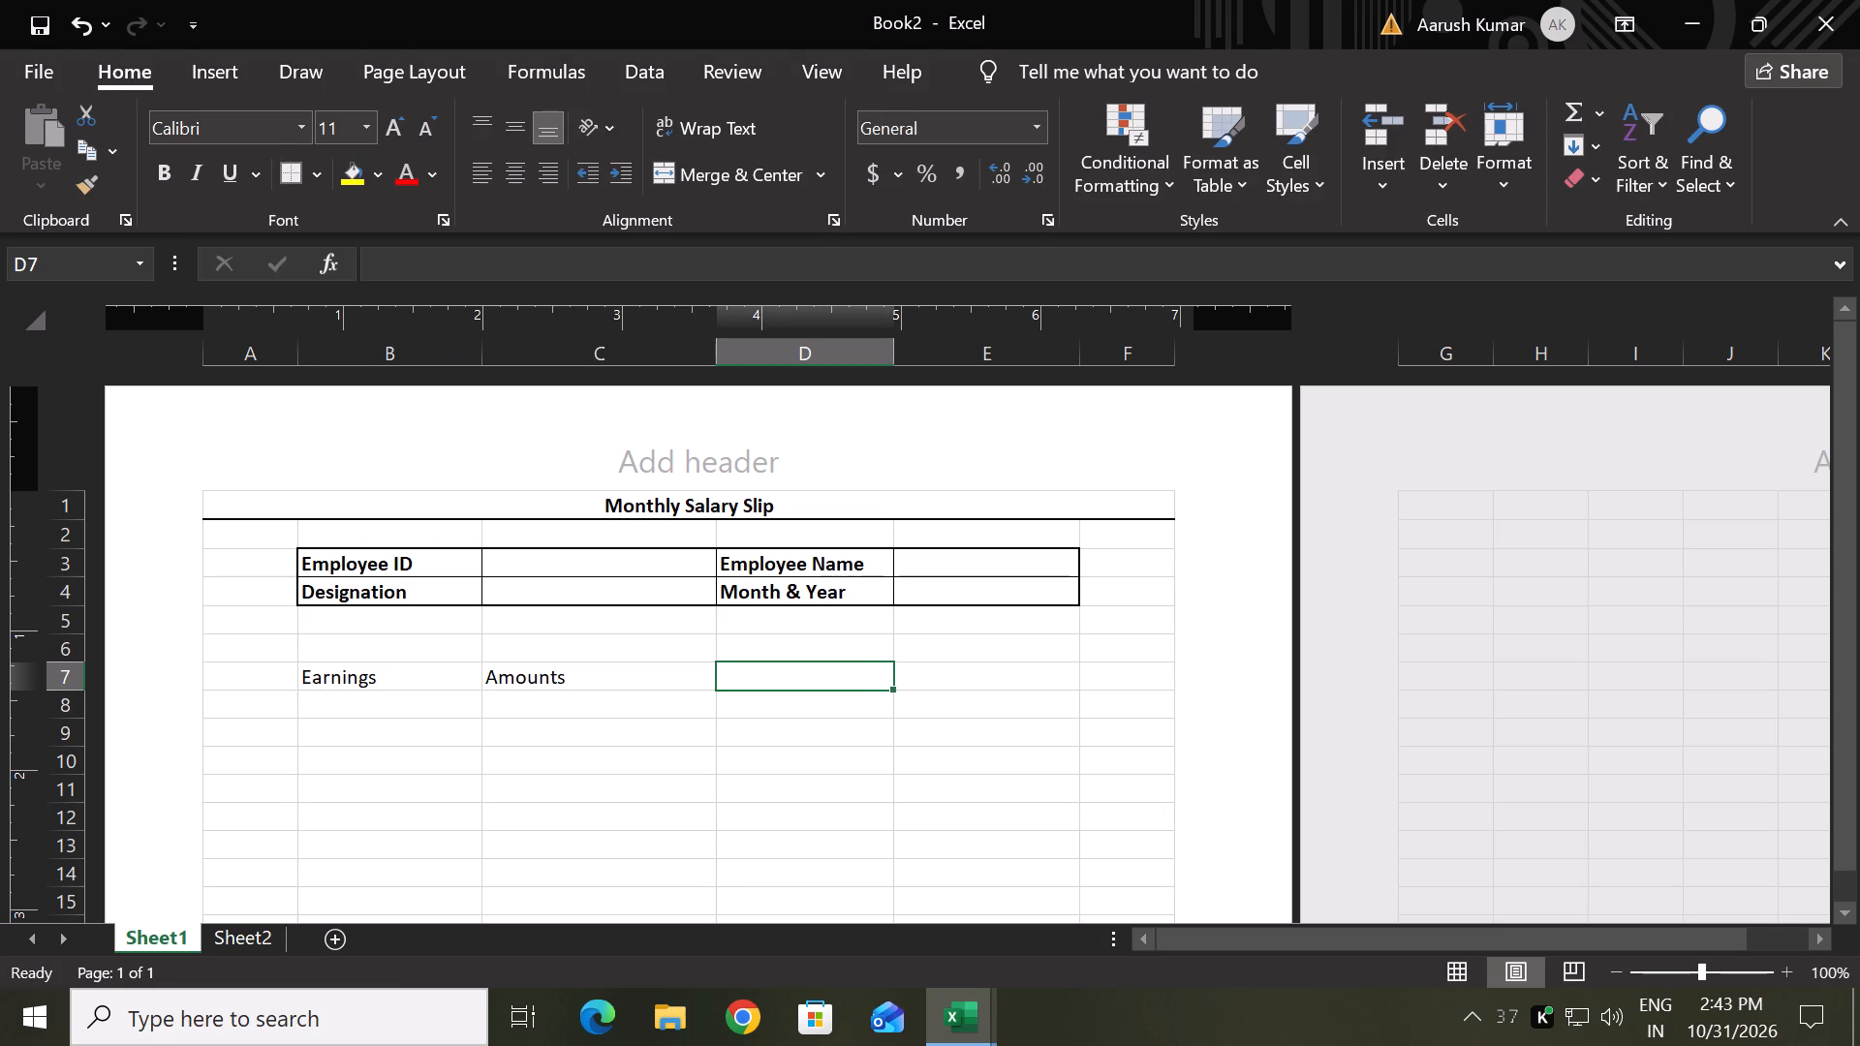
text(Deducto)
key(BackSpace)
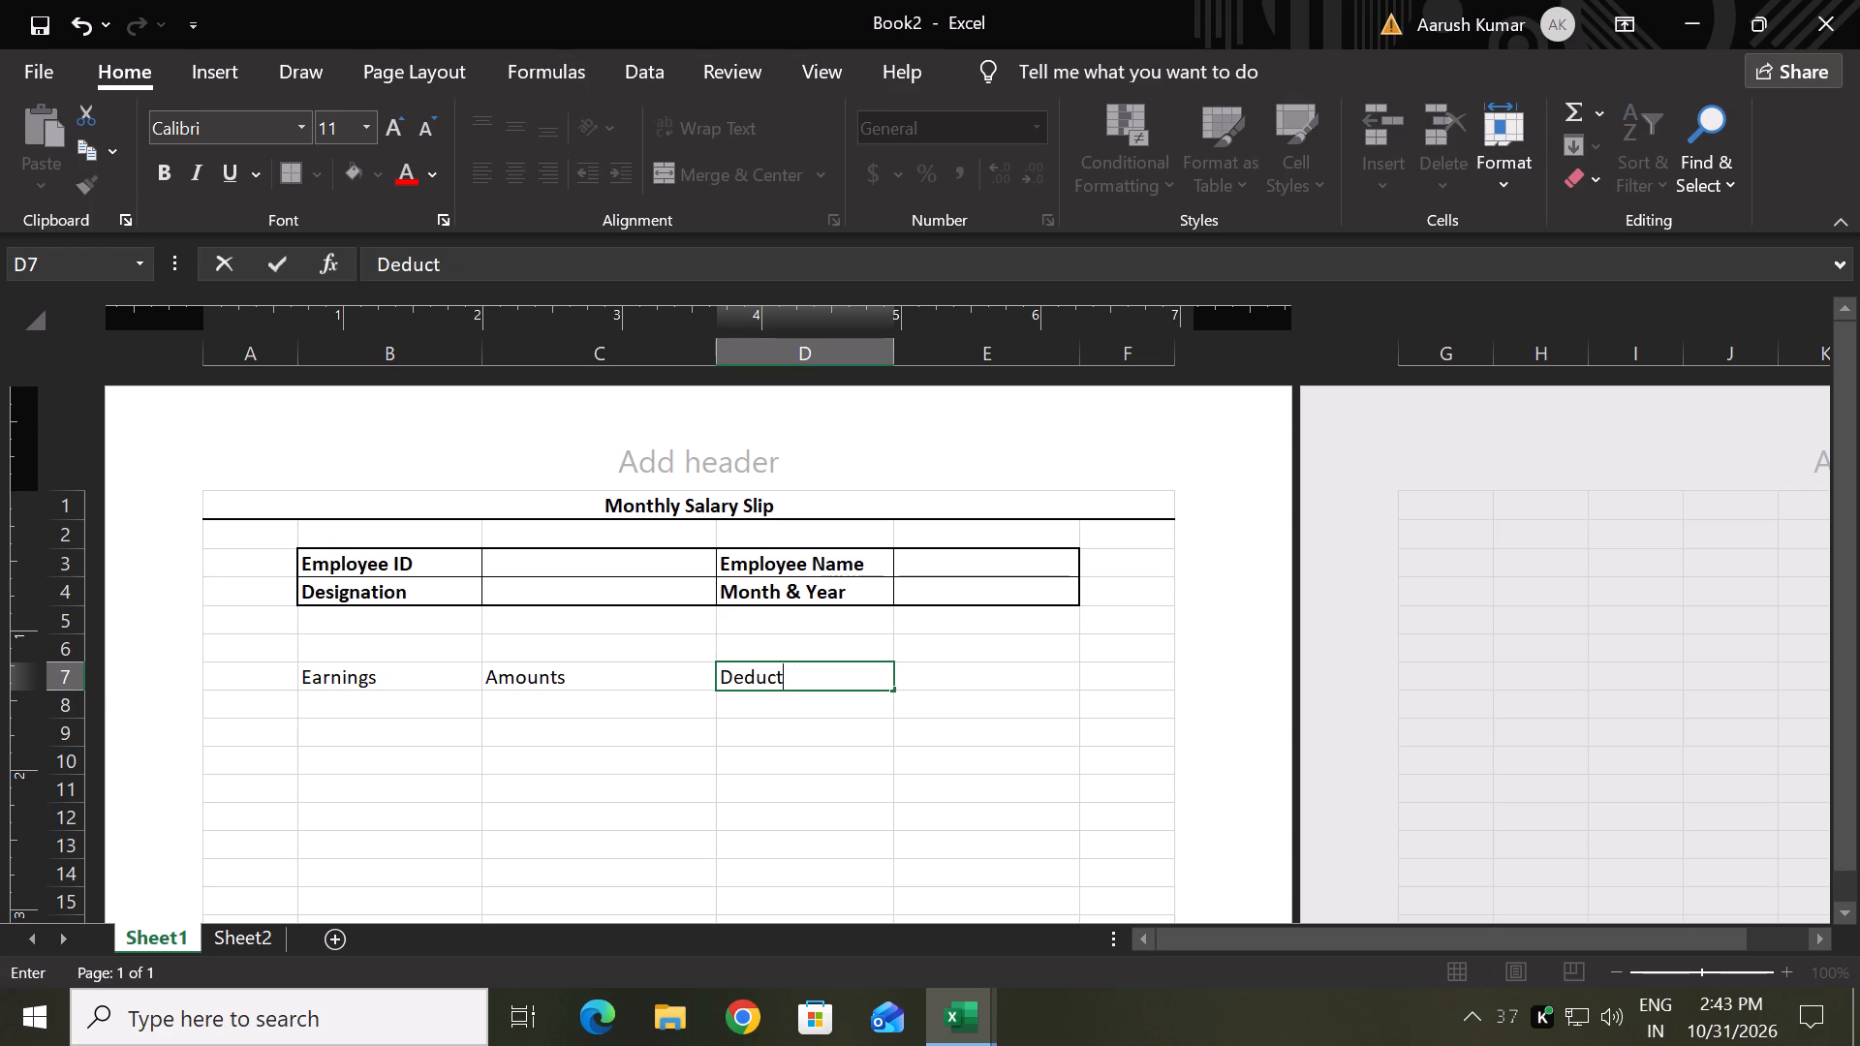
text(ions)
key(Tab)
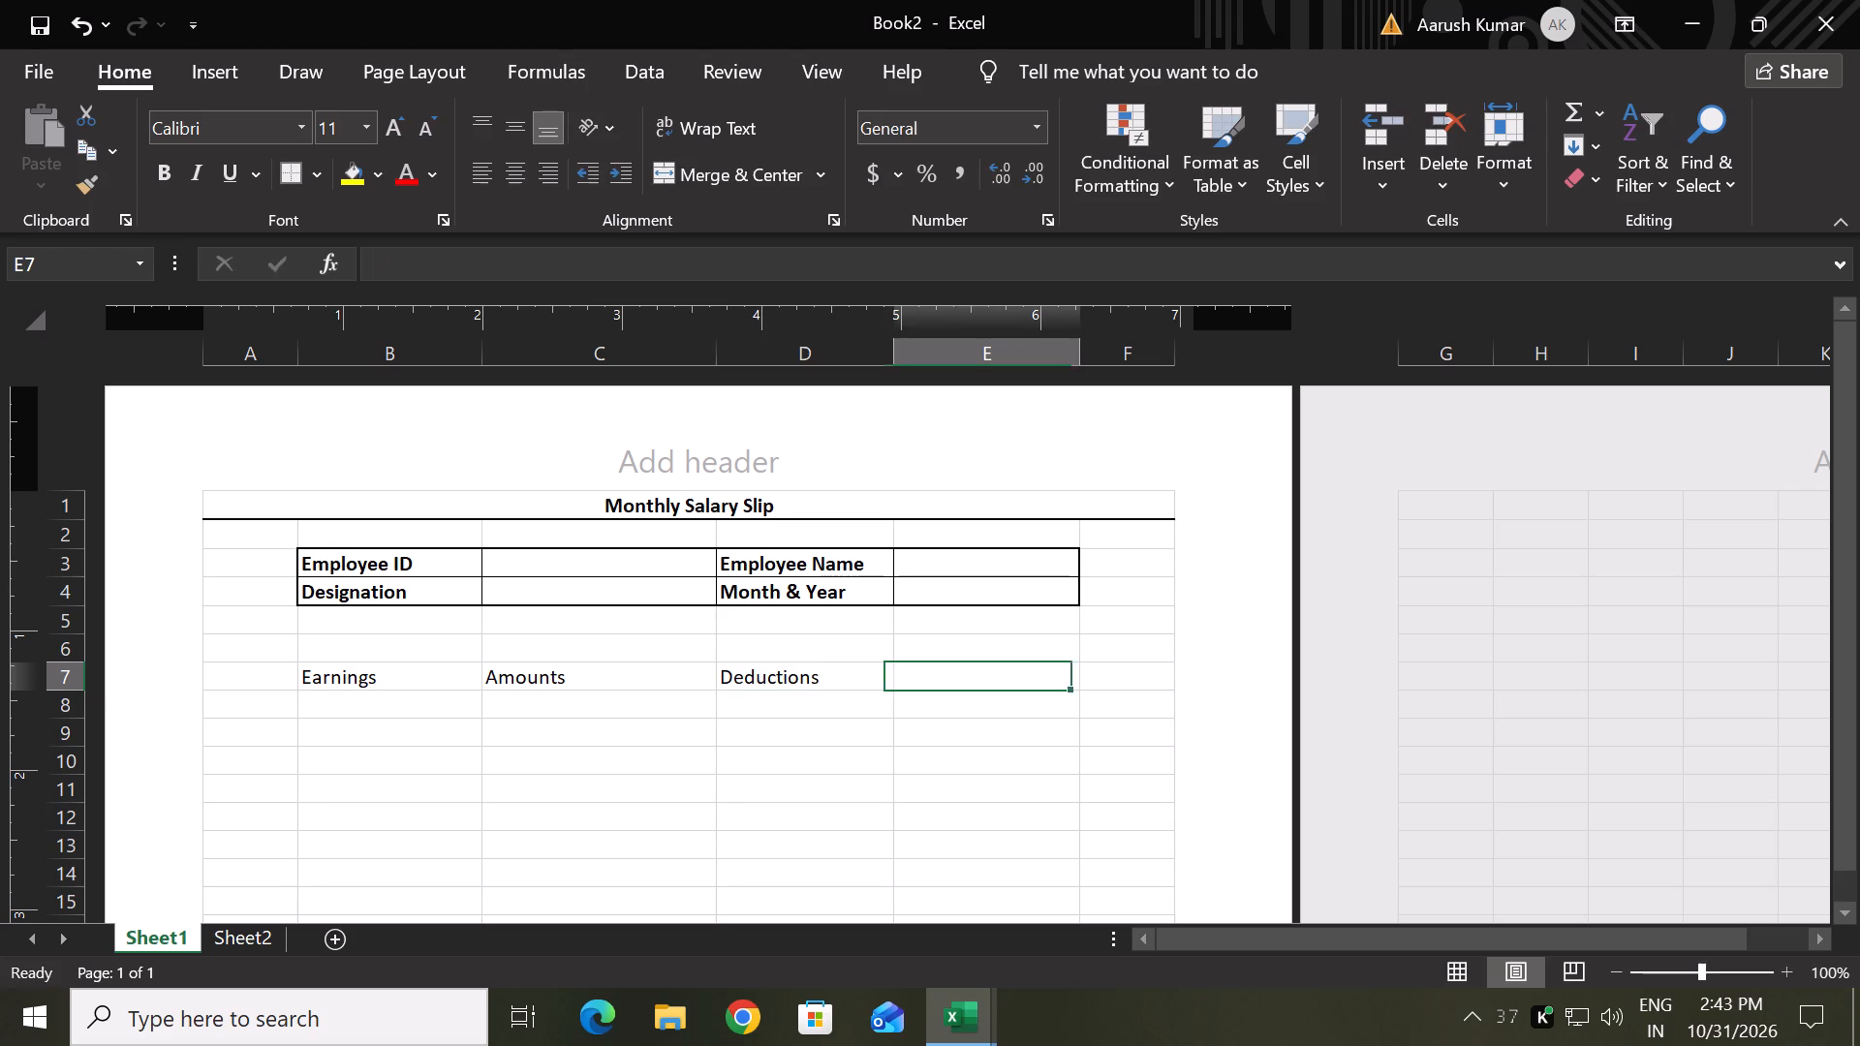
text(Amounts)
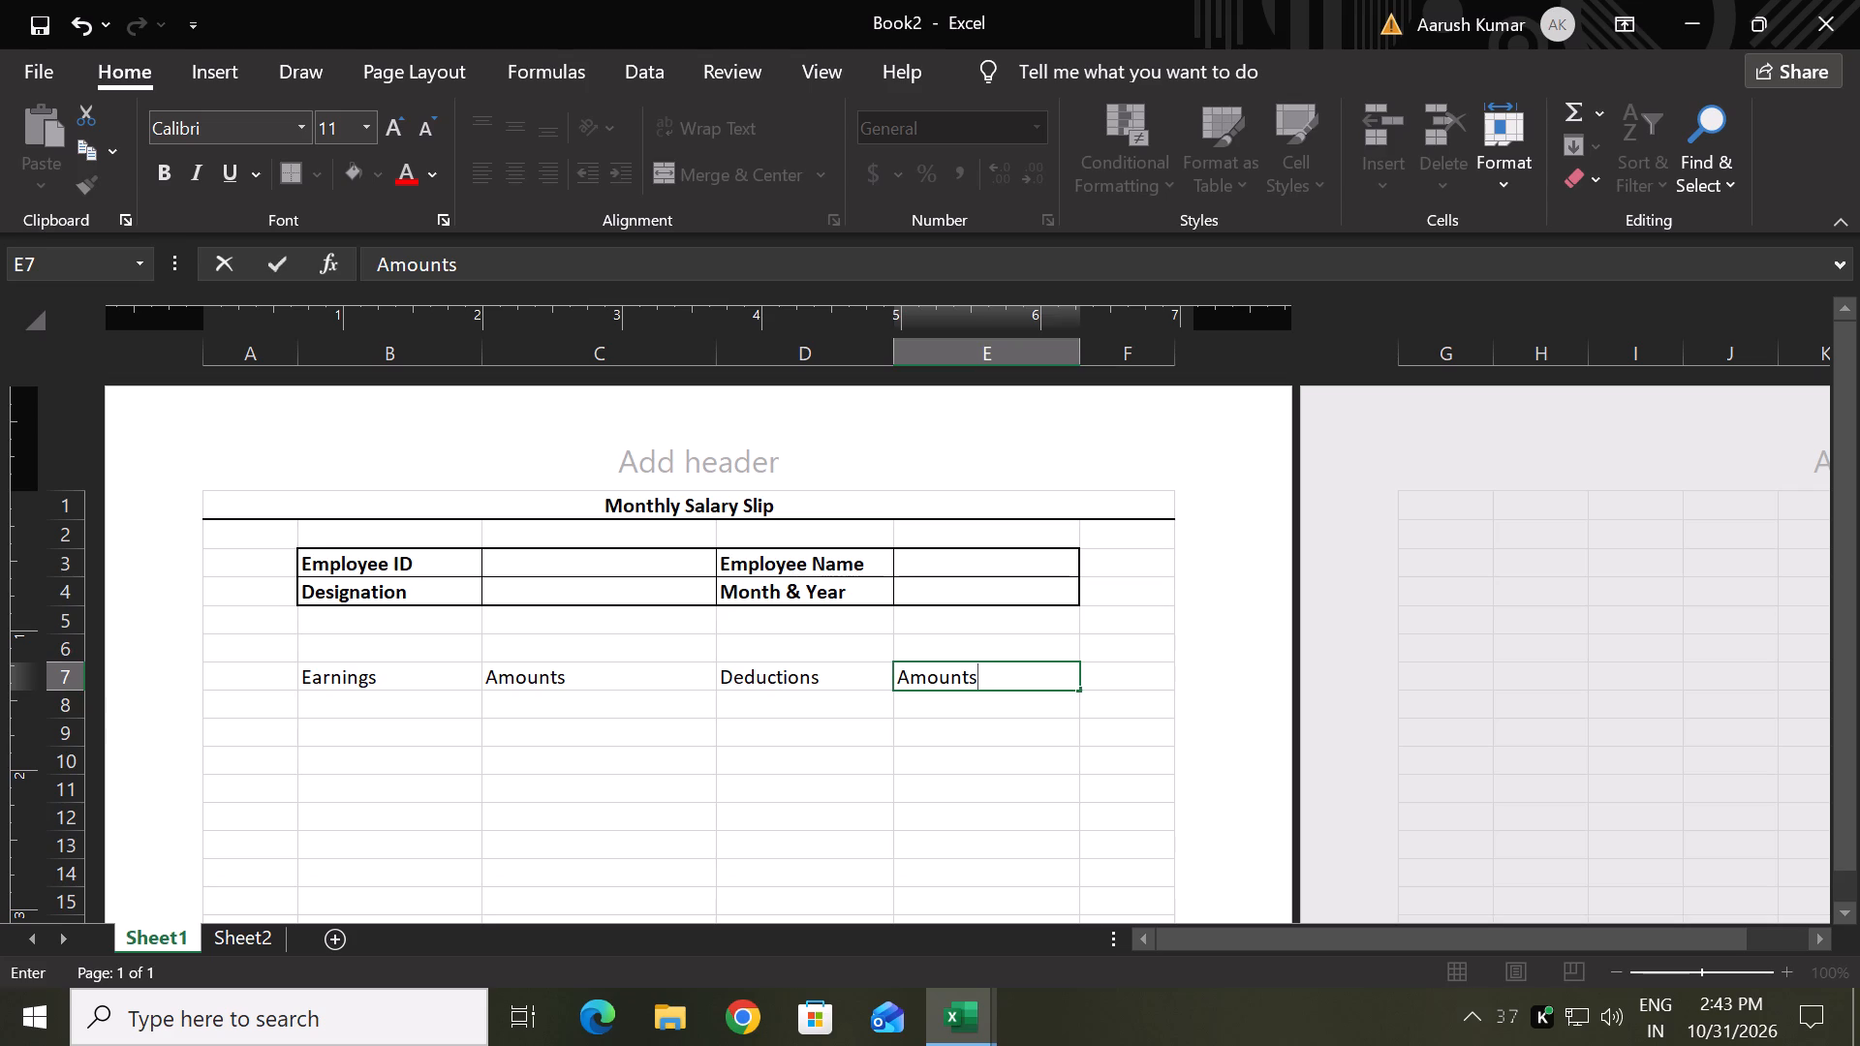
key(Down)
Enter Basic in B8 as the first item under Earnings.
key(Right)
key(Left)
key(ctrl+Left)
key(Right)
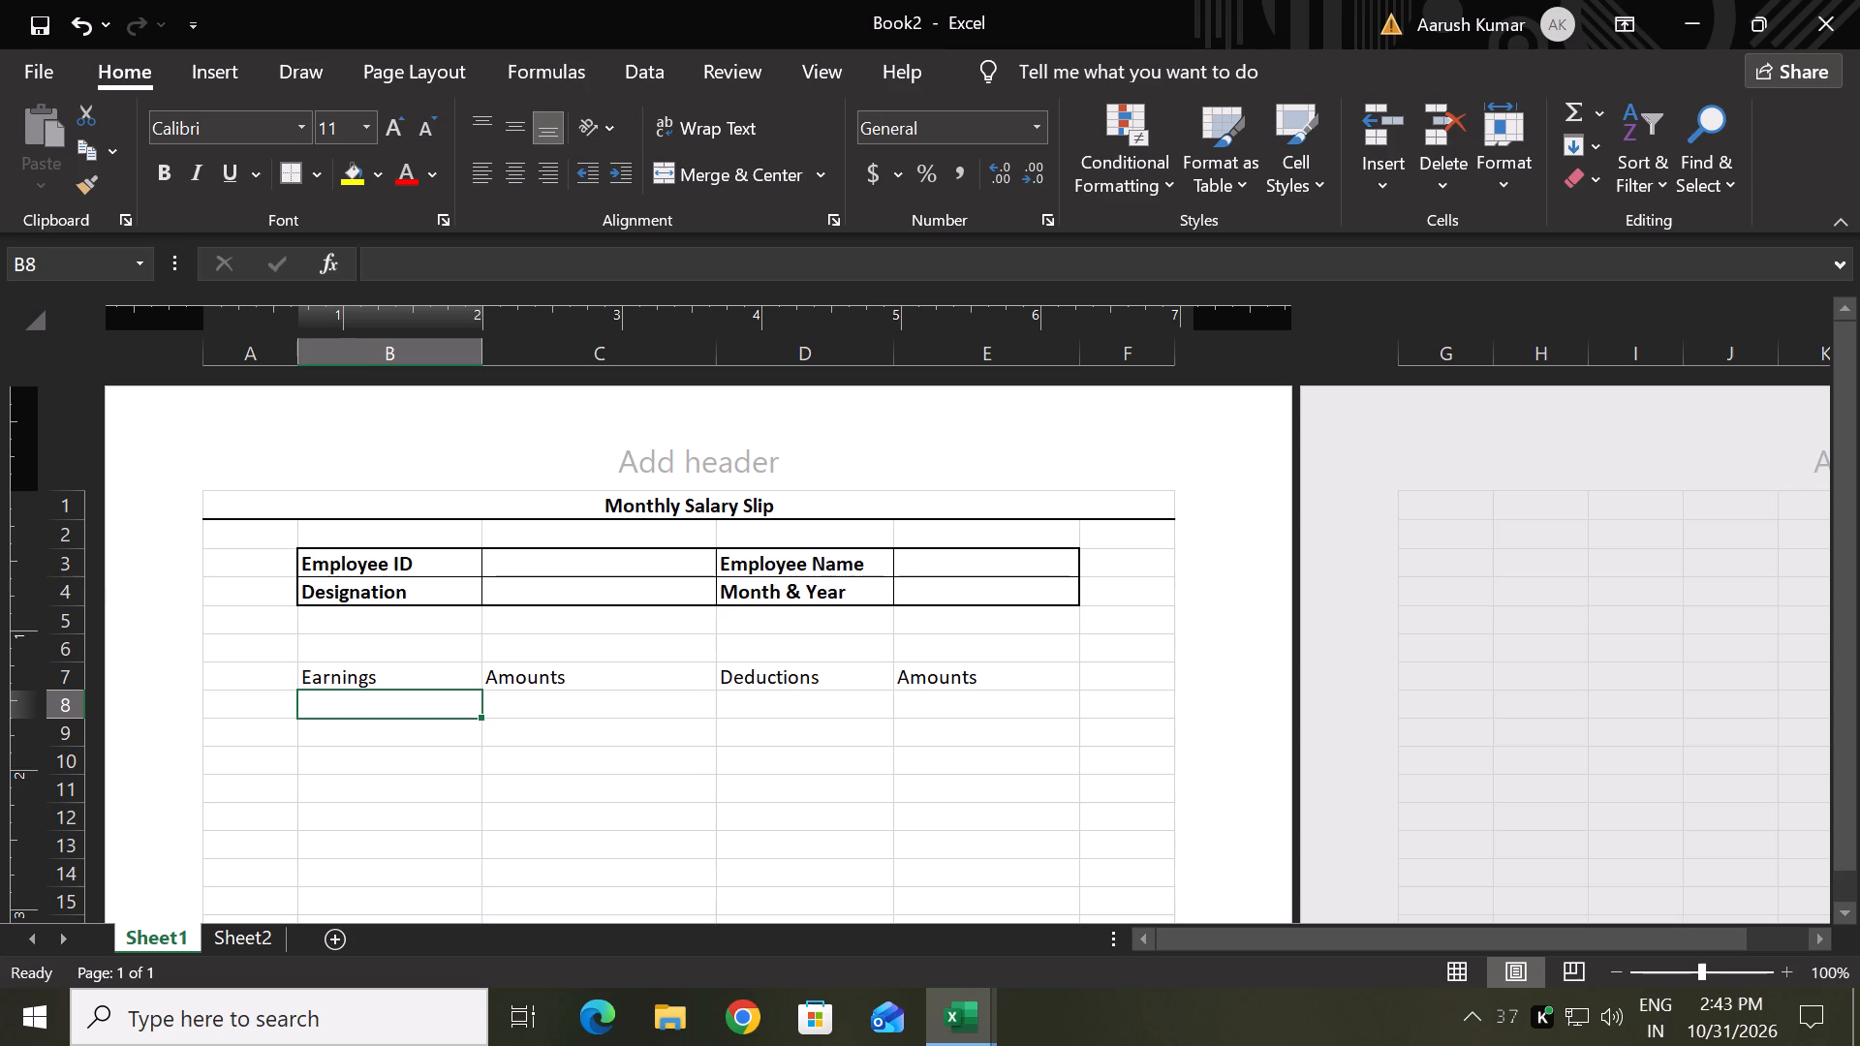
text(BAs)
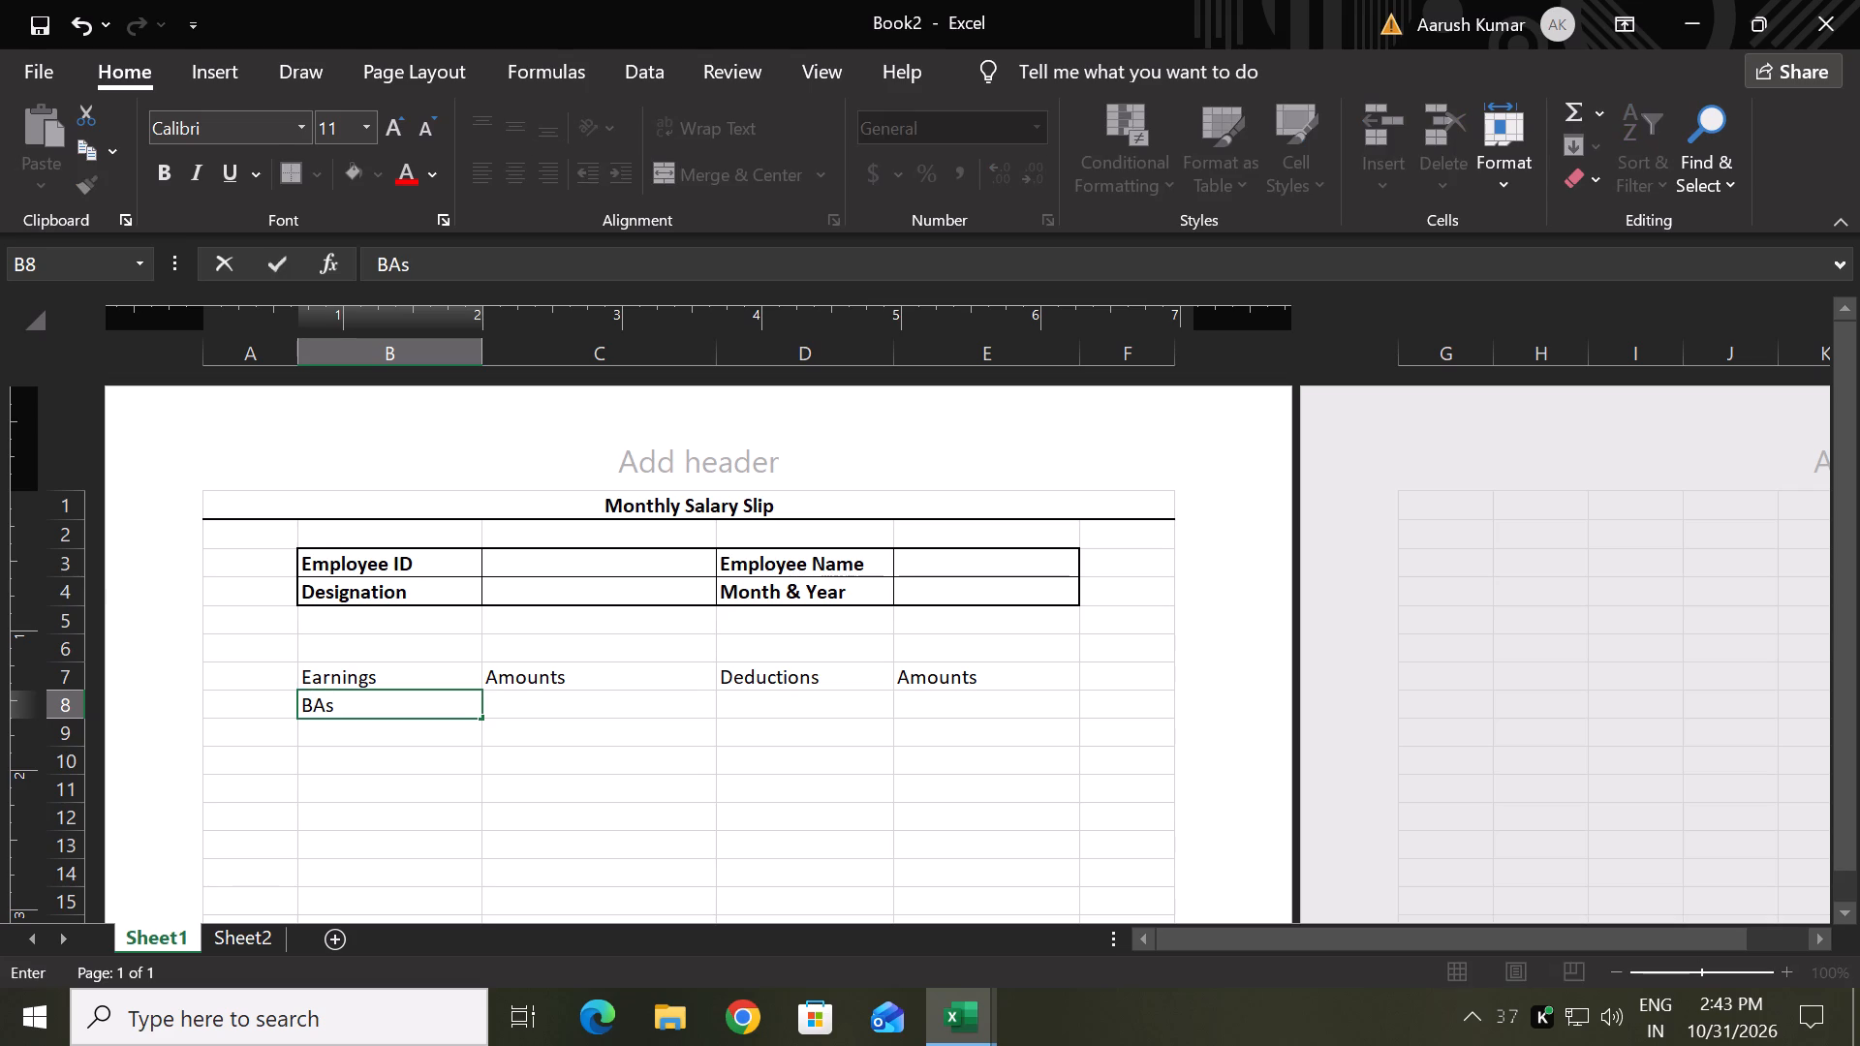
key(BackSpace)
key(BackSpace)
key(a)
key(BackSpace)
text(ASic)
key(Return)
key(Up)
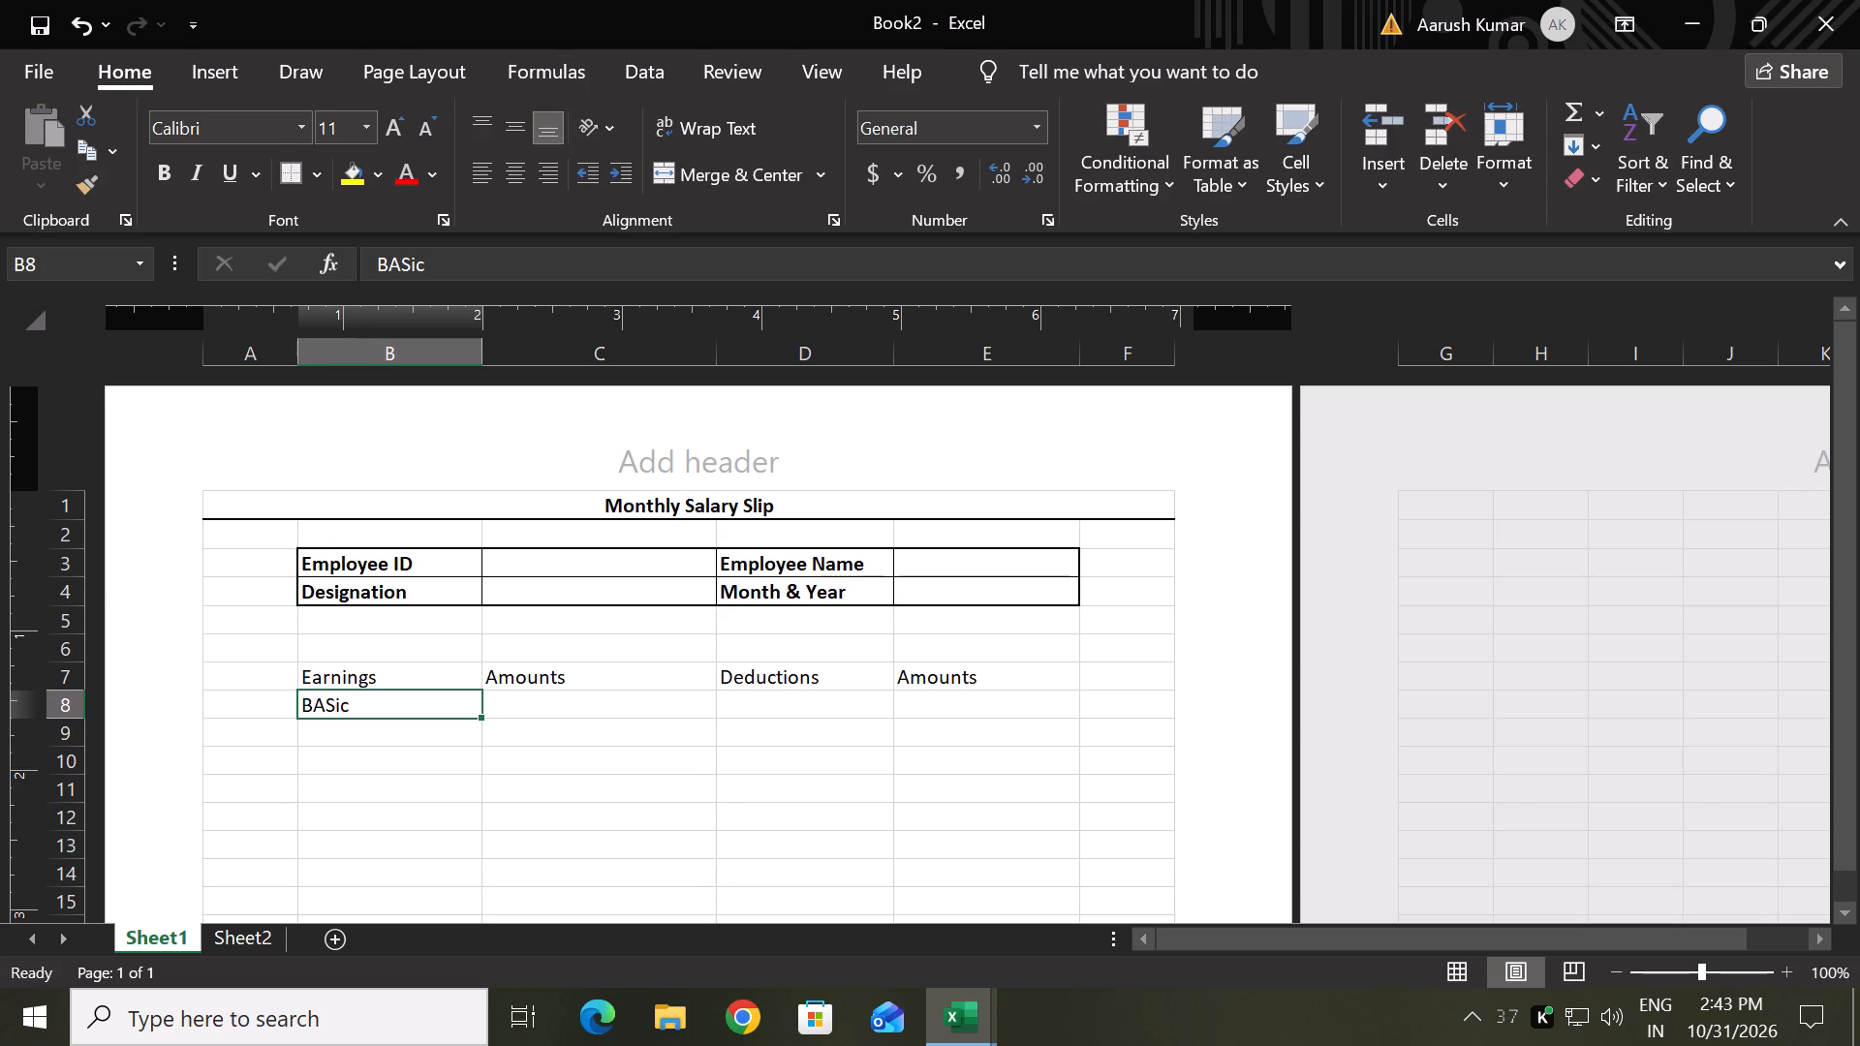
text(Basic)
key(Return)
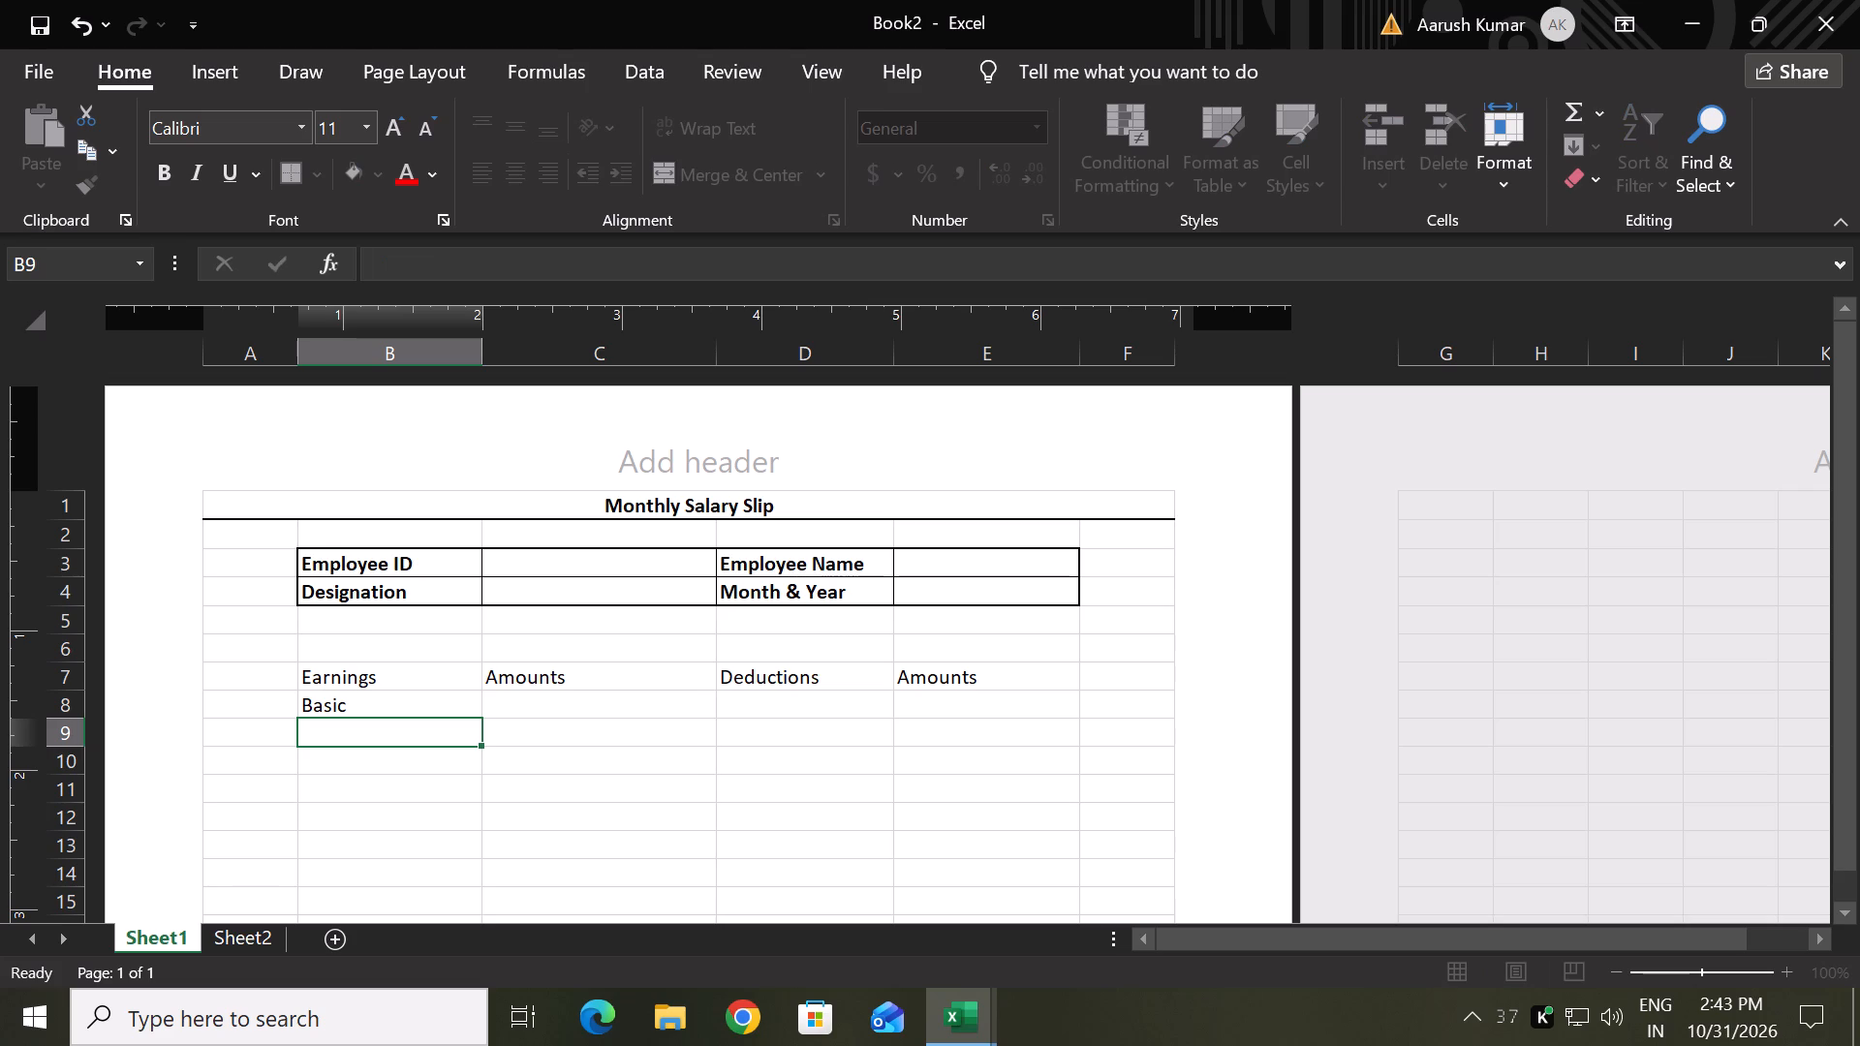
List HRA, DA, Conveyance and Overtime below Basic in B9:B12.
text(HRA)
key(Return)
text(DA)
key(Return)
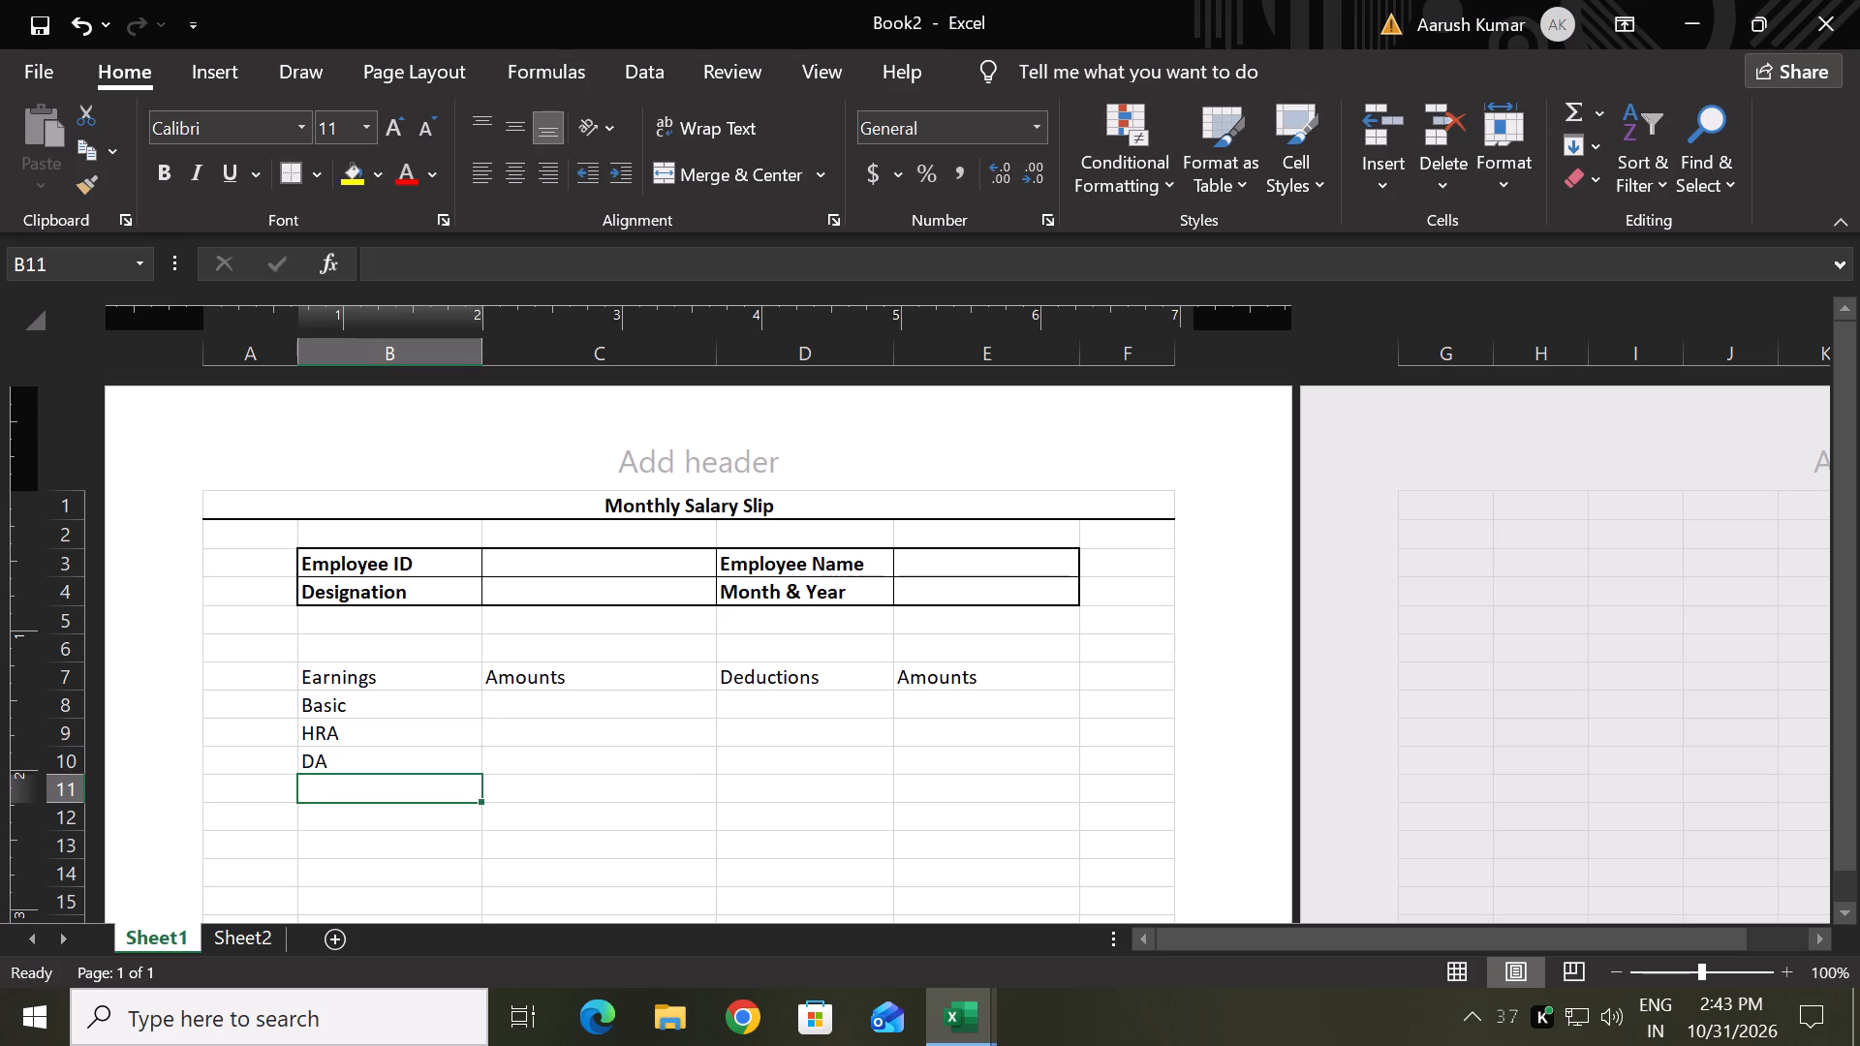
key(shift+c)
text(onve)
text(yance)
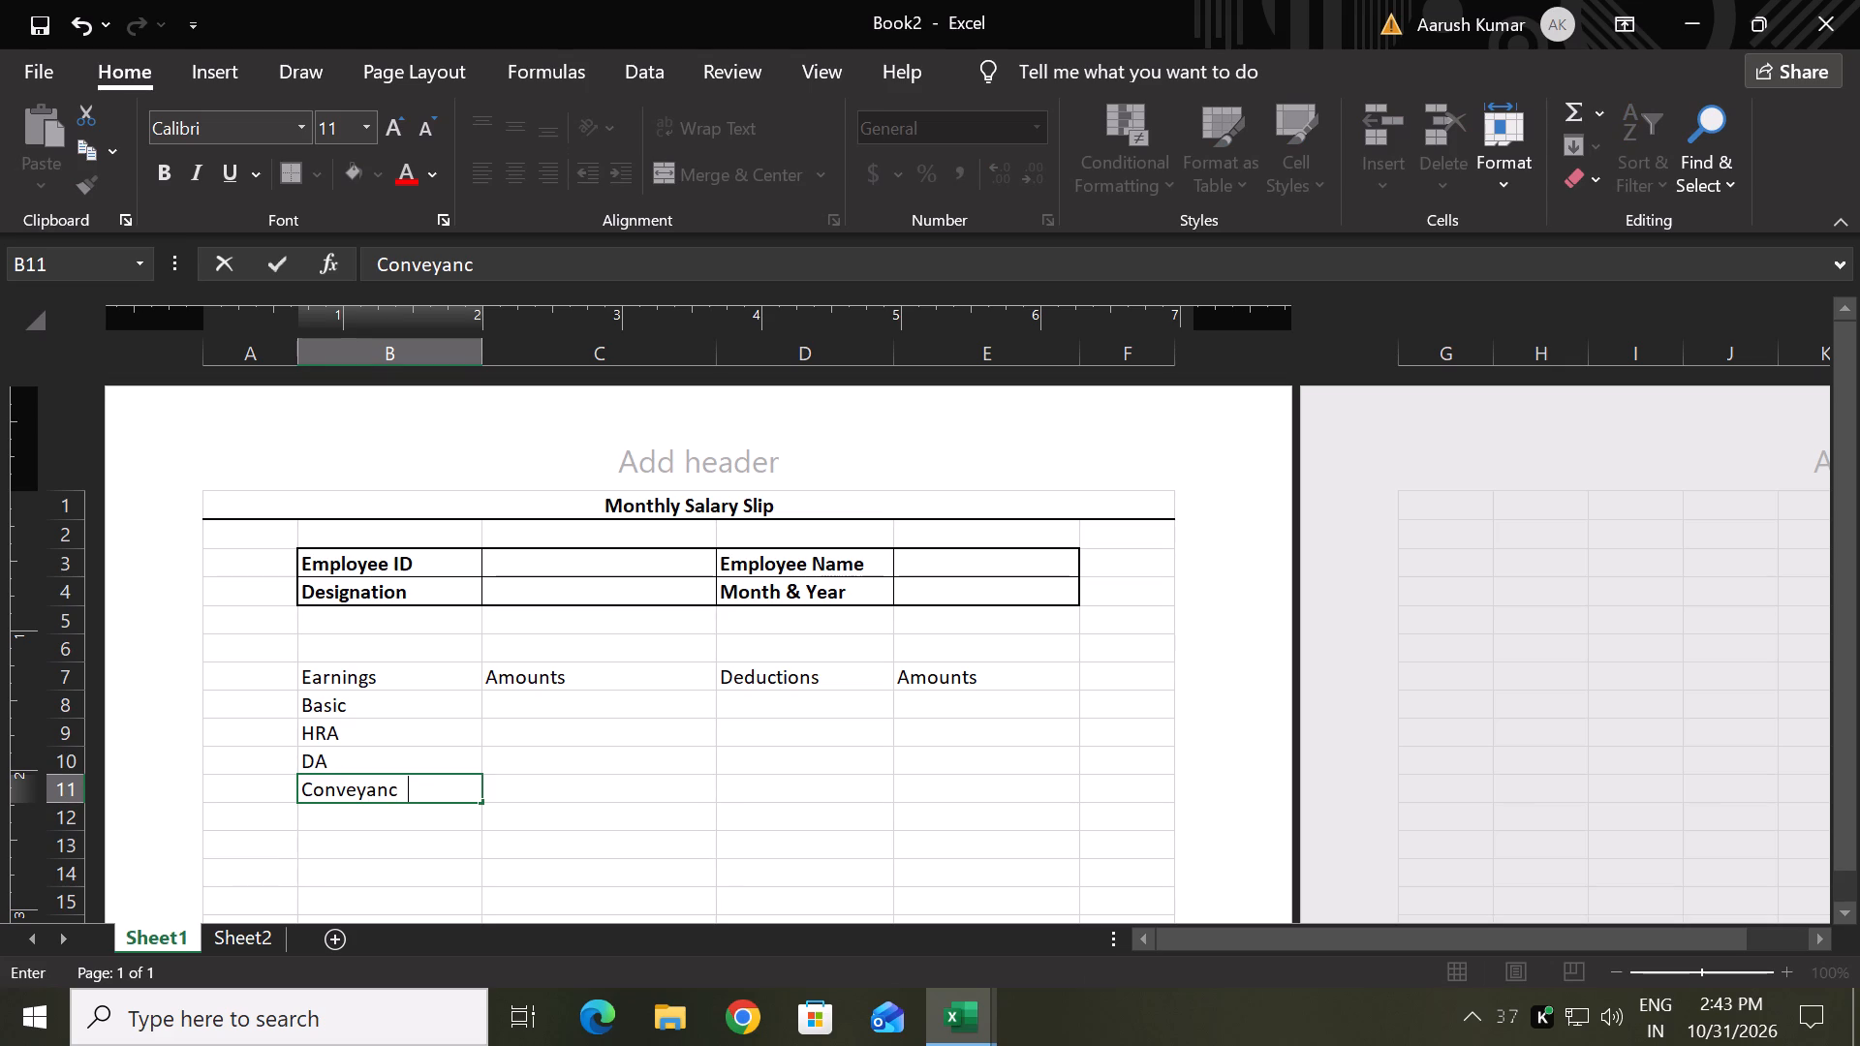
key(Return)
text(OVertime)
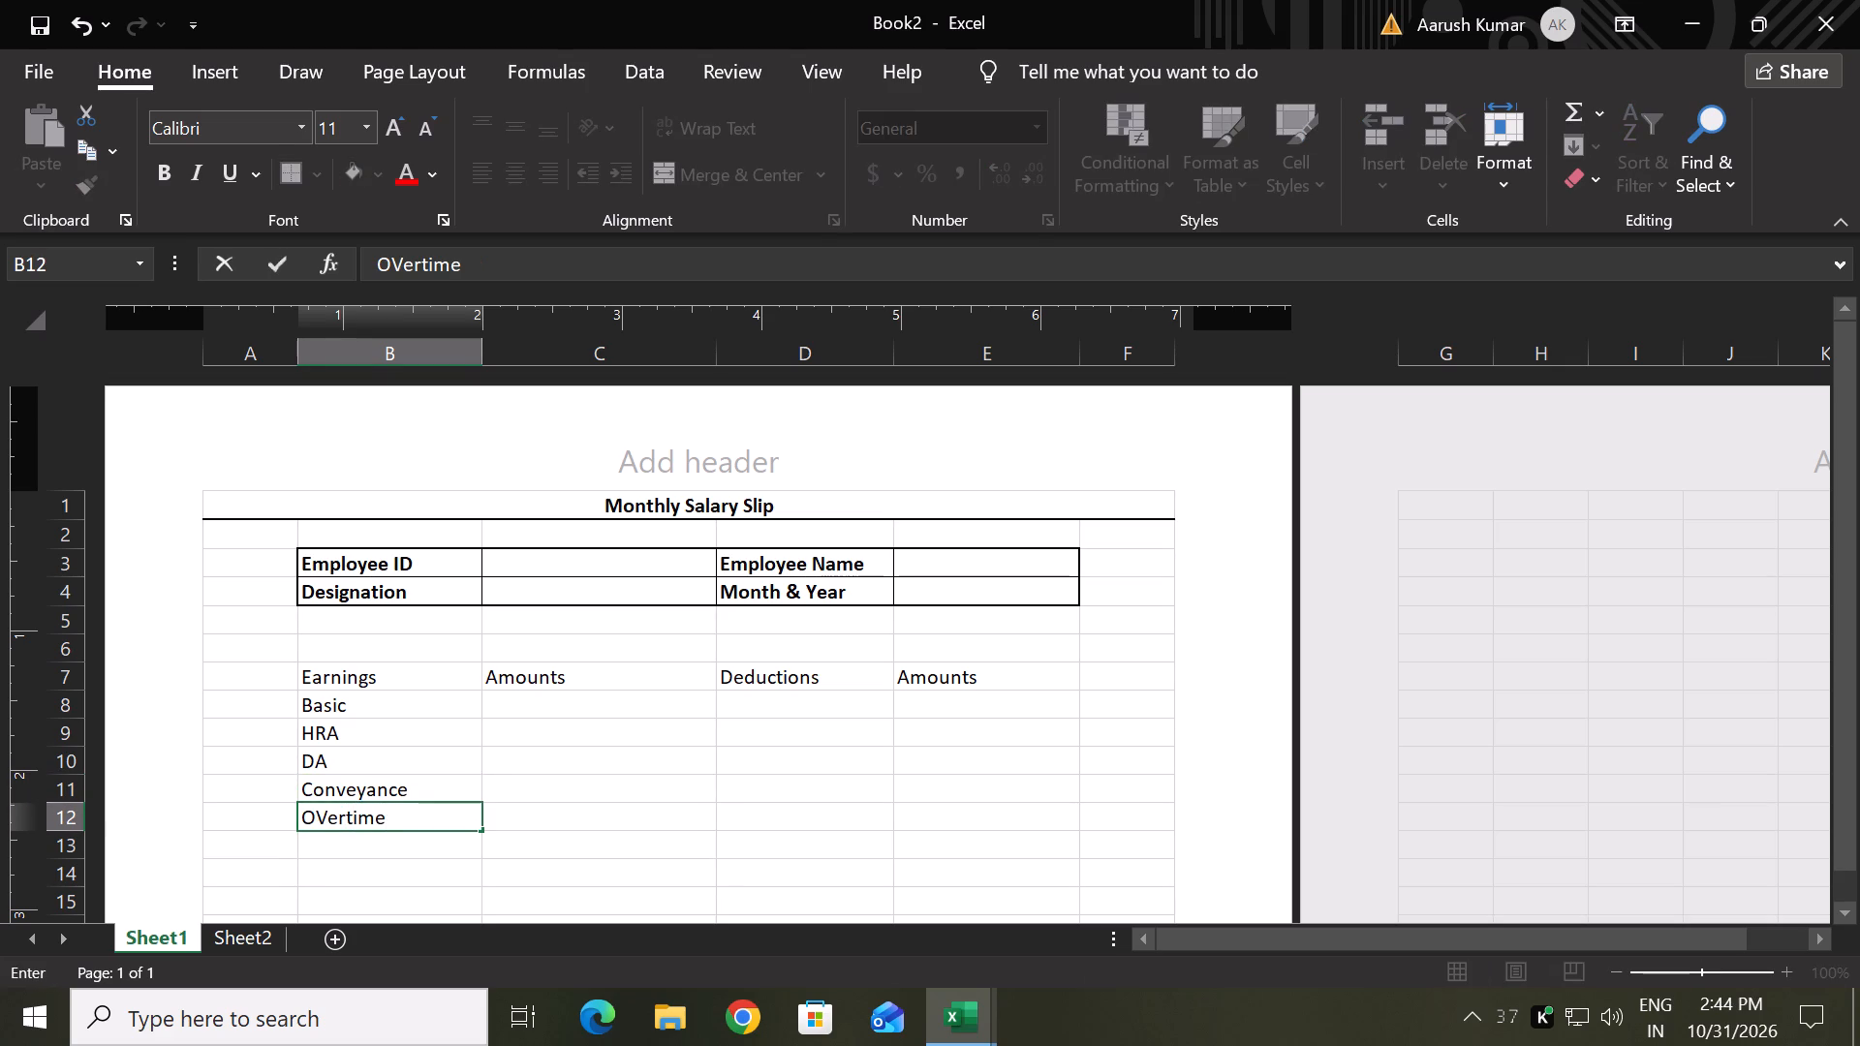
key(Return)
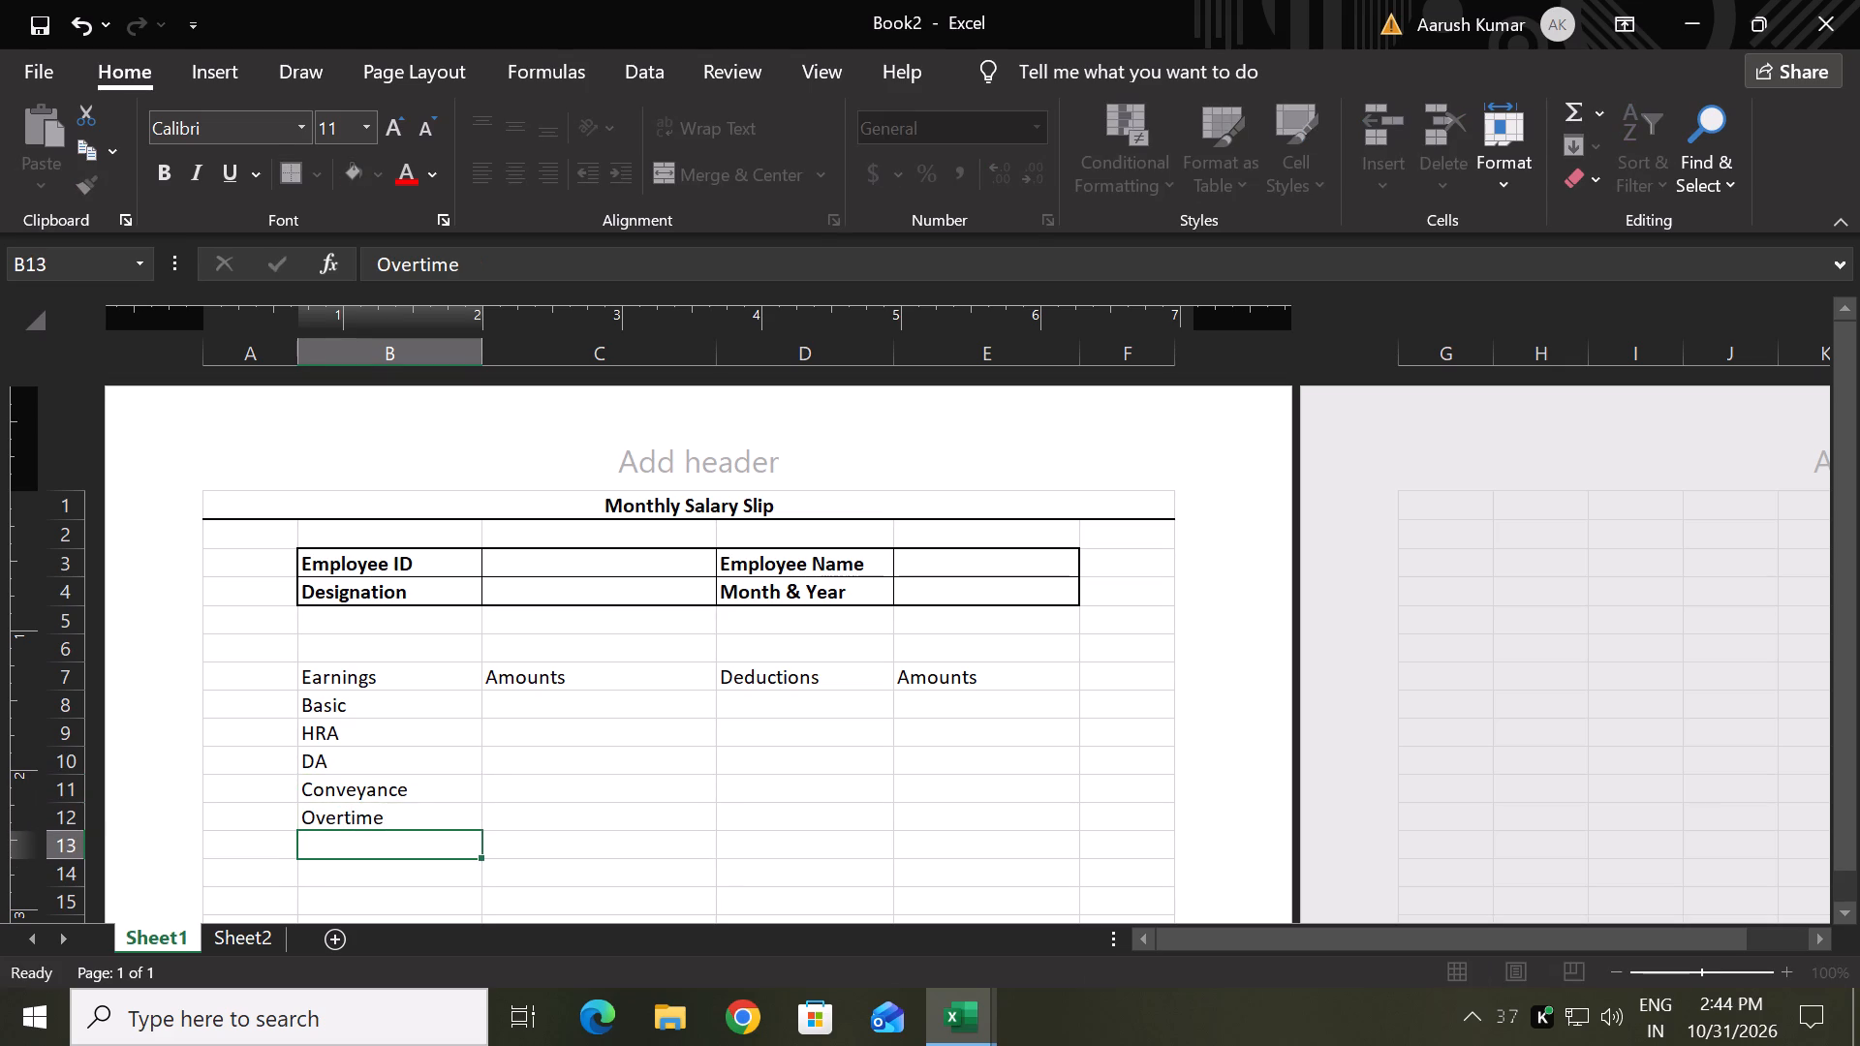
Enter Provident Fund in D8 as the first item under Deductions.
key(Up)
key(Right)
key(Up)
key(Right)
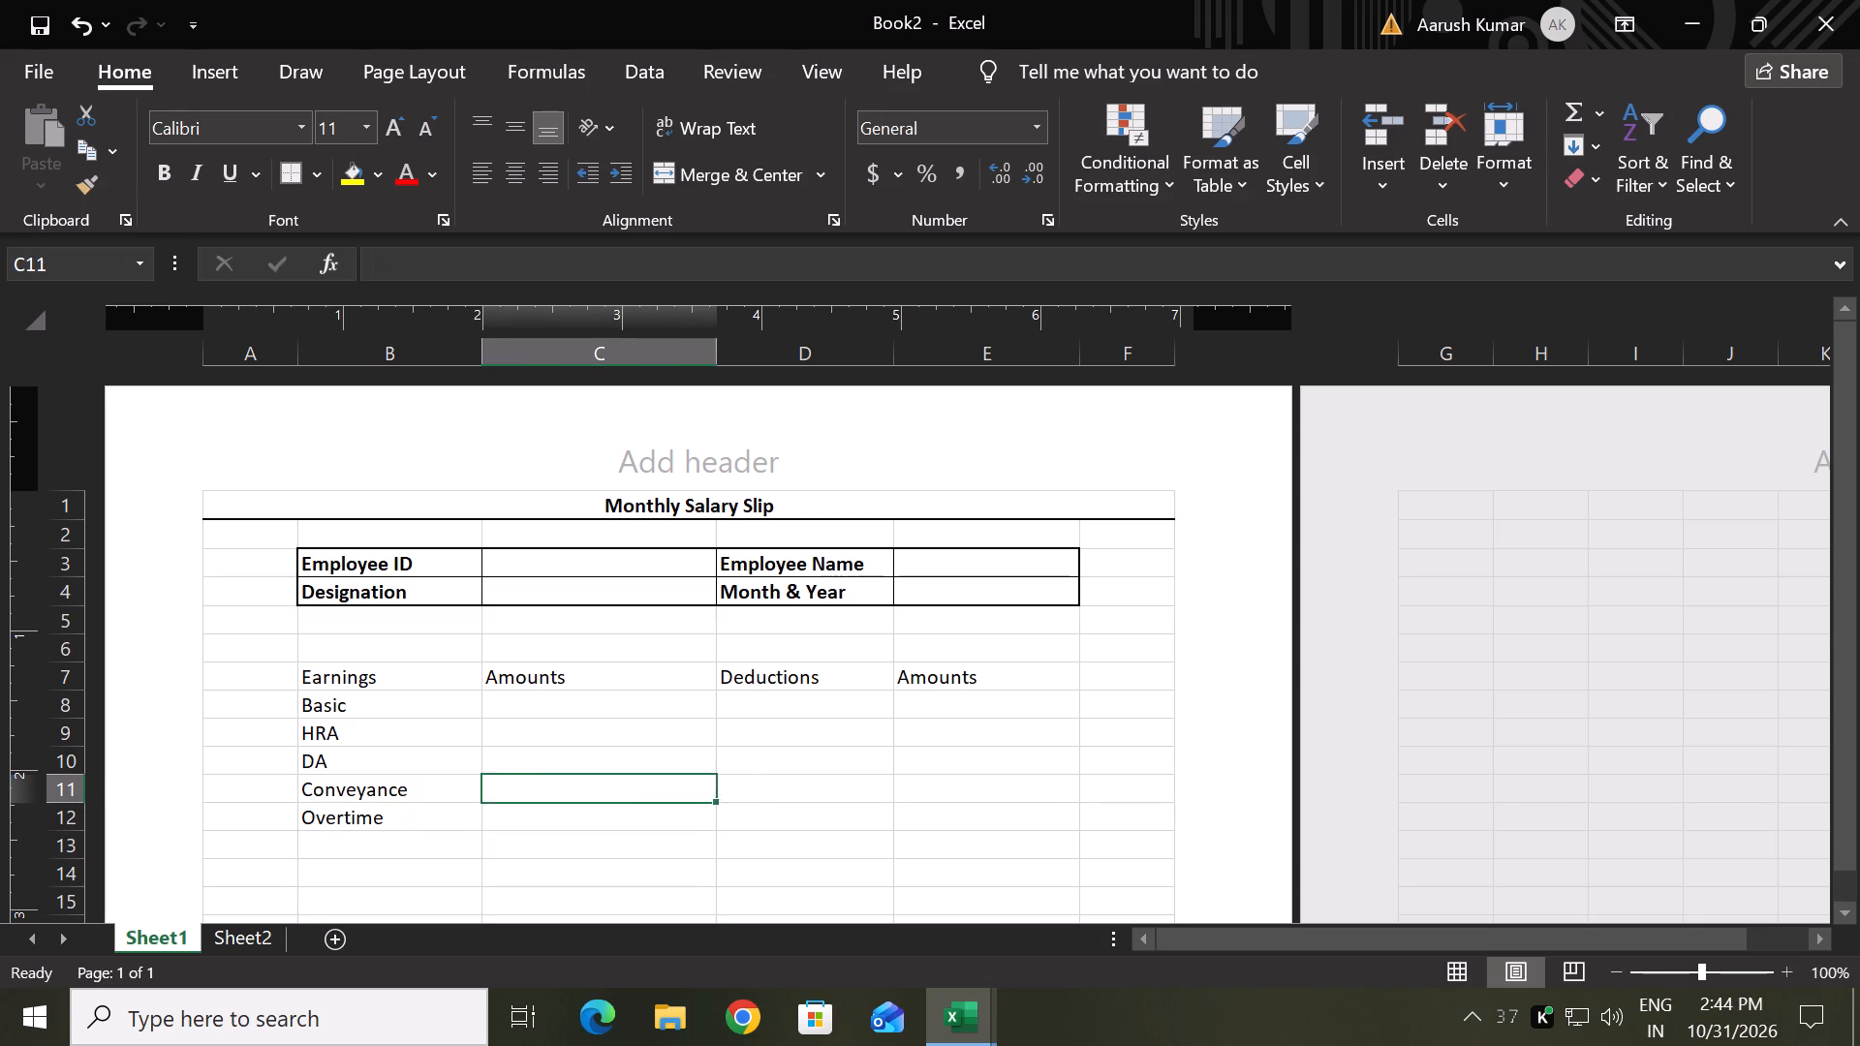
key(Up)
key(Up)
key(Up)
text(PRove=)
key(BackSpace)
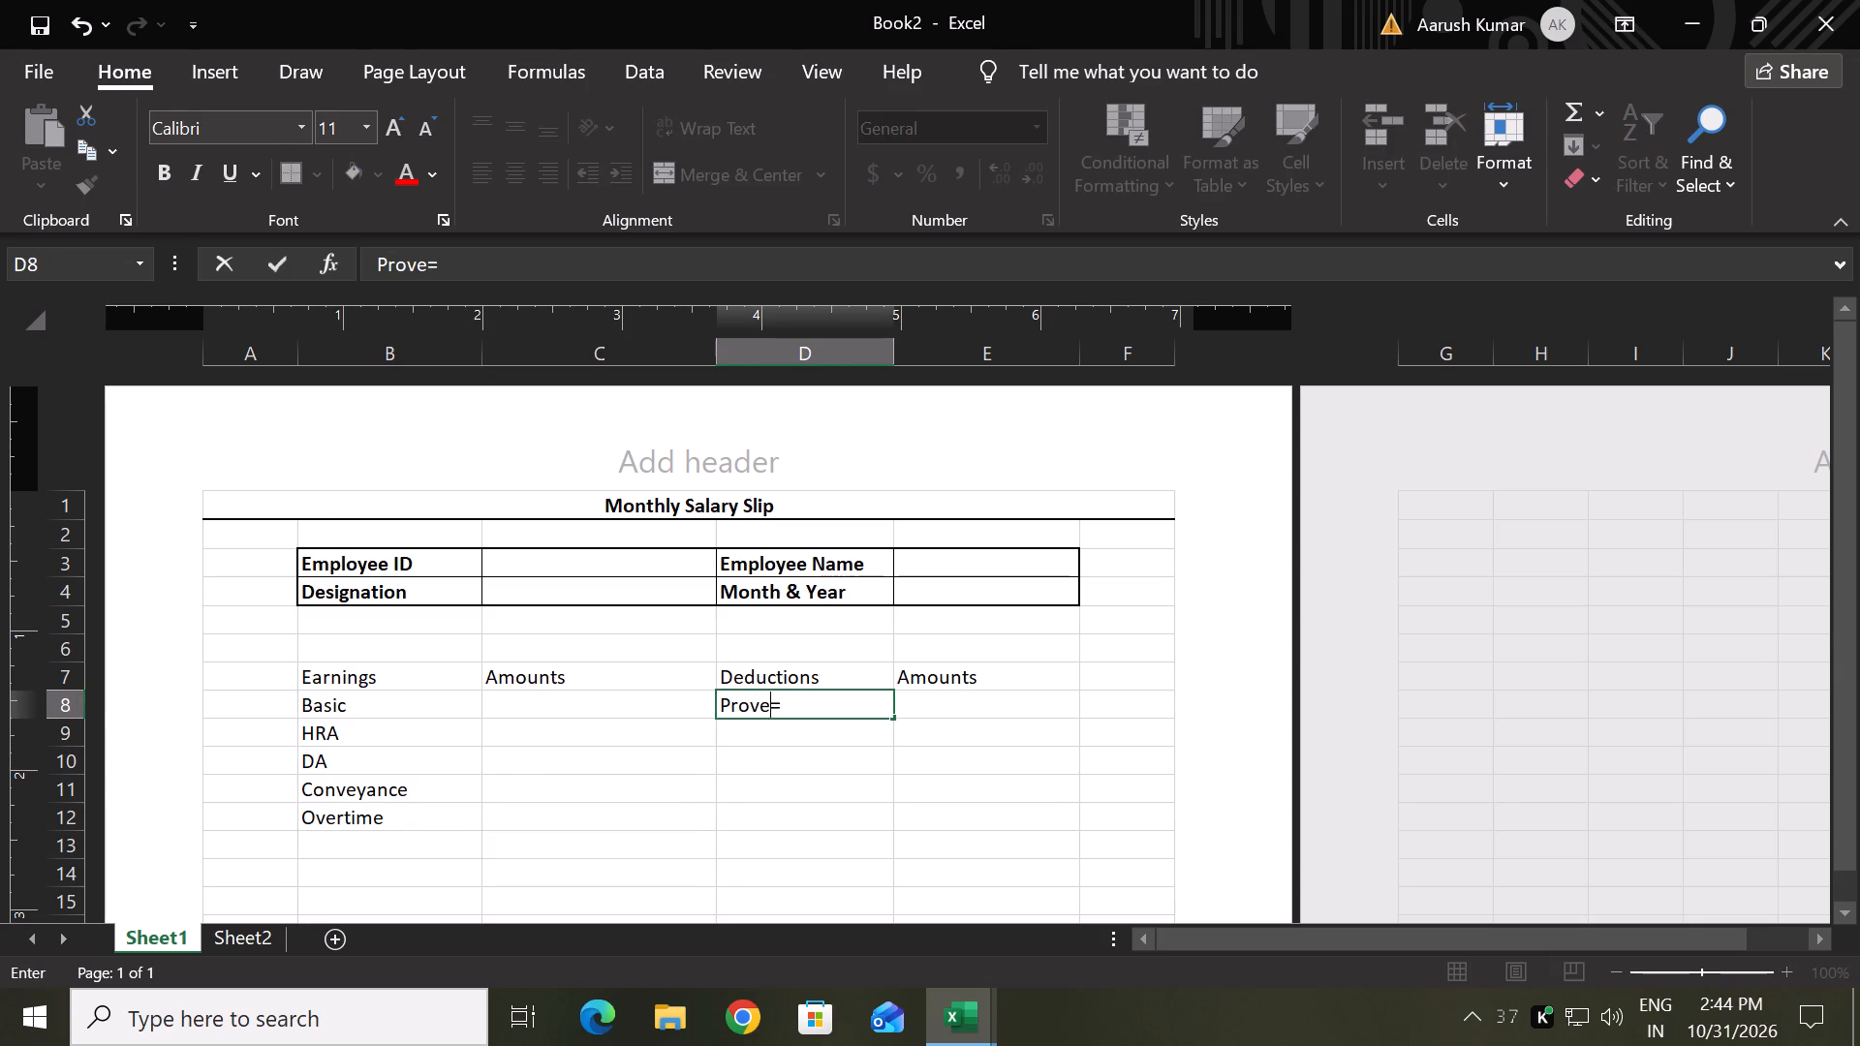
key(BackSpace)
text(idents)
key(BackSpace)
key(space)
text(Fund)
key(Return)
List ESIC, Loan and Tax below Provident Fund in D9:D11.
text(ES)
text(IC)
key(Return)
text(Loan)
key(Return)
text(TA)
key(BackSpace)
text(ax)
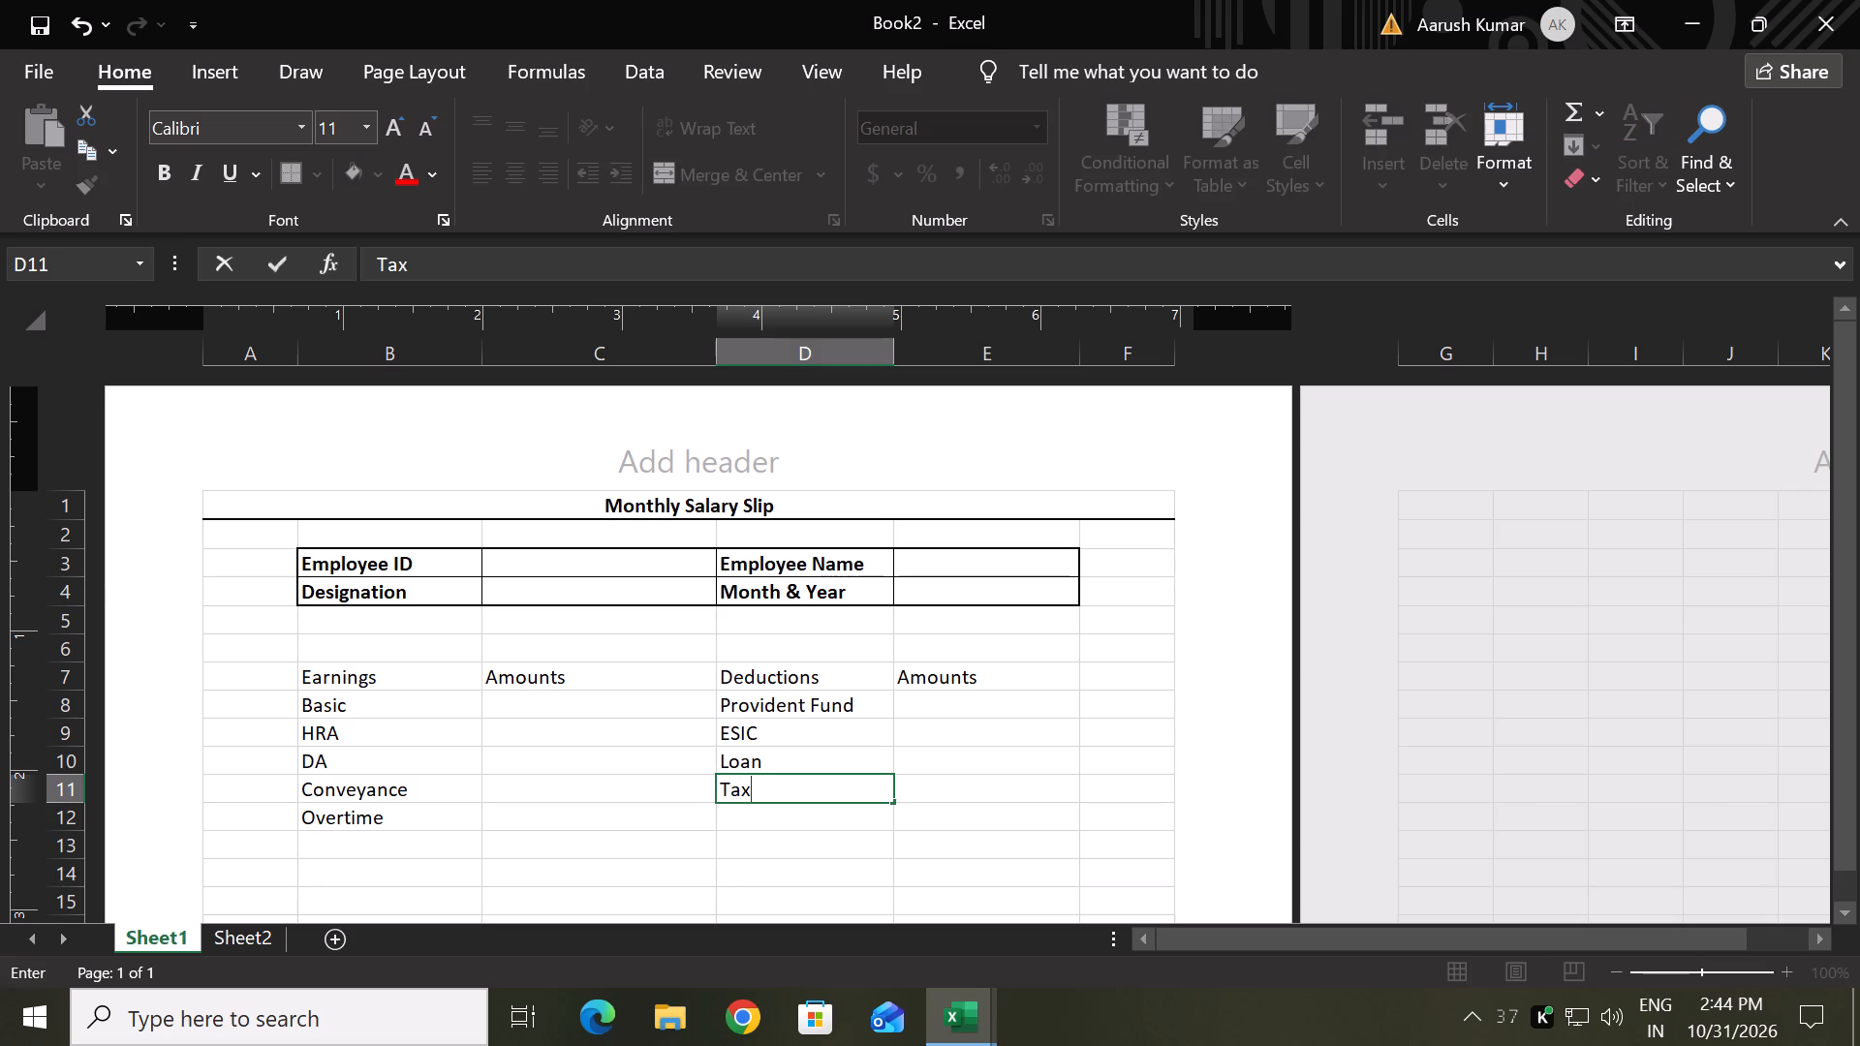
key(Return)
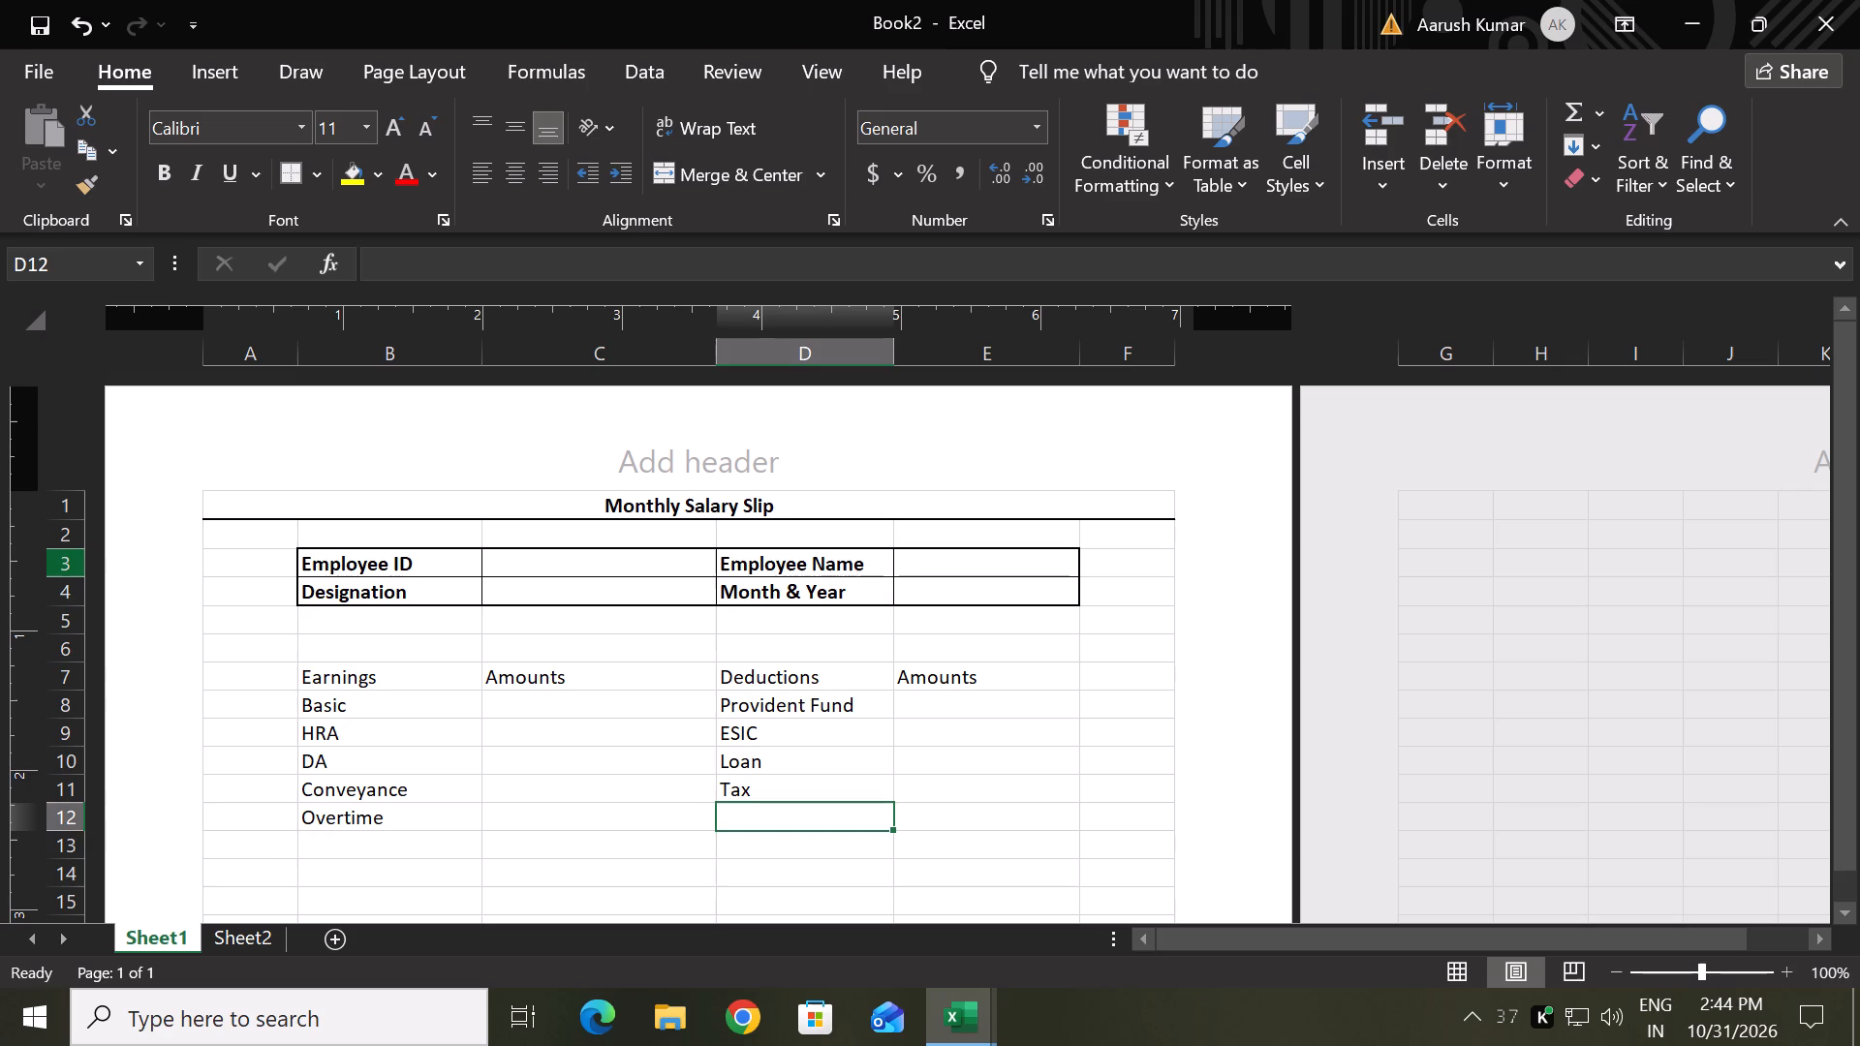
Apply all borders and thick outside borders to the earnings and deductions table B7:E13.
drag(332, 673, 967, 629)
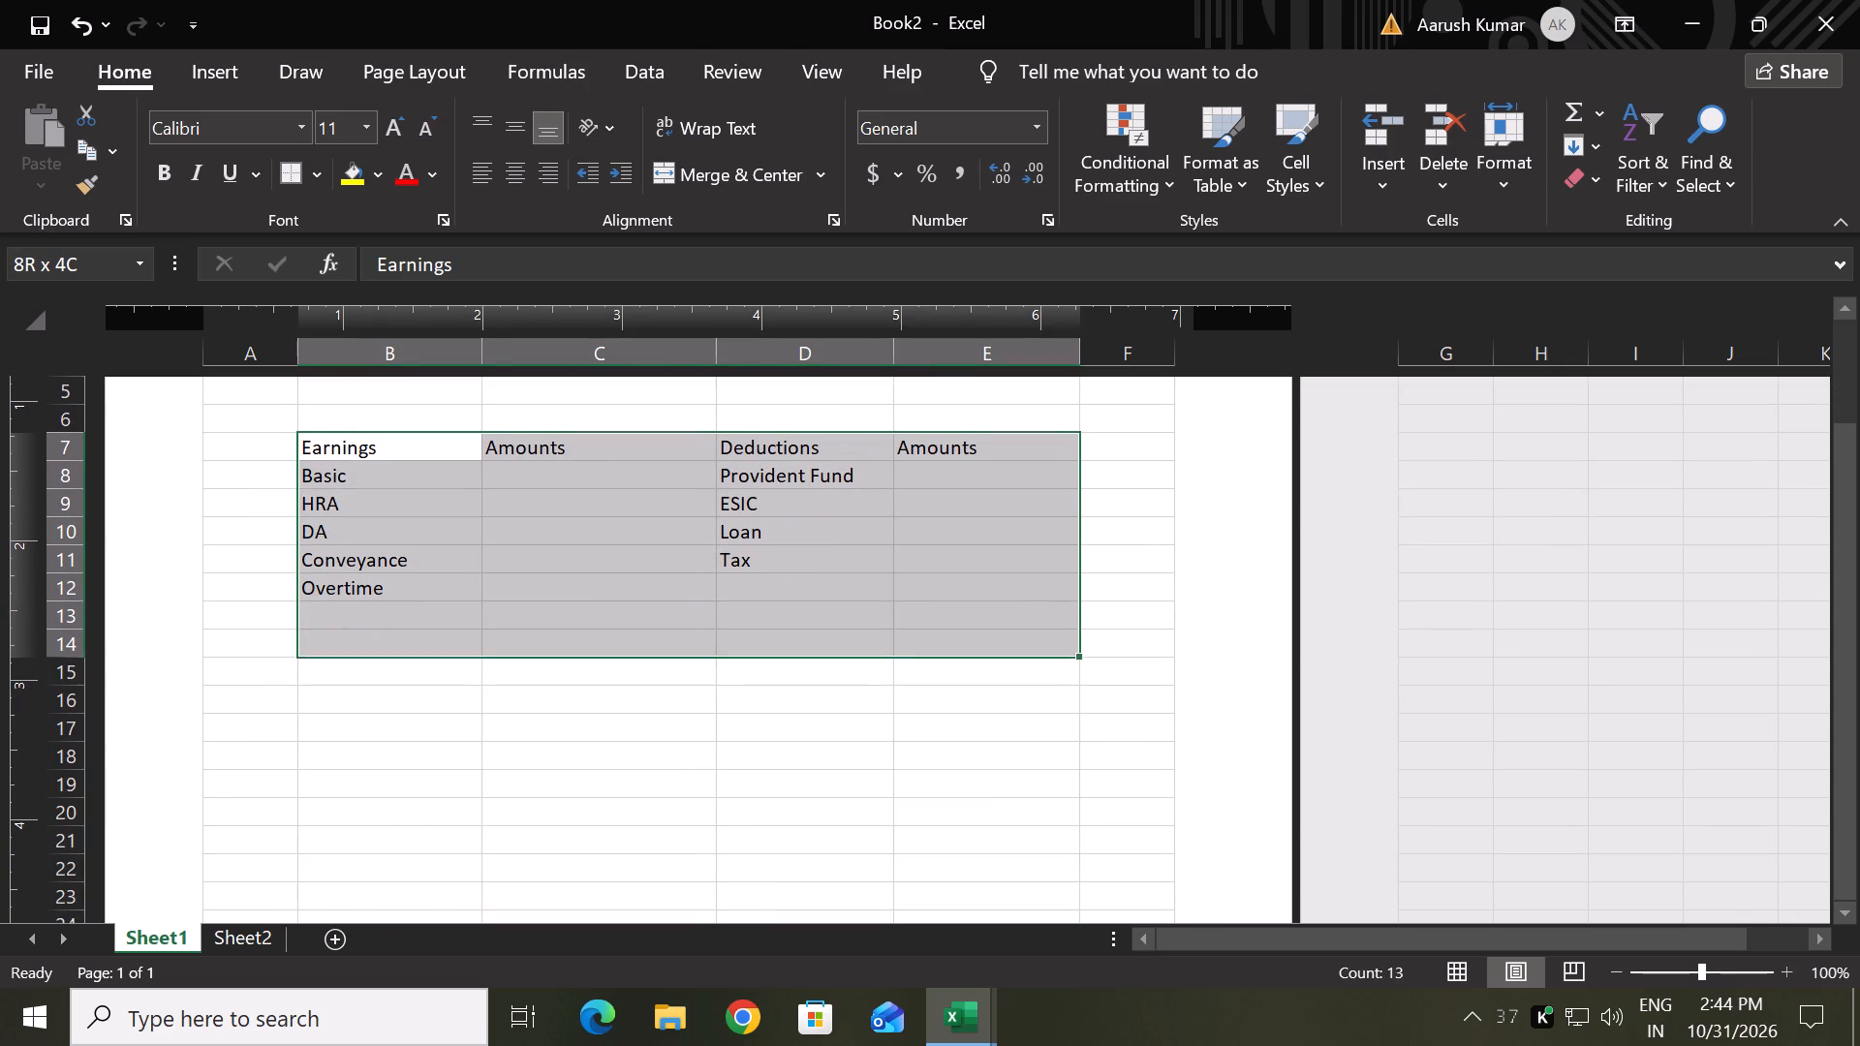
drag(967, 629, 972, 620)
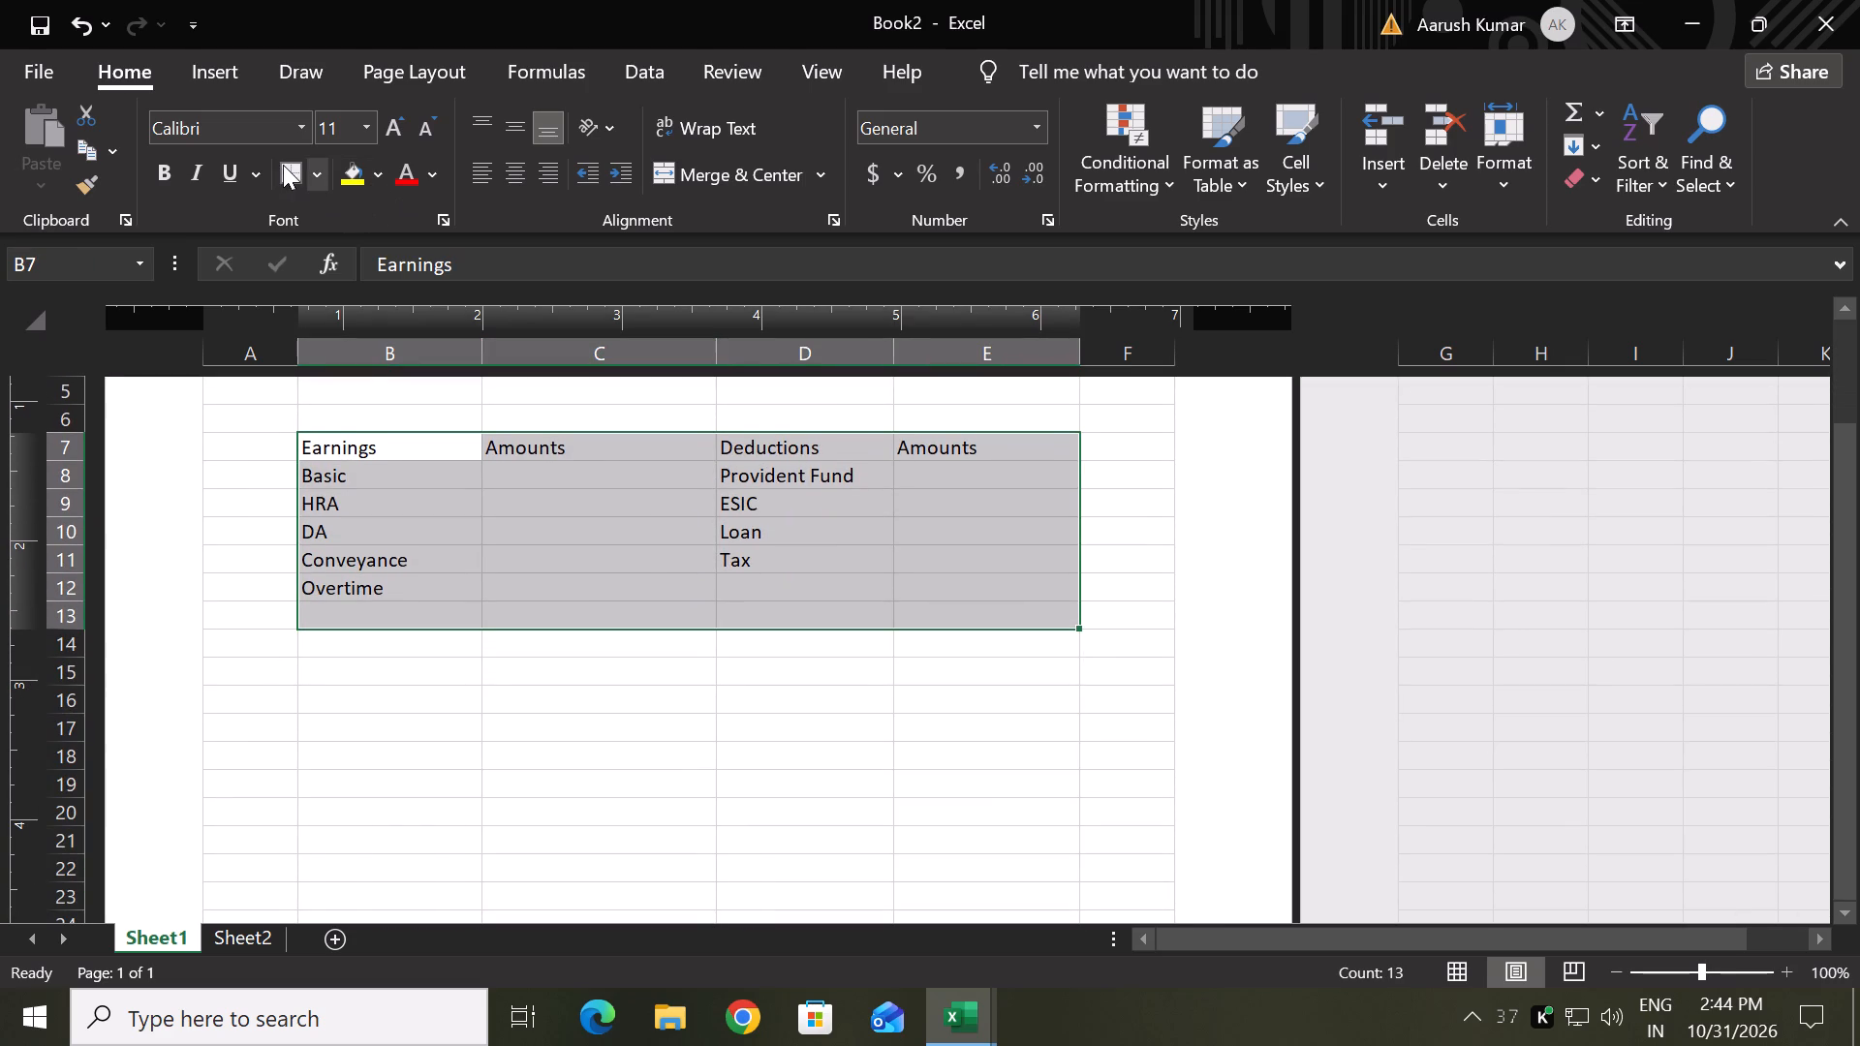
click(283, 165)
click(325, 178)
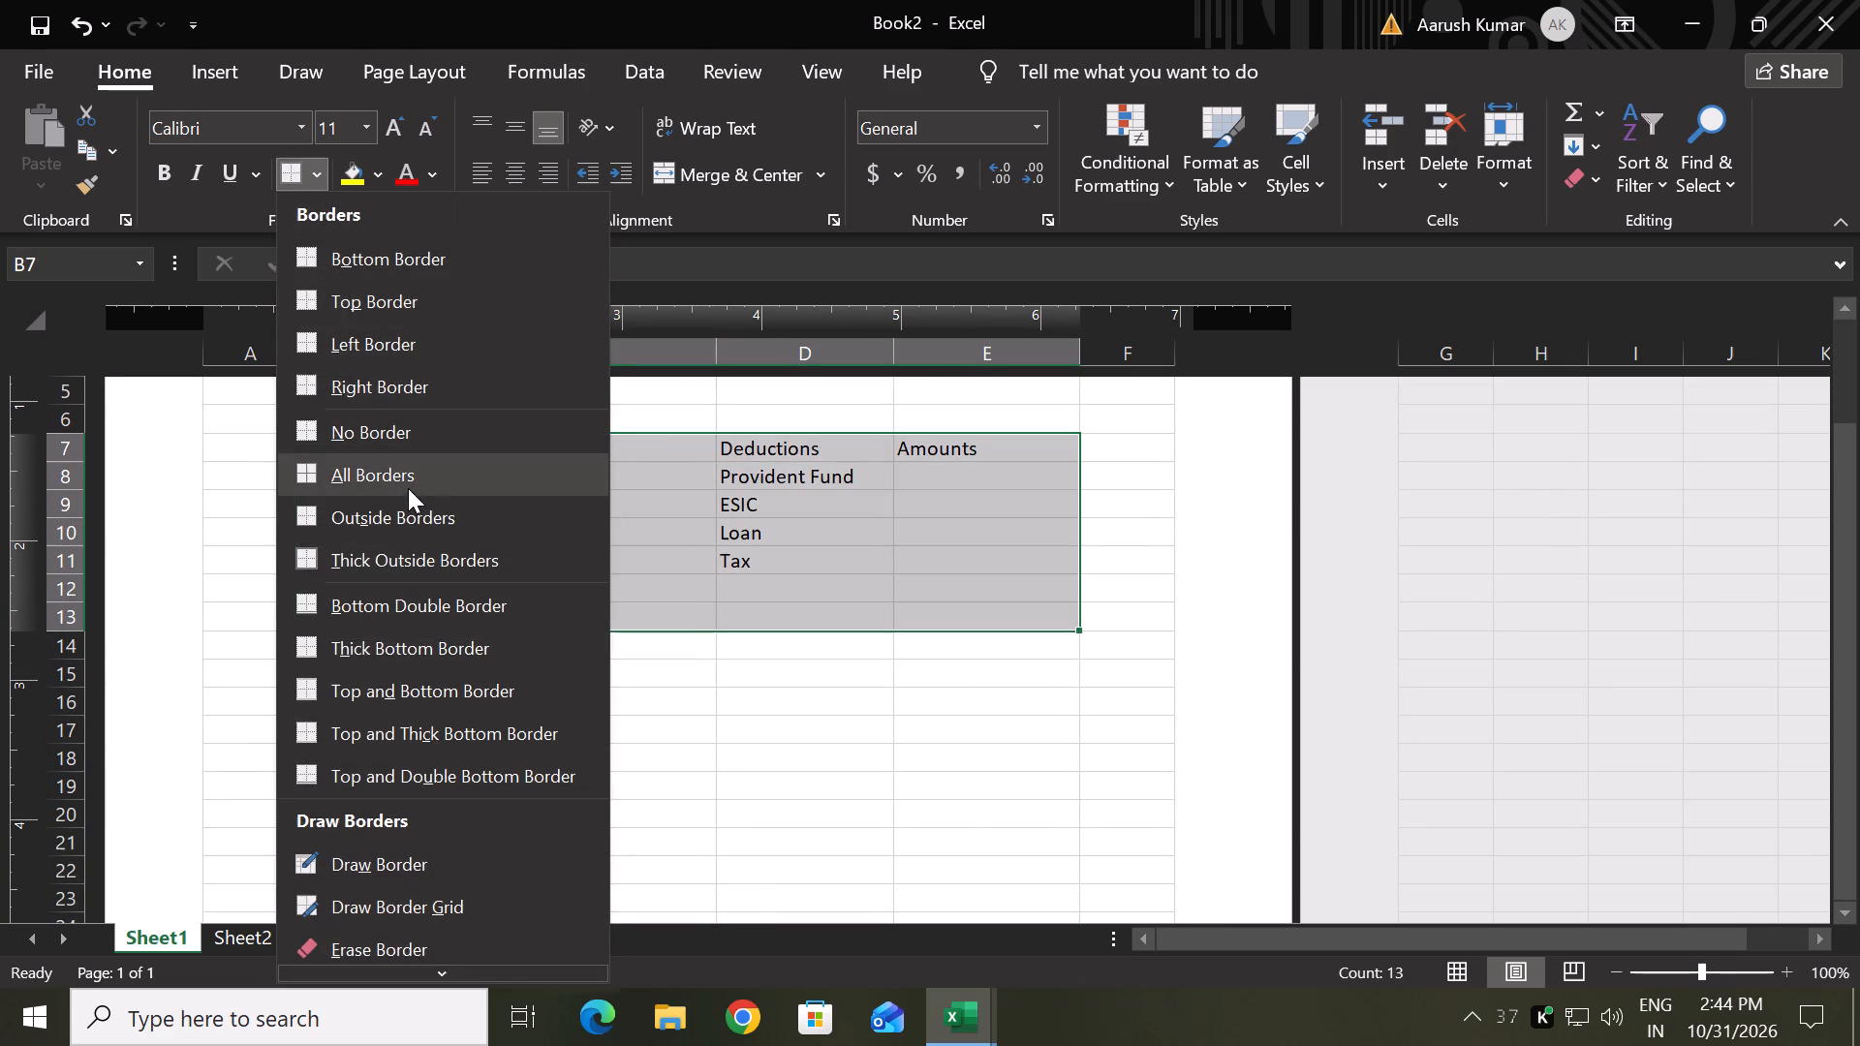
click(408, 492)
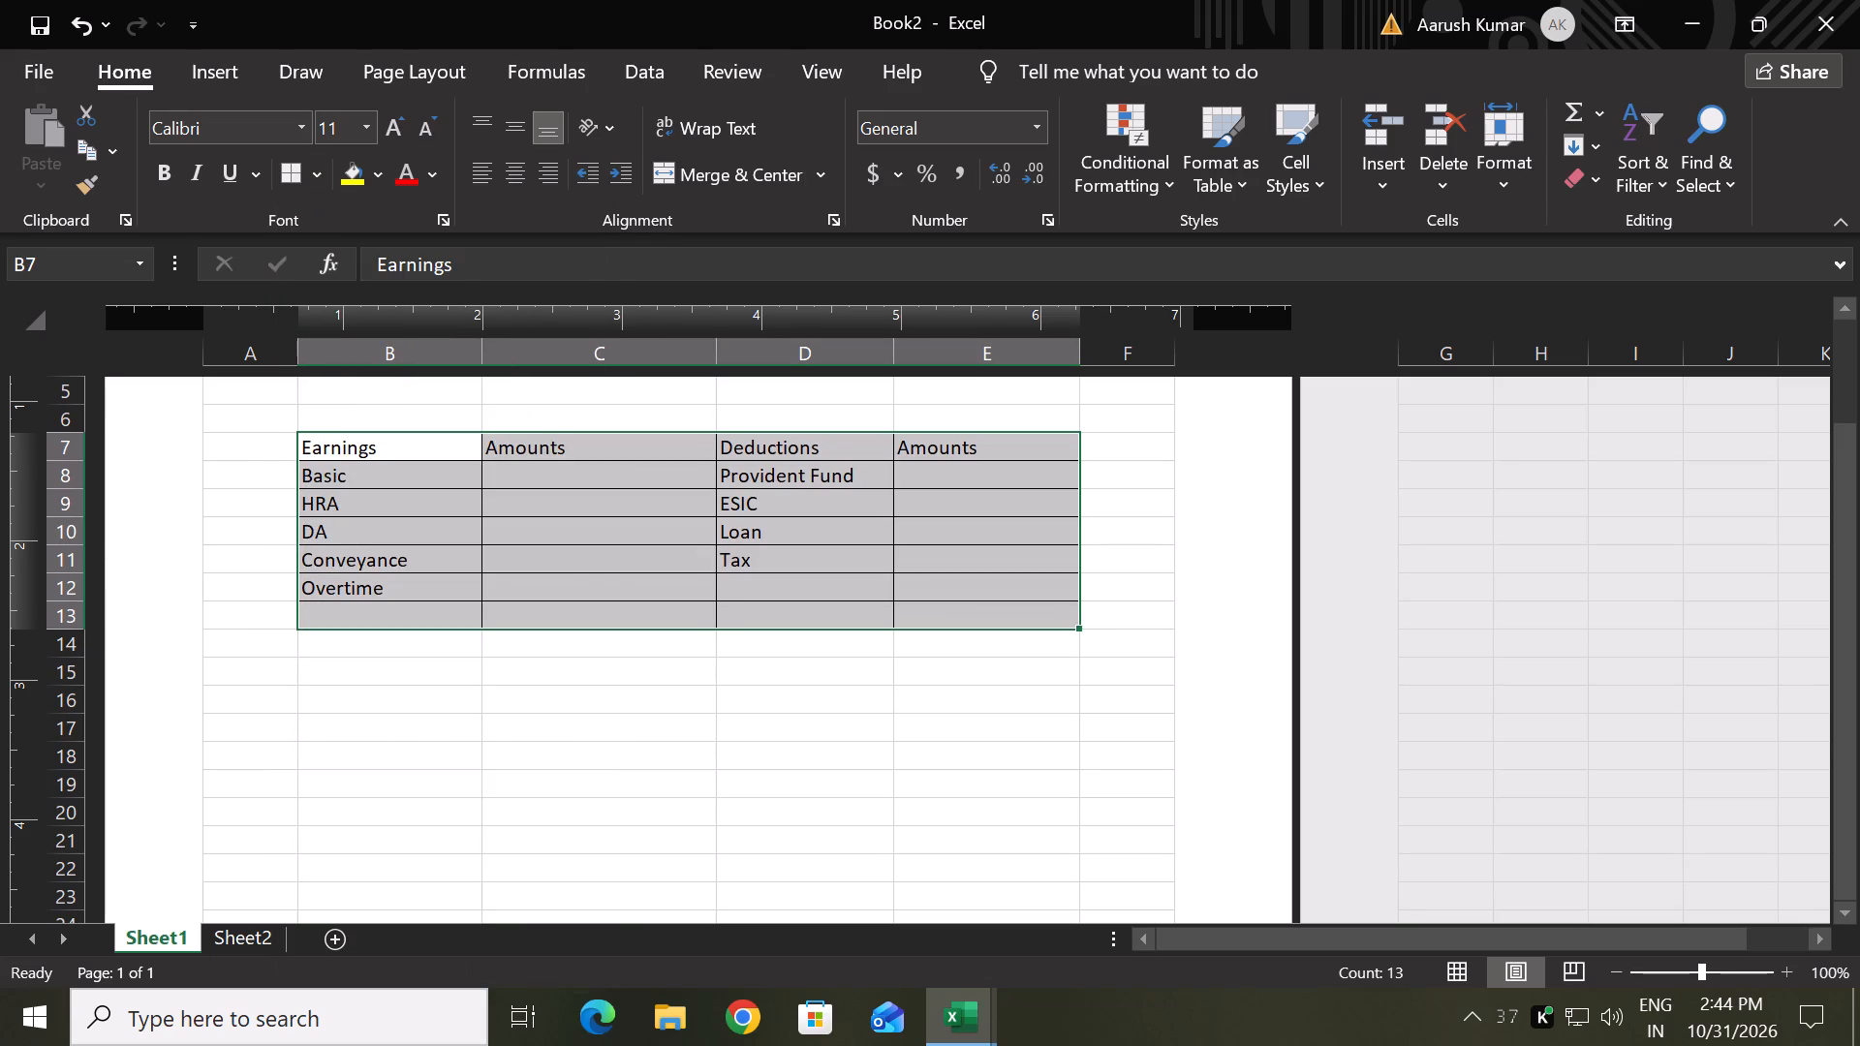
click(312, 159)
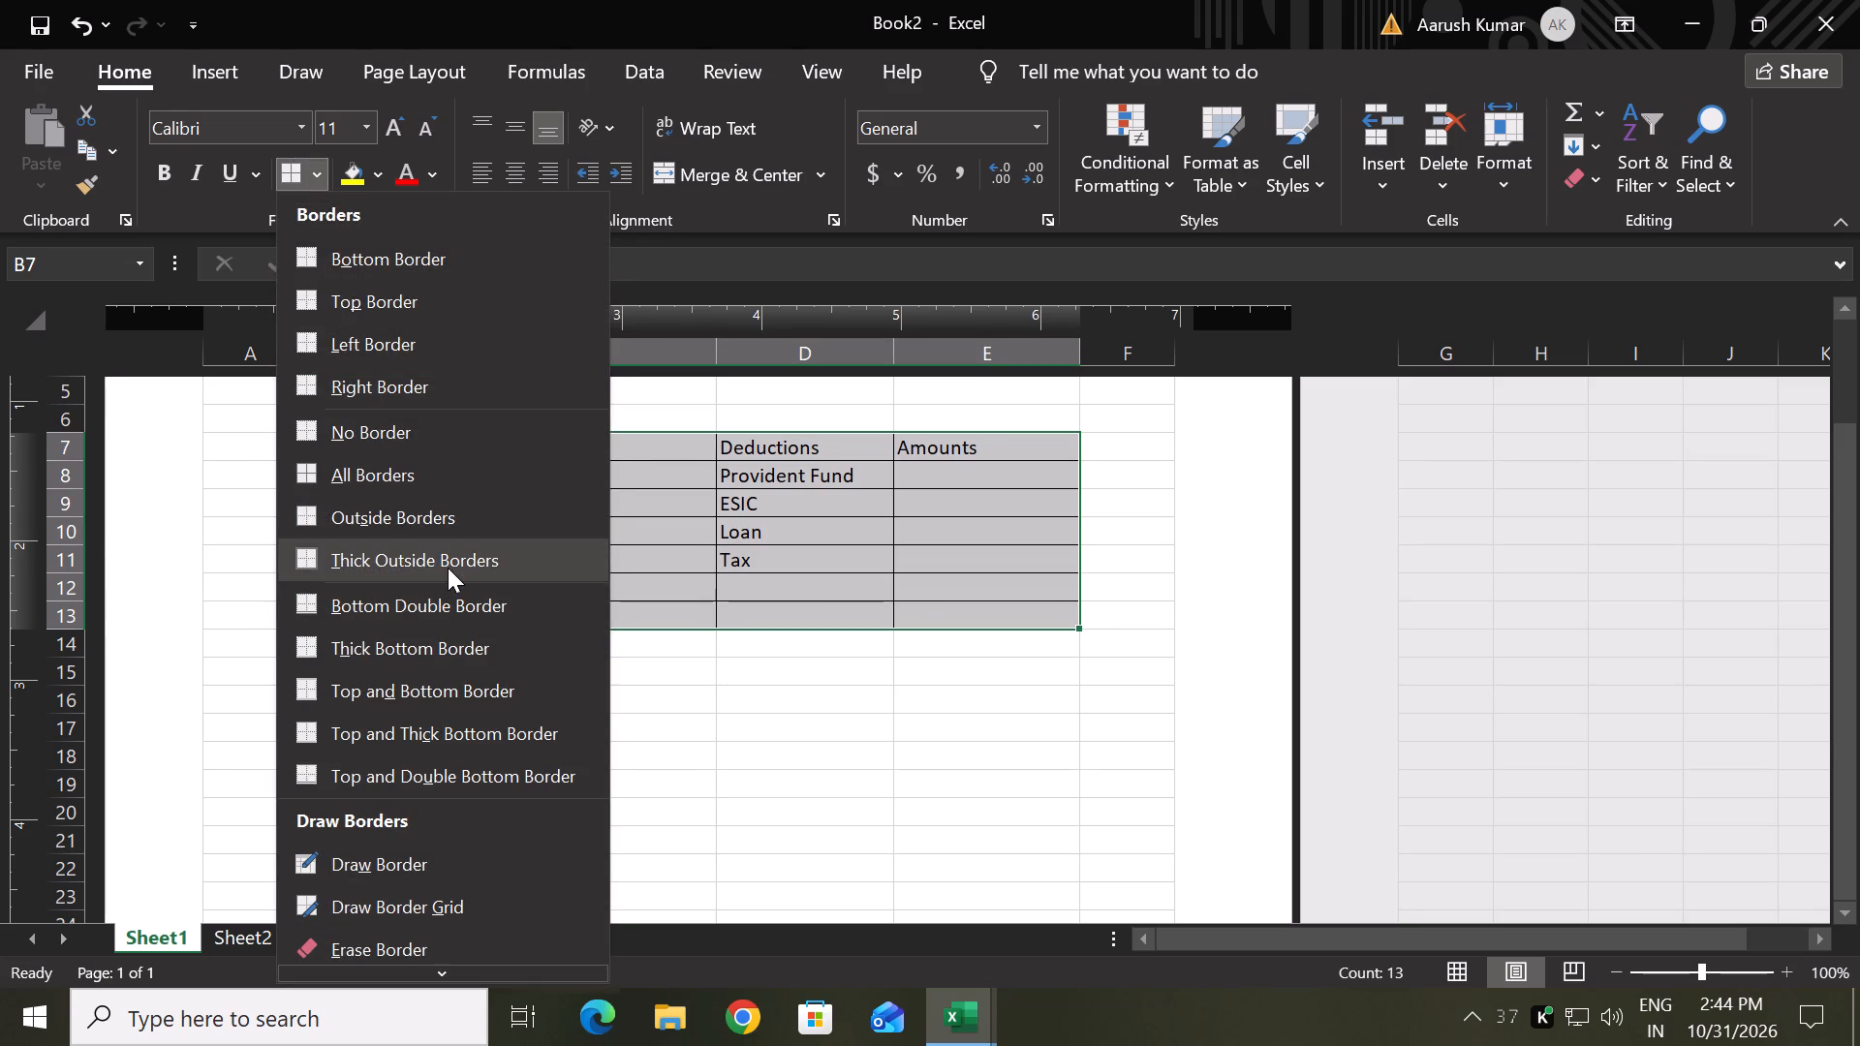
click(448, 568)
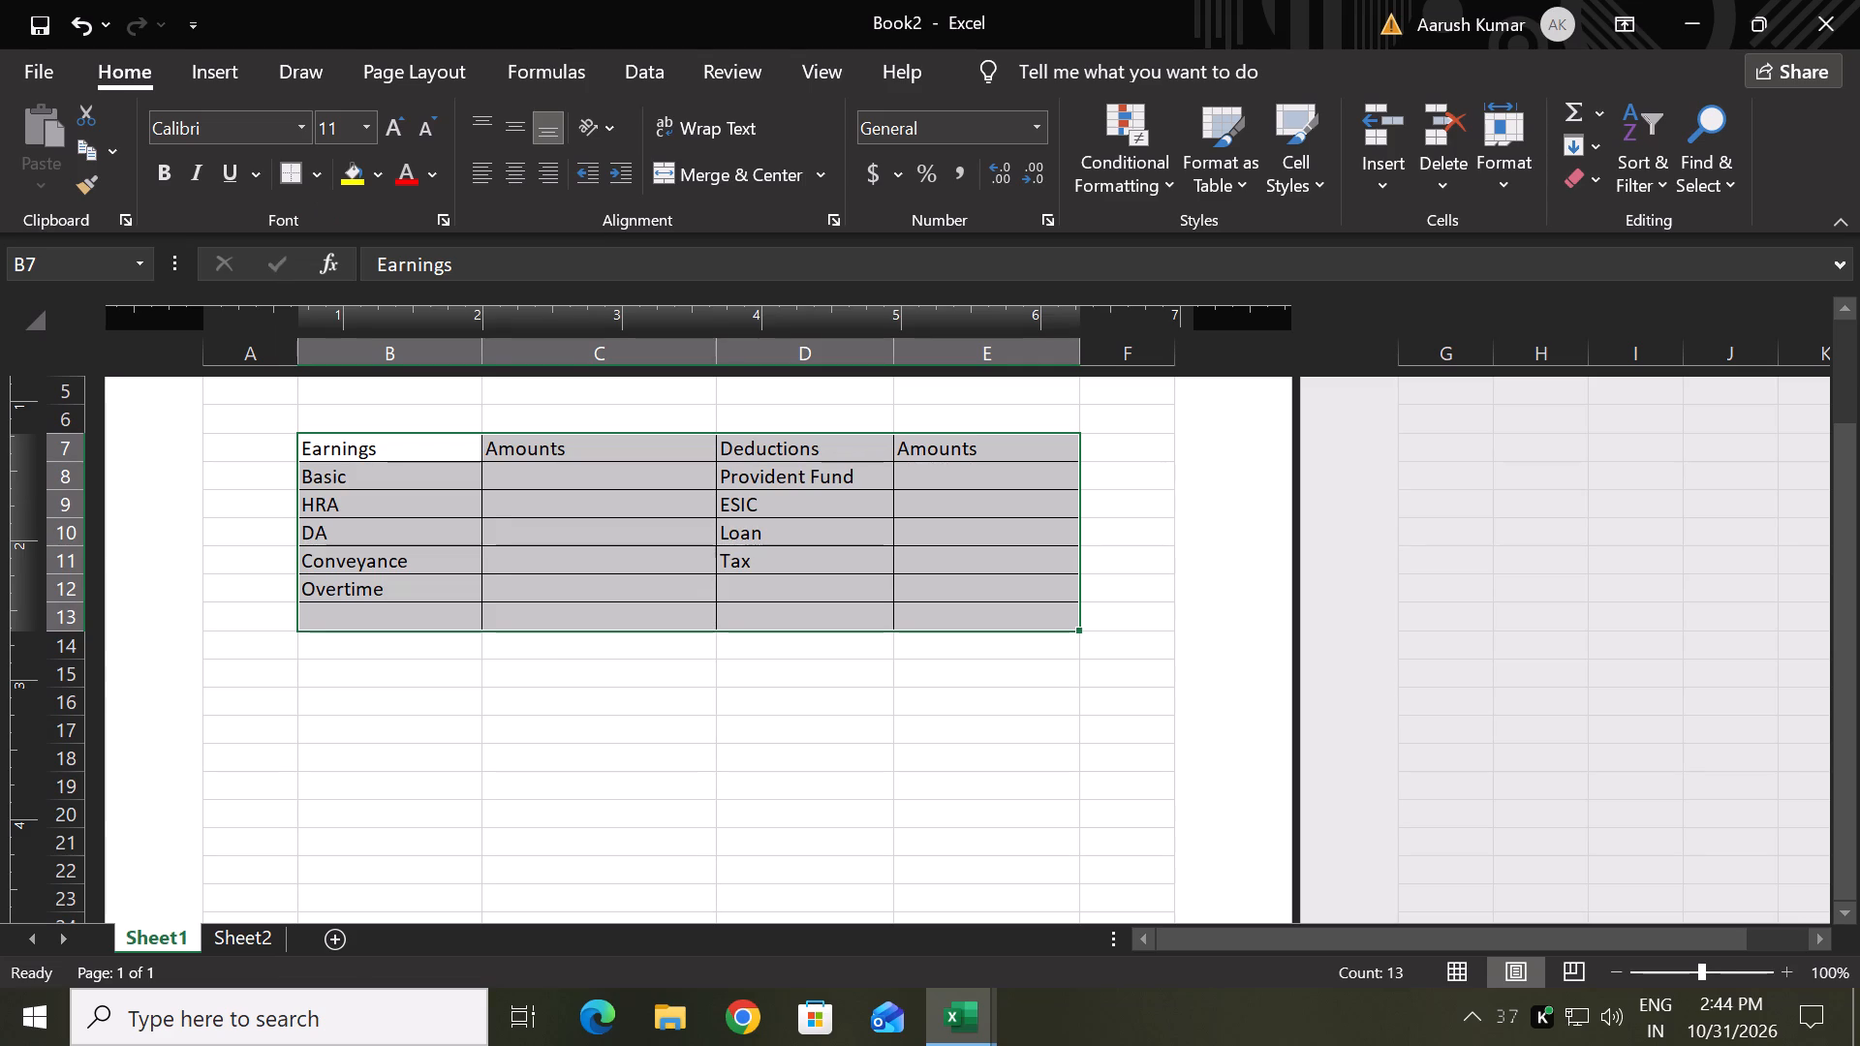
click(484, 699)
Apply thick outside borders to the table's empty last row, B13:E13.
drag(372, 615, 830, 601)
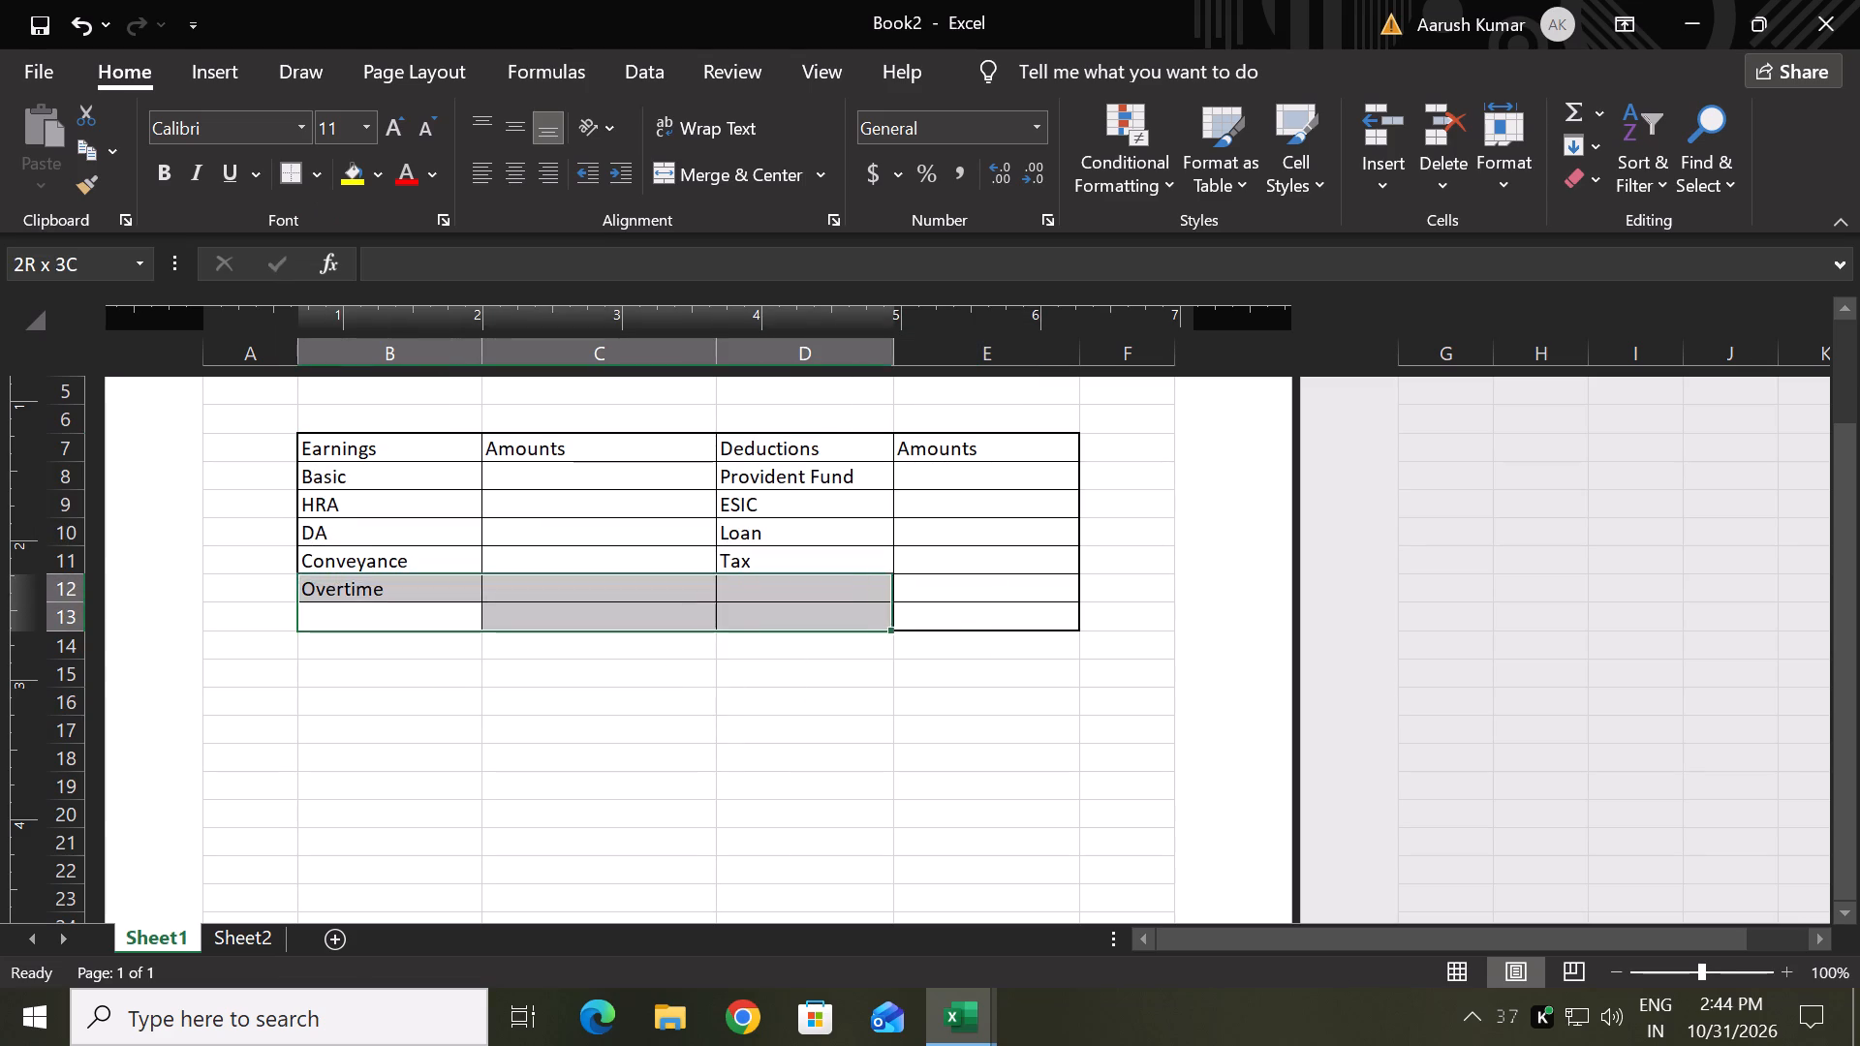
drag(830, 601, 958, 608)
click(308, 165)
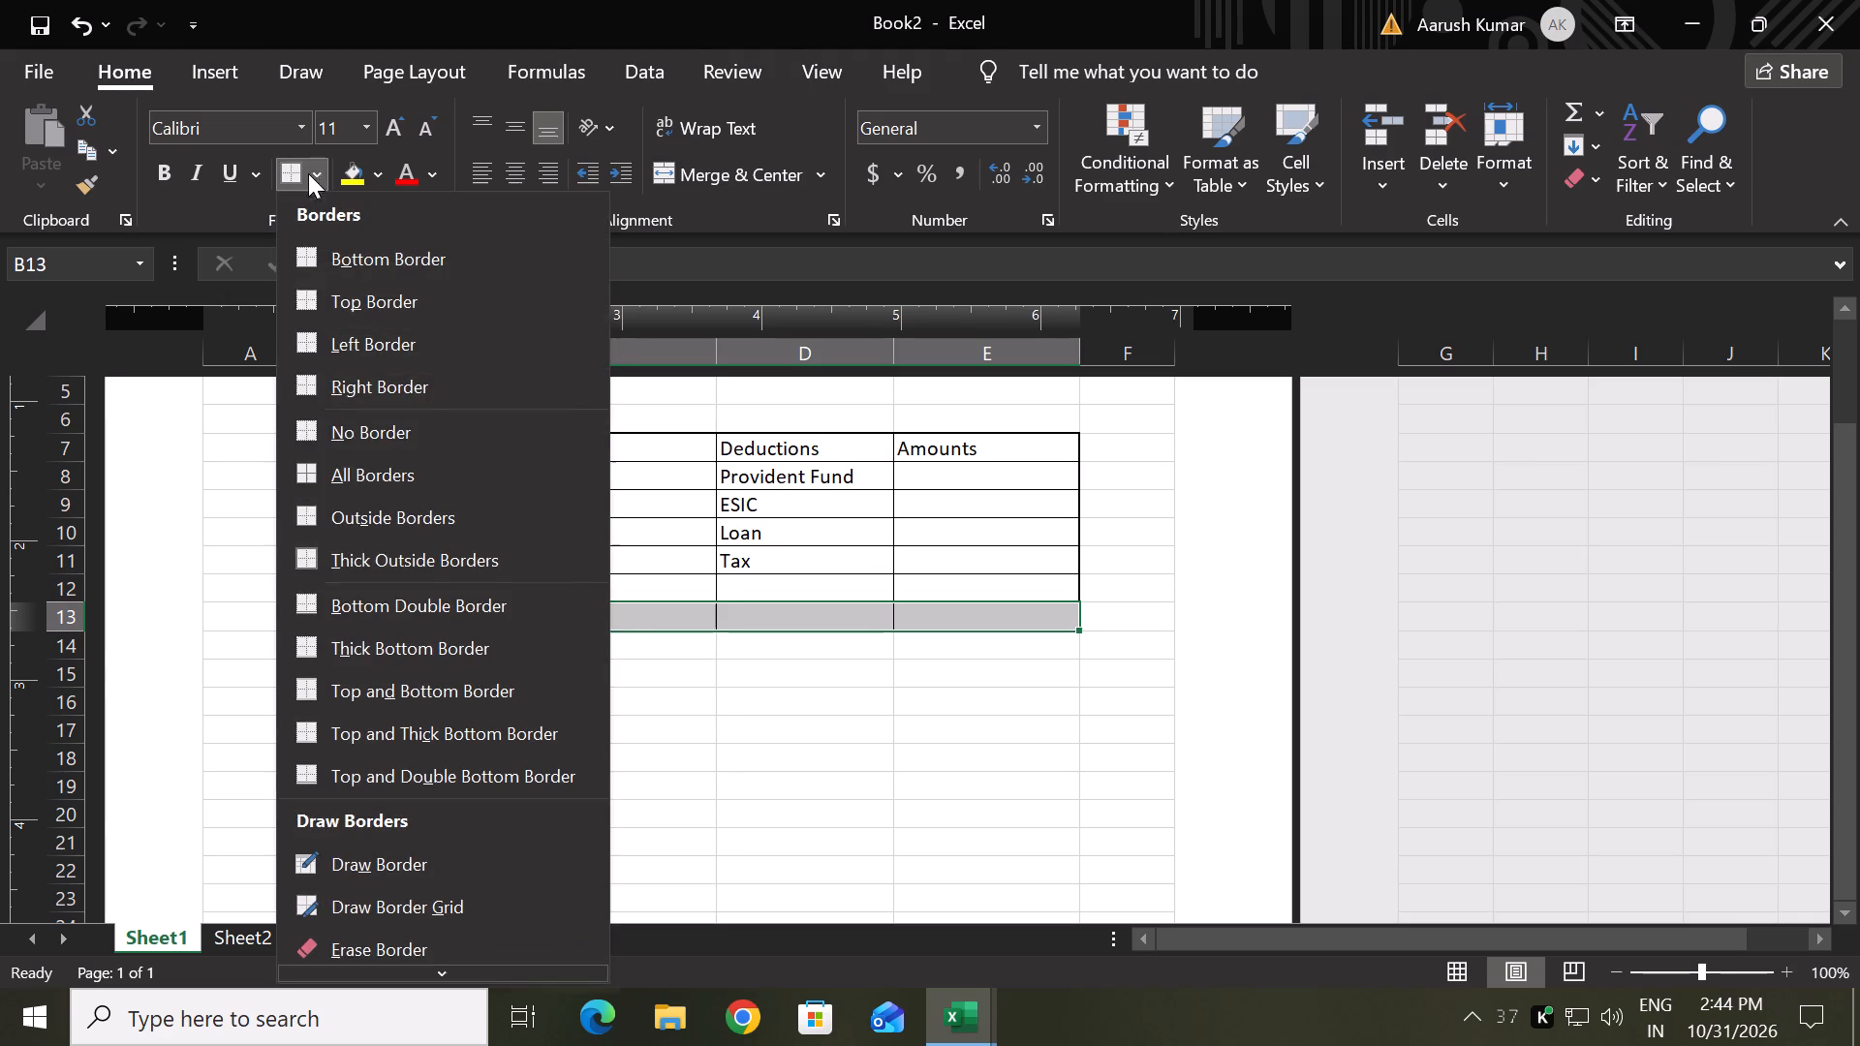
click(431, 549)
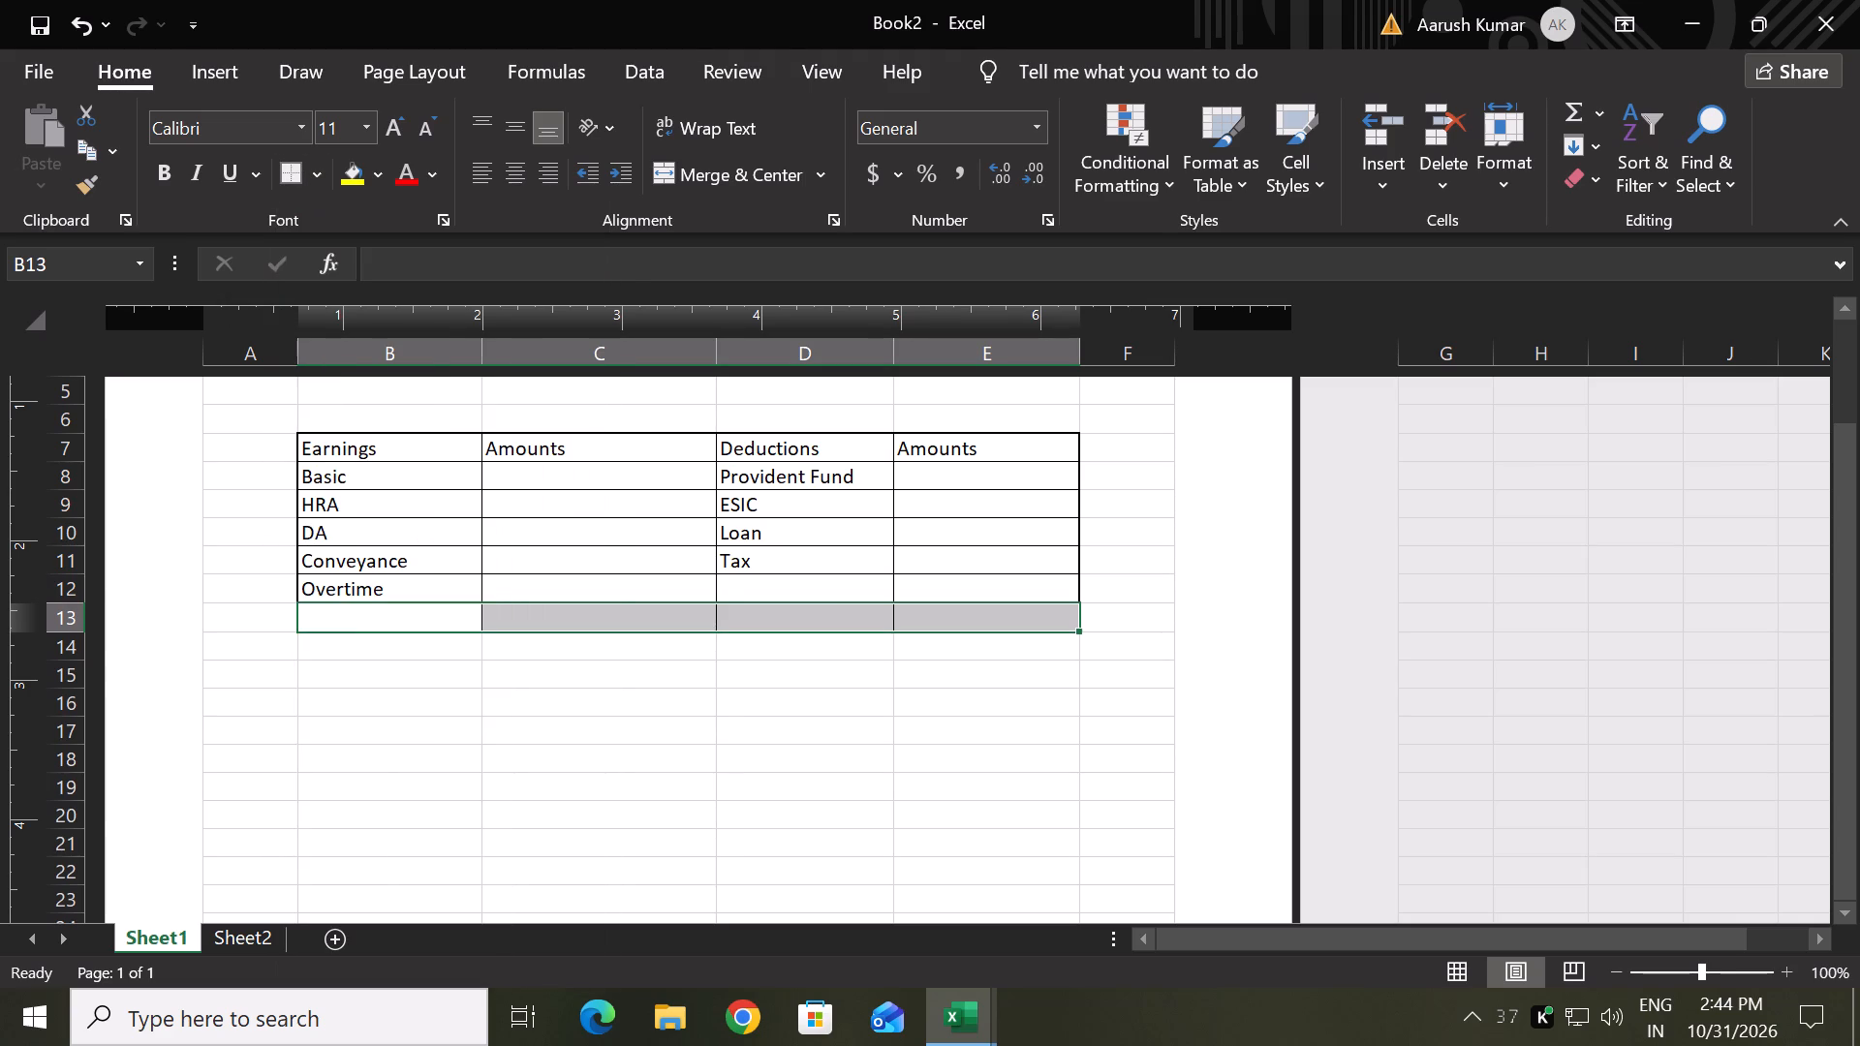
click(518, 665)
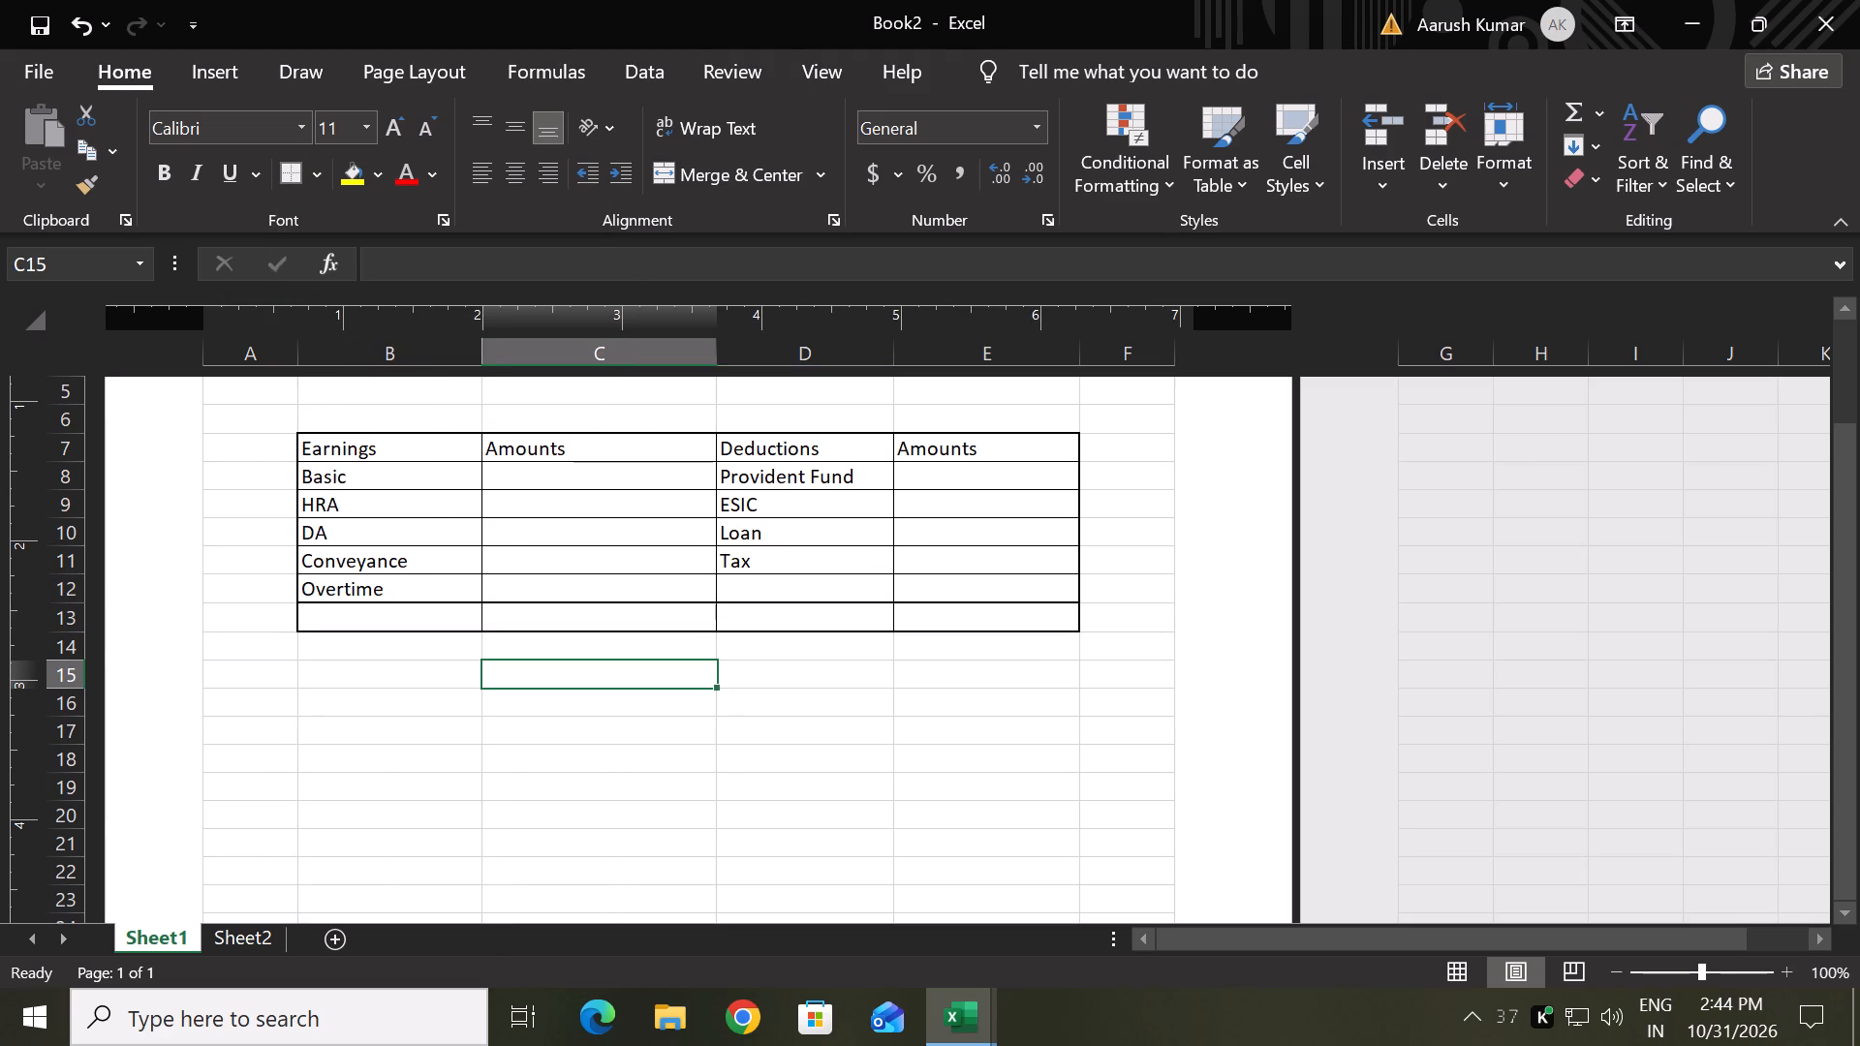
Enter the label Net Salary in D14 below the table and fill it across into E14.
click(793, 643)
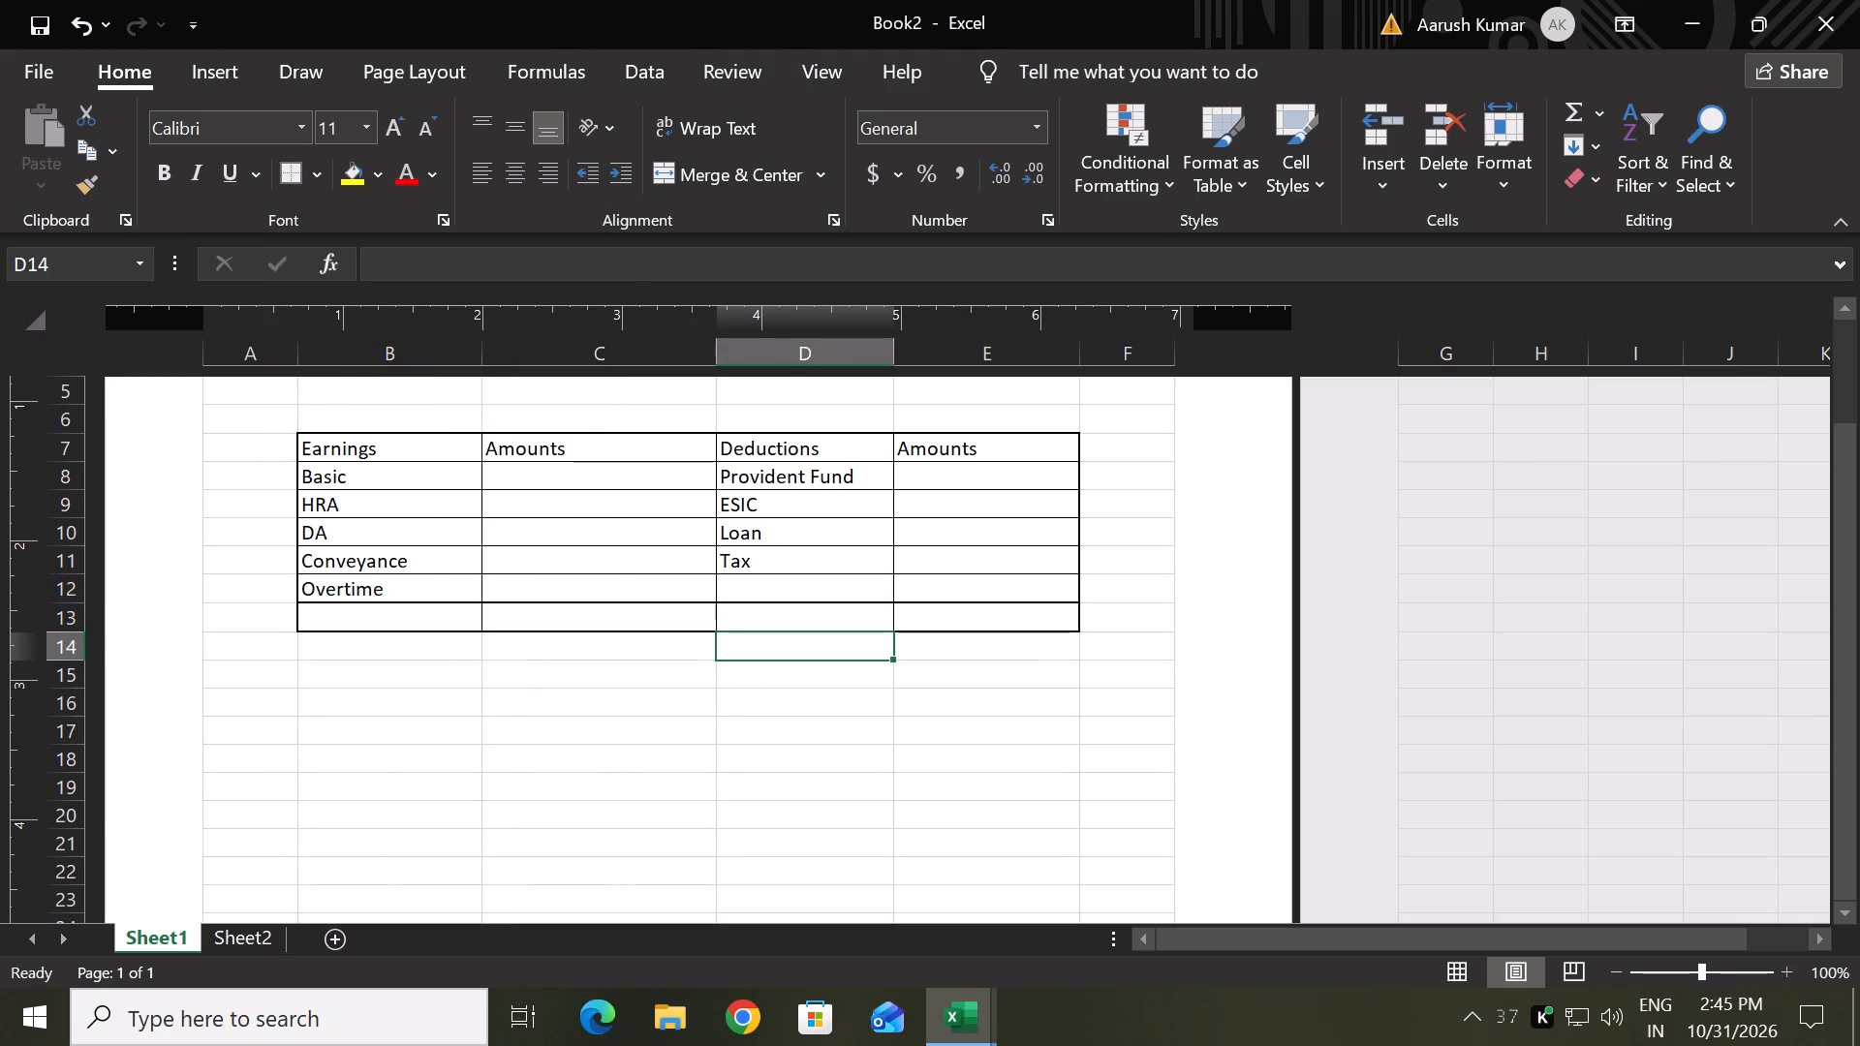
key(shift+n)
text(Et)
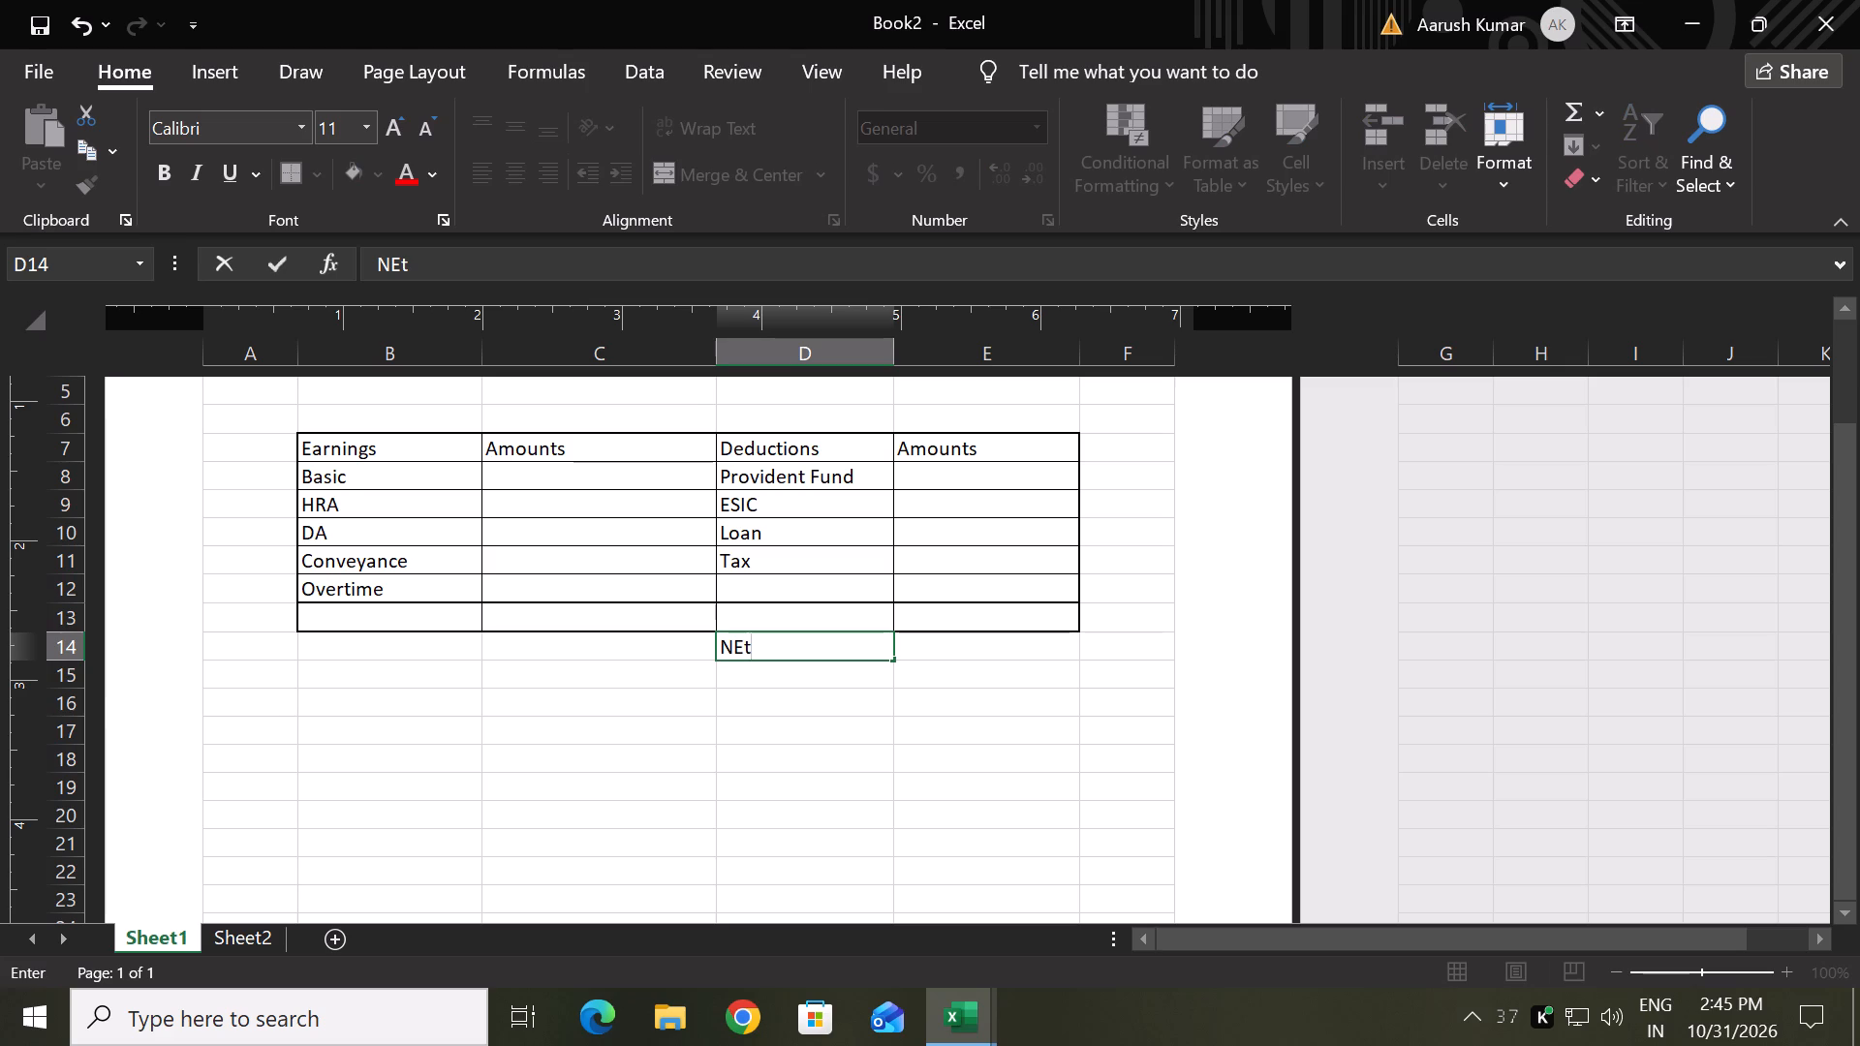
key(space)
text(Salary)
key(space)
drag(891, 661, 1030, 660)
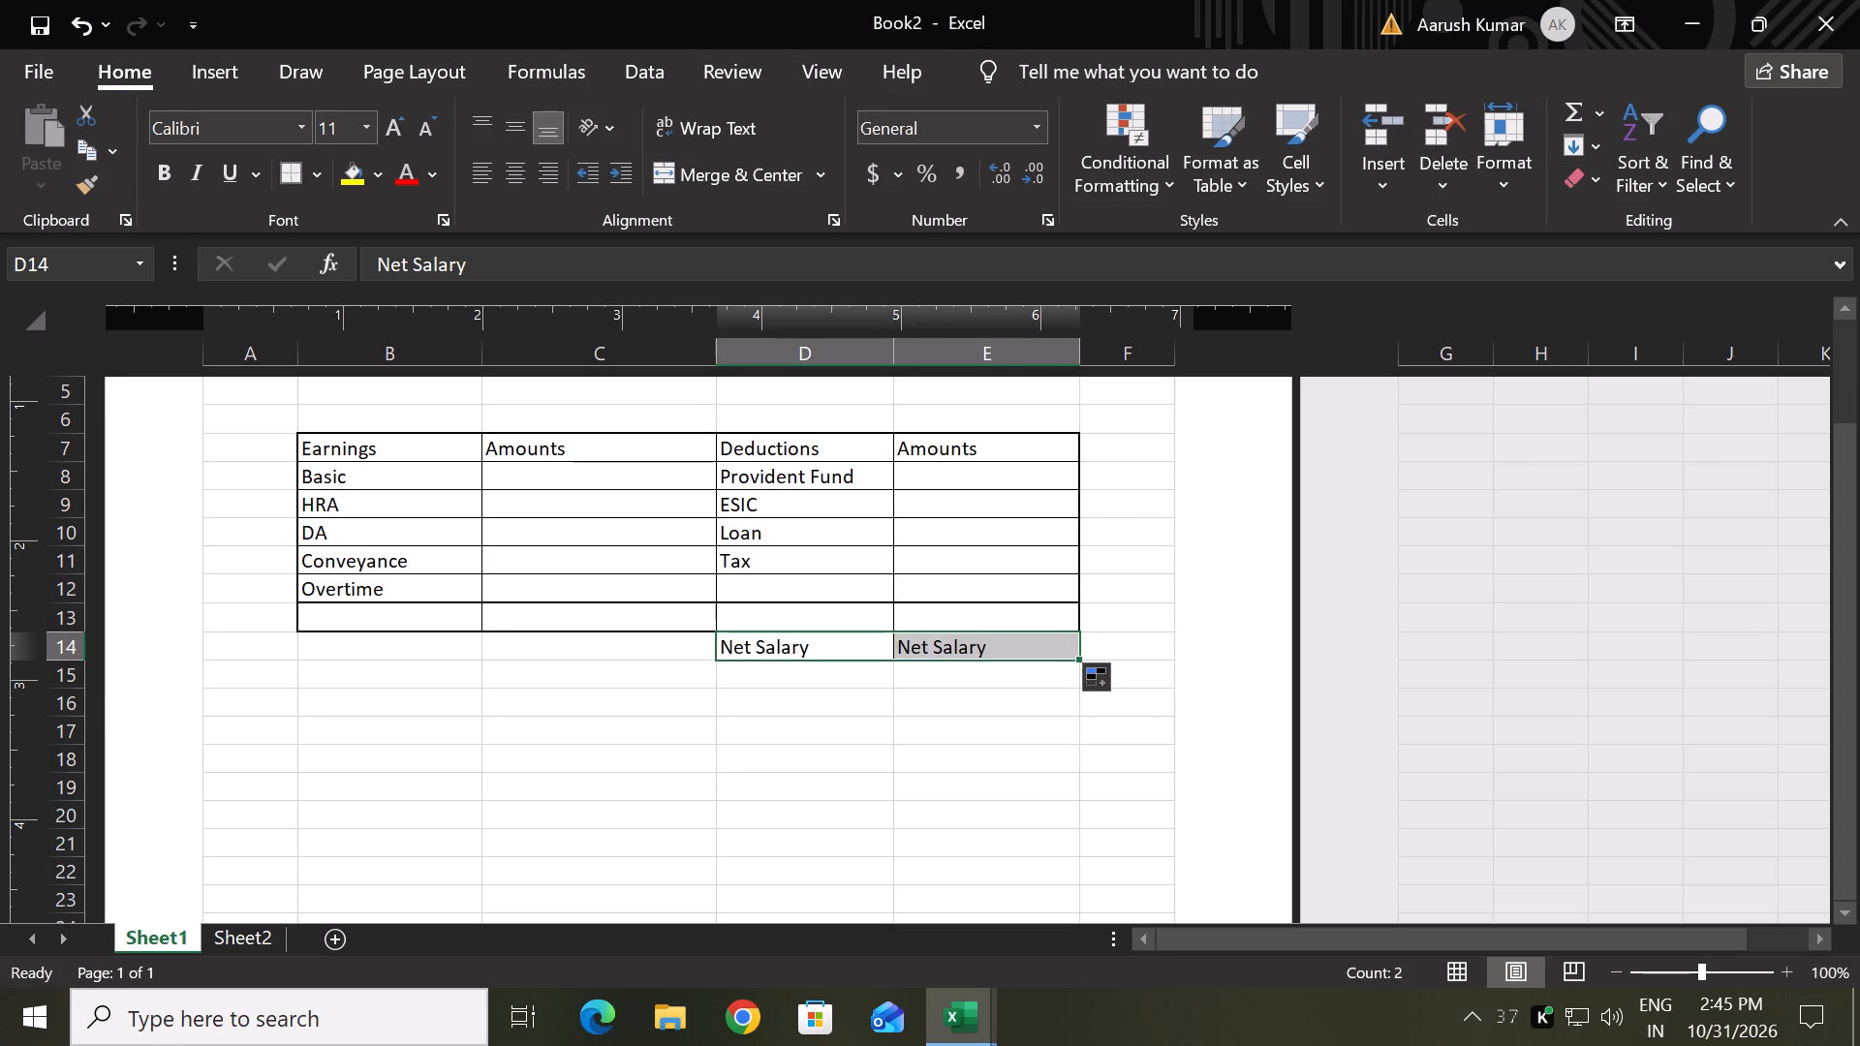
Clear the duplicate Net Salary text from E14, keeping the label in D14.
click(1060, 651)
key(BackSpace)
click(983, 897)
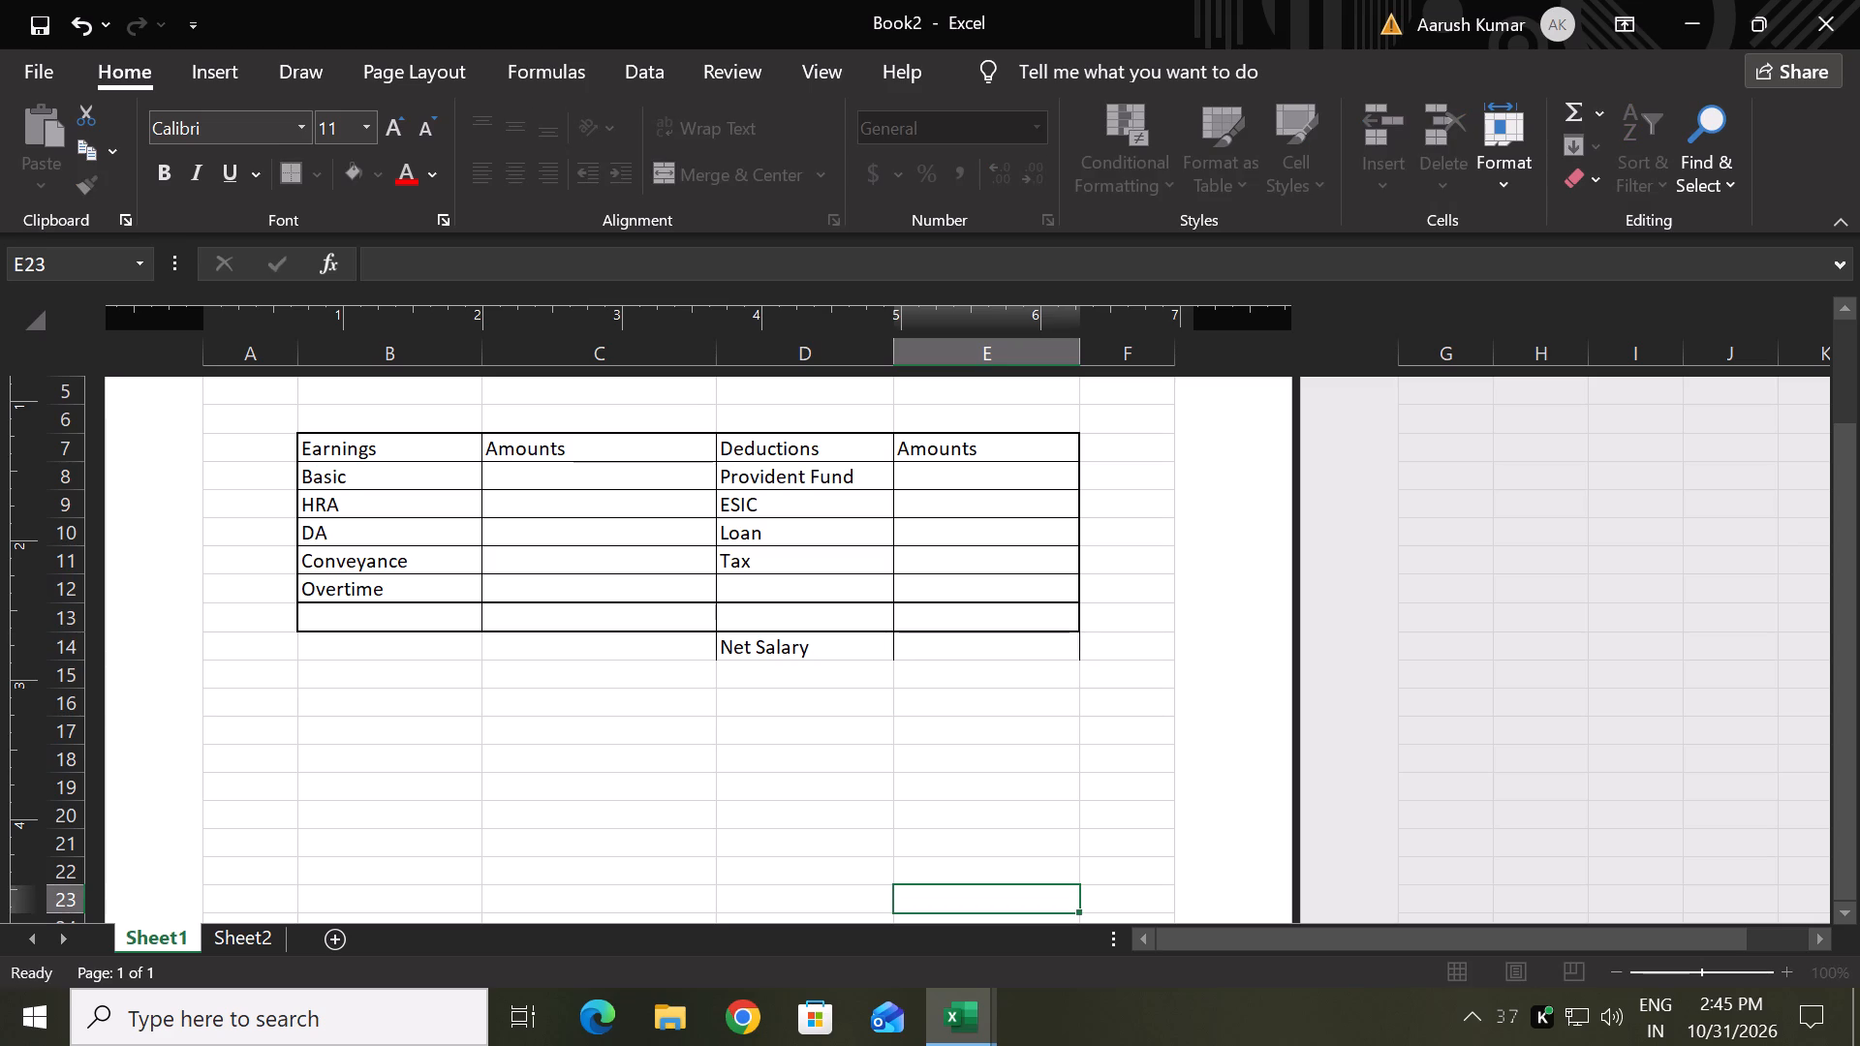
Apply all borders and thick outside borders to the Net Salary row, D14:E14.
click(966, 639)
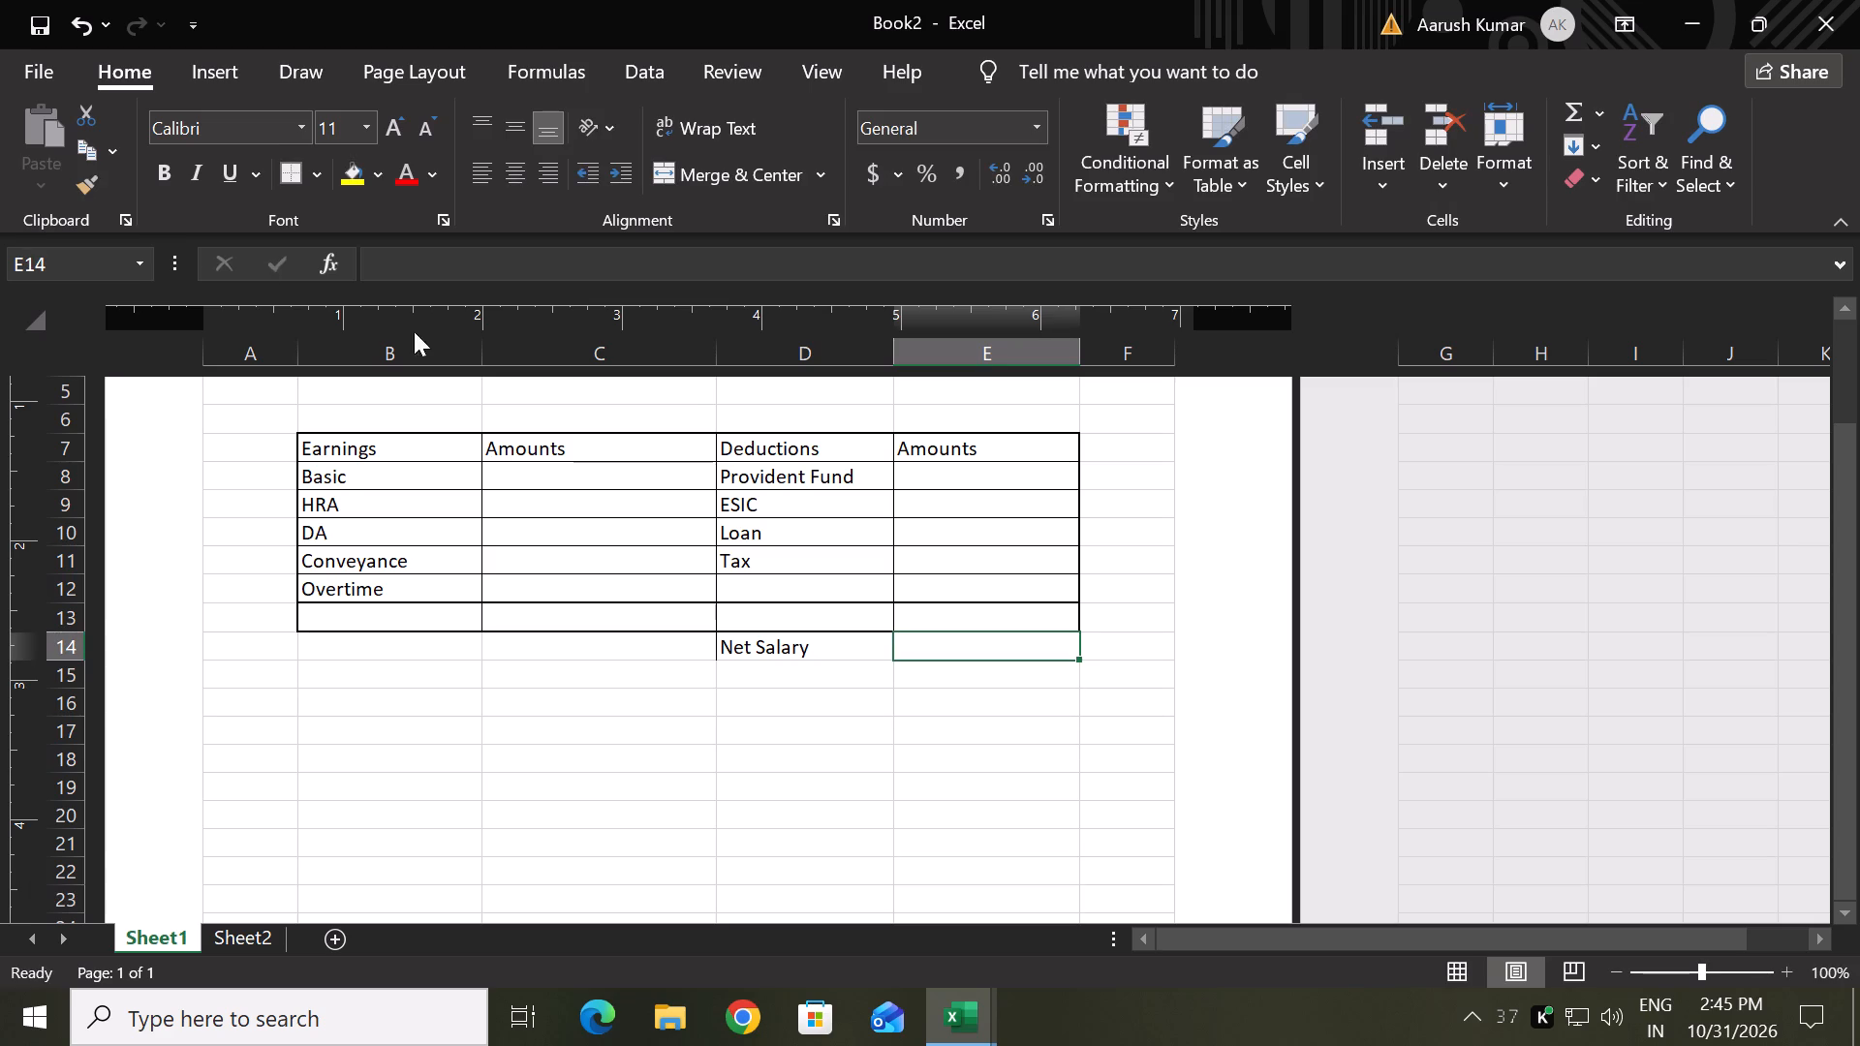
drag(758, 650, 978, 667)
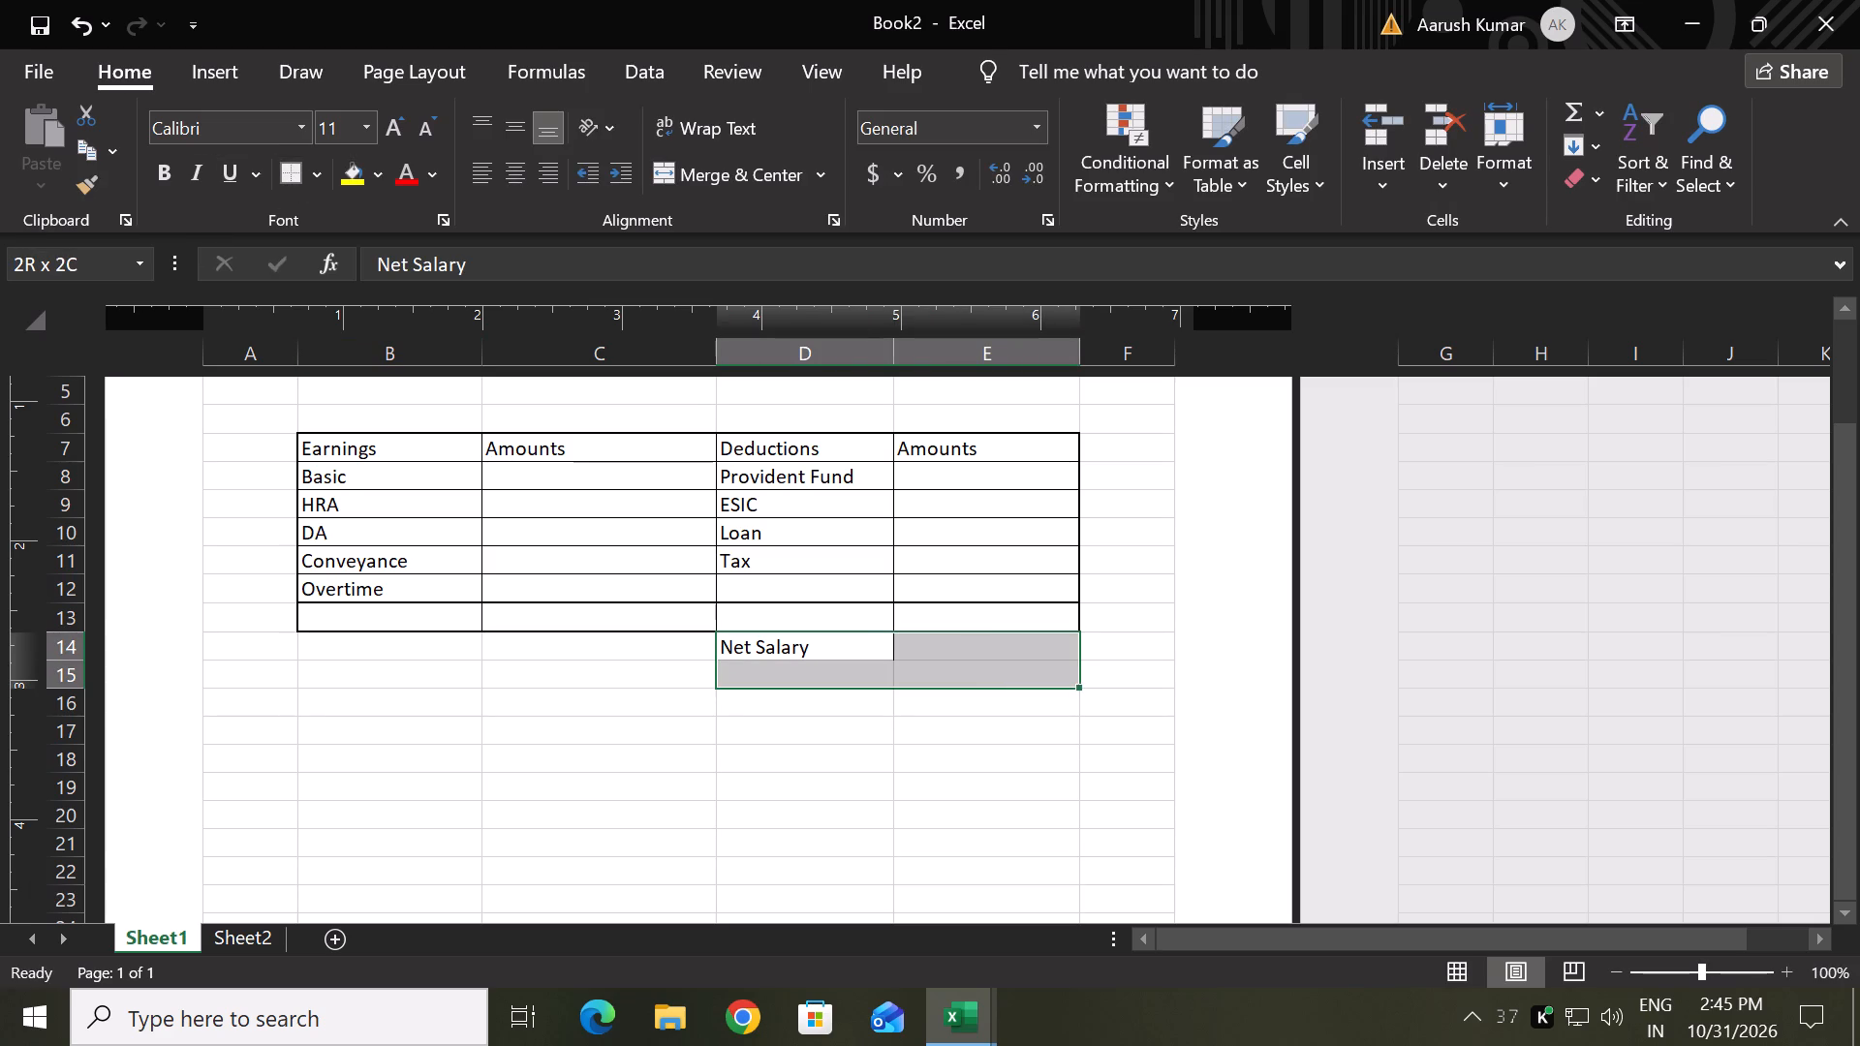
drag(978, 667, 986, 644)
click(313, 175)
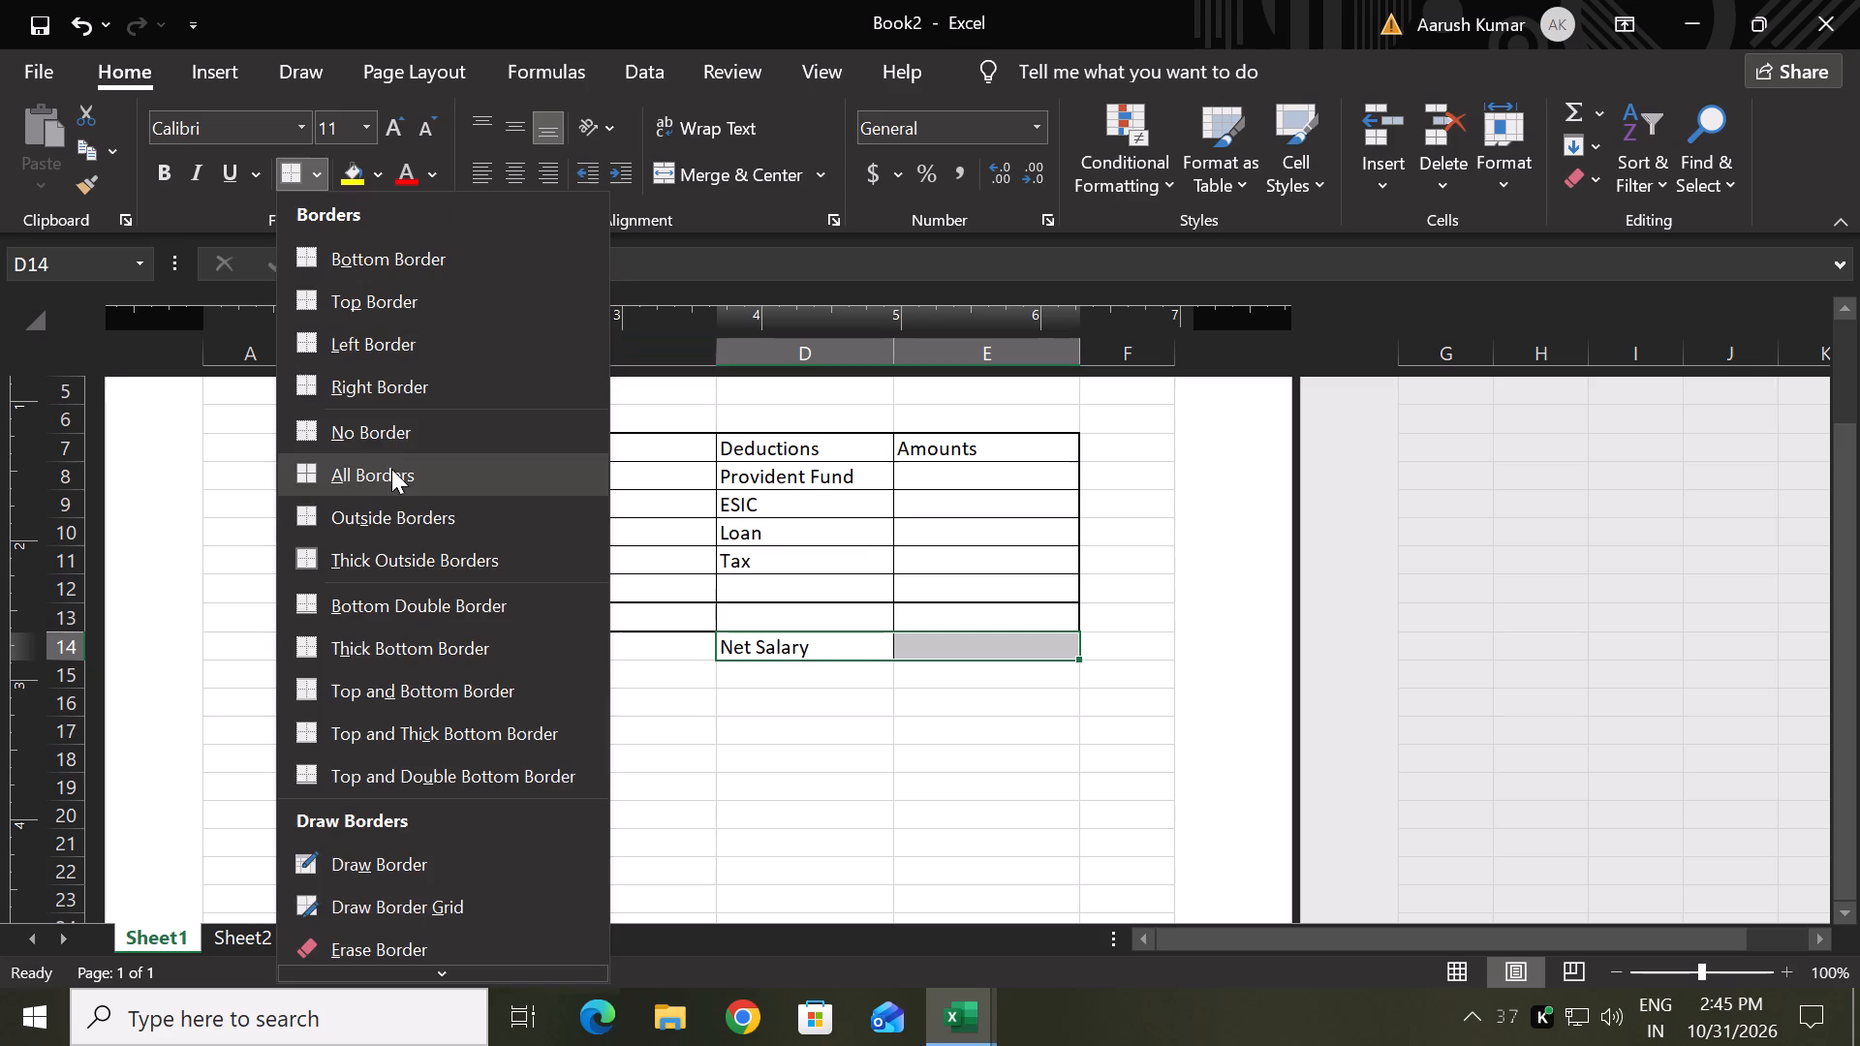
click(391, 469)
click(308, 176)
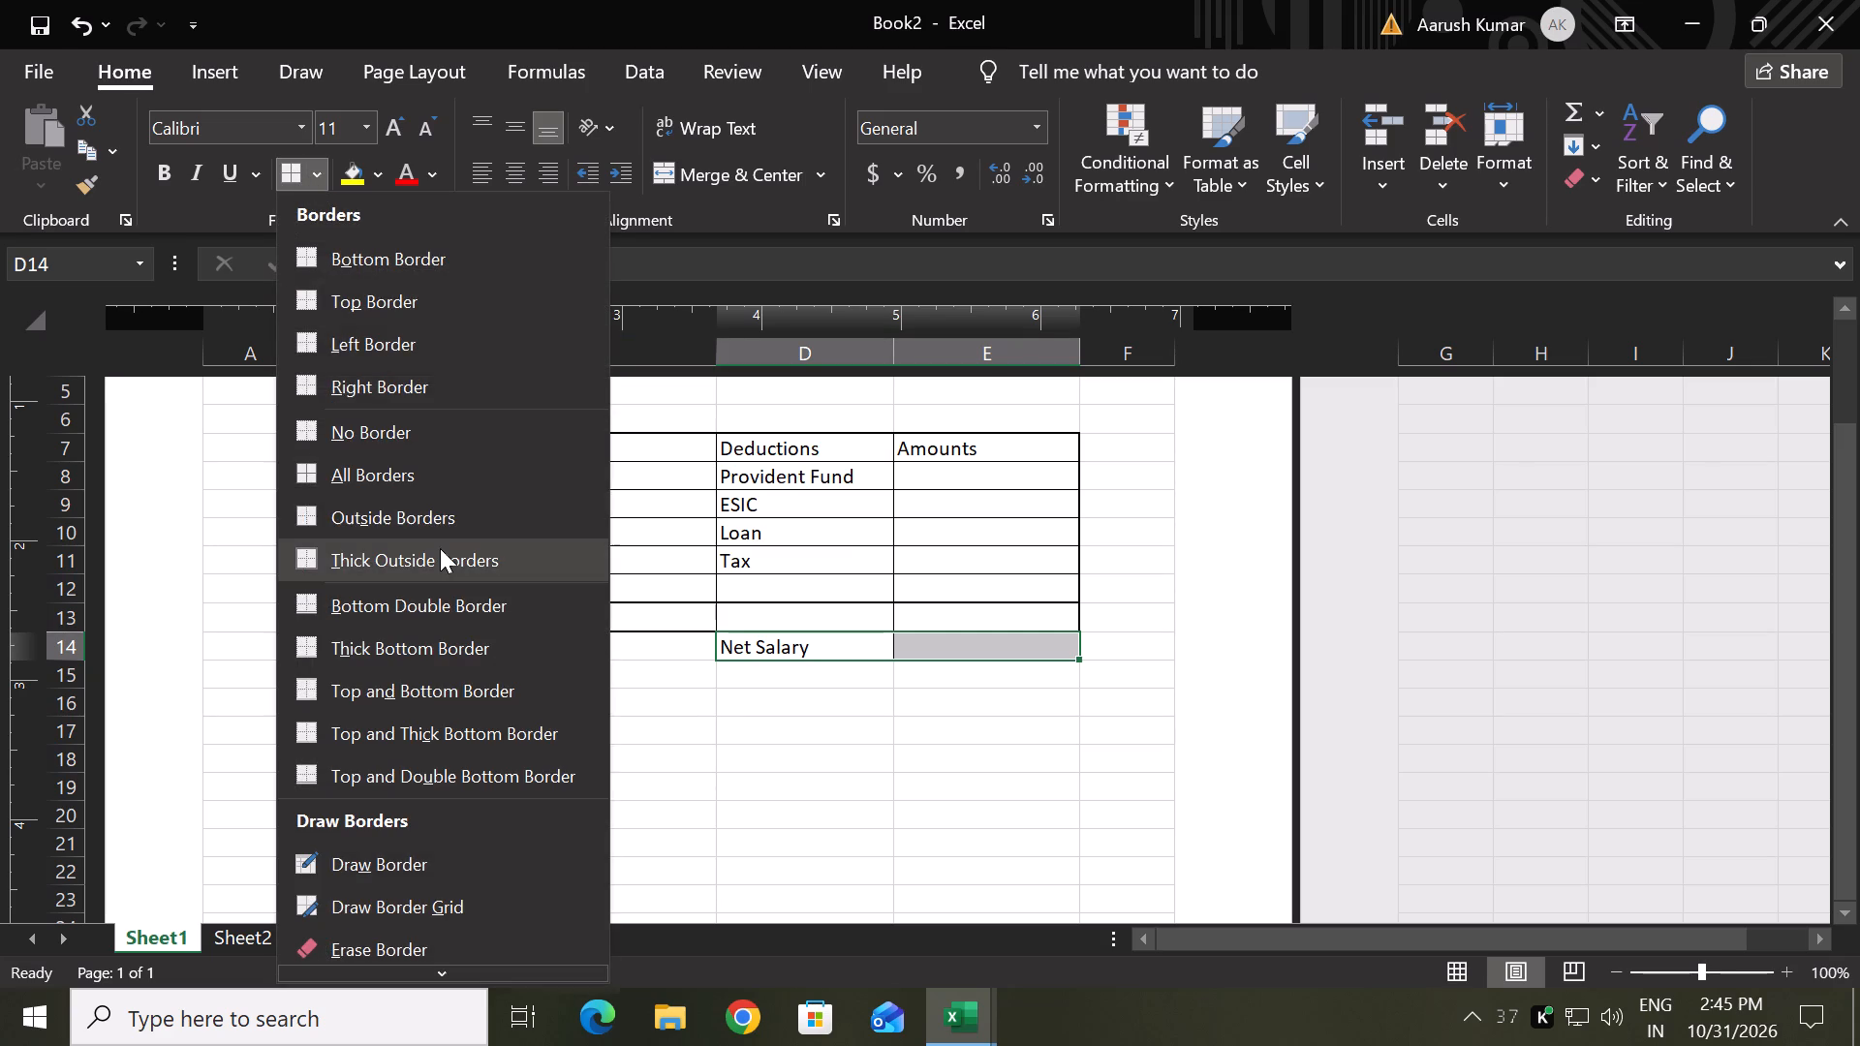
click(440, 548)
click(705, 744)
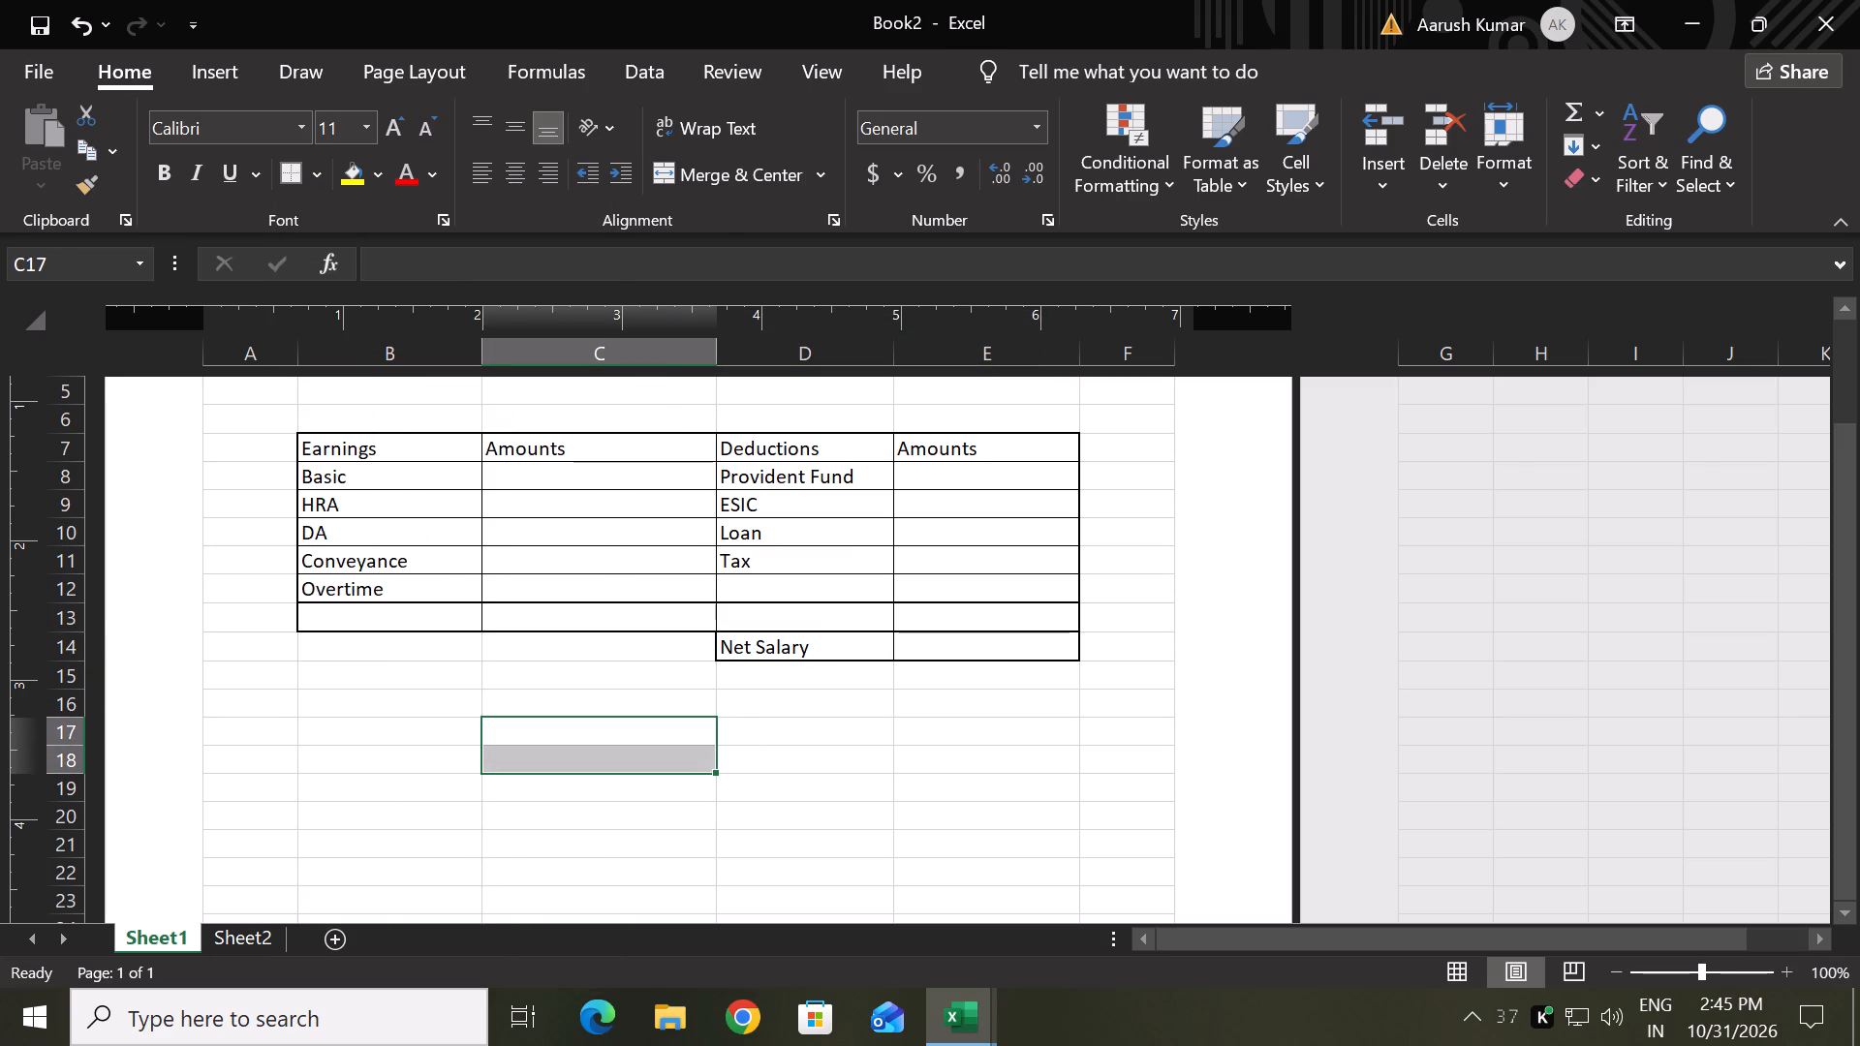
Enter the signature labels Employee Sign in B17 and Manager Sign in D17 below the slip's table.
click(384, 711)
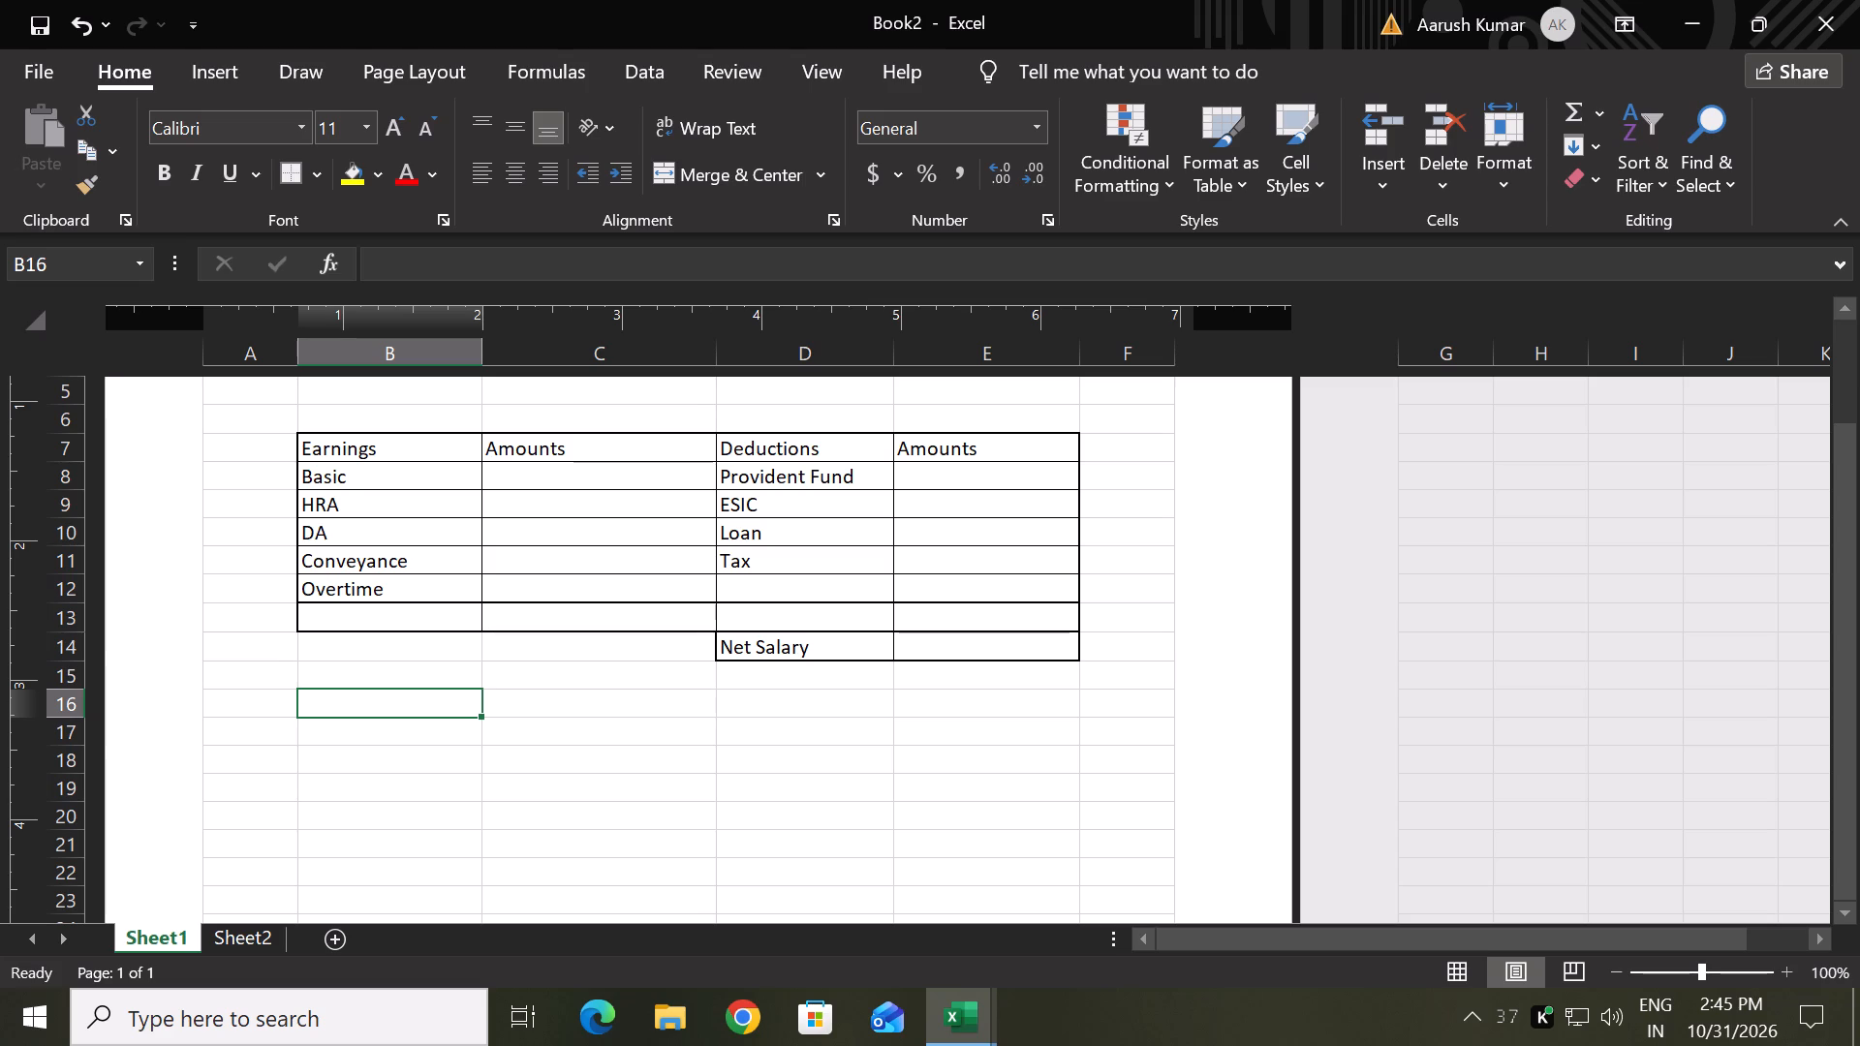
click(356, 736)
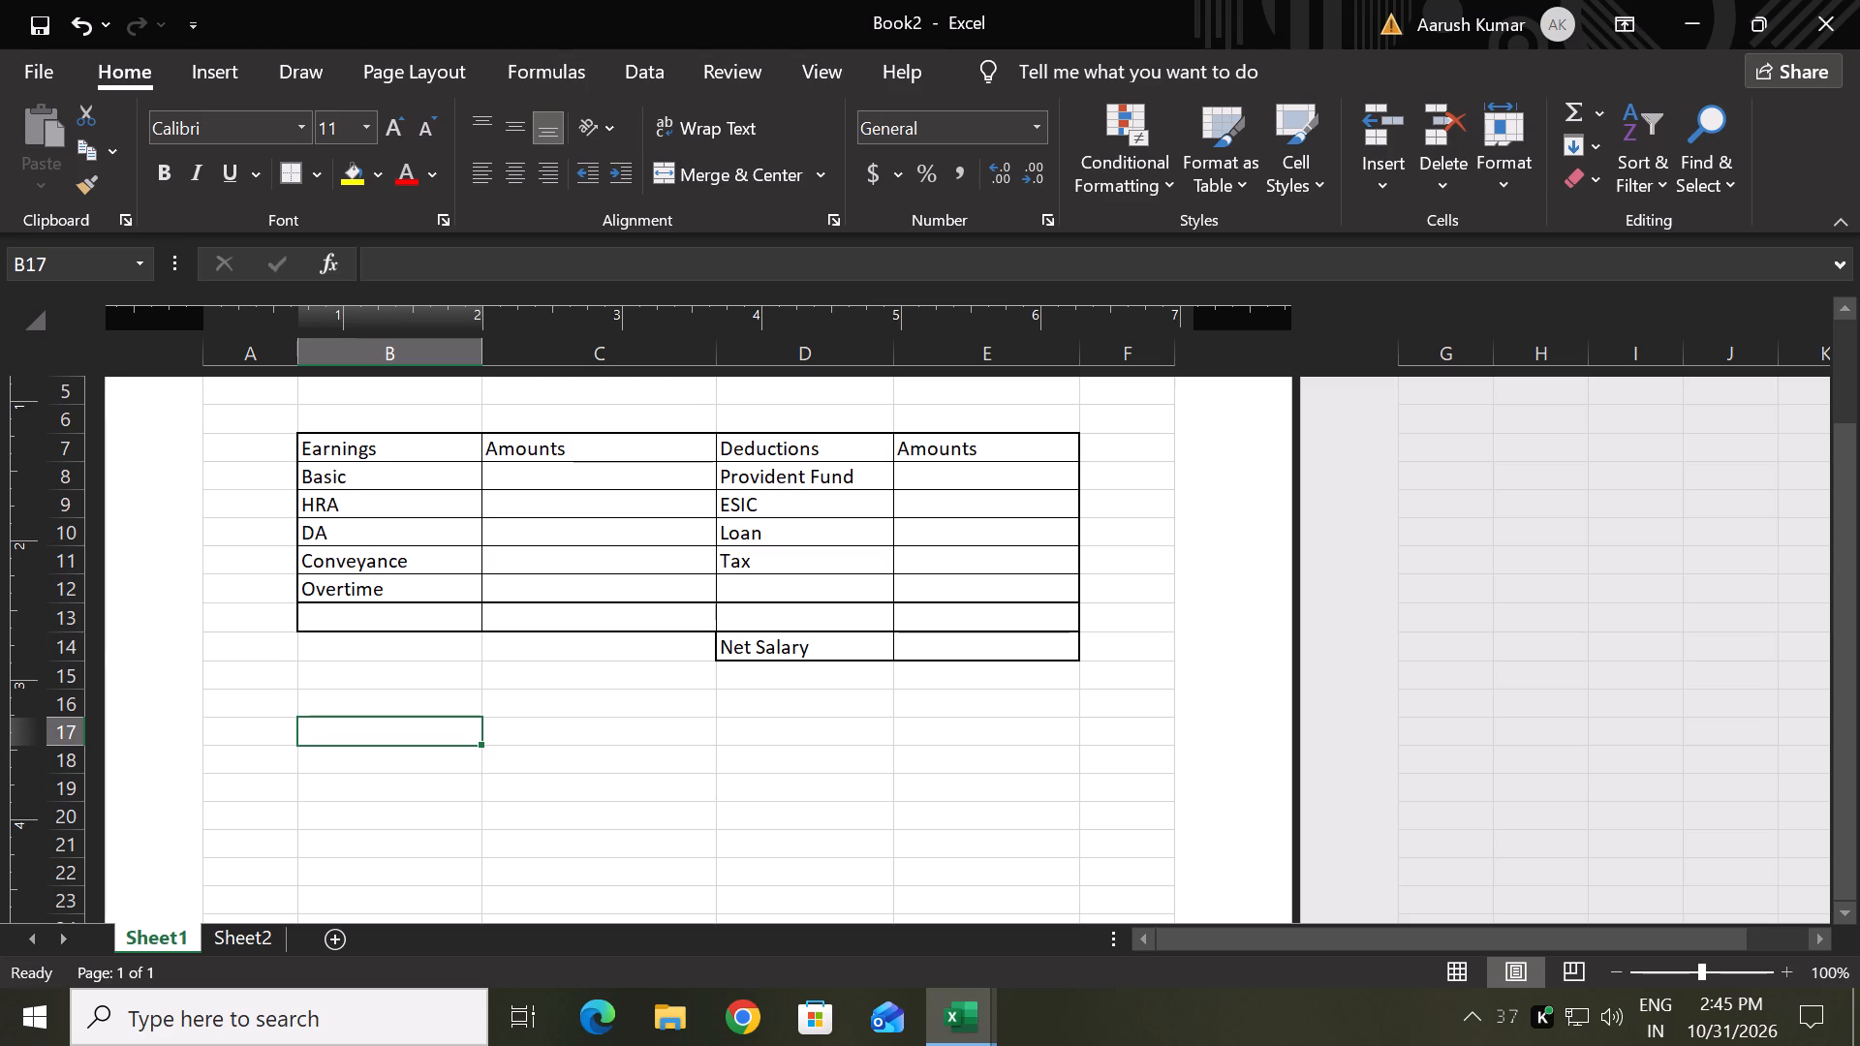
text(Emplo)
text(yee Sign)
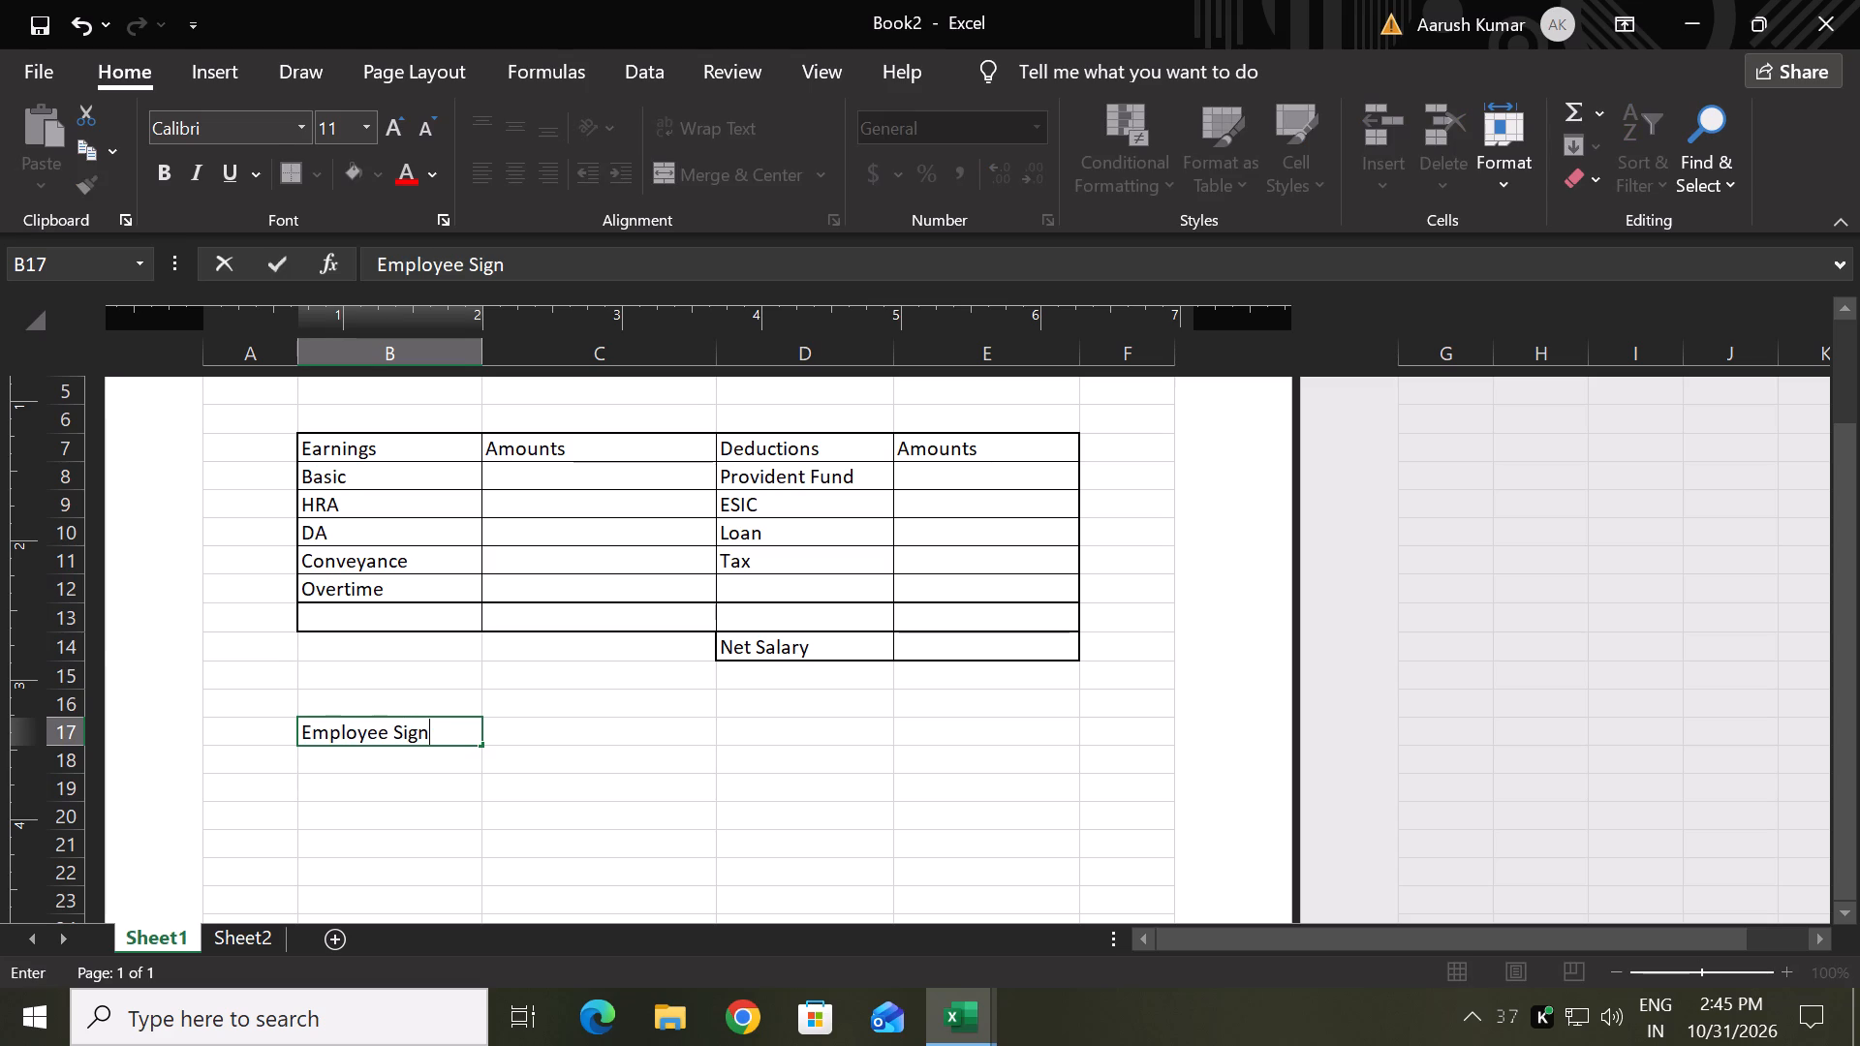
key(Tab)
key(Tab)
text(Manager)
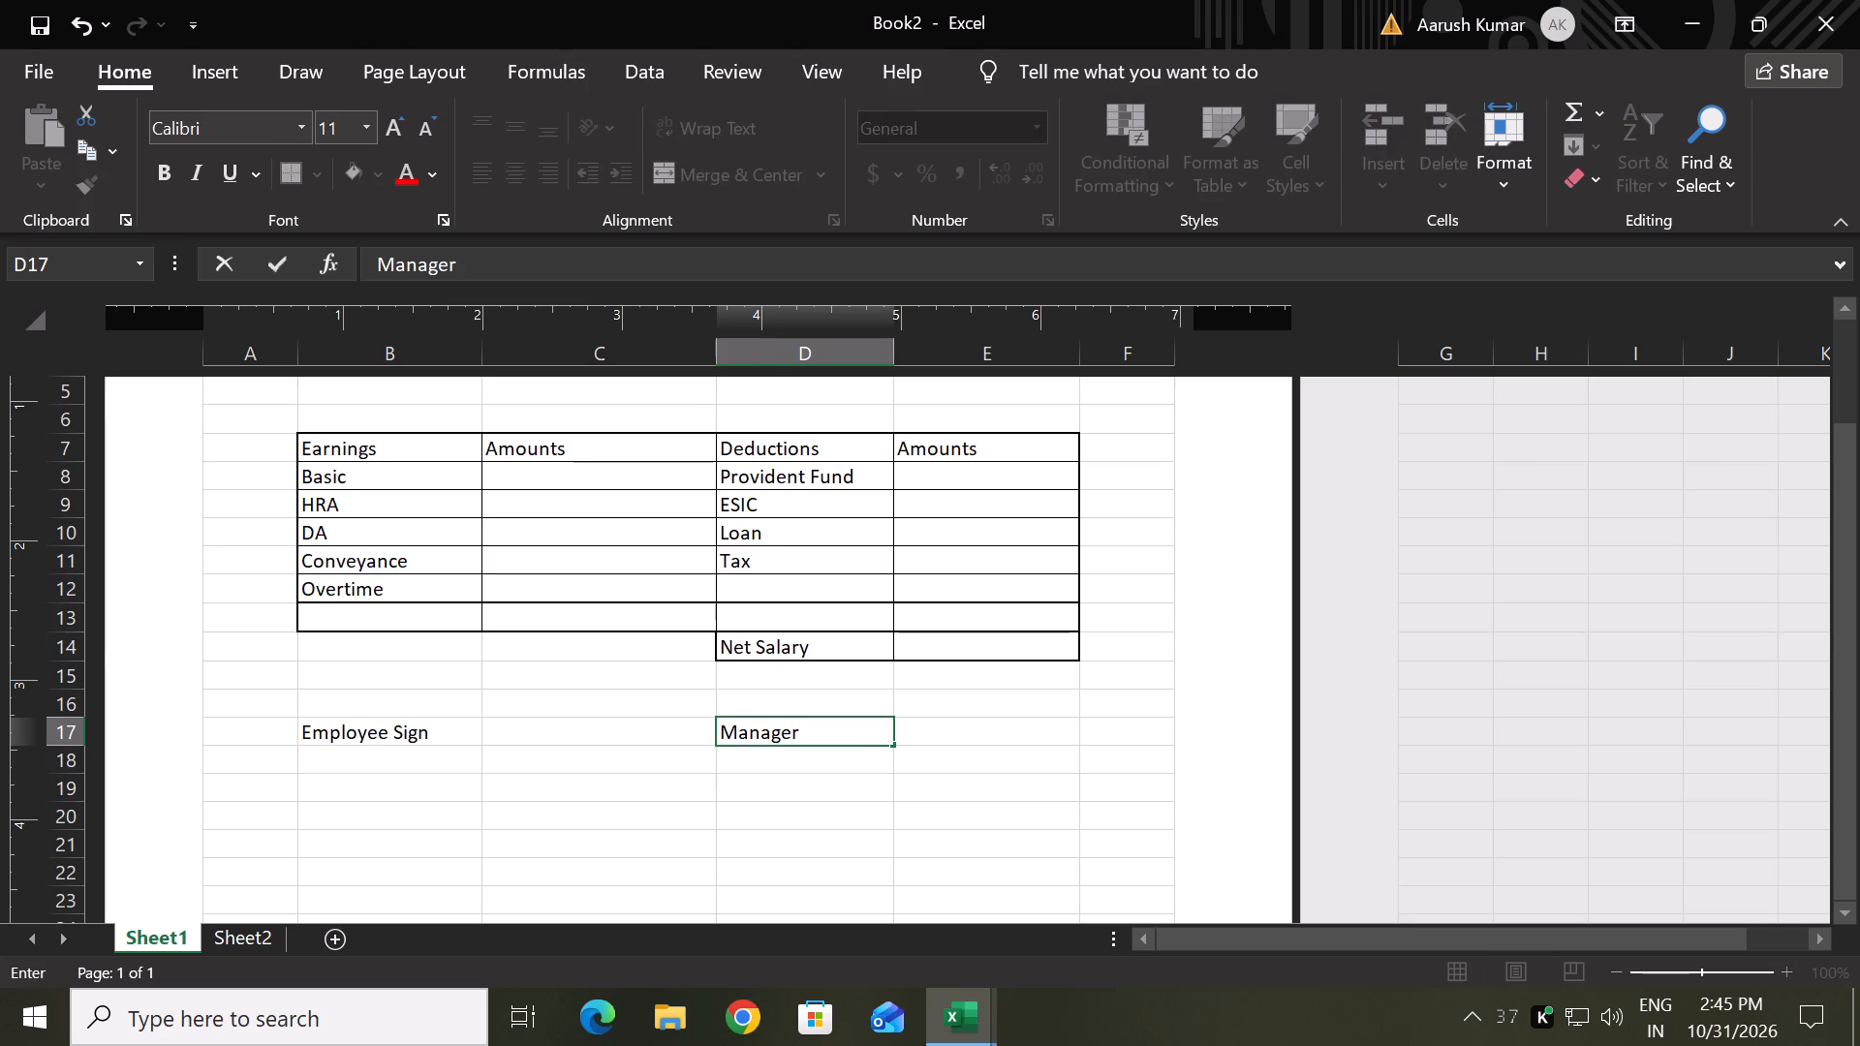
text(Si)
key(BackSpace)
key(BackSpace)
key(space)
text(Sign)
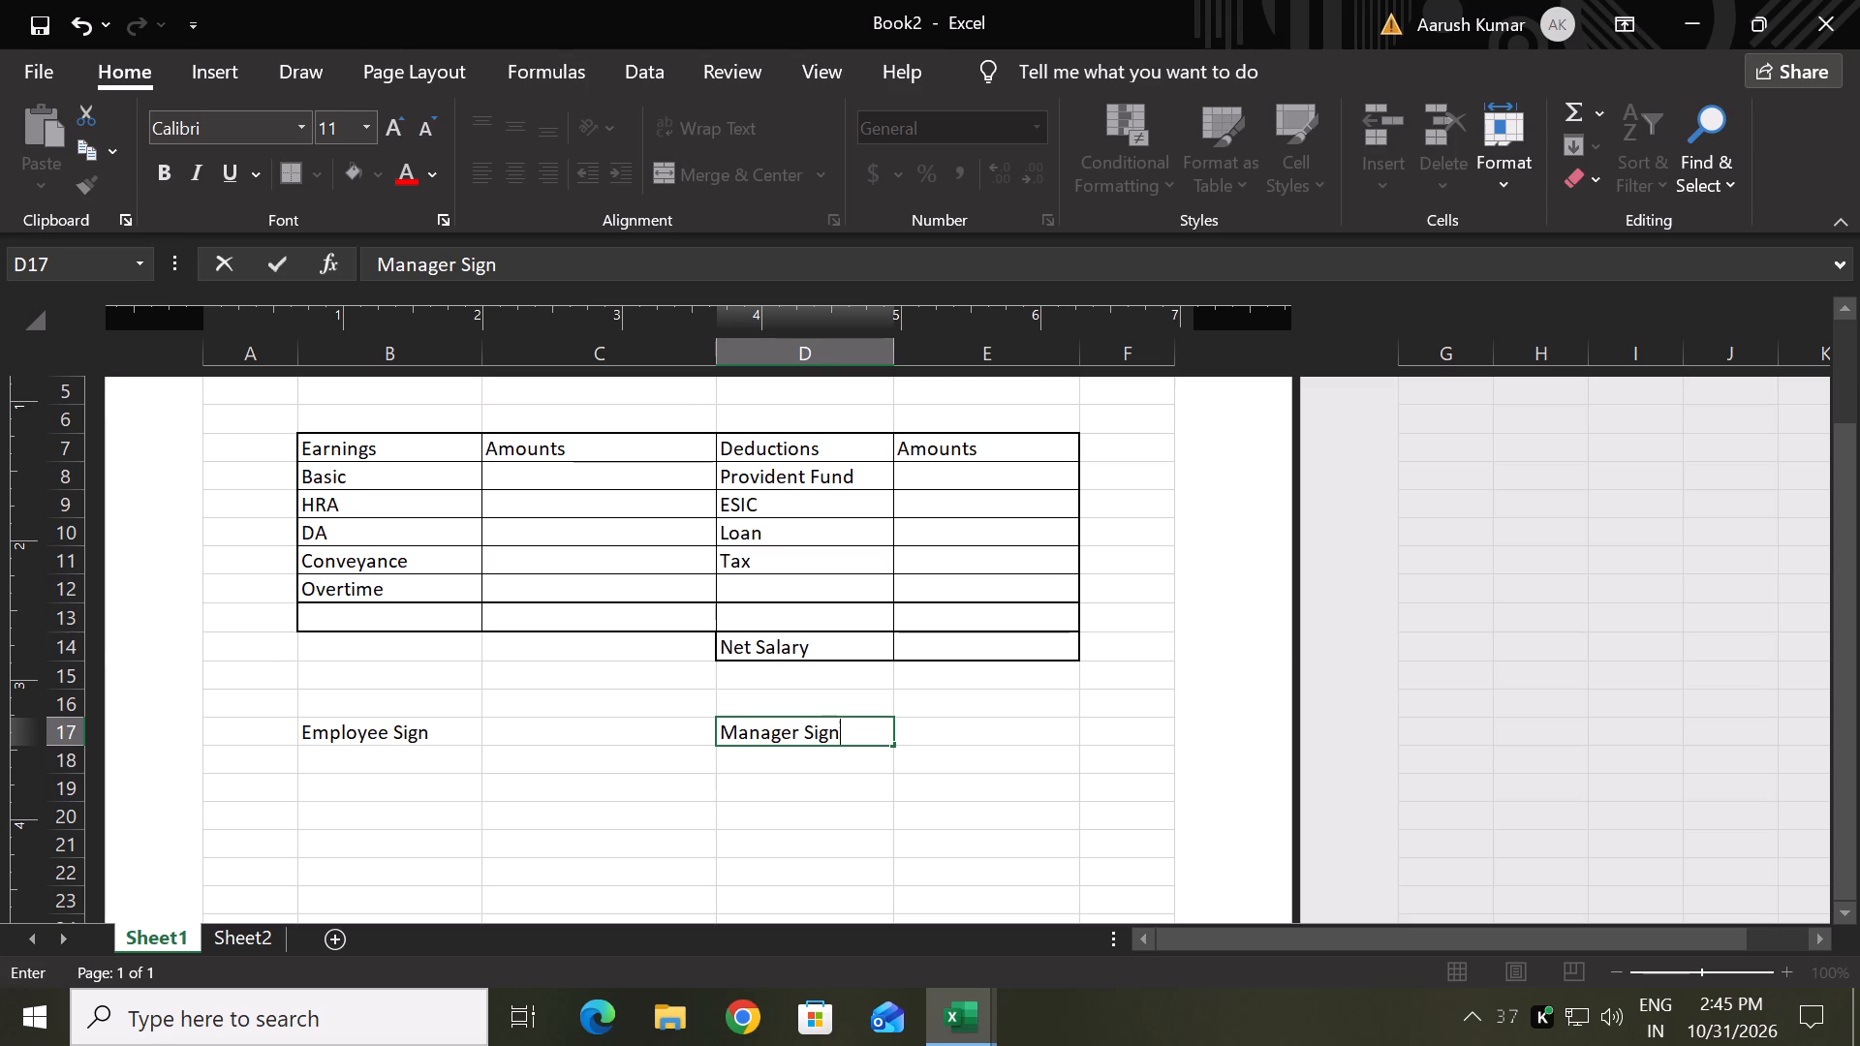
click(1000, 740)
Start data validation for the Employee ID value cell C3 and set it to allow a List.
scroll(648, 557, up, 2)
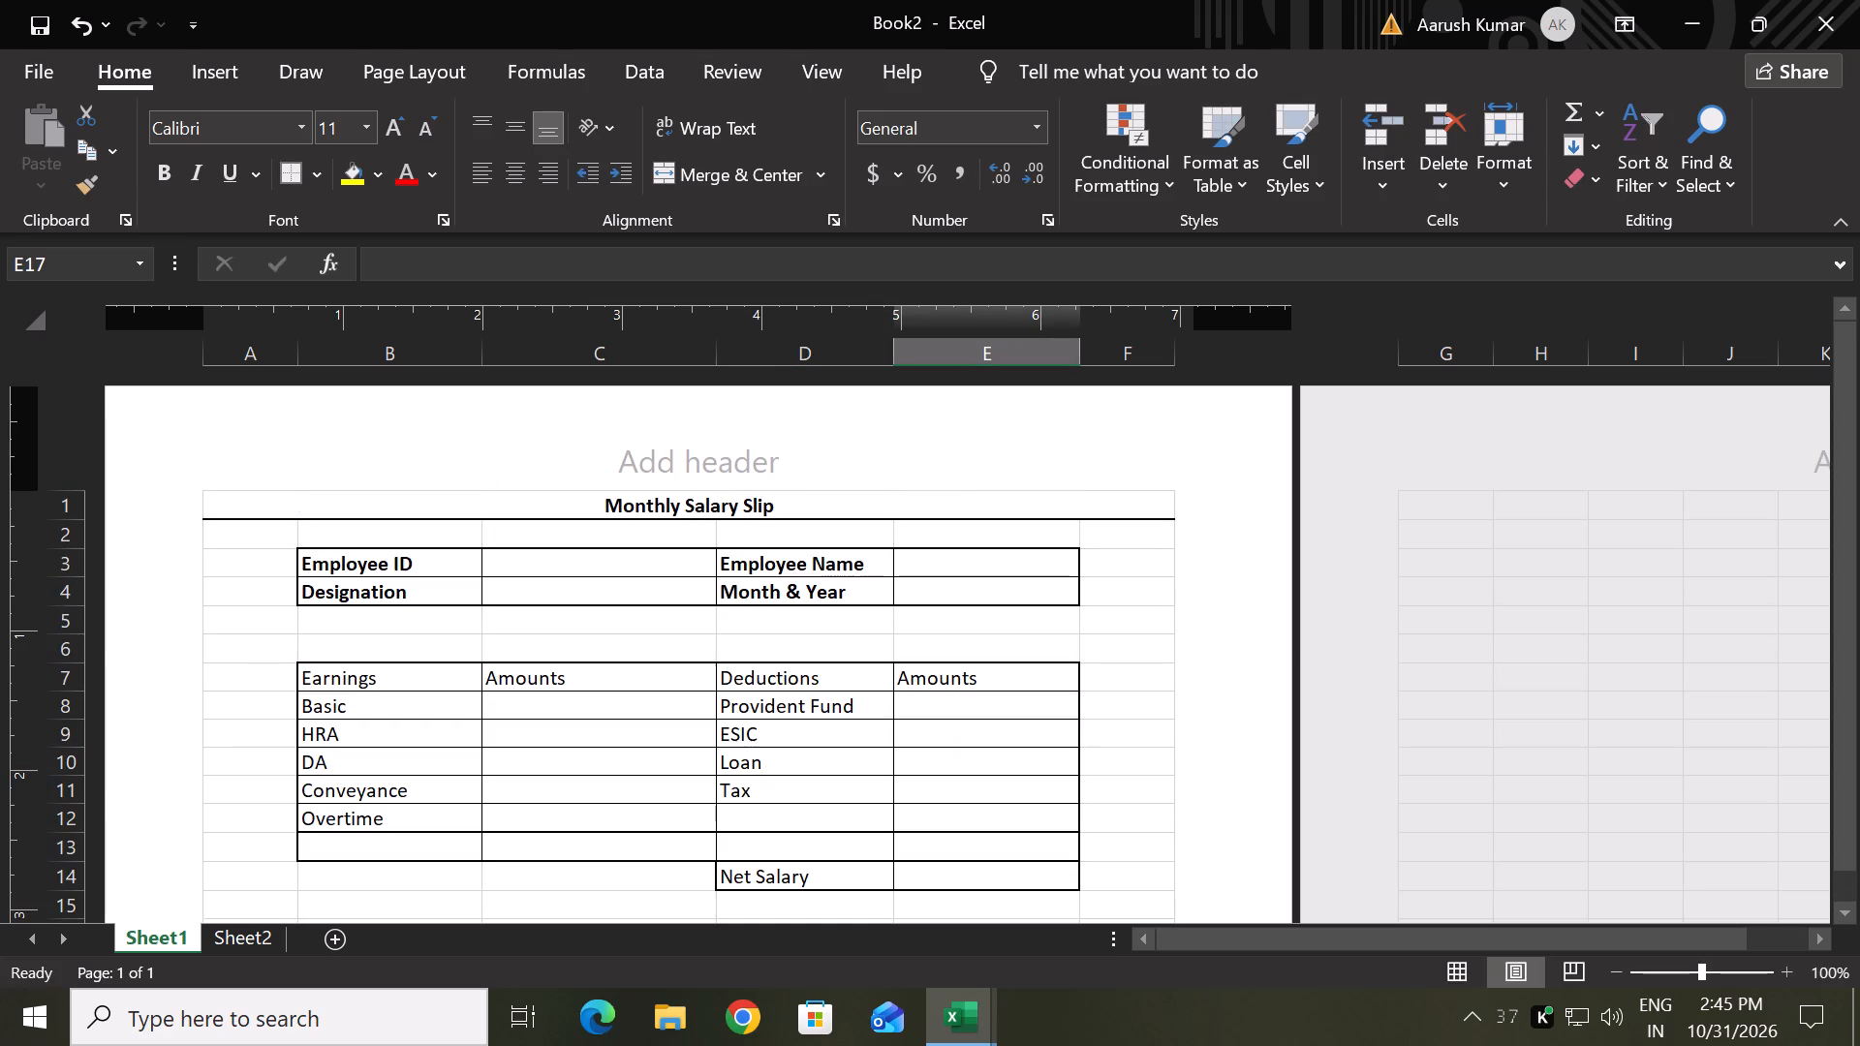
click(595, 570)
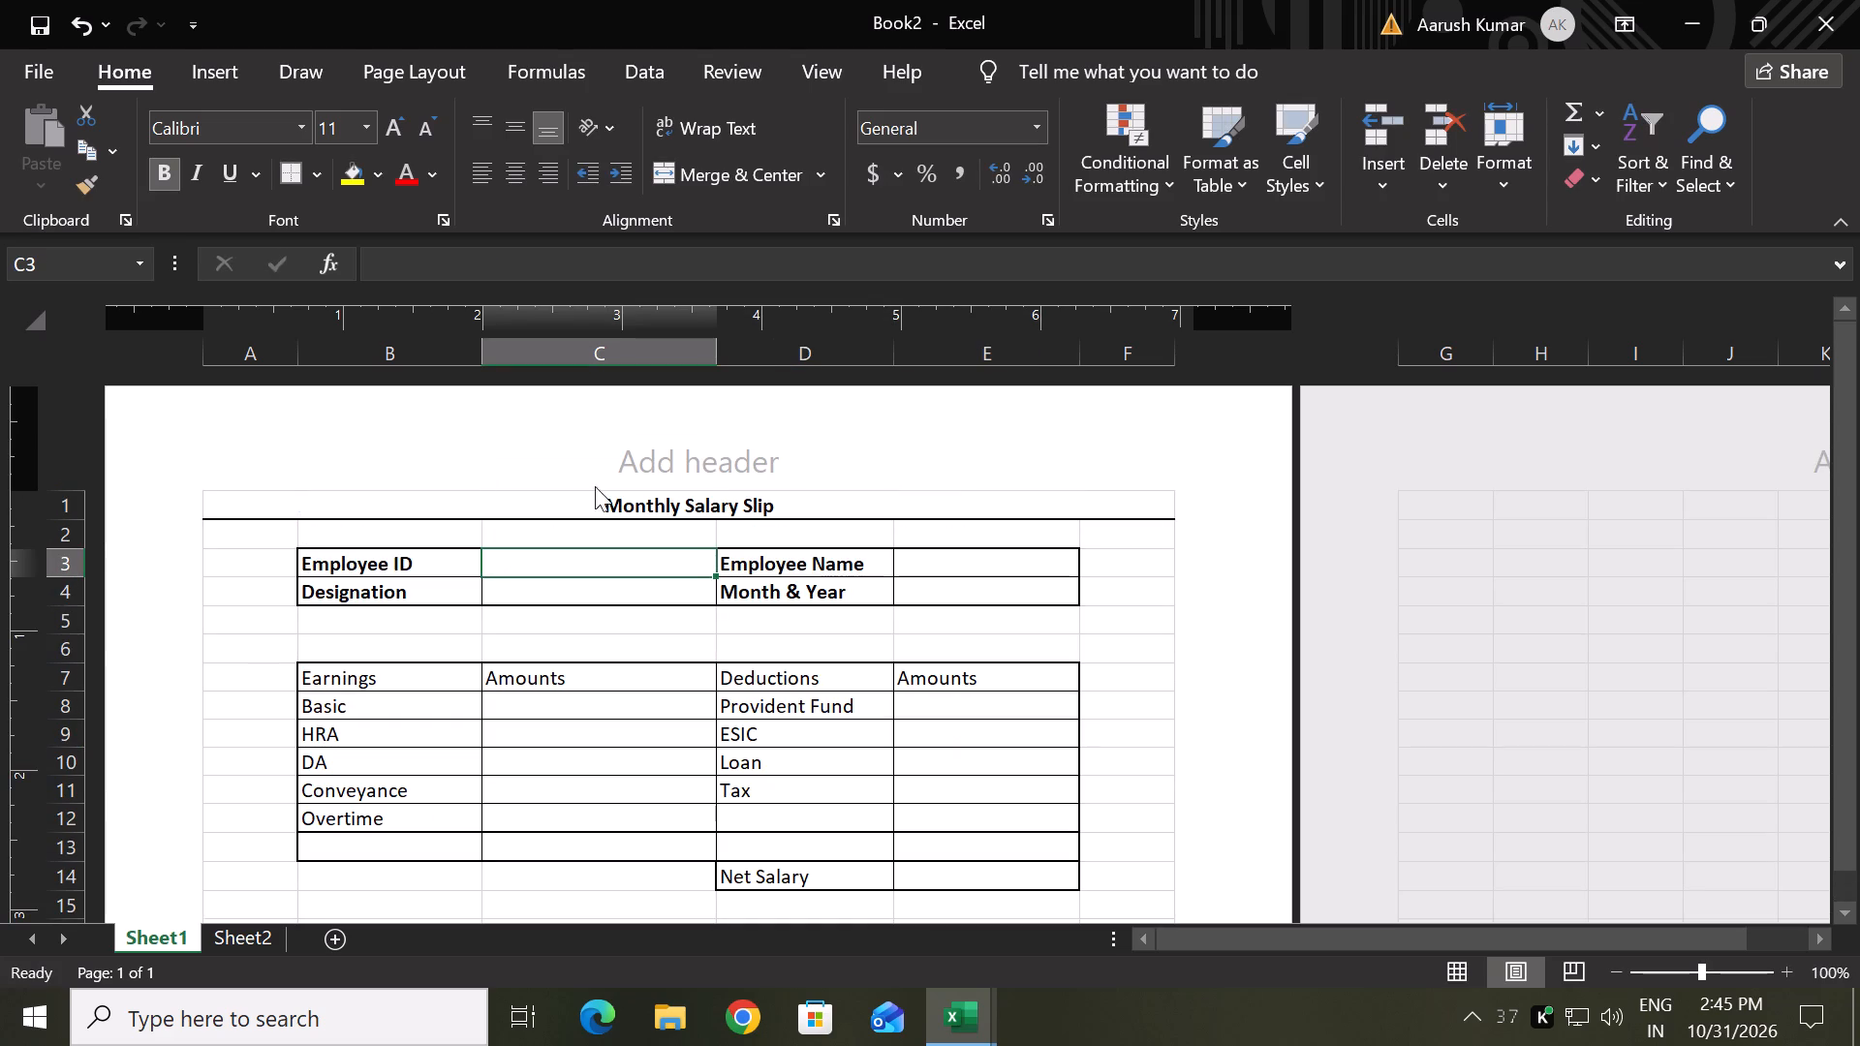
click(650, 63)
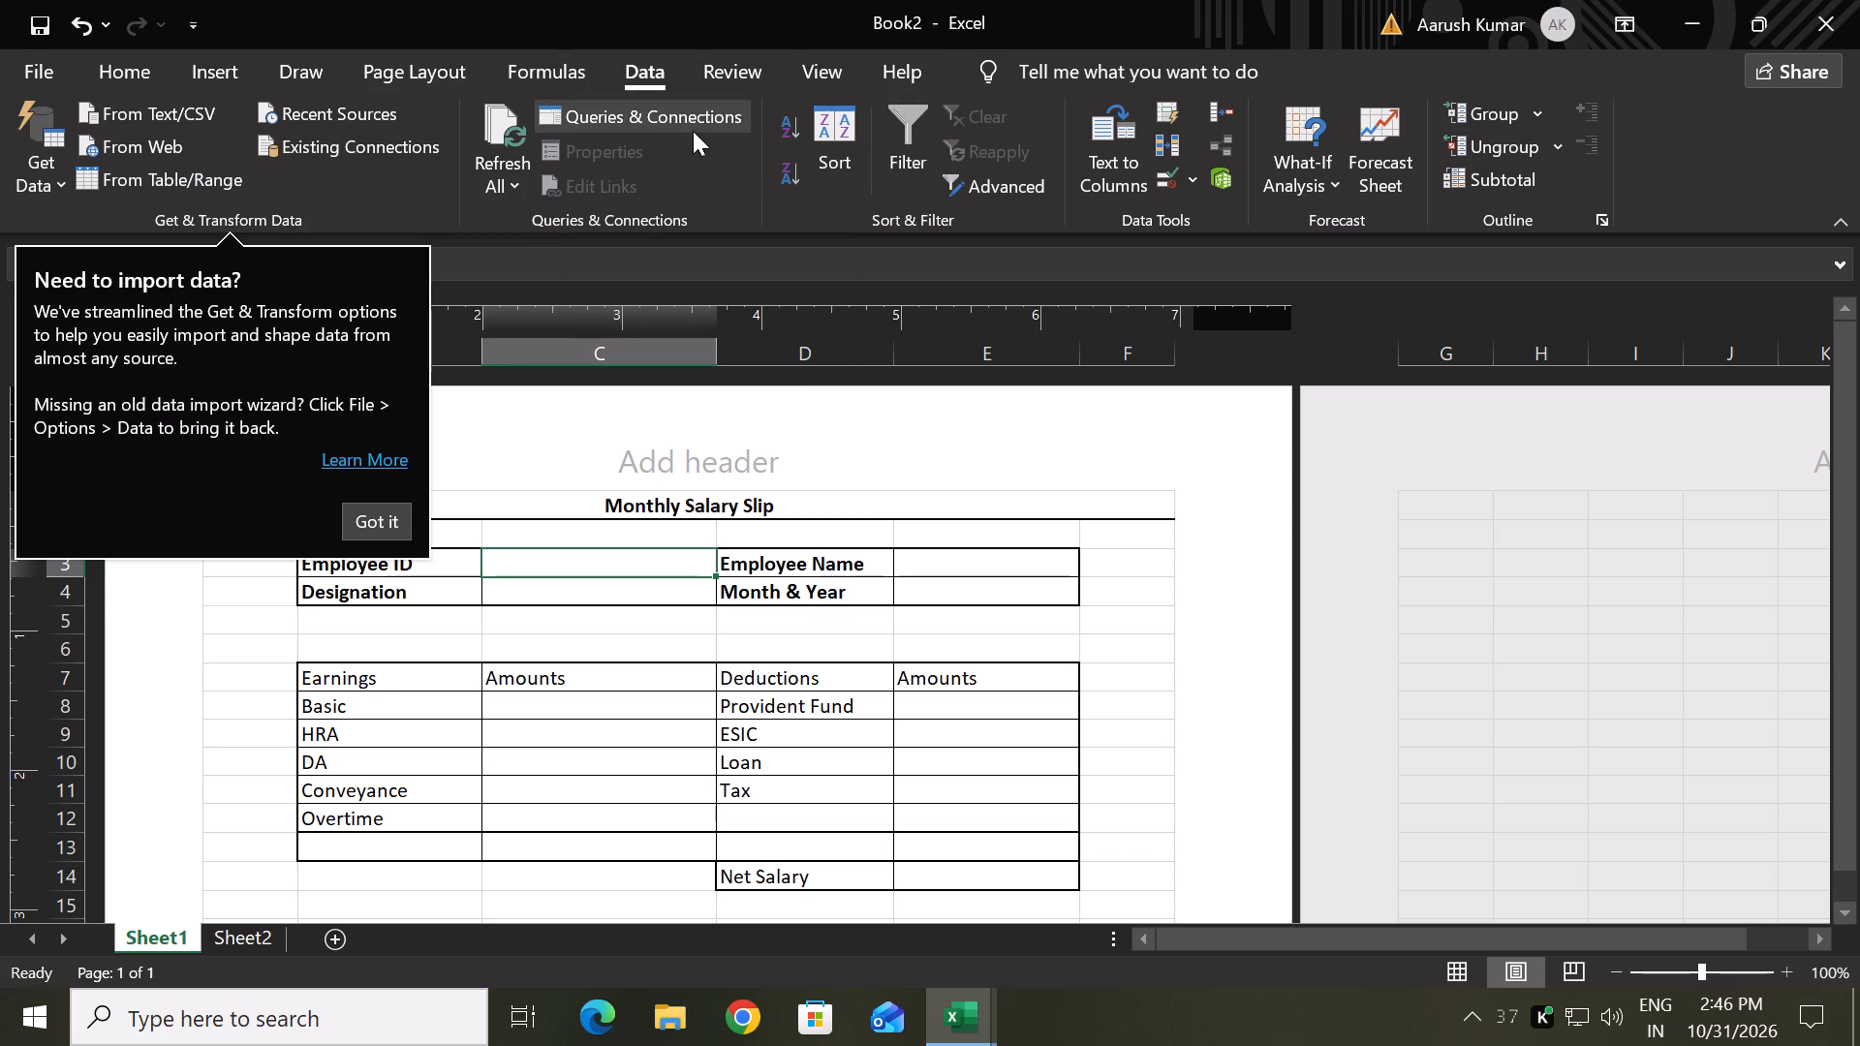
click(403, 515)
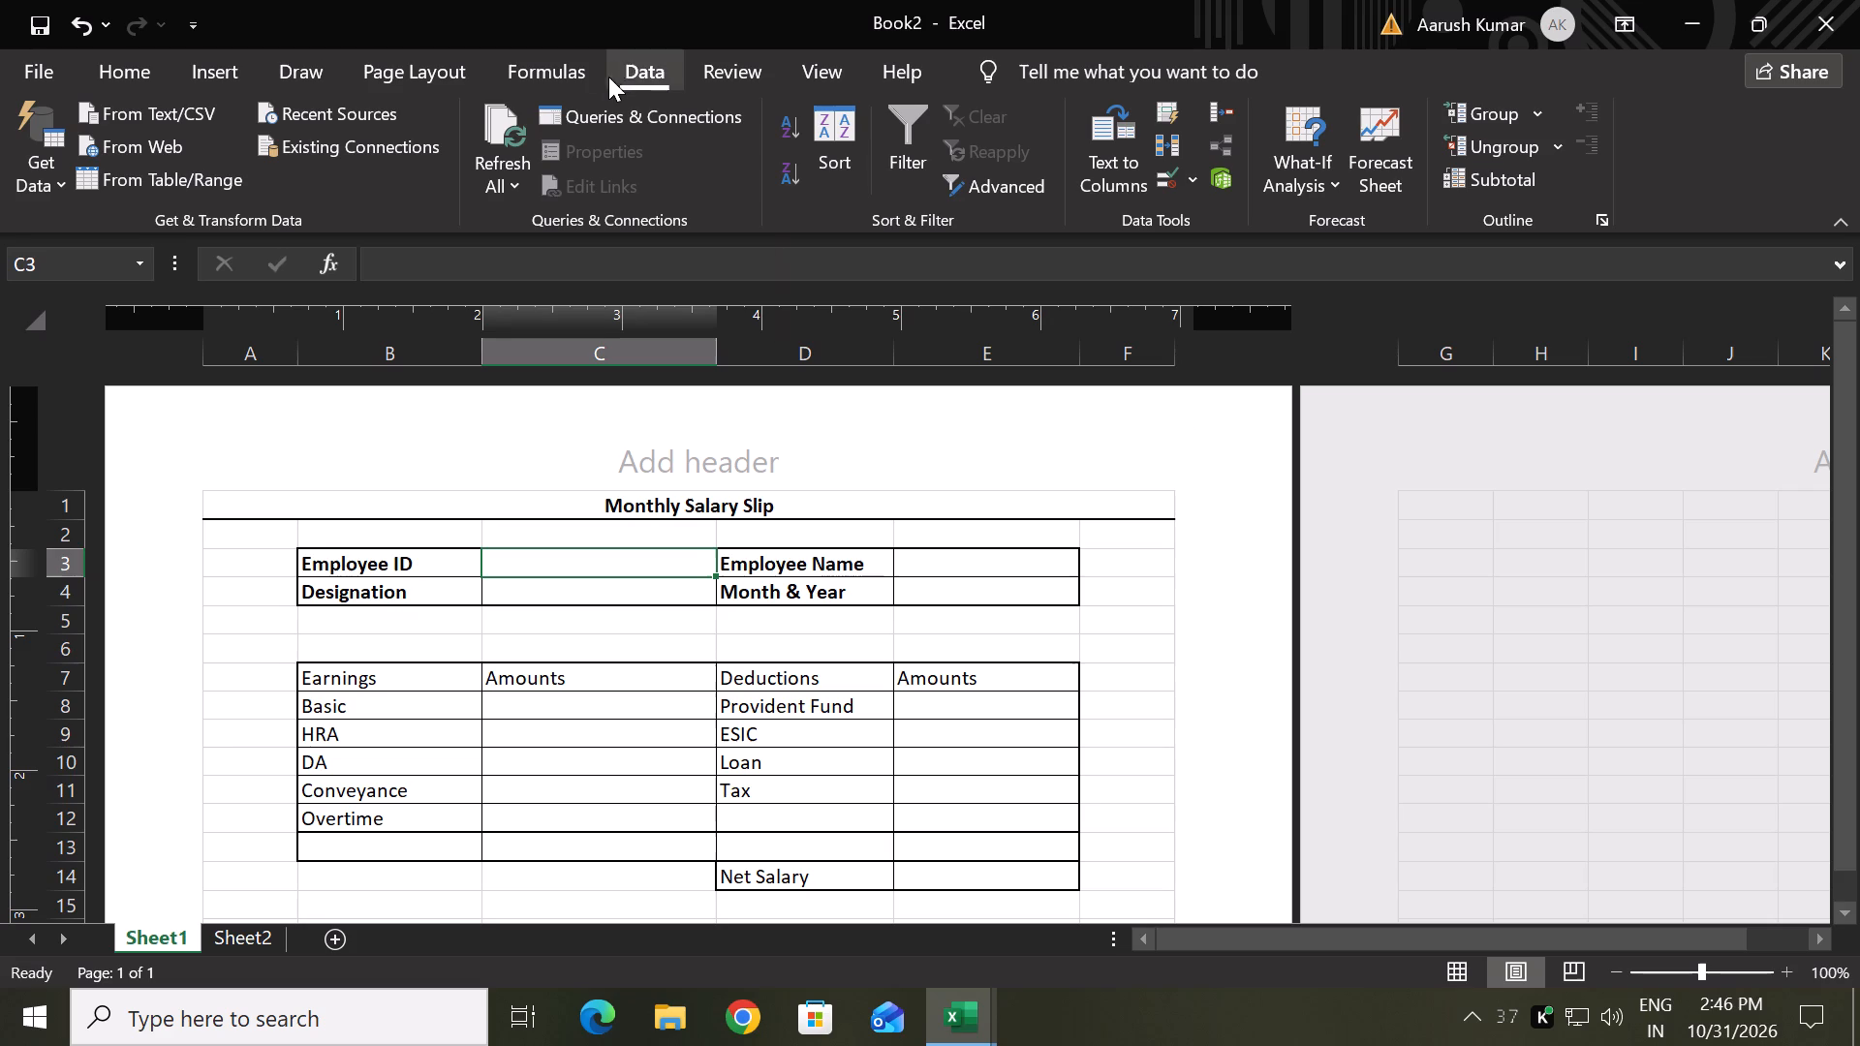
click(634, 72)
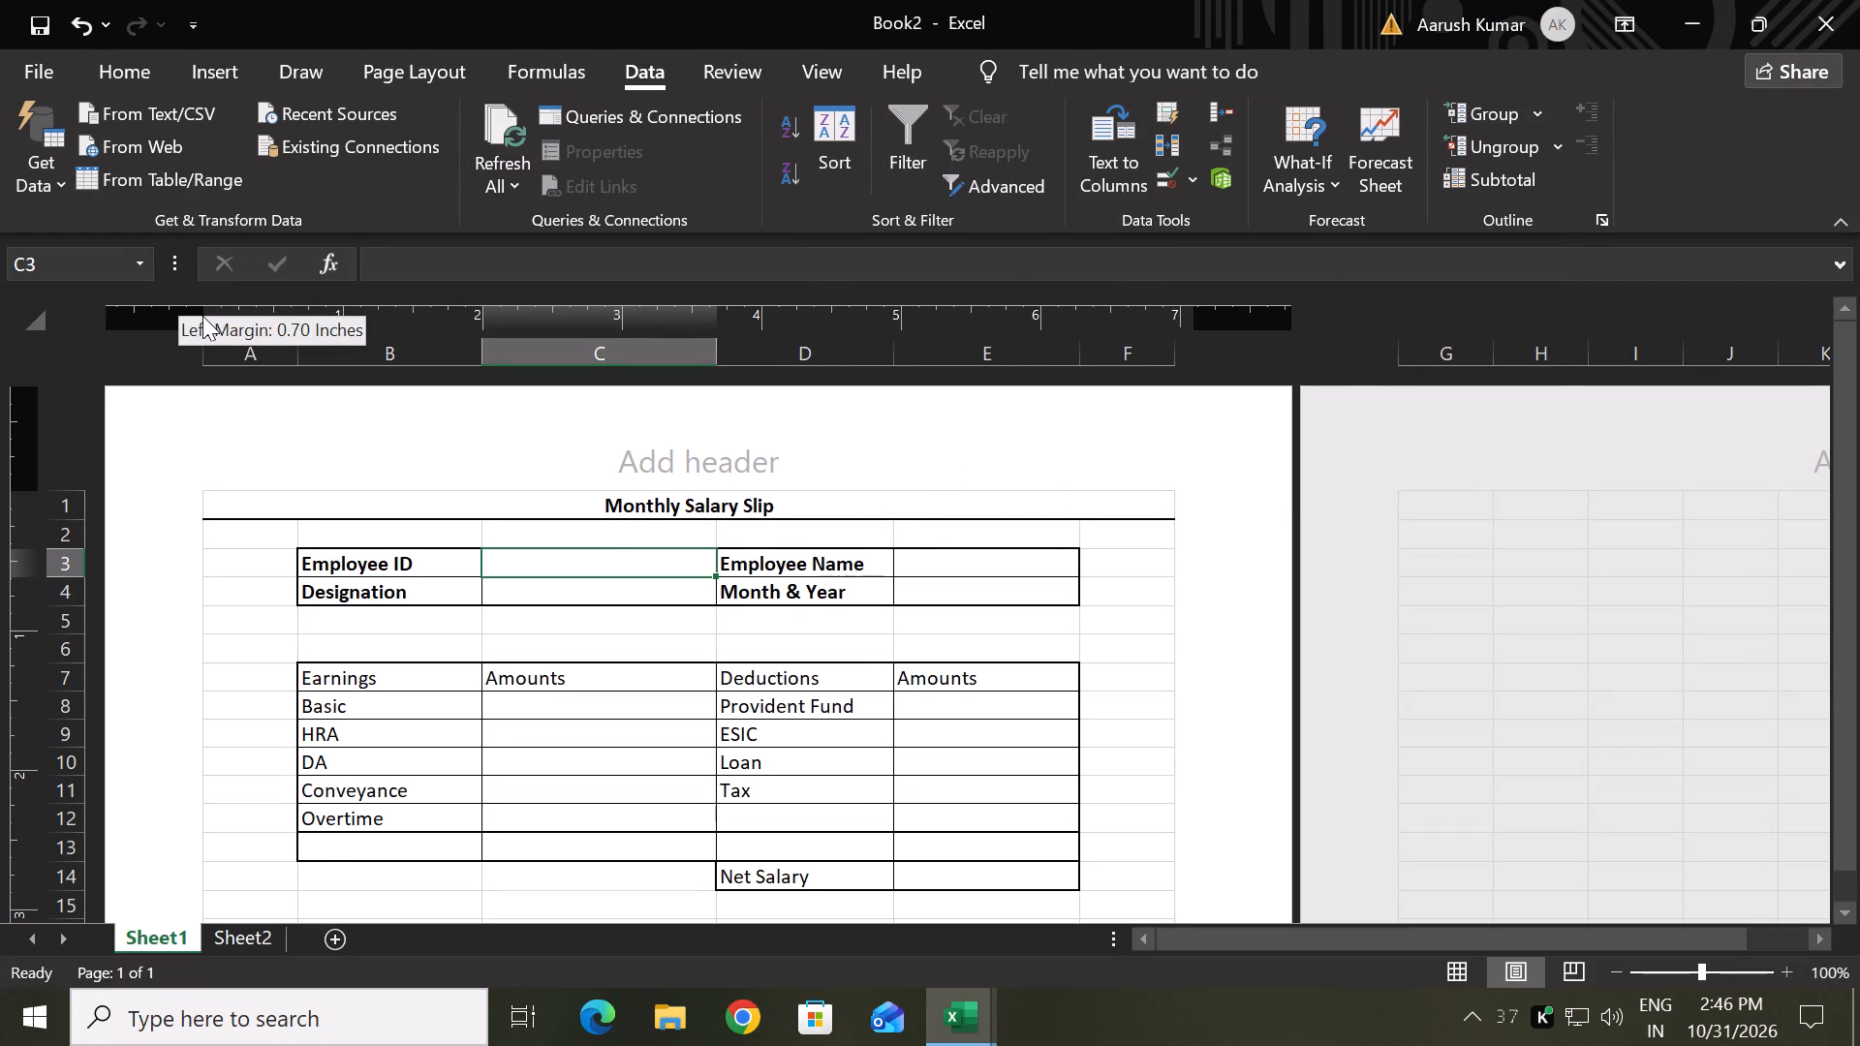
click(1018, 150)
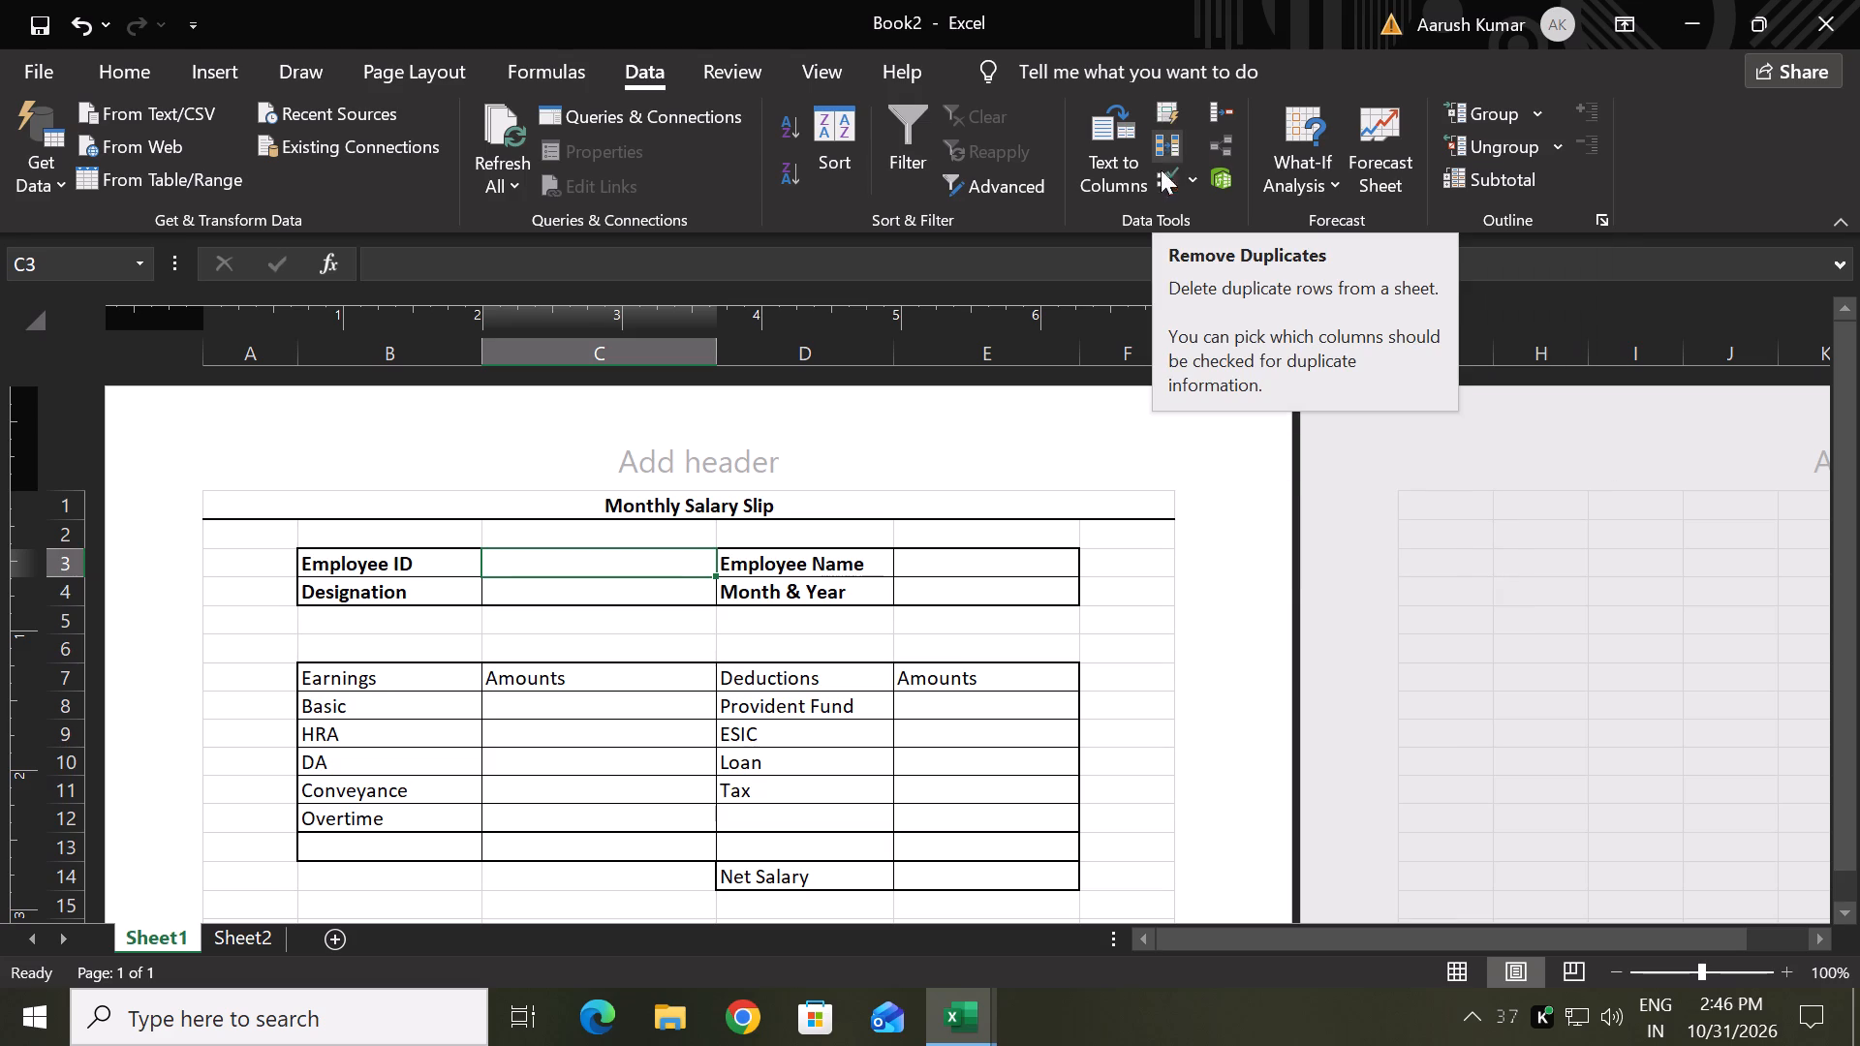
click(1156, 194)
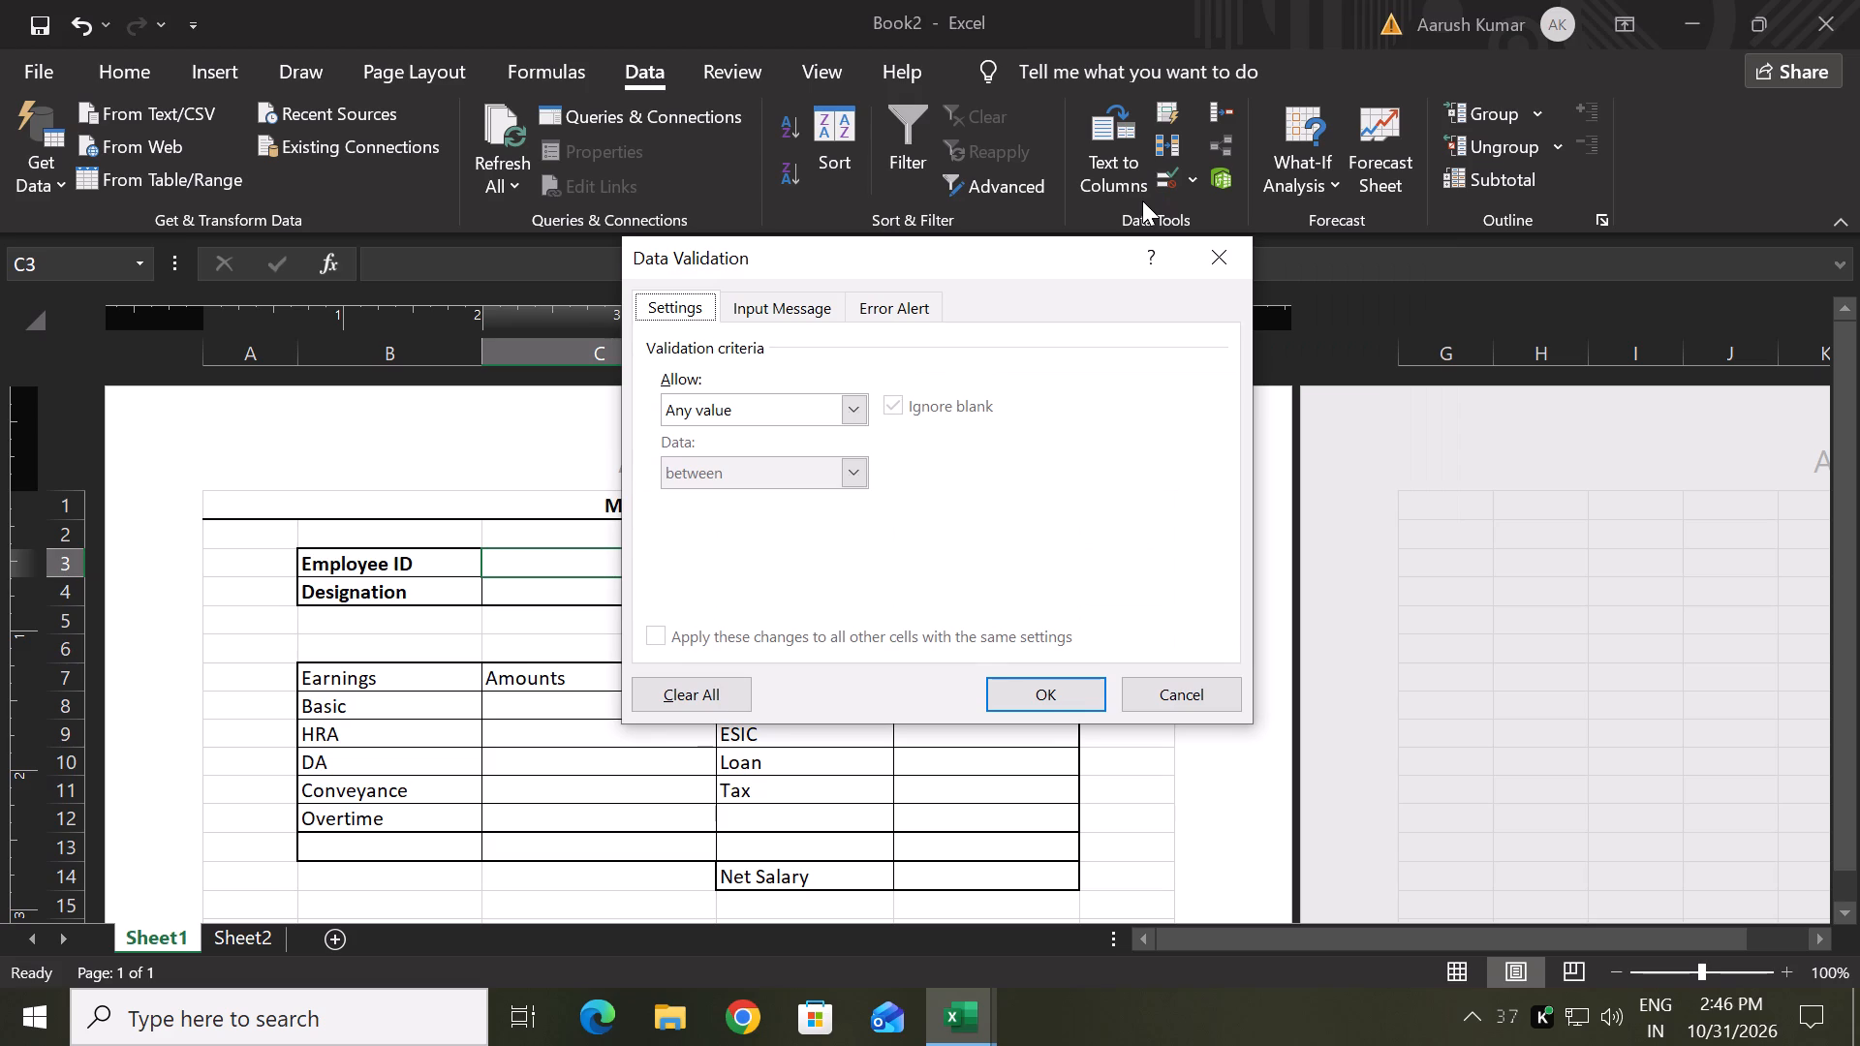
click(846, 388)
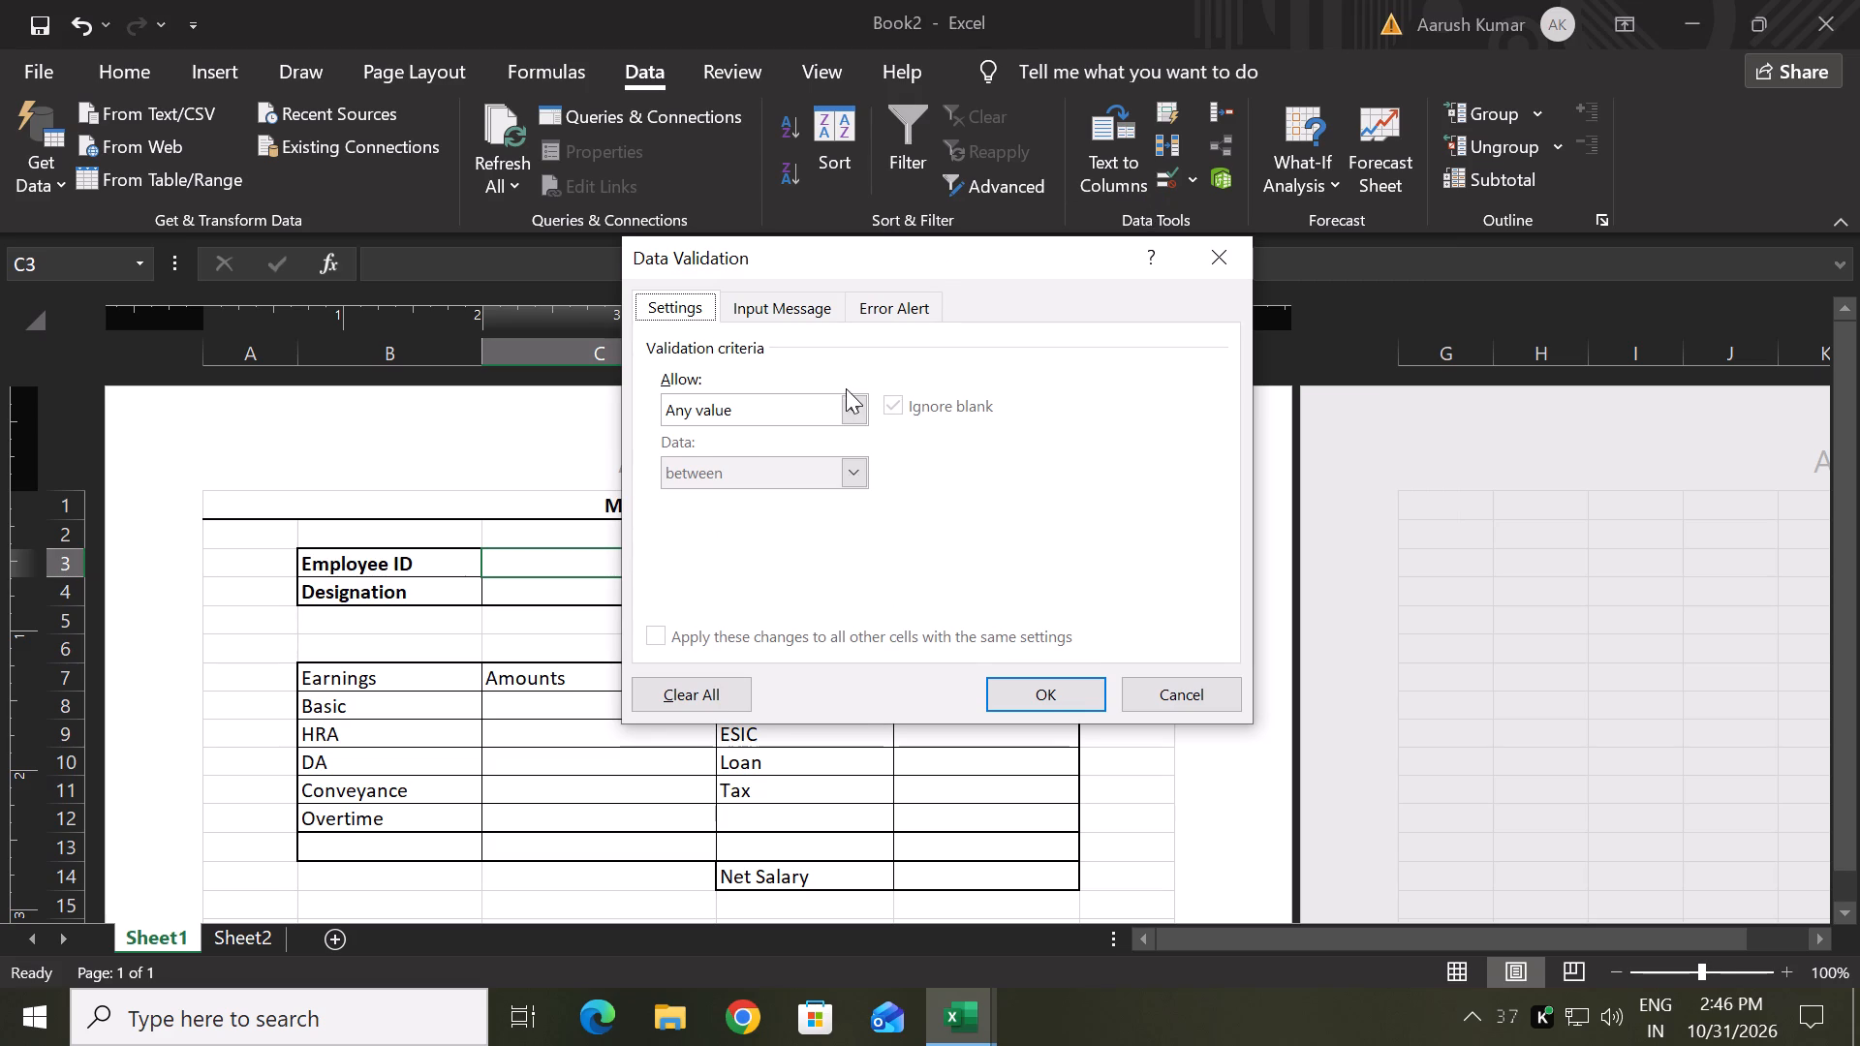
click(846, 393)
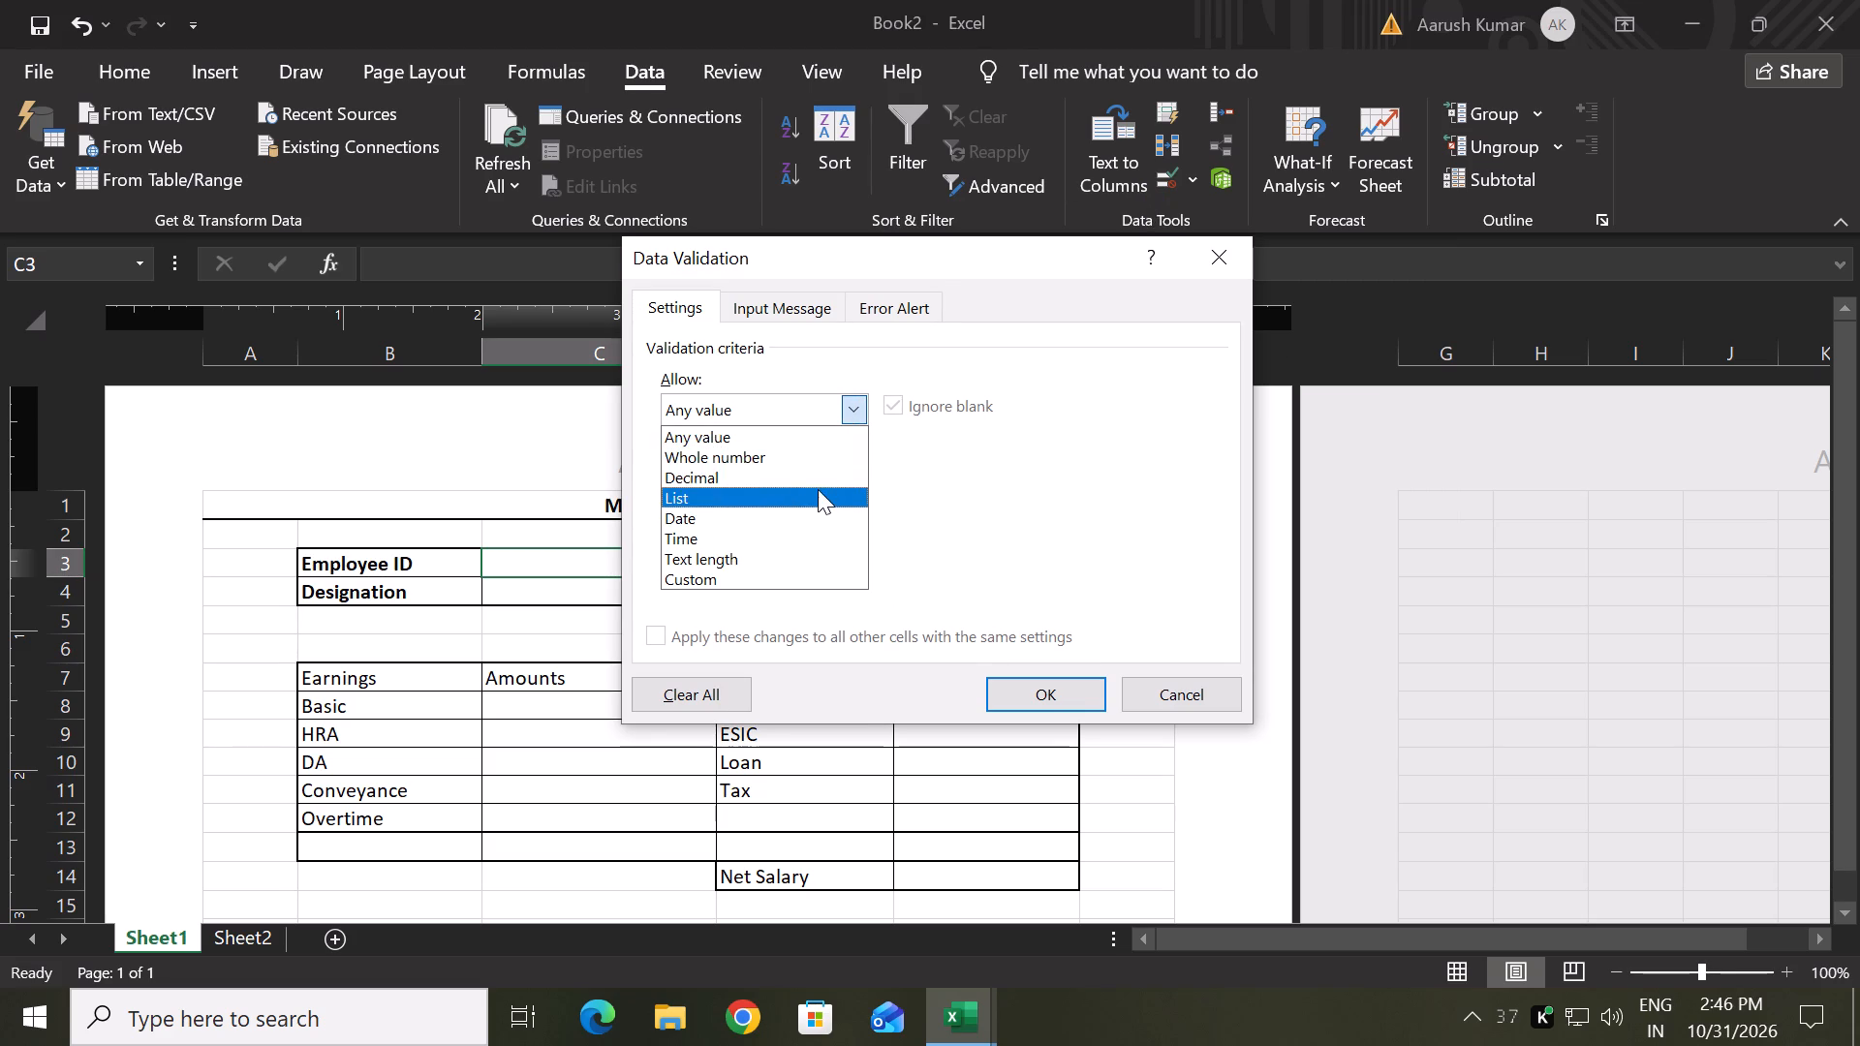
click(818, 489)
click(858, 482)
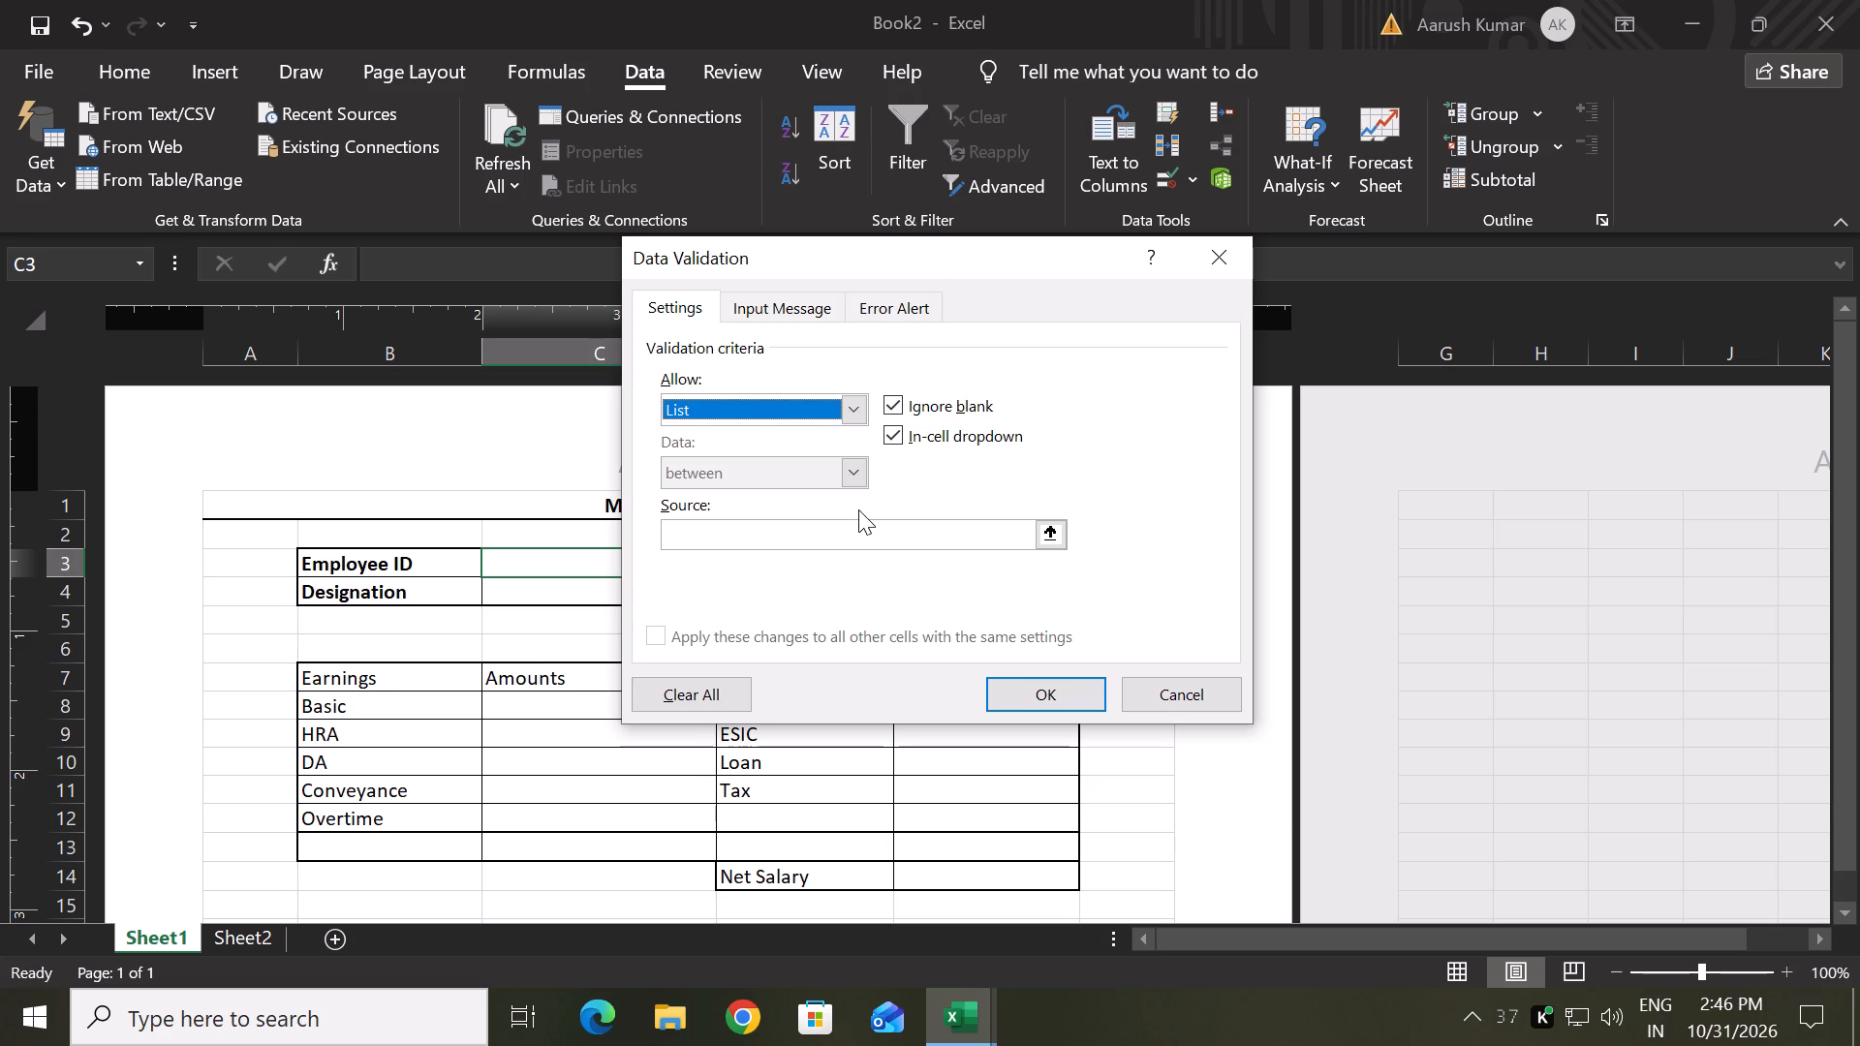
Set the validation list's source to the employee IDs on Sheet2, =Sheet2!$A$2:$A$11, and apply it to C3.
click(879, 534)
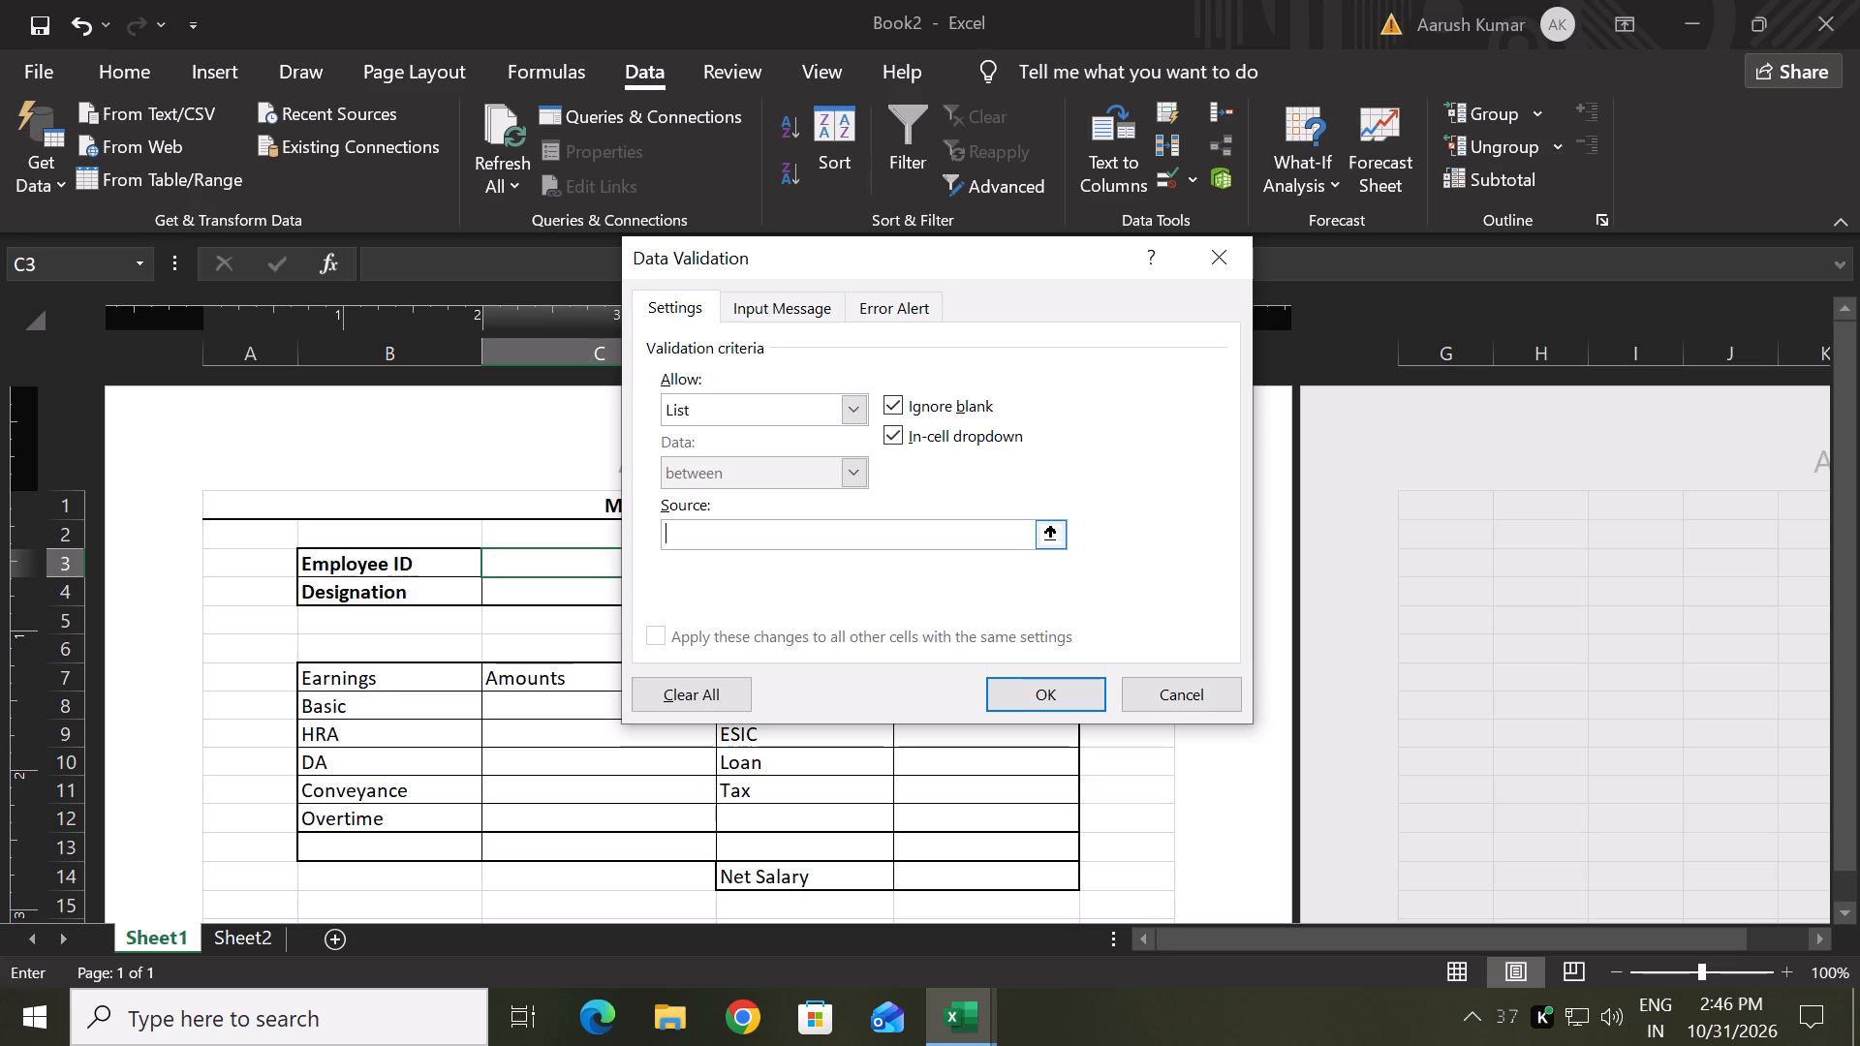
key(equal)
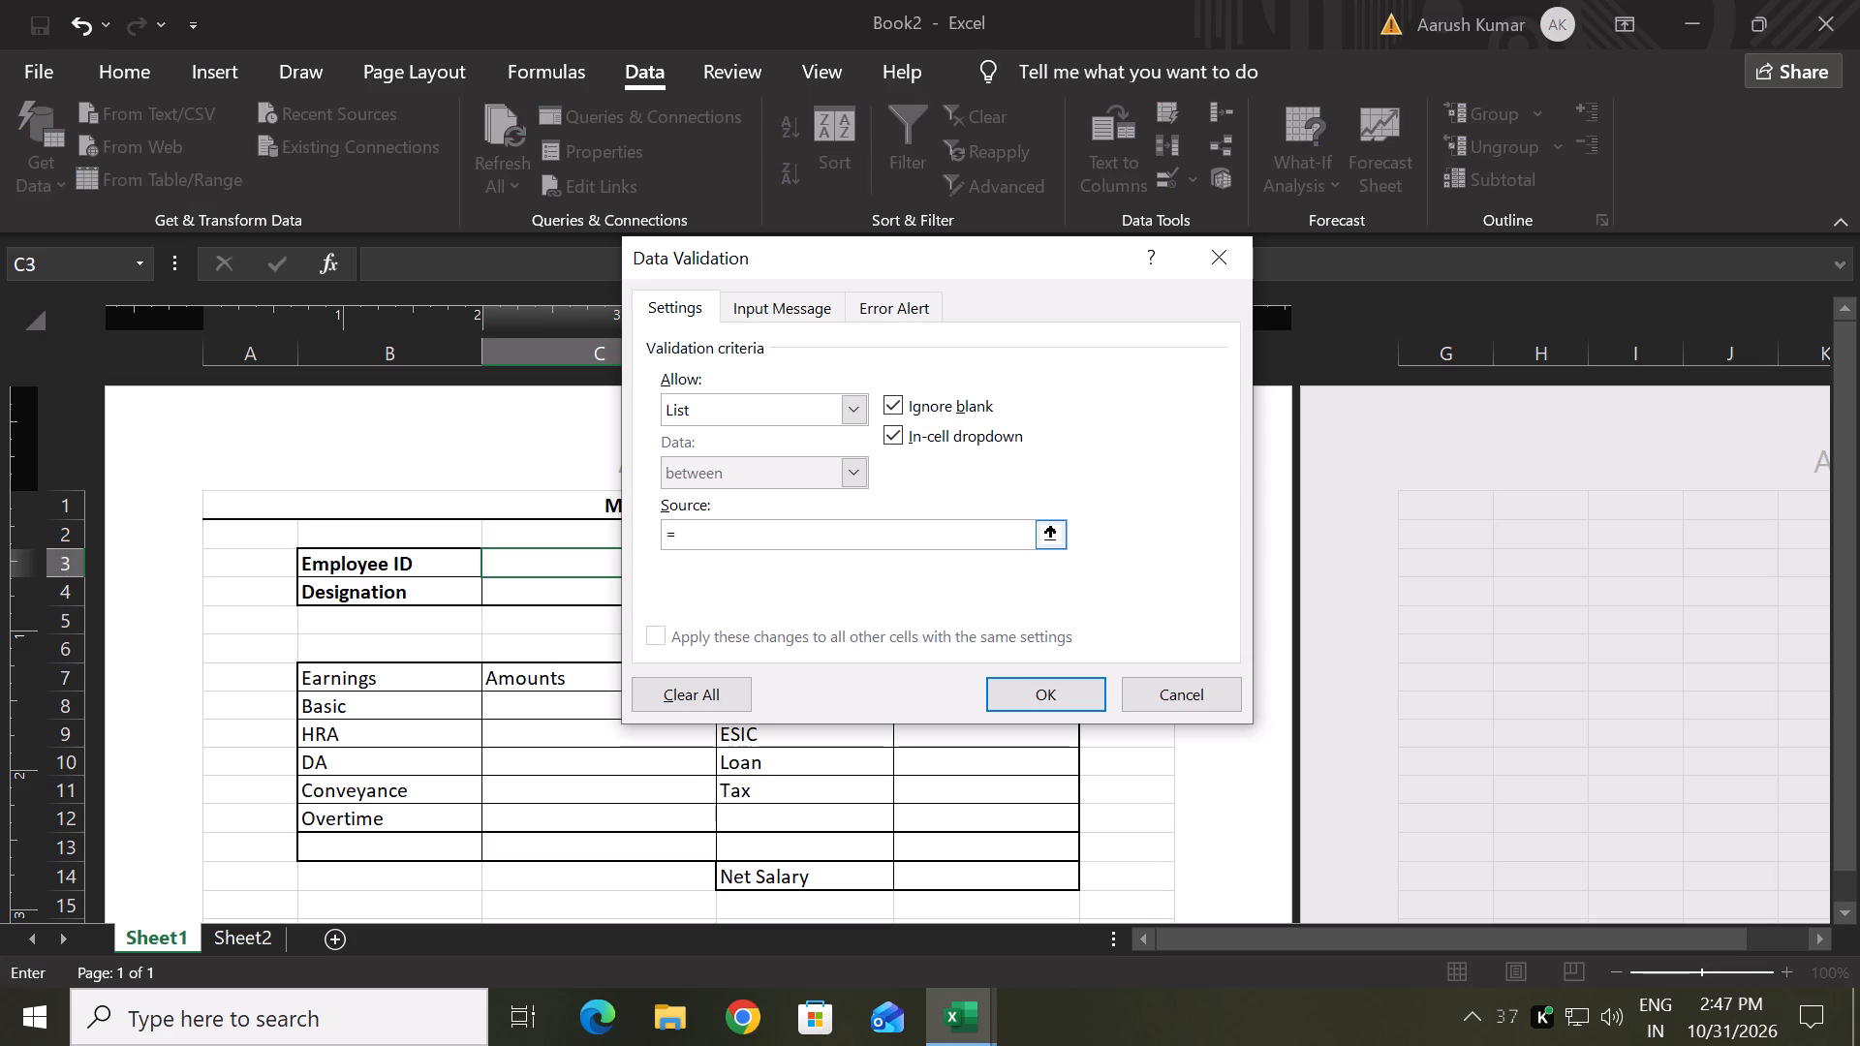
key(shift+s)
text(heet)
key(2)
key(shift+exclam)
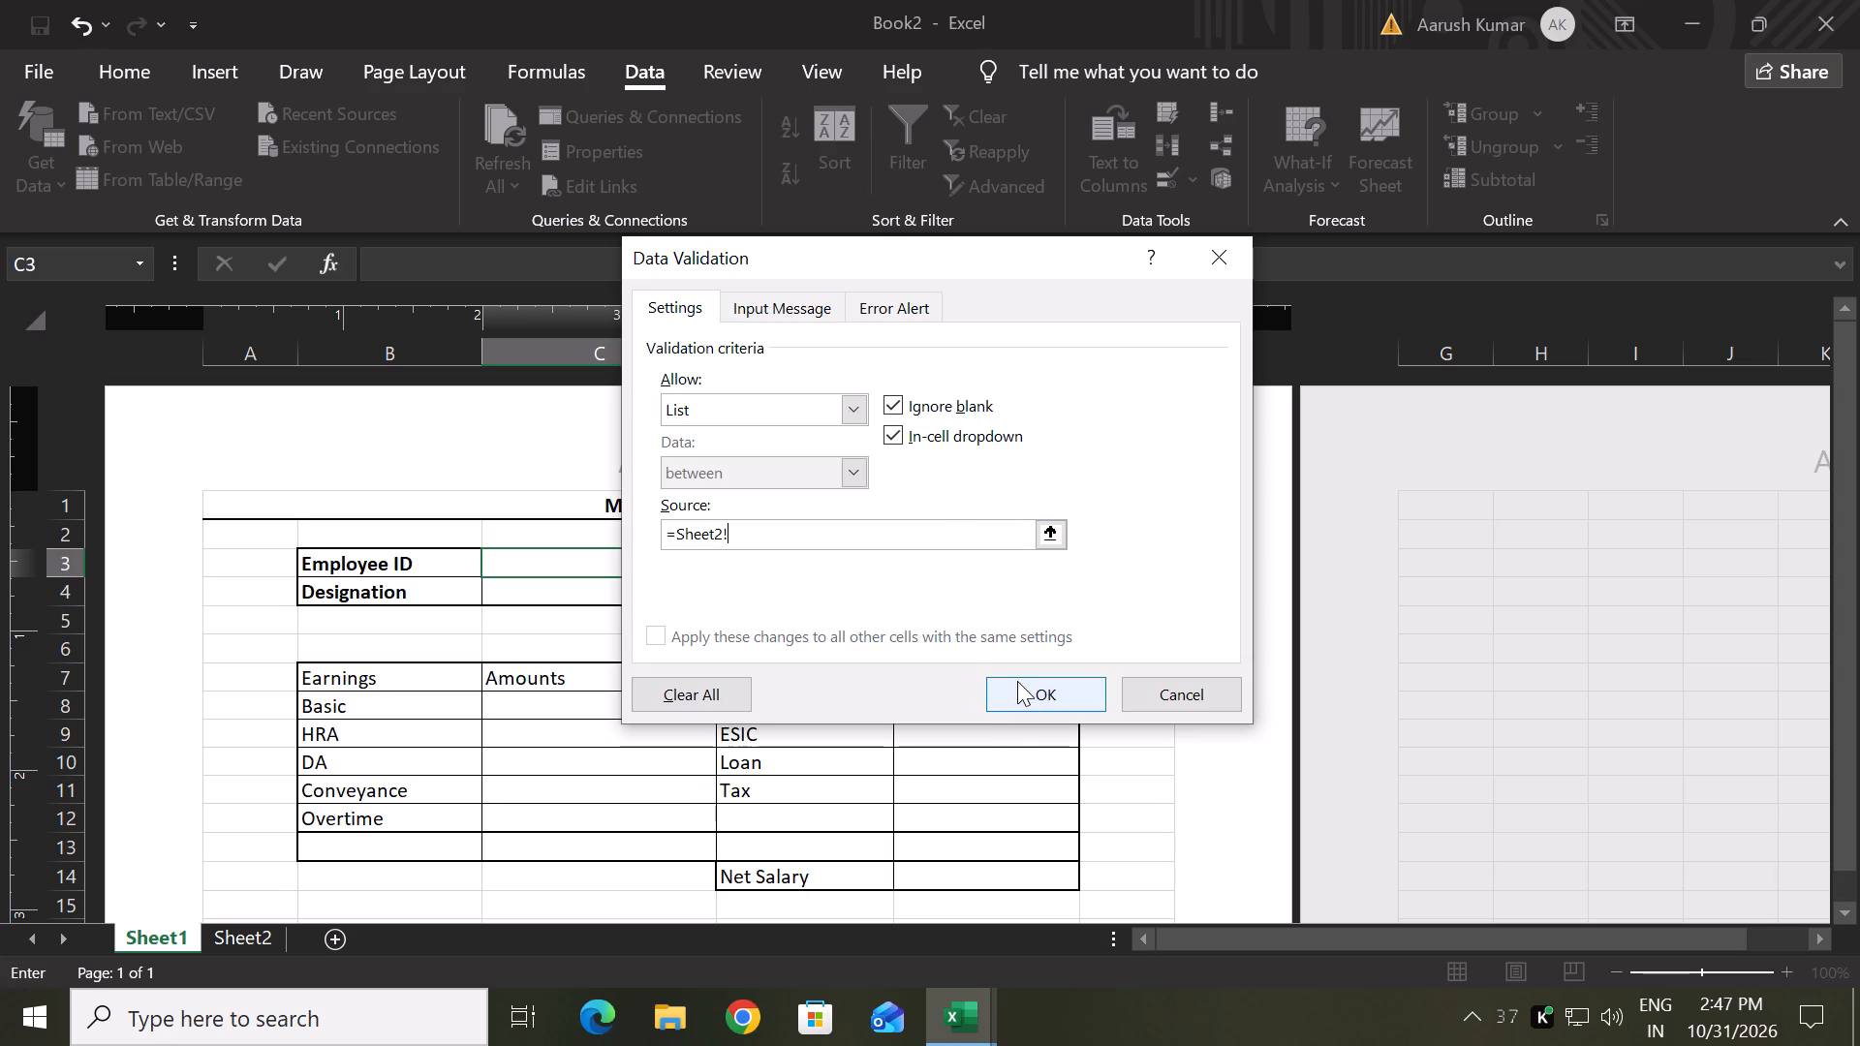
click(824, 473)
click(883, 445)
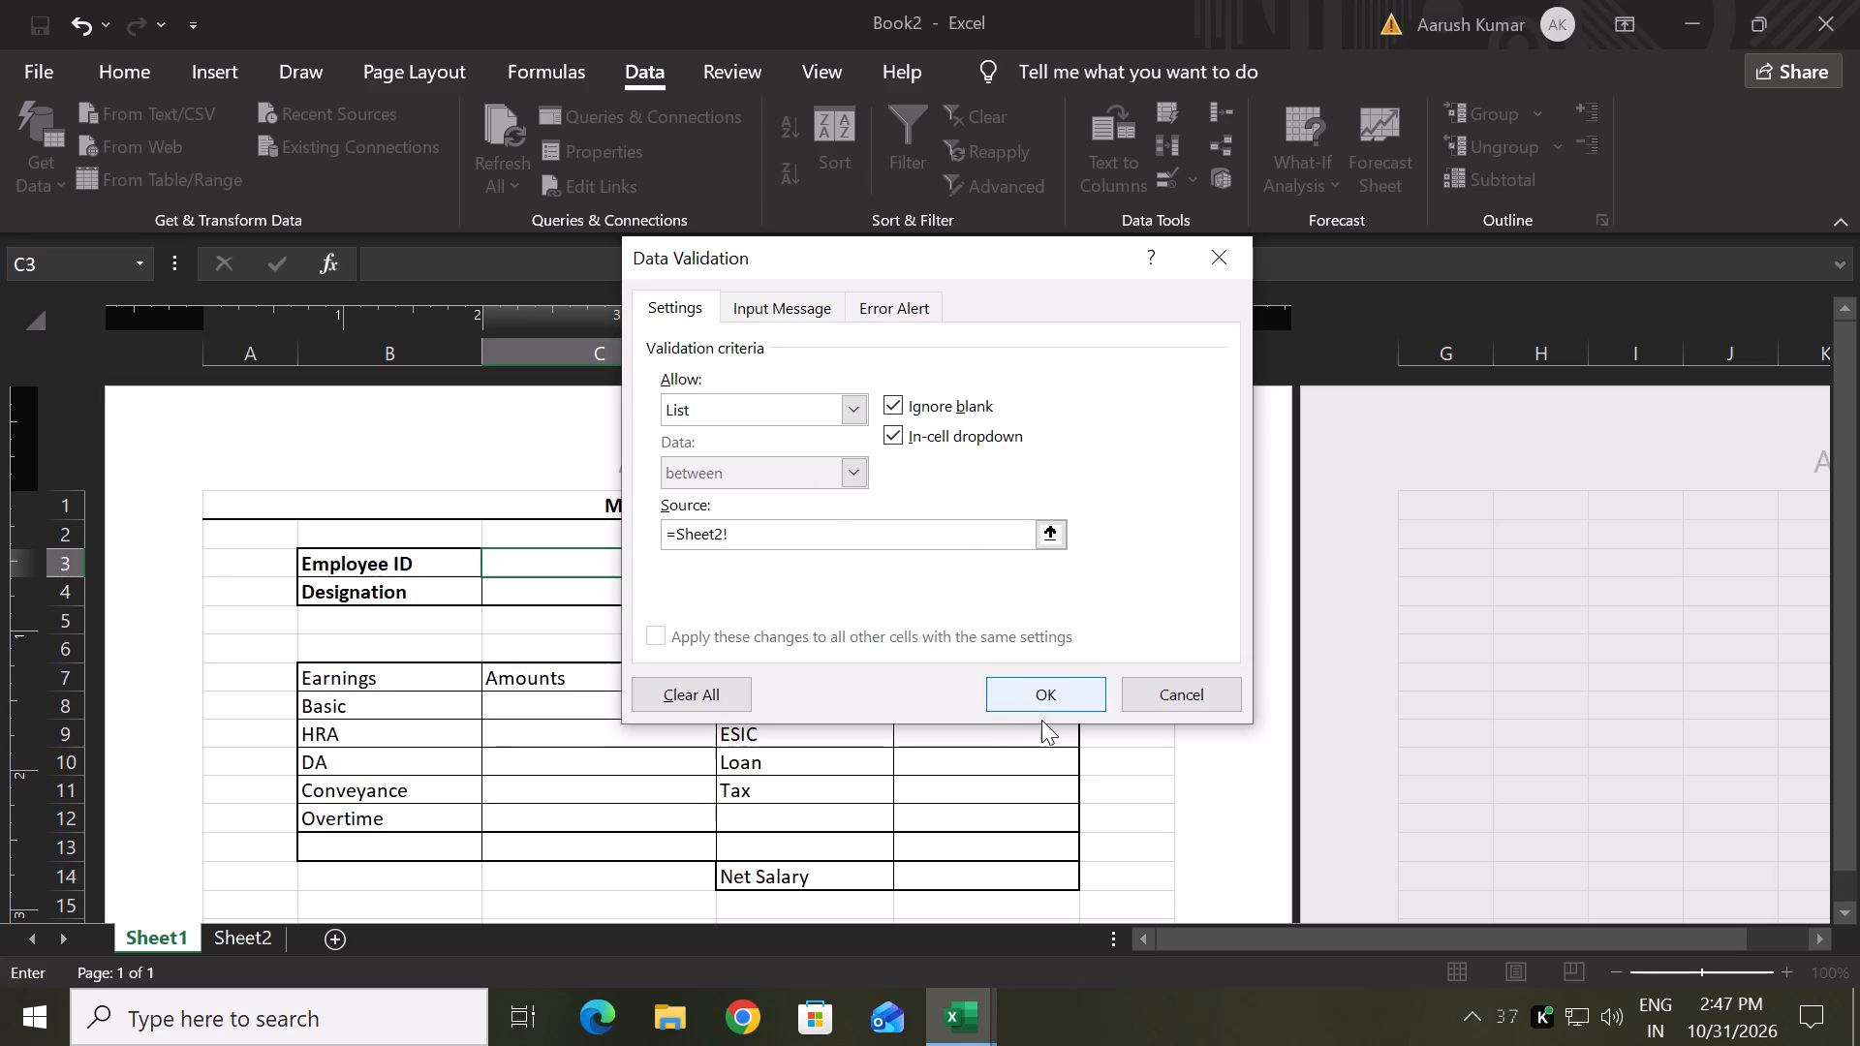
click(1045, 702)
click(923, 667)
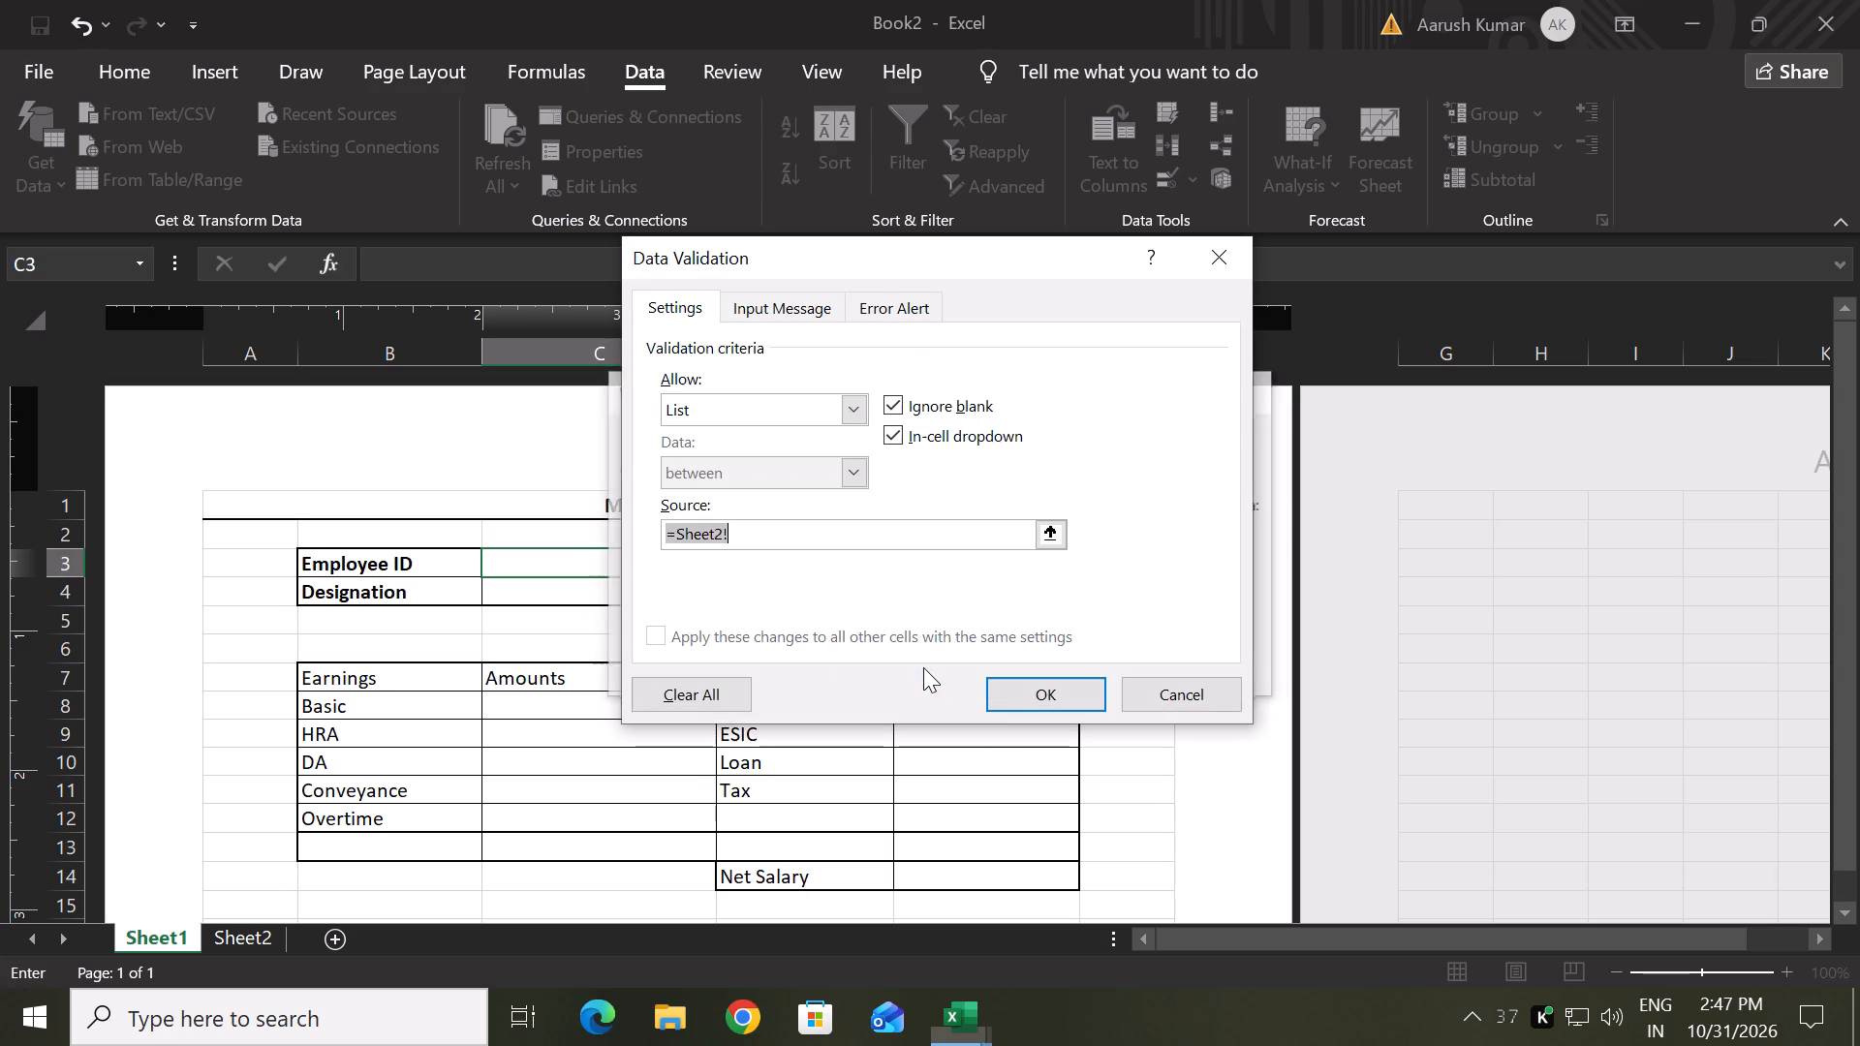
click(260, 950)
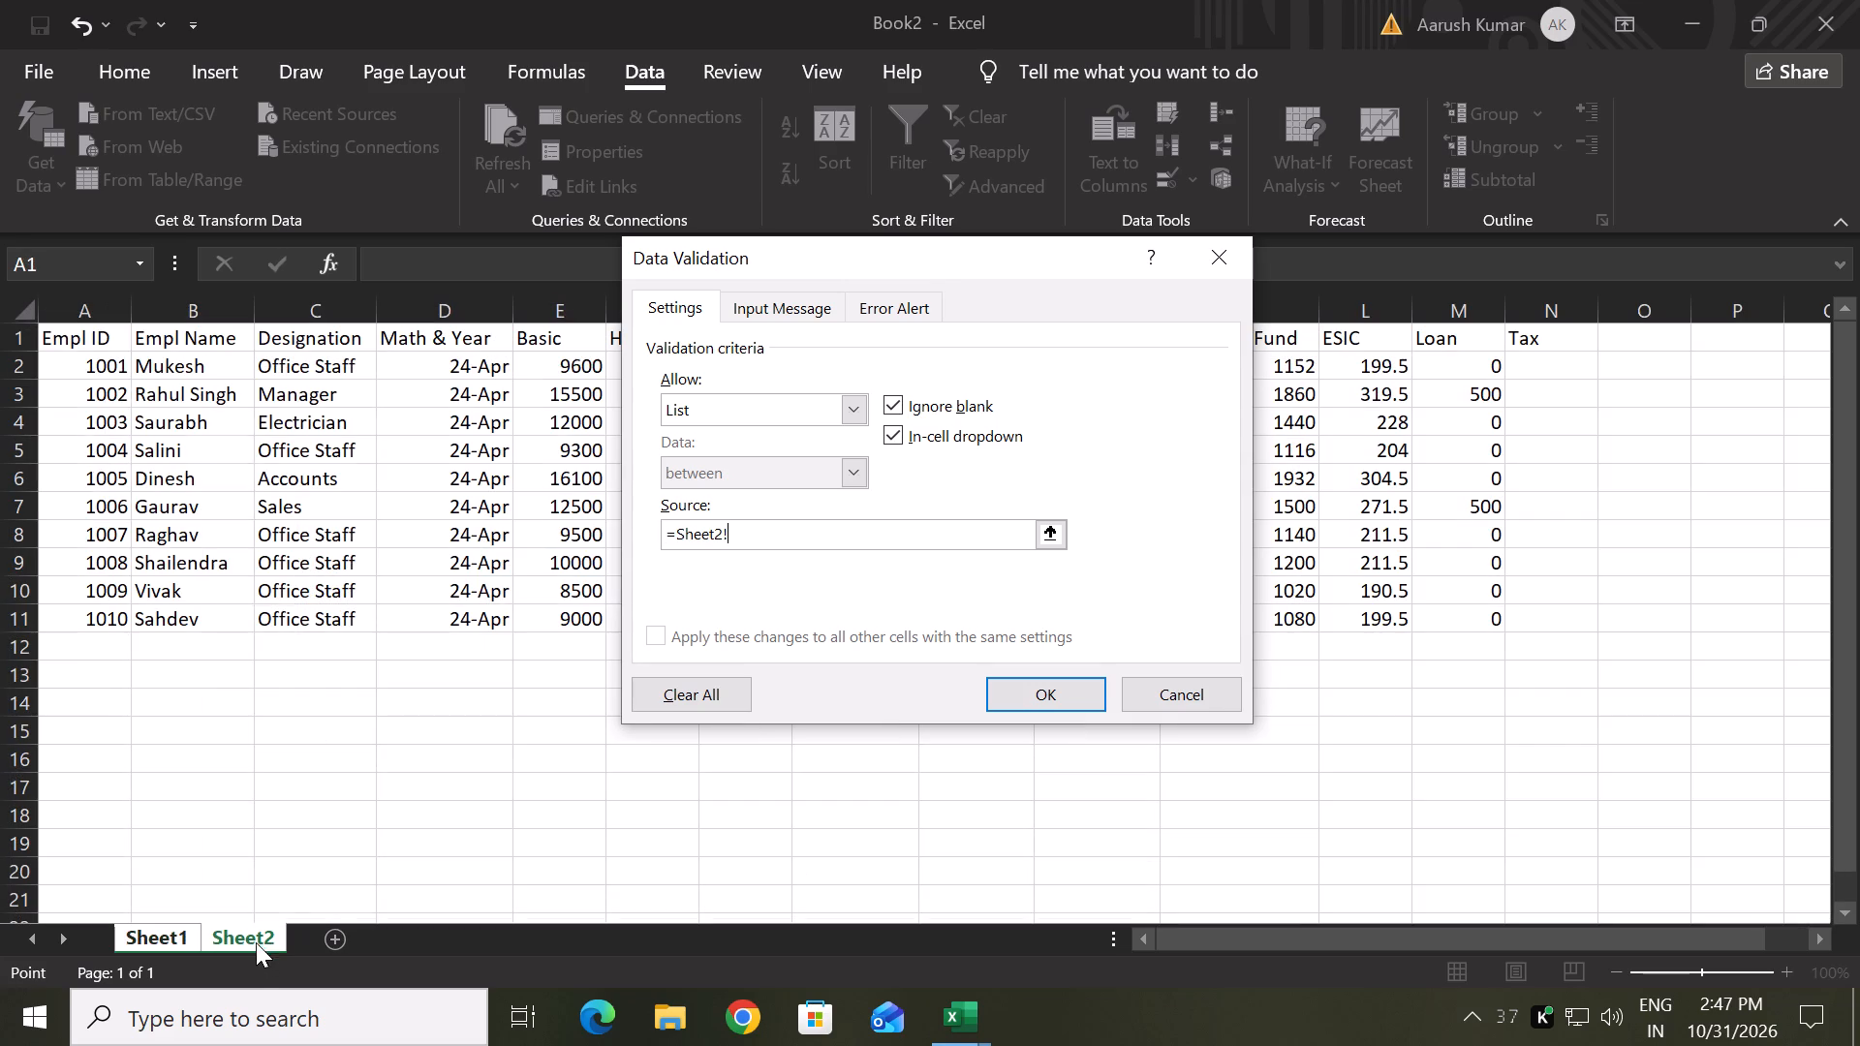
scroll(338, 561, up, 3)
drag(106, 367, 119, 616)
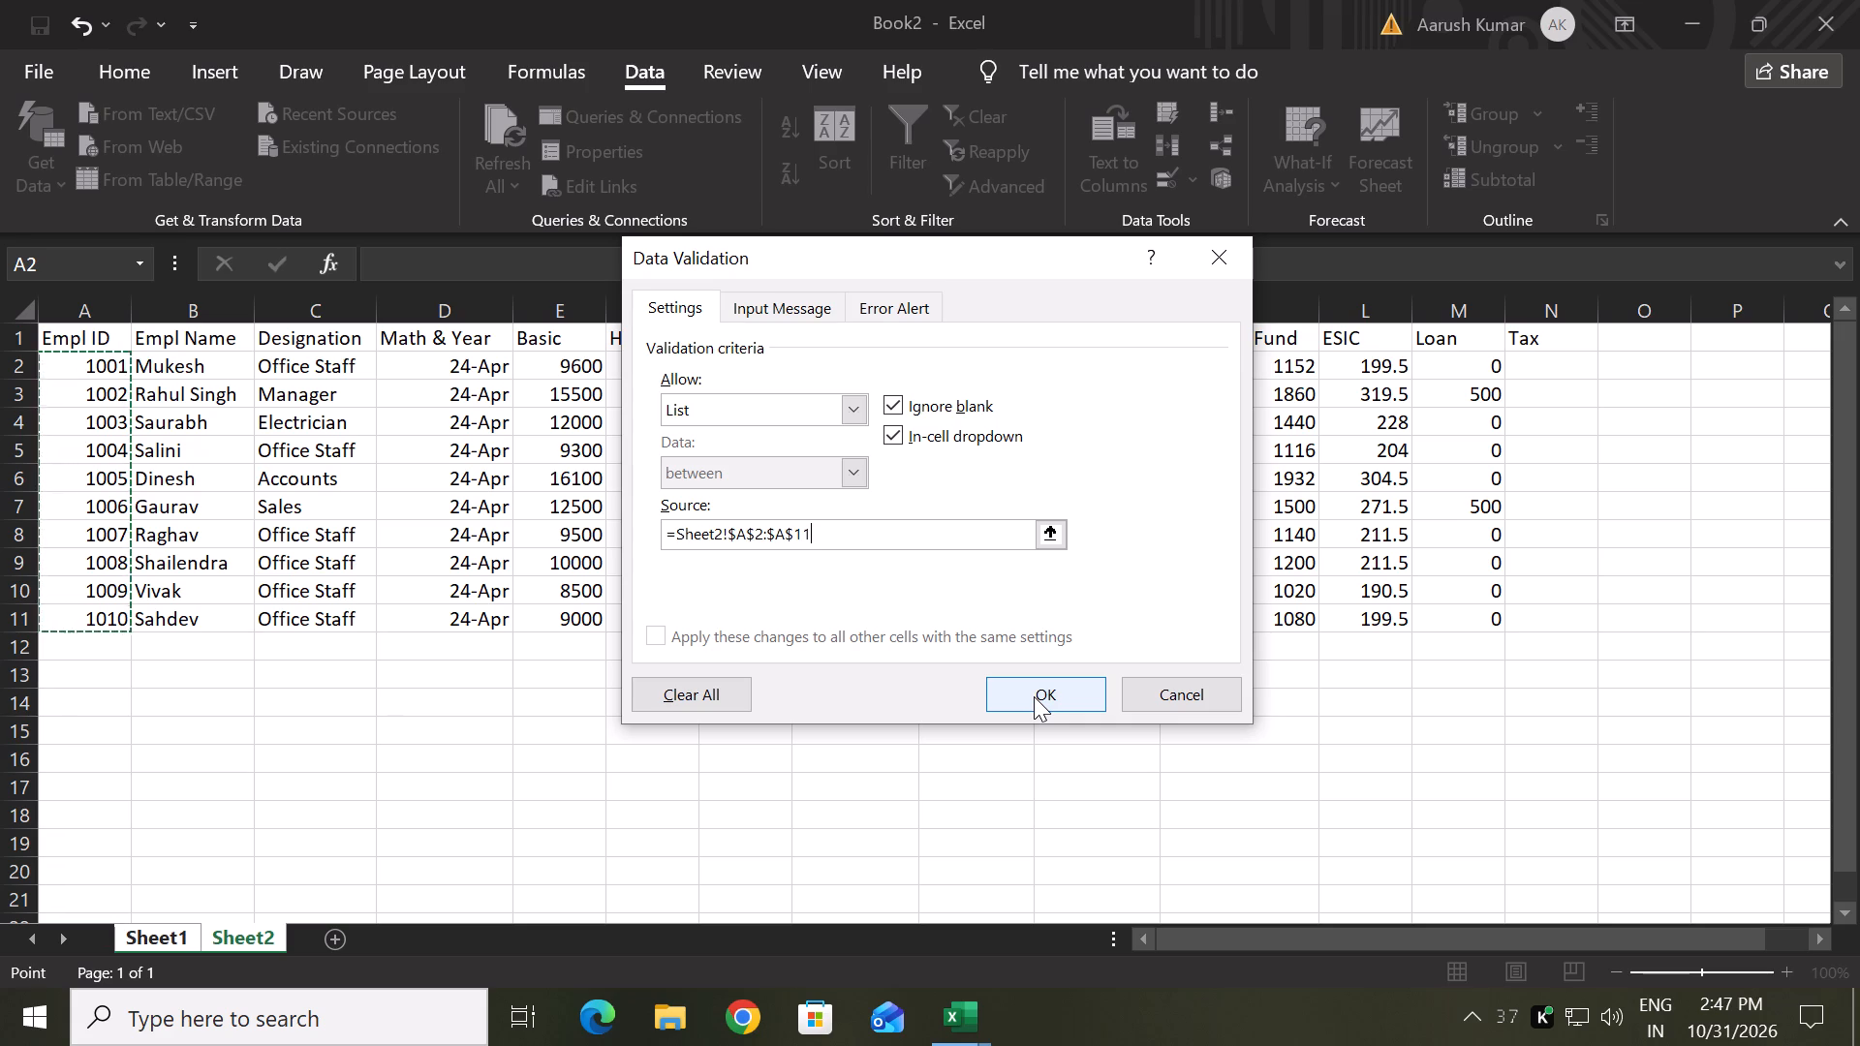
click(1034, 696)
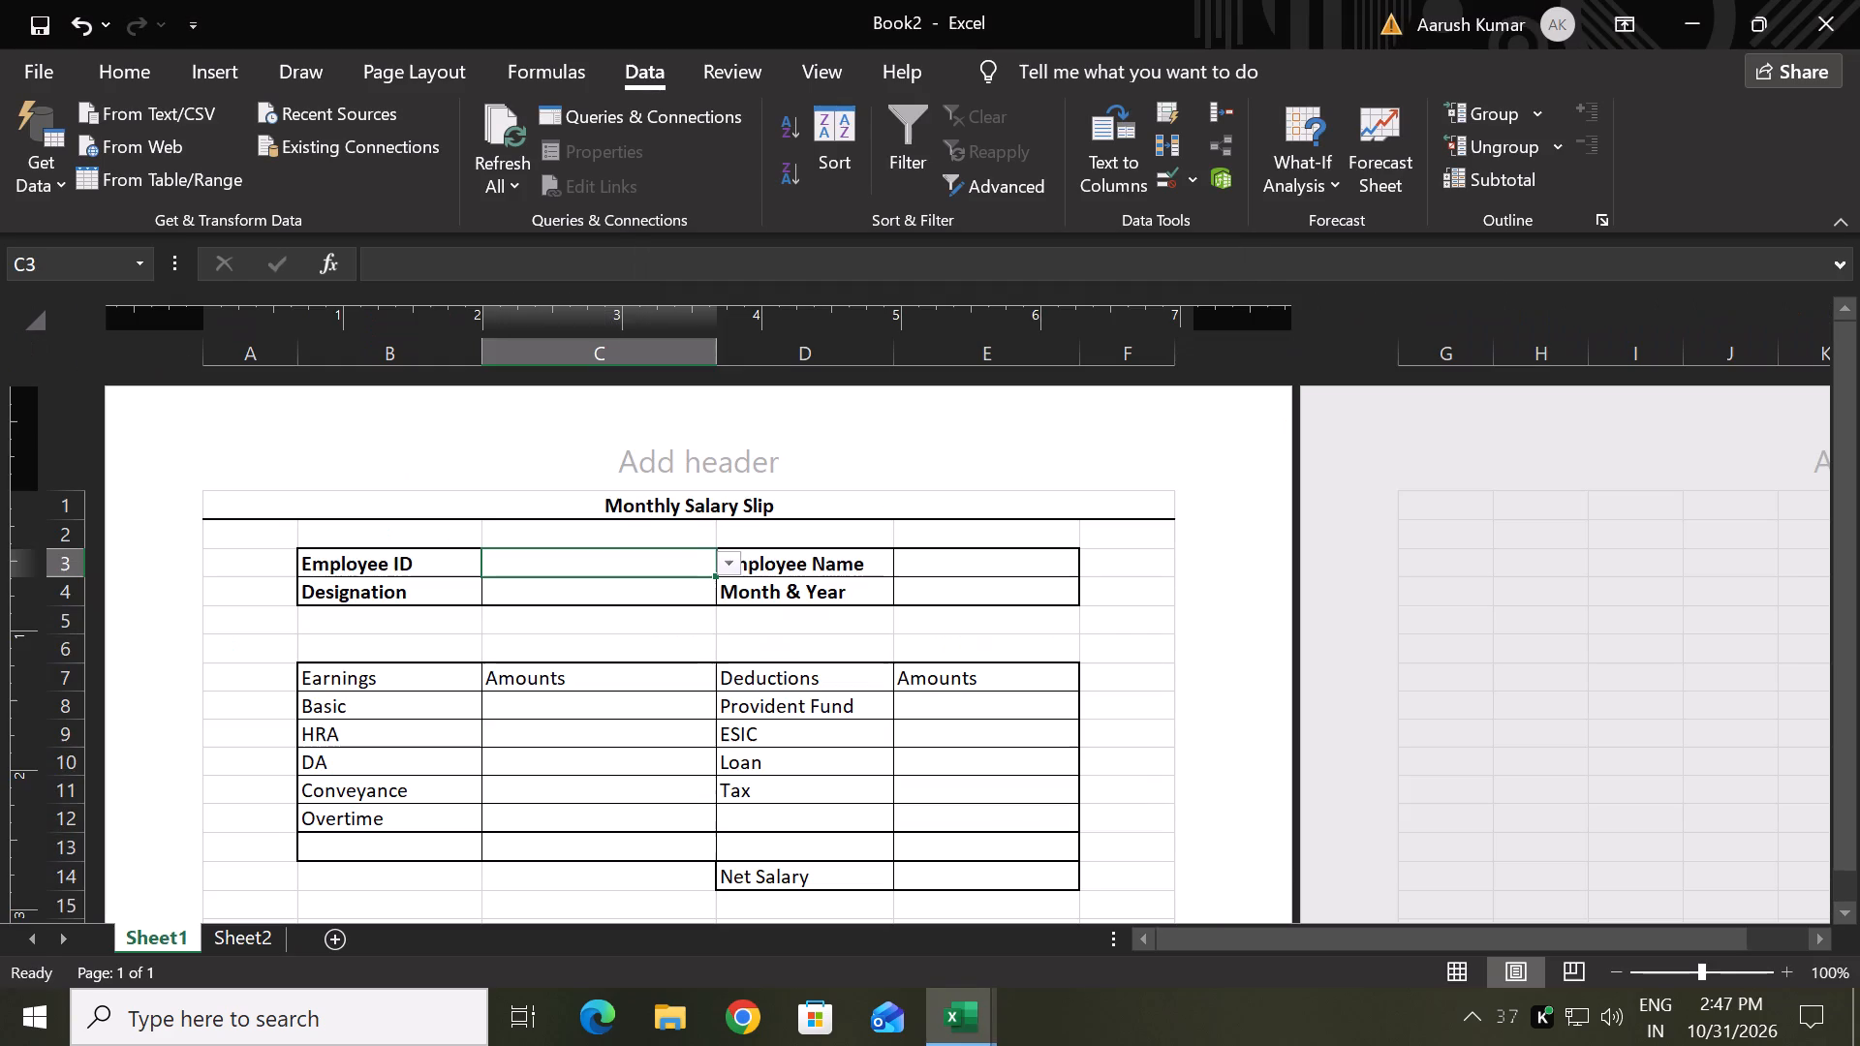
Try out the new dropdown in C3, ending with employee ID 1003 selected.
click(723, 571)
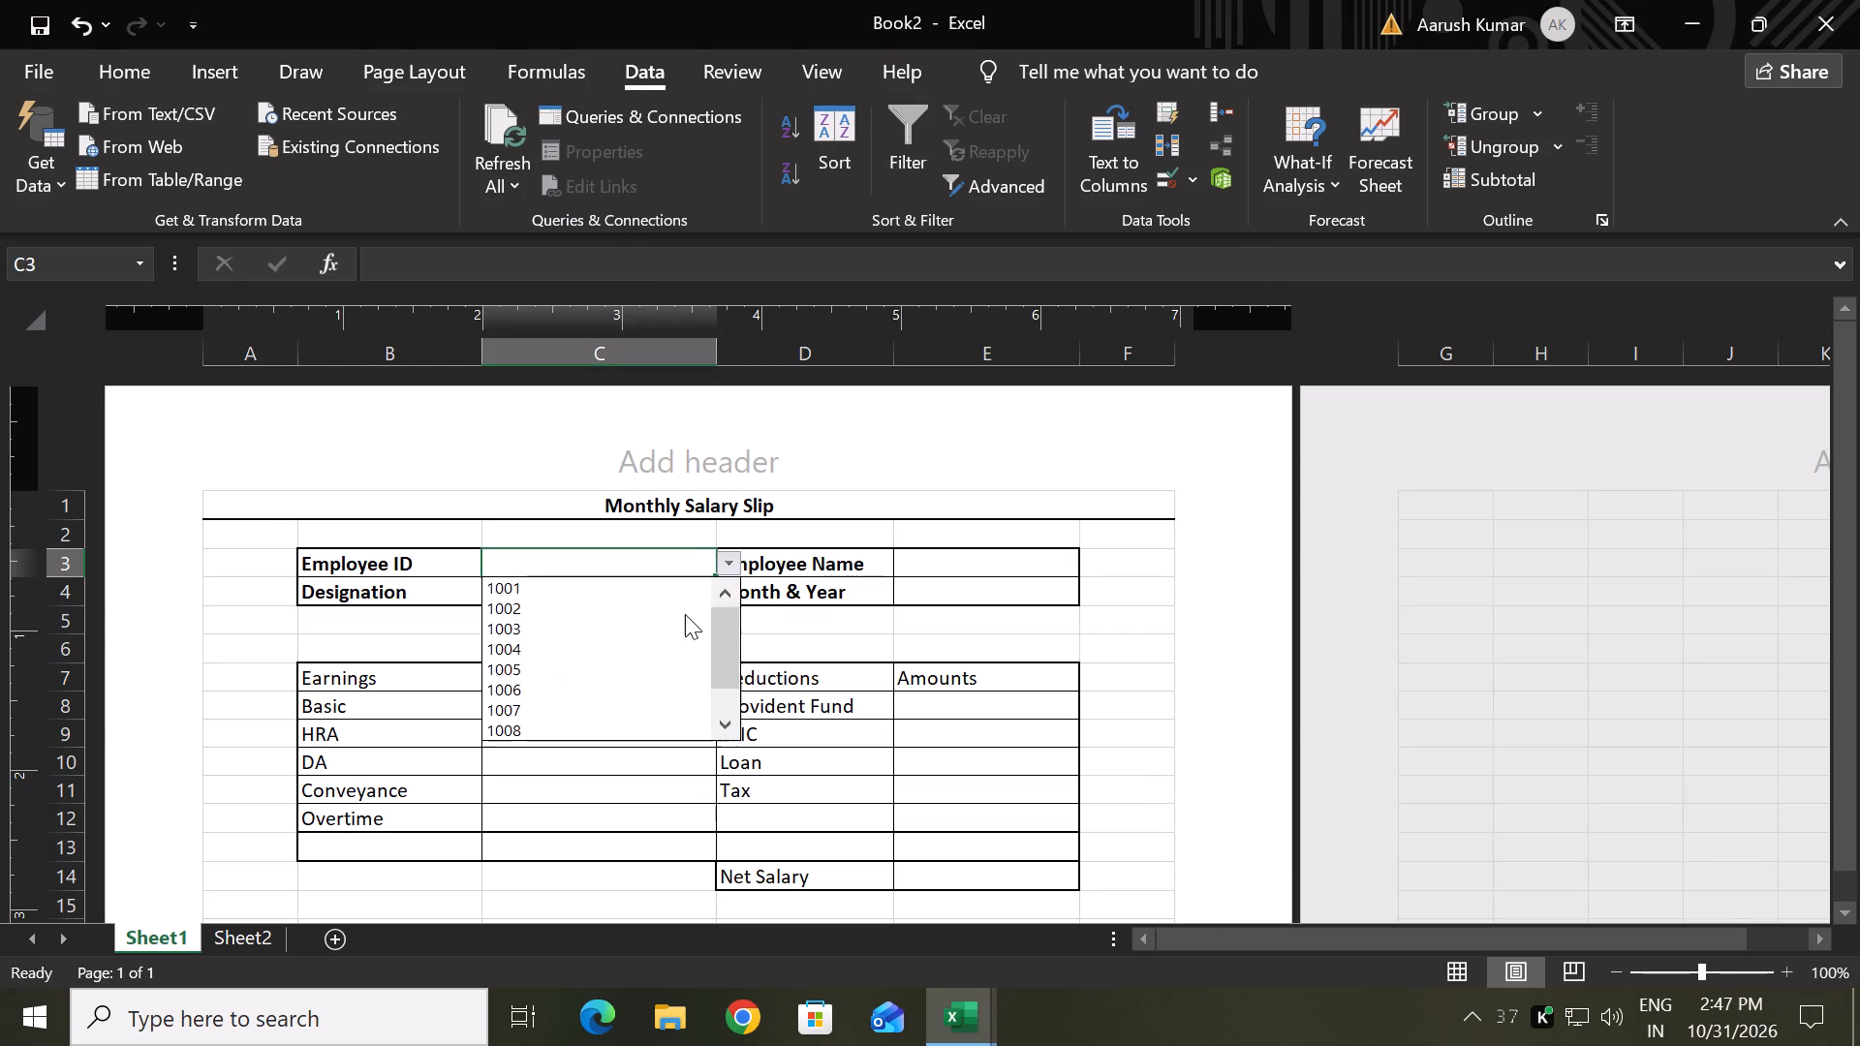
click(685, 614)
click(731, 567)
click(638, 608)
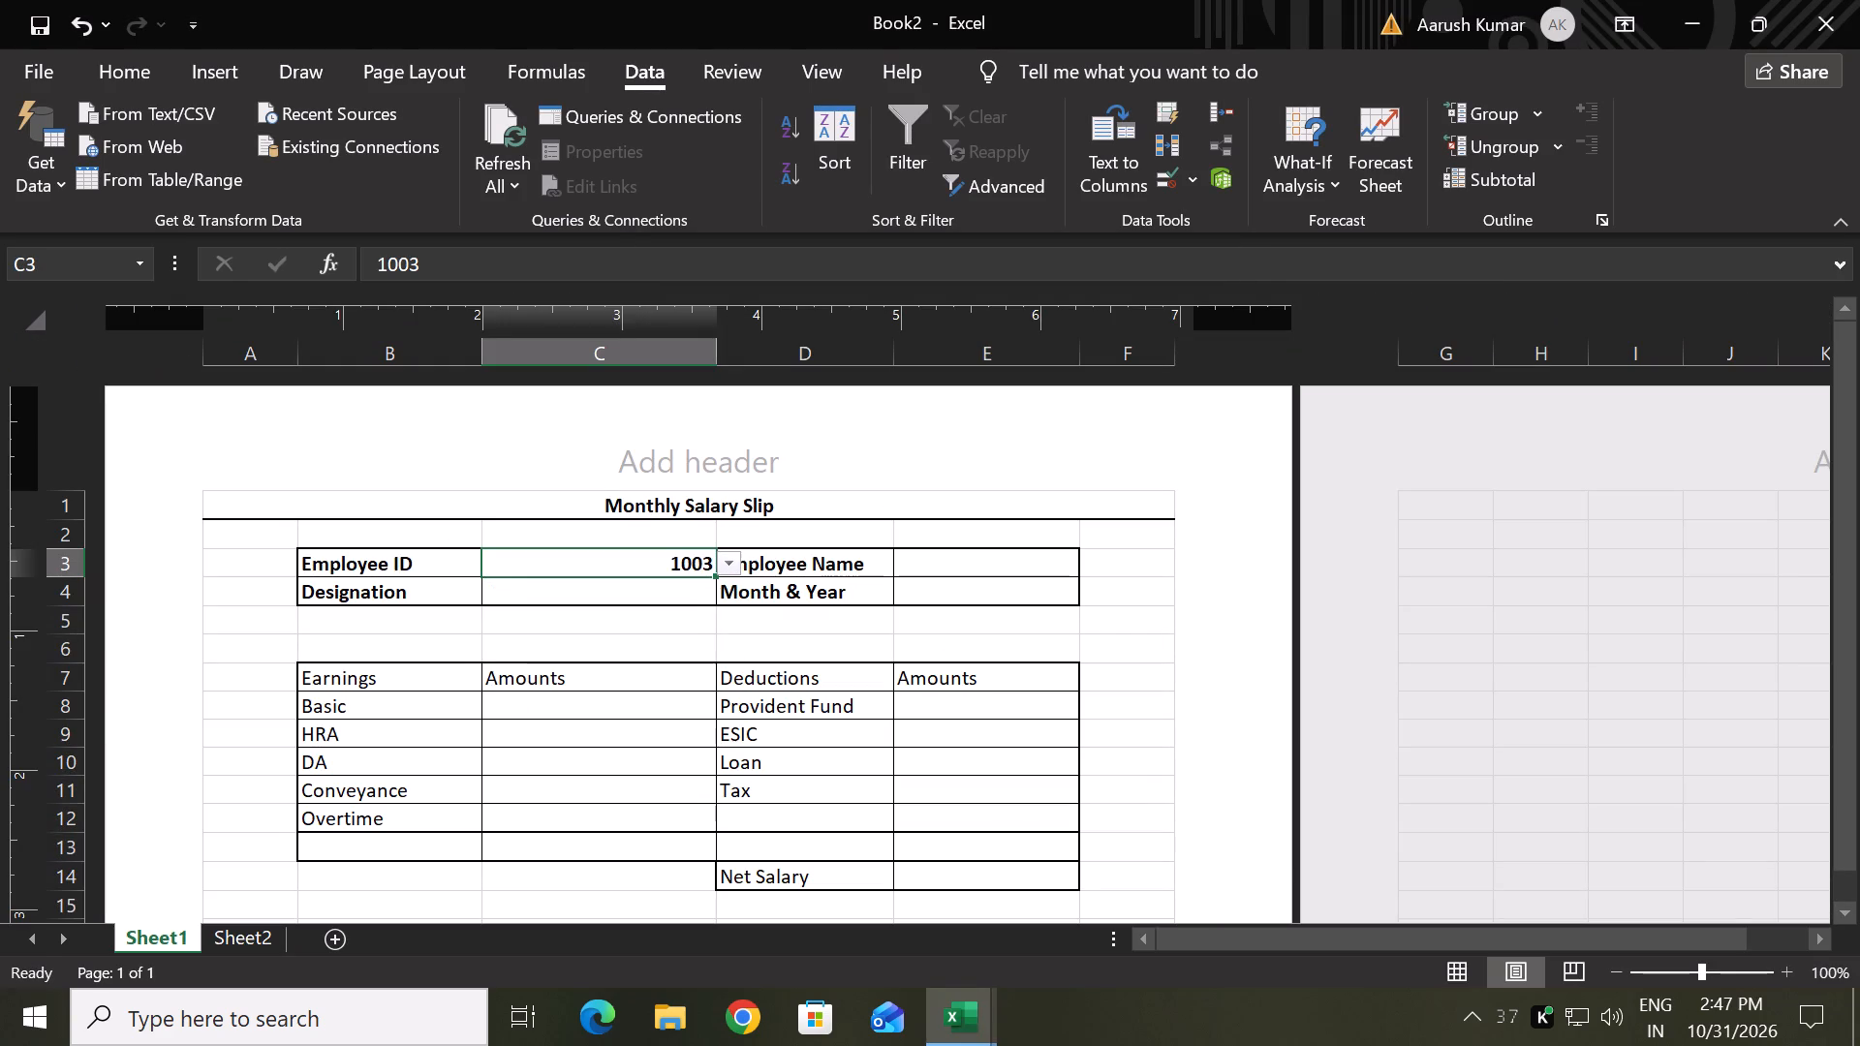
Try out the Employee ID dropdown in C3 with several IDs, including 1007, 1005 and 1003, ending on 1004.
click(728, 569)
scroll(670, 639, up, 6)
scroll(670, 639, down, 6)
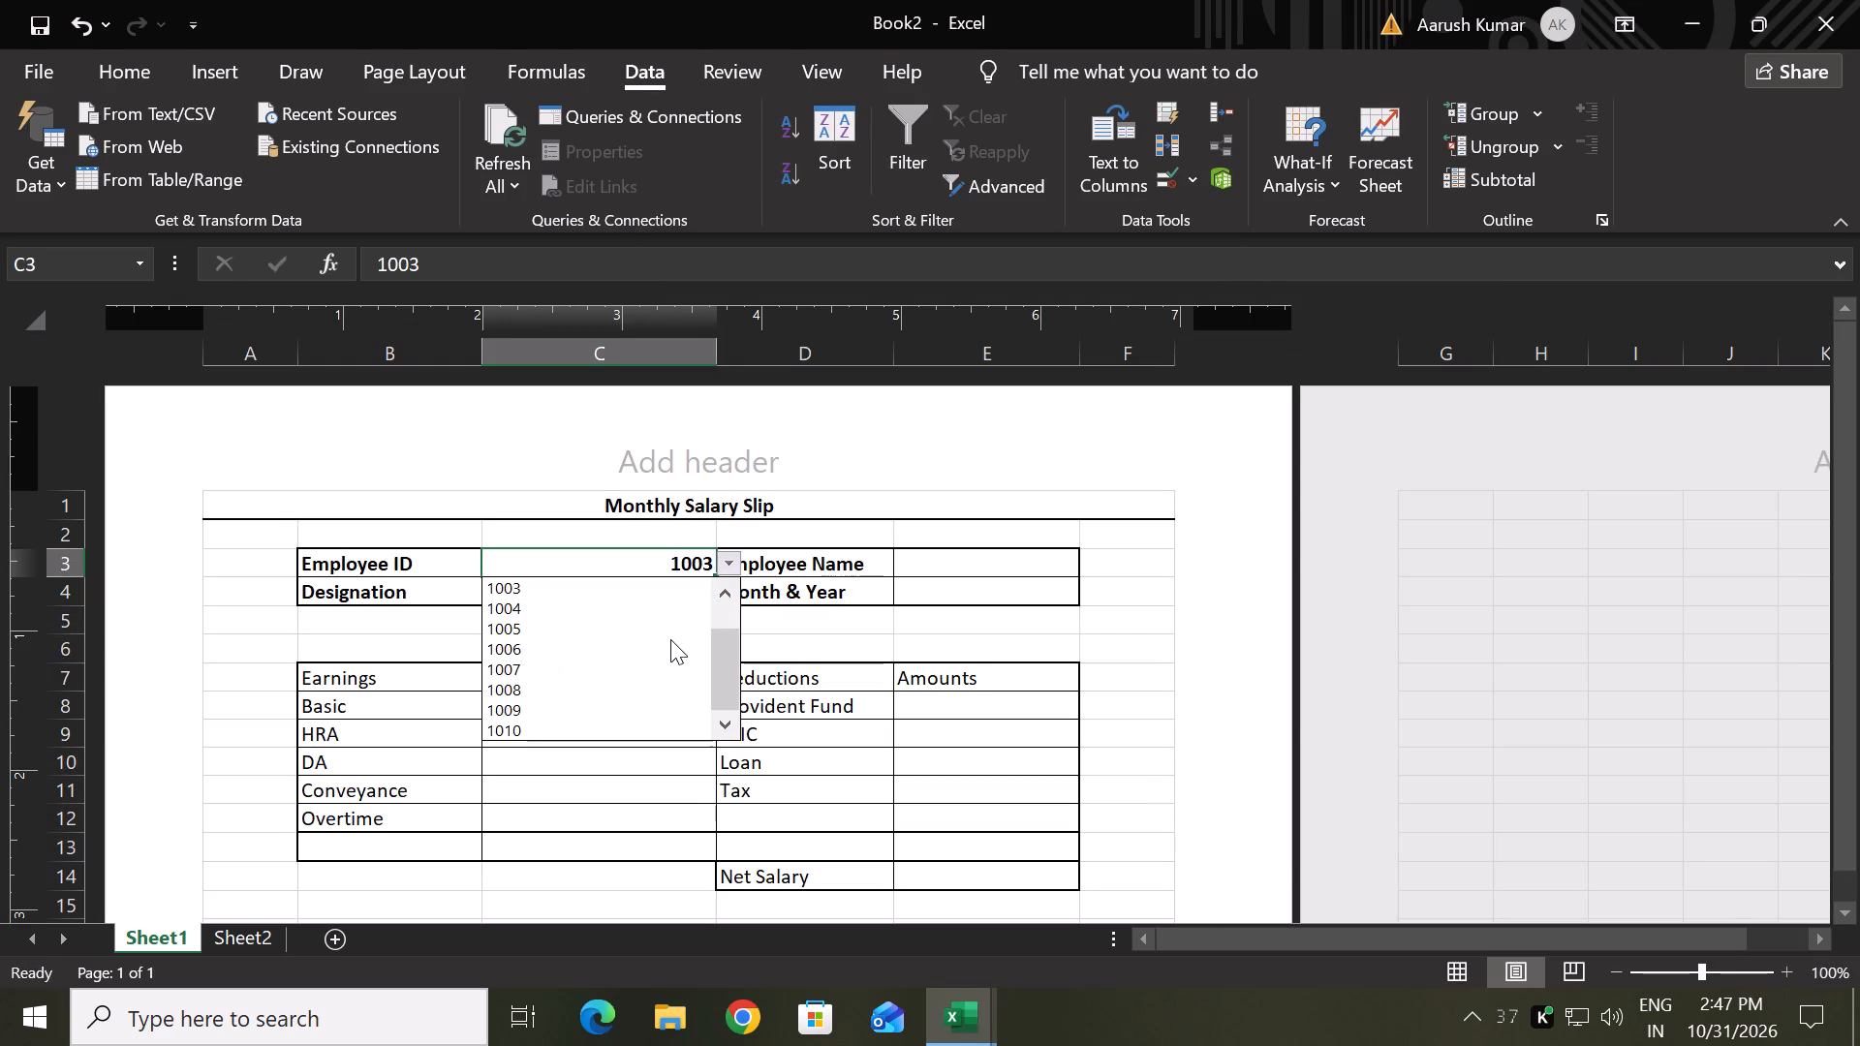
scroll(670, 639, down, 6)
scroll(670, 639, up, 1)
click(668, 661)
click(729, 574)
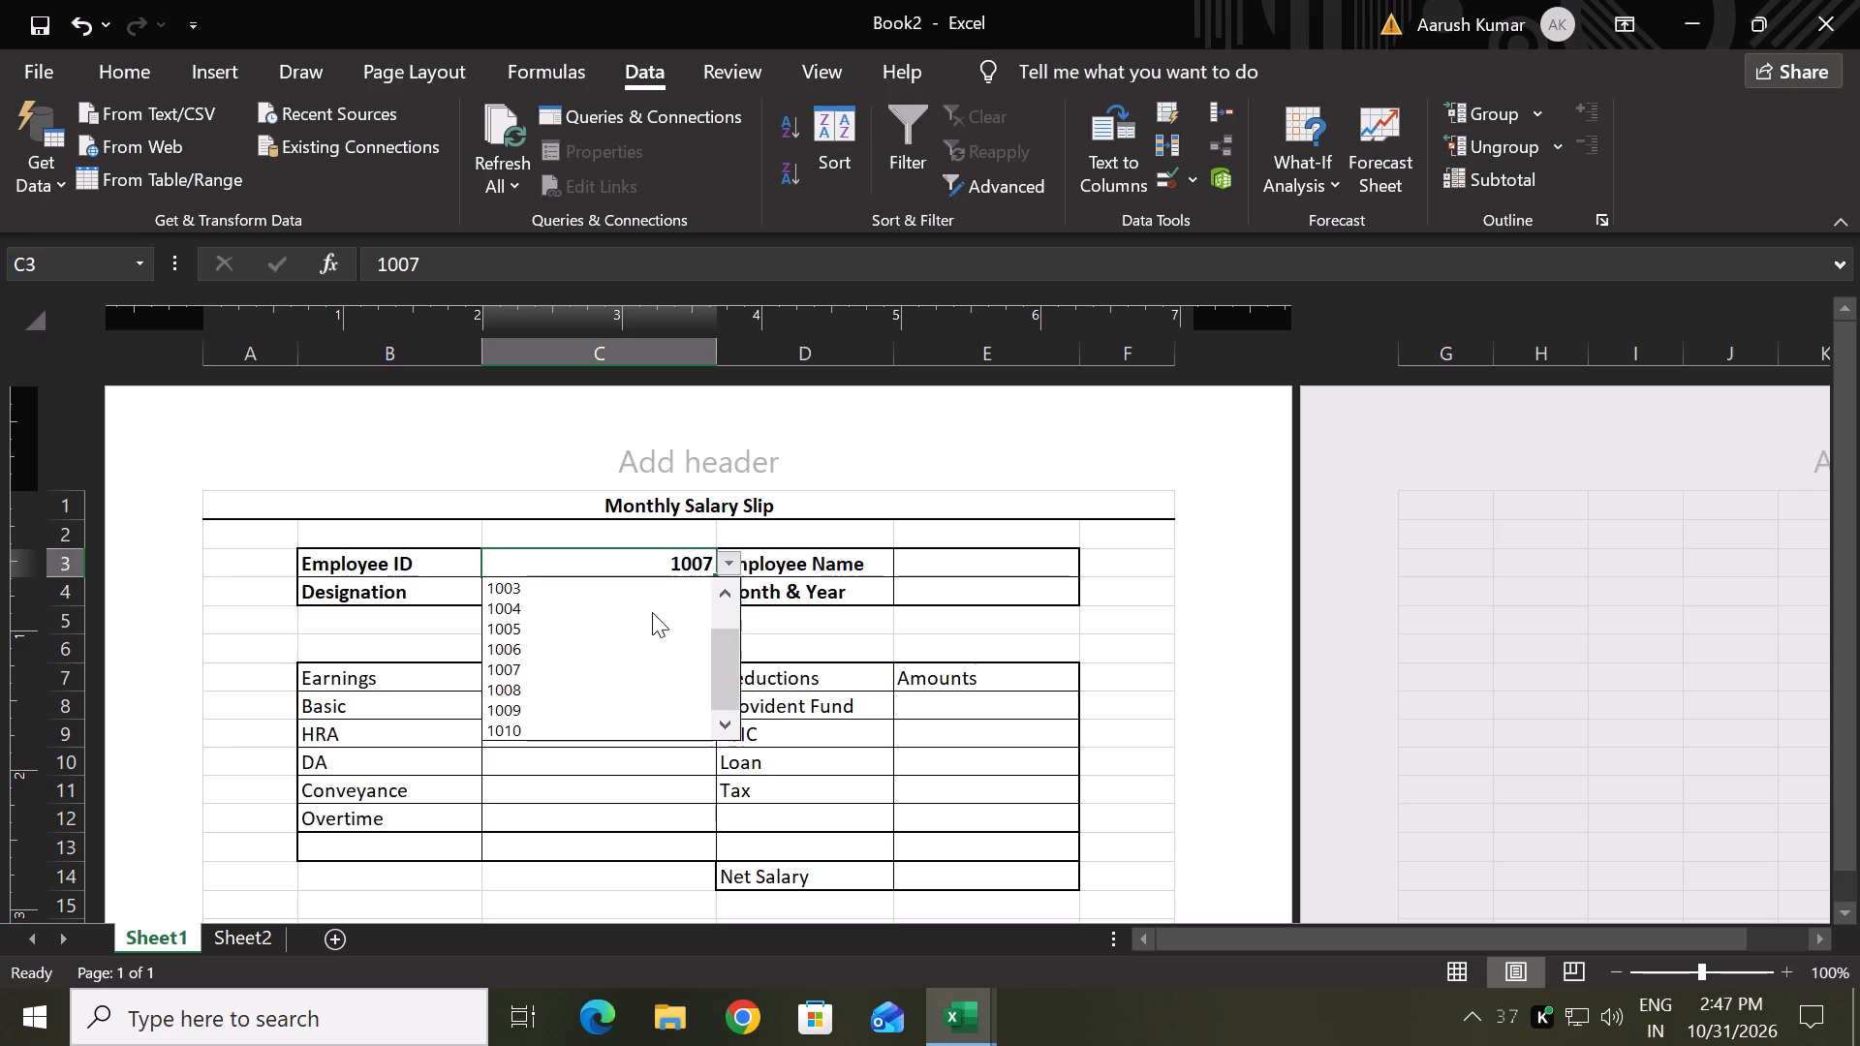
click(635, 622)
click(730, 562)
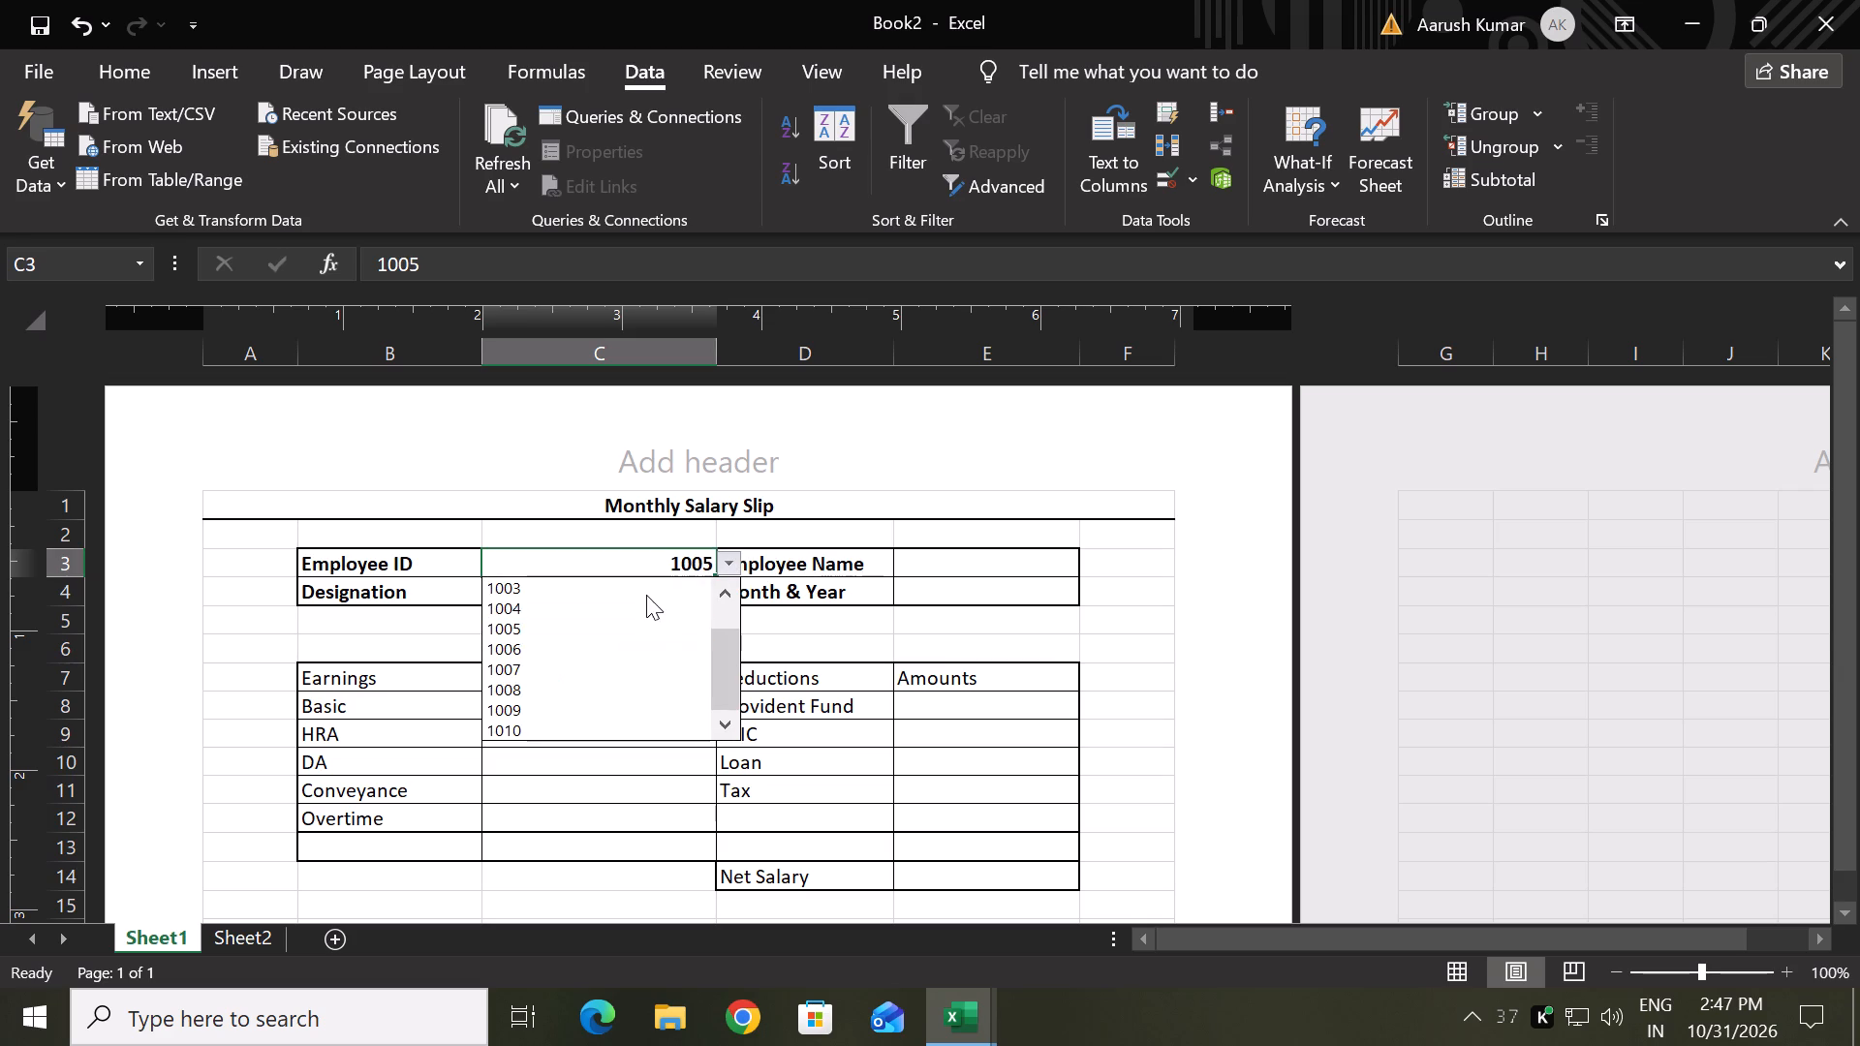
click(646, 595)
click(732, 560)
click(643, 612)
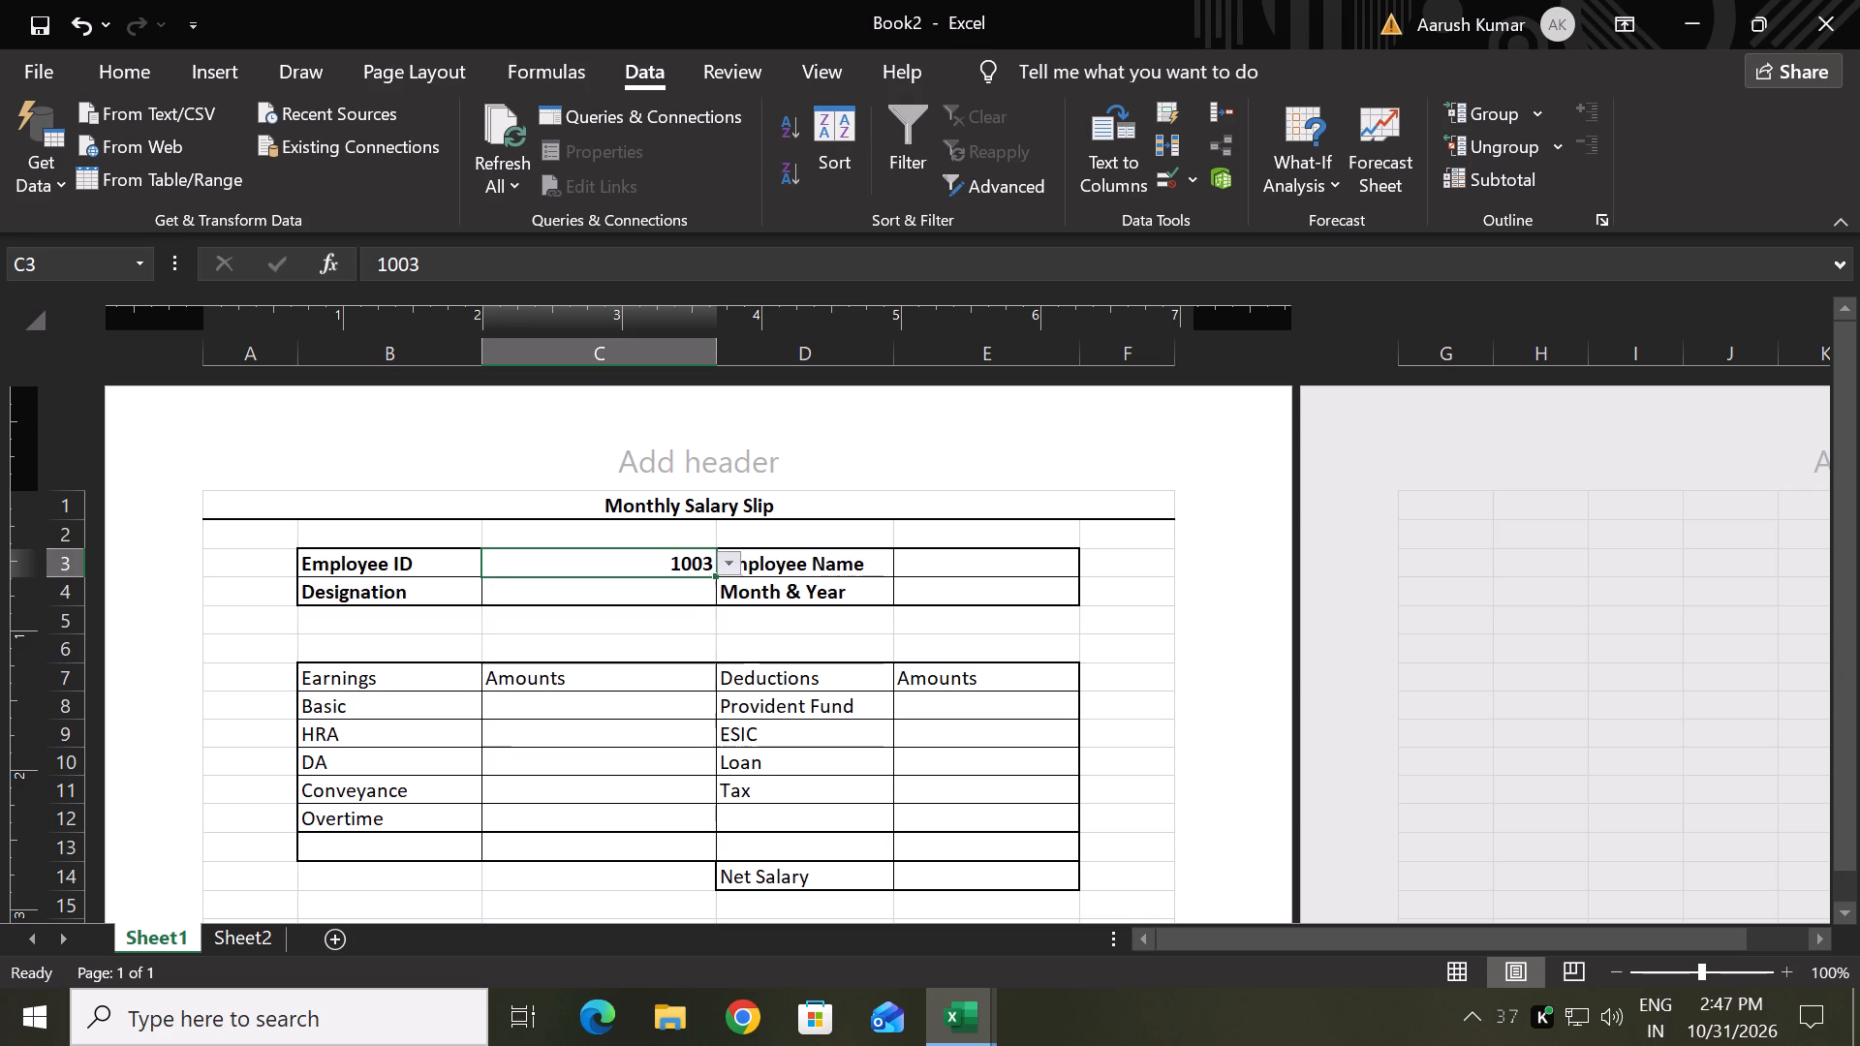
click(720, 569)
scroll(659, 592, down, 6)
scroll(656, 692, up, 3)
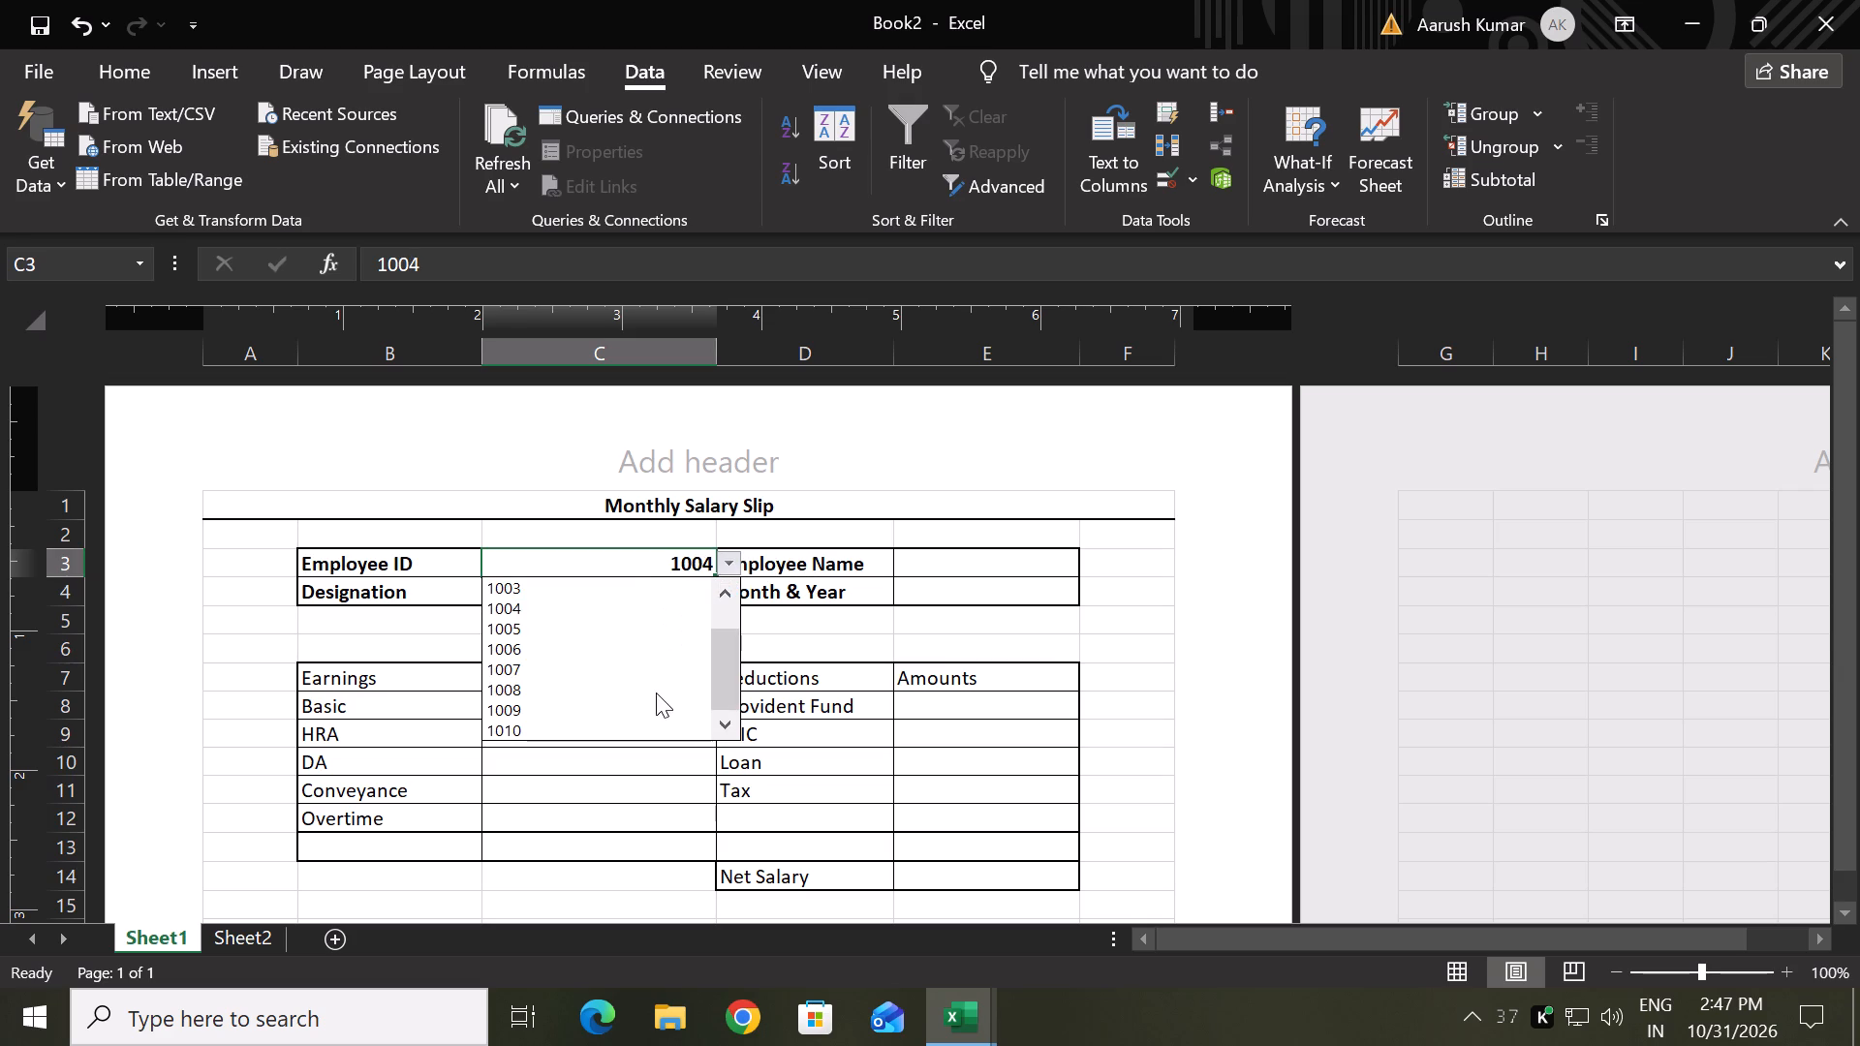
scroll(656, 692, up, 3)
Check the employee data on Sheet2, and choose employee ID 1001 from the dropdown in C3 on Sheet1.
click(263, 935)
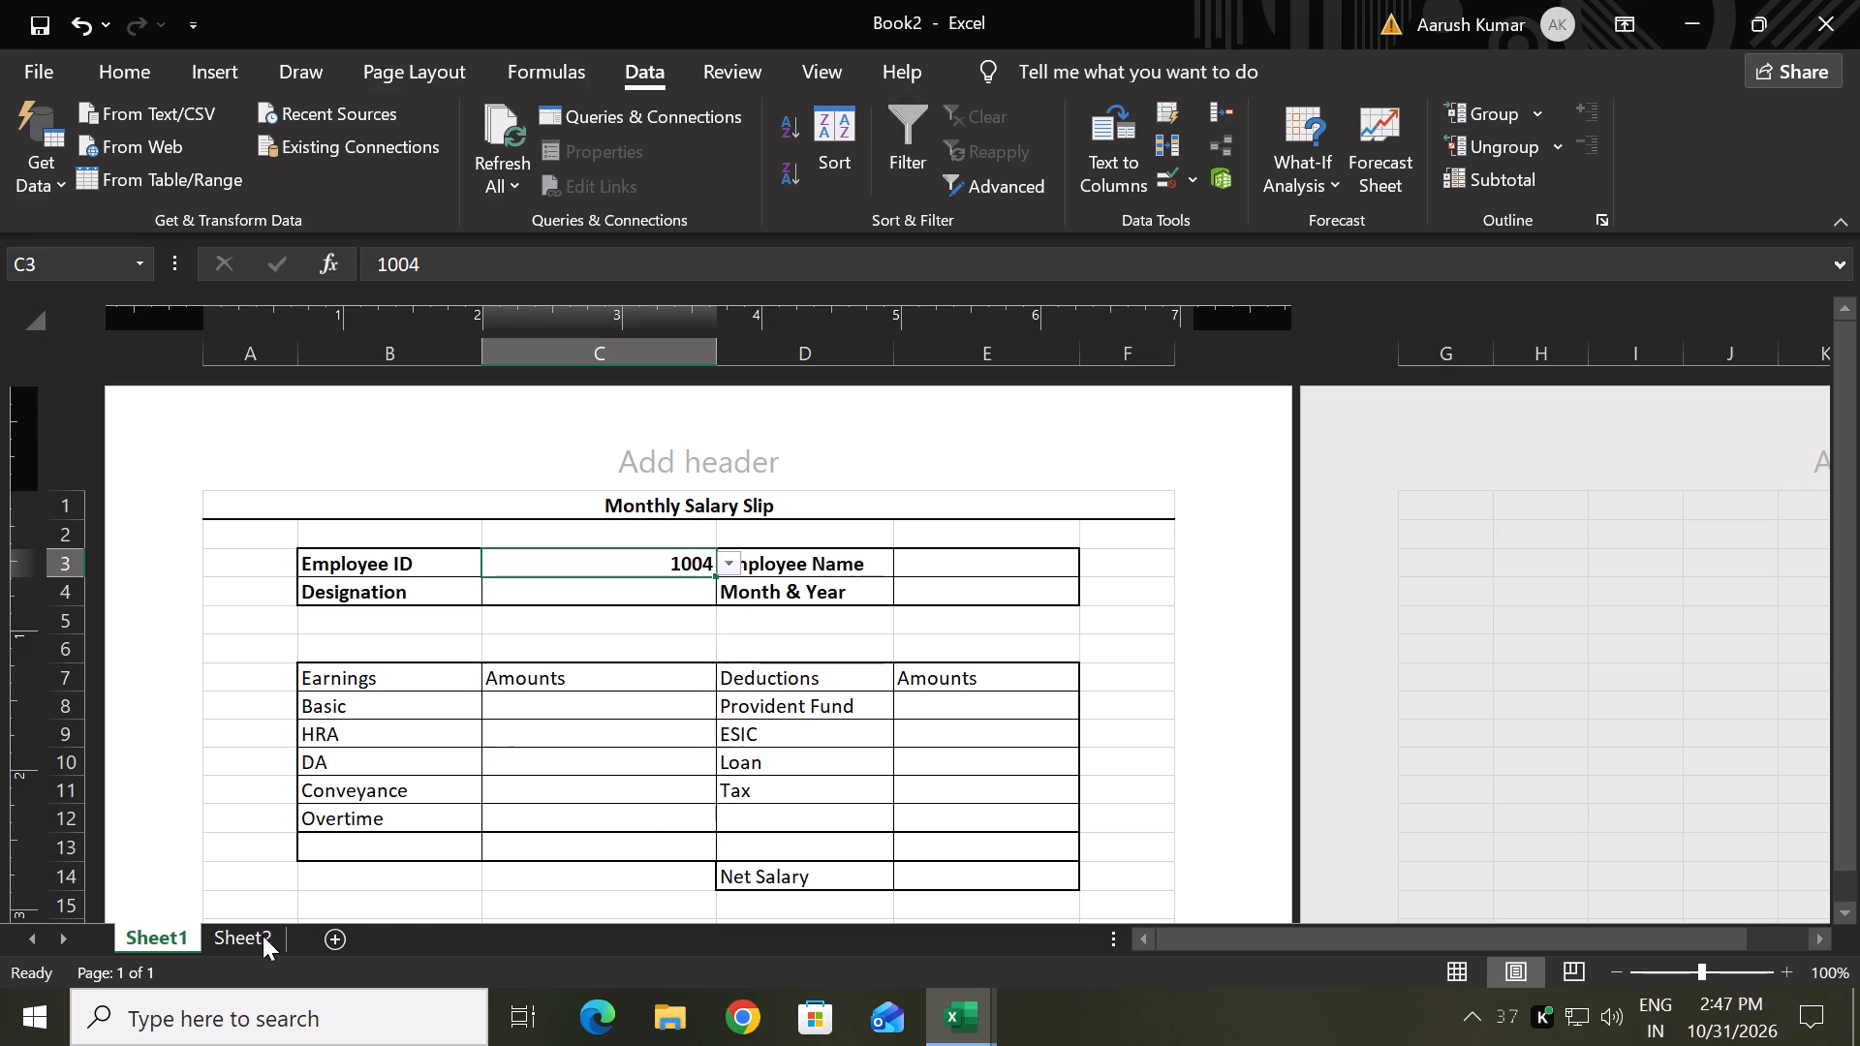
click(263, 940)
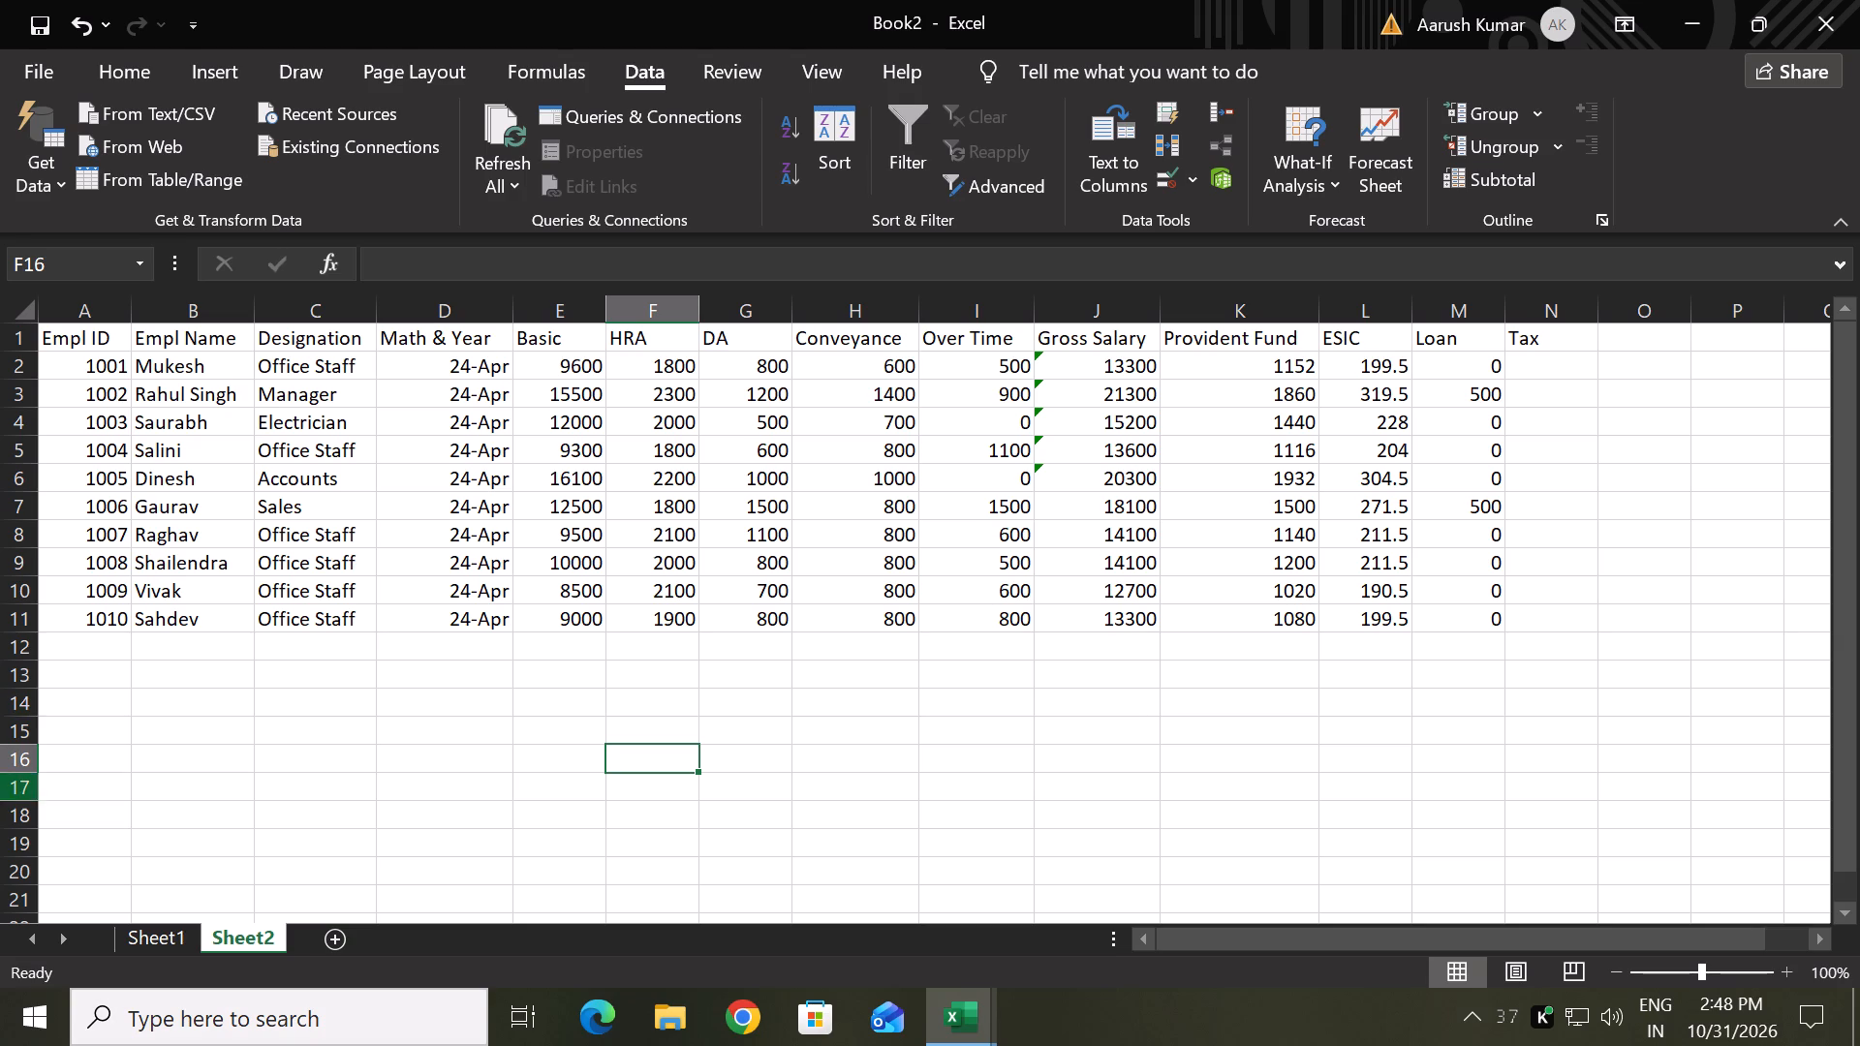
click(135, 945)
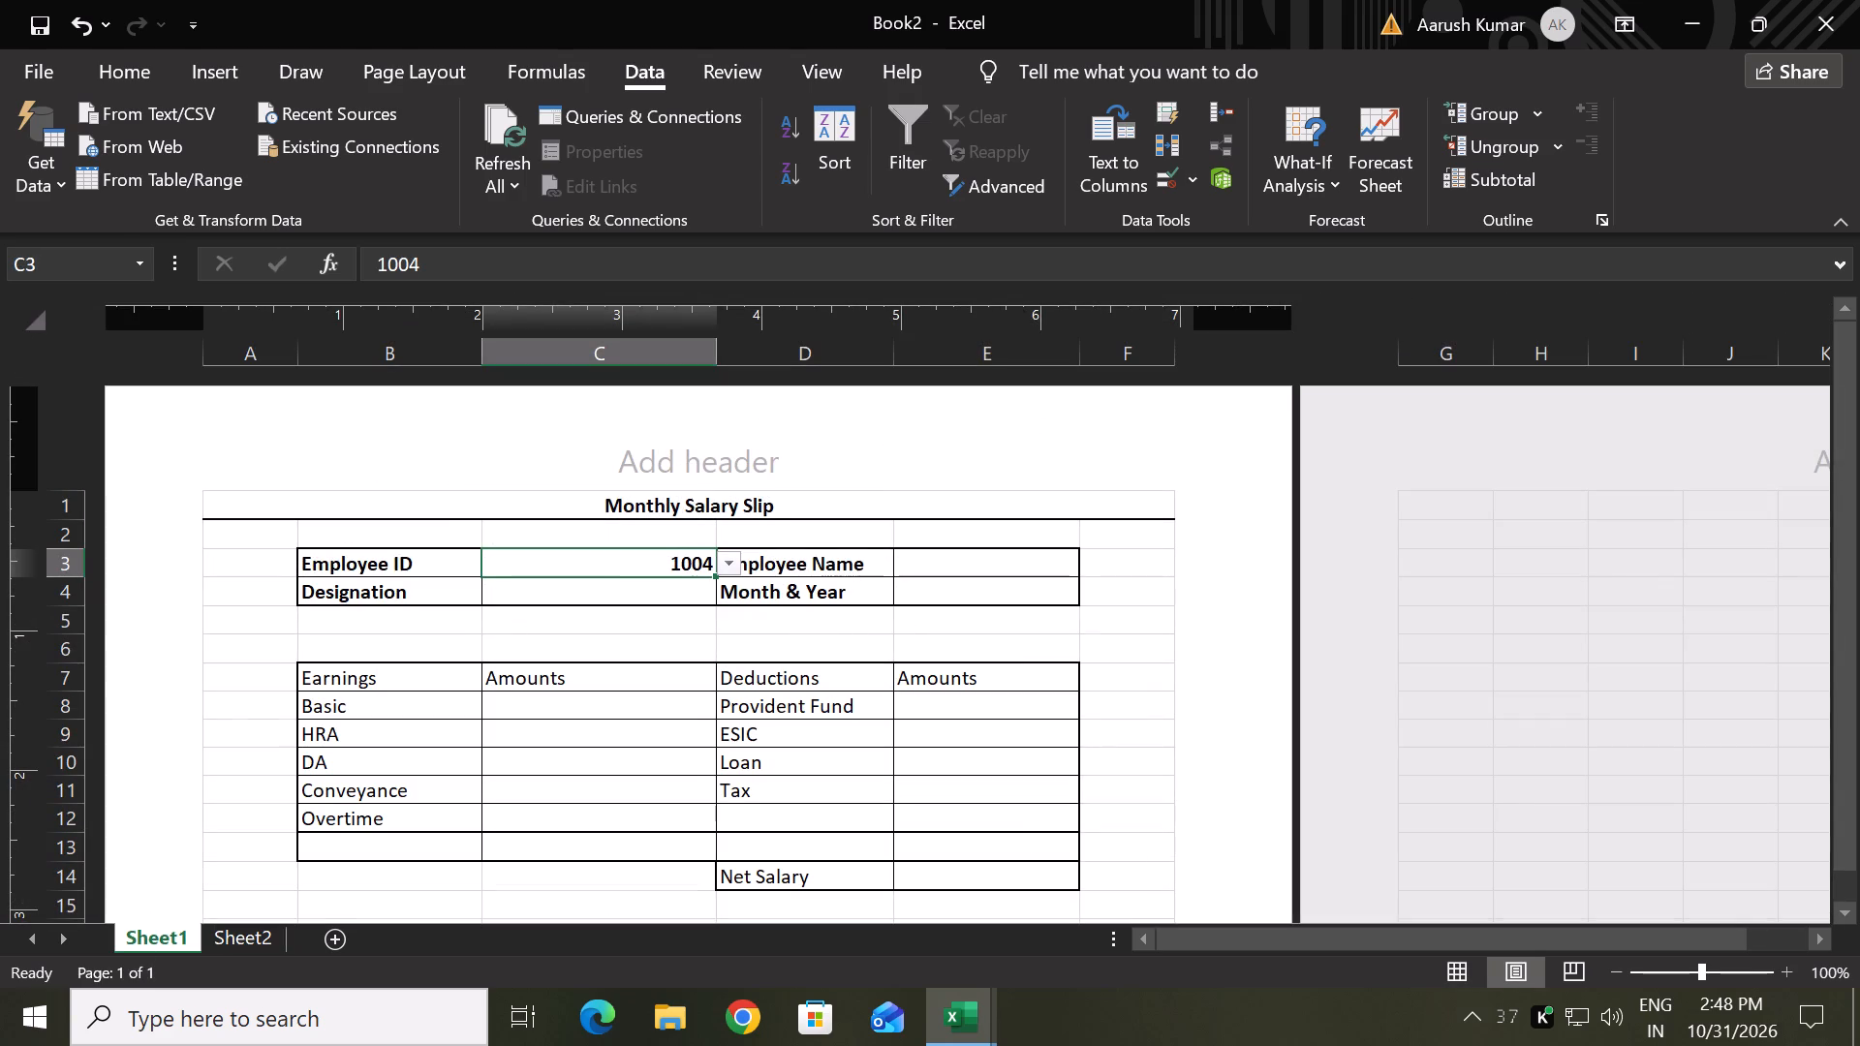
click(598, 574)
triple_click(602, 570)
click(657, 561)
click(708, 560)
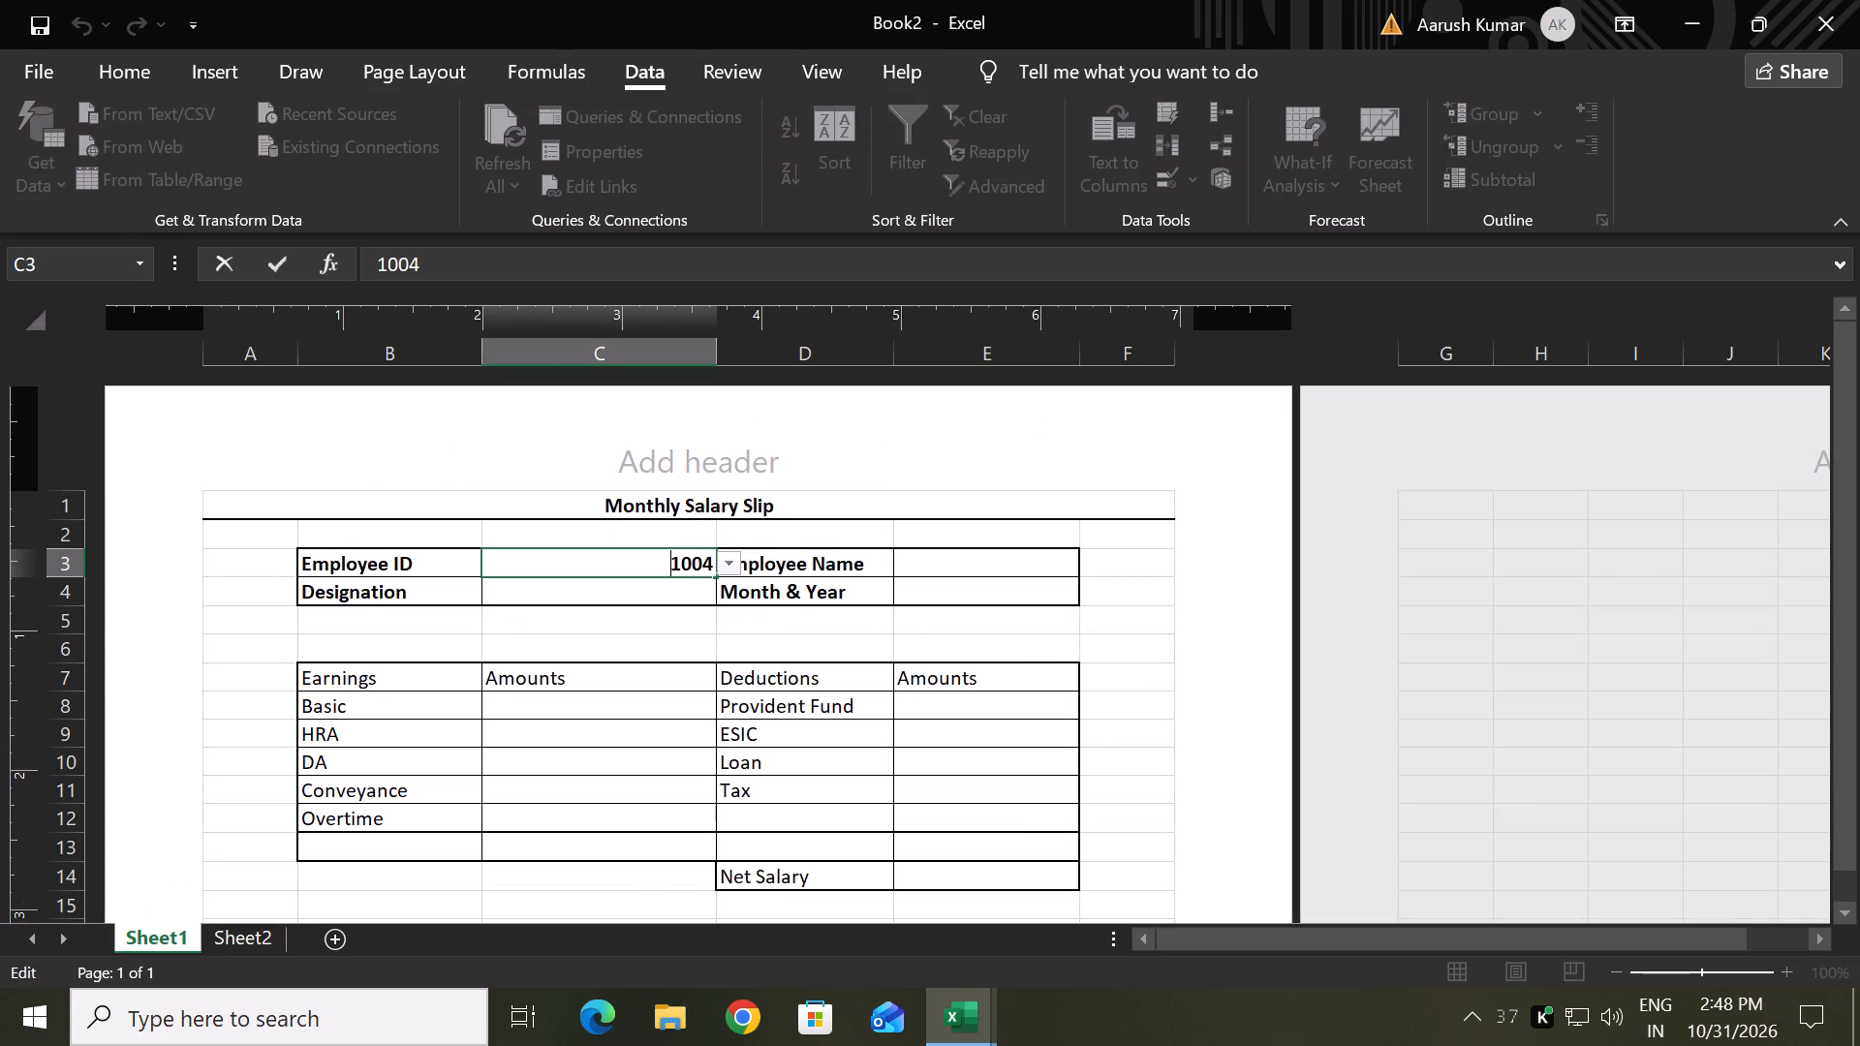
click(720, 562)
scroll(665, 616, down, 1)
scroll(664, 618, up, 6)
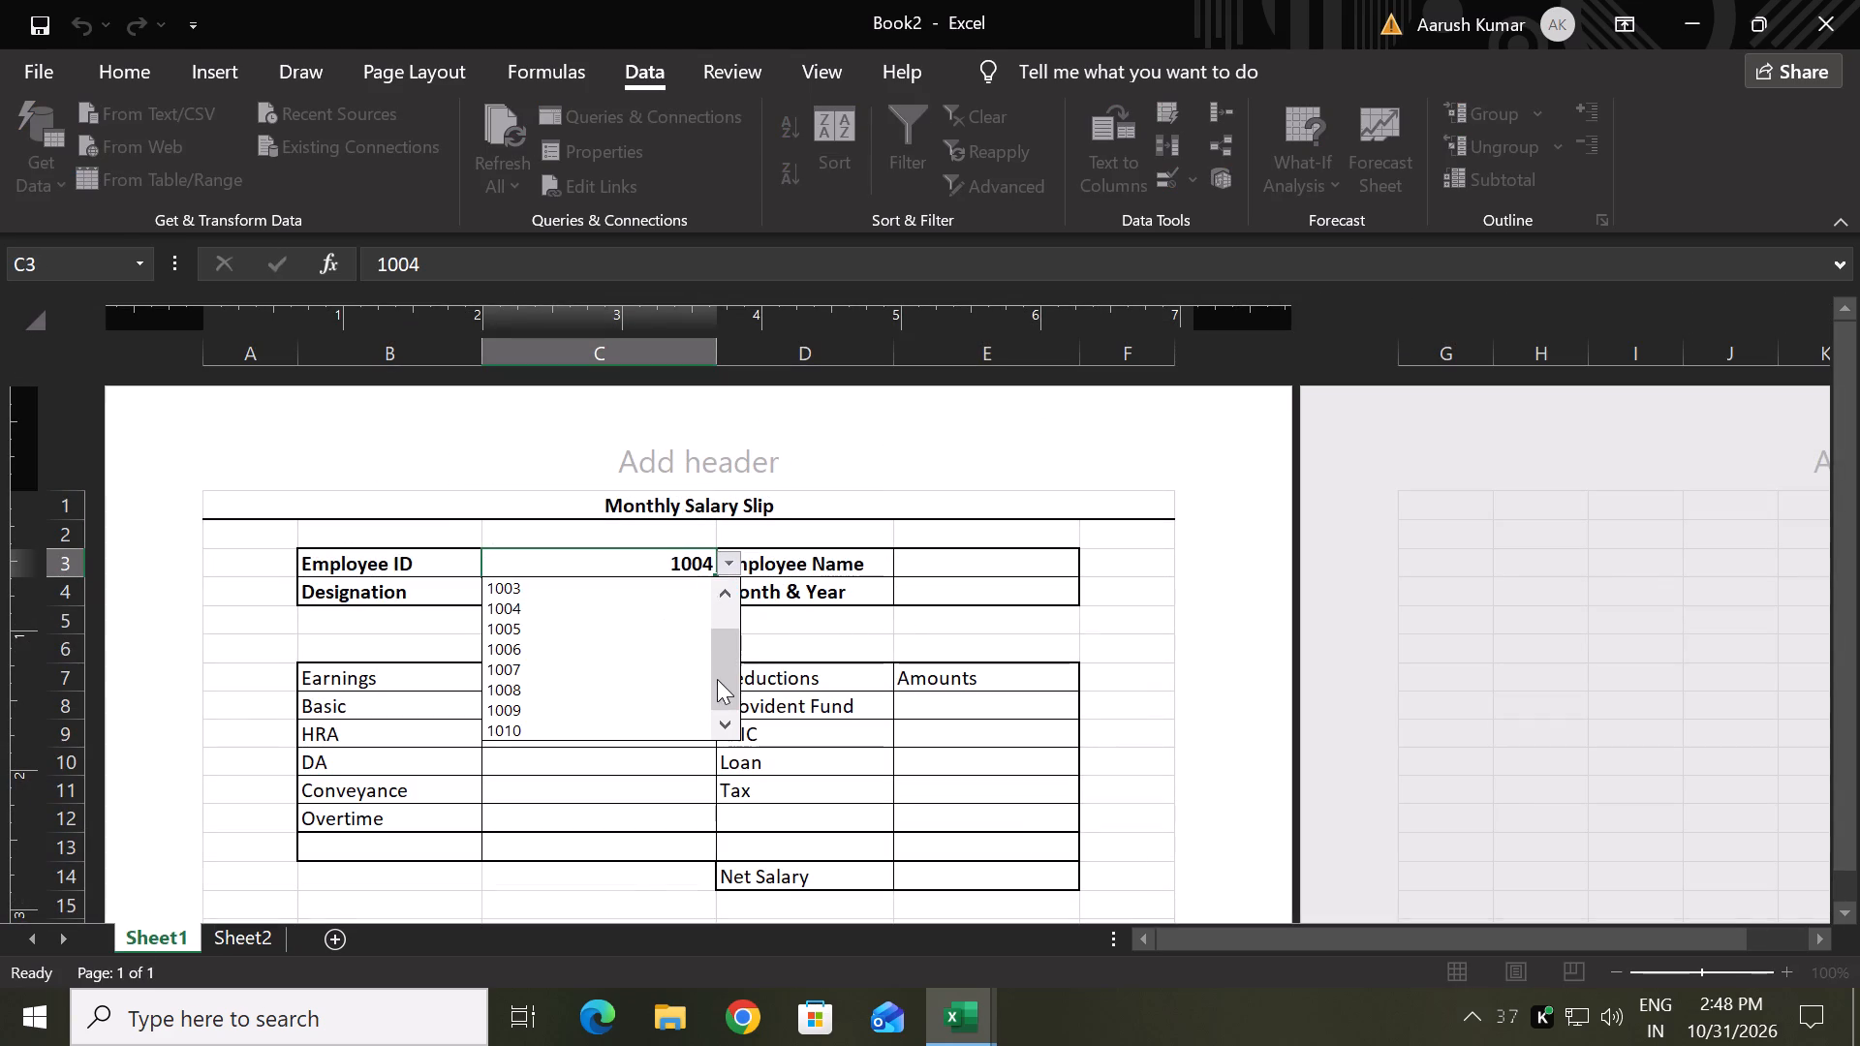
drag(717, 679, 731, 606)
click(601, 587)
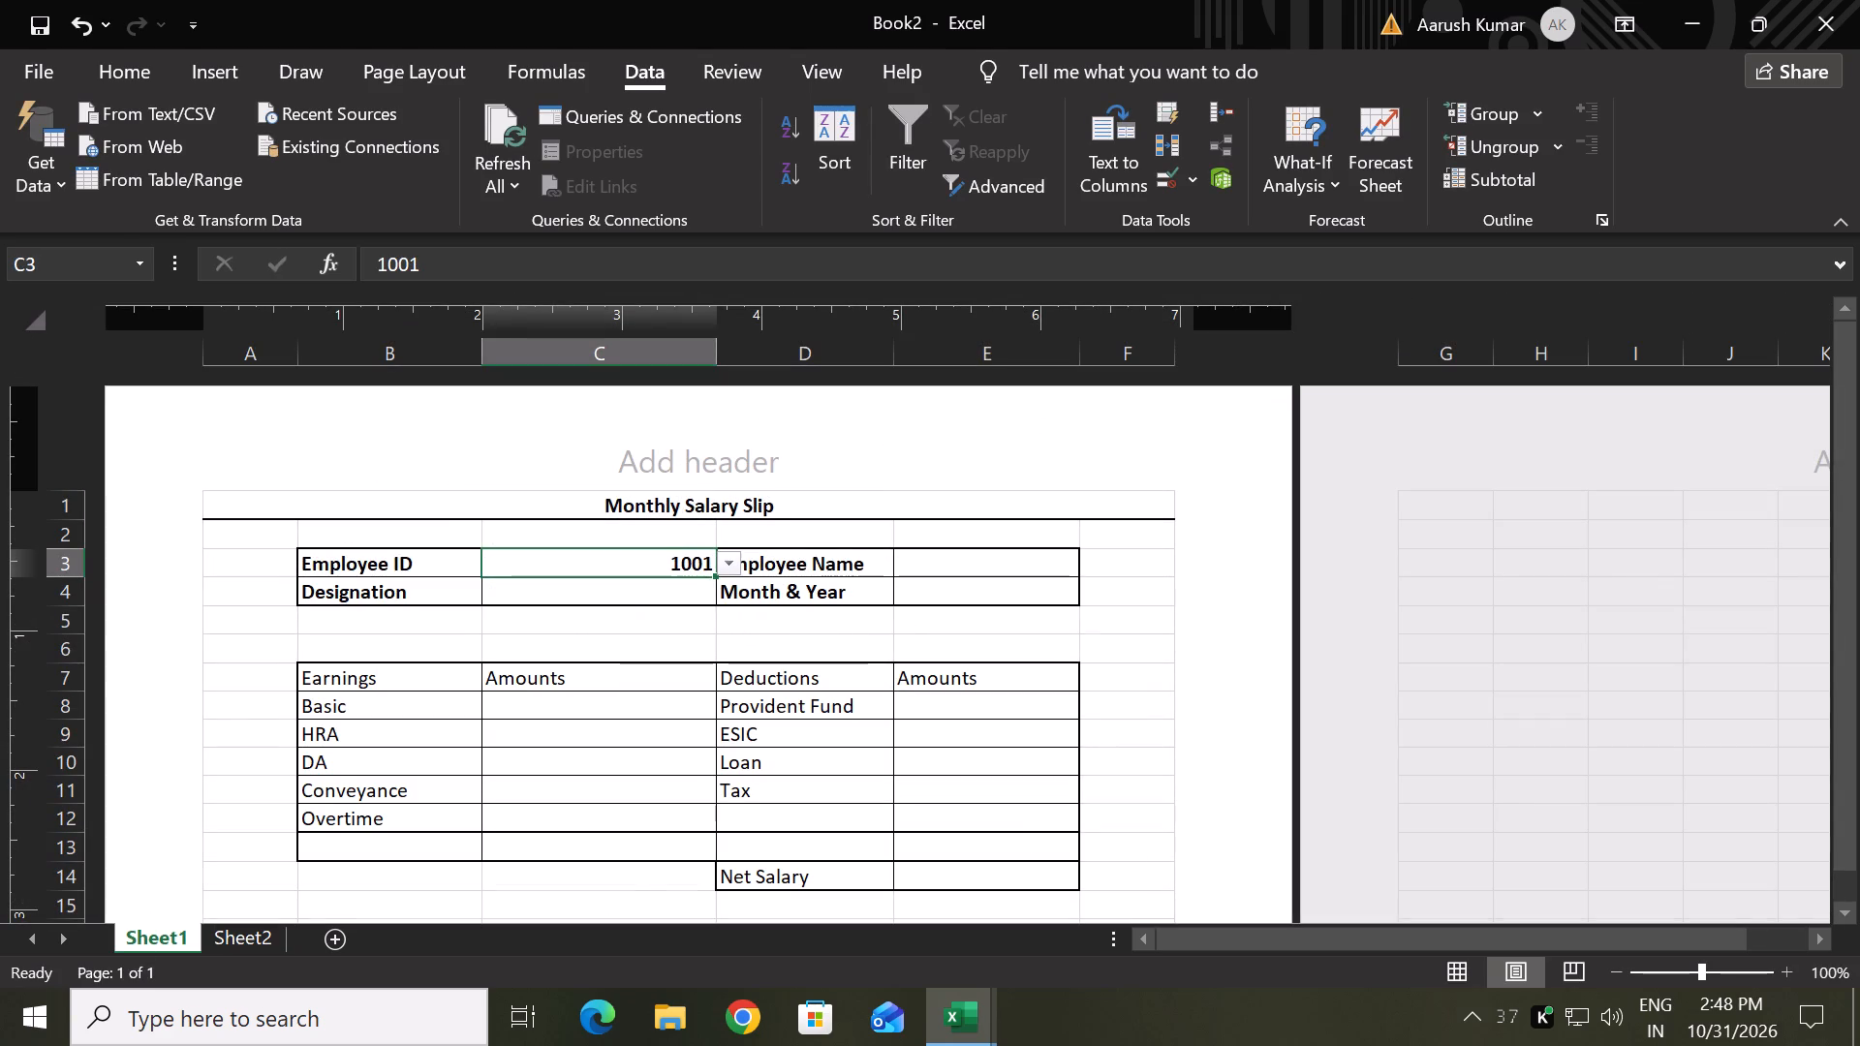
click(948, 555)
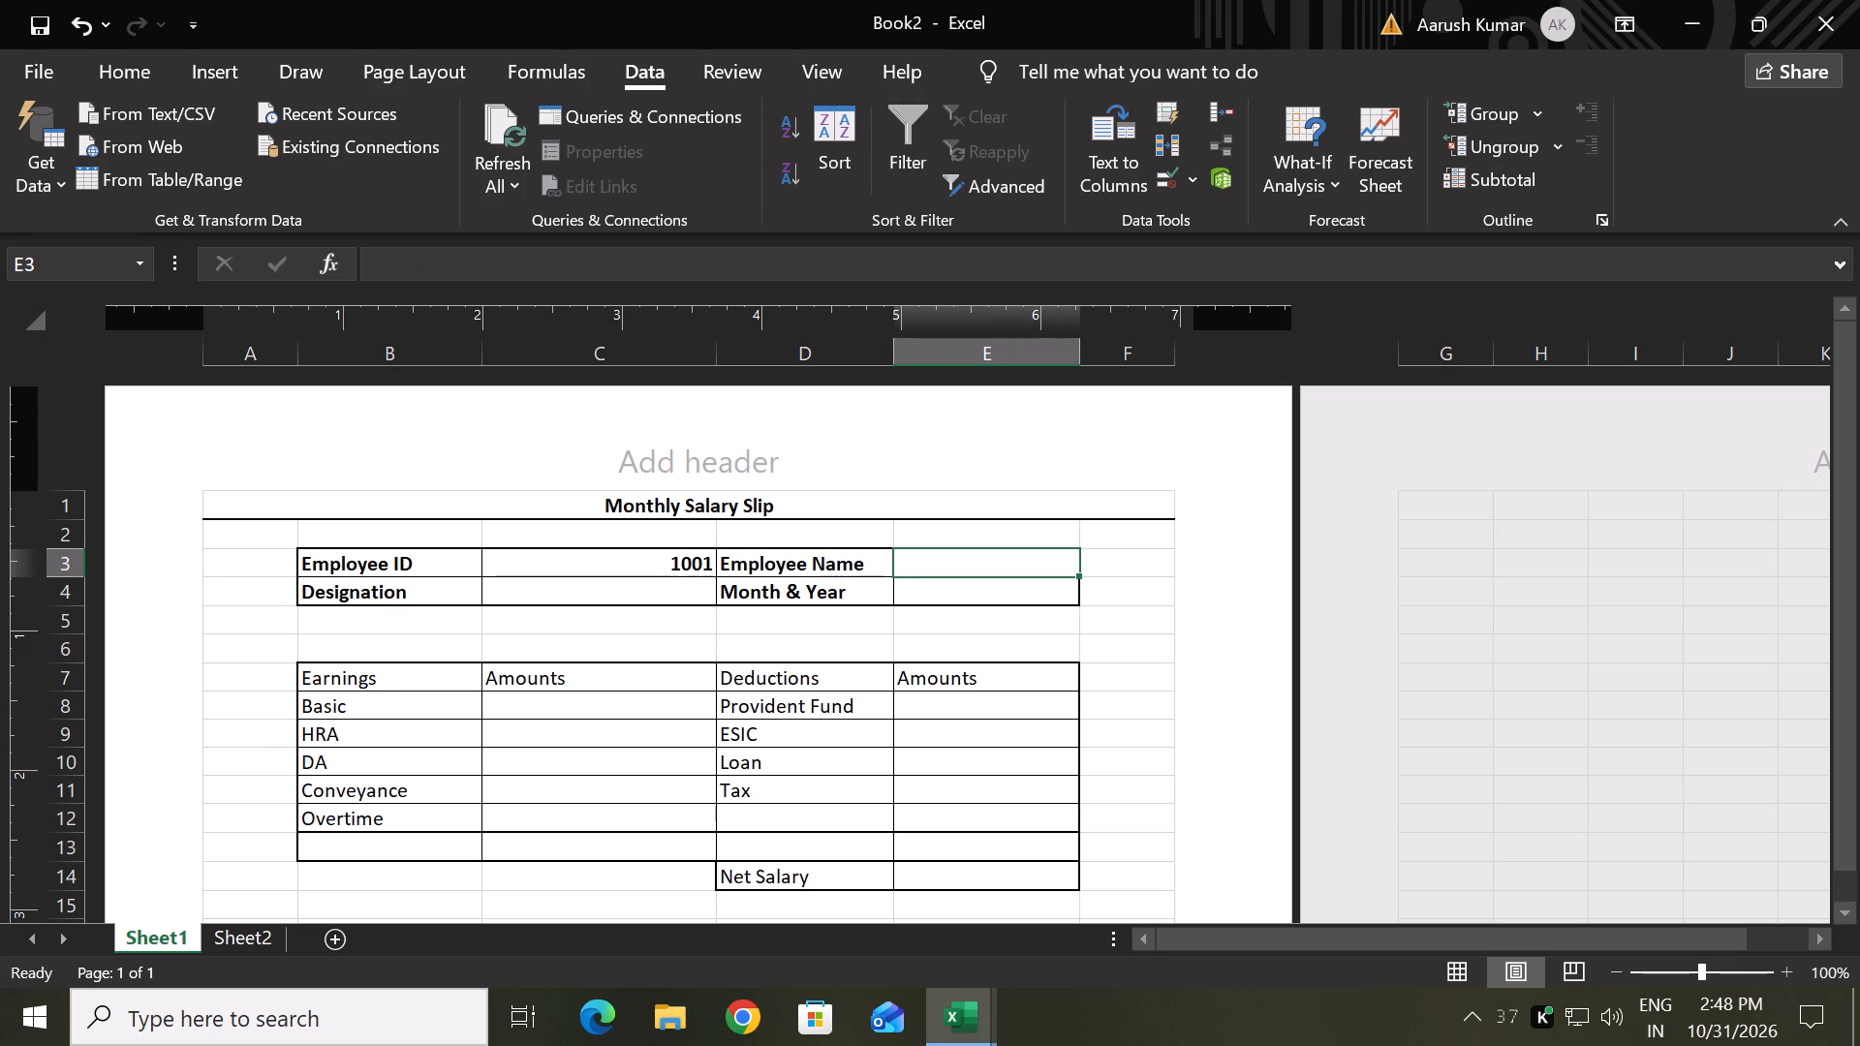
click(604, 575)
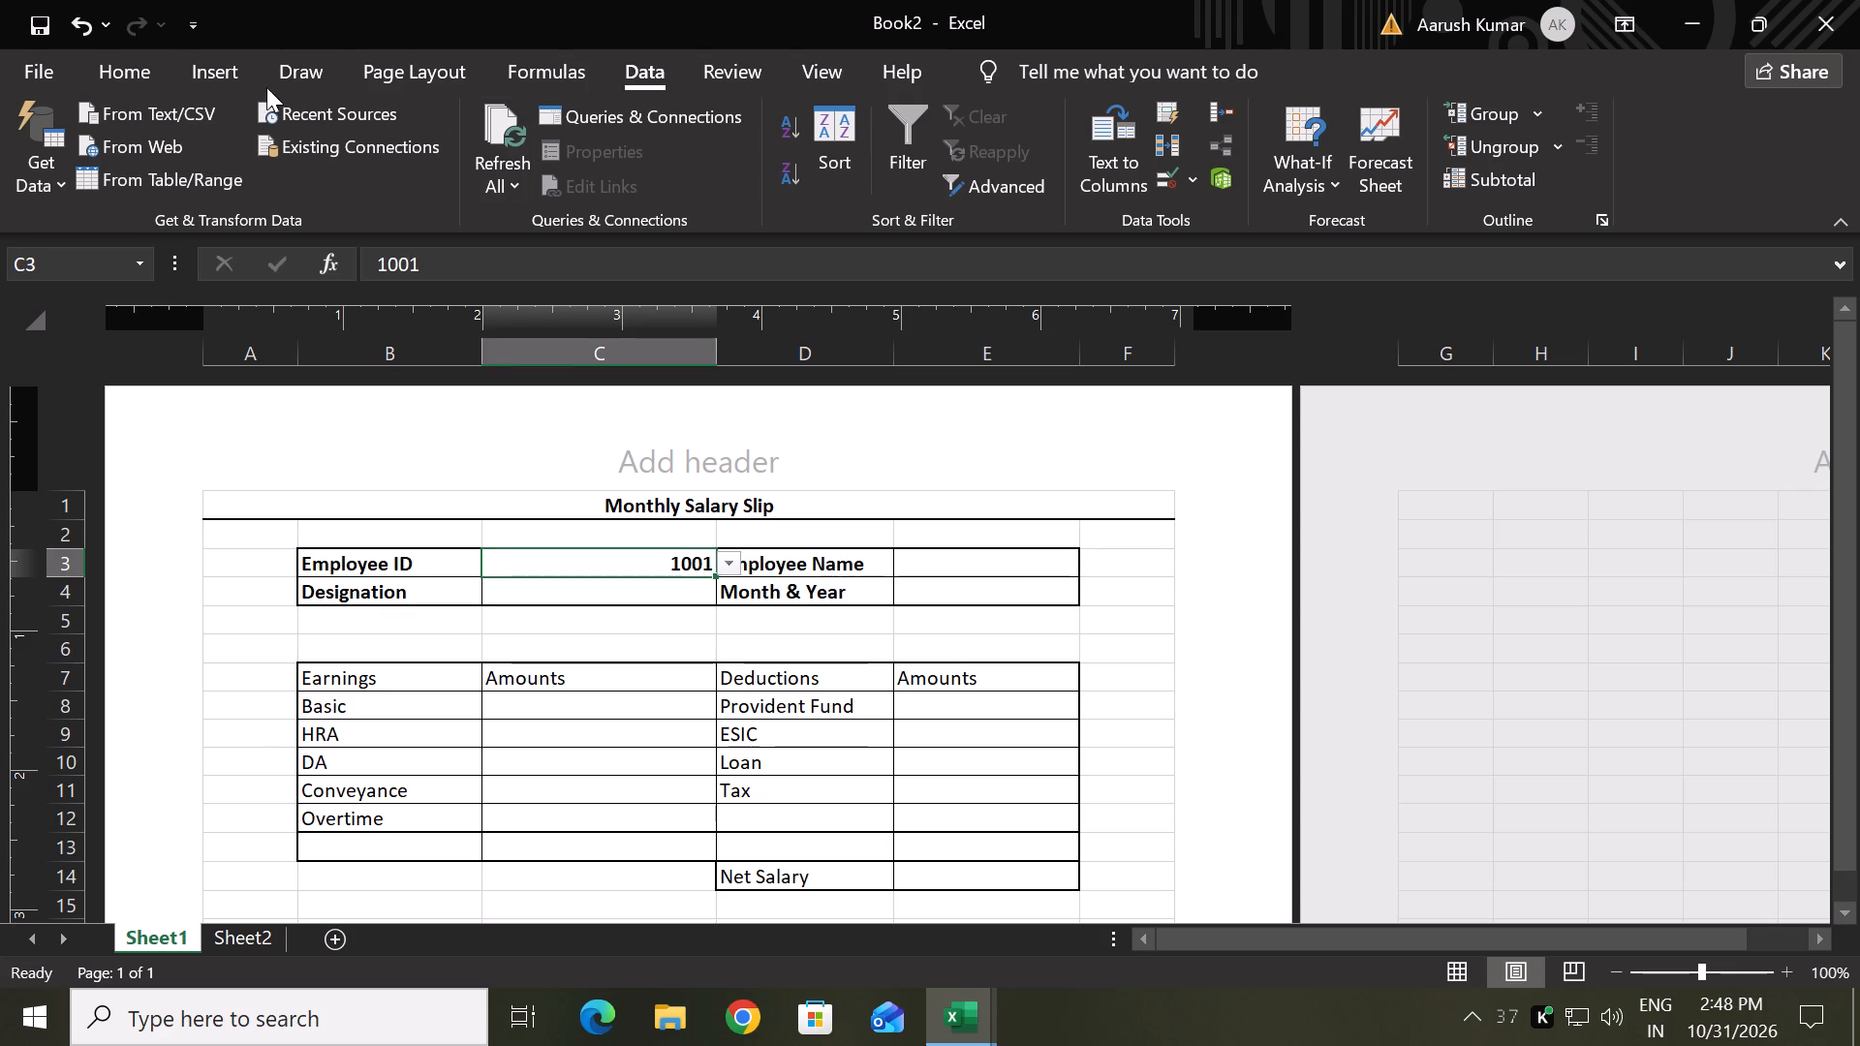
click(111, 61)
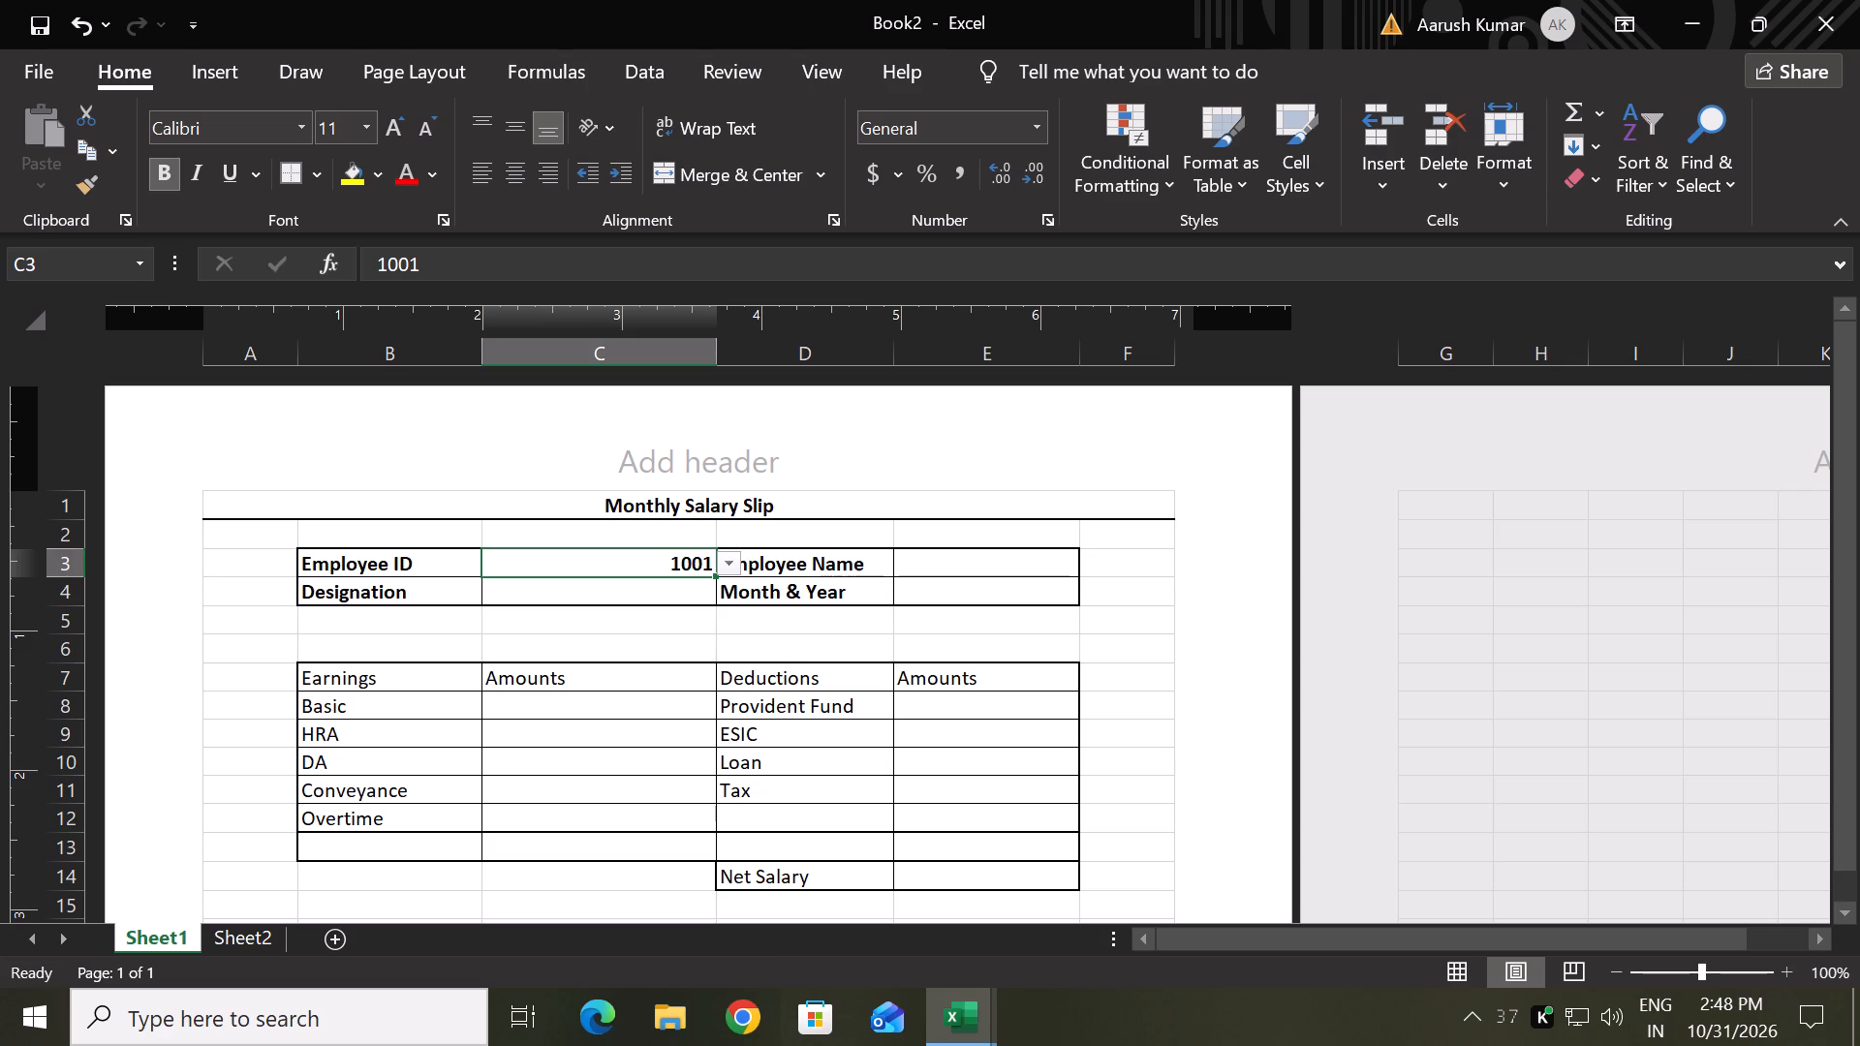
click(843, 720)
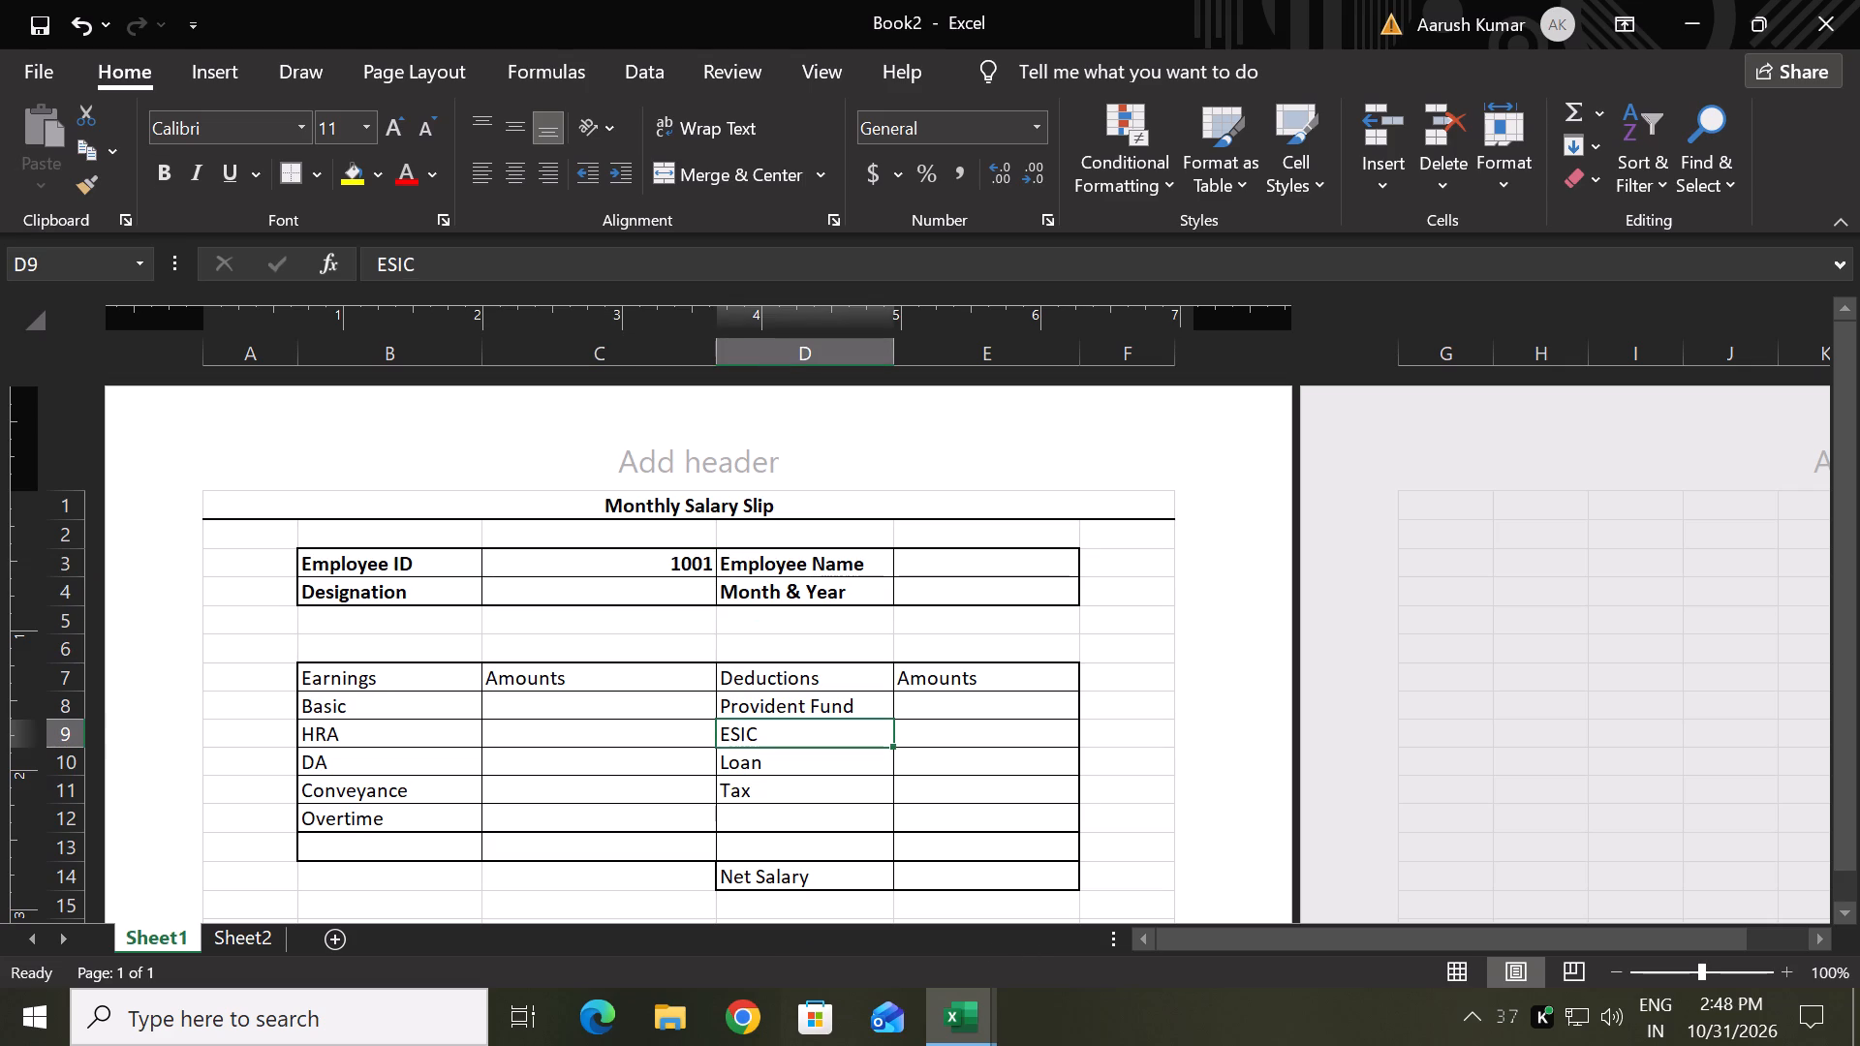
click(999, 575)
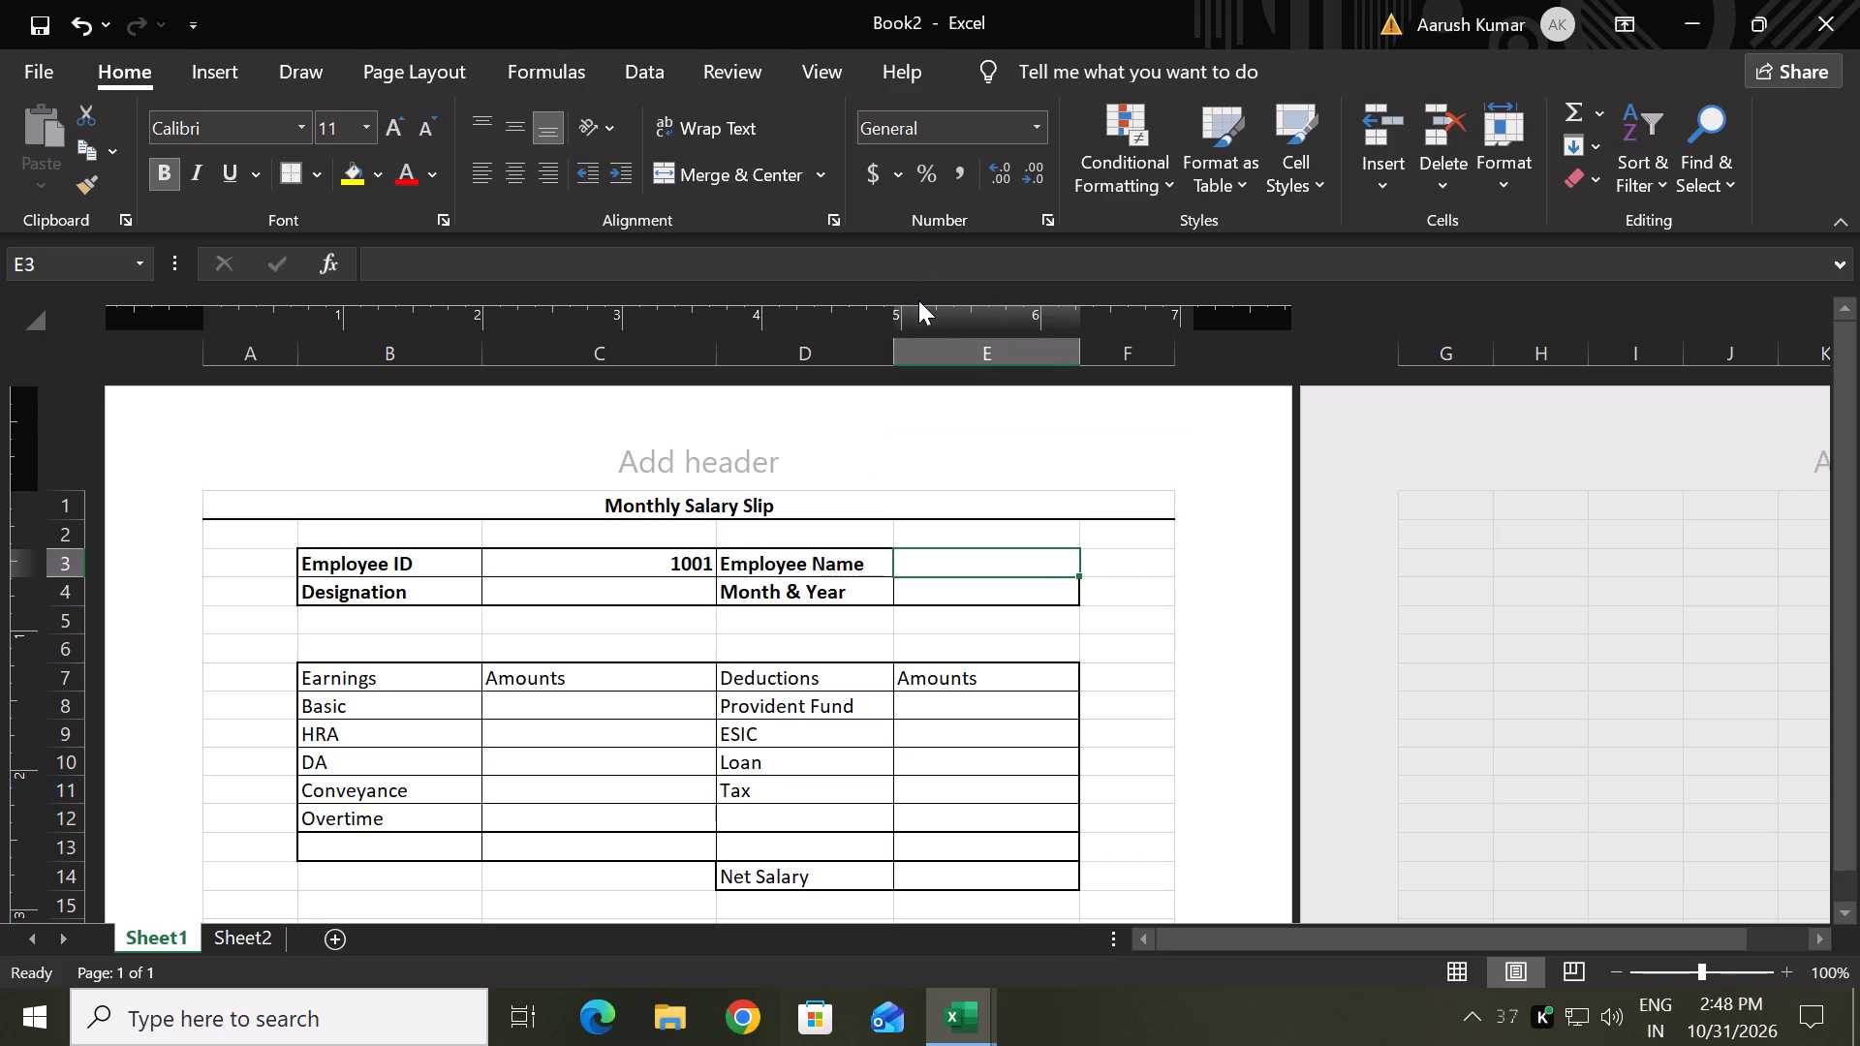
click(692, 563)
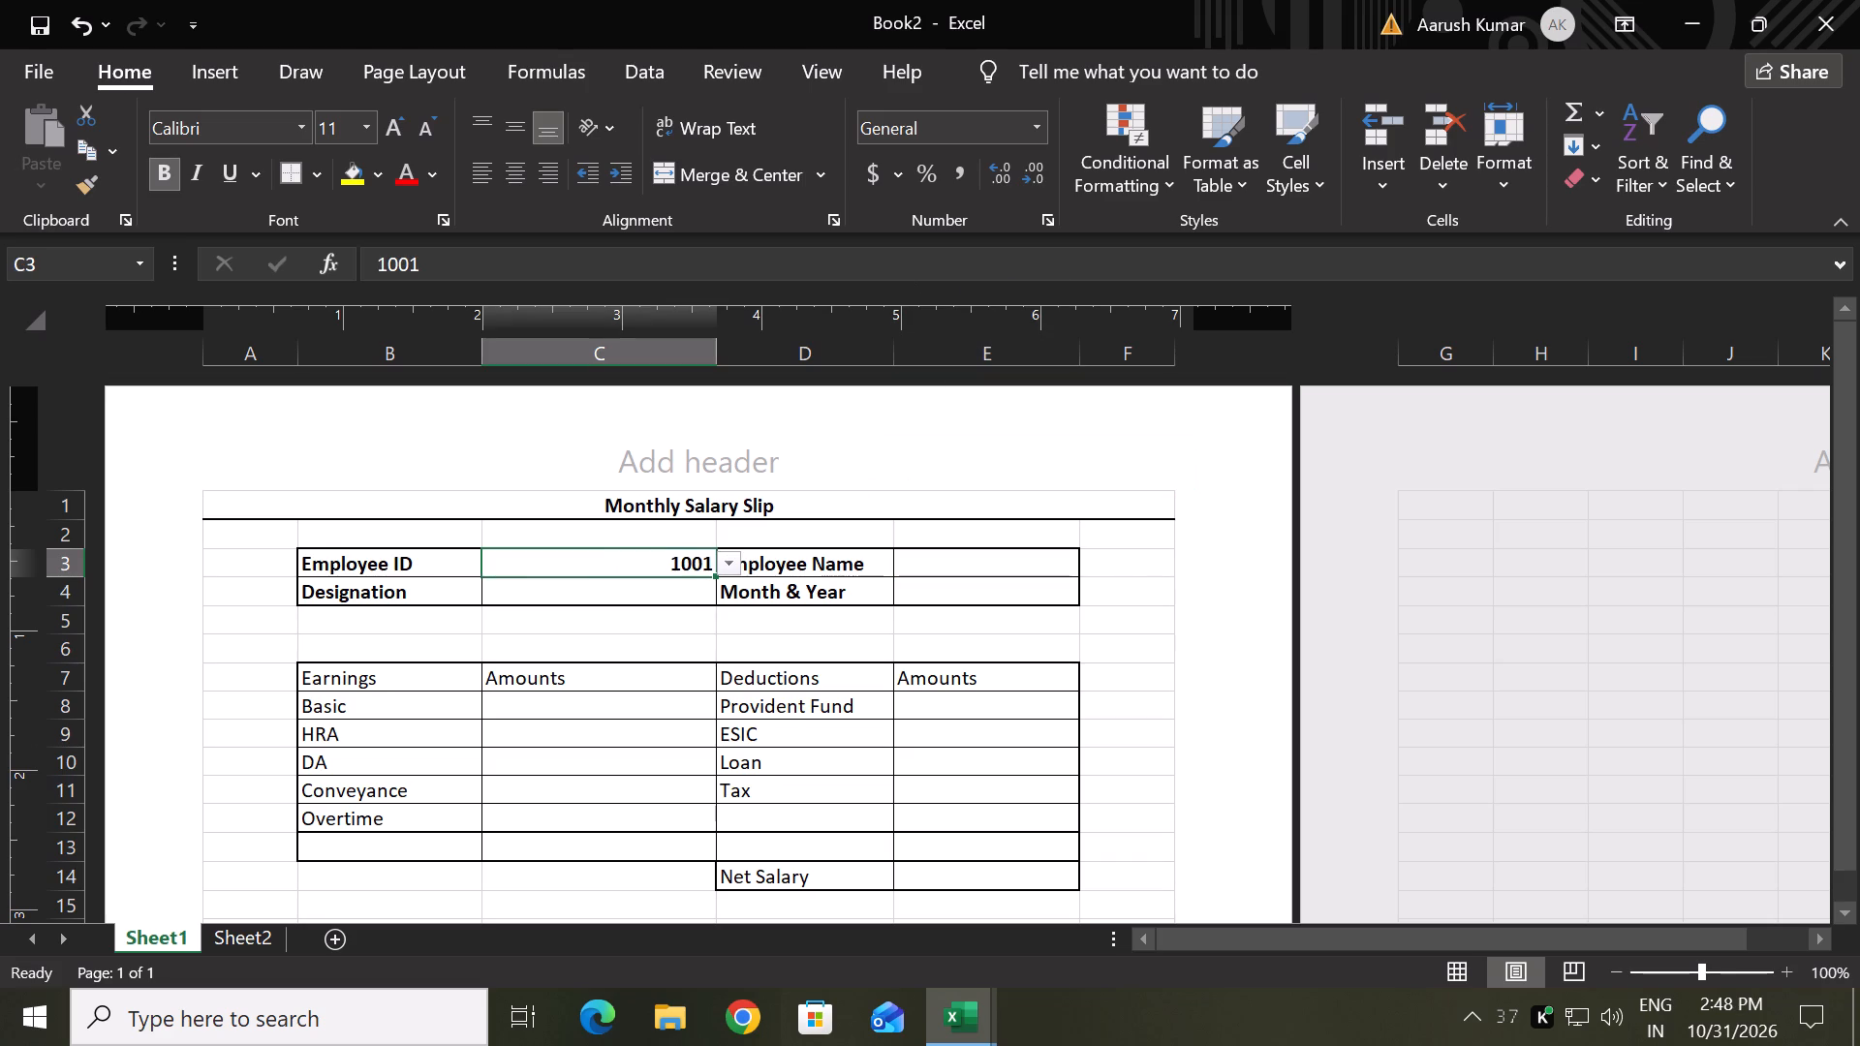
Start a VLOOKUP formula in the Employee Name cell E3 that looks up C3, marking Sheet2's data range A1:N11 as the table array.
click(971, 578)
click(978, 562)
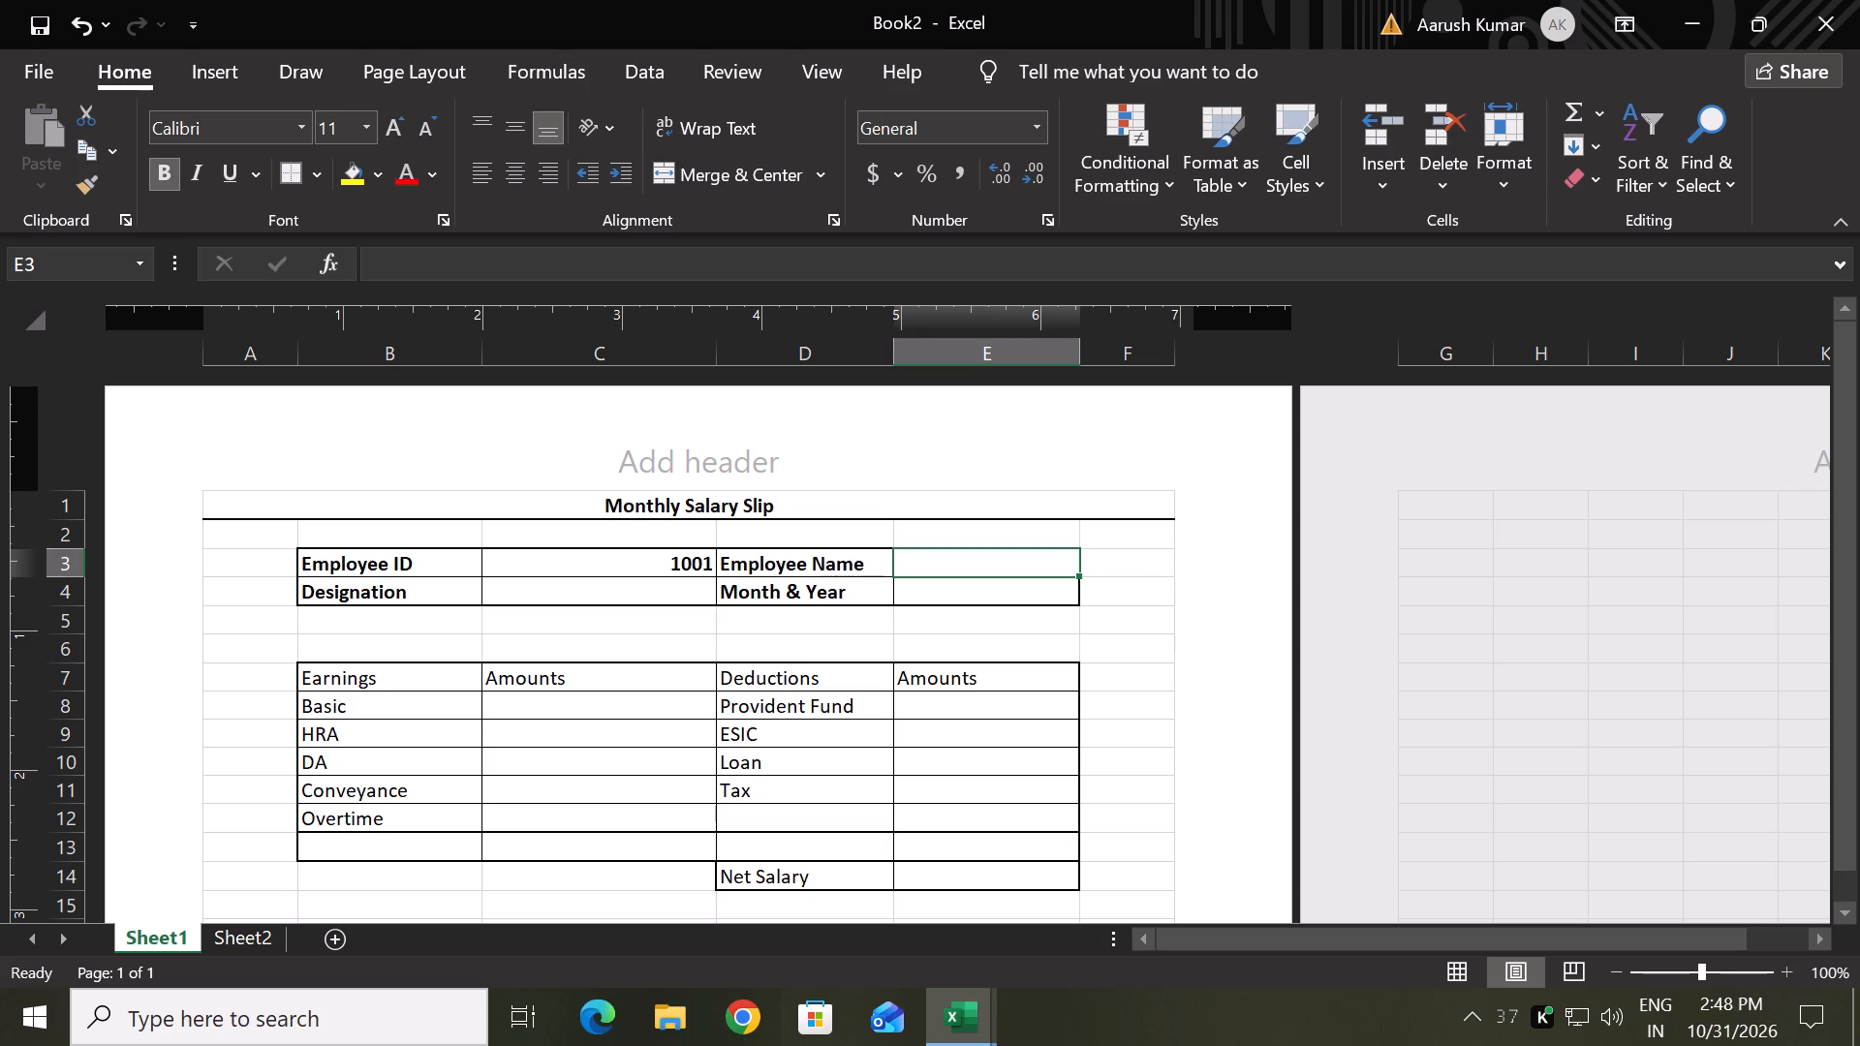
key(equal)
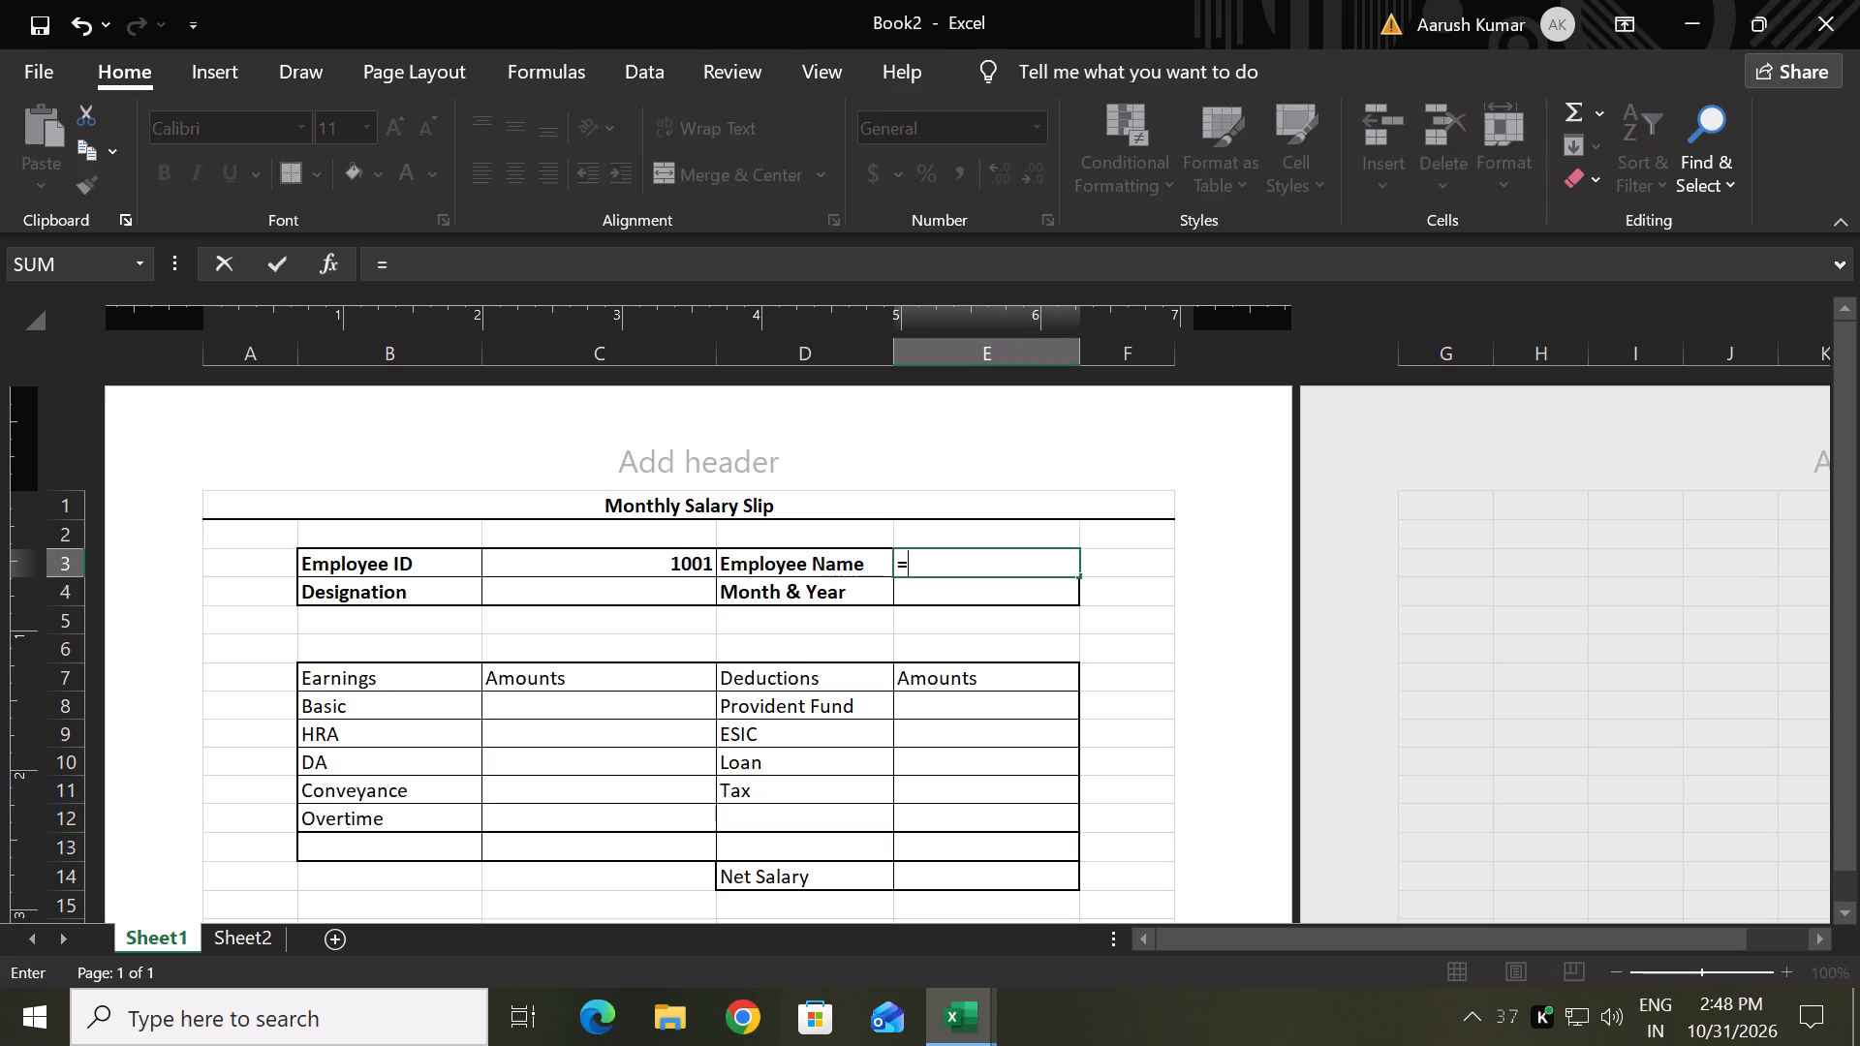
text(vlook)
key(Tab)
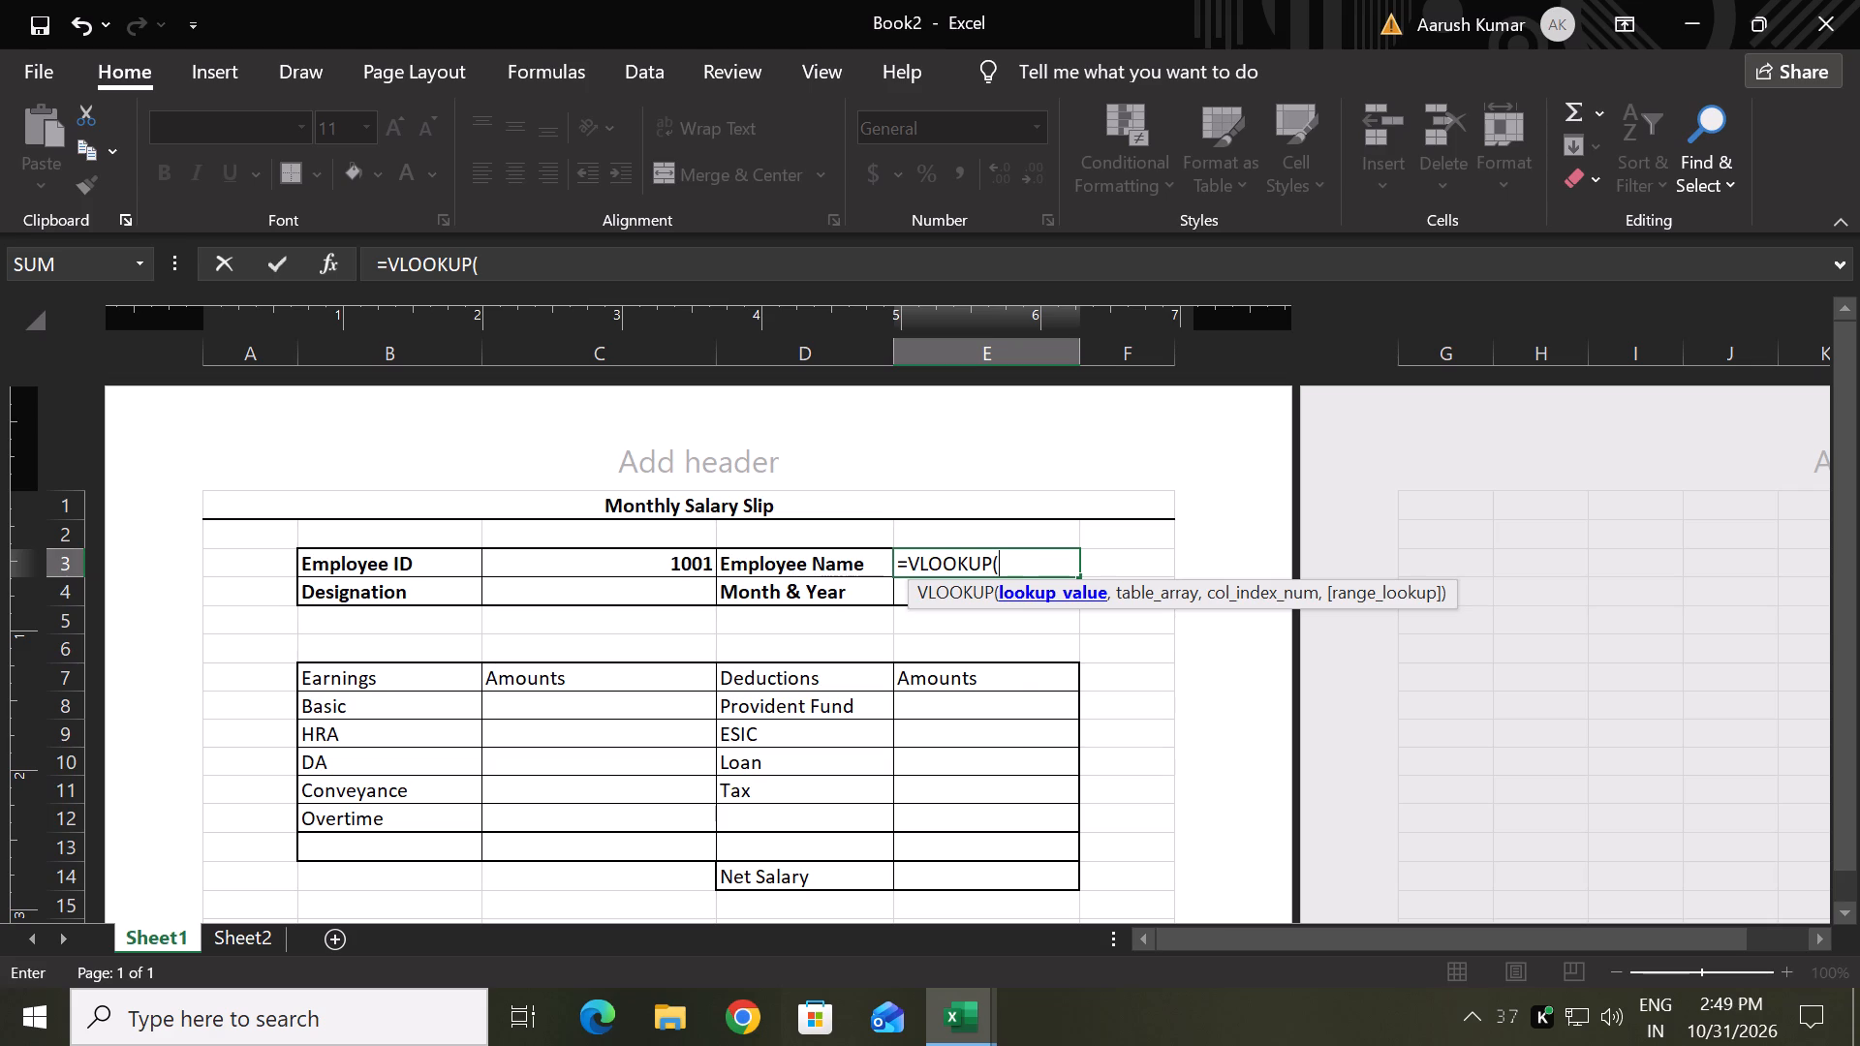
key(shift+c)
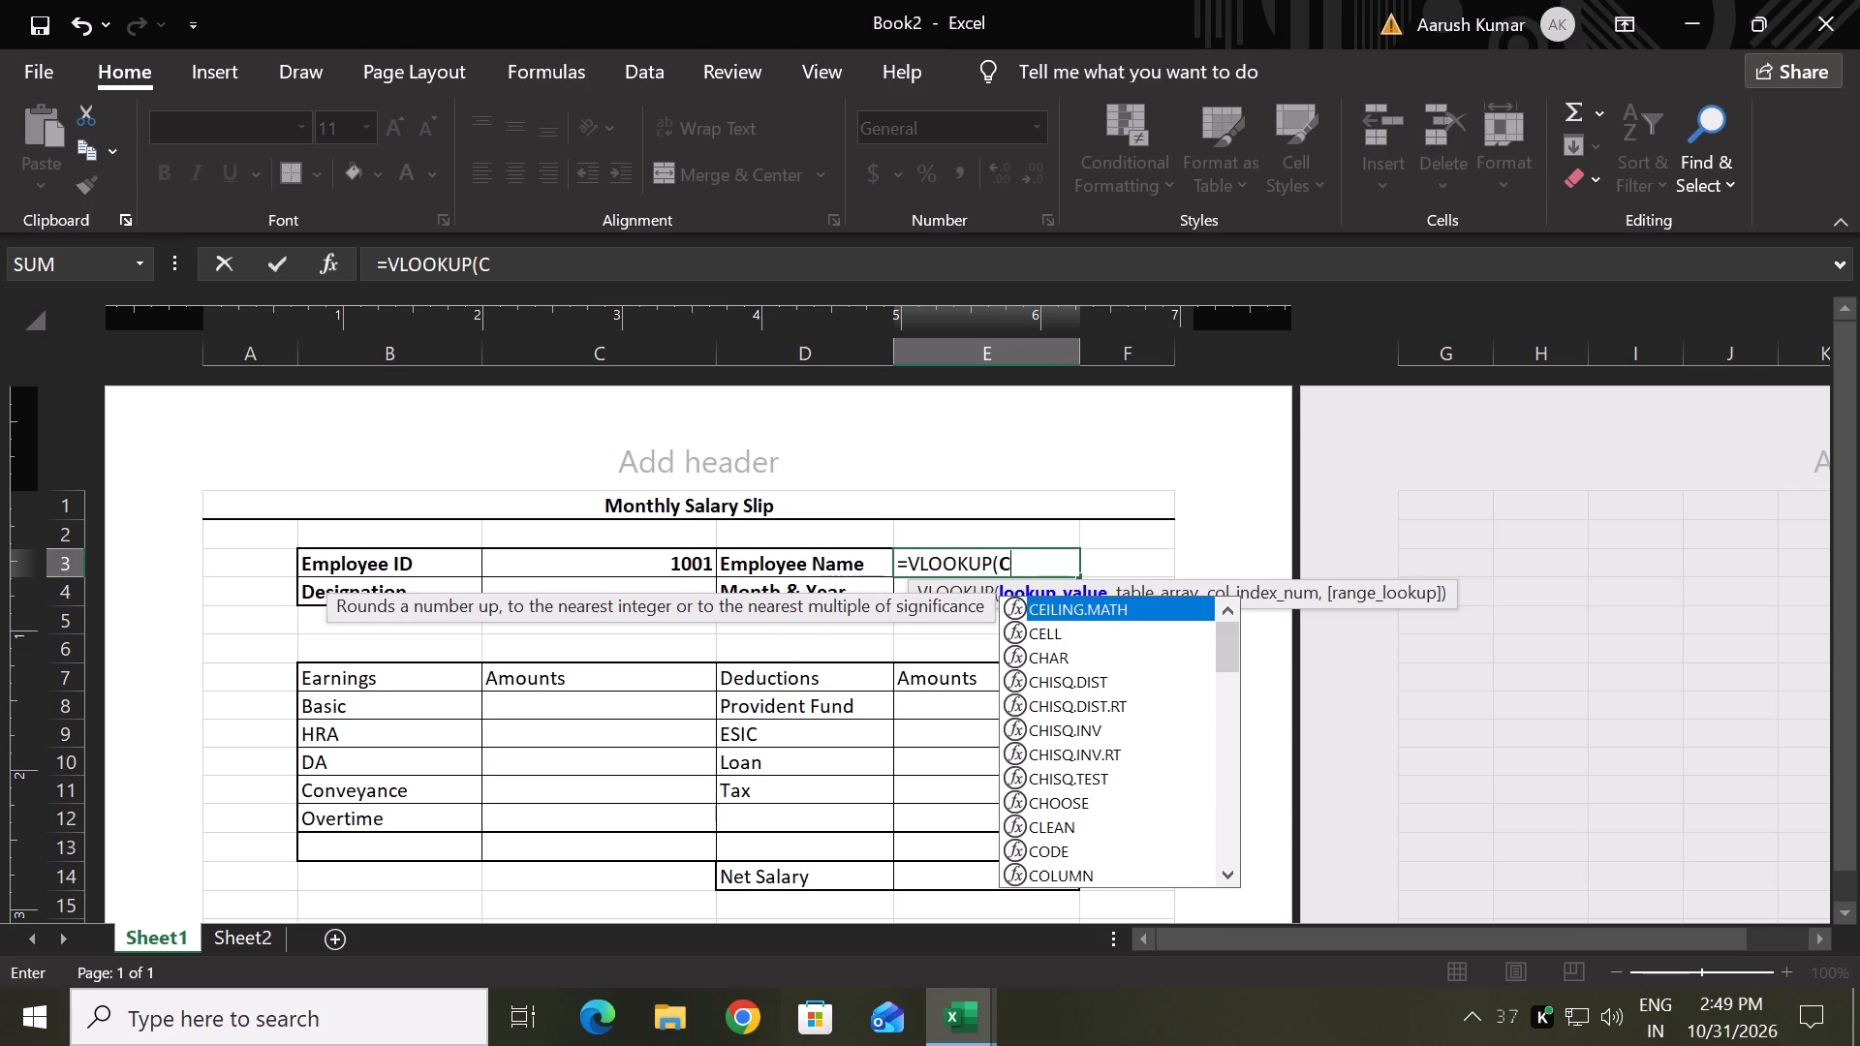
key(3)
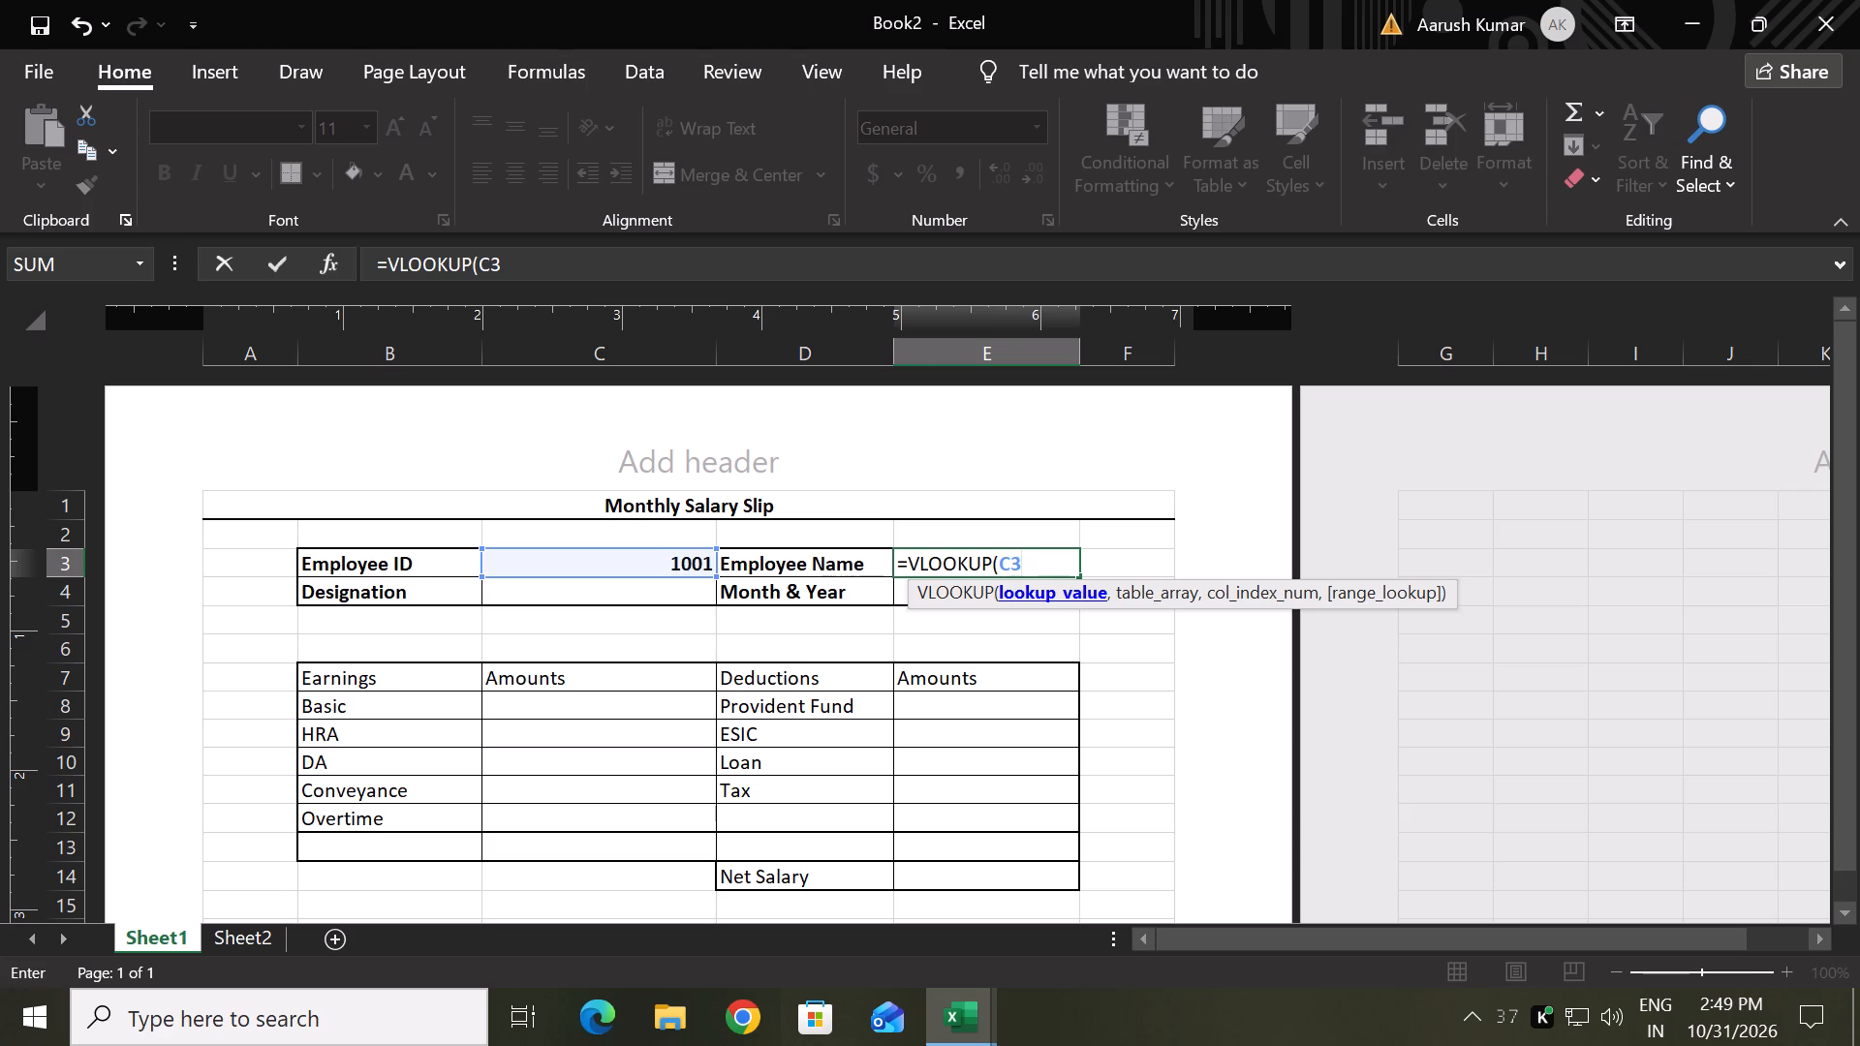
key(comma)
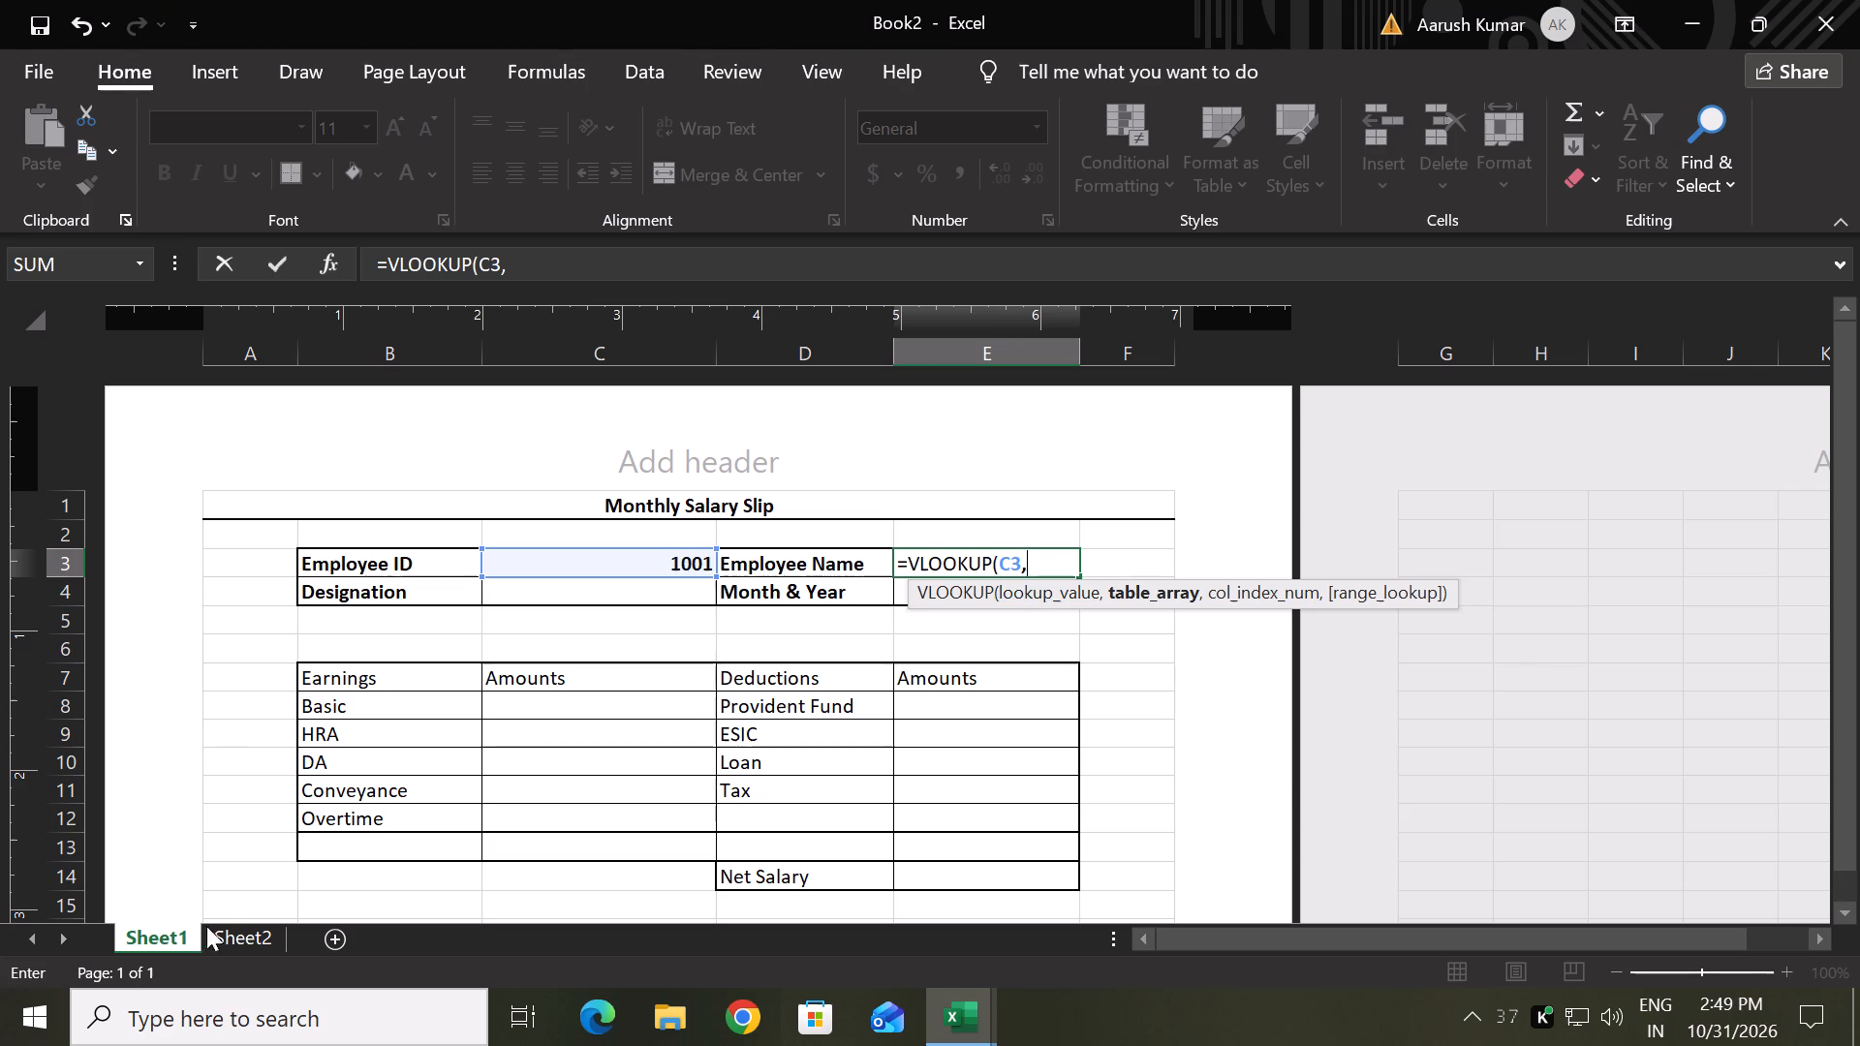
click(233, 926)
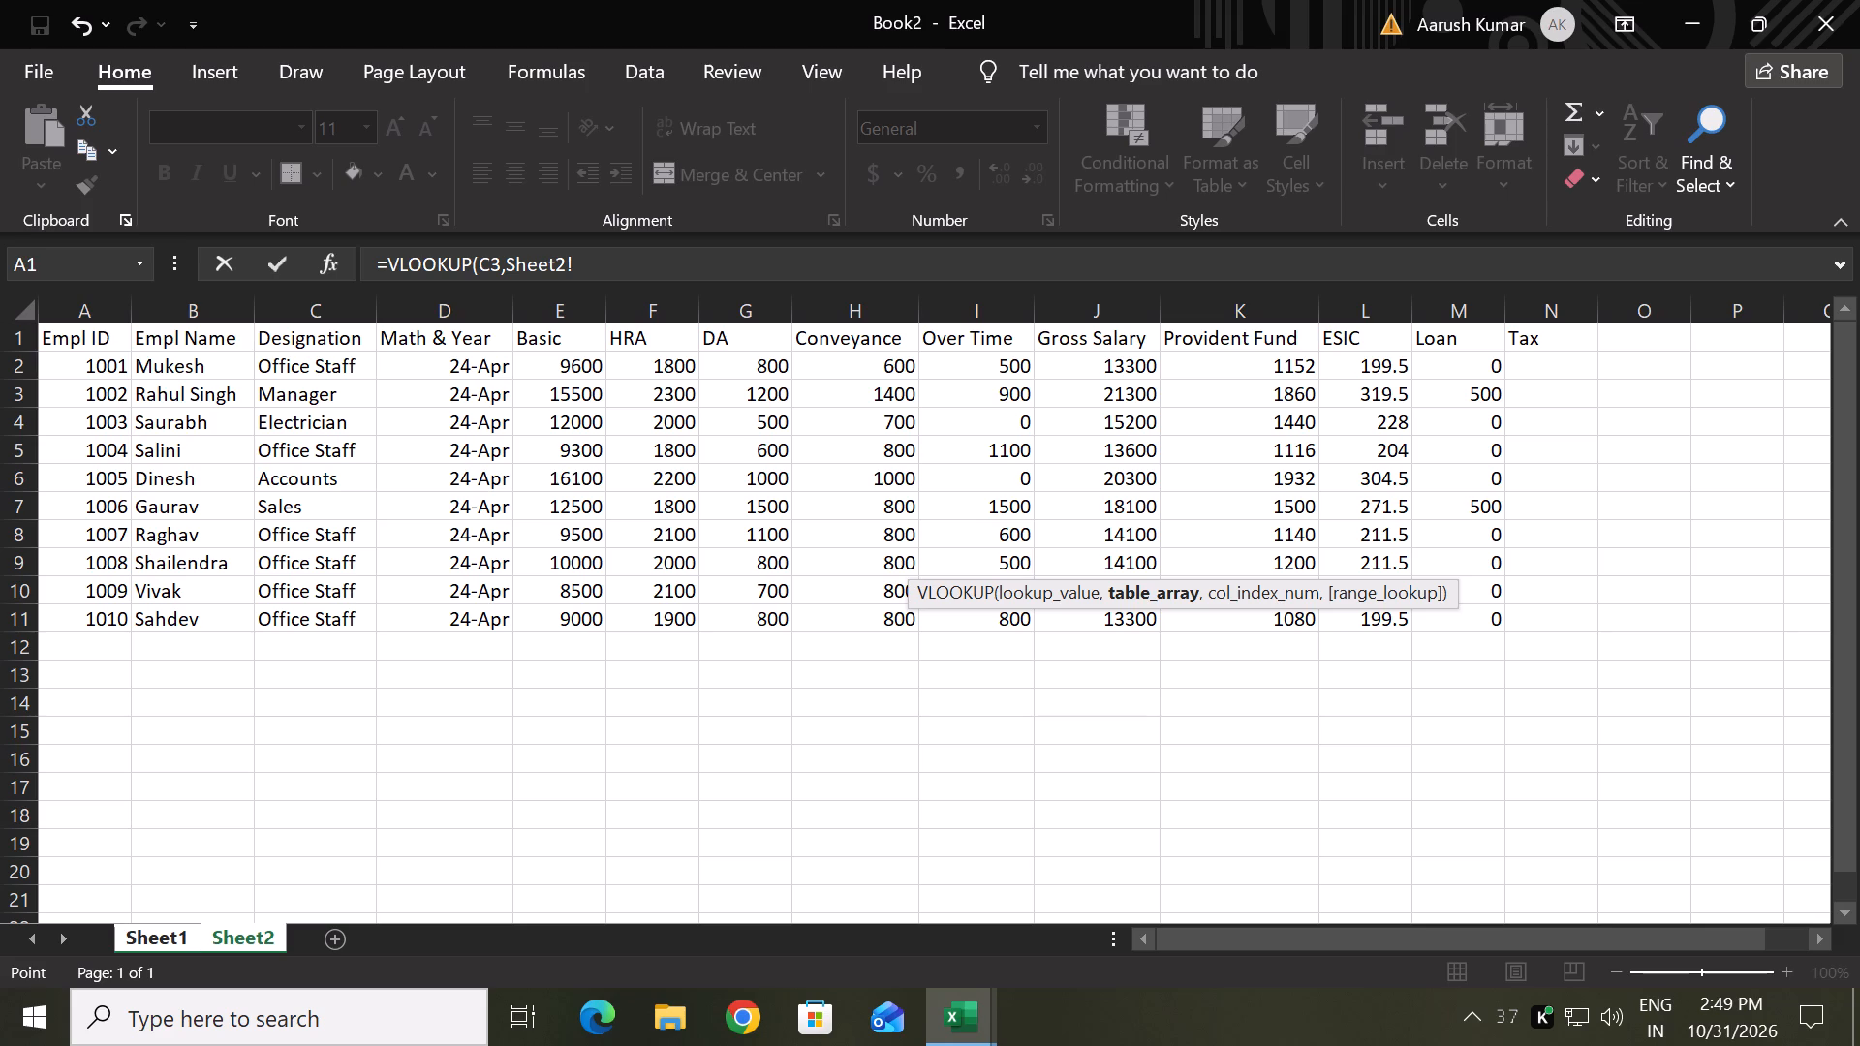
drag(105, 338, 1457, 626)
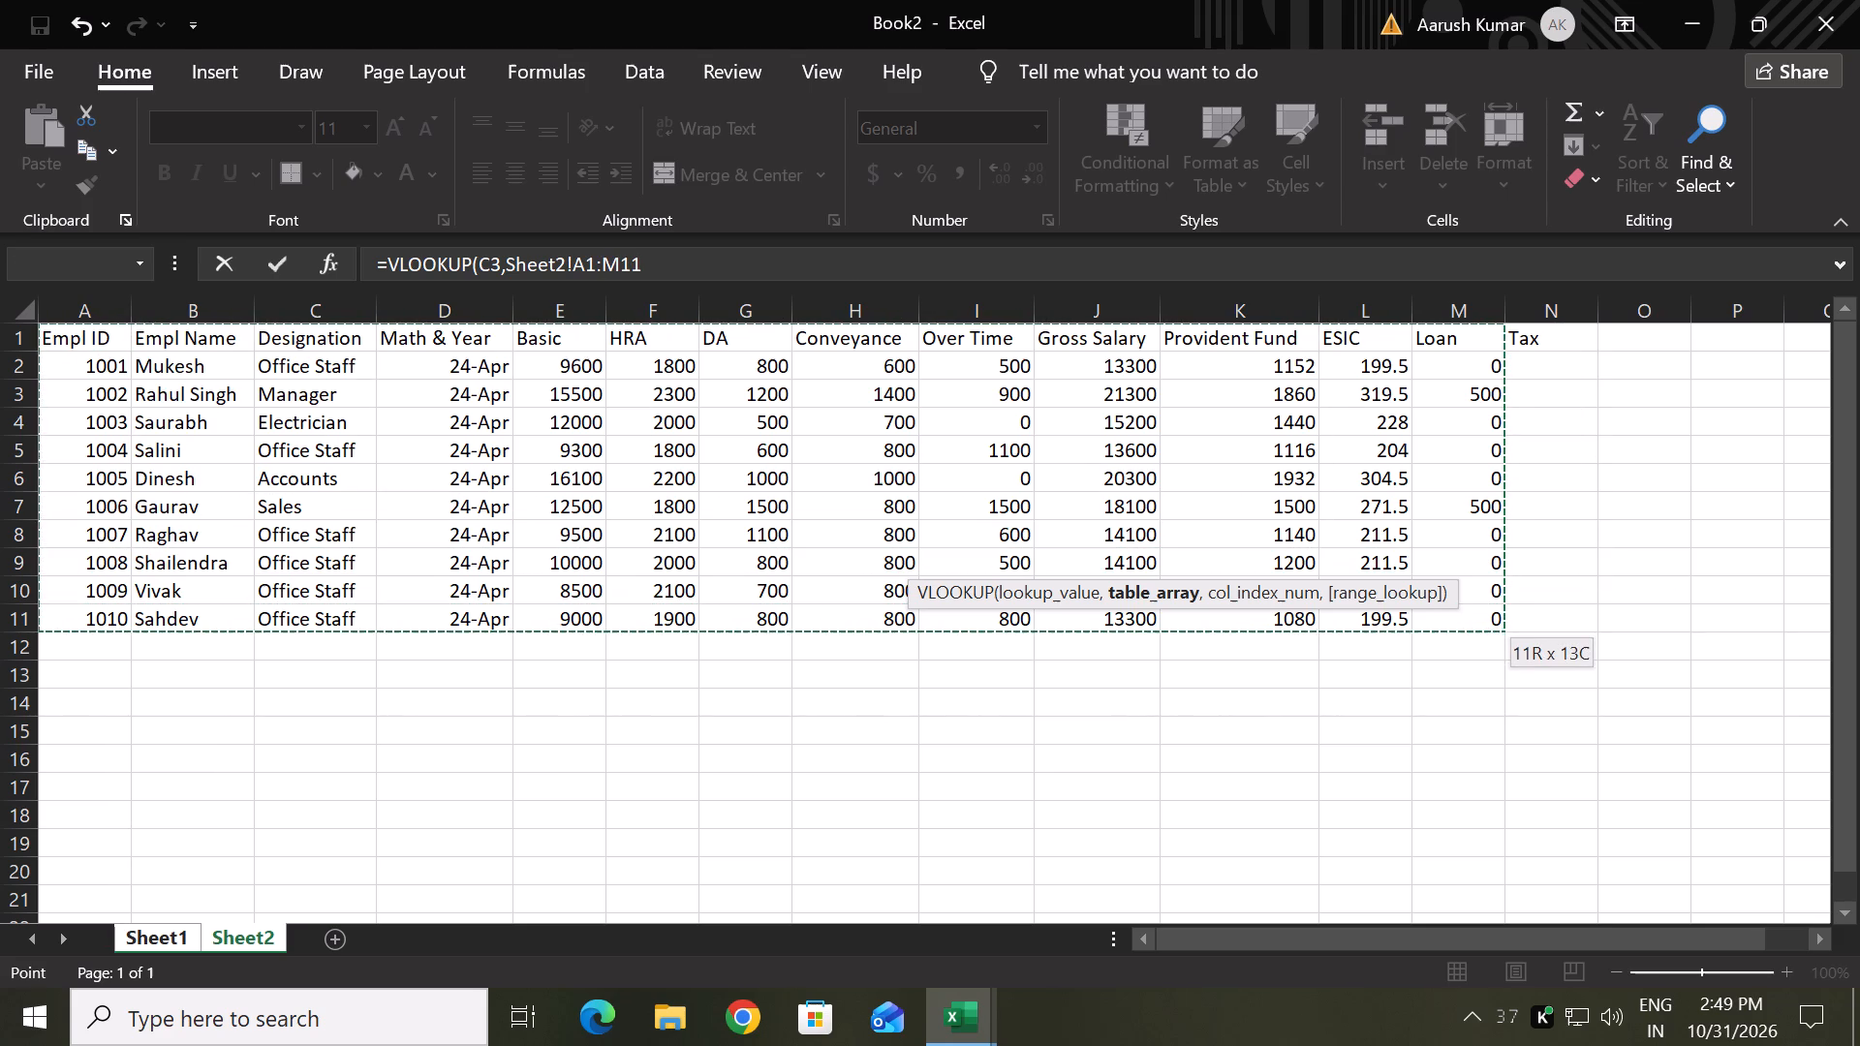
drag(1457, 626, 1559, 627)
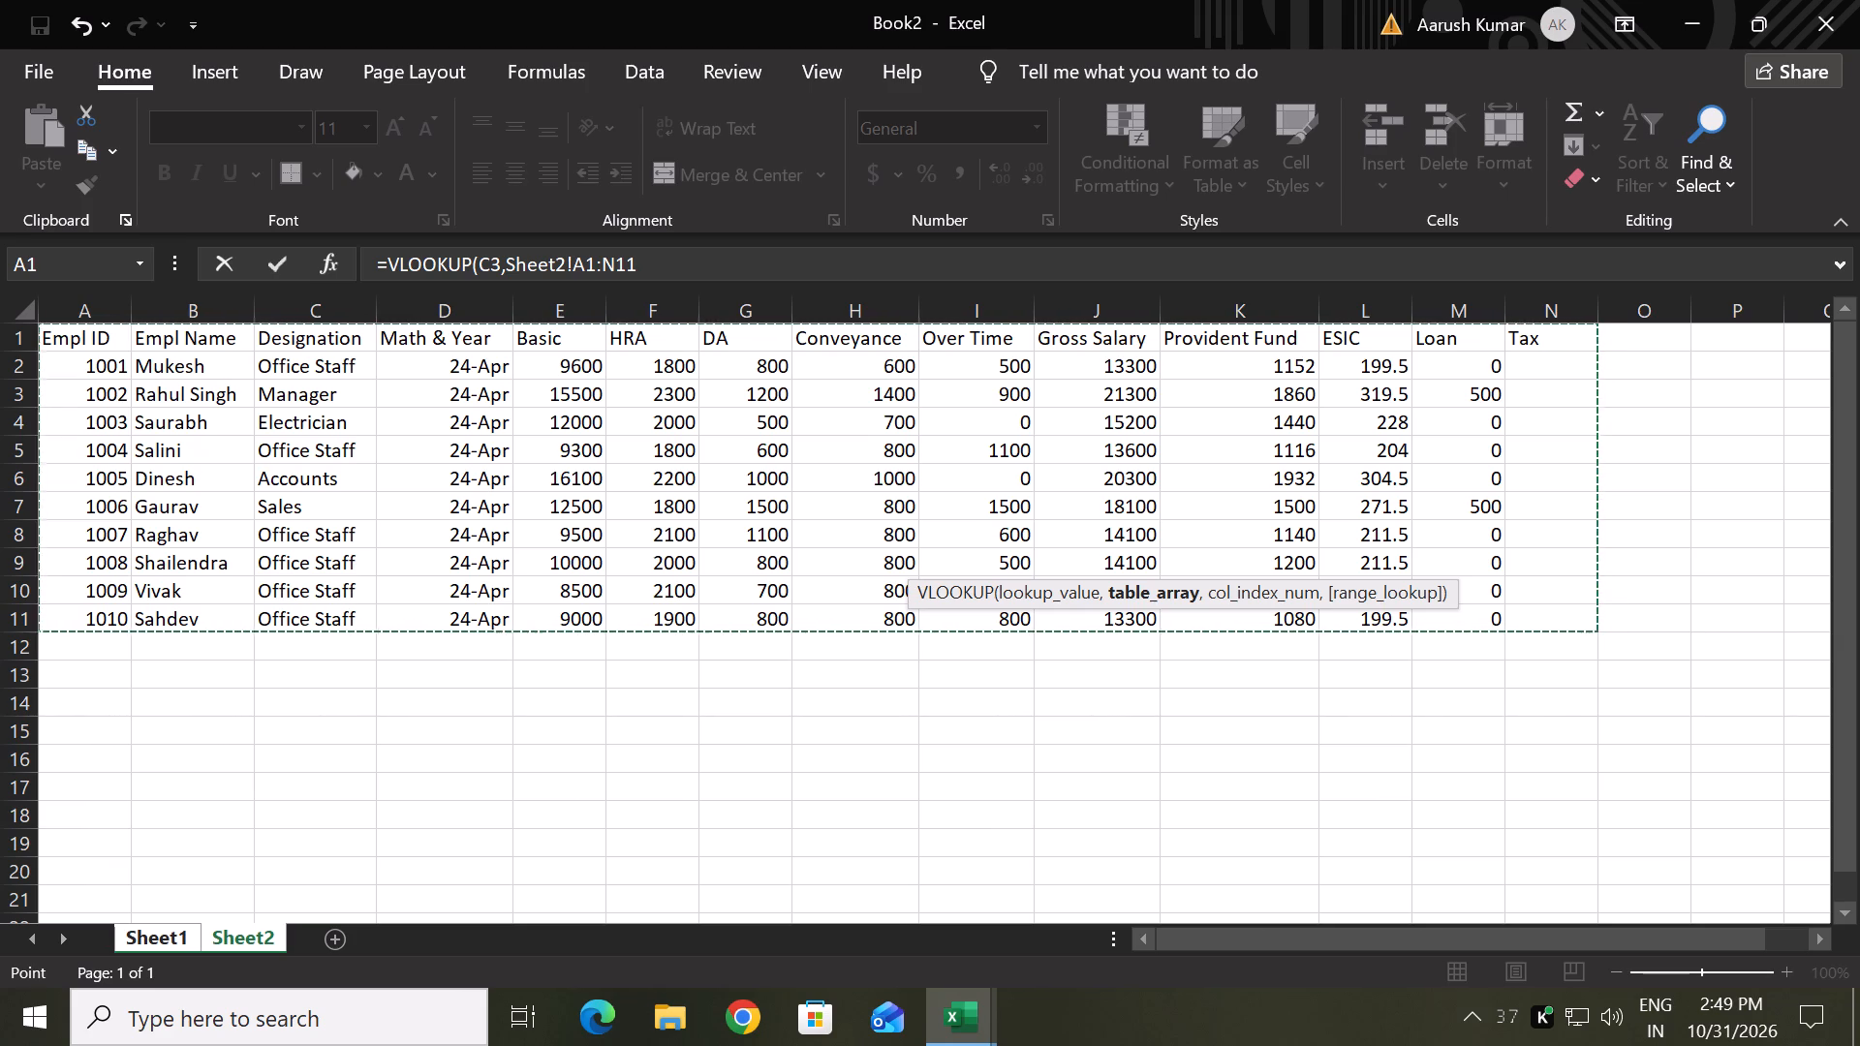
click(153, 927)
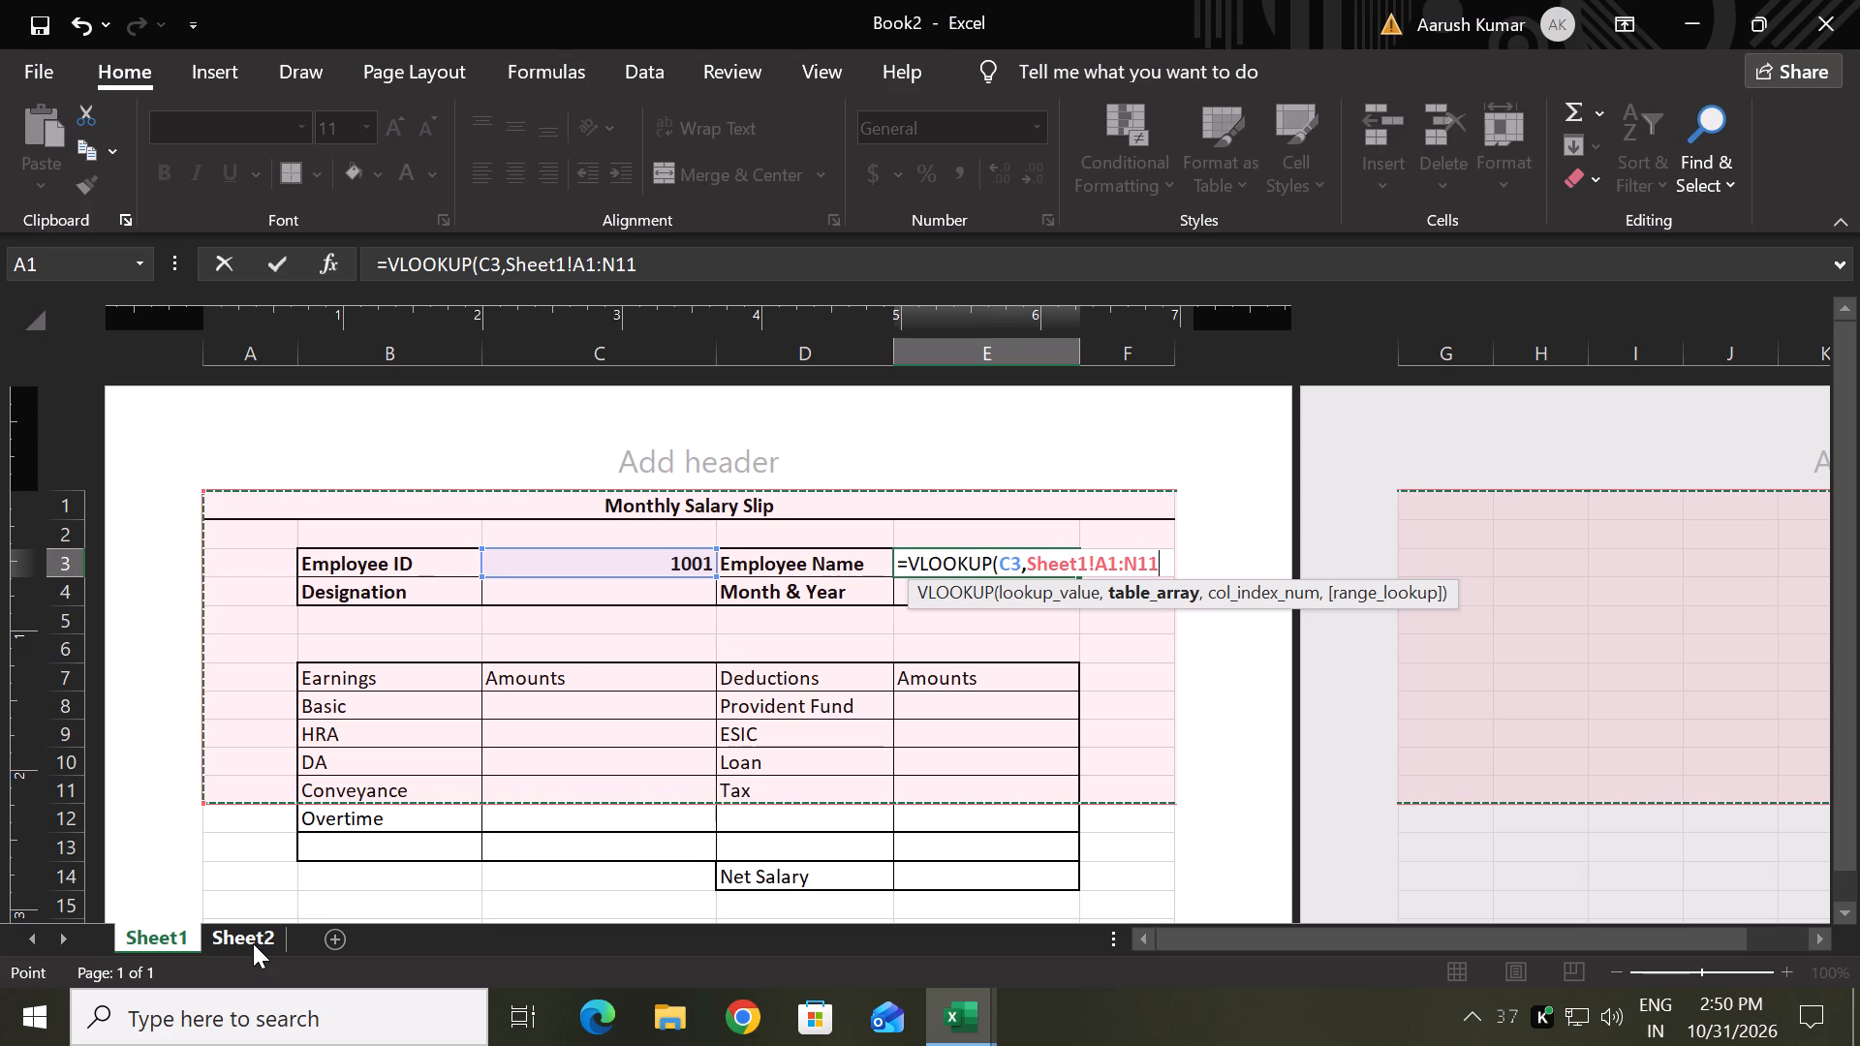
click(253, 943)
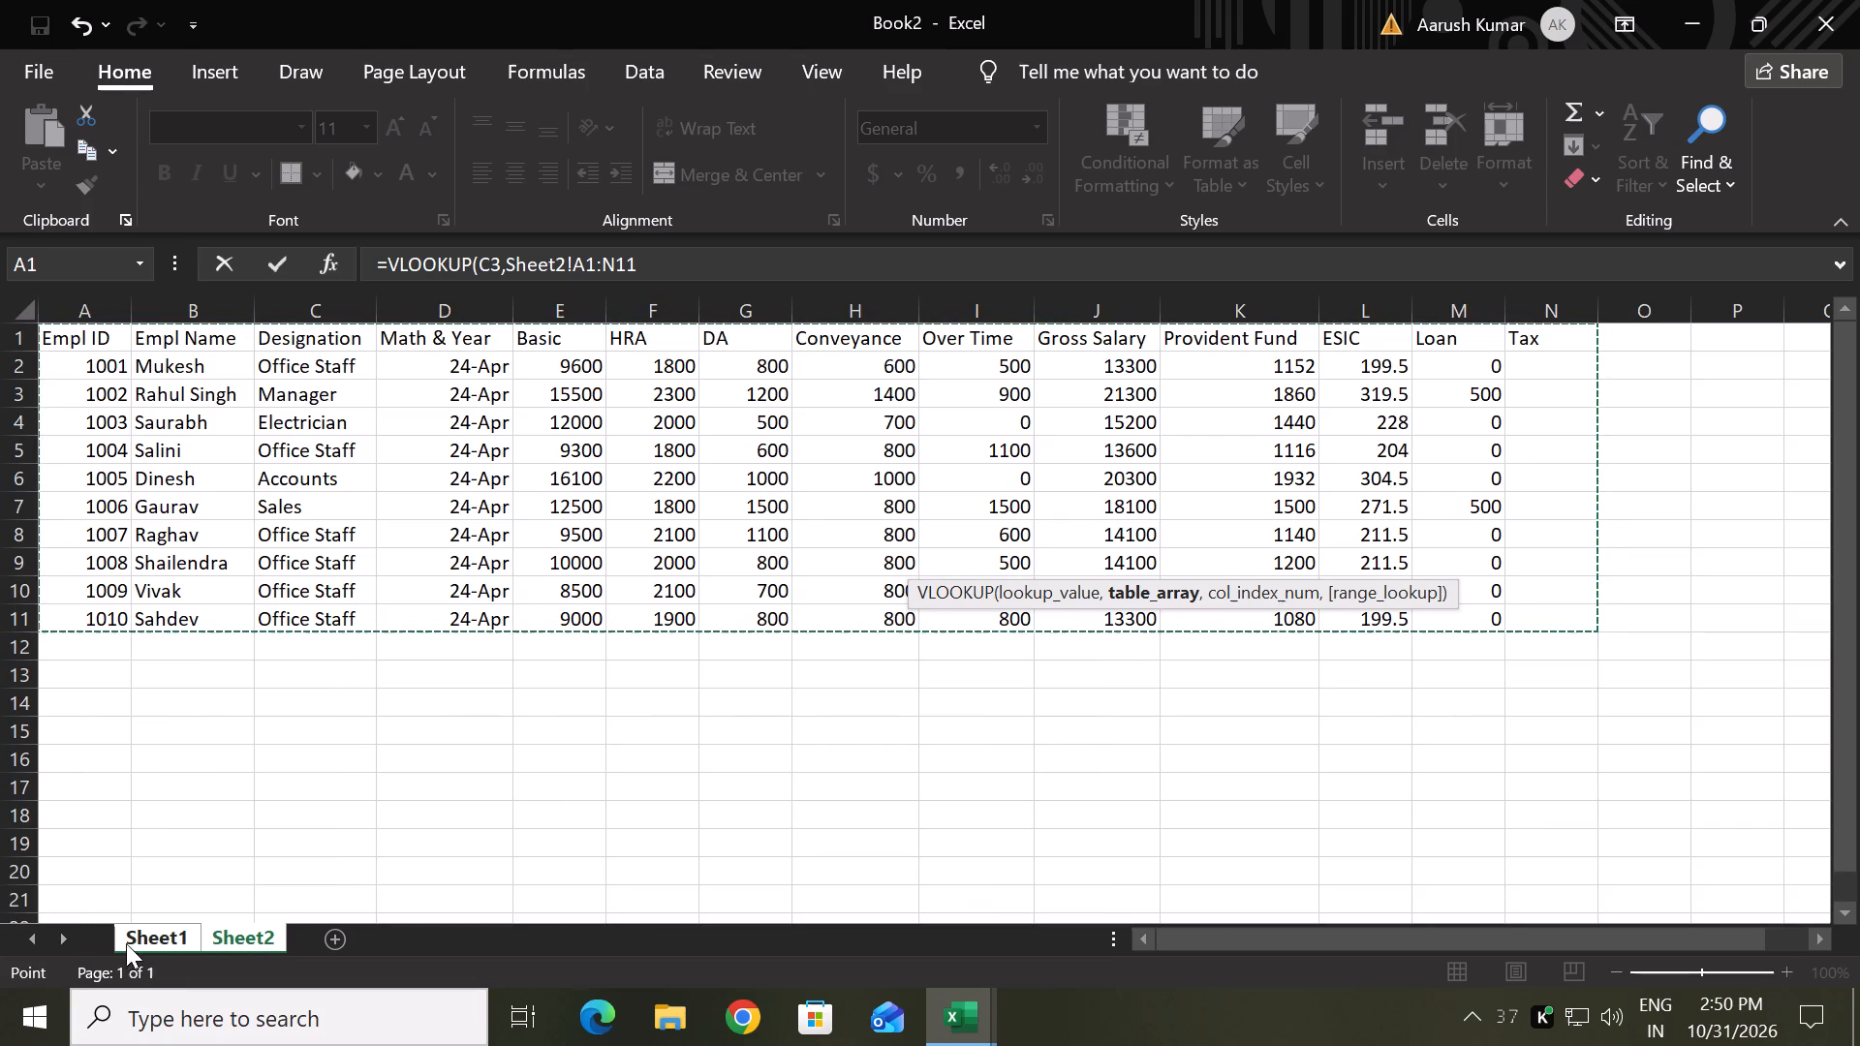
click(157, 939)
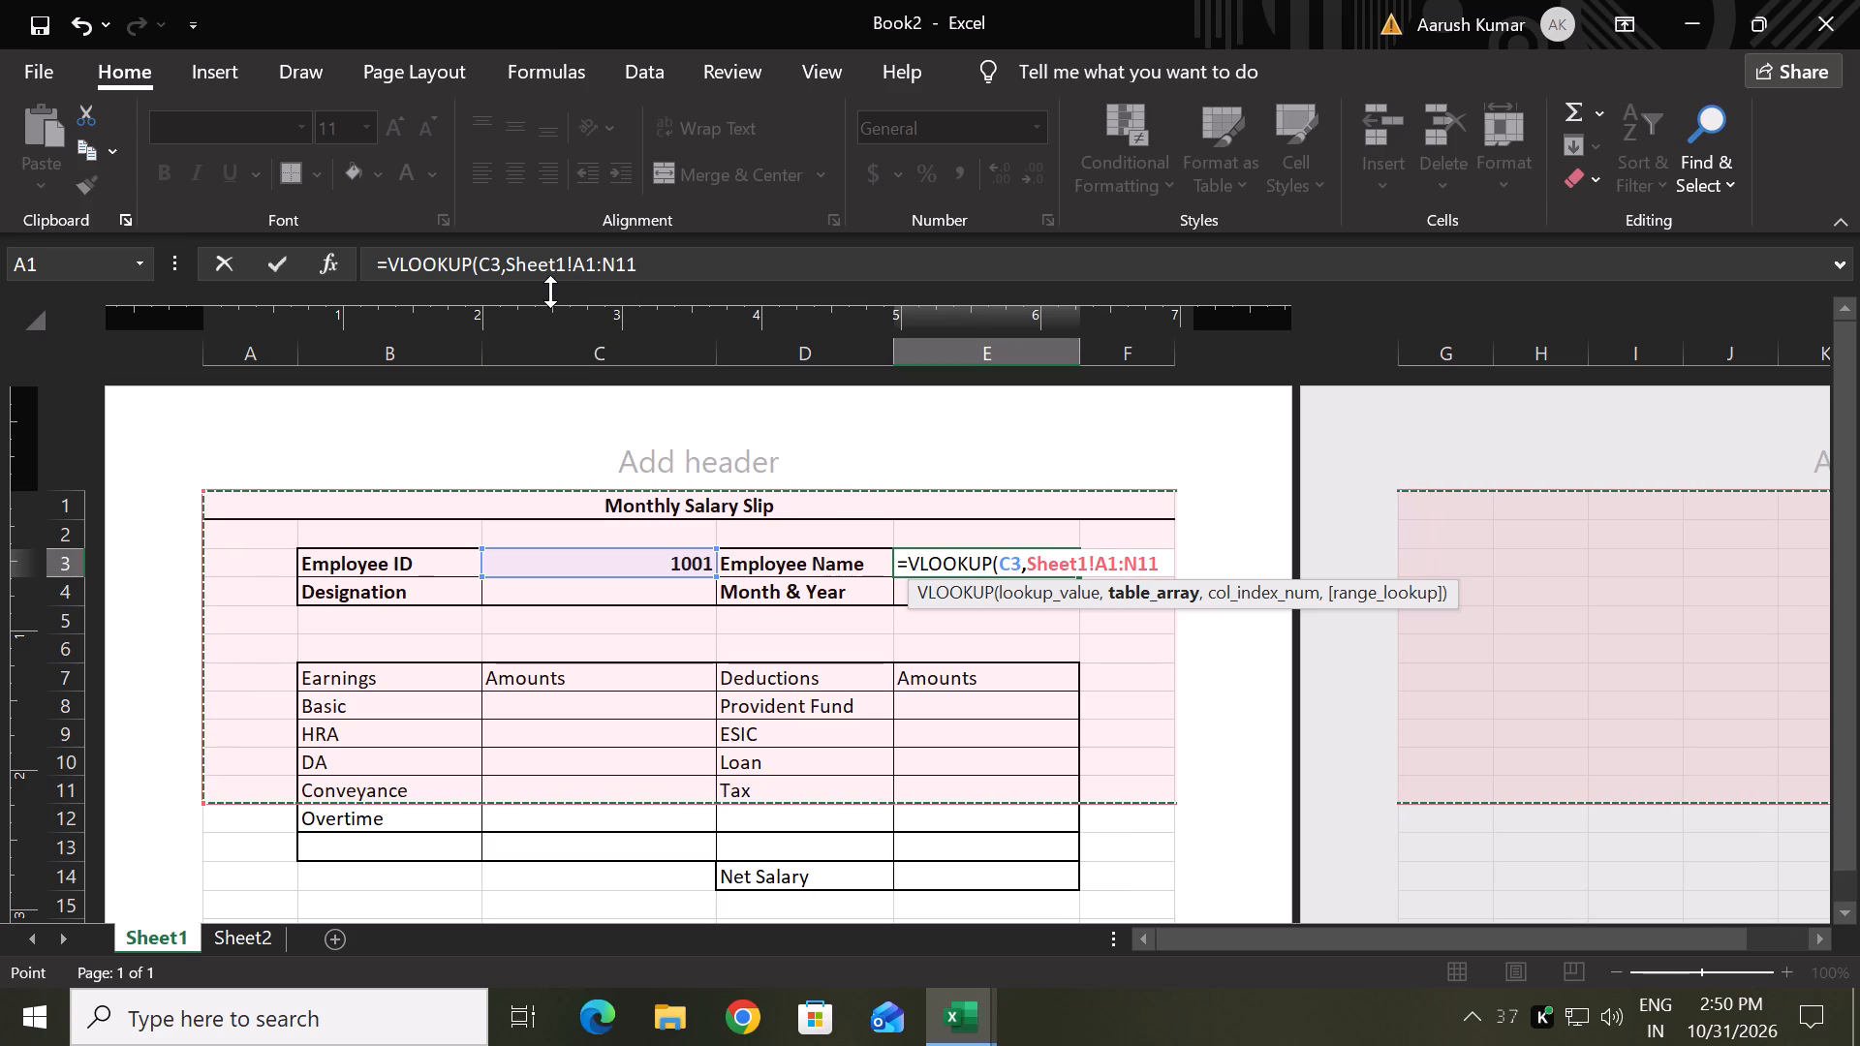
Complete E3's lookup with column index 2 and range lookup 0, entering it as =VLOOKUP(C3,Sheet1!A1:N11,2,0).
click(675, 263)
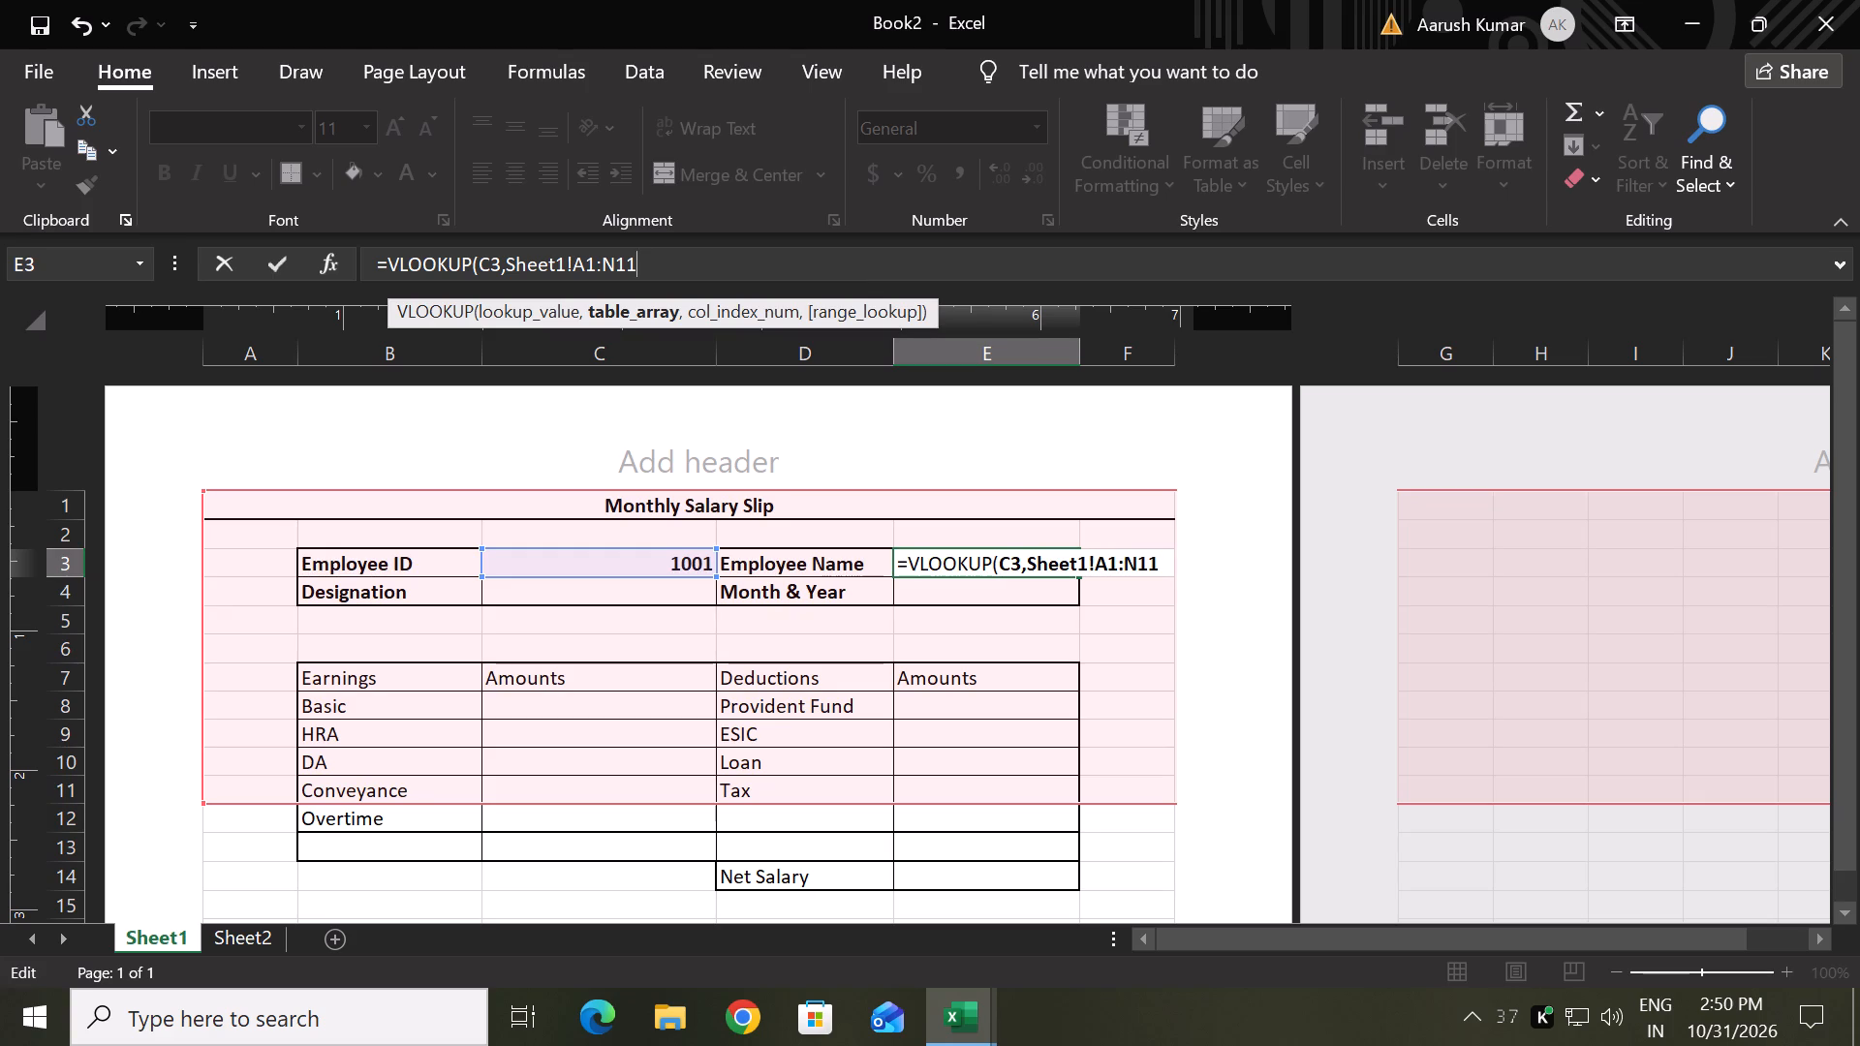
key(comma)
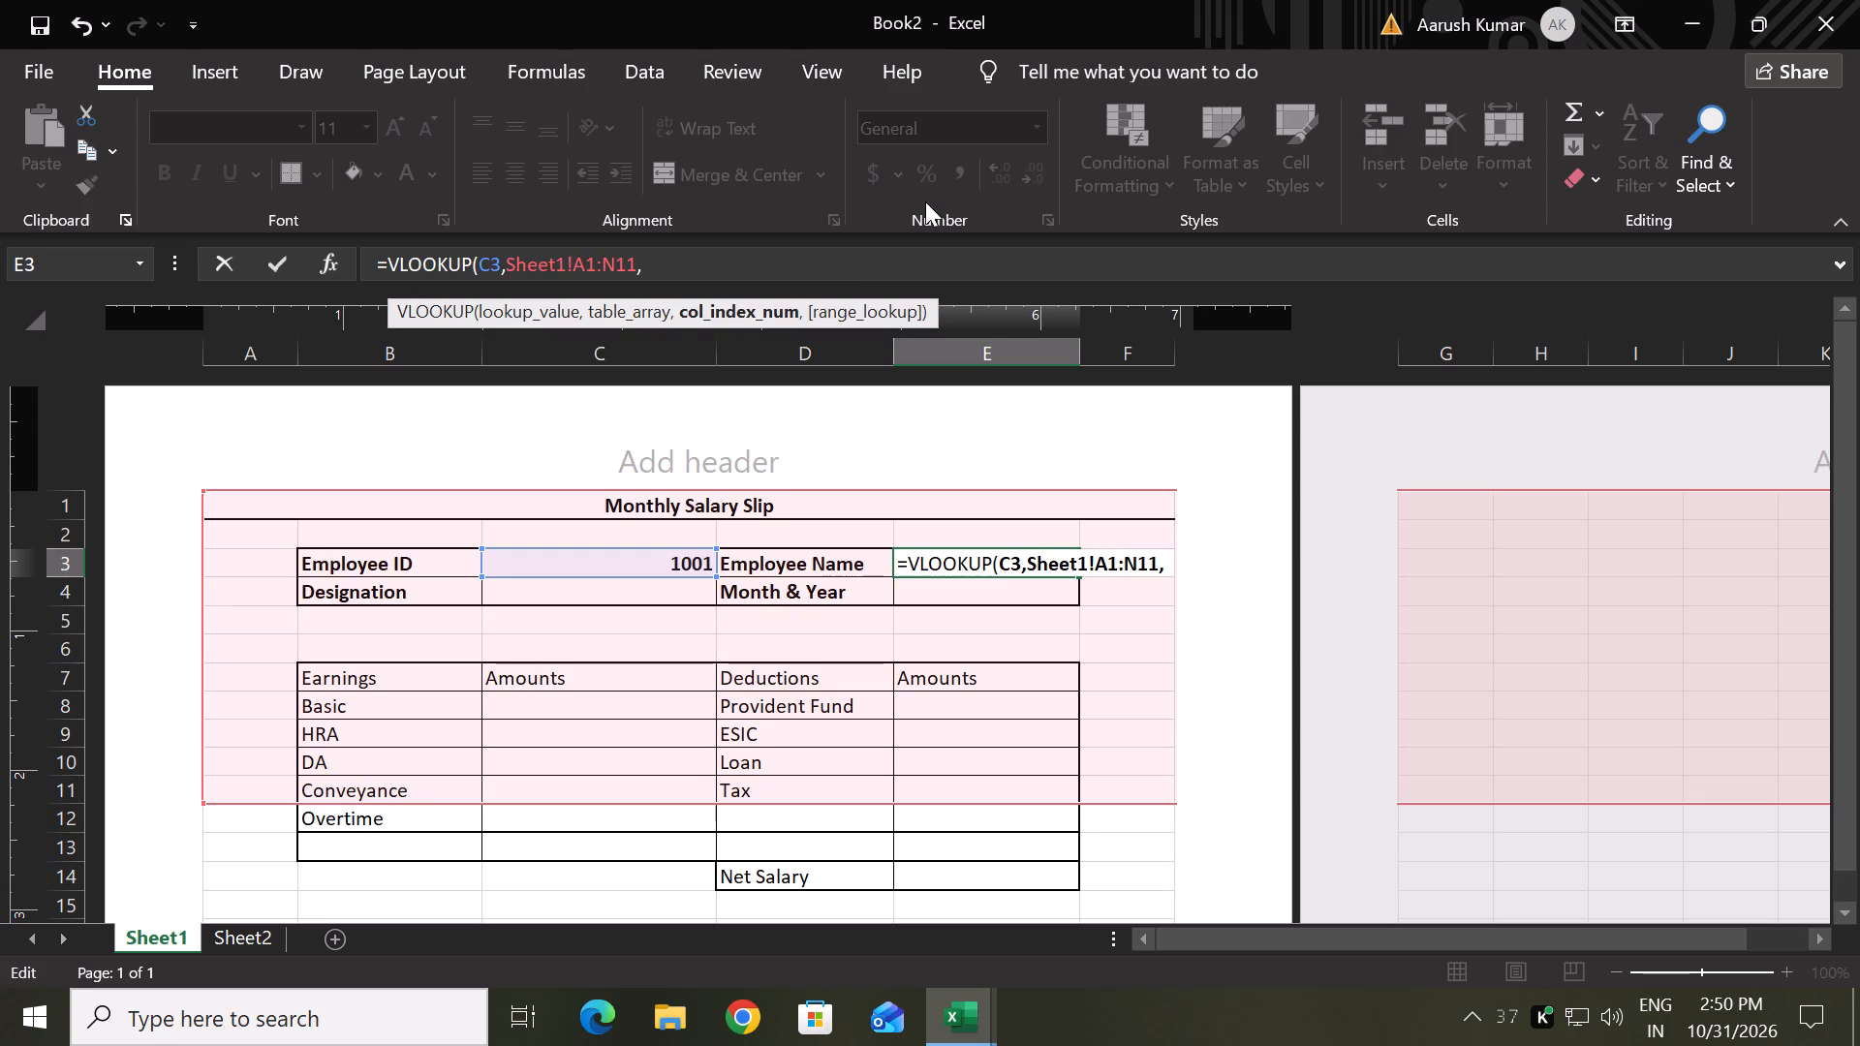
key(2)
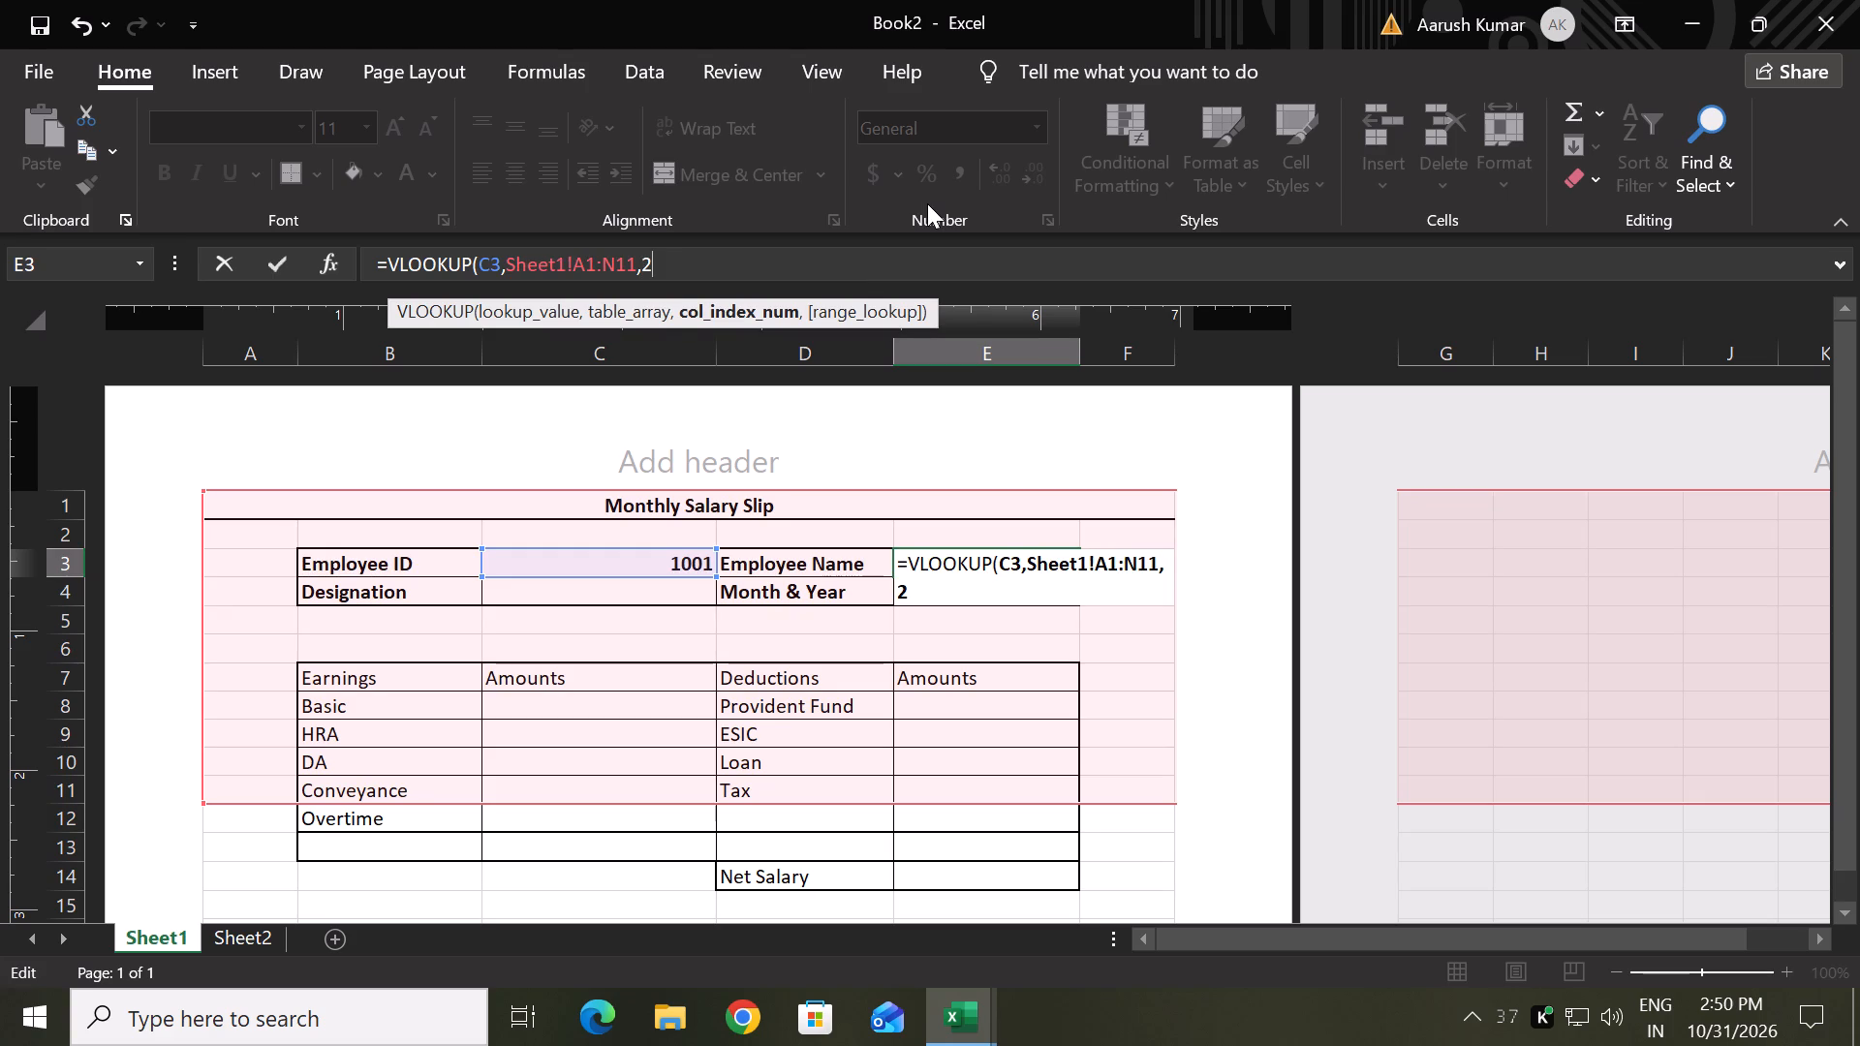
key(comma)
key(0)
key(shift+parenright)
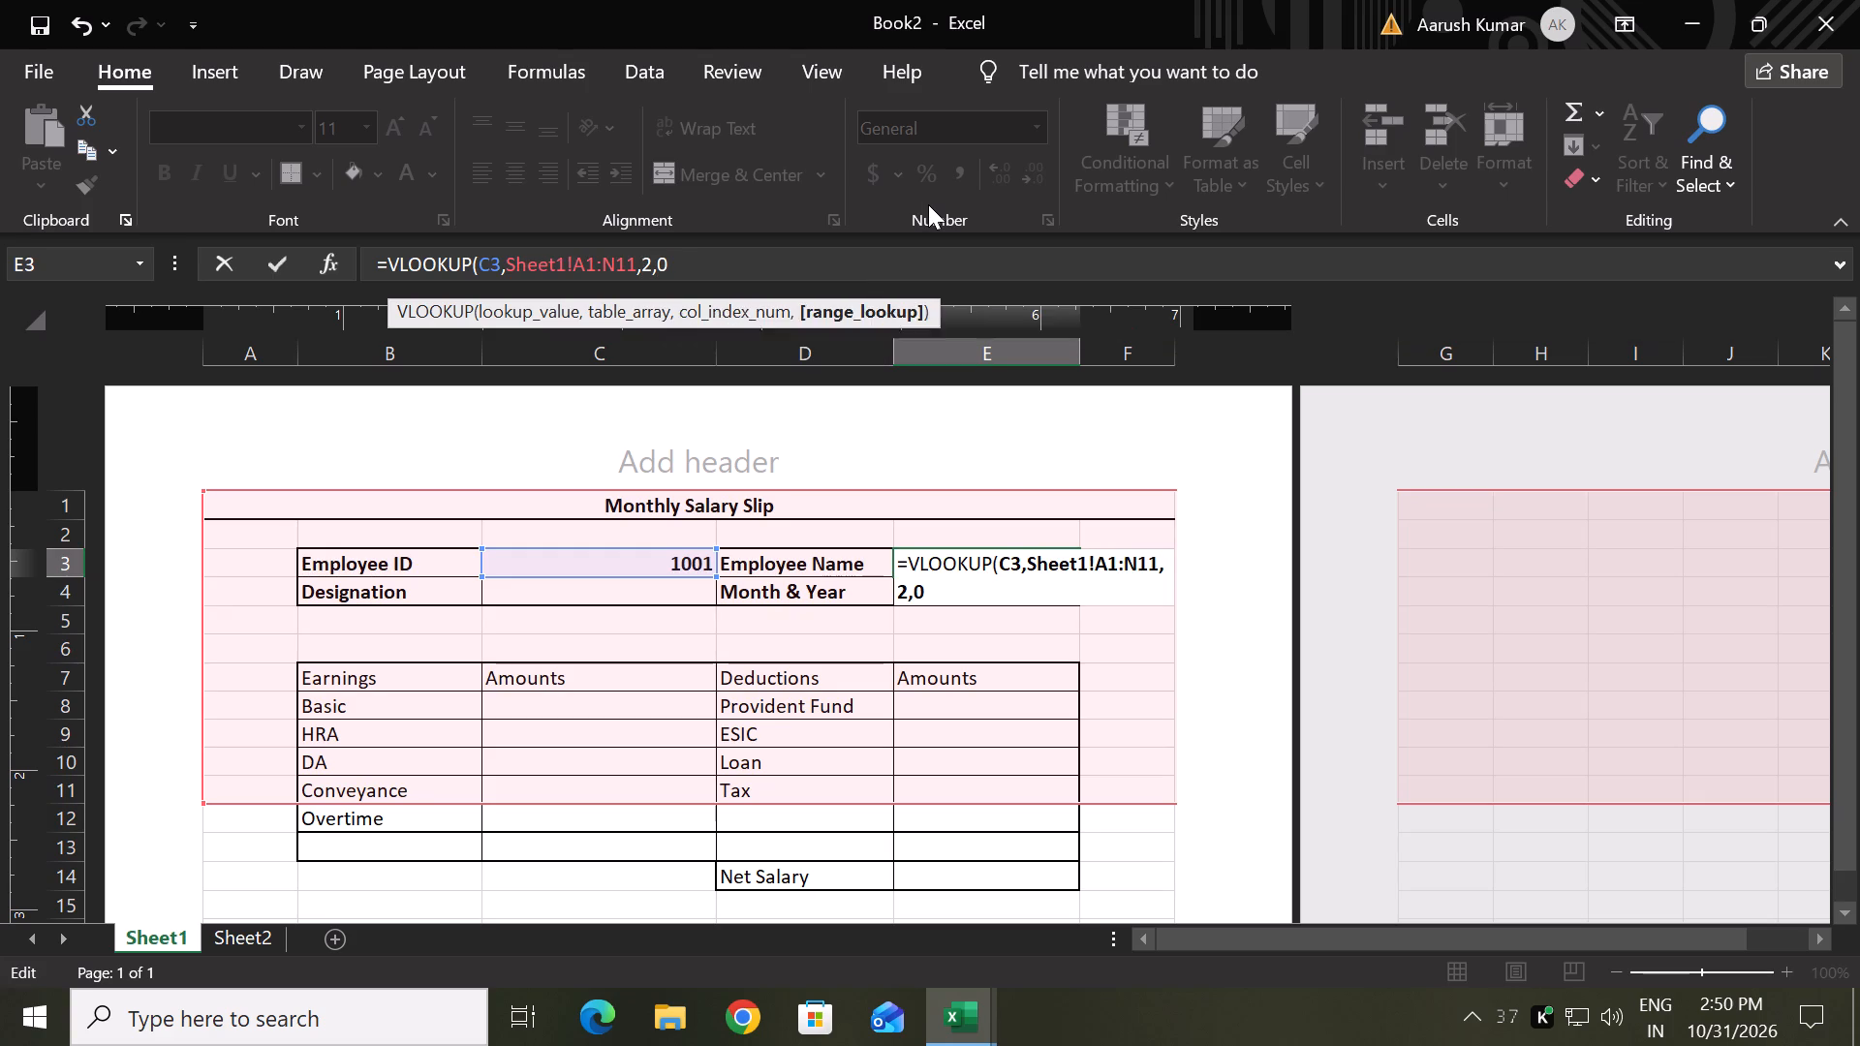
key(Return)
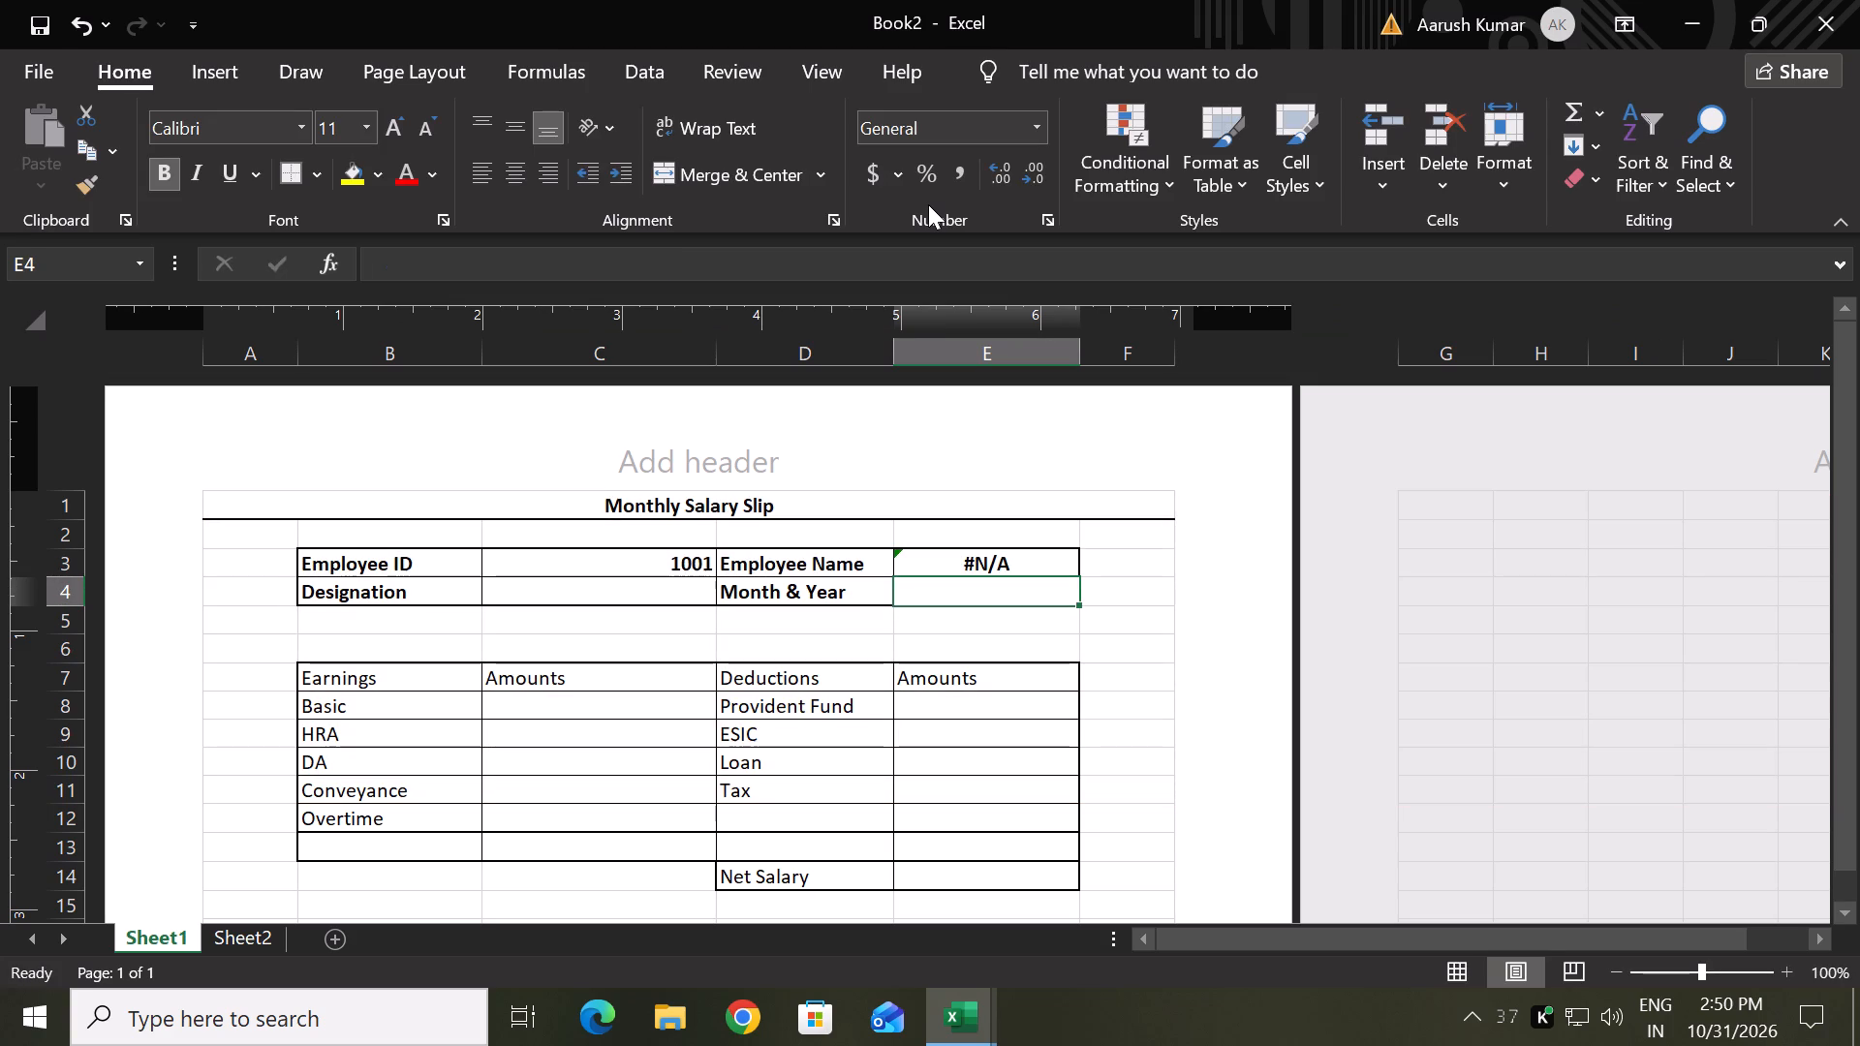
click(1054, 552)
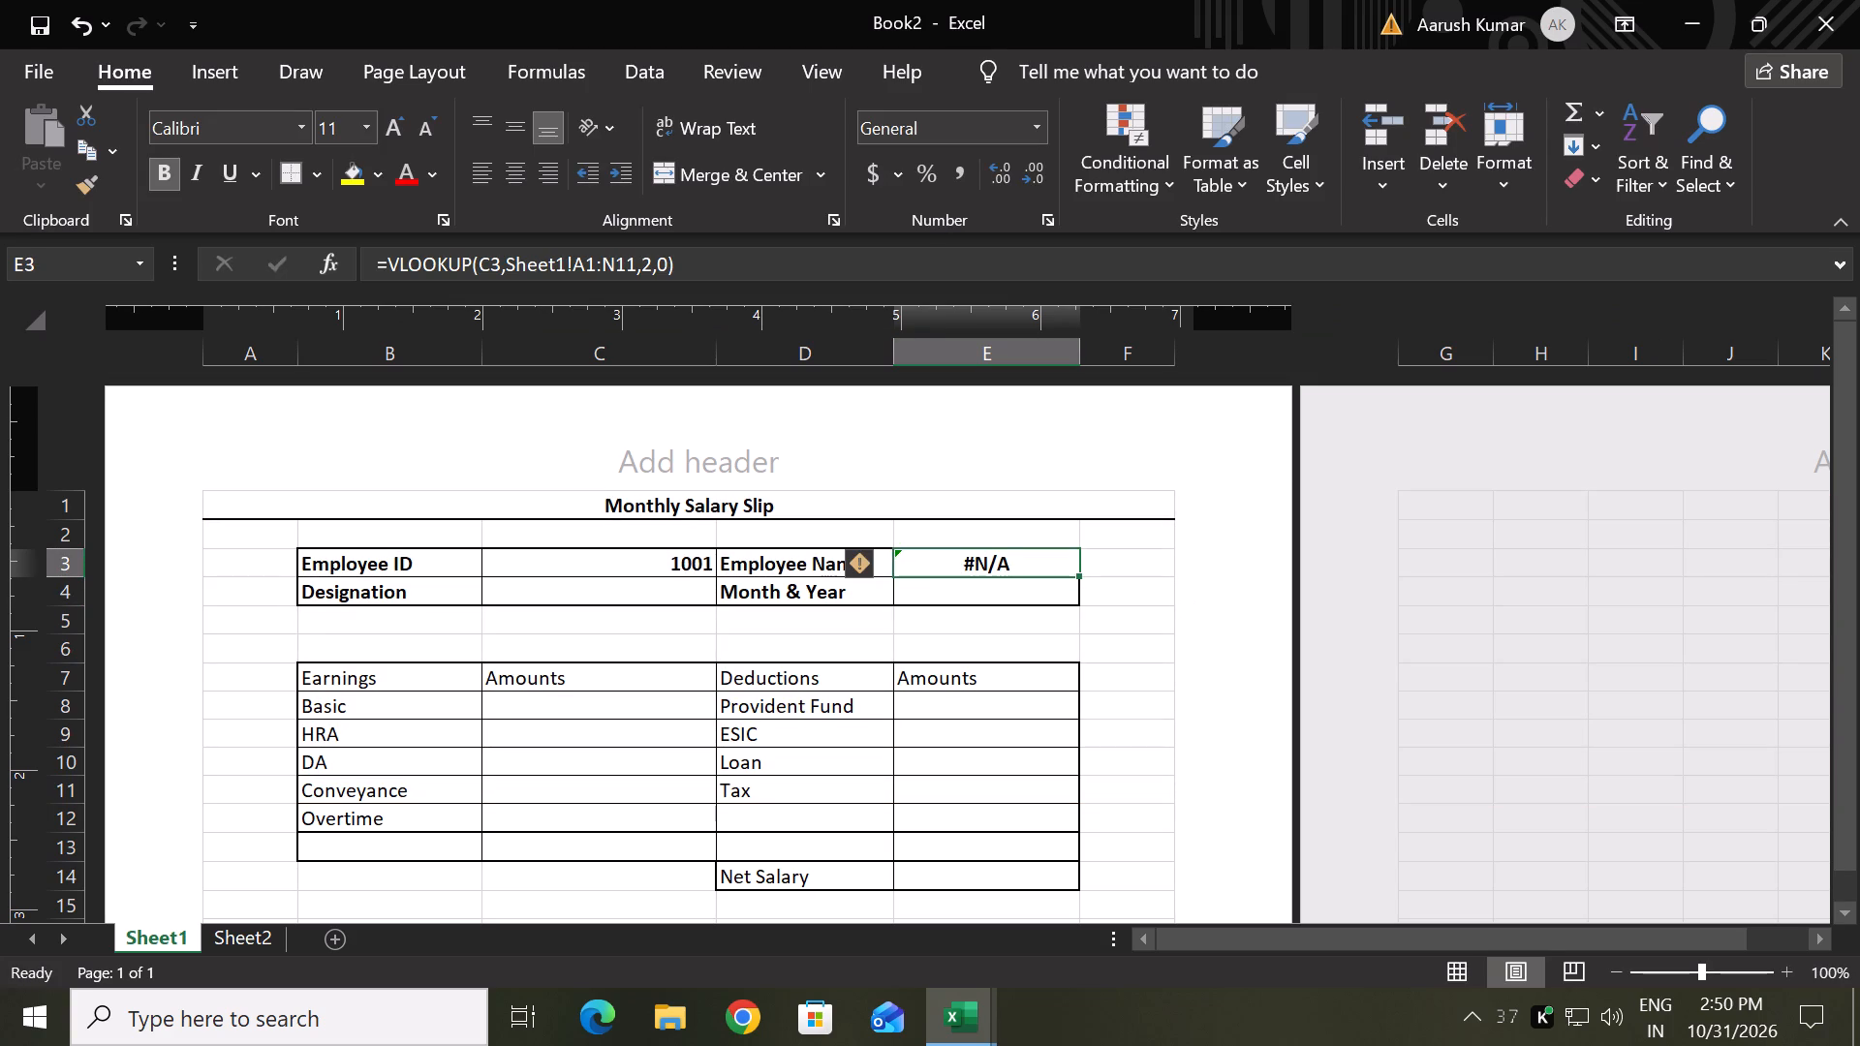
Correct the sheet reference in the Employee Name formula in E3 so it reads =VLOOKUP(C3,Sheet2!A1:N11,2,0).
double_click(1071, 569)
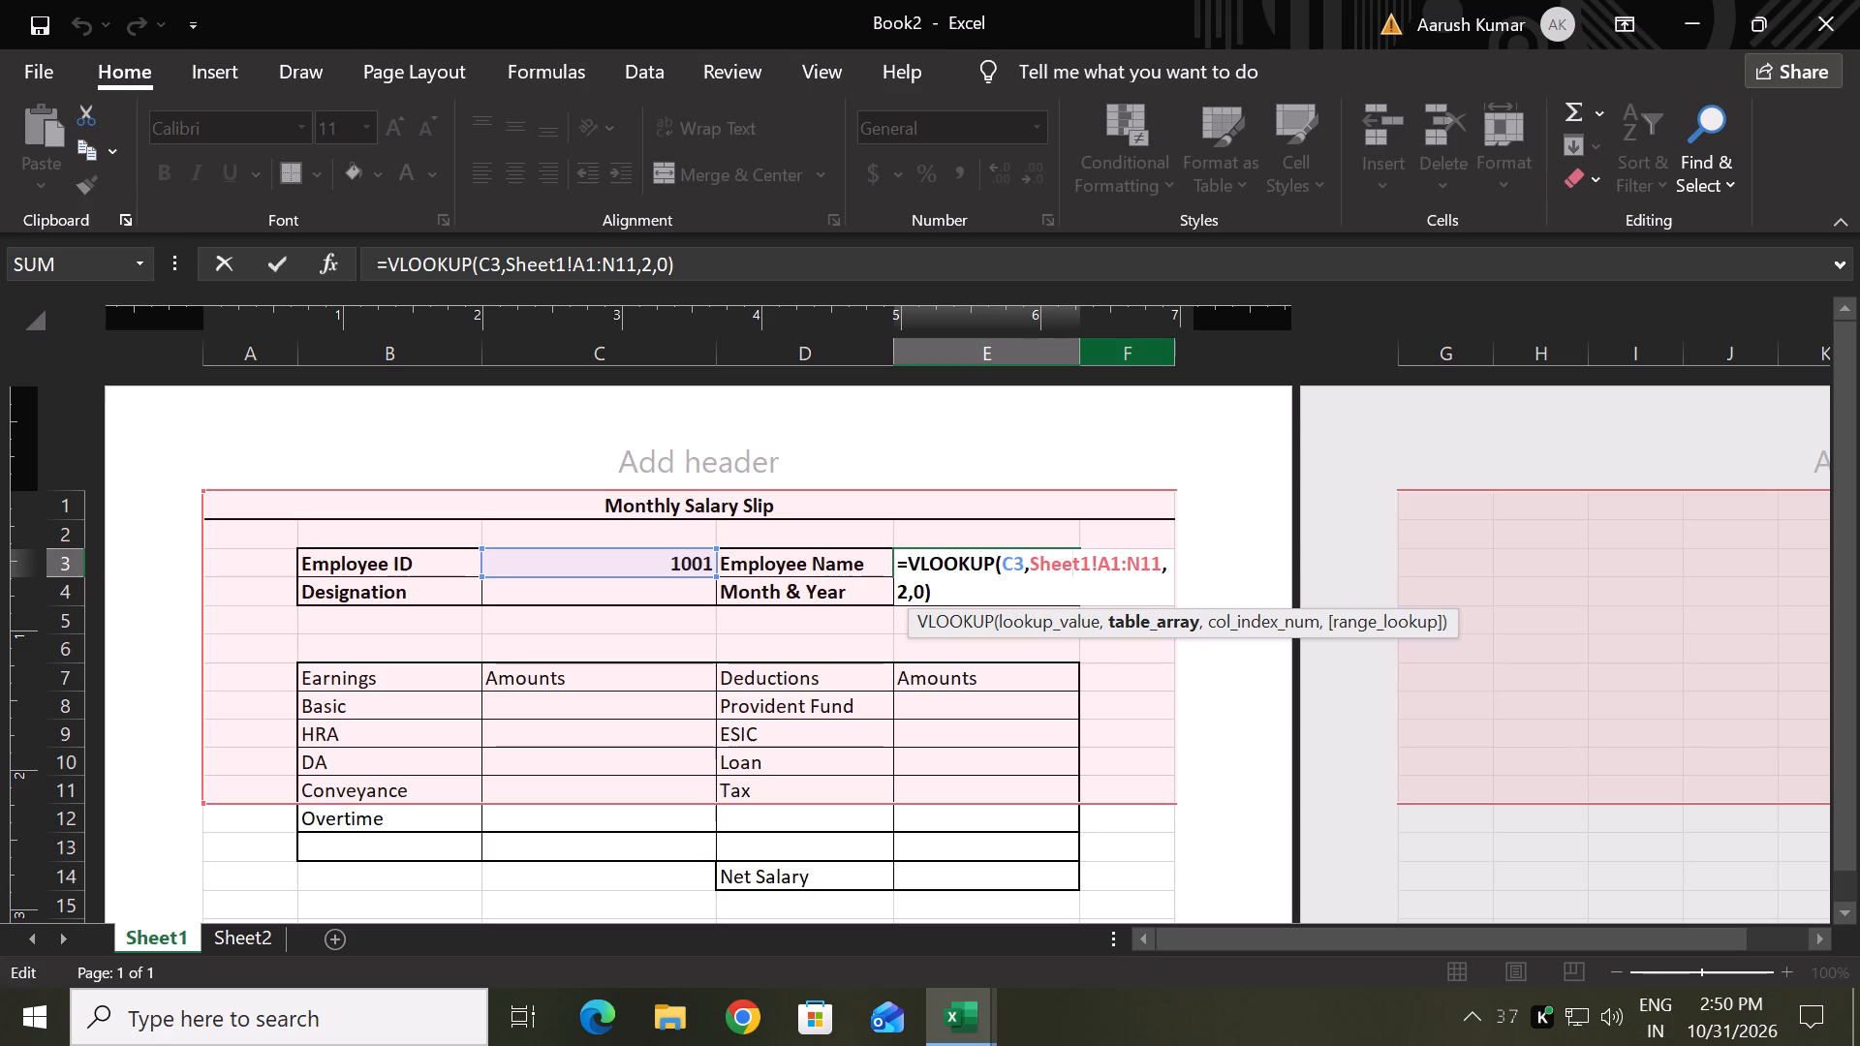
key(Right)
key(Right)
key(BackSpace)
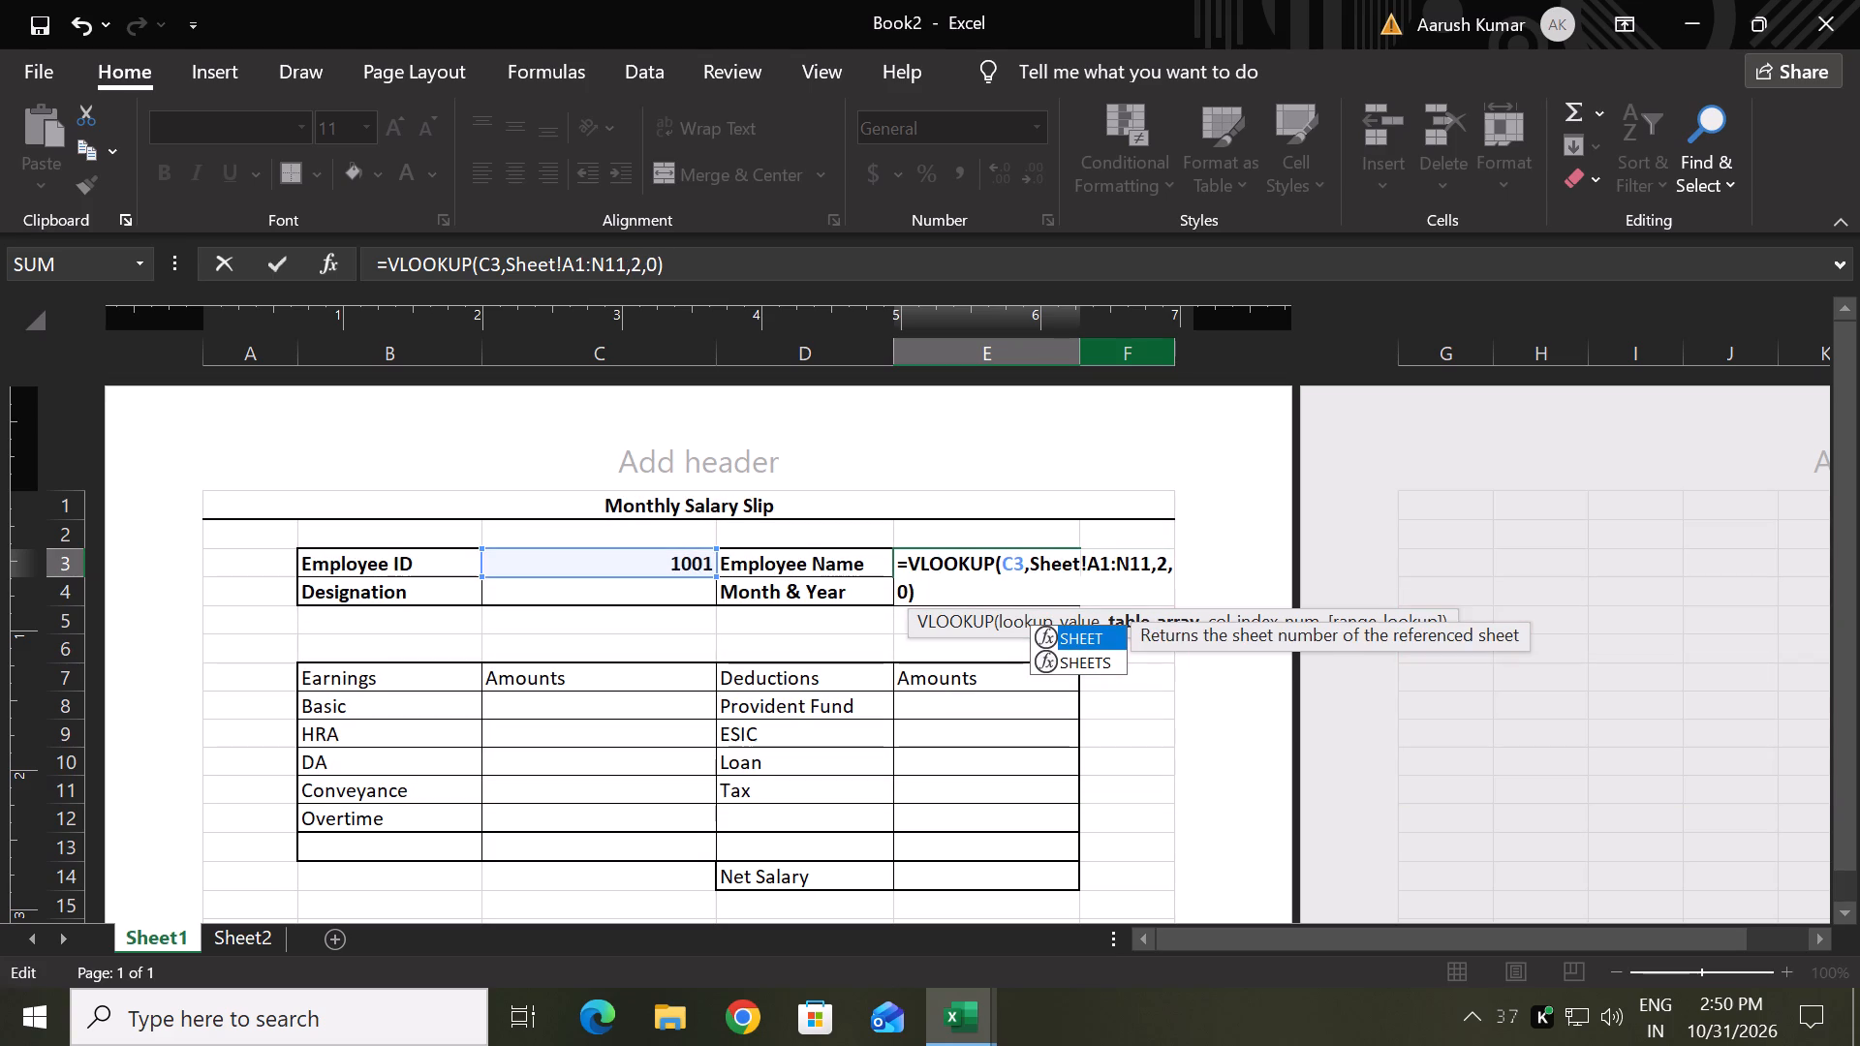
key(2)
key(Right)
key(Right)
key(Right)
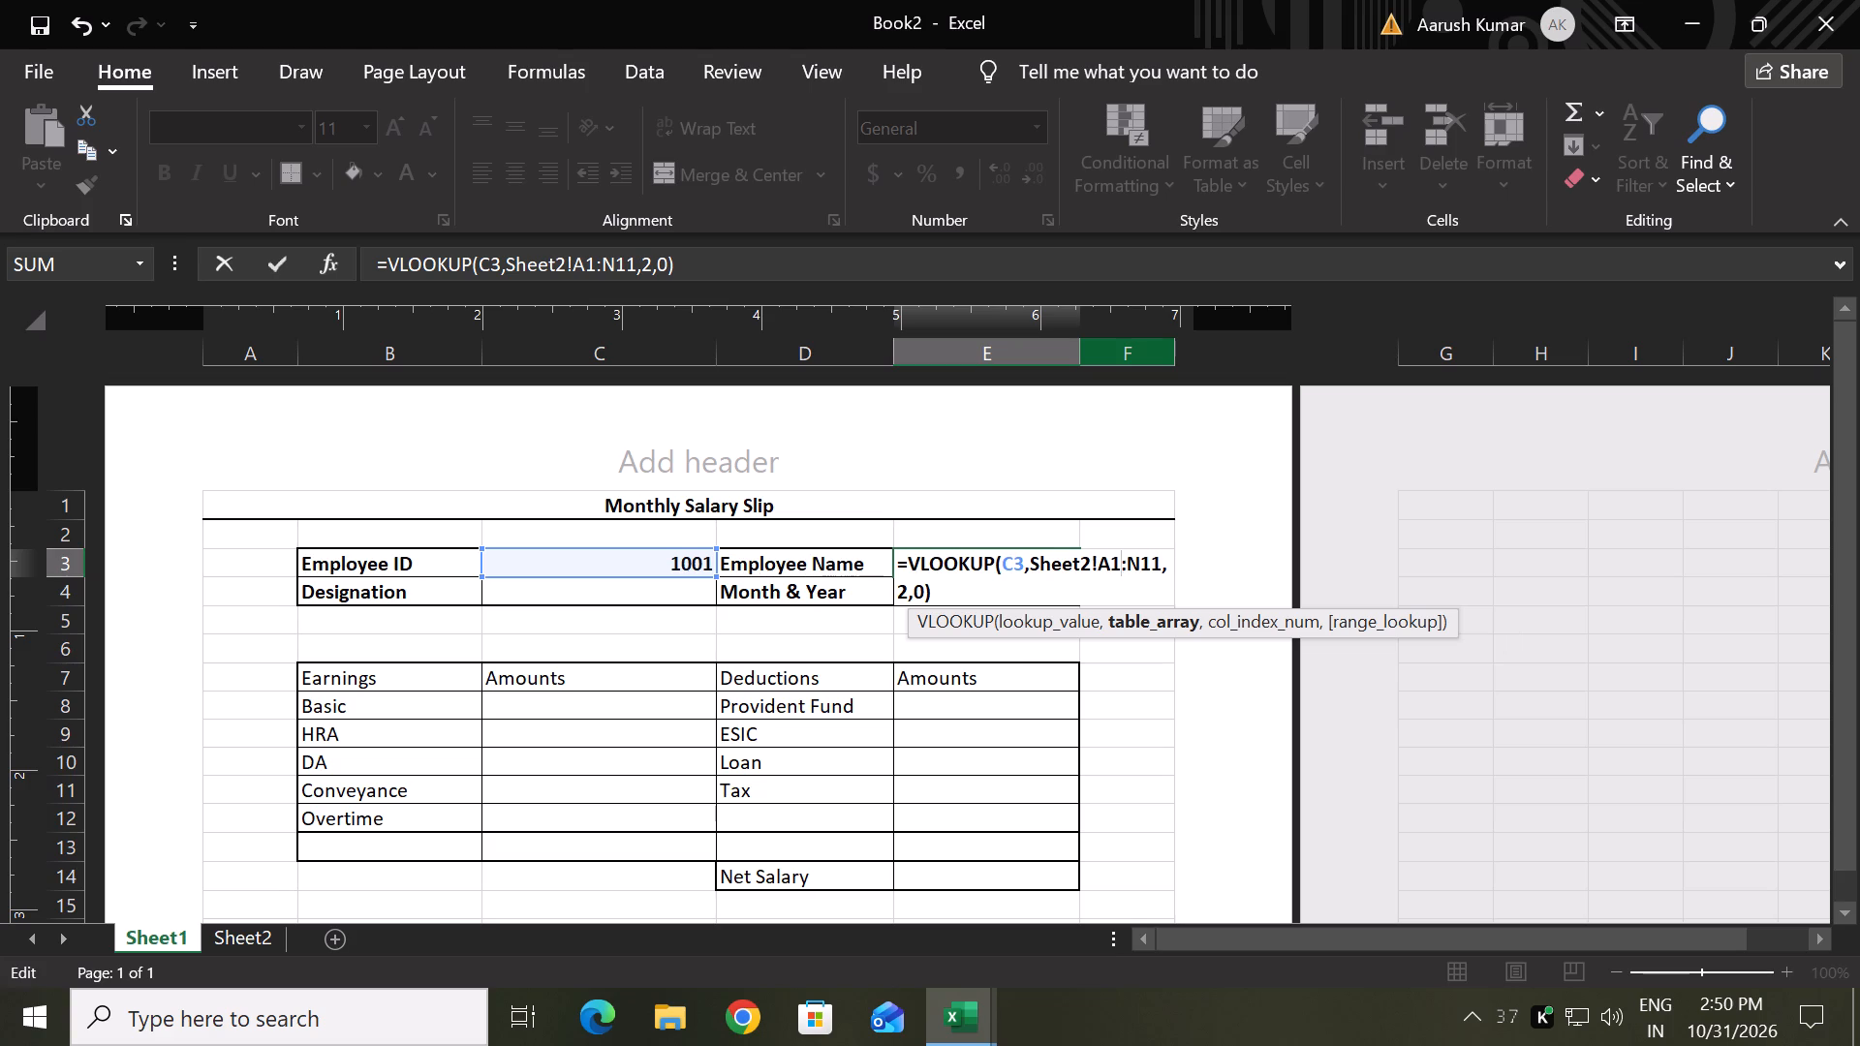
key(Return)
key(Up)
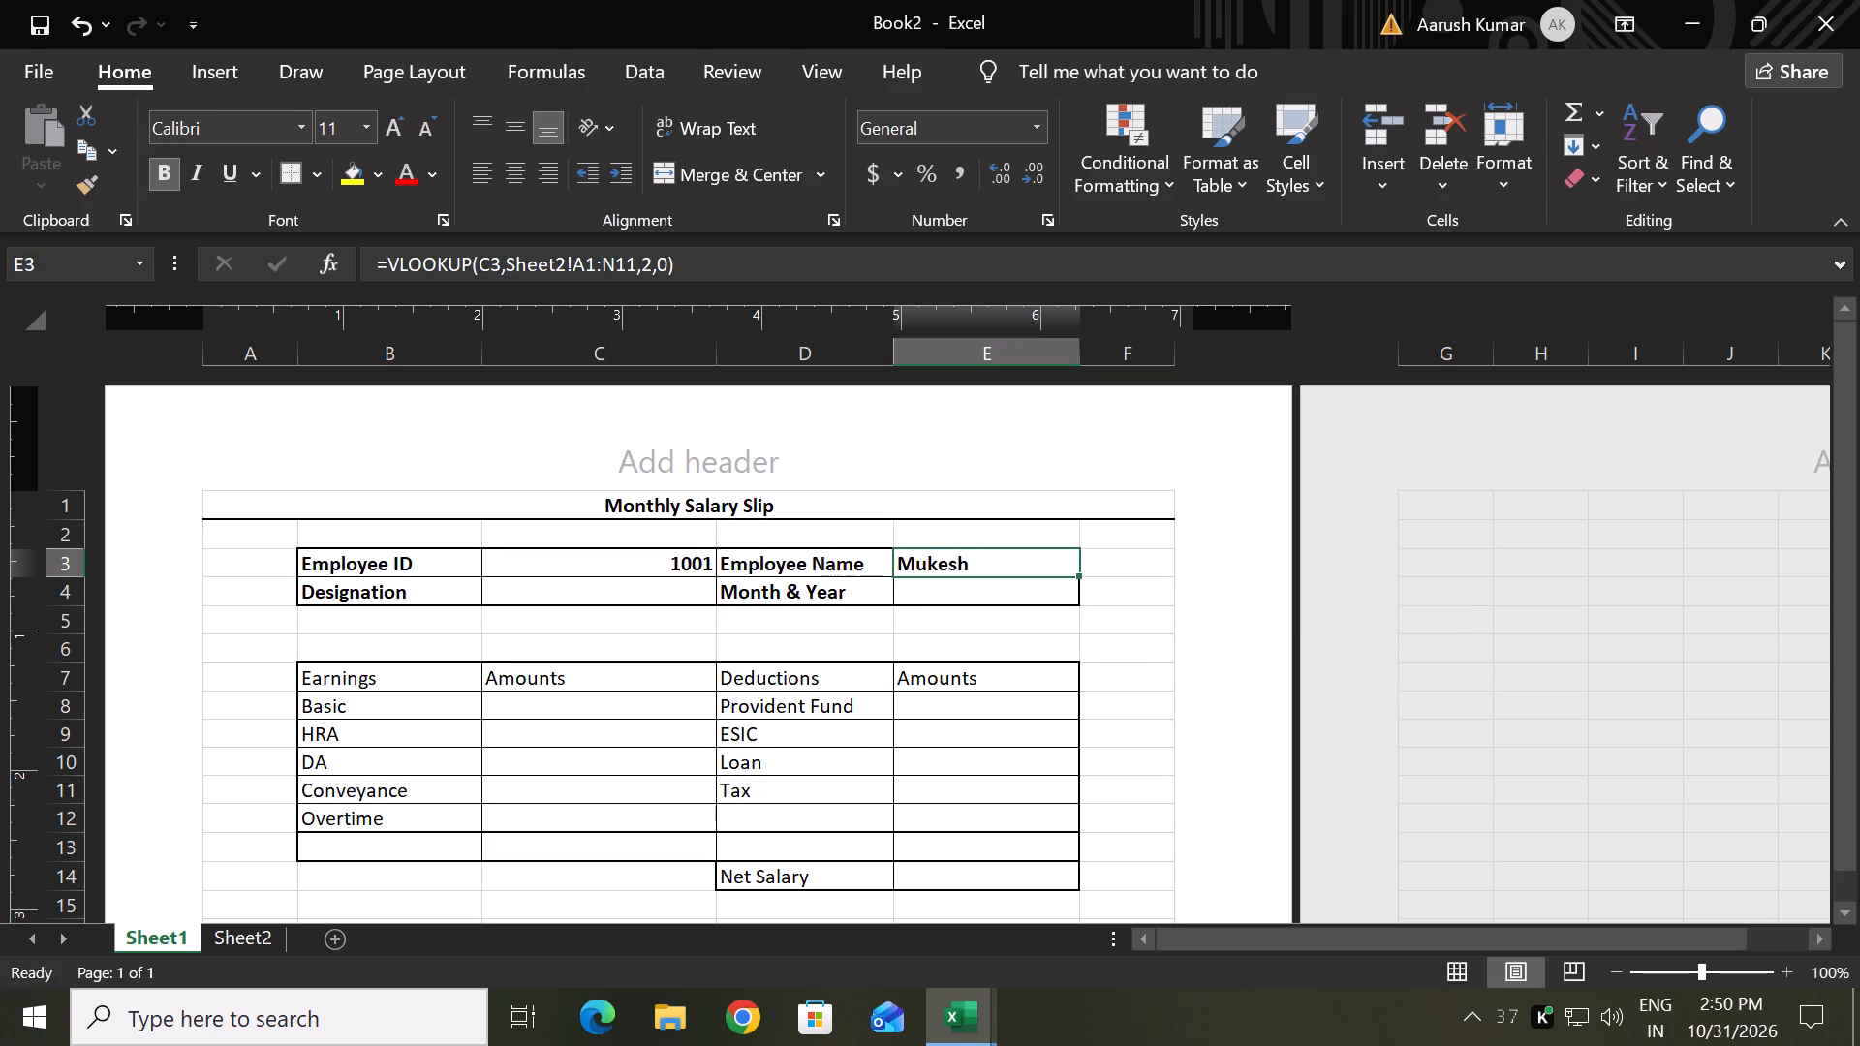
Test the Employee Name lookup by choosing ID 1004 from the dropdown in C3, and switch back to 1001.
click(719, 561)
click(699, 569)
click(740, 564)
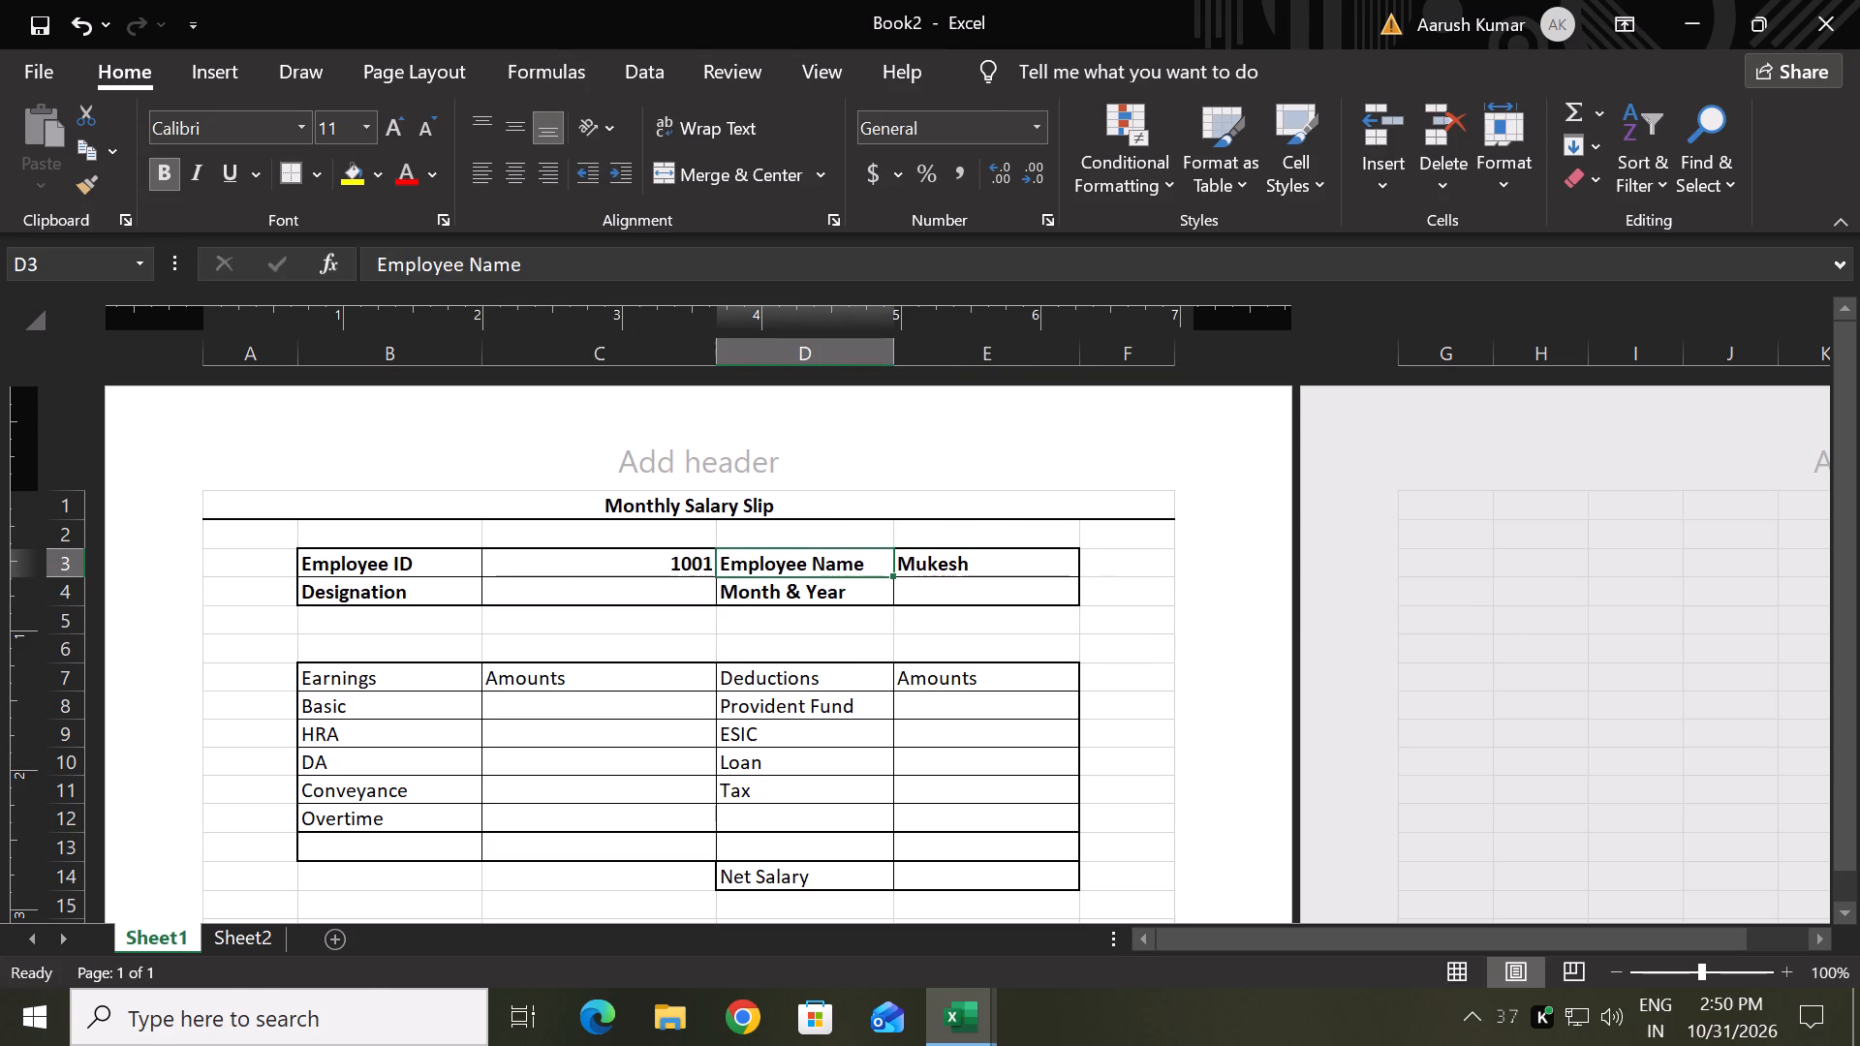
click(714, 568)
click(697, 563)
click(747, 560)
click(700, 564)
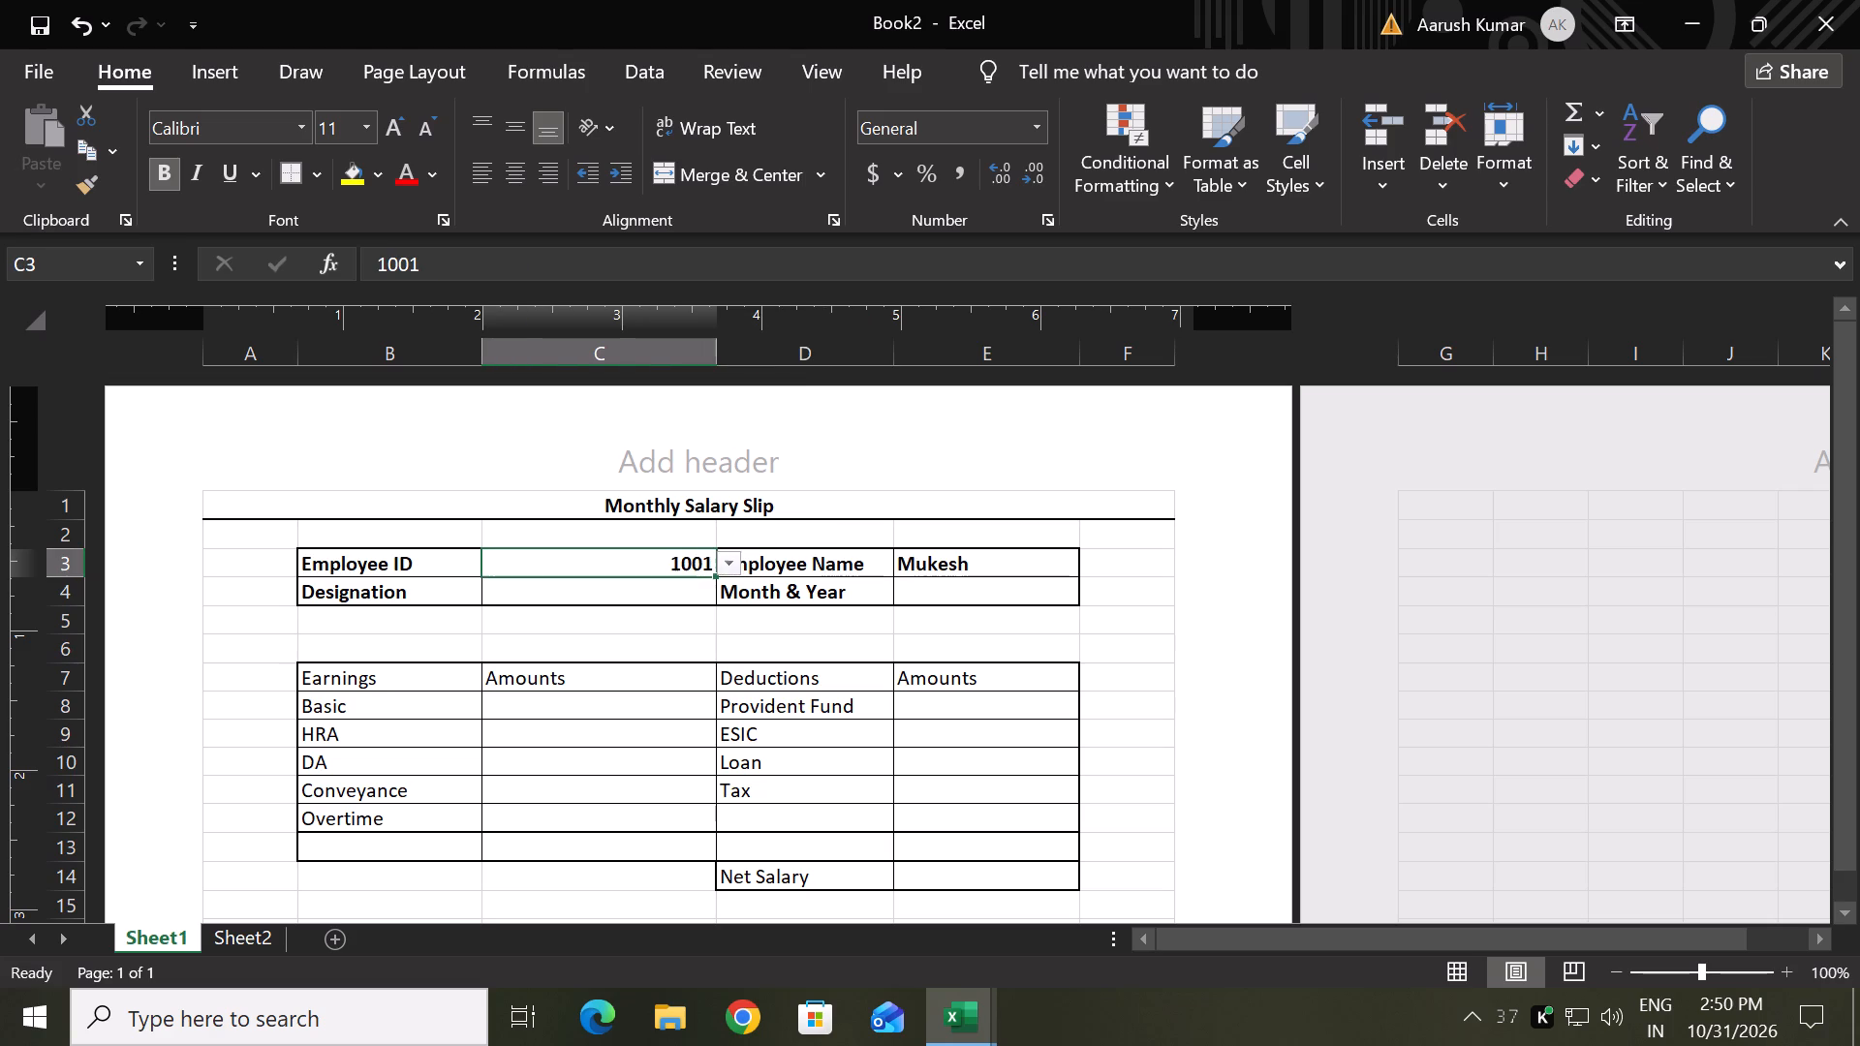
click(723, 567)
click(686, 658)
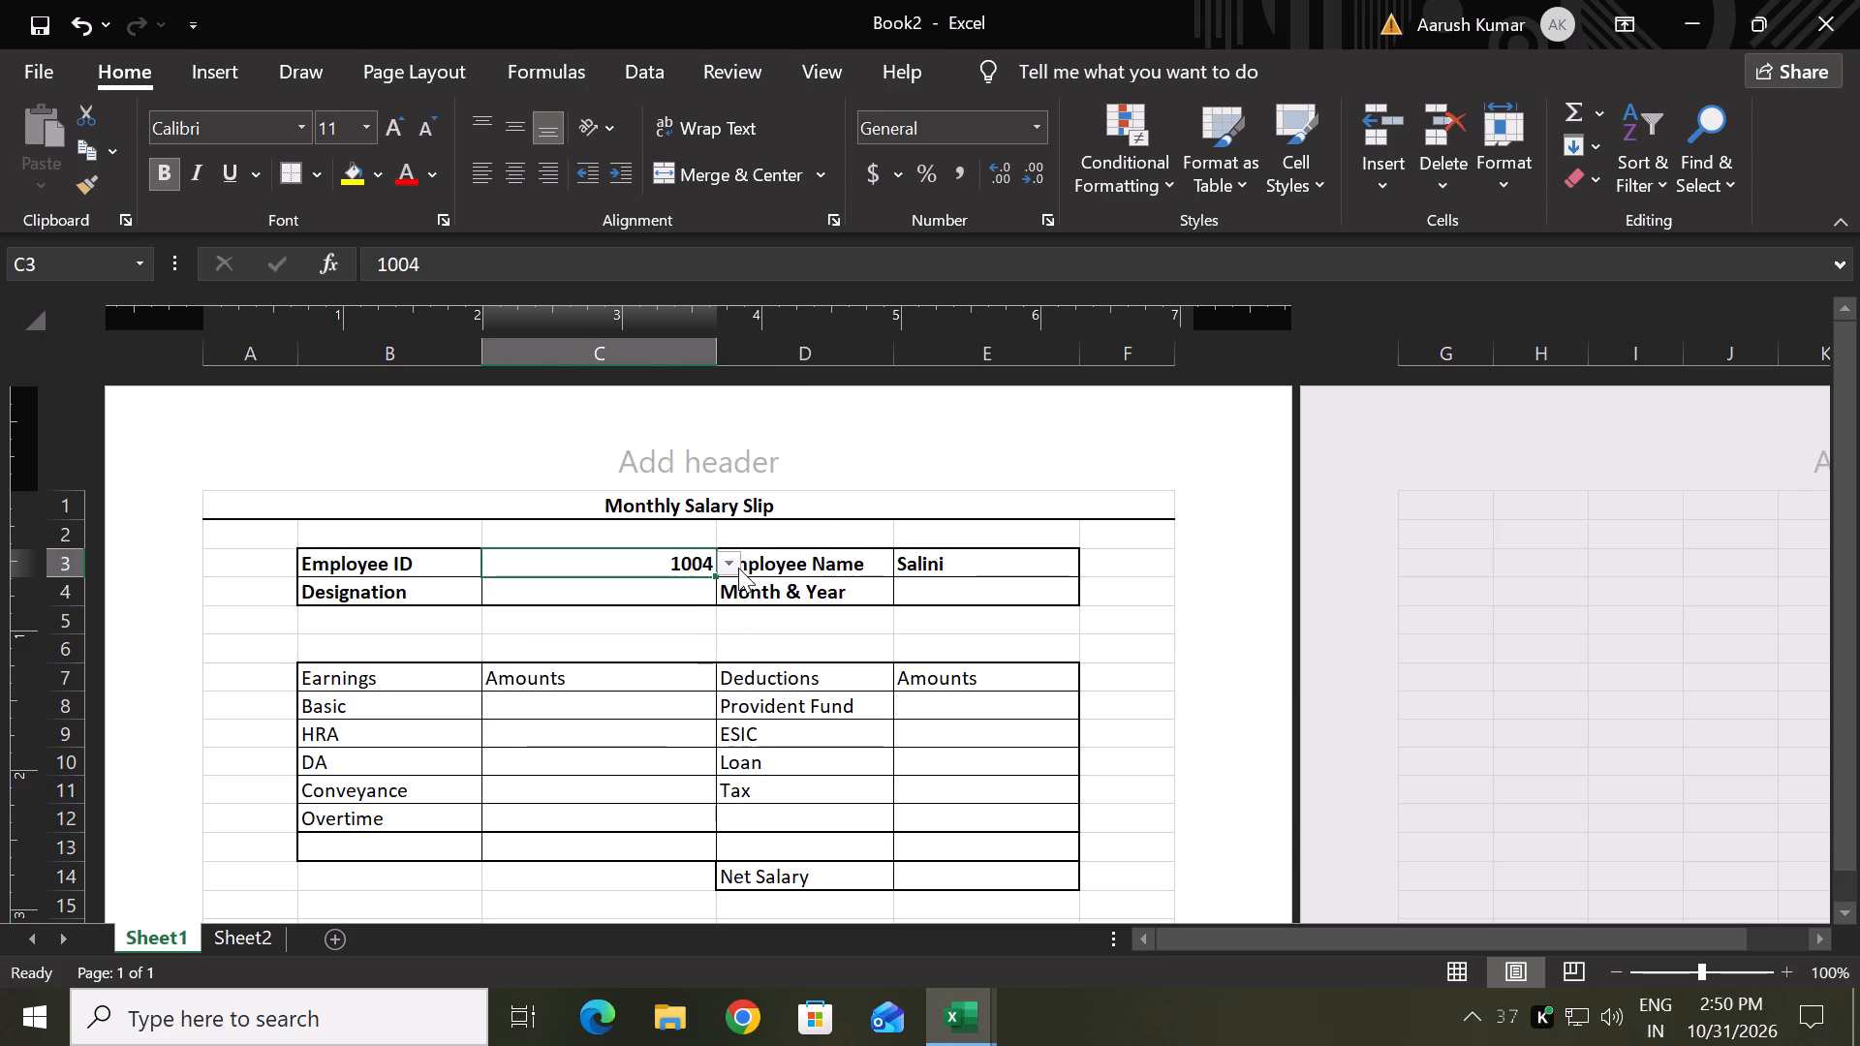
click(738, 567)
scroll(665, 602, up, 6)
drag(720, 658, 733, 607)
click(624, 589)
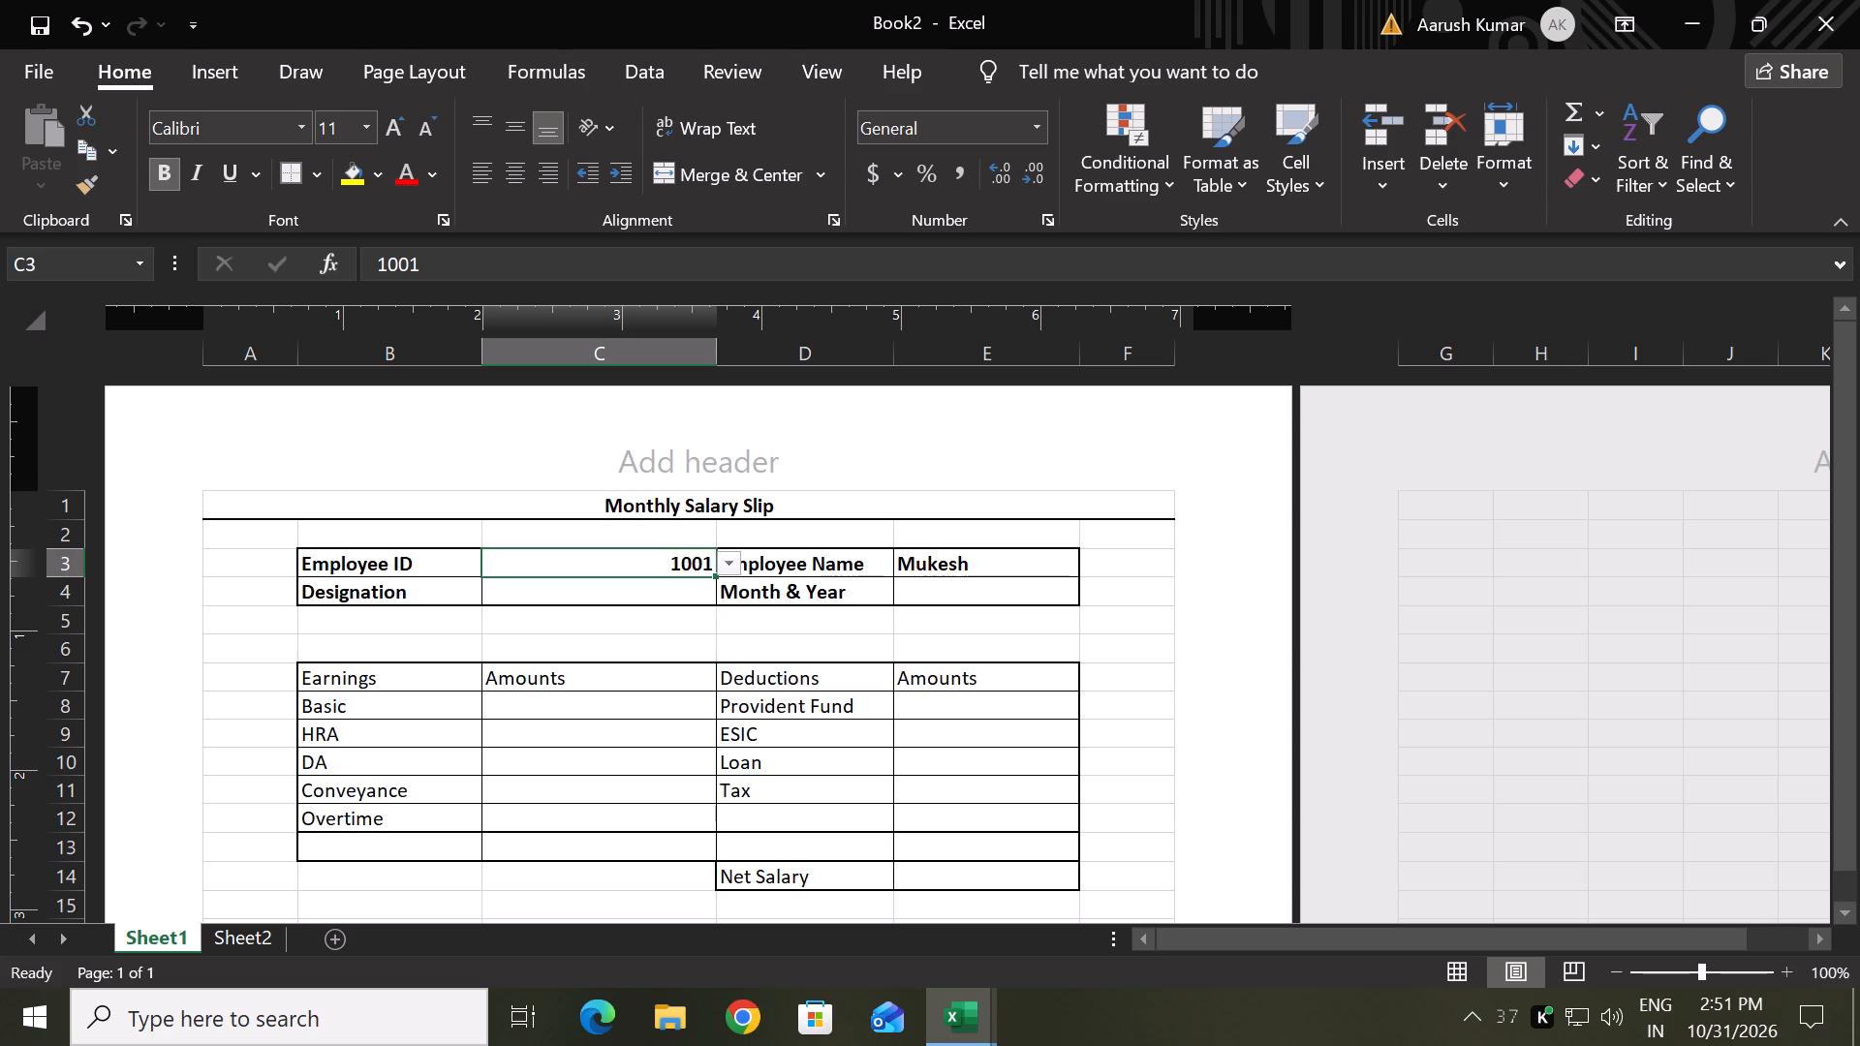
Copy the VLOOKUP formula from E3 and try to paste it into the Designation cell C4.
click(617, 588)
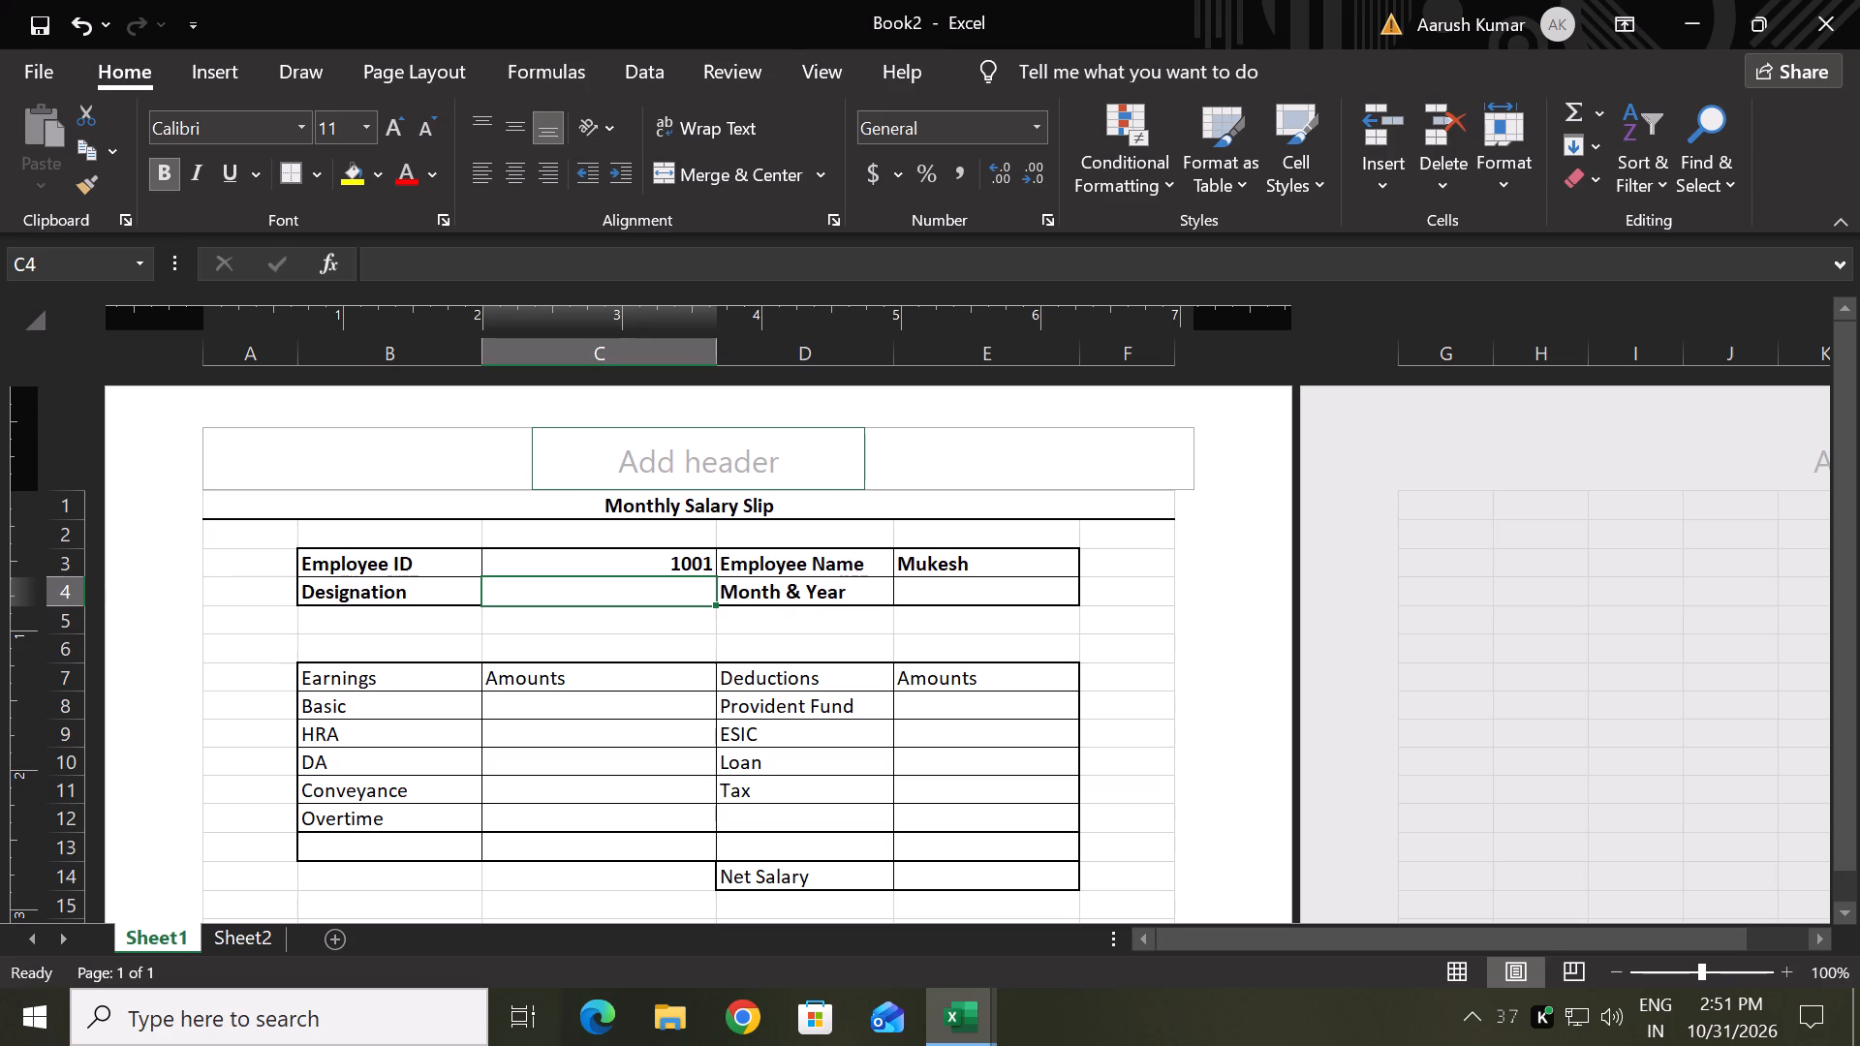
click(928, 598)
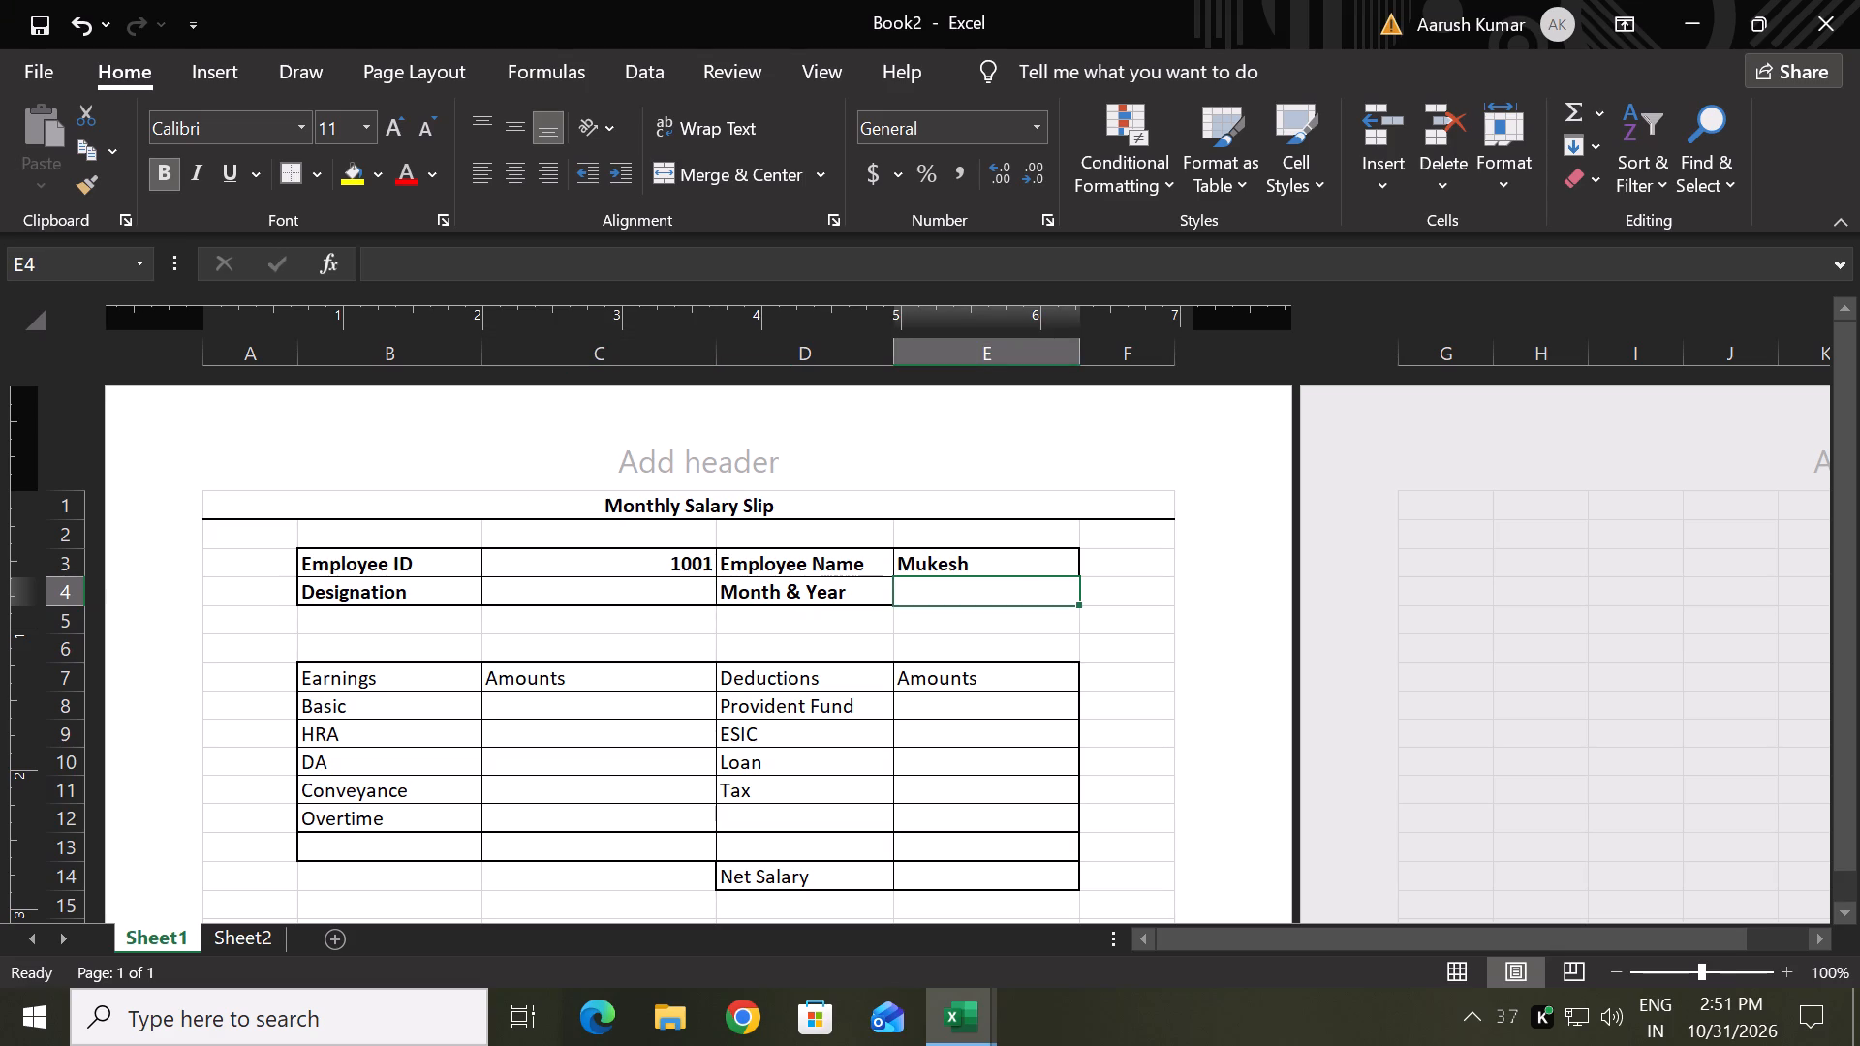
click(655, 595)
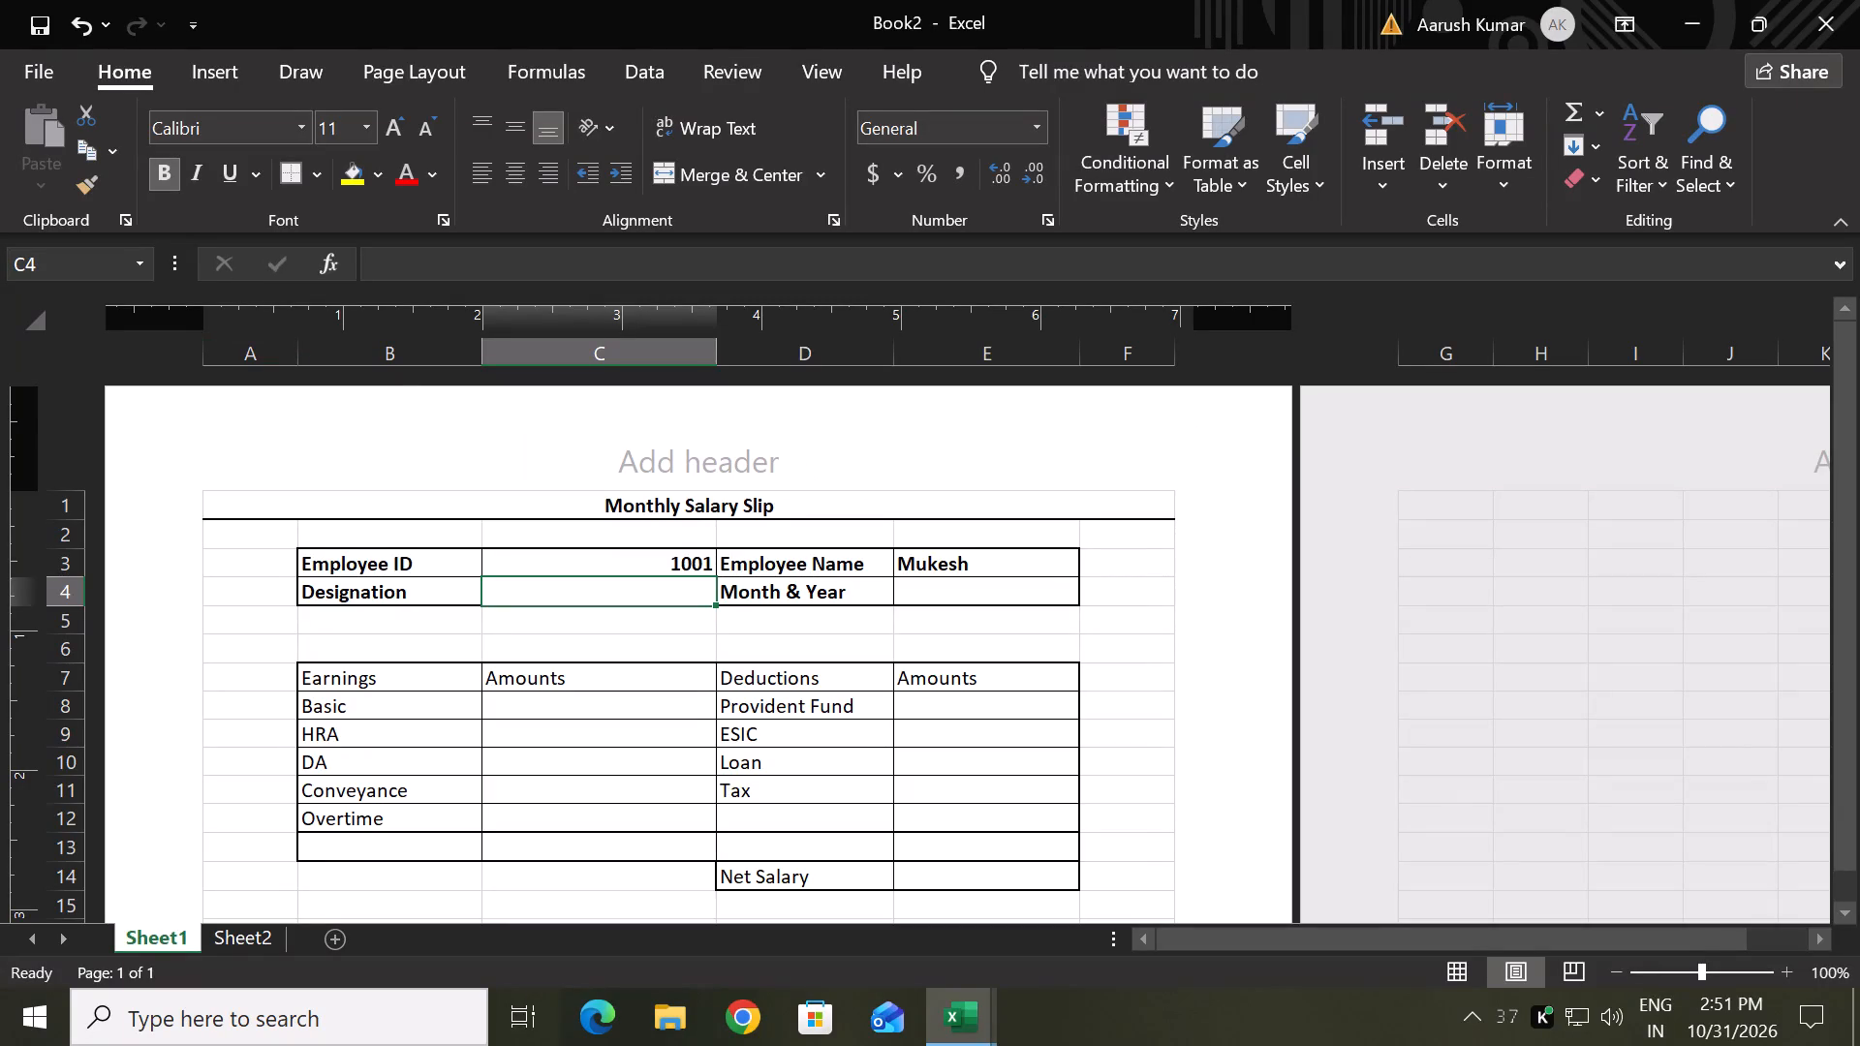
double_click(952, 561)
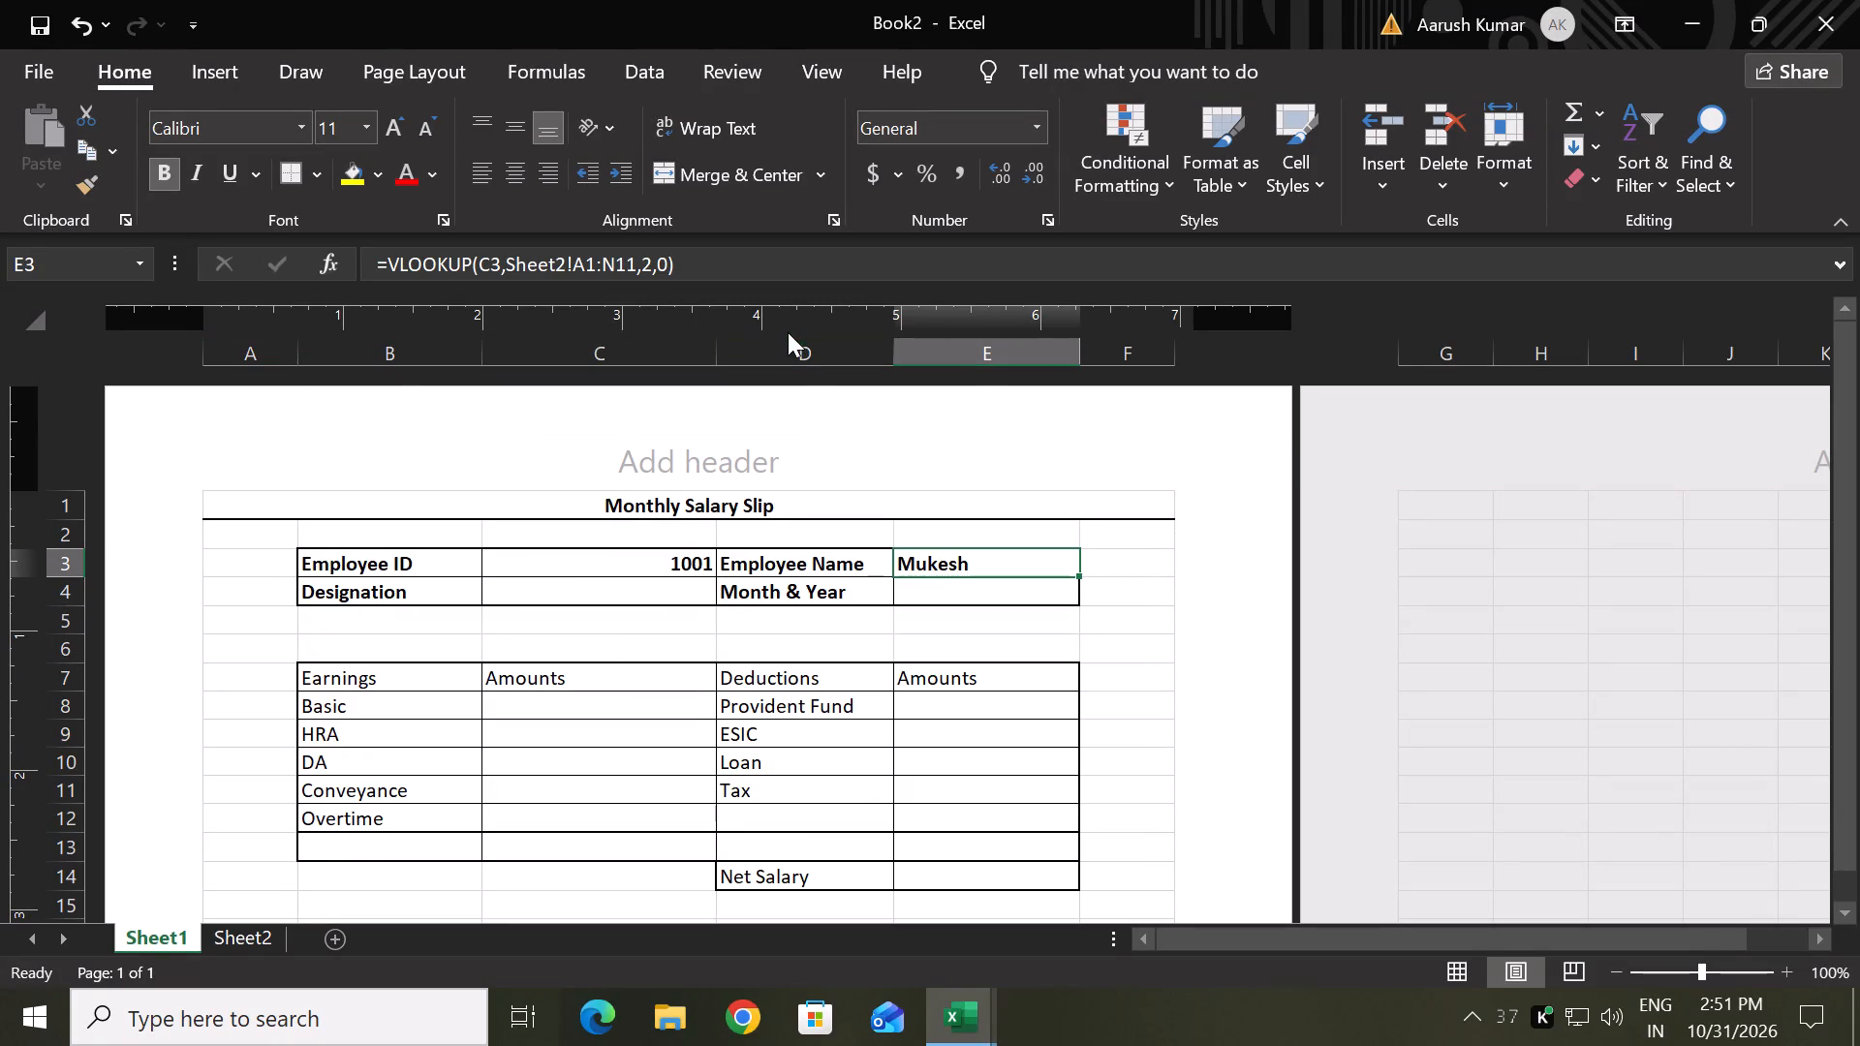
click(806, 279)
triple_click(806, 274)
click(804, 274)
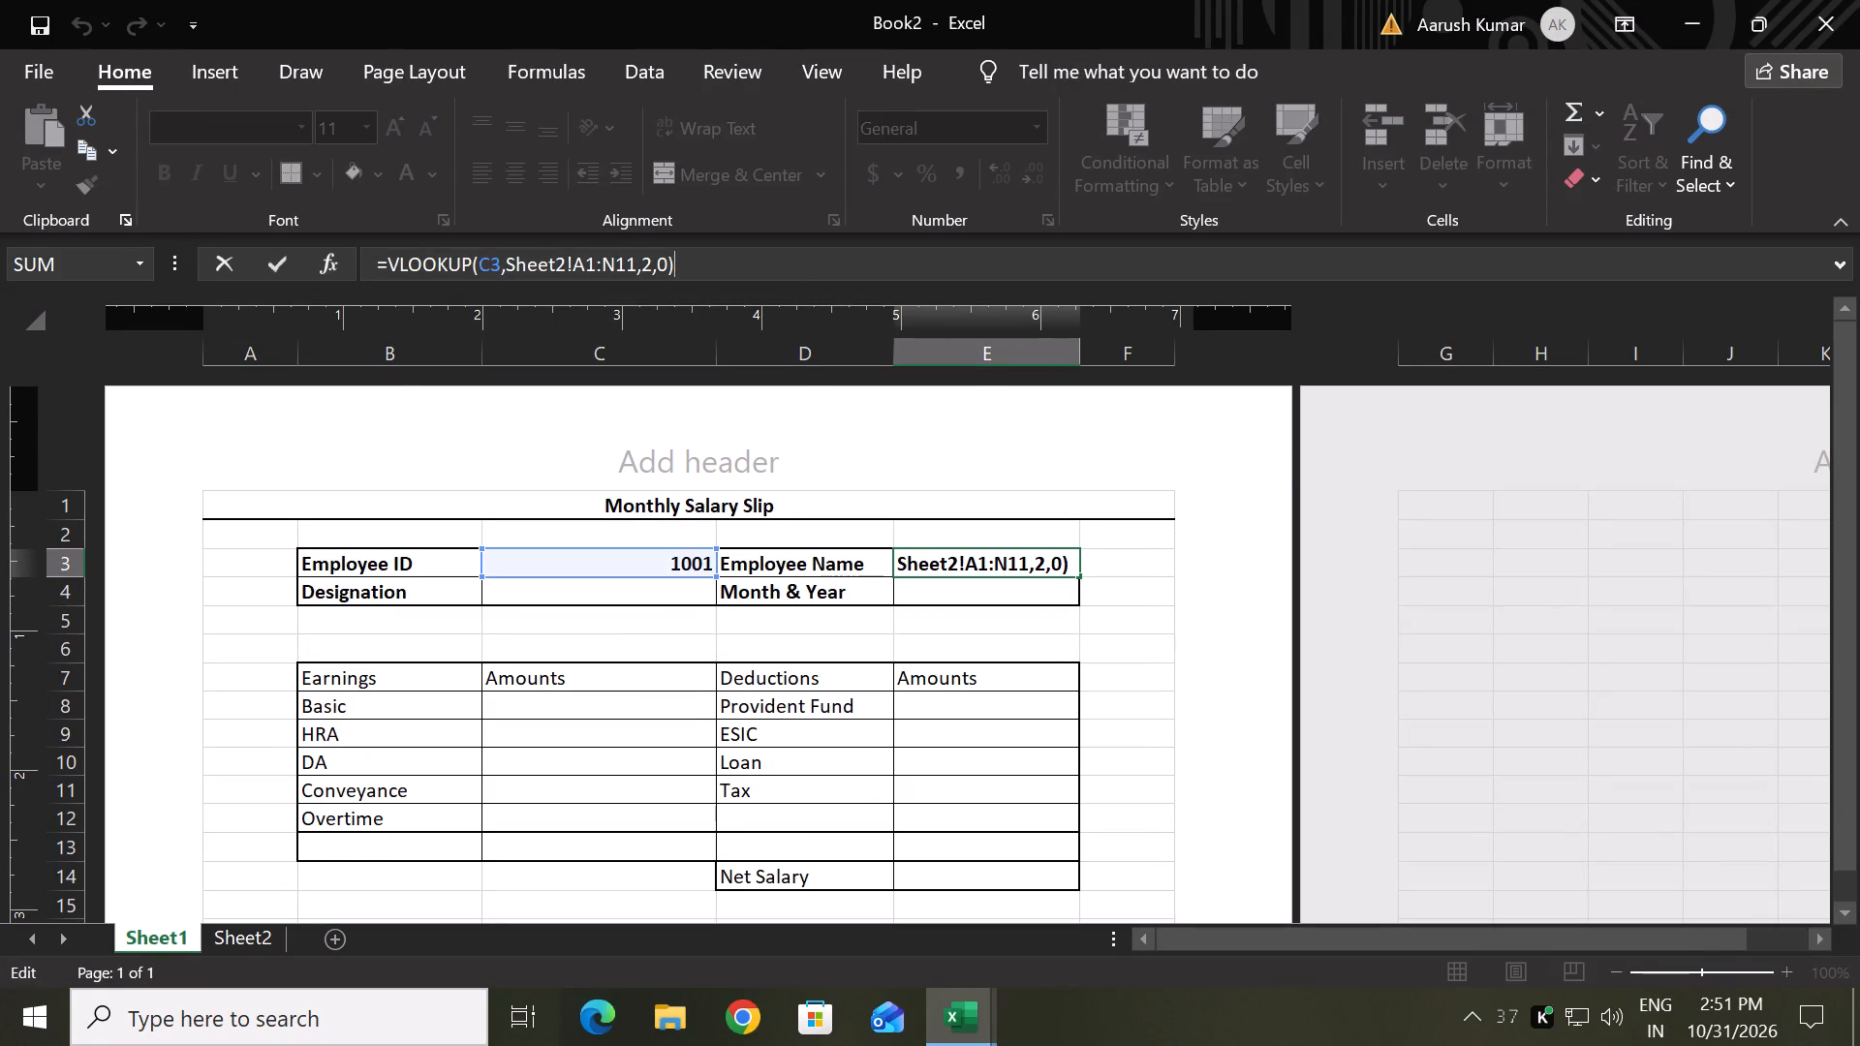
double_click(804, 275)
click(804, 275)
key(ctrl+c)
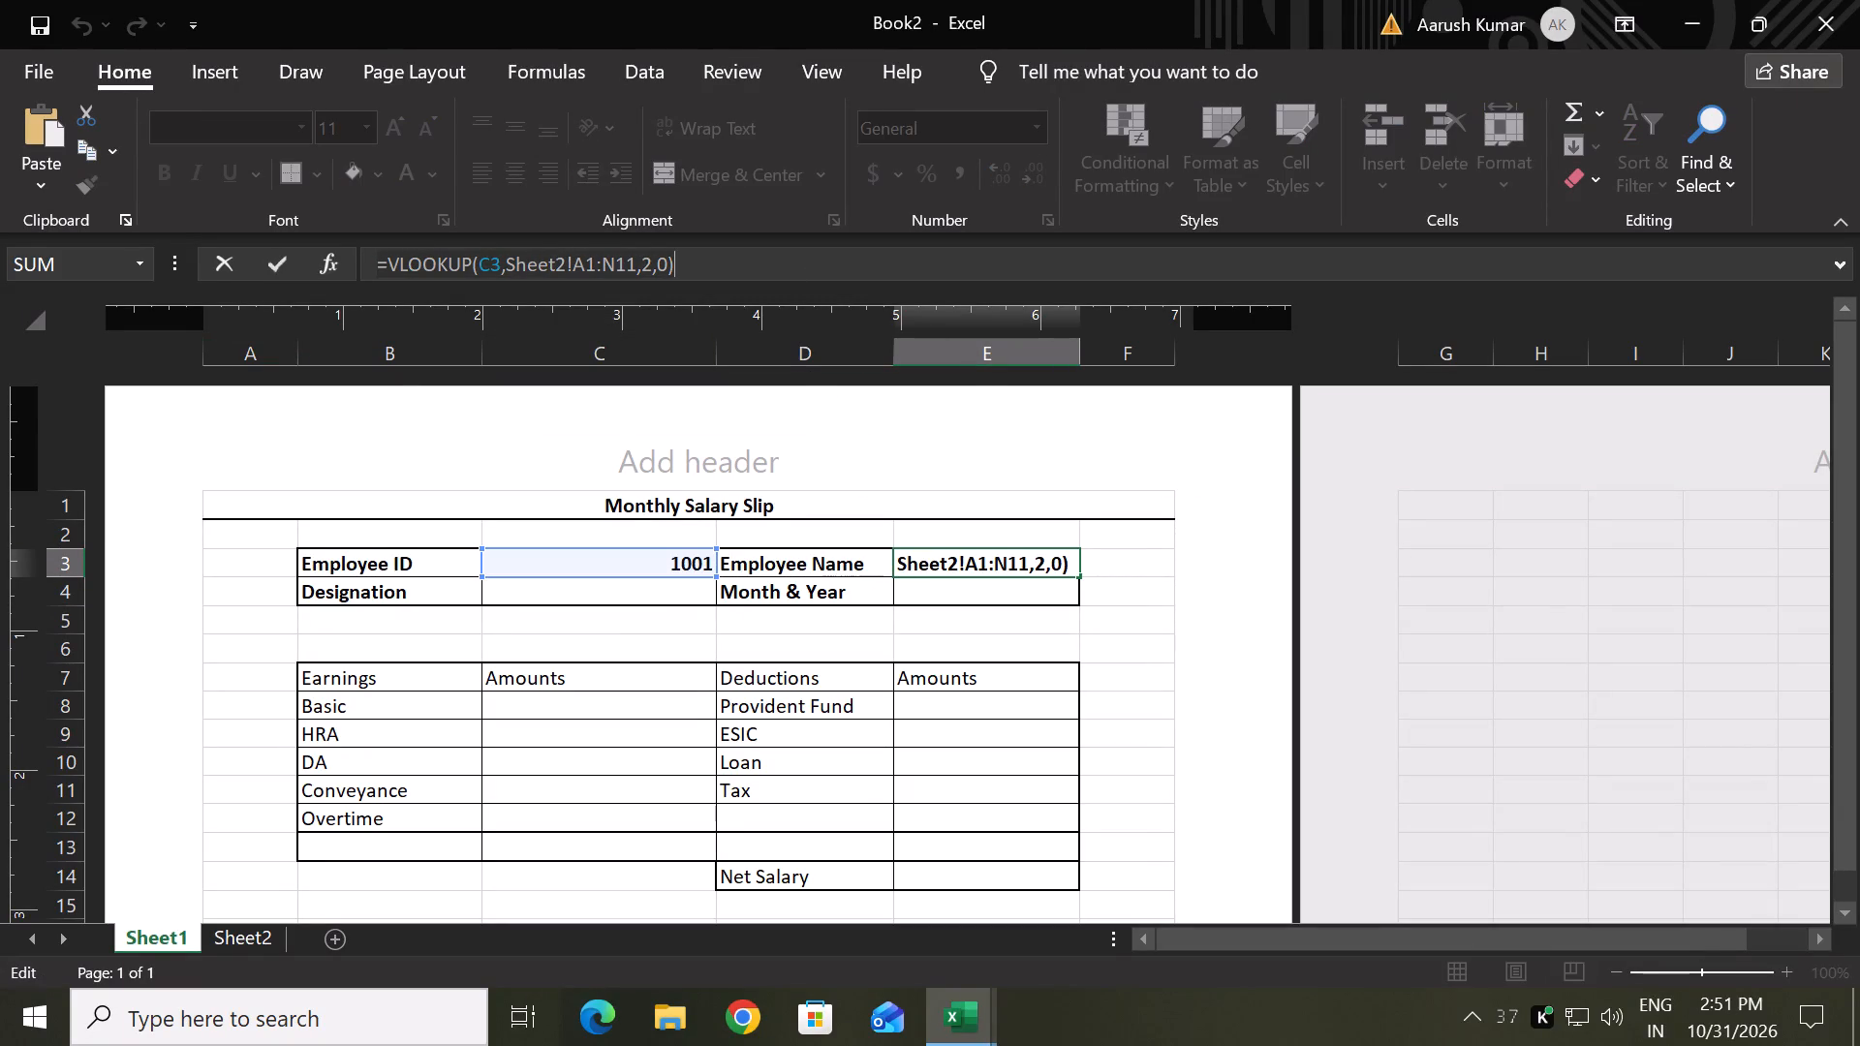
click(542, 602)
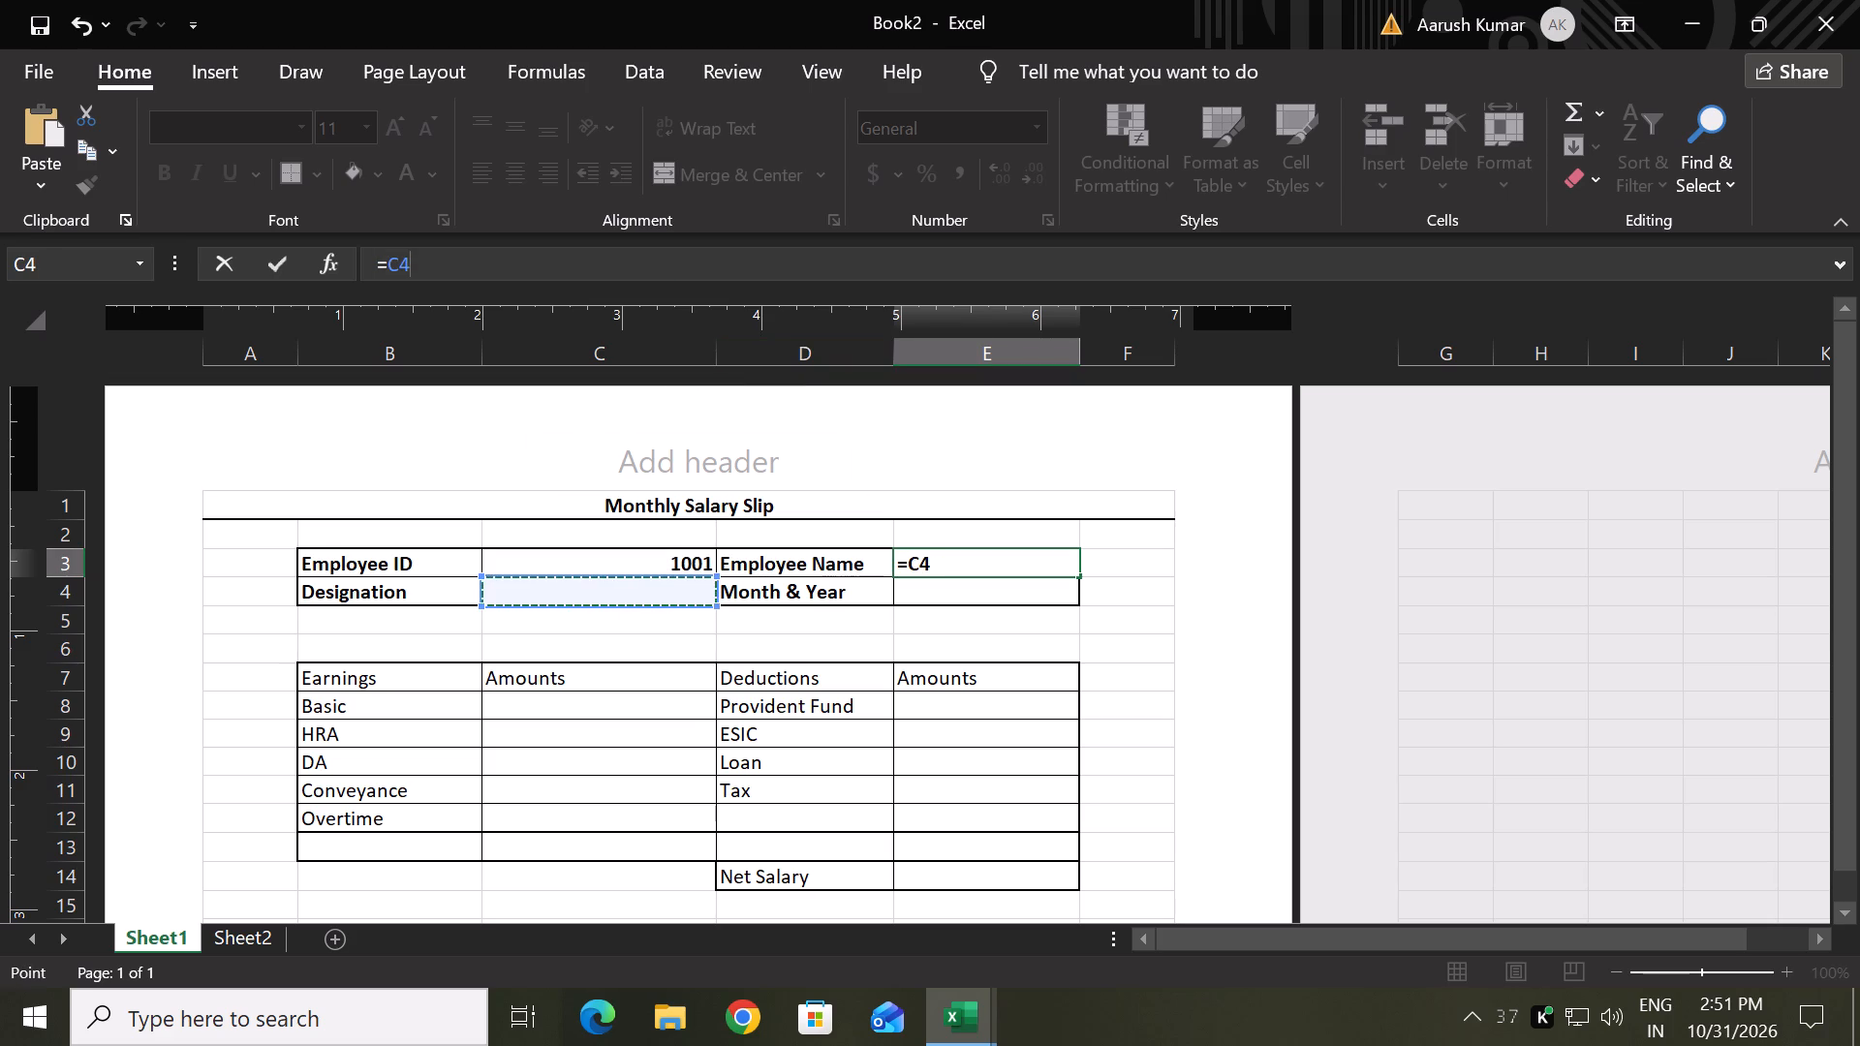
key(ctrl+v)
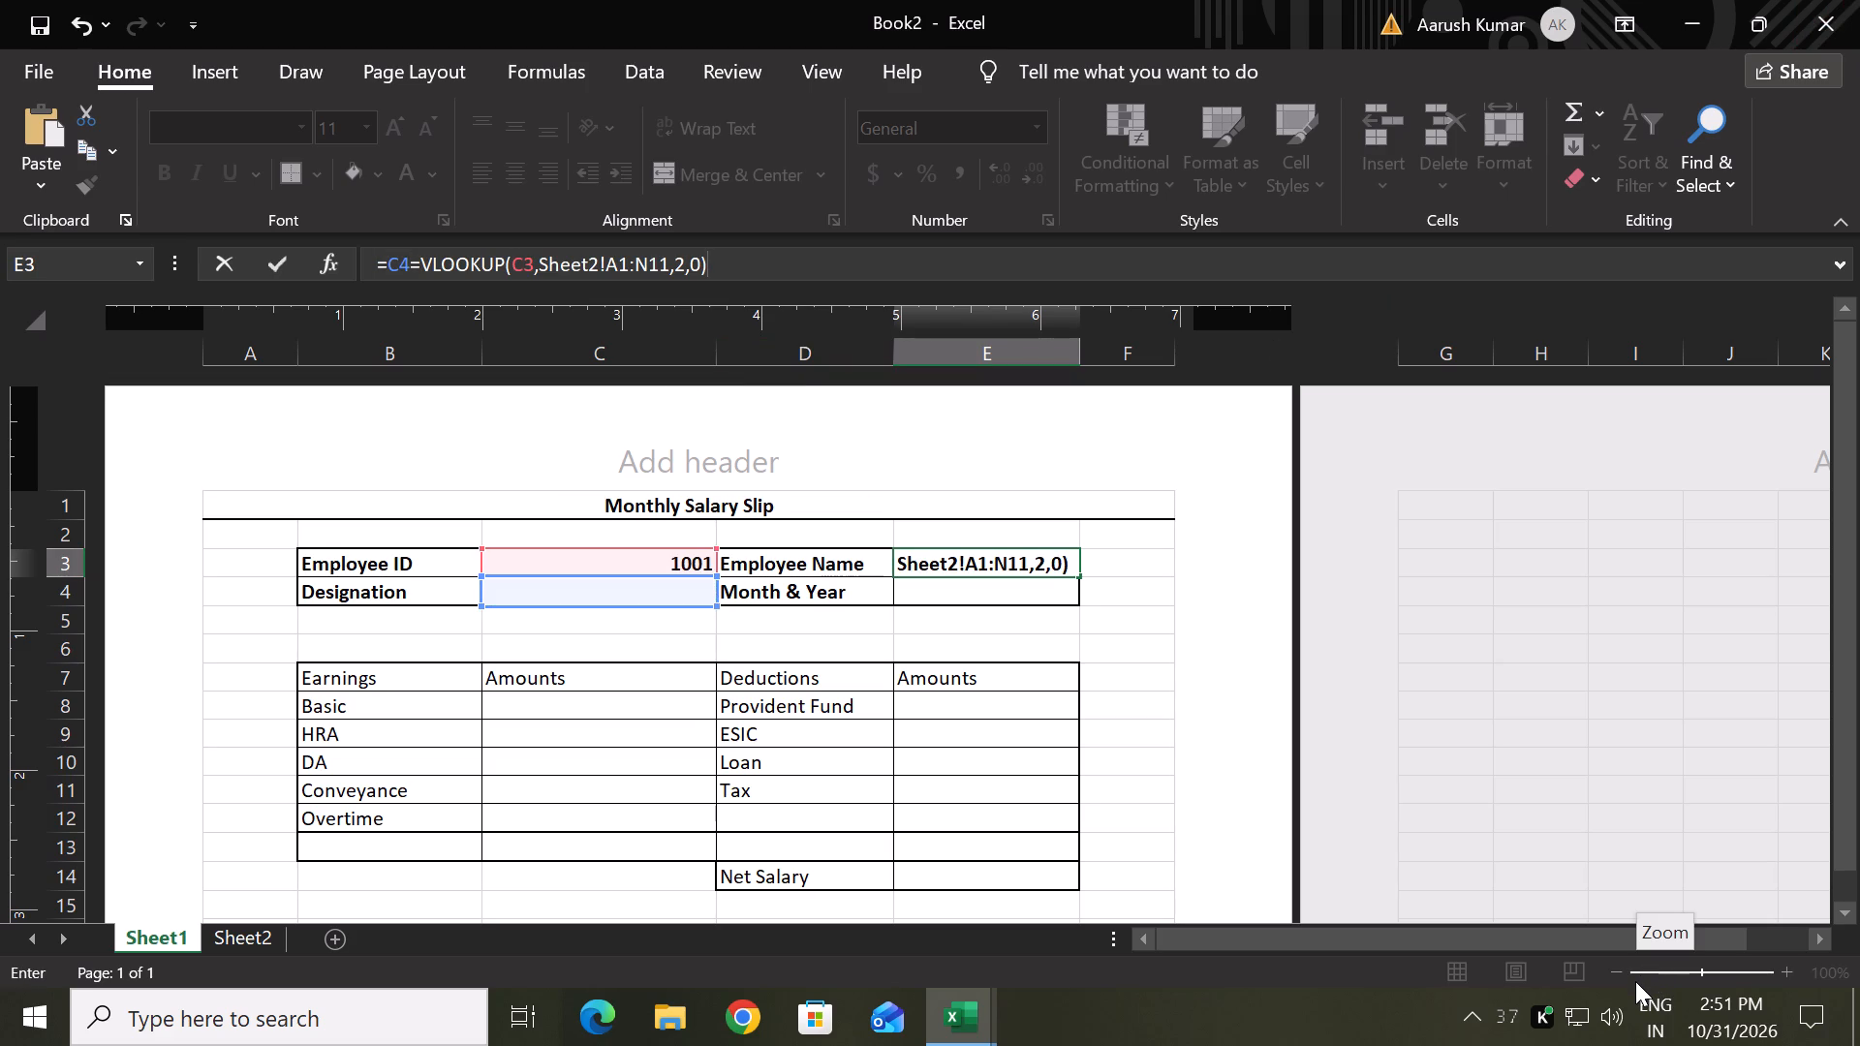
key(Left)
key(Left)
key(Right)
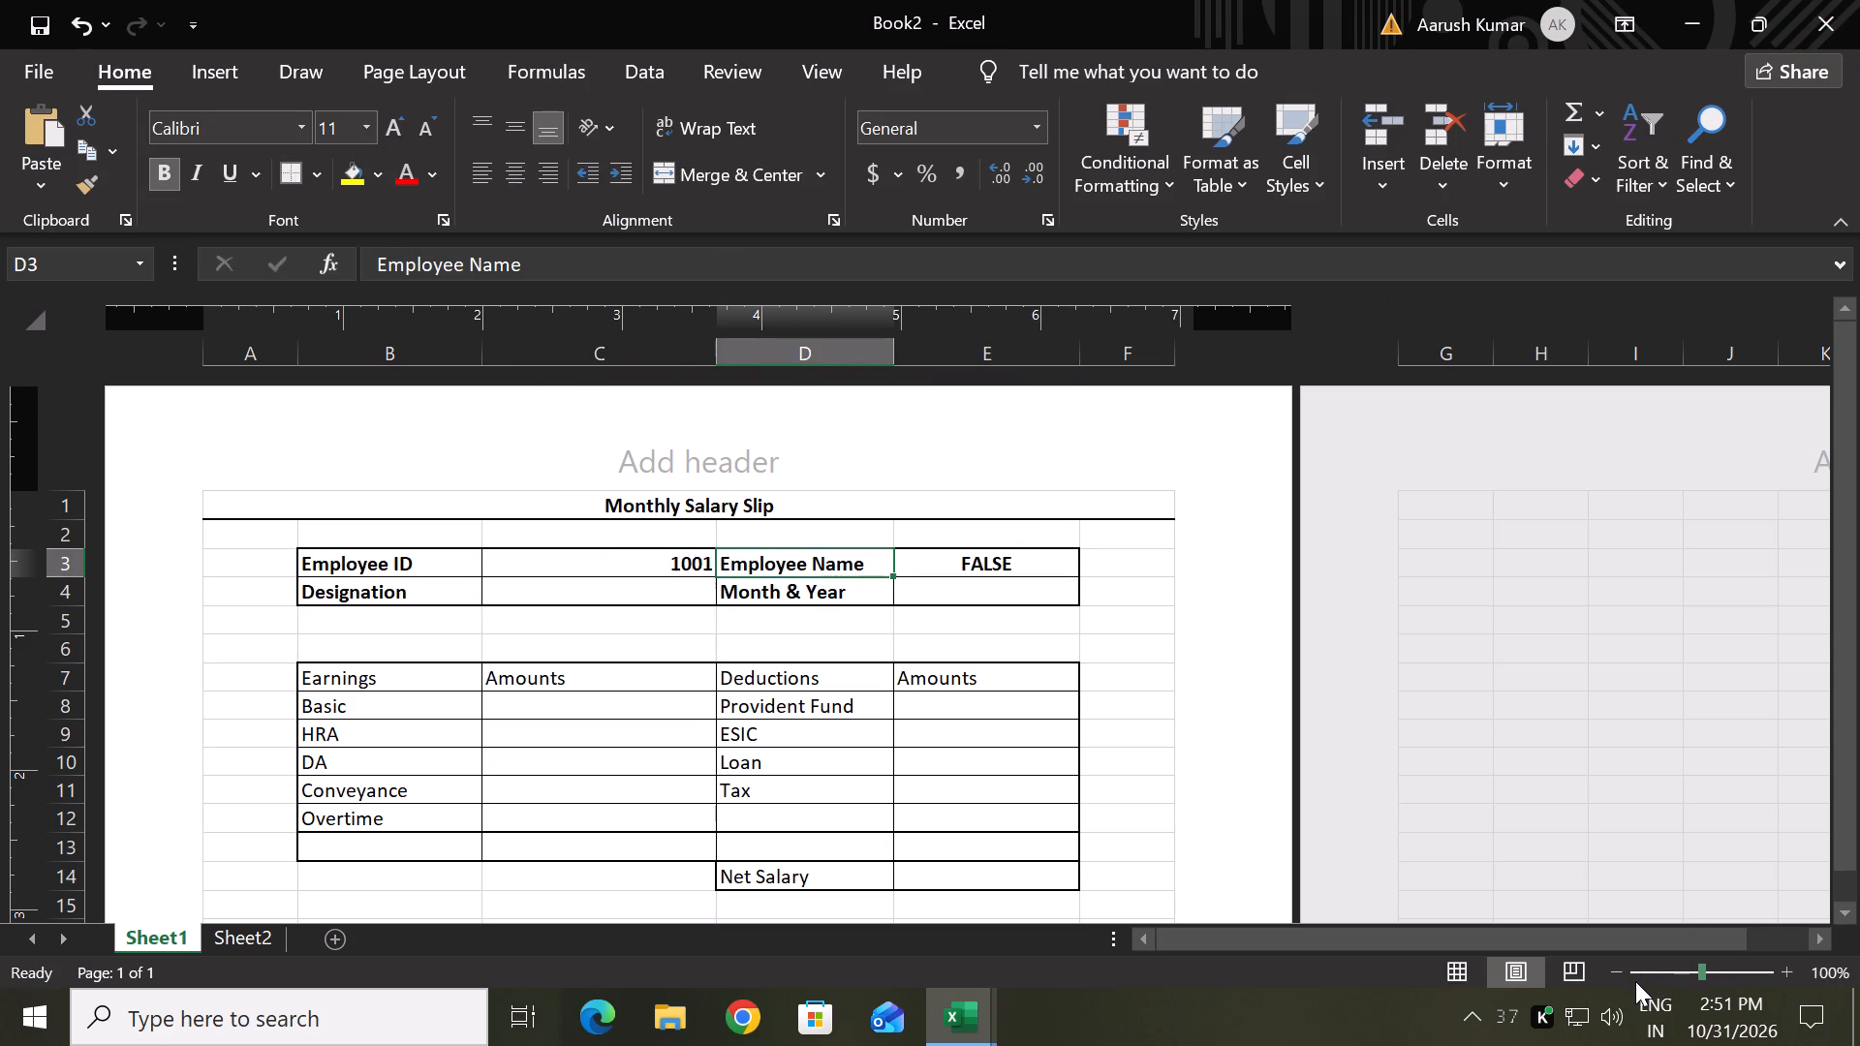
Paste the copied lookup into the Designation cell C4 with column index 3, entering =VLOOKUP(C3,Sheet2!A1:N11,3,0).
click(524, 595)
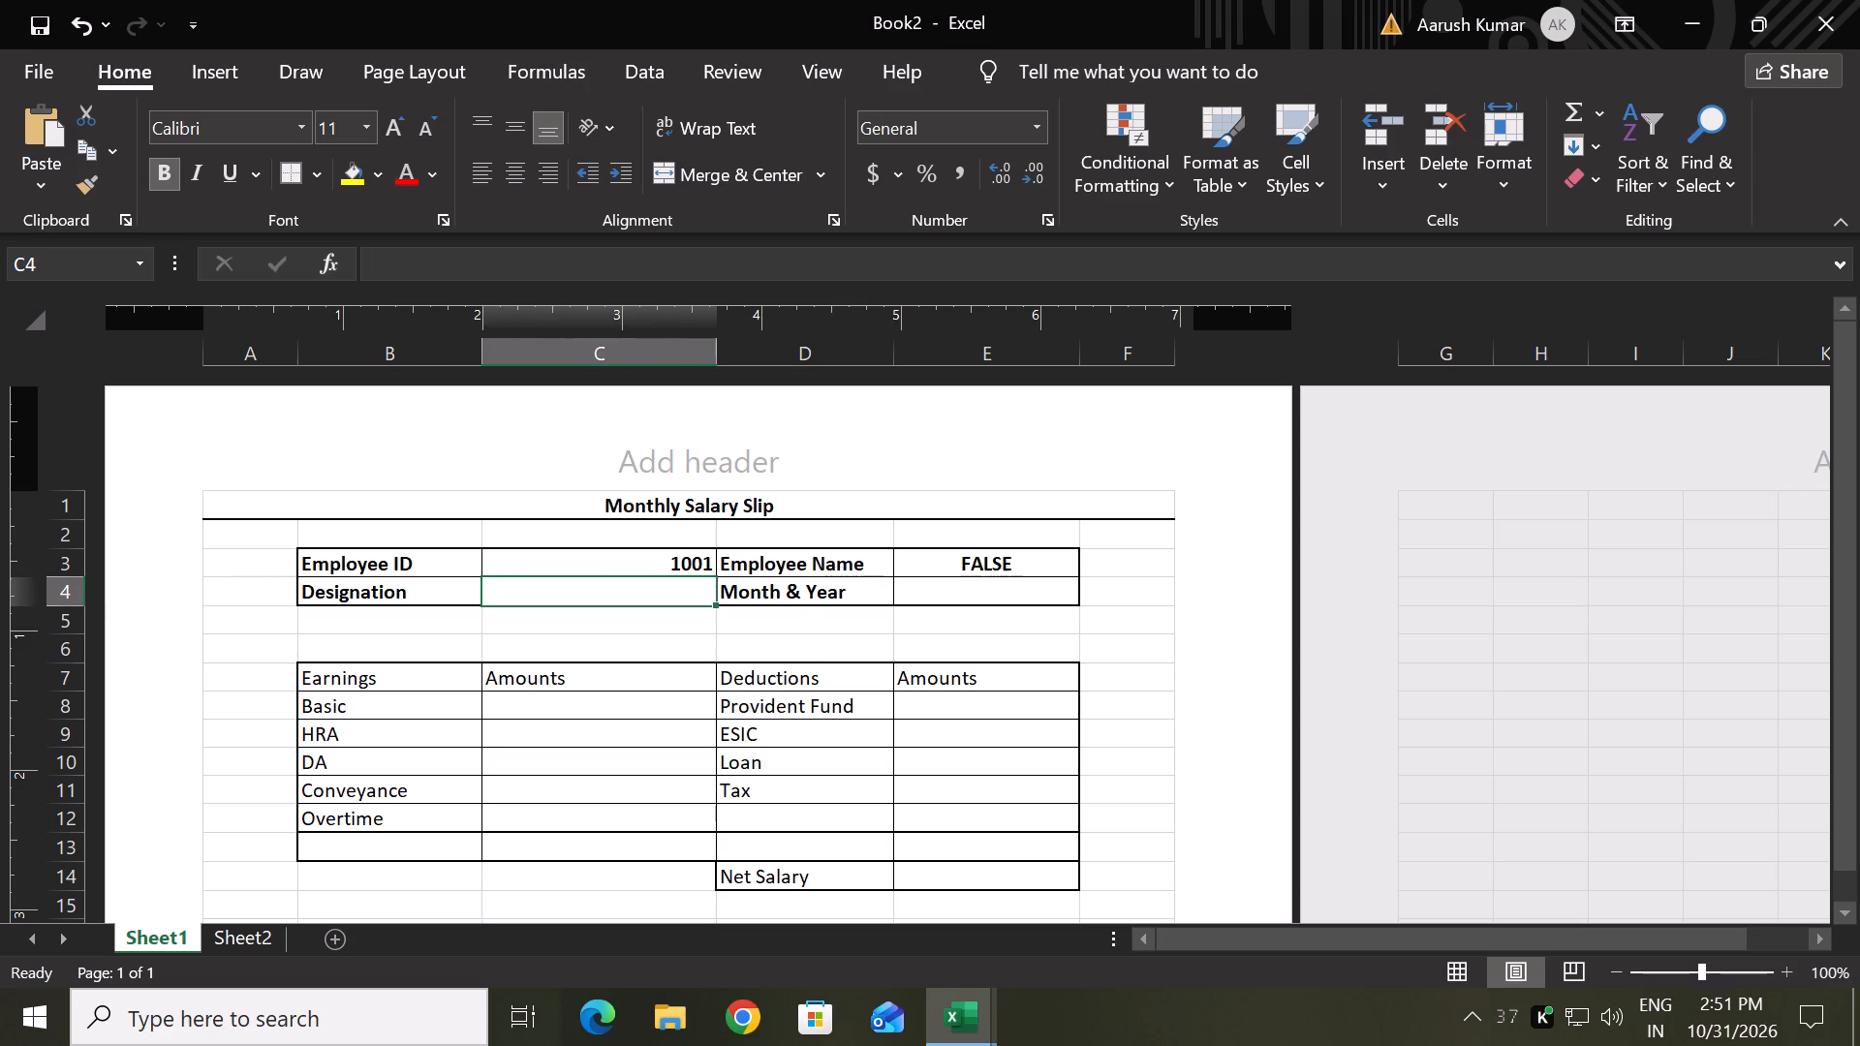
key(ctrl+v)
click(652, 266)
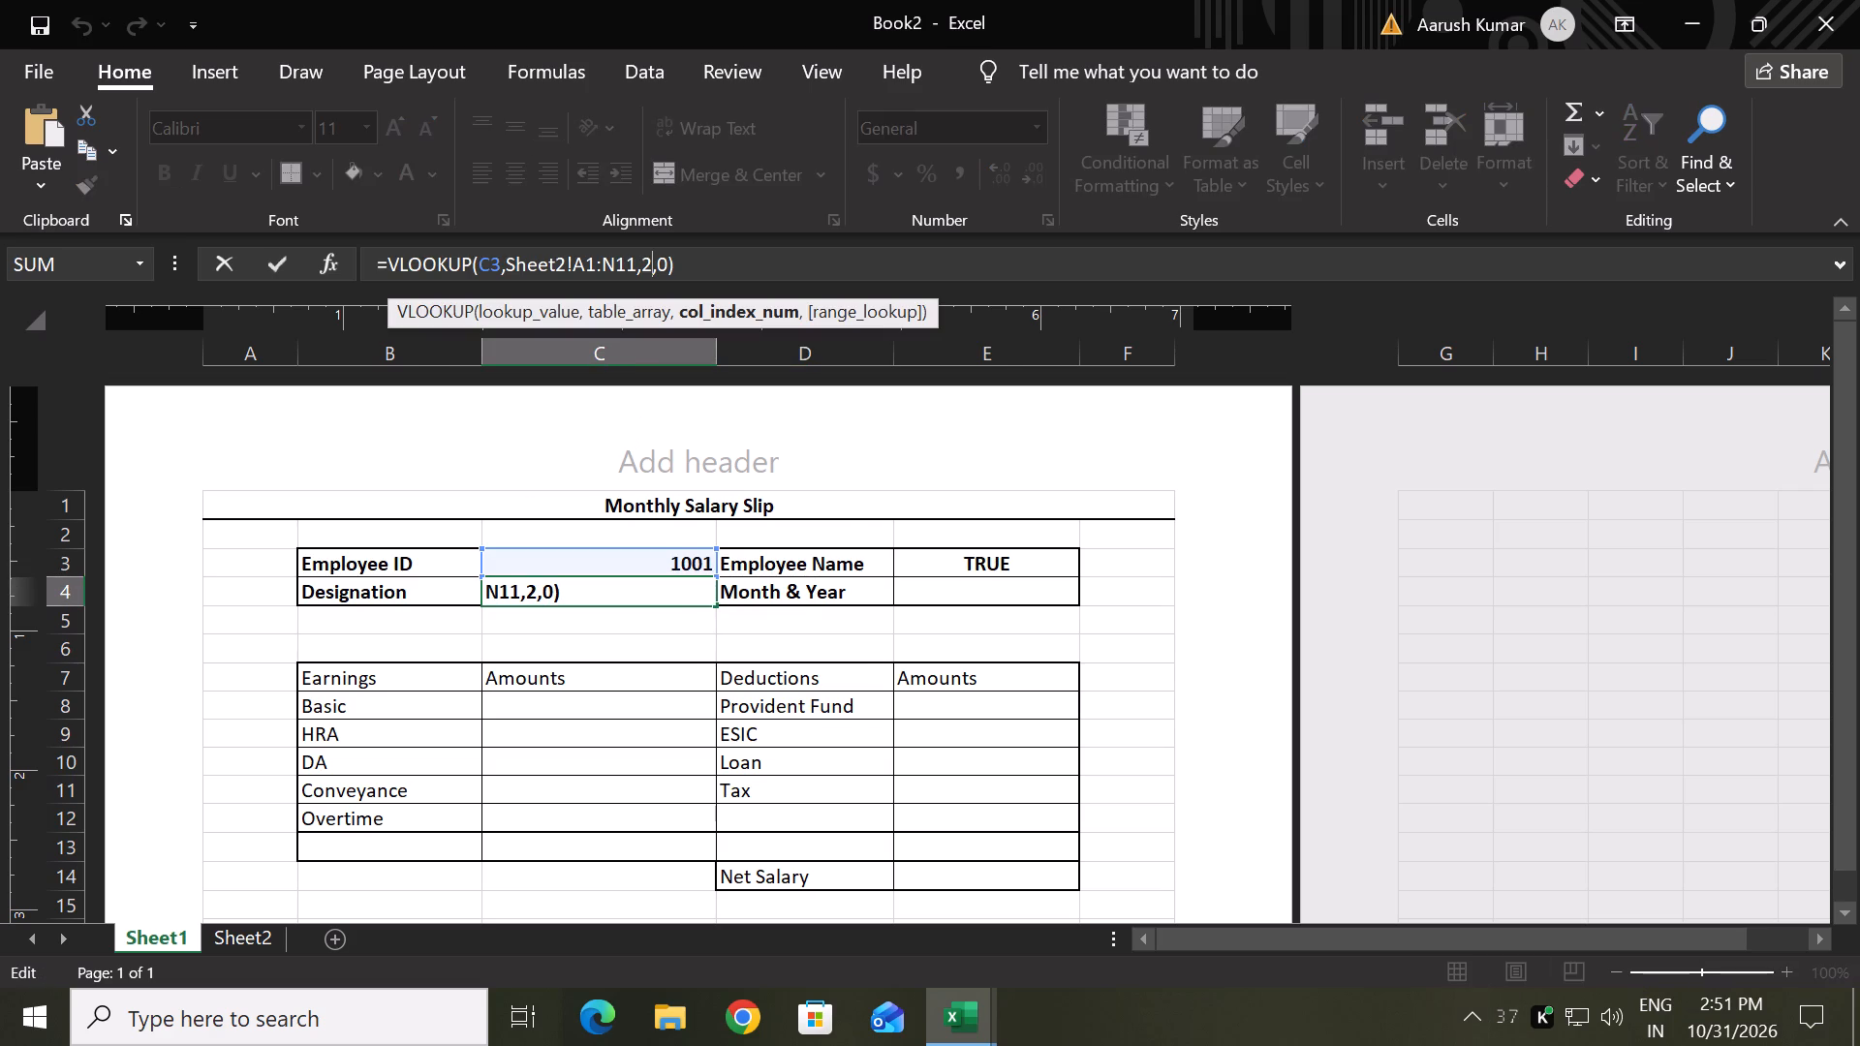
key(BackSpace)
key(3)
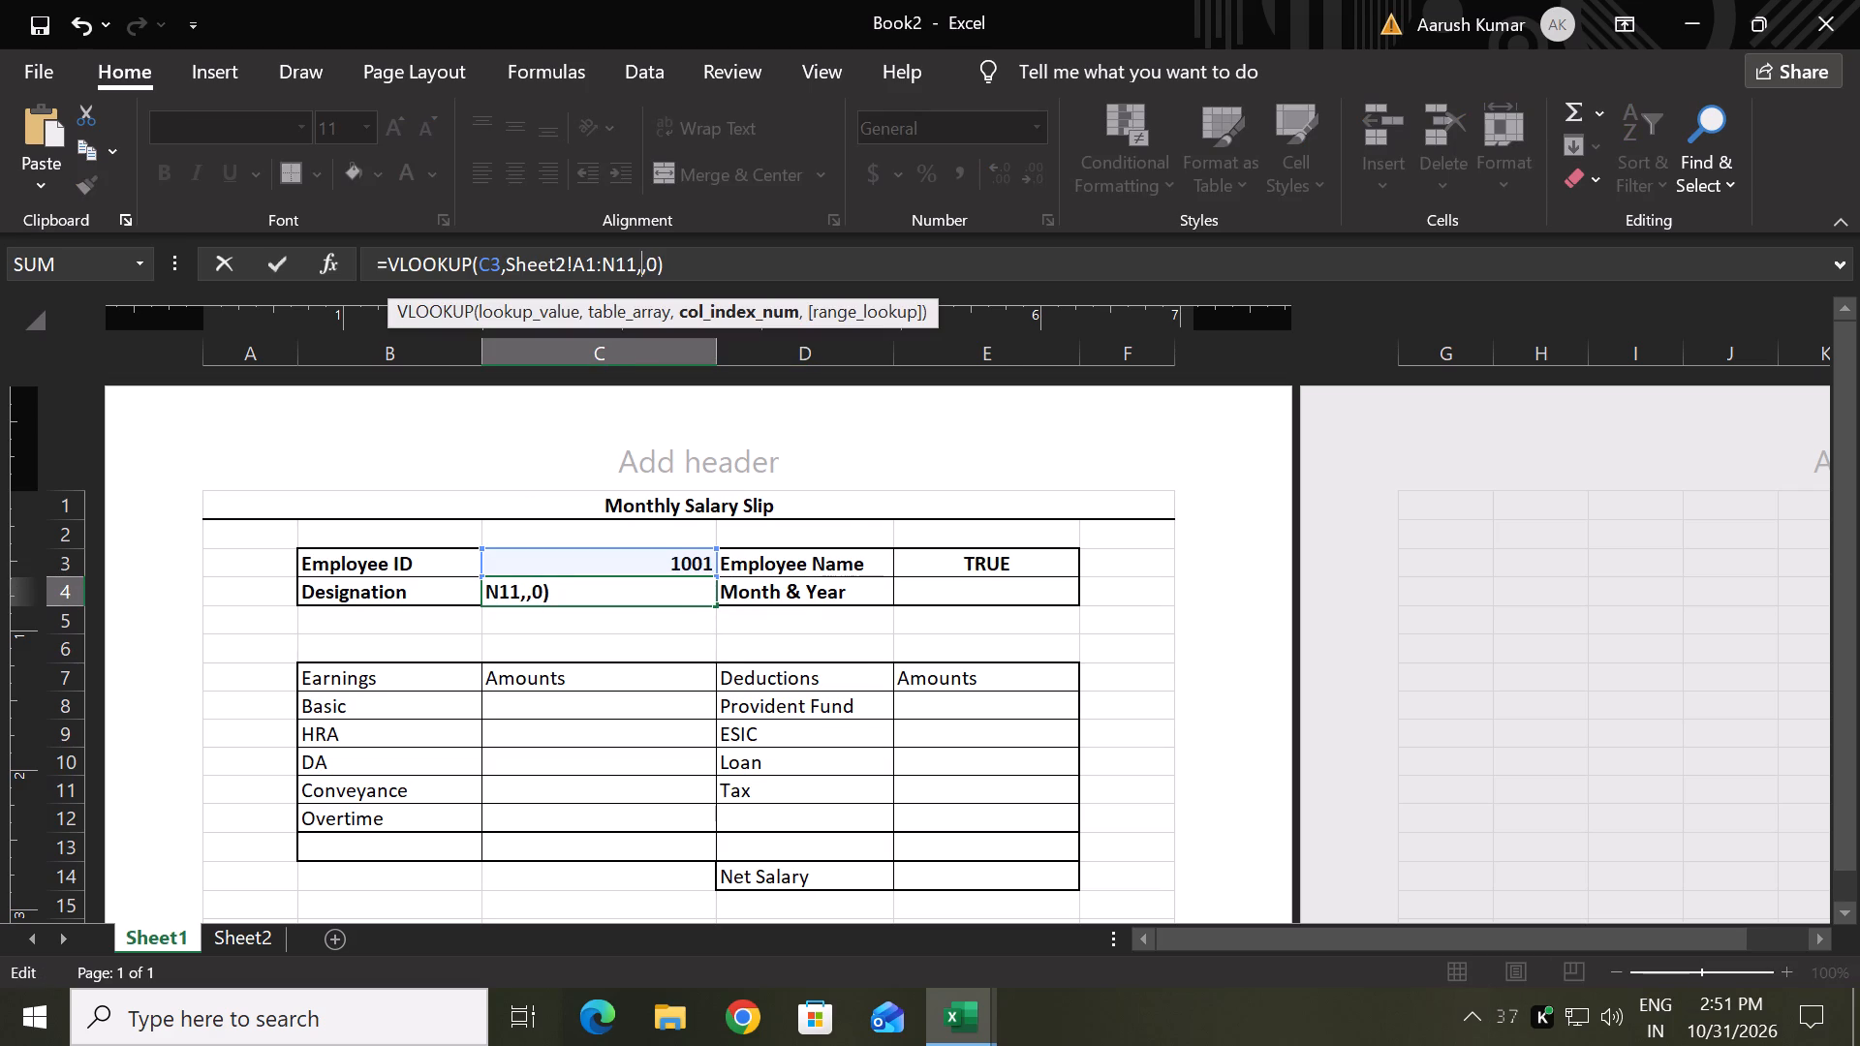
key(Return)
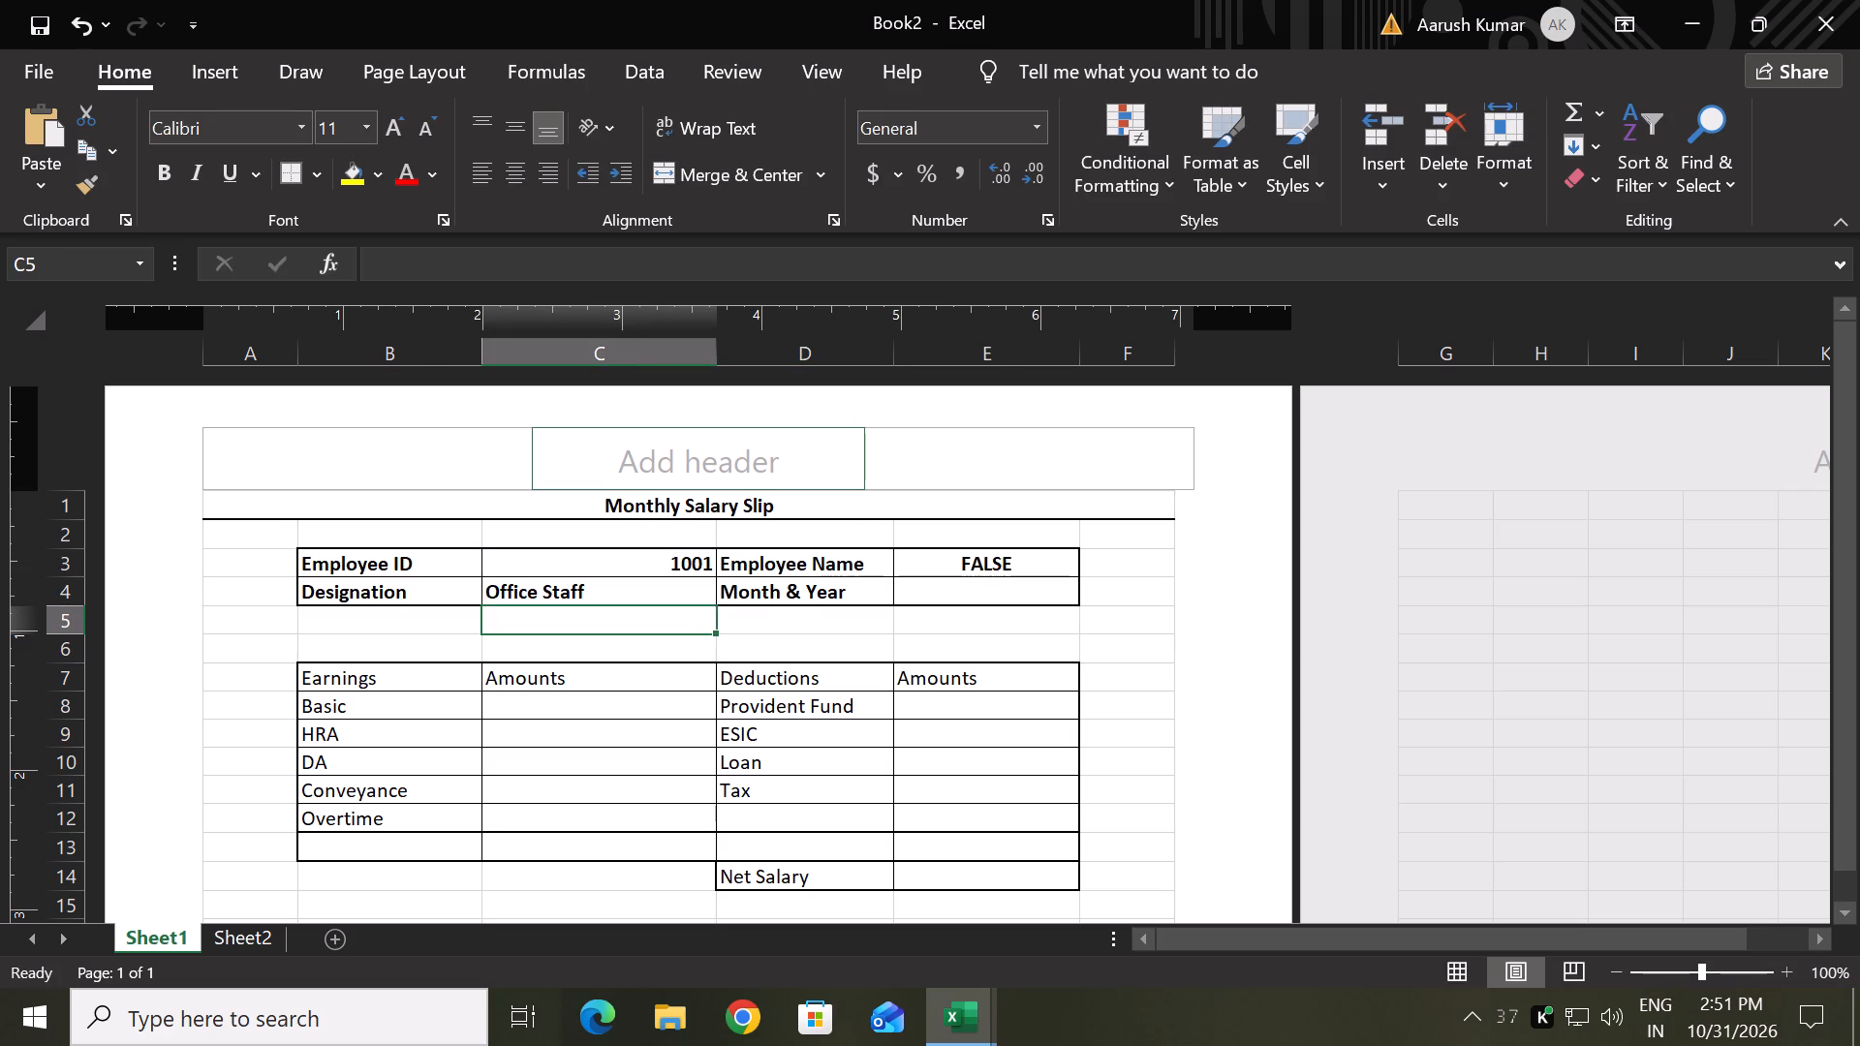
Open the Employee Name formula in E3 to check it against the intended lookup.
click(706, 595)
click(991, 549)
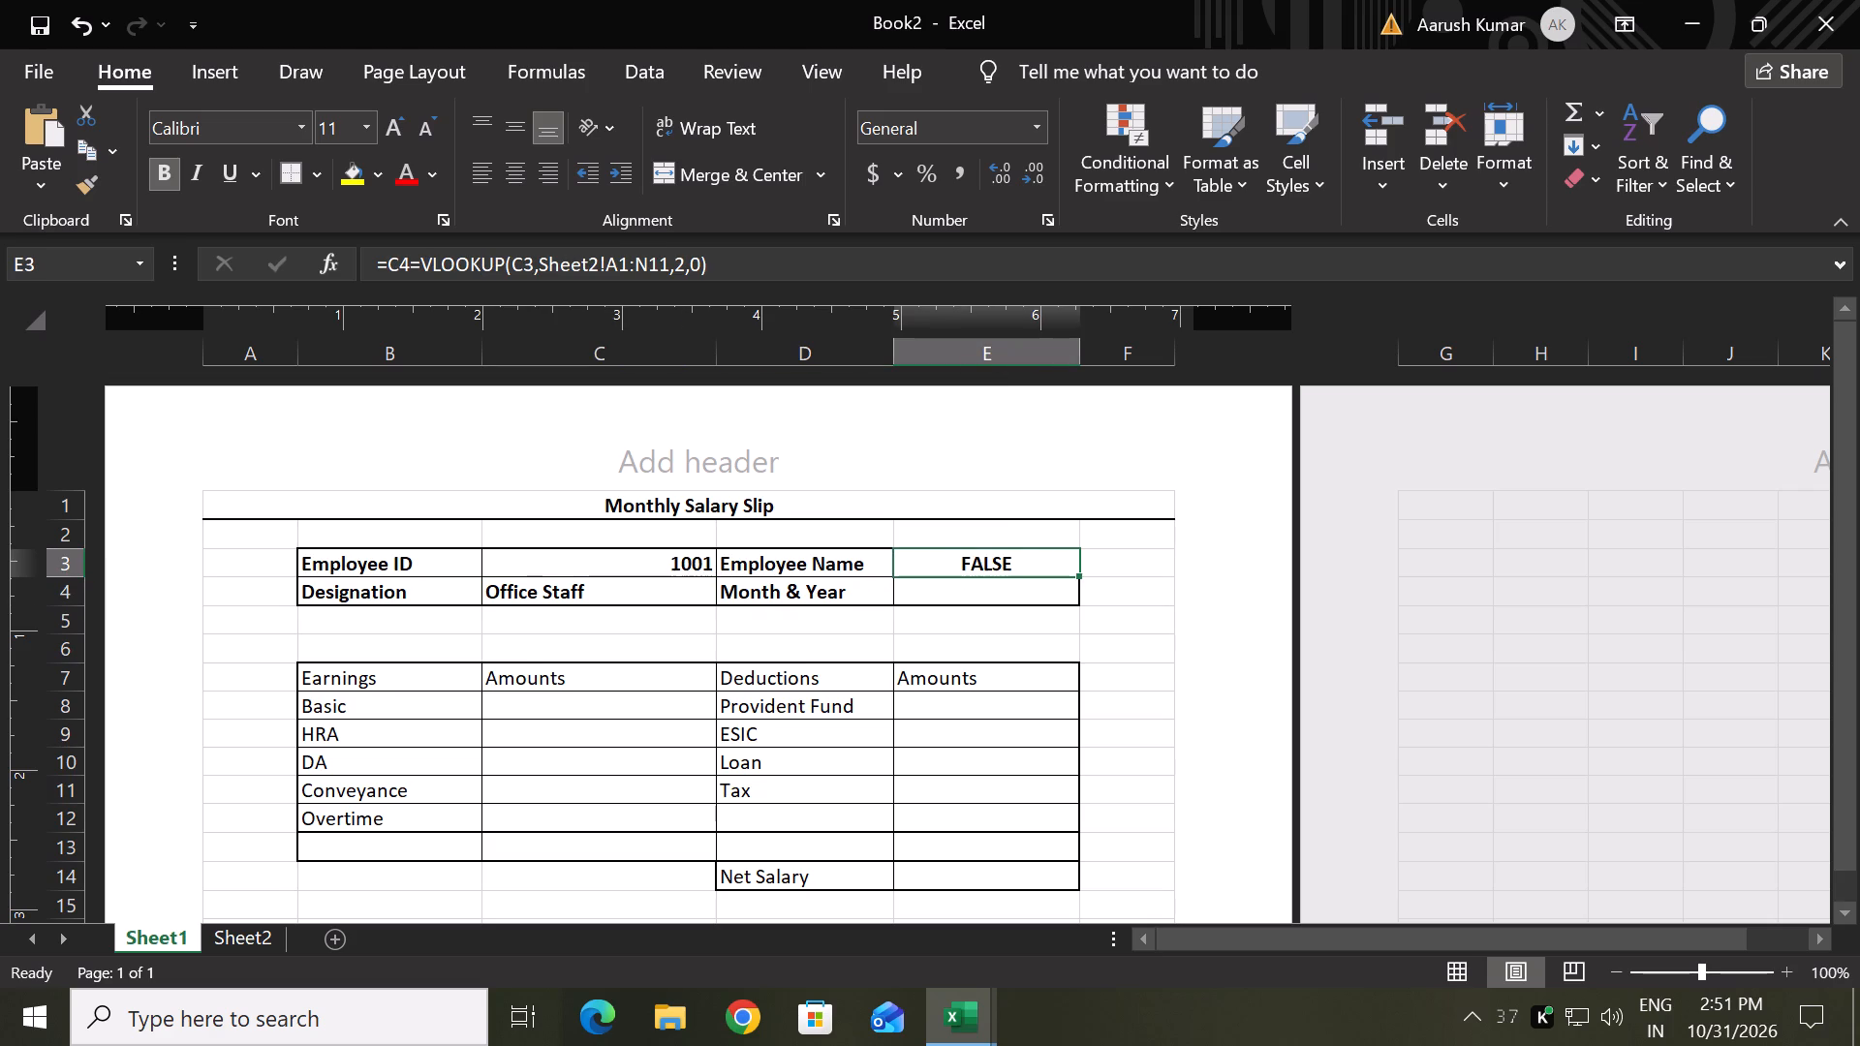
double_click(1000, 565)
click(1053, 592)
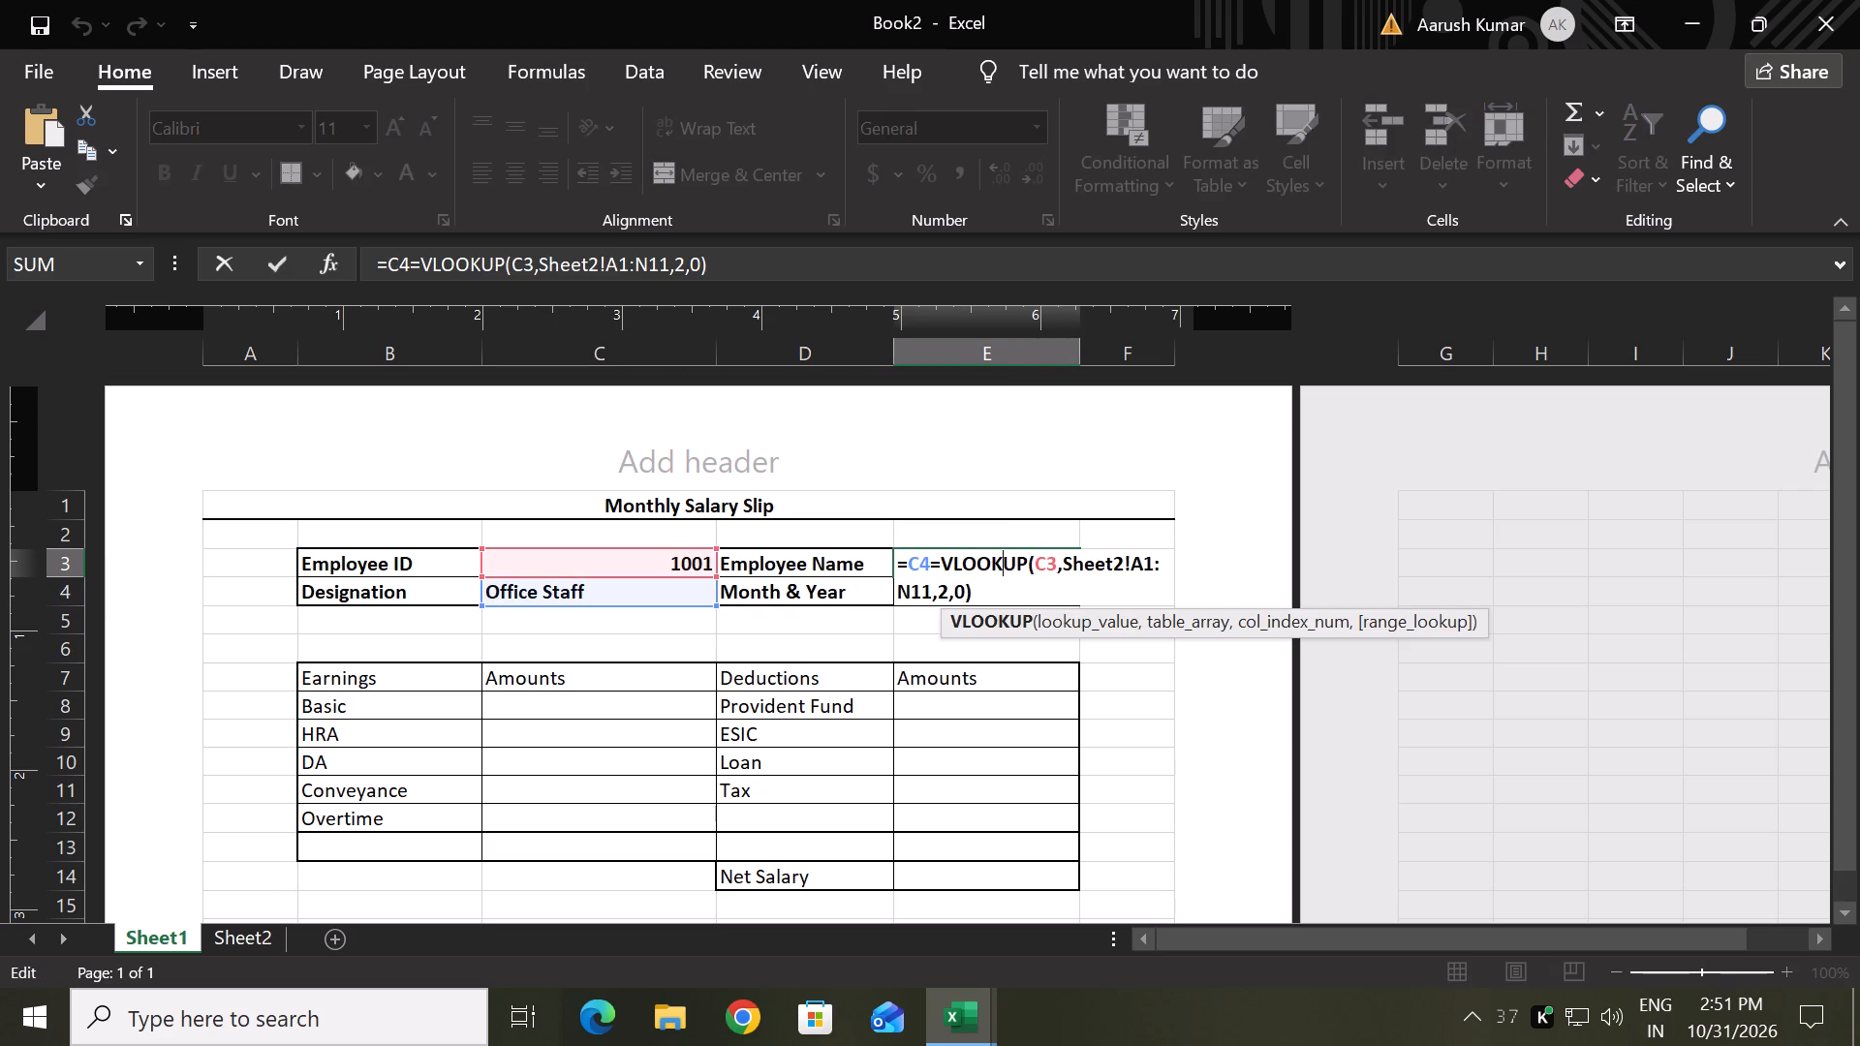
click(1120, 486)
triple_click(988, 569)
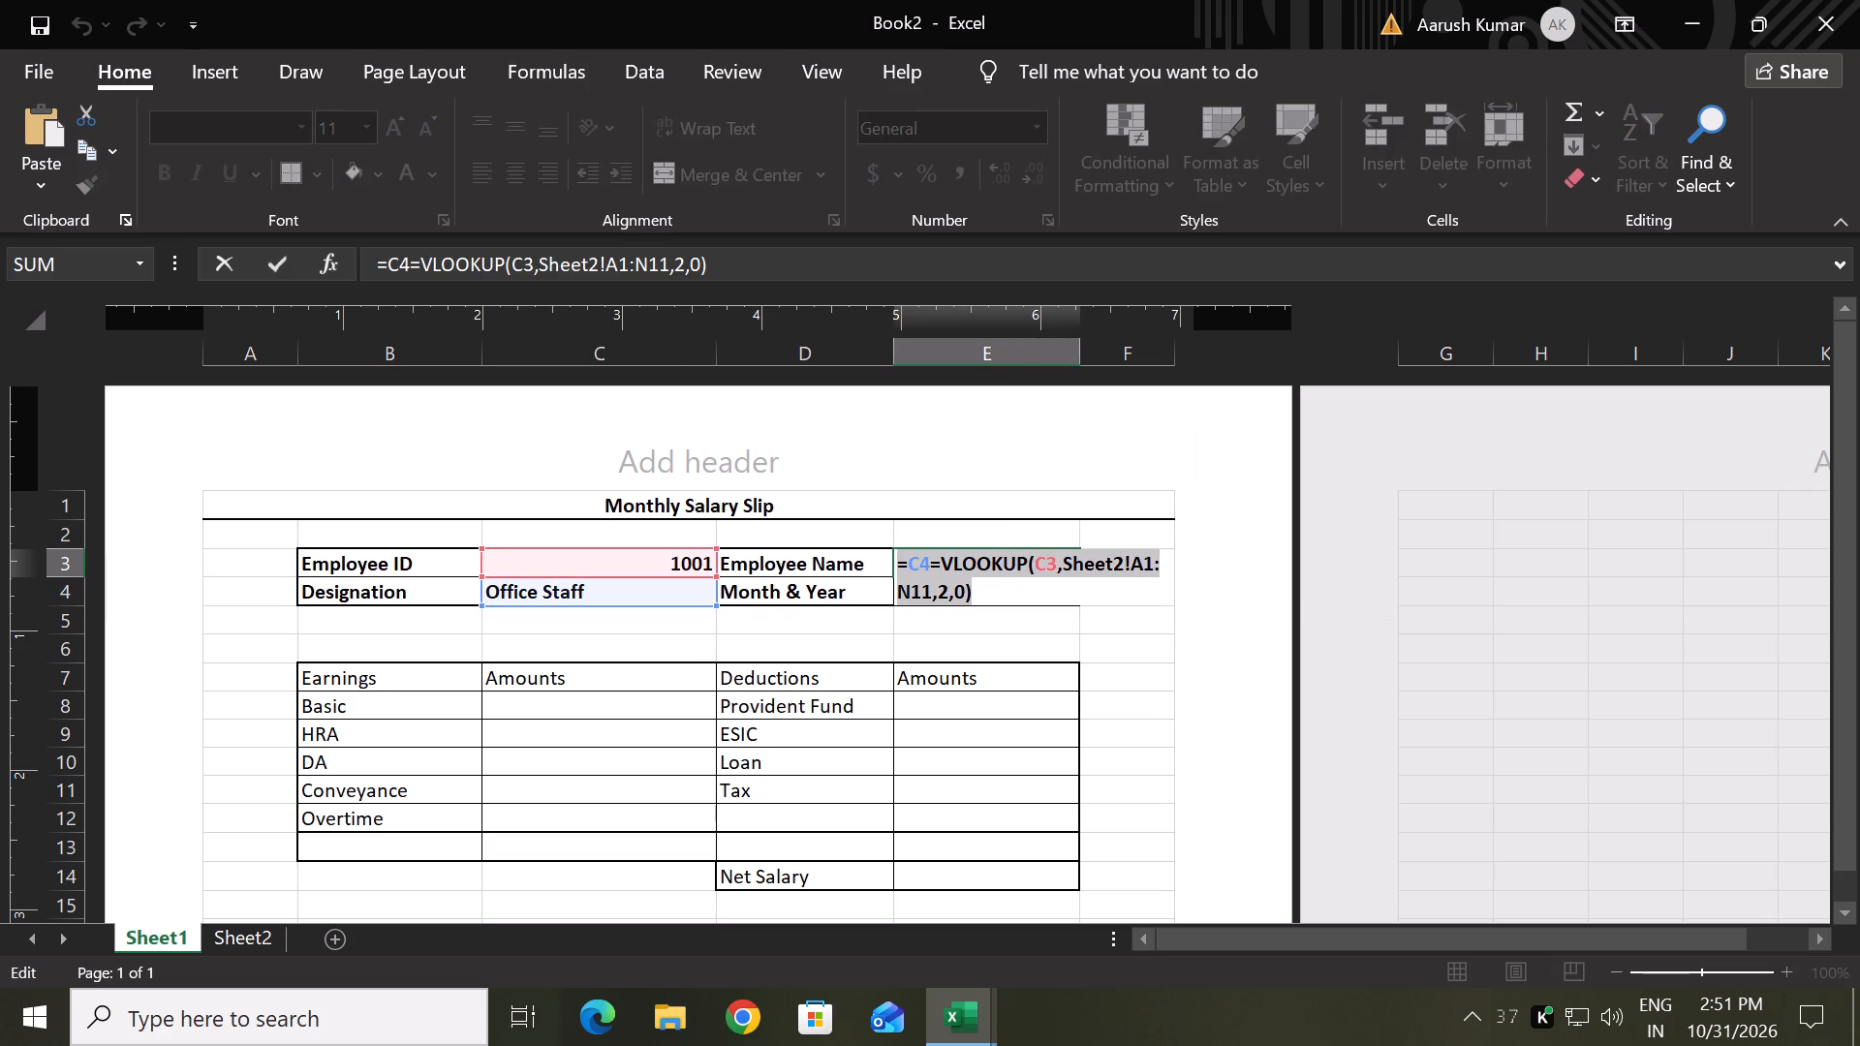
key(Return)
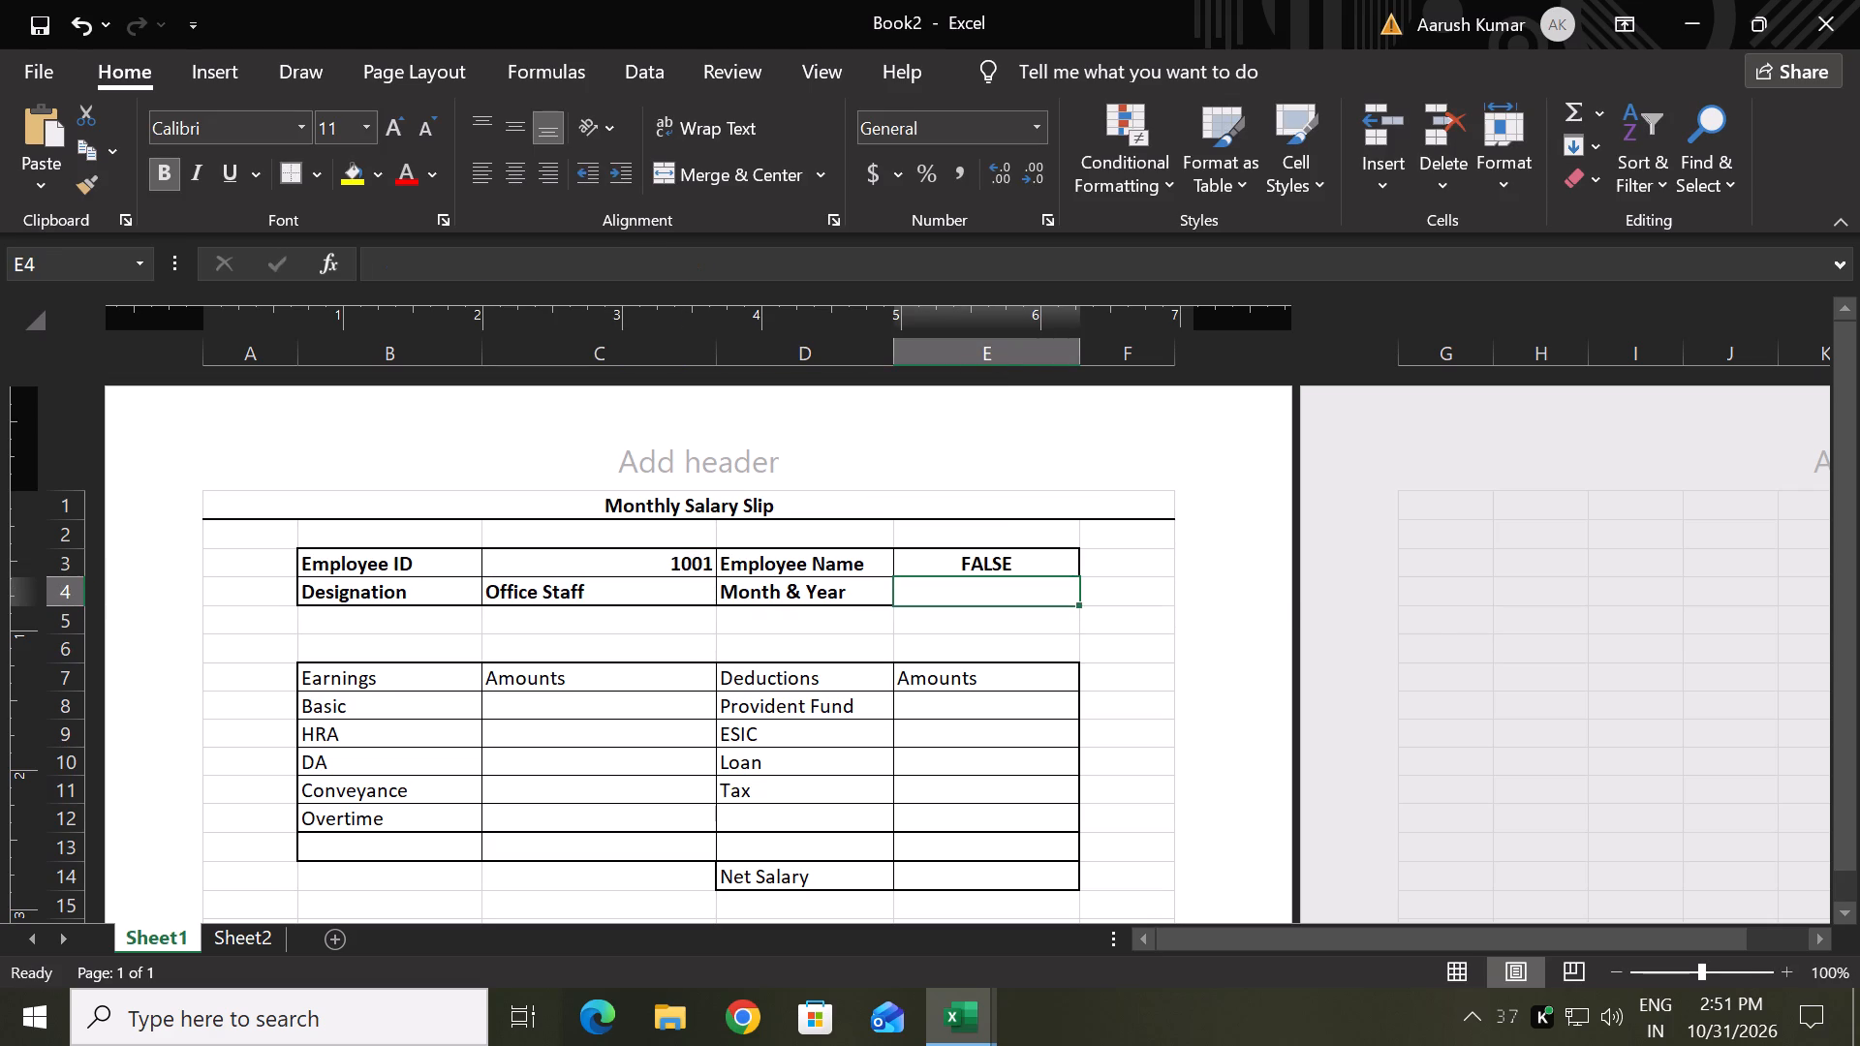
click(1027, 562)
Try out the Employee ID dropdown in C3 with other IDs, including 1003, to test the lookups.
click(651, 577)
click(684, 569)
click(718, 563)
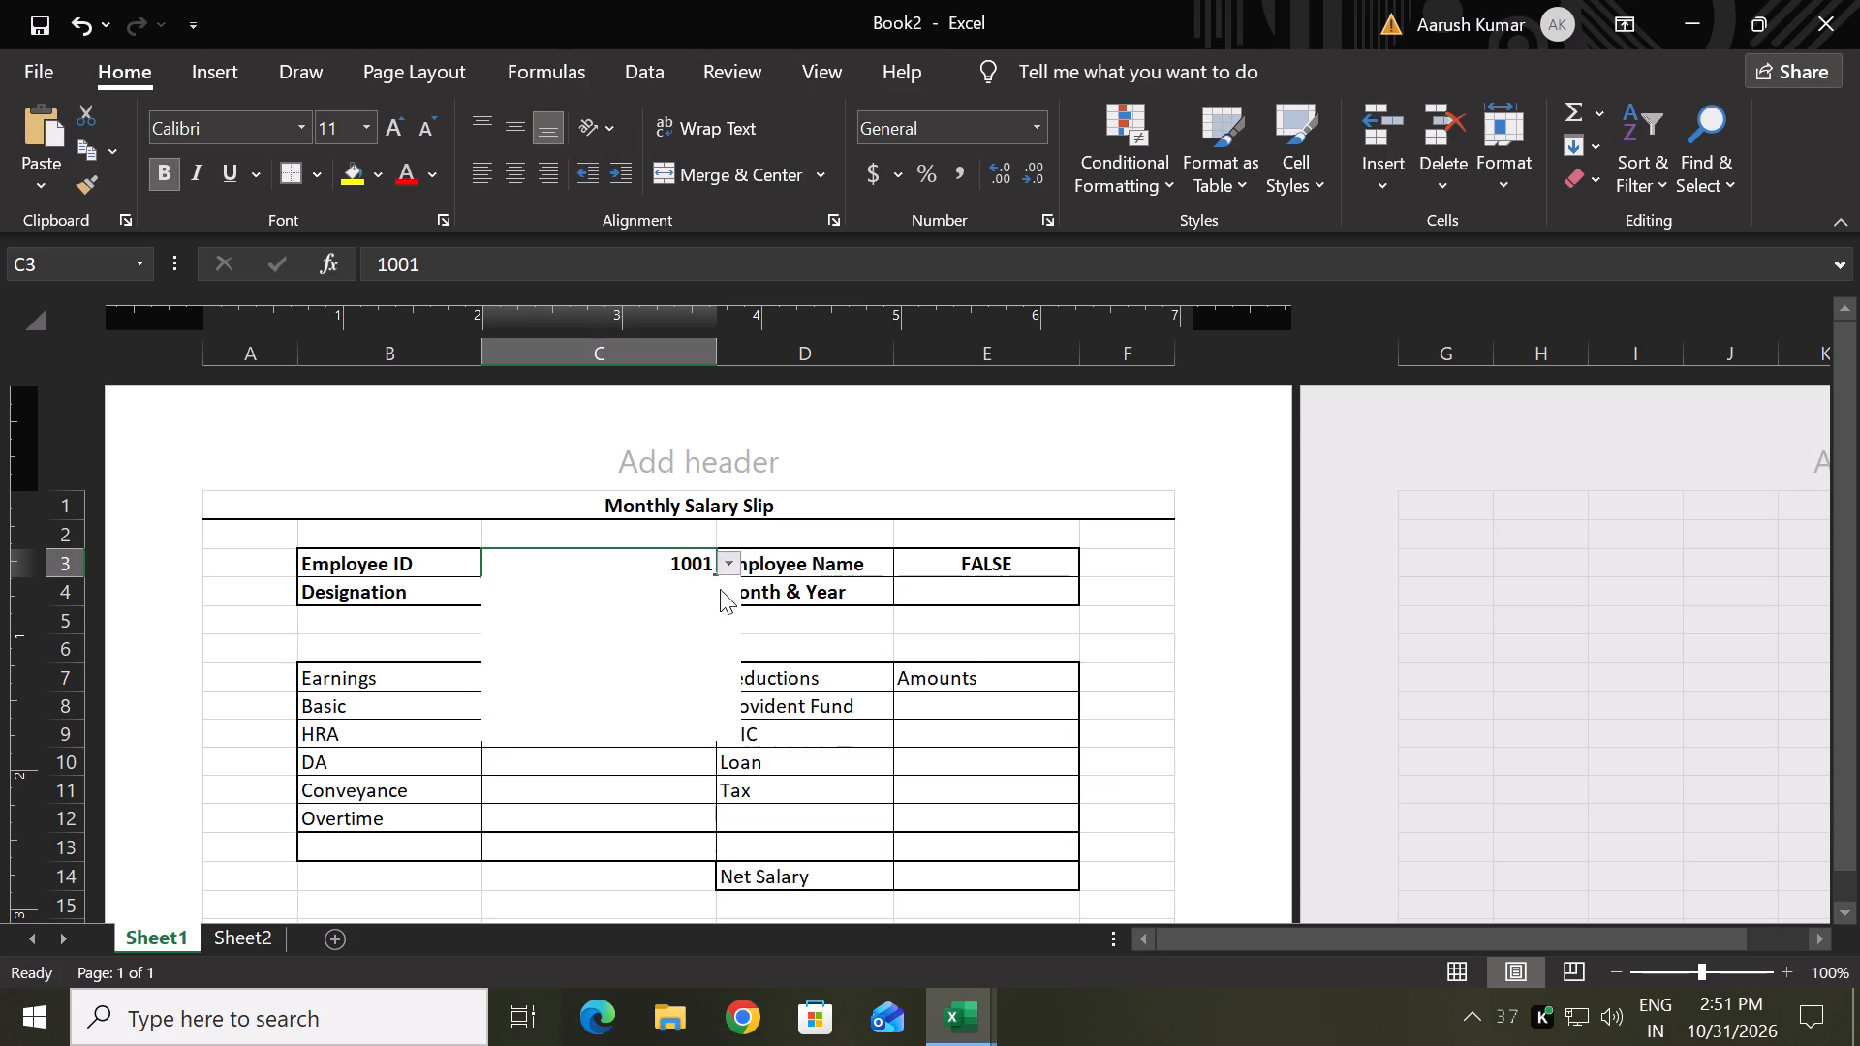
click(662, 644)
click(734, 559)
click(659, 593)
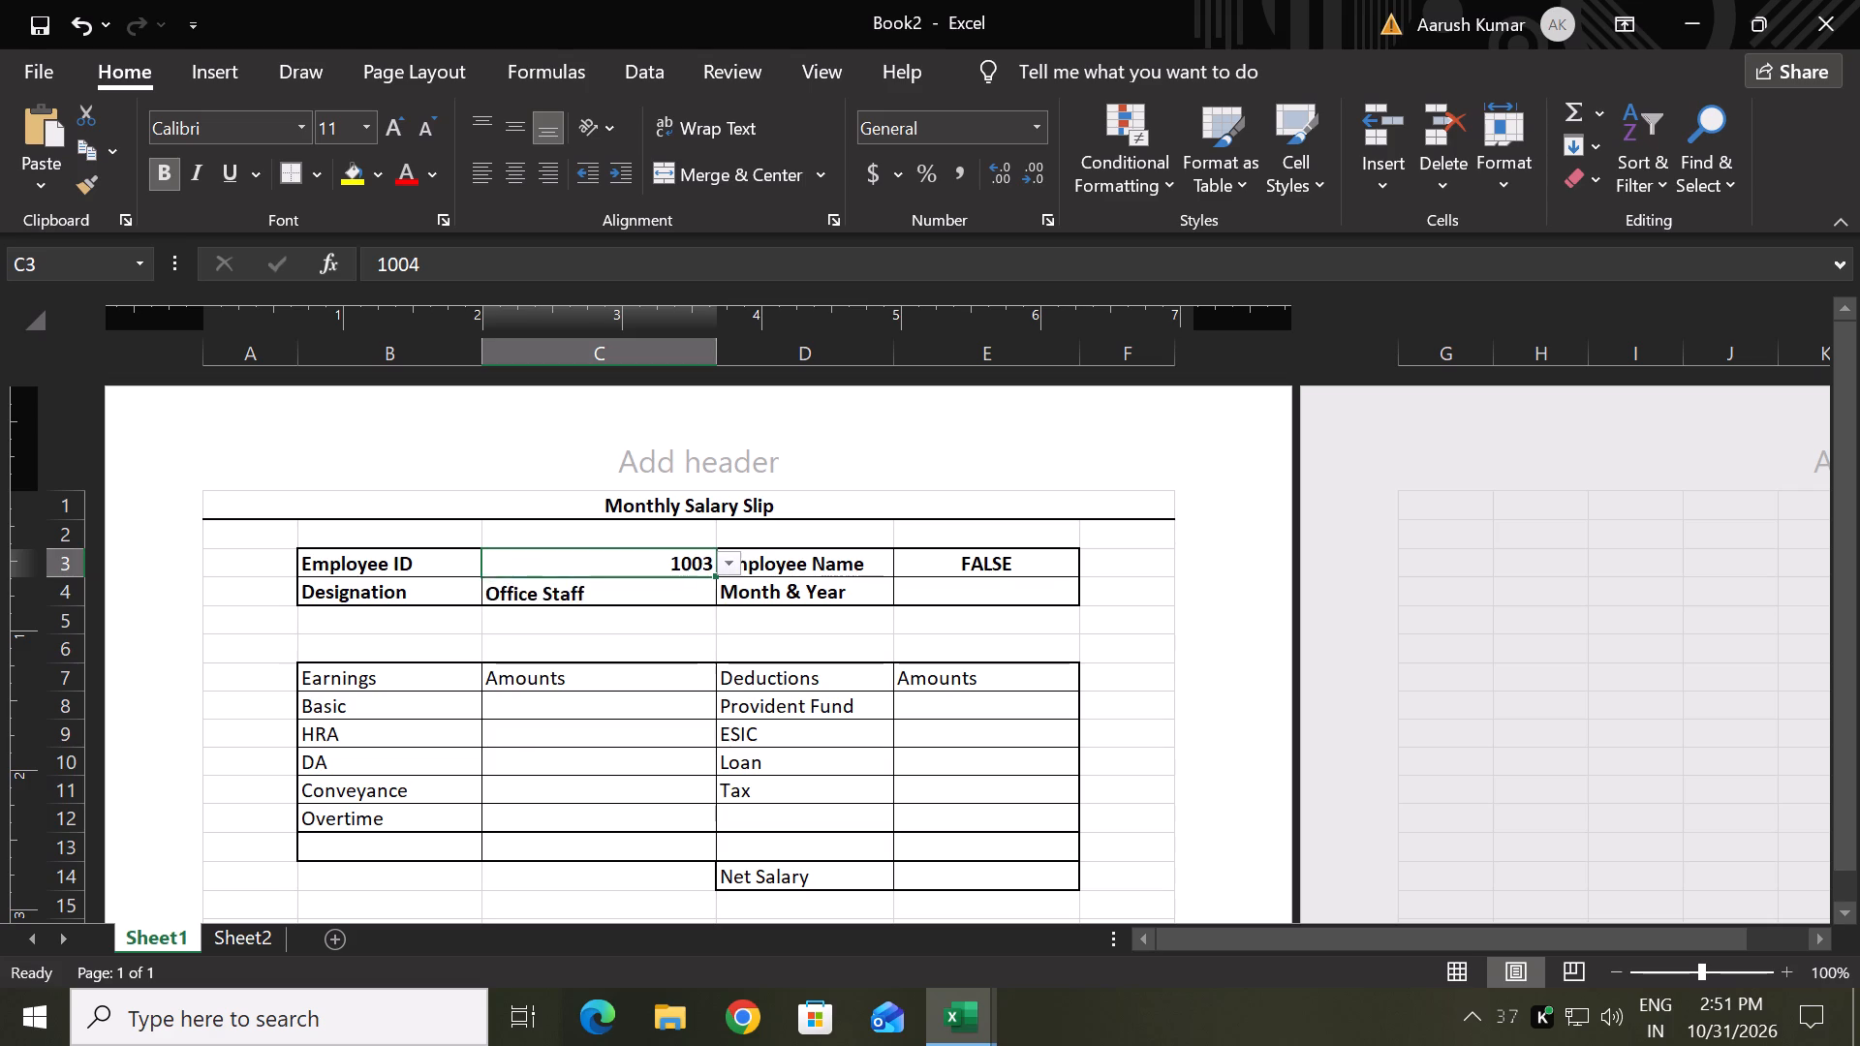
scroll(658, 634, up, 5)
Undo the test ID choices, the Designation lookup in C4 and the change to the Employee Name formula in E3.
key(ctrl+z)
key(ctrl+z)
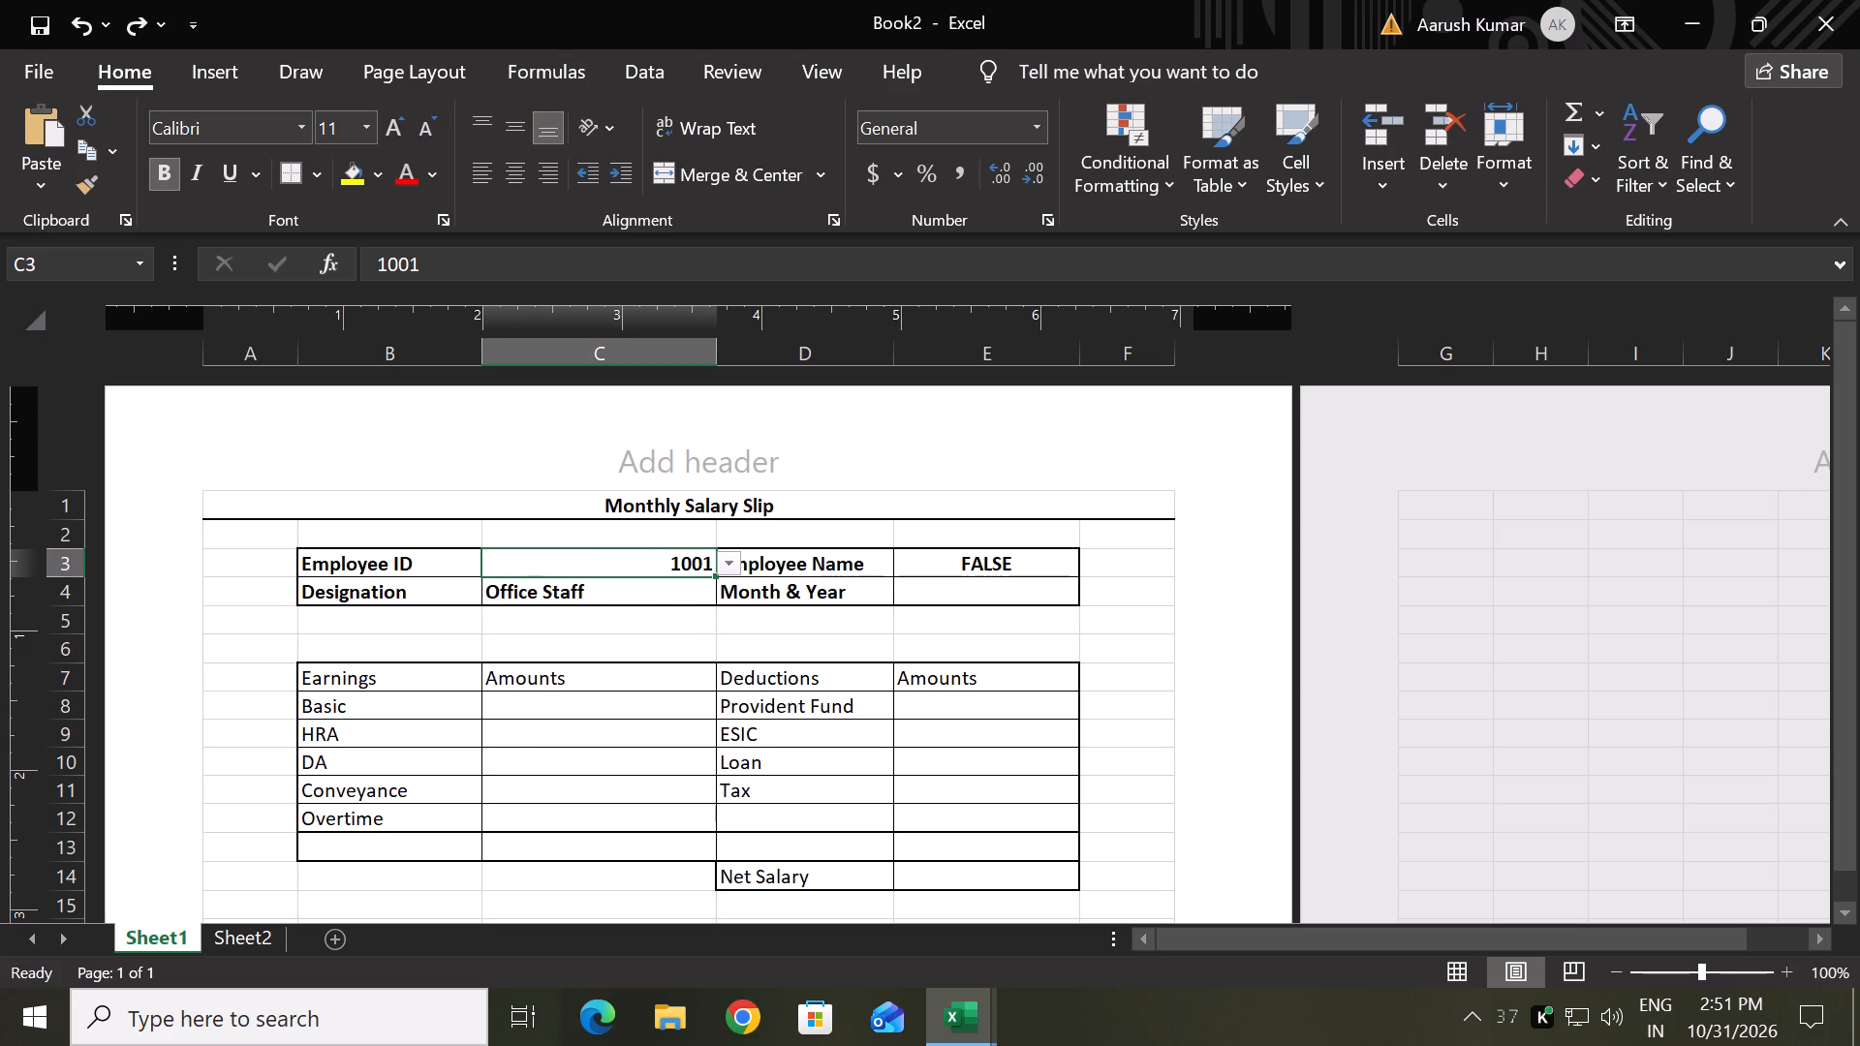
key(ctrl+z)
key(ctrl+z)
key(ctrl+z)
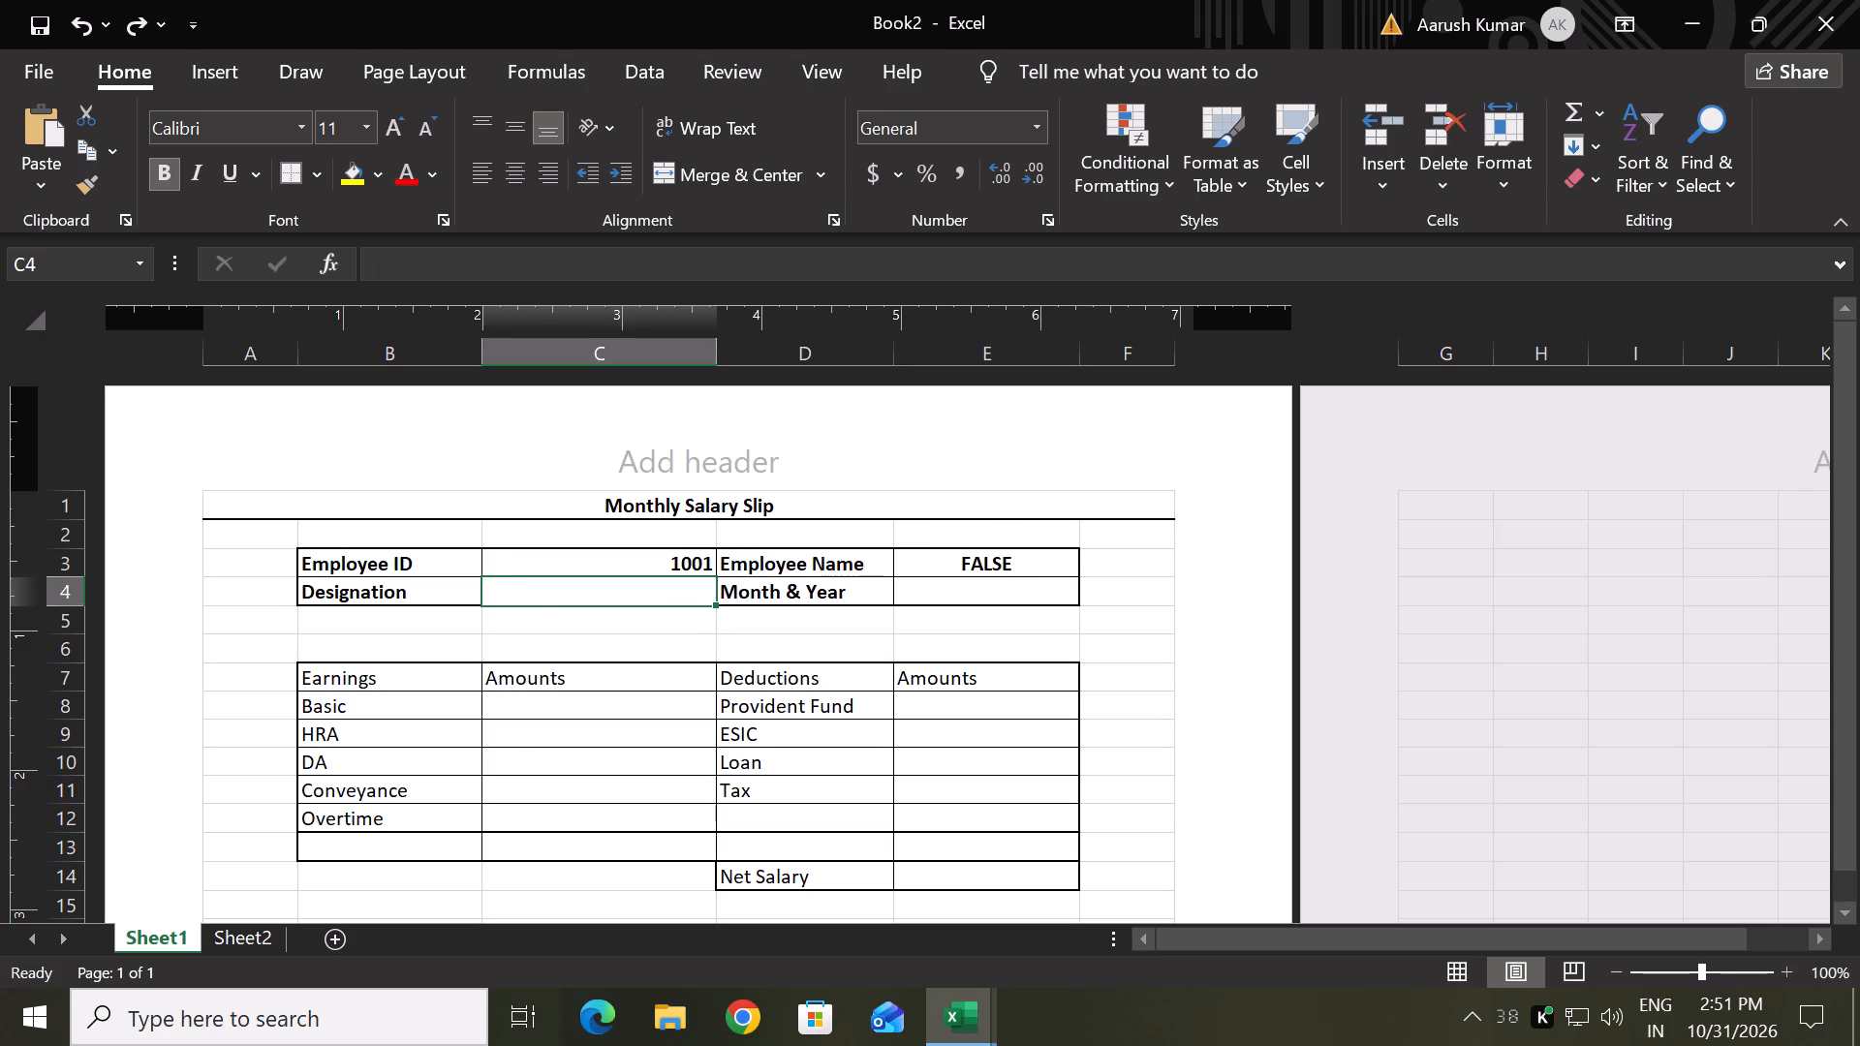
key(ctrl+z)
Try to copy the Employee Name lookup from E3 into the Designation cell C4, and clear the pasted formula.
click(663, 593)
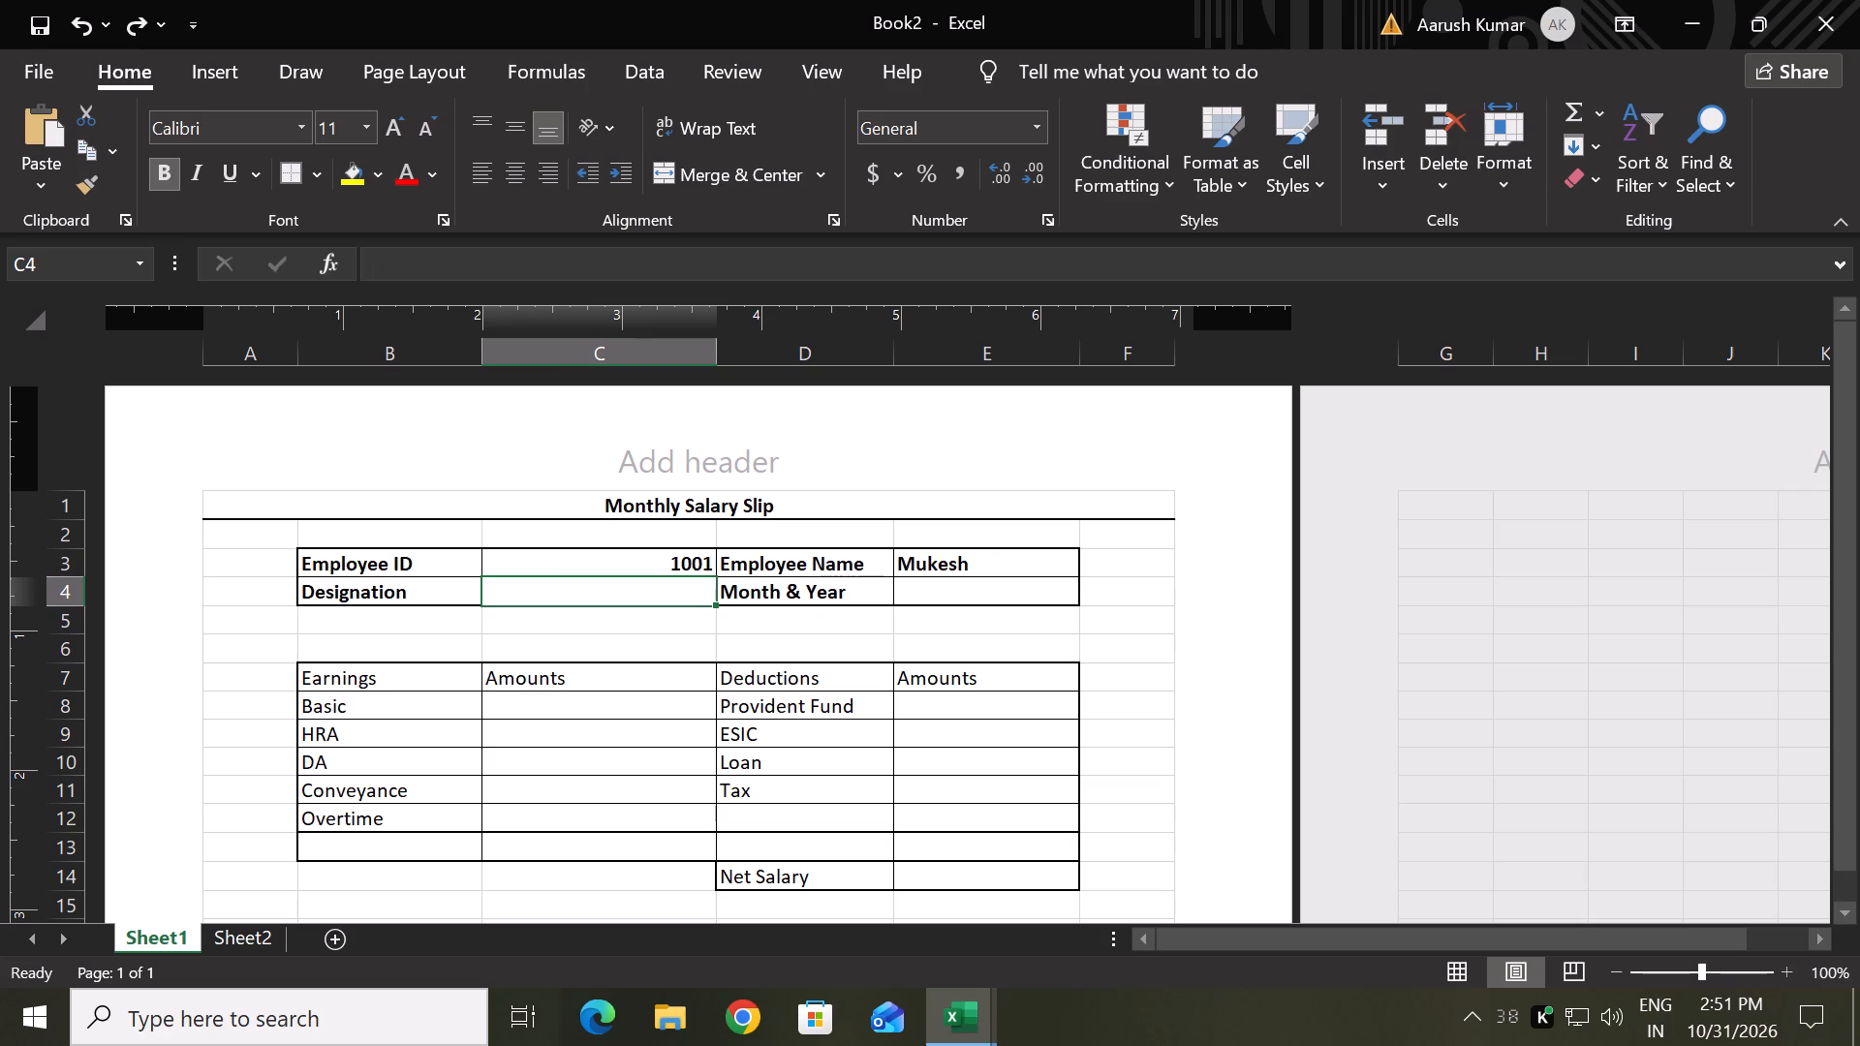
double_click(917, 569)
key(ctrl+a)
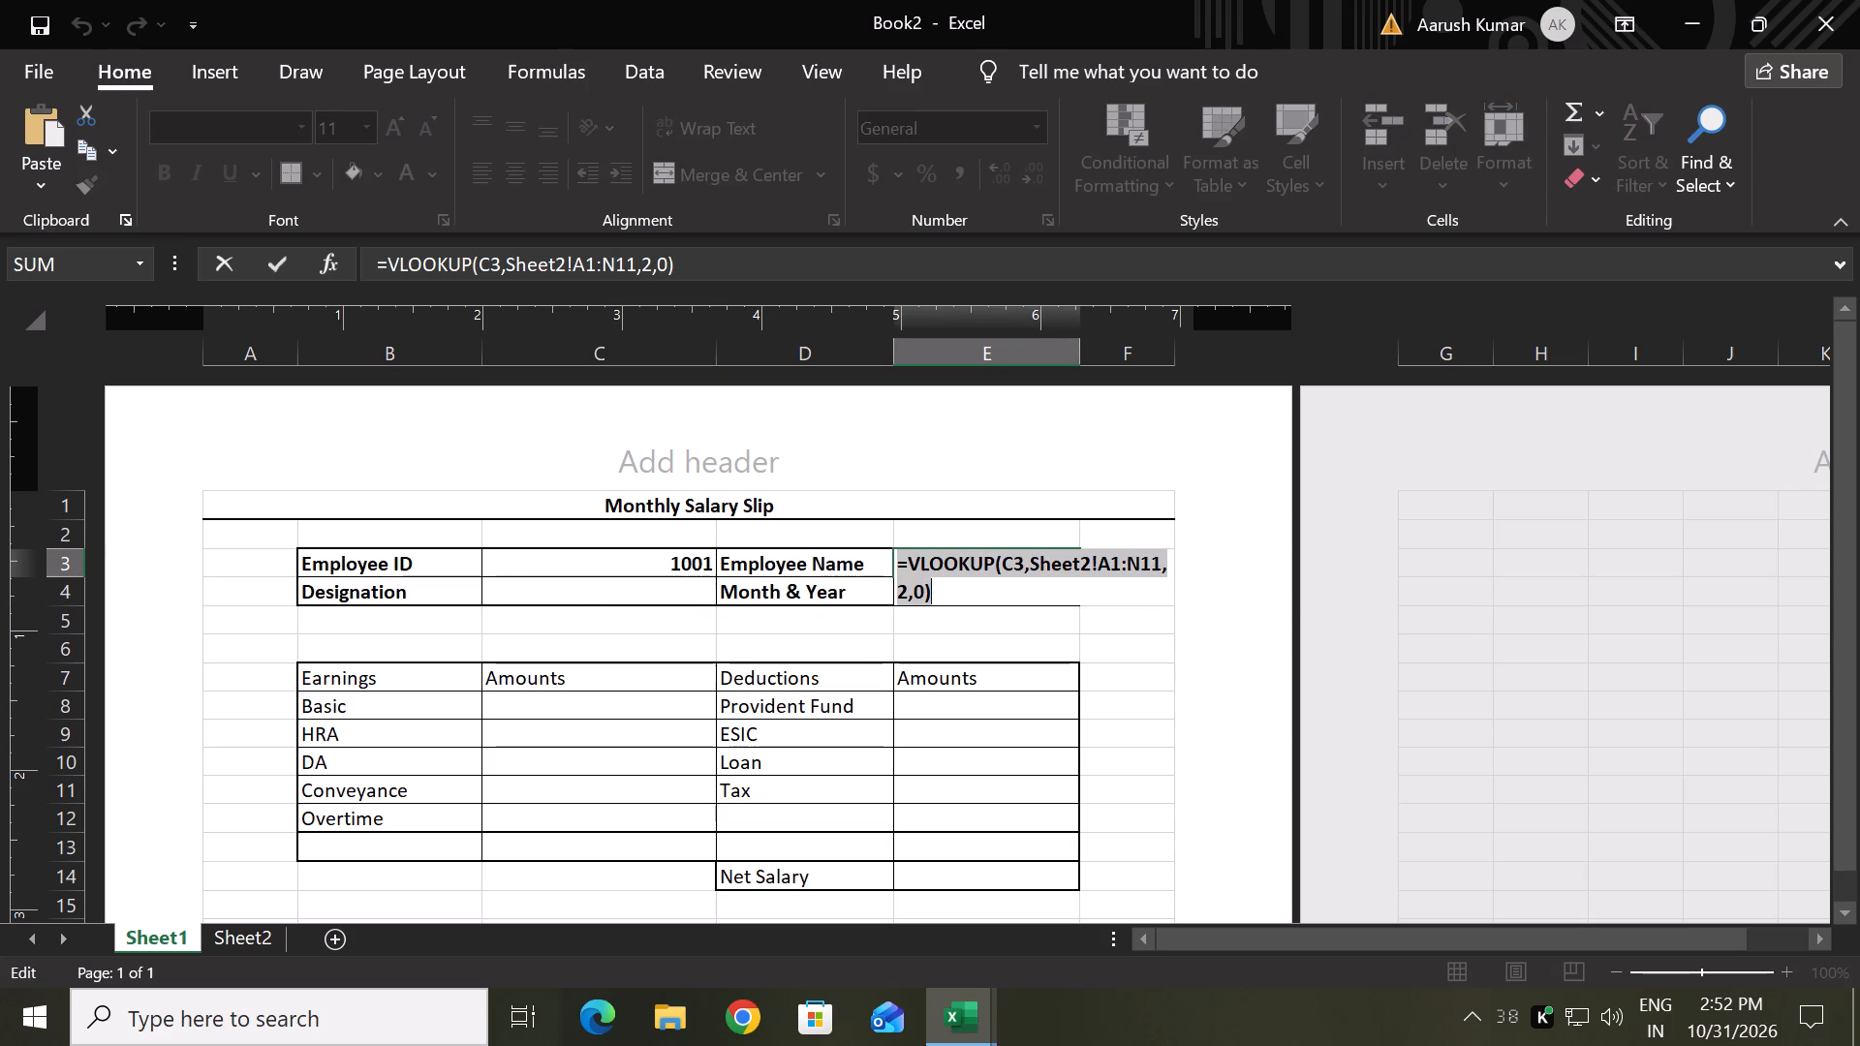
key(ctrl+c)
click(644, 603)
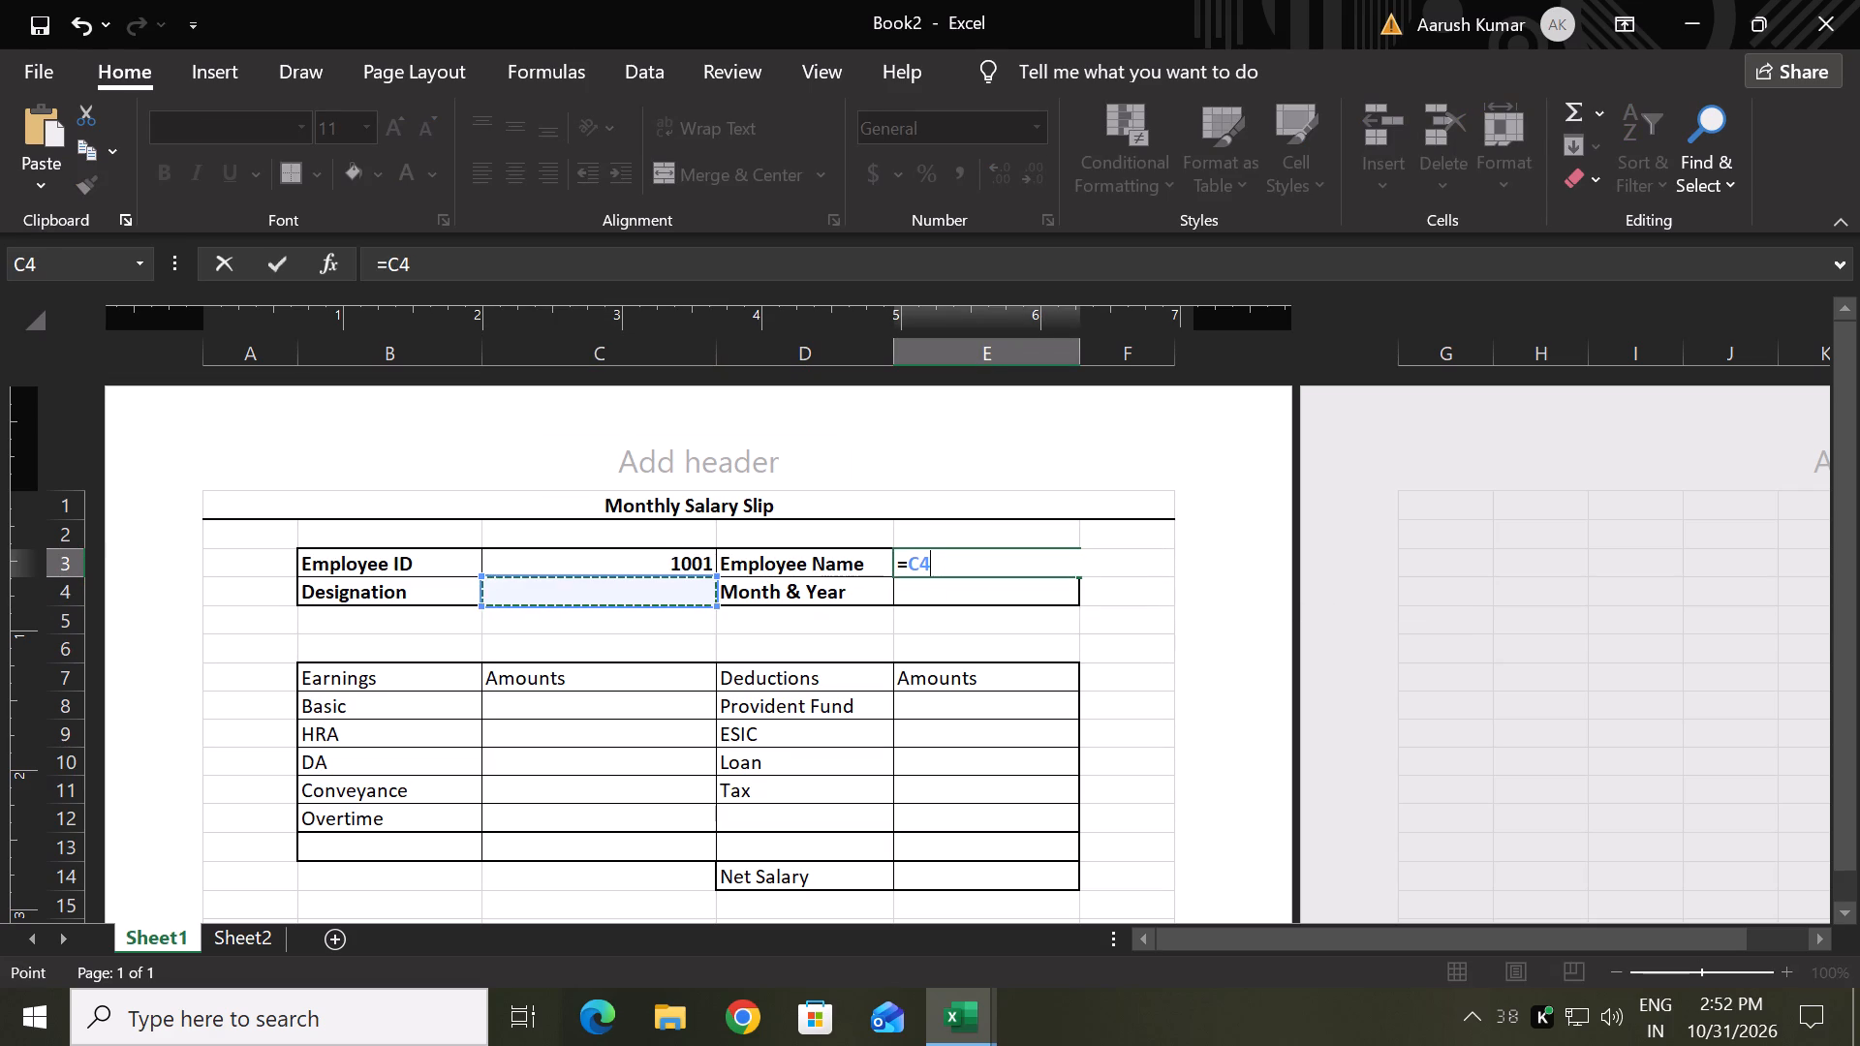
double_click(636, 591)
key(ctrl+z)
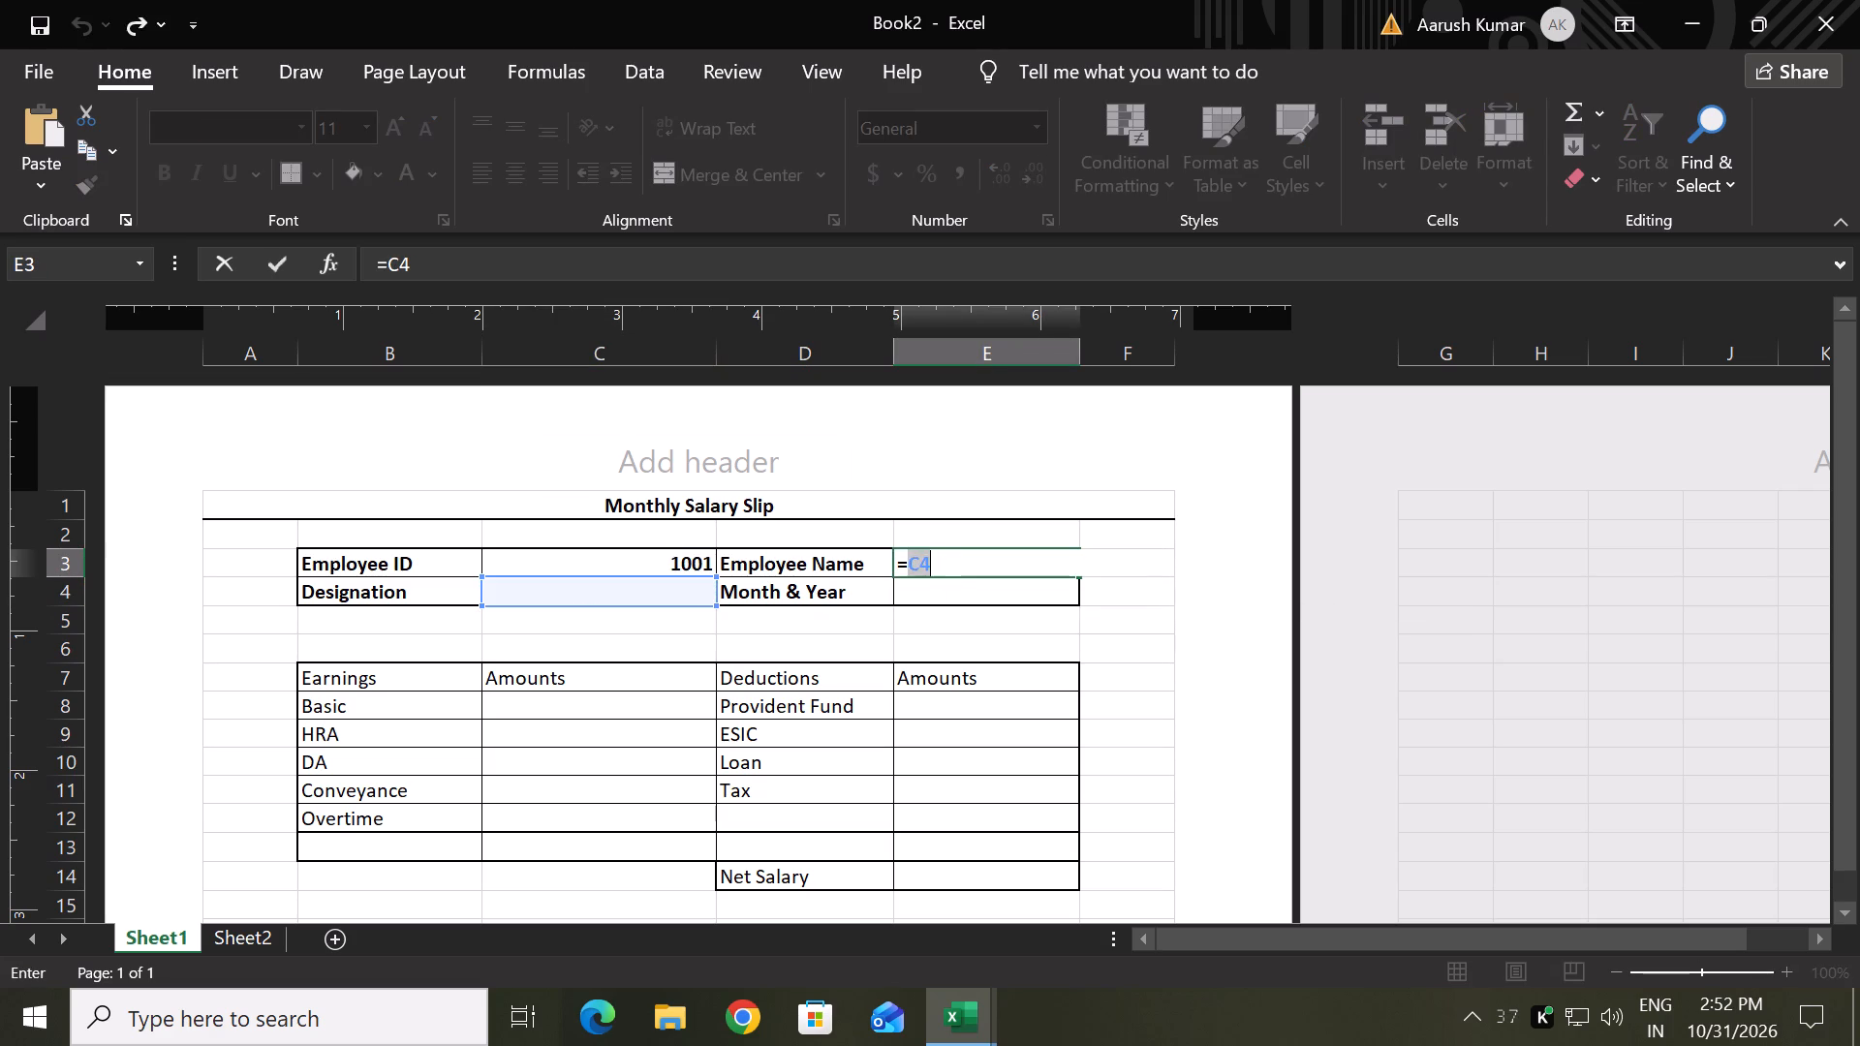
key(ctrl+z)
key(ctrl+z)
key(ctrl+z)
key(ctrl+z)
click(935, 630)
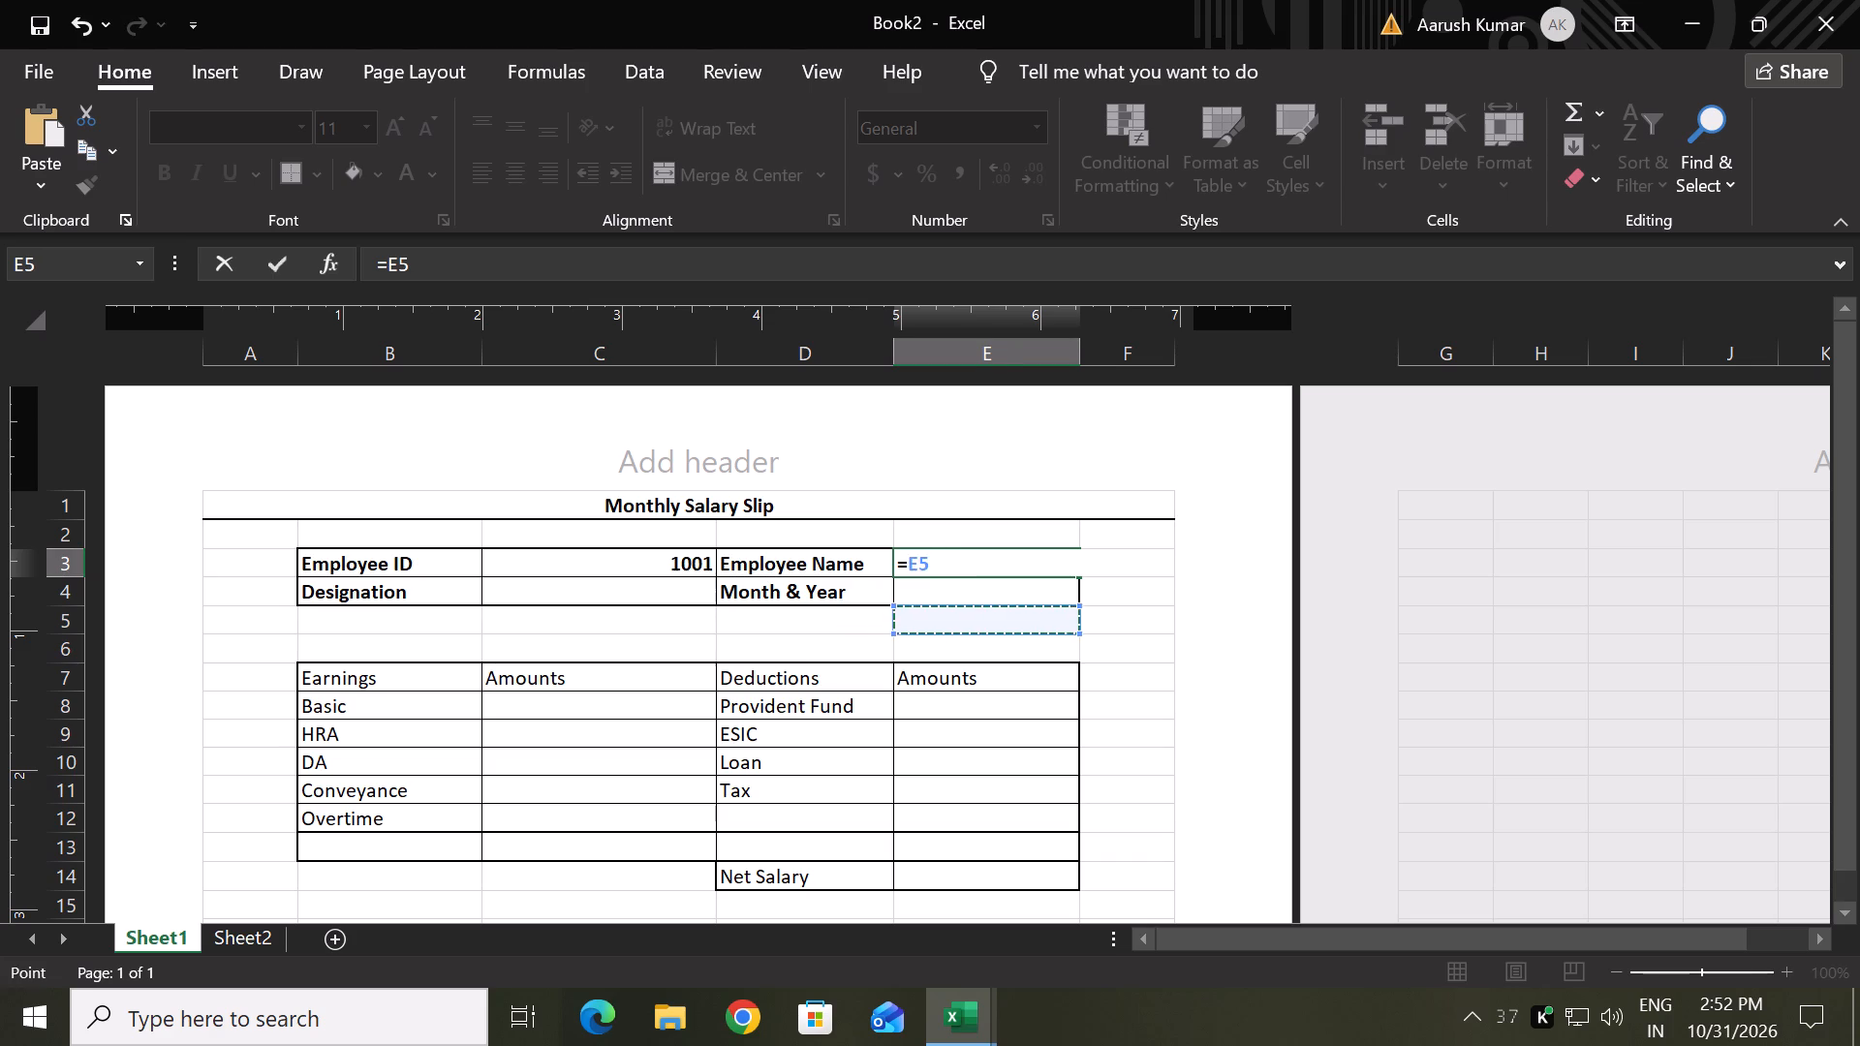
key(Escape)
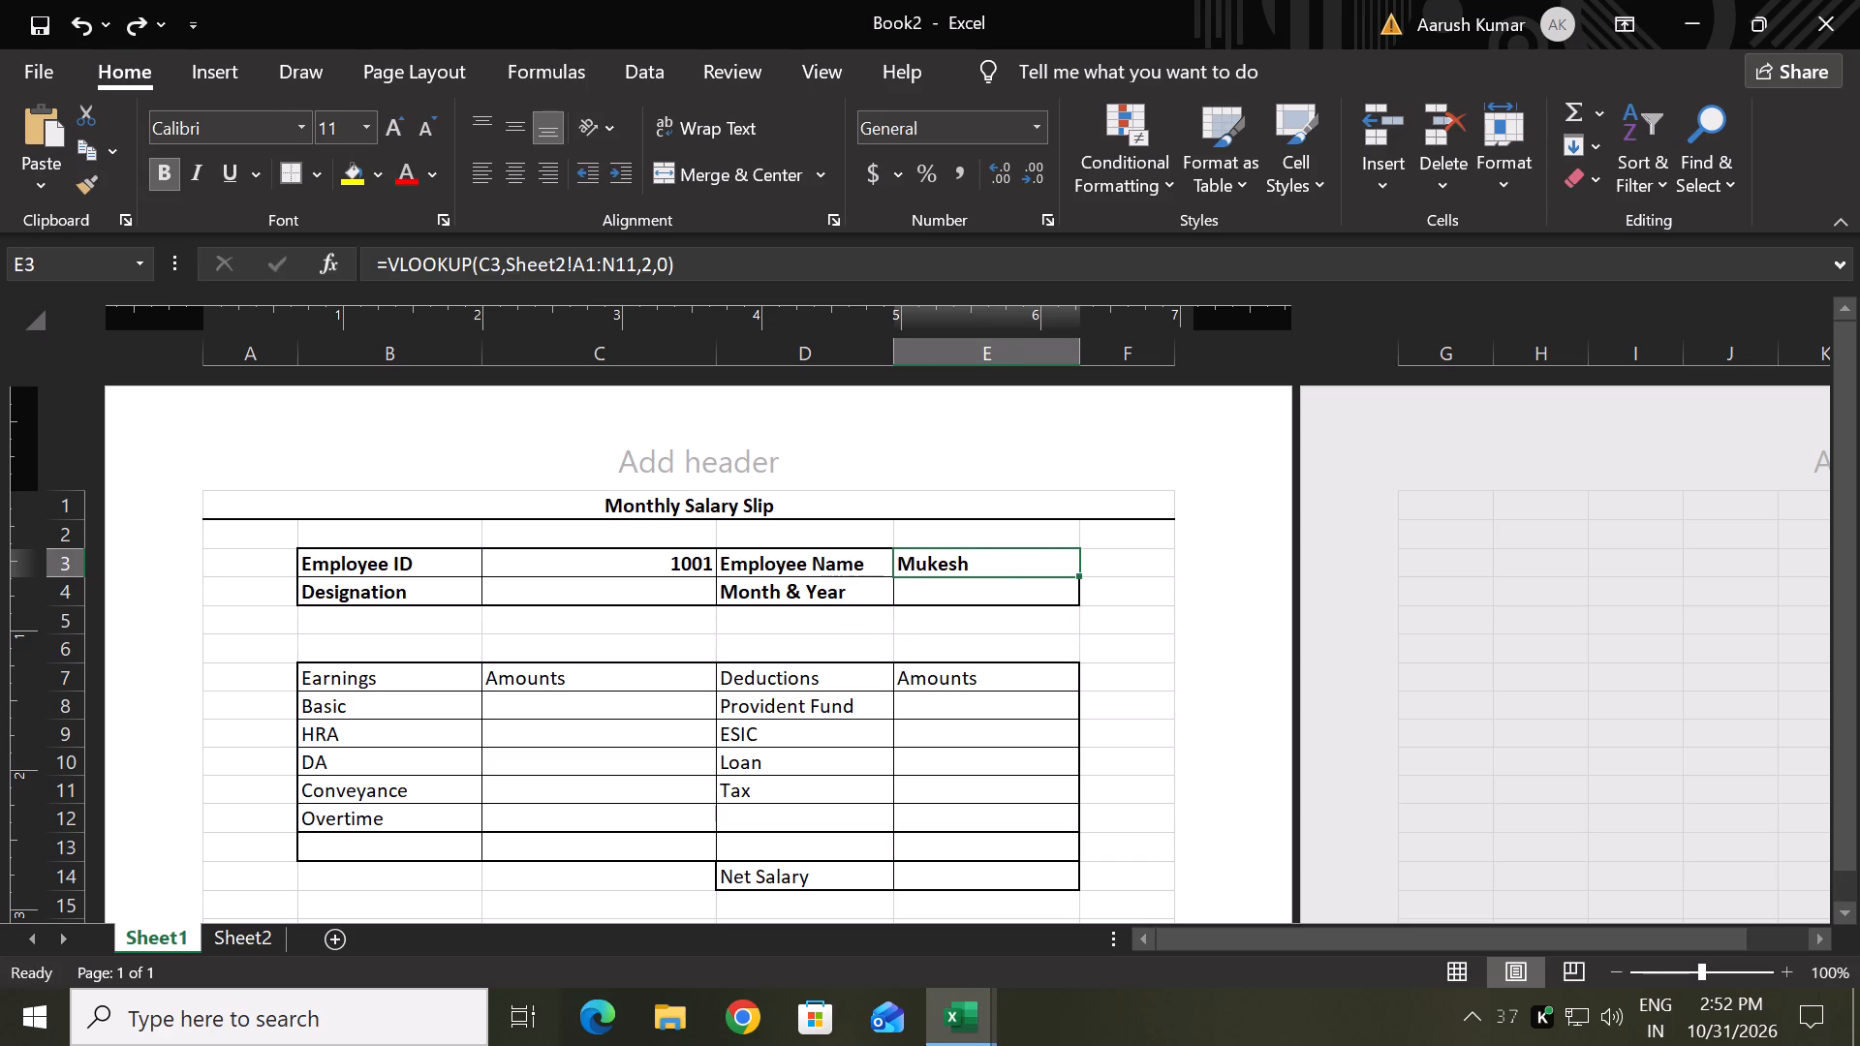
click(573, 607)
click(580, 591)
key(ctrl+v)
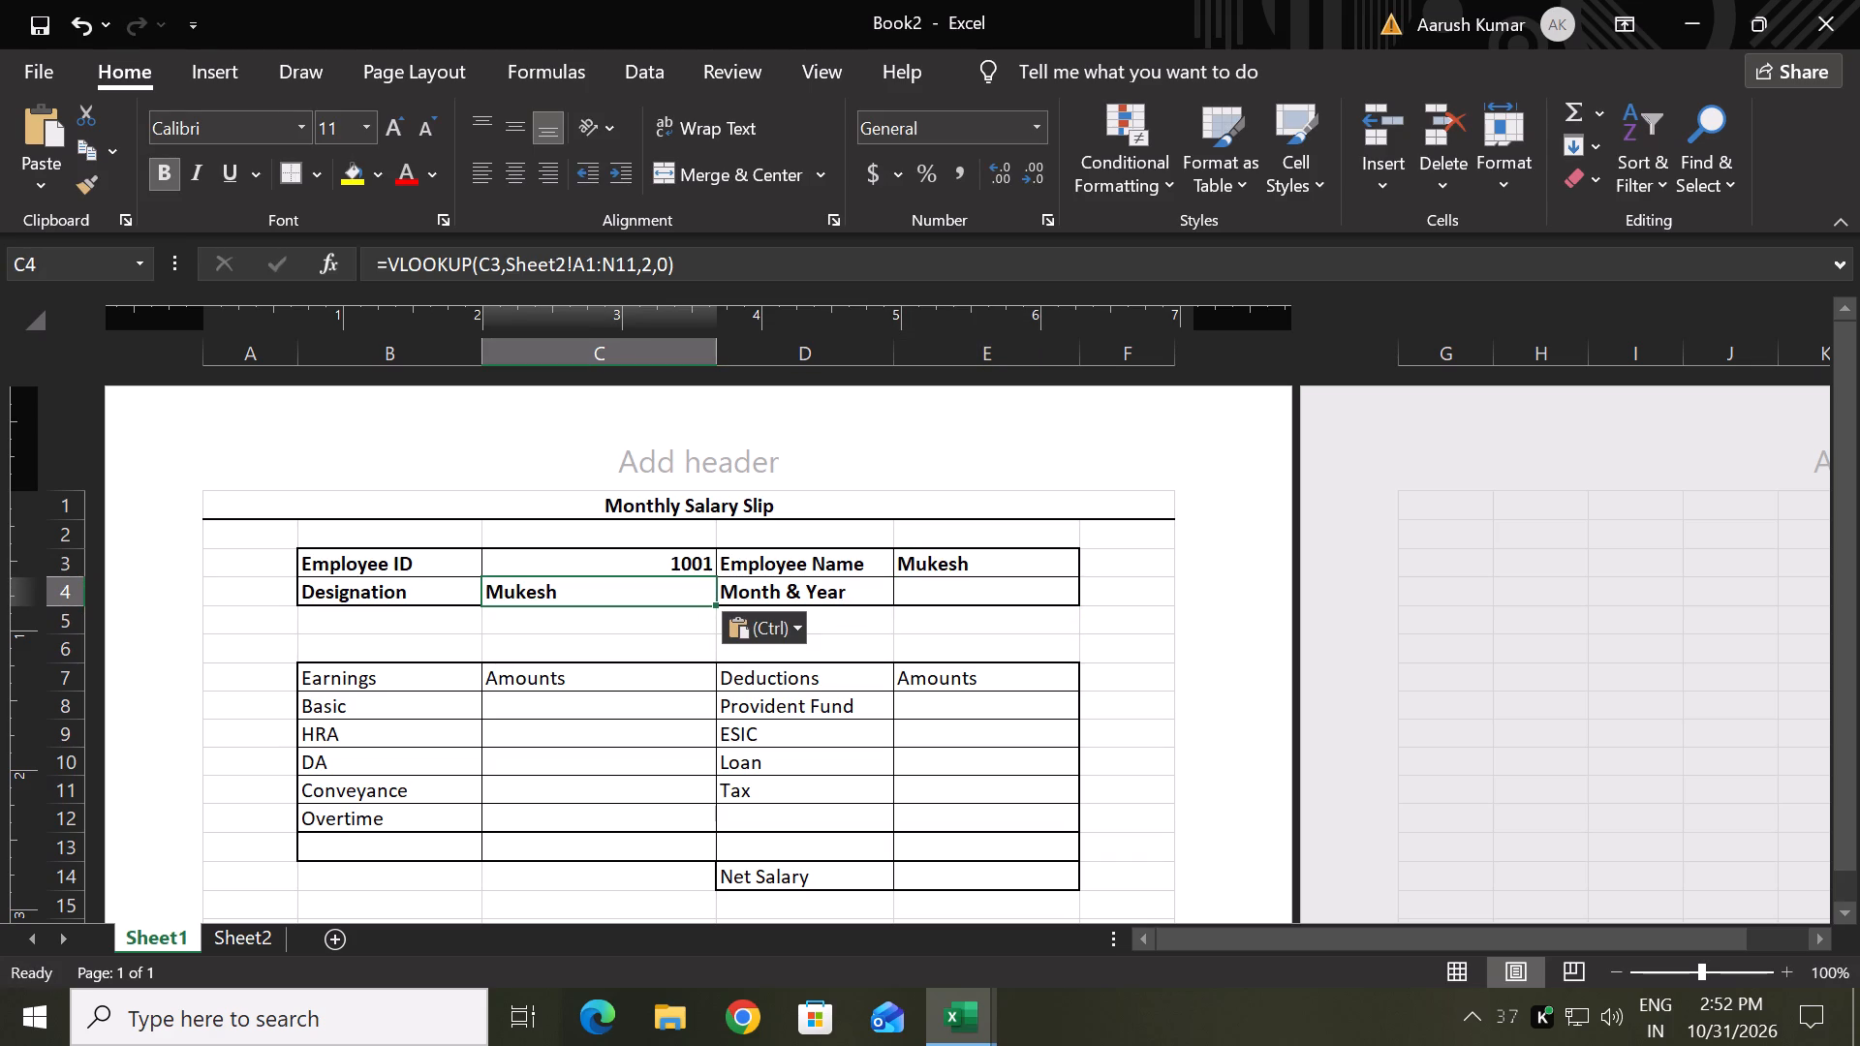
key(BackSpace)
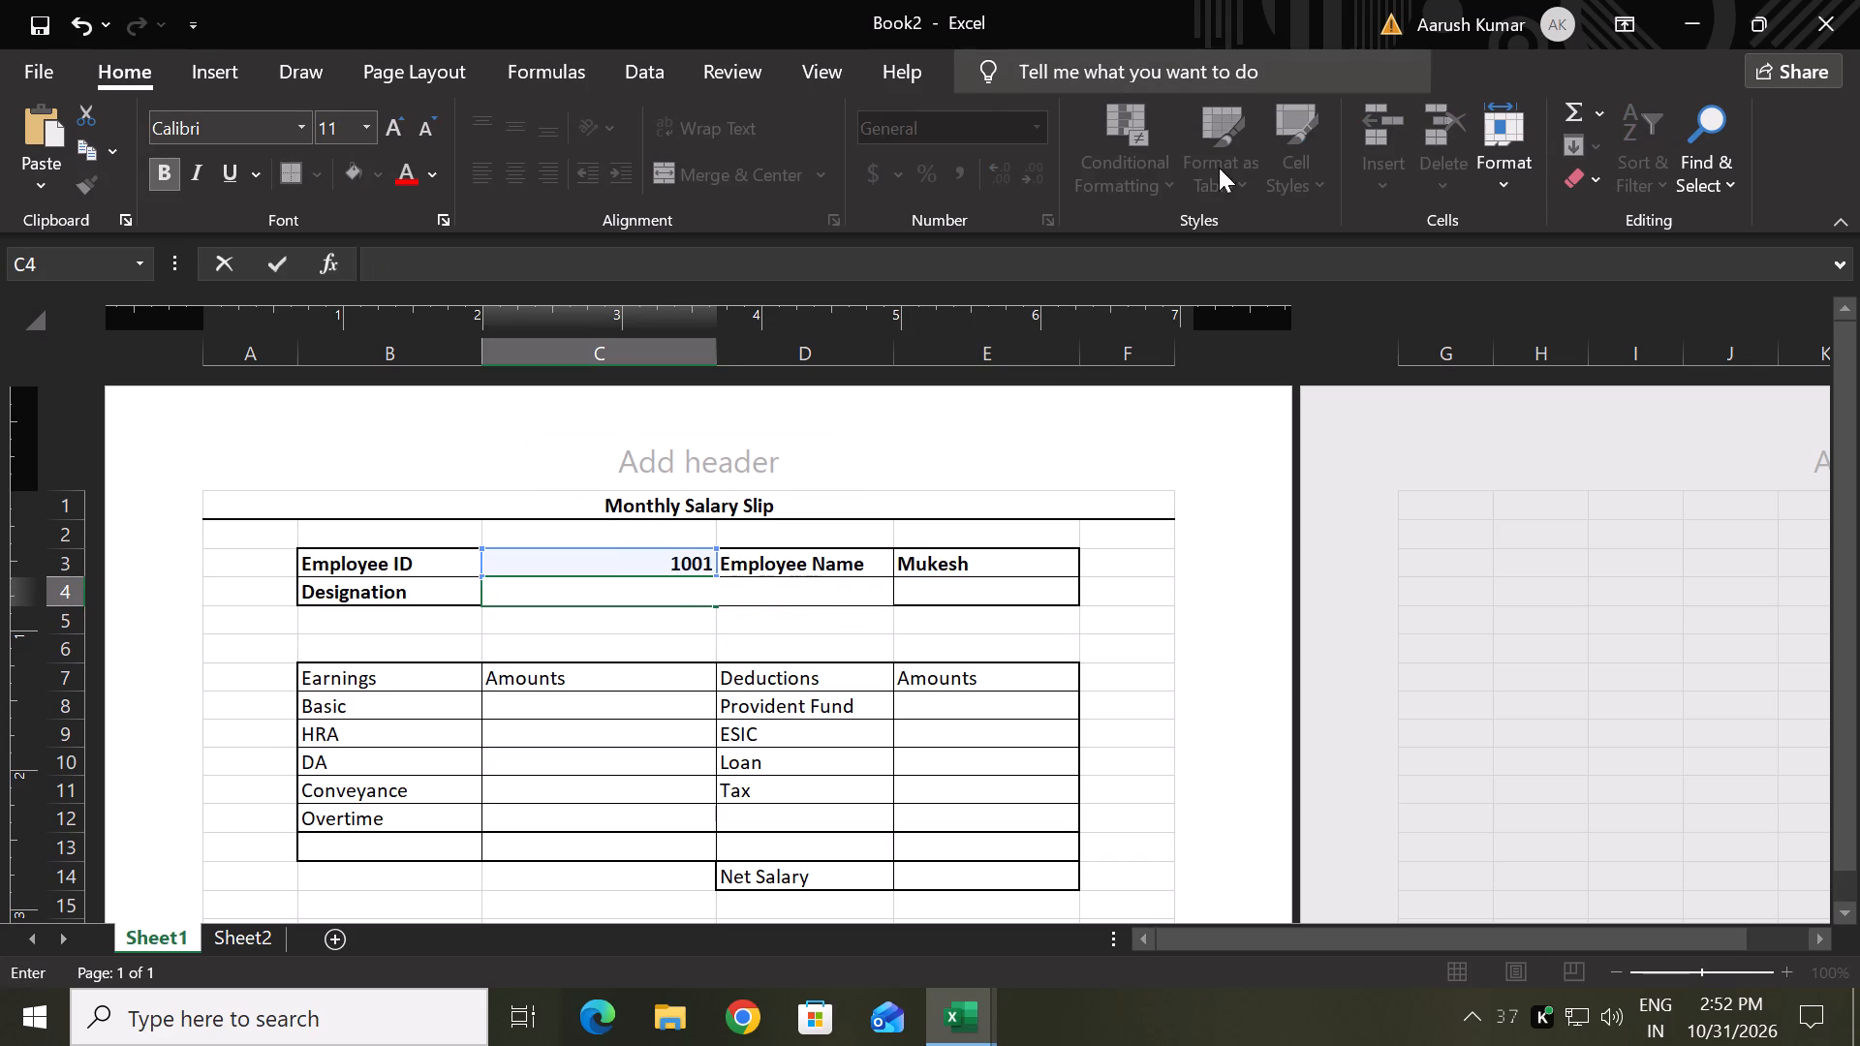
Copy the Employee Name lookup into the Designation cell C4 with column index 3, giving =VLOOKUP(C3,Sheet2!A1:N11,3,0).
click(1005, 572)
click(677, 263)
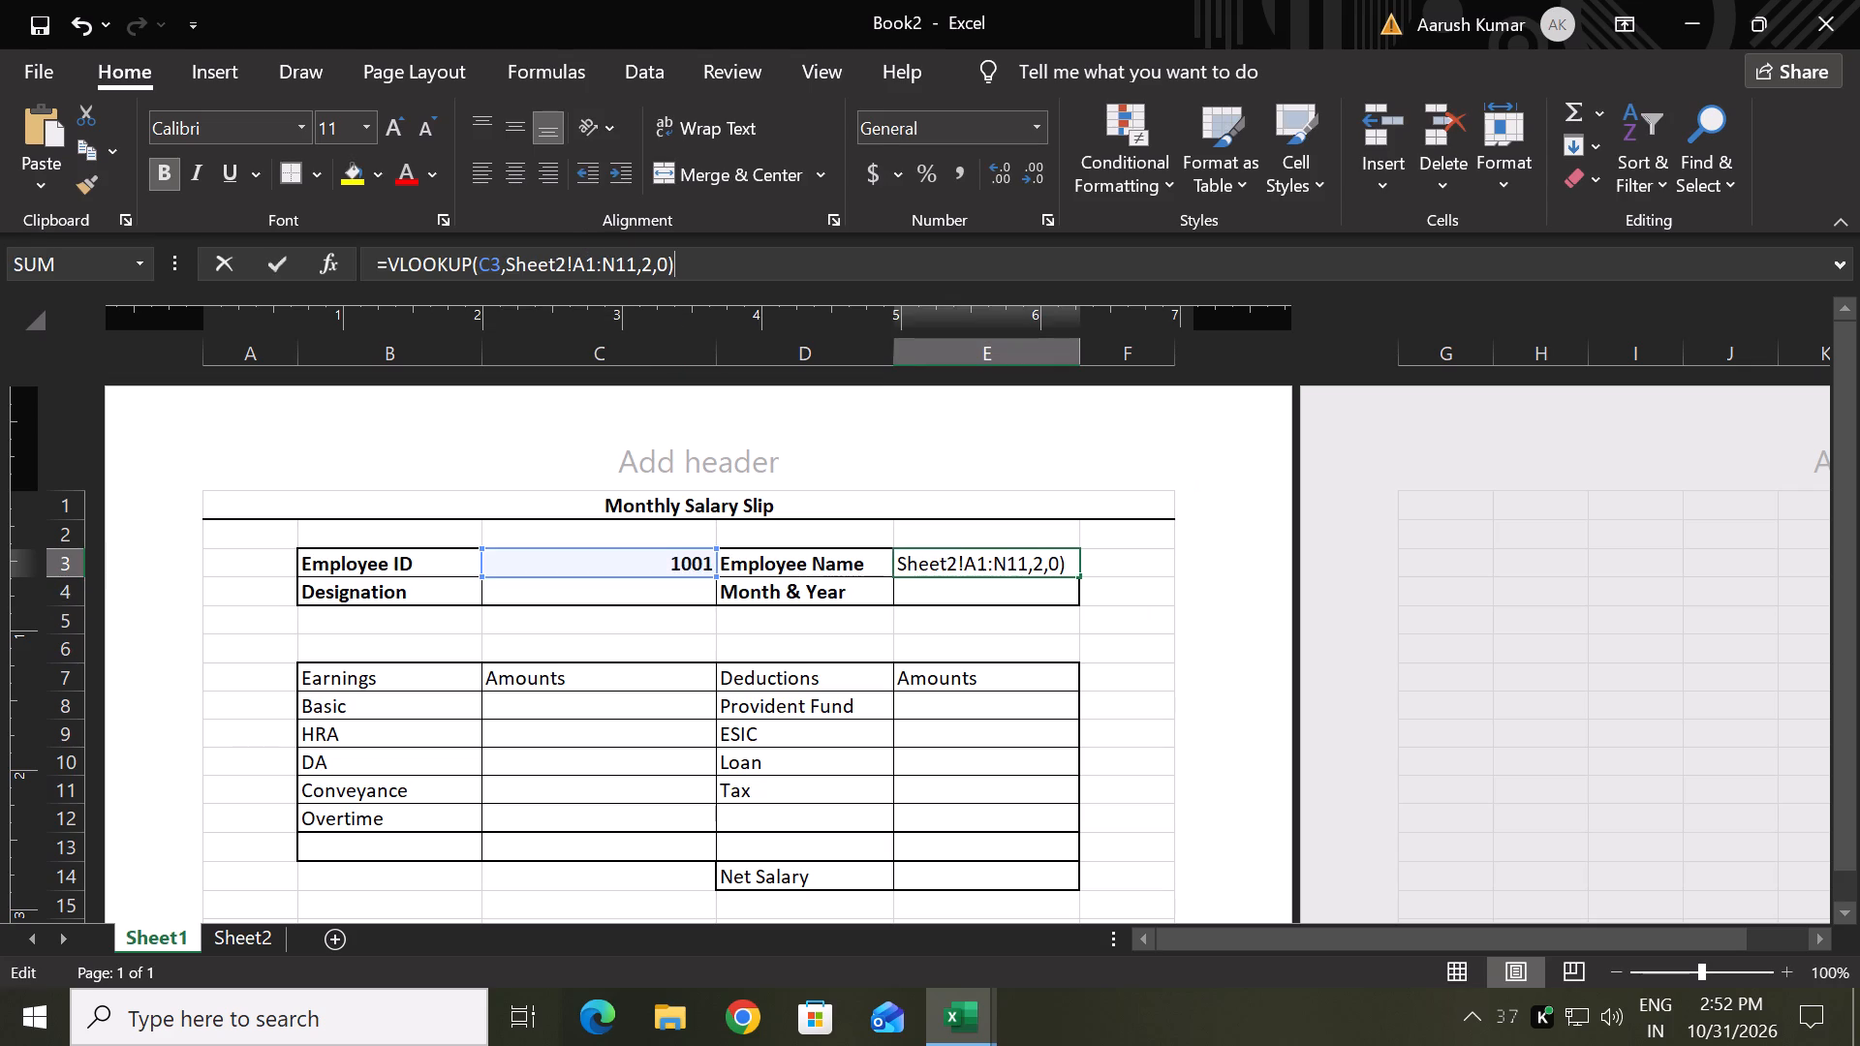
triple_click(681, 263)
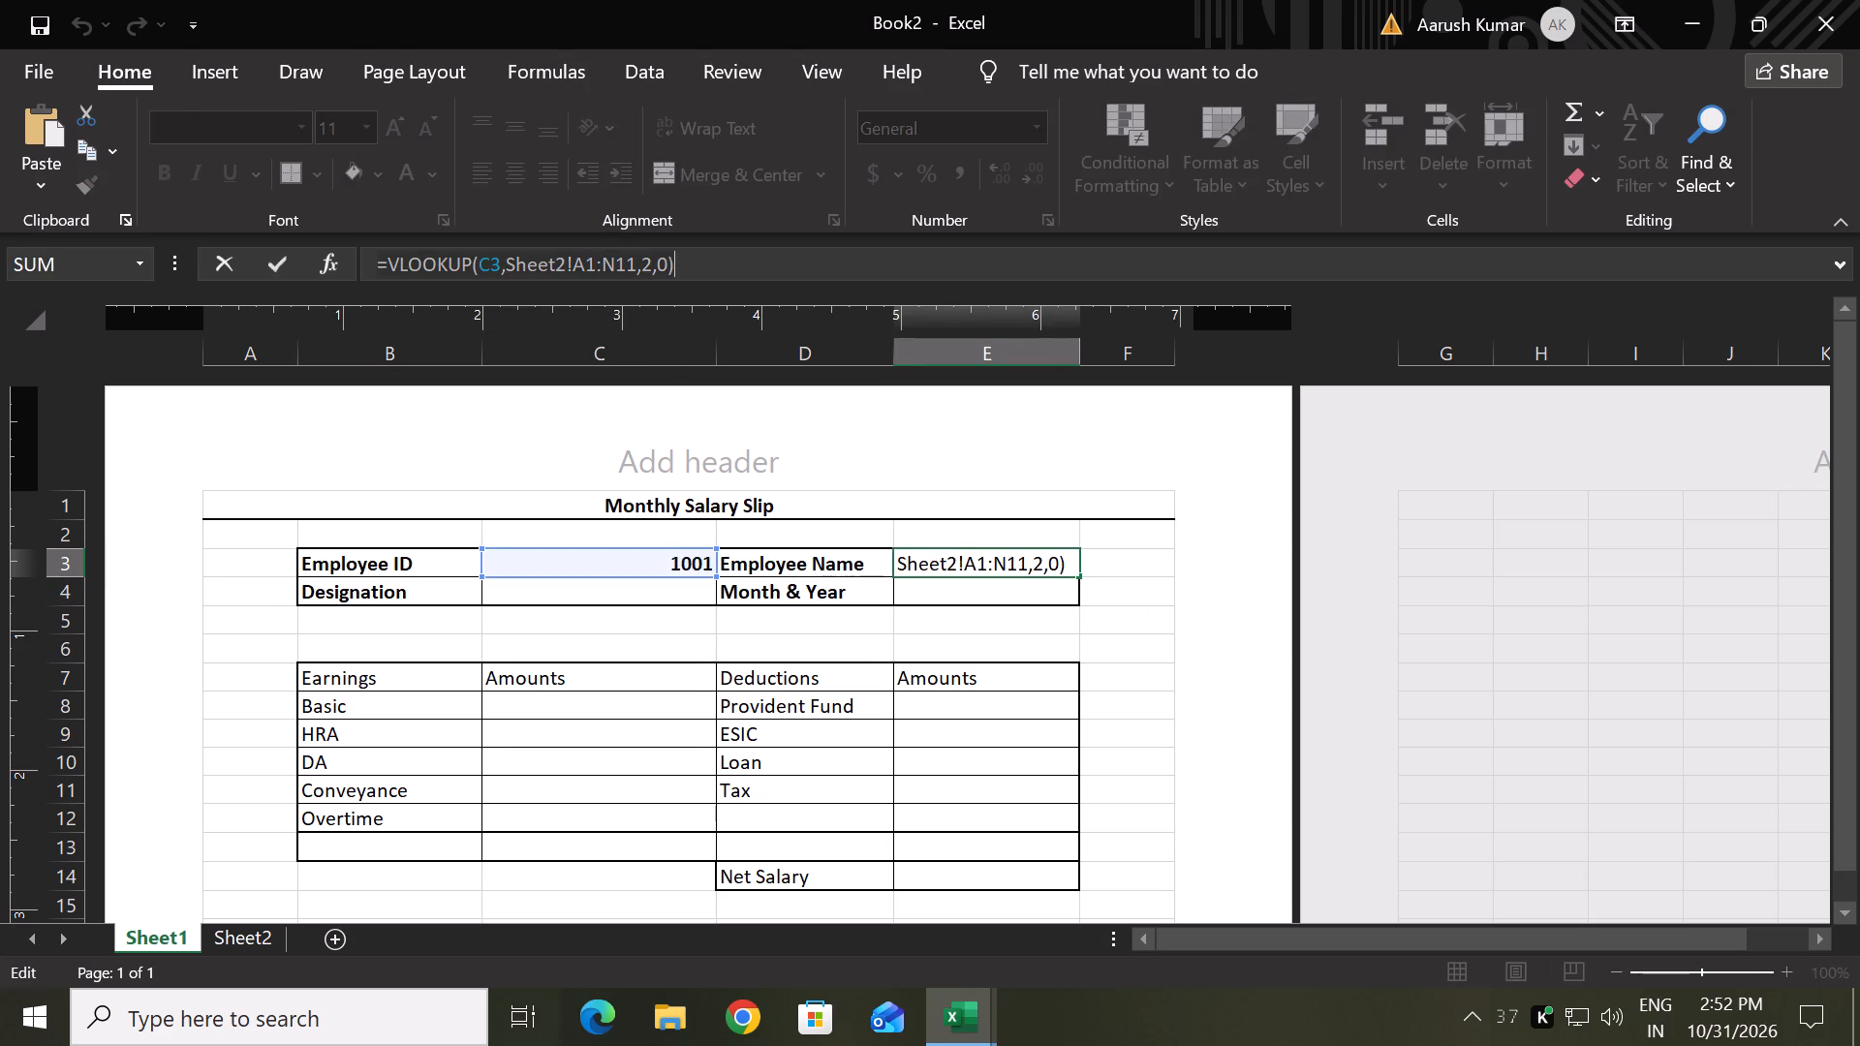
key(ctrl+c)
key(Escape)
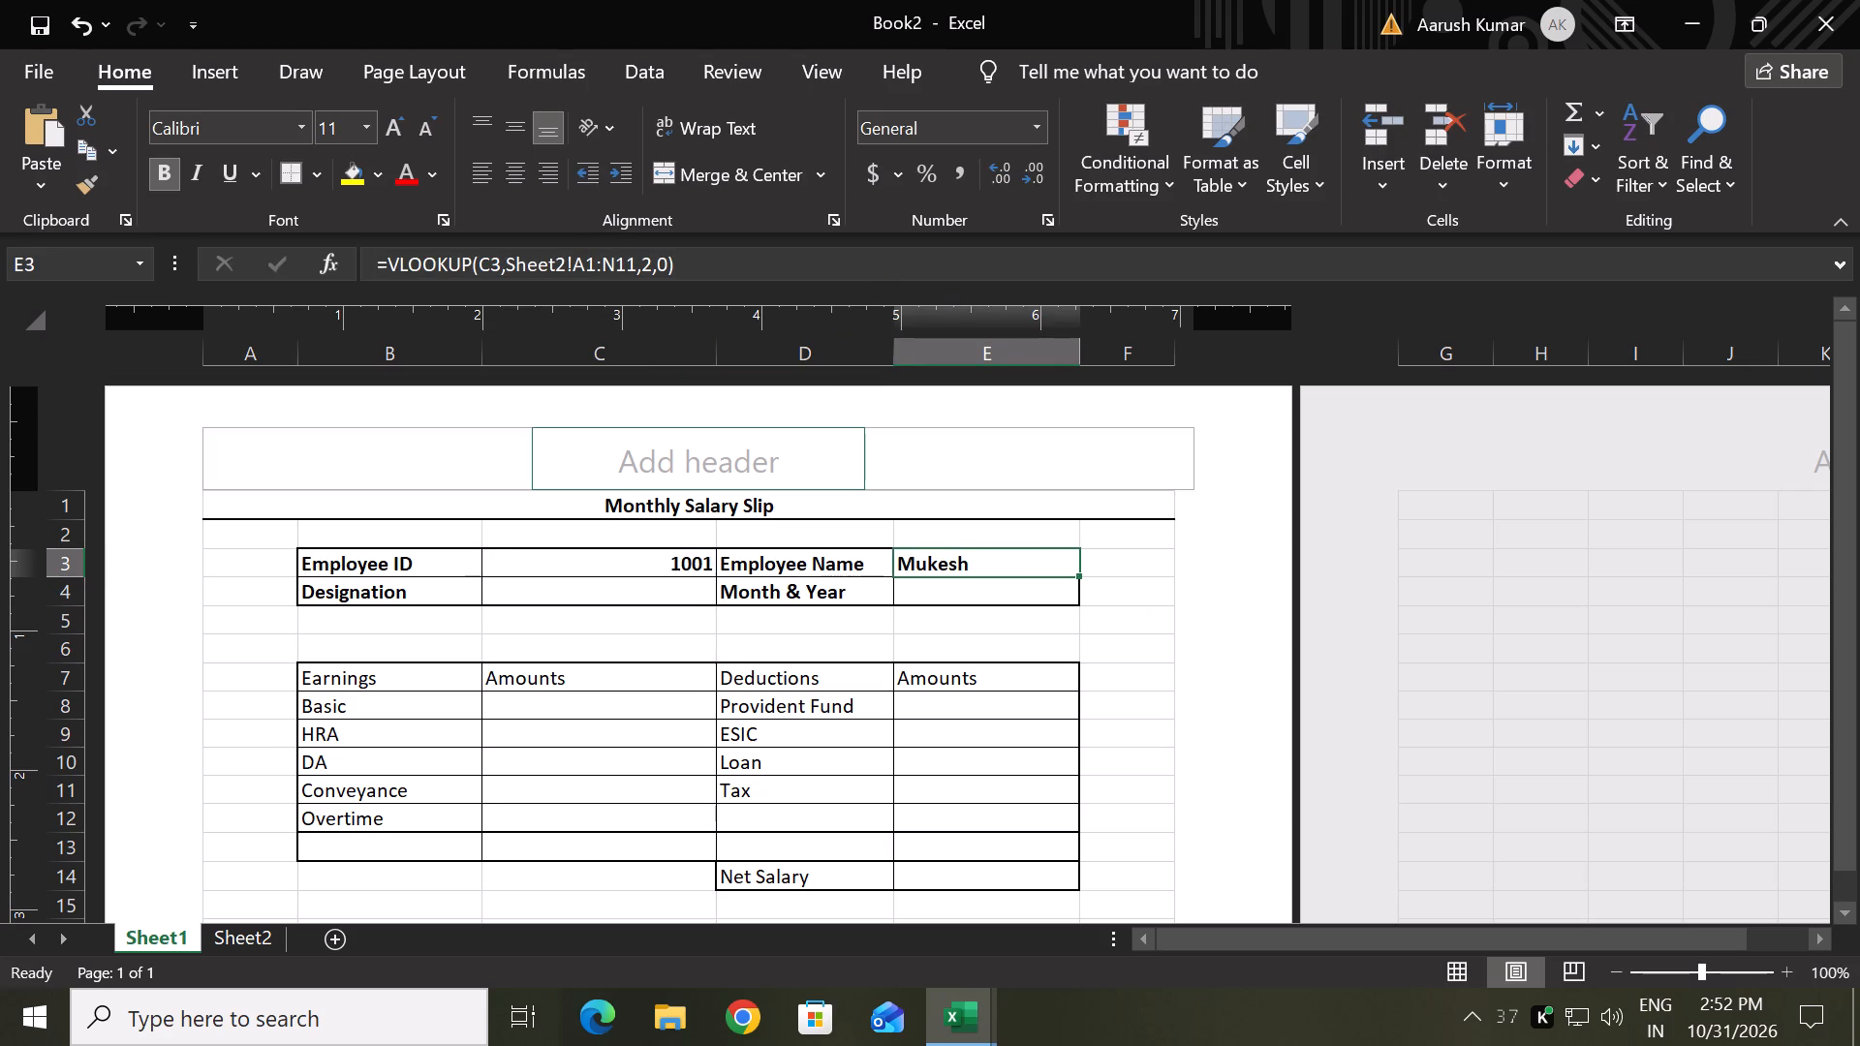
click(629, 601)
key(ctrl+v)
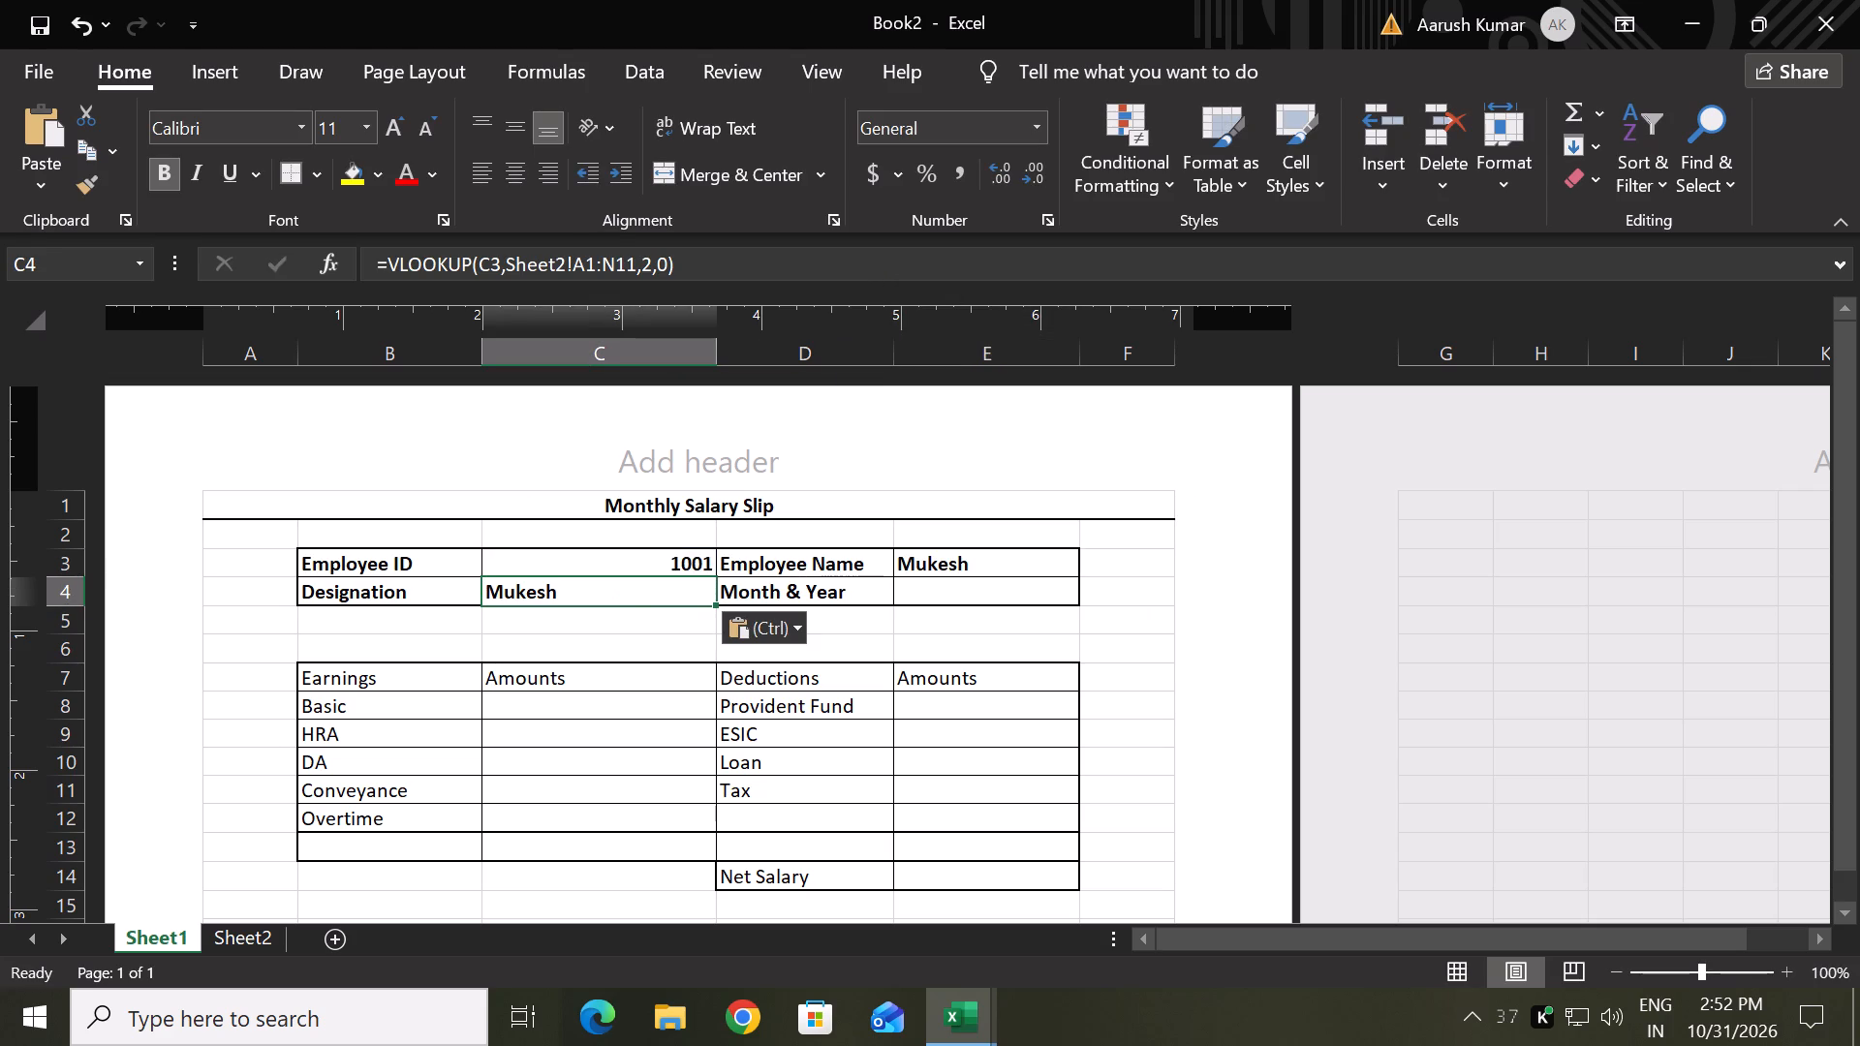
triple_click(656, 261)
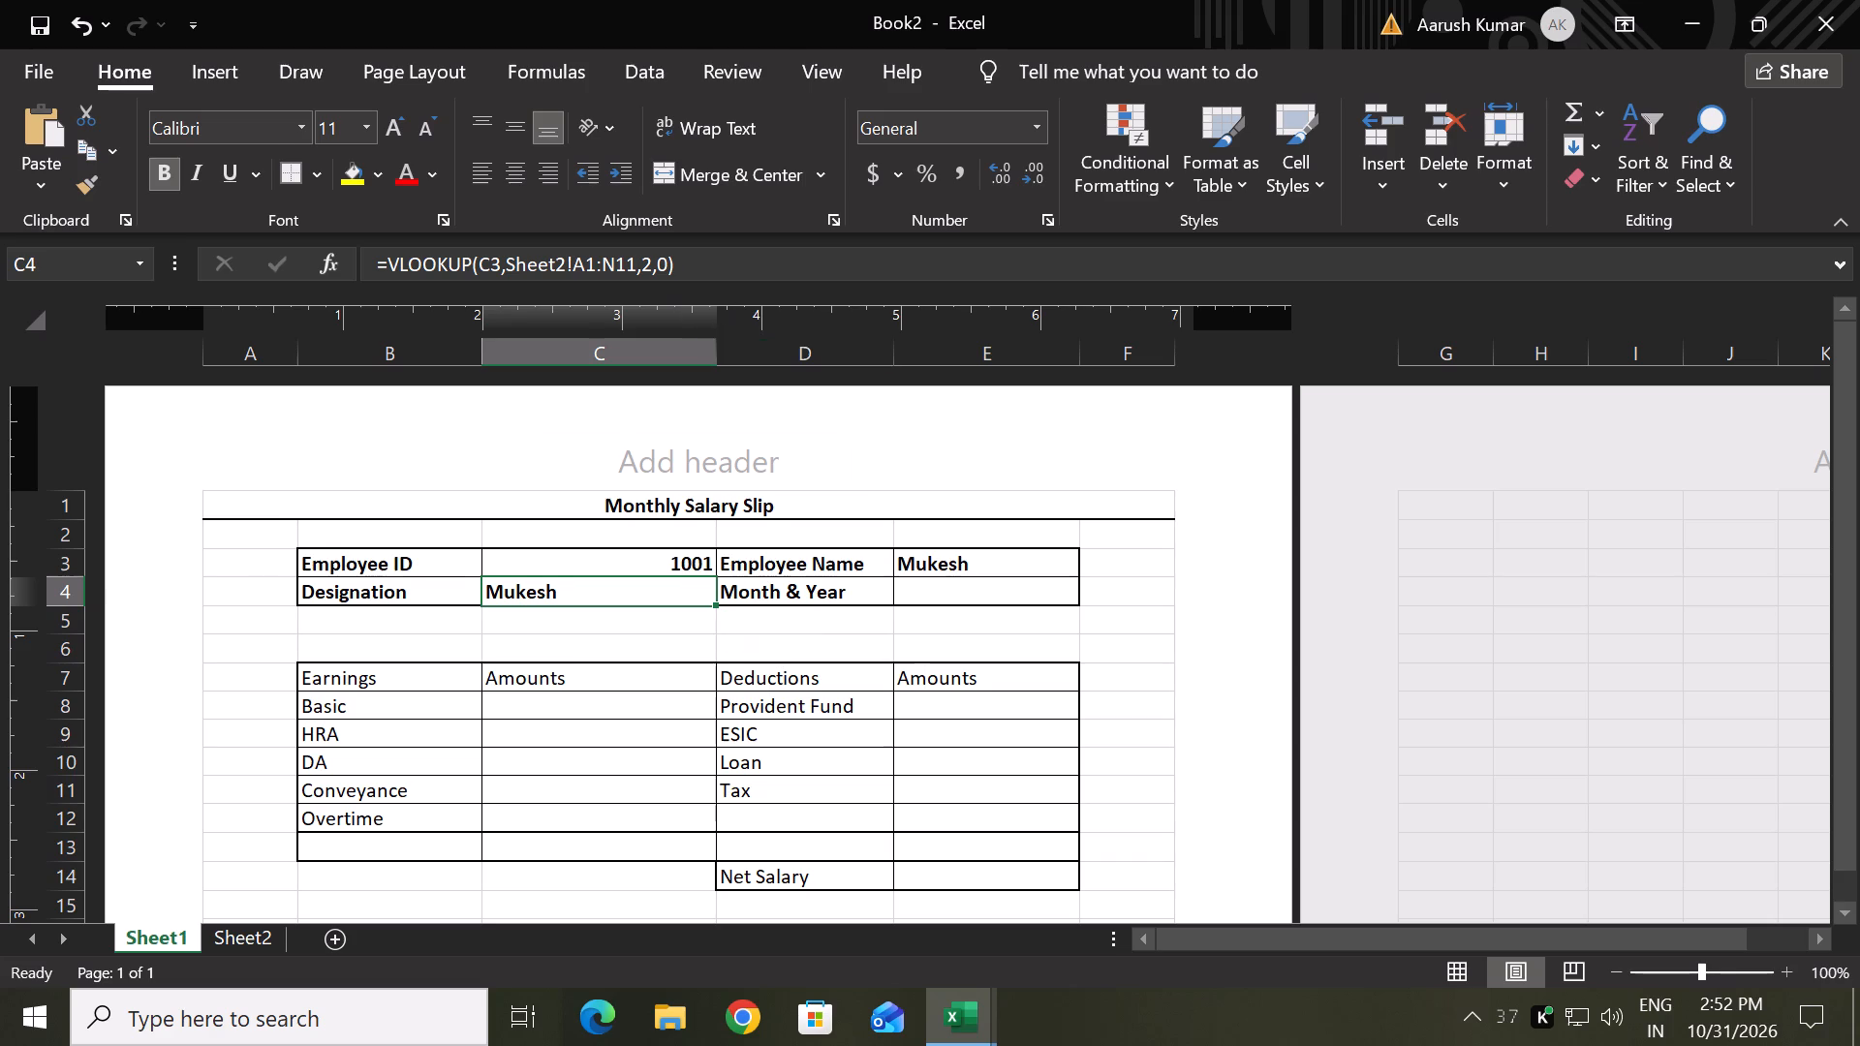
triple_click(596, 593)
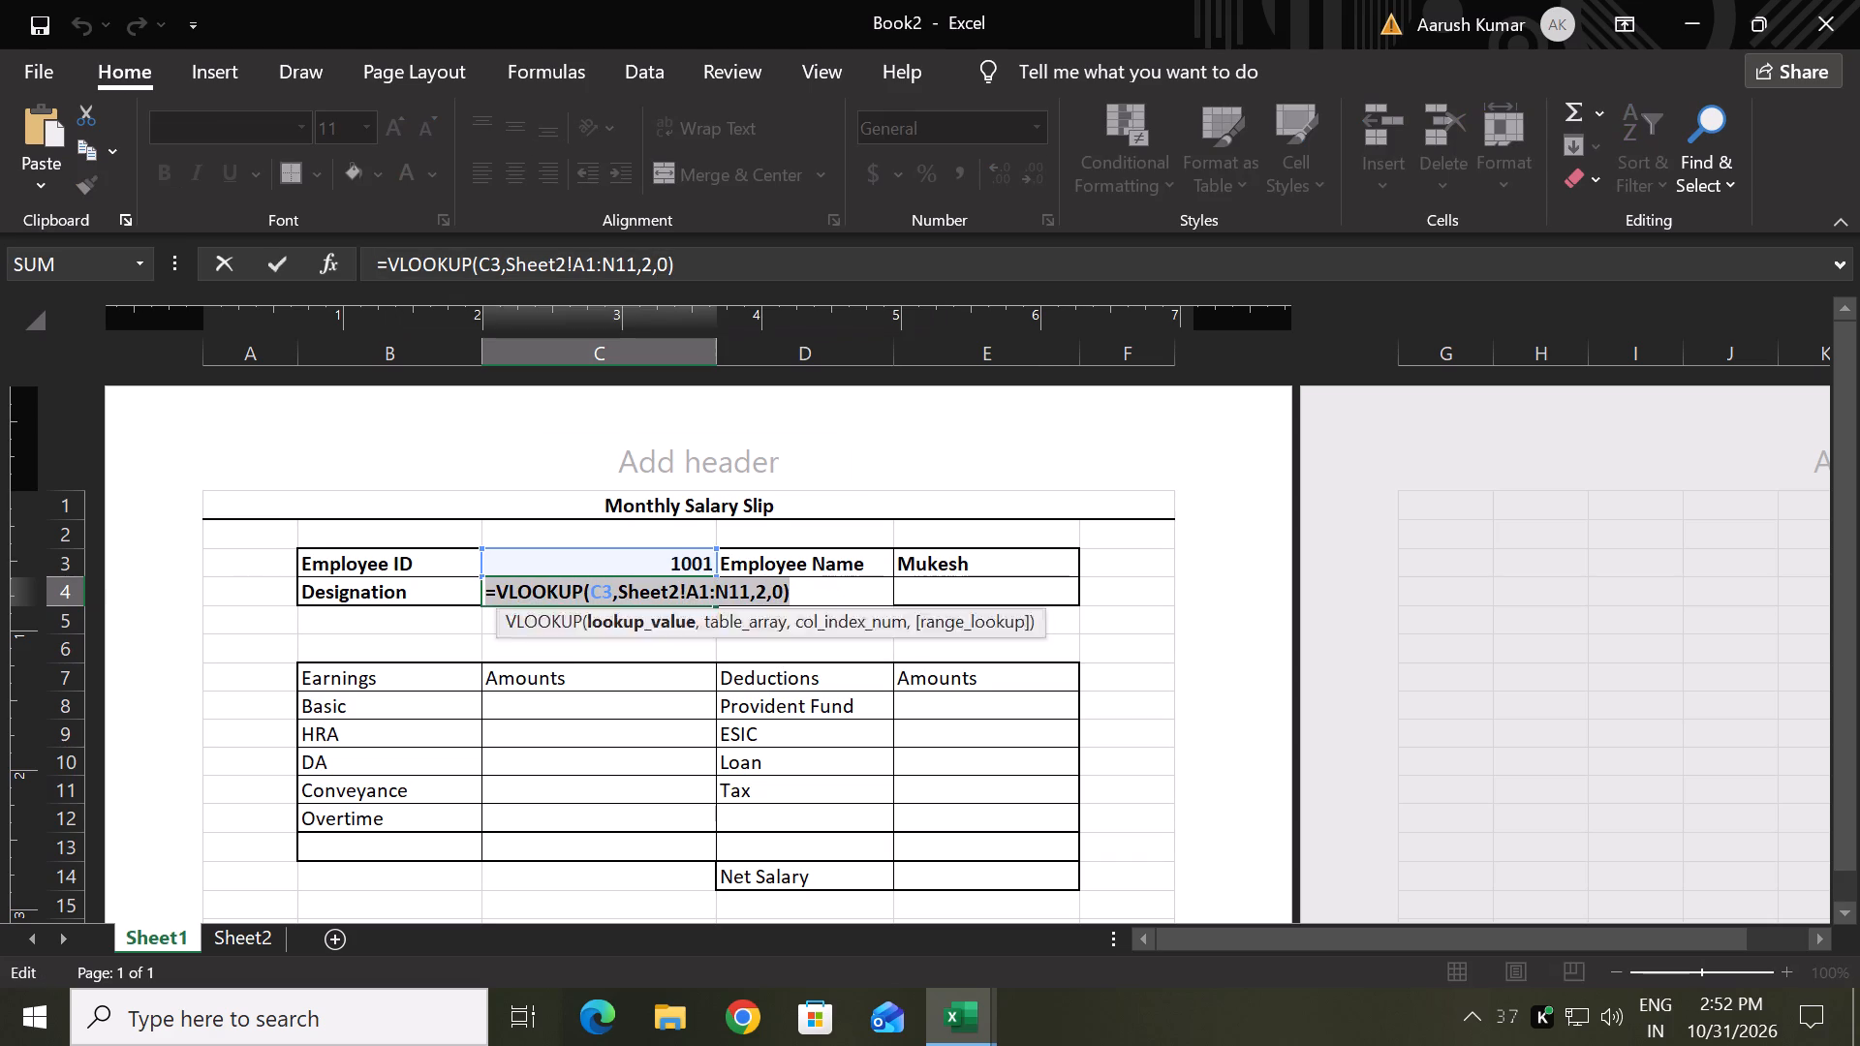
click(687, 593)
click(743, 590)
click(762, 590)
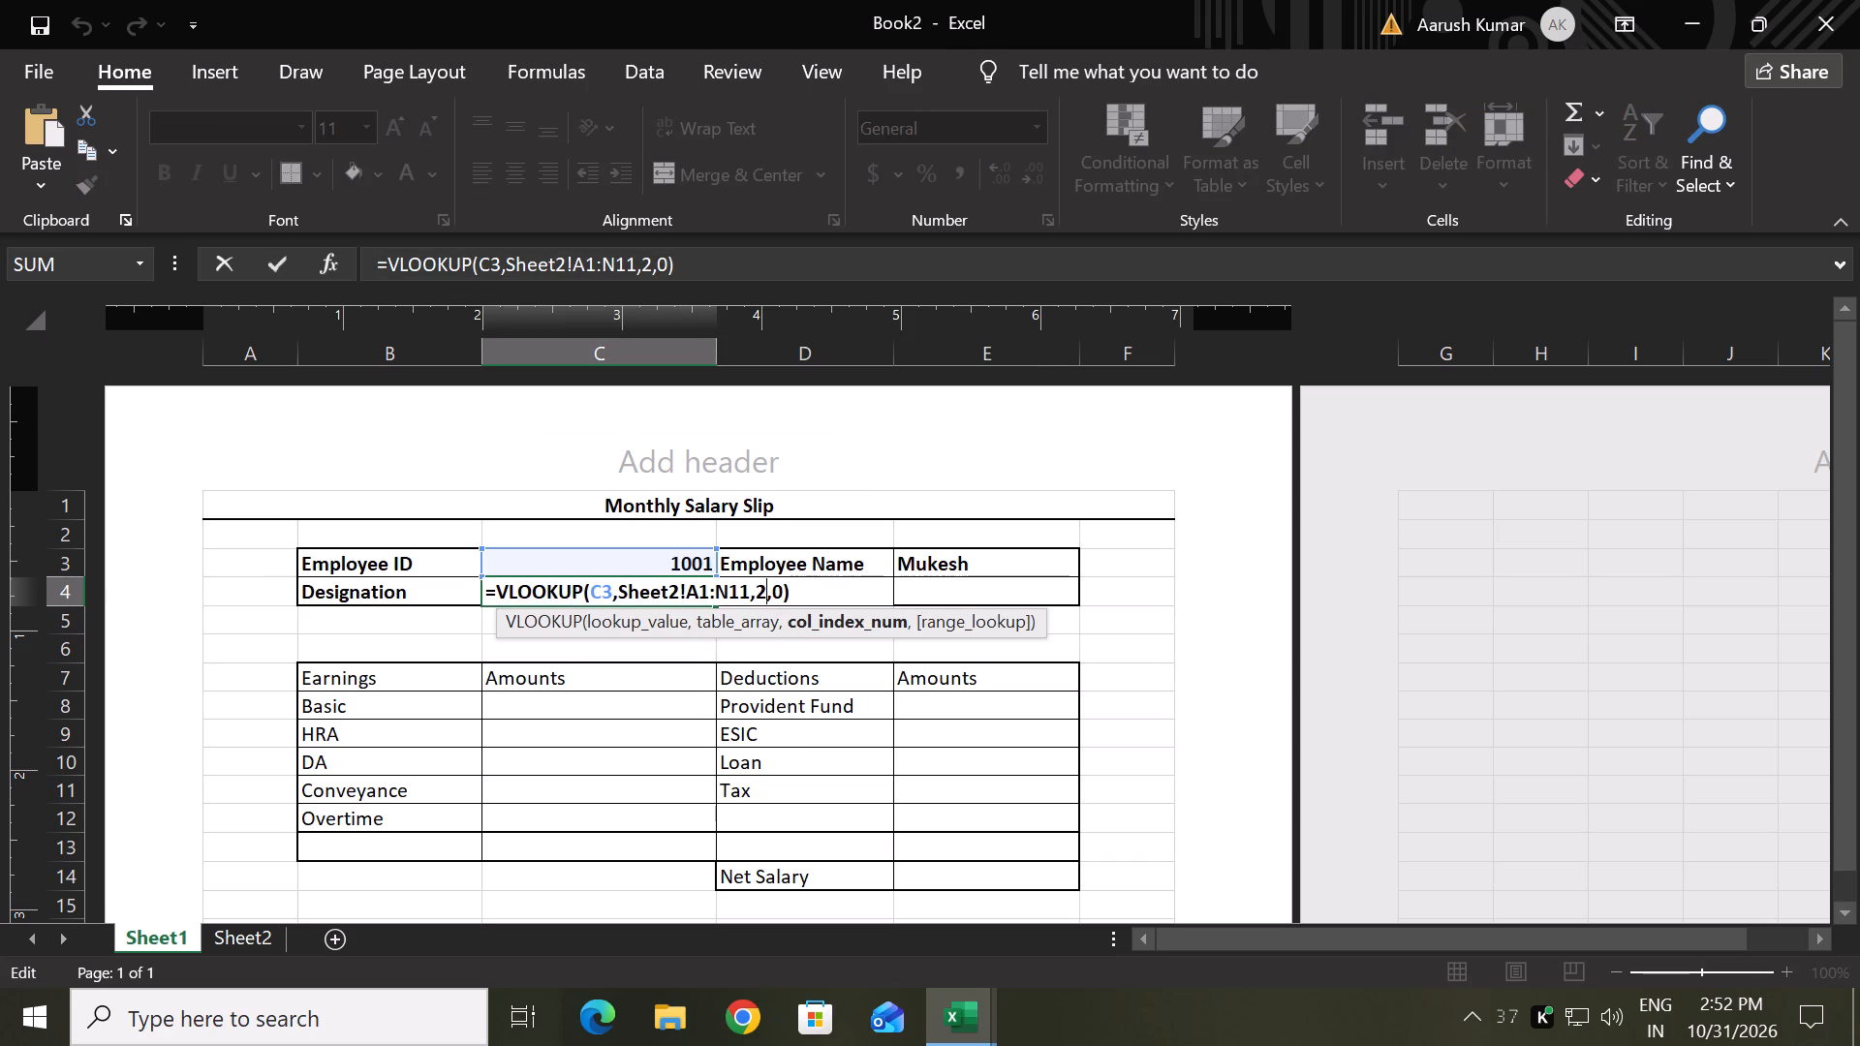
key(BackSpace)
key(3)
key(Return)
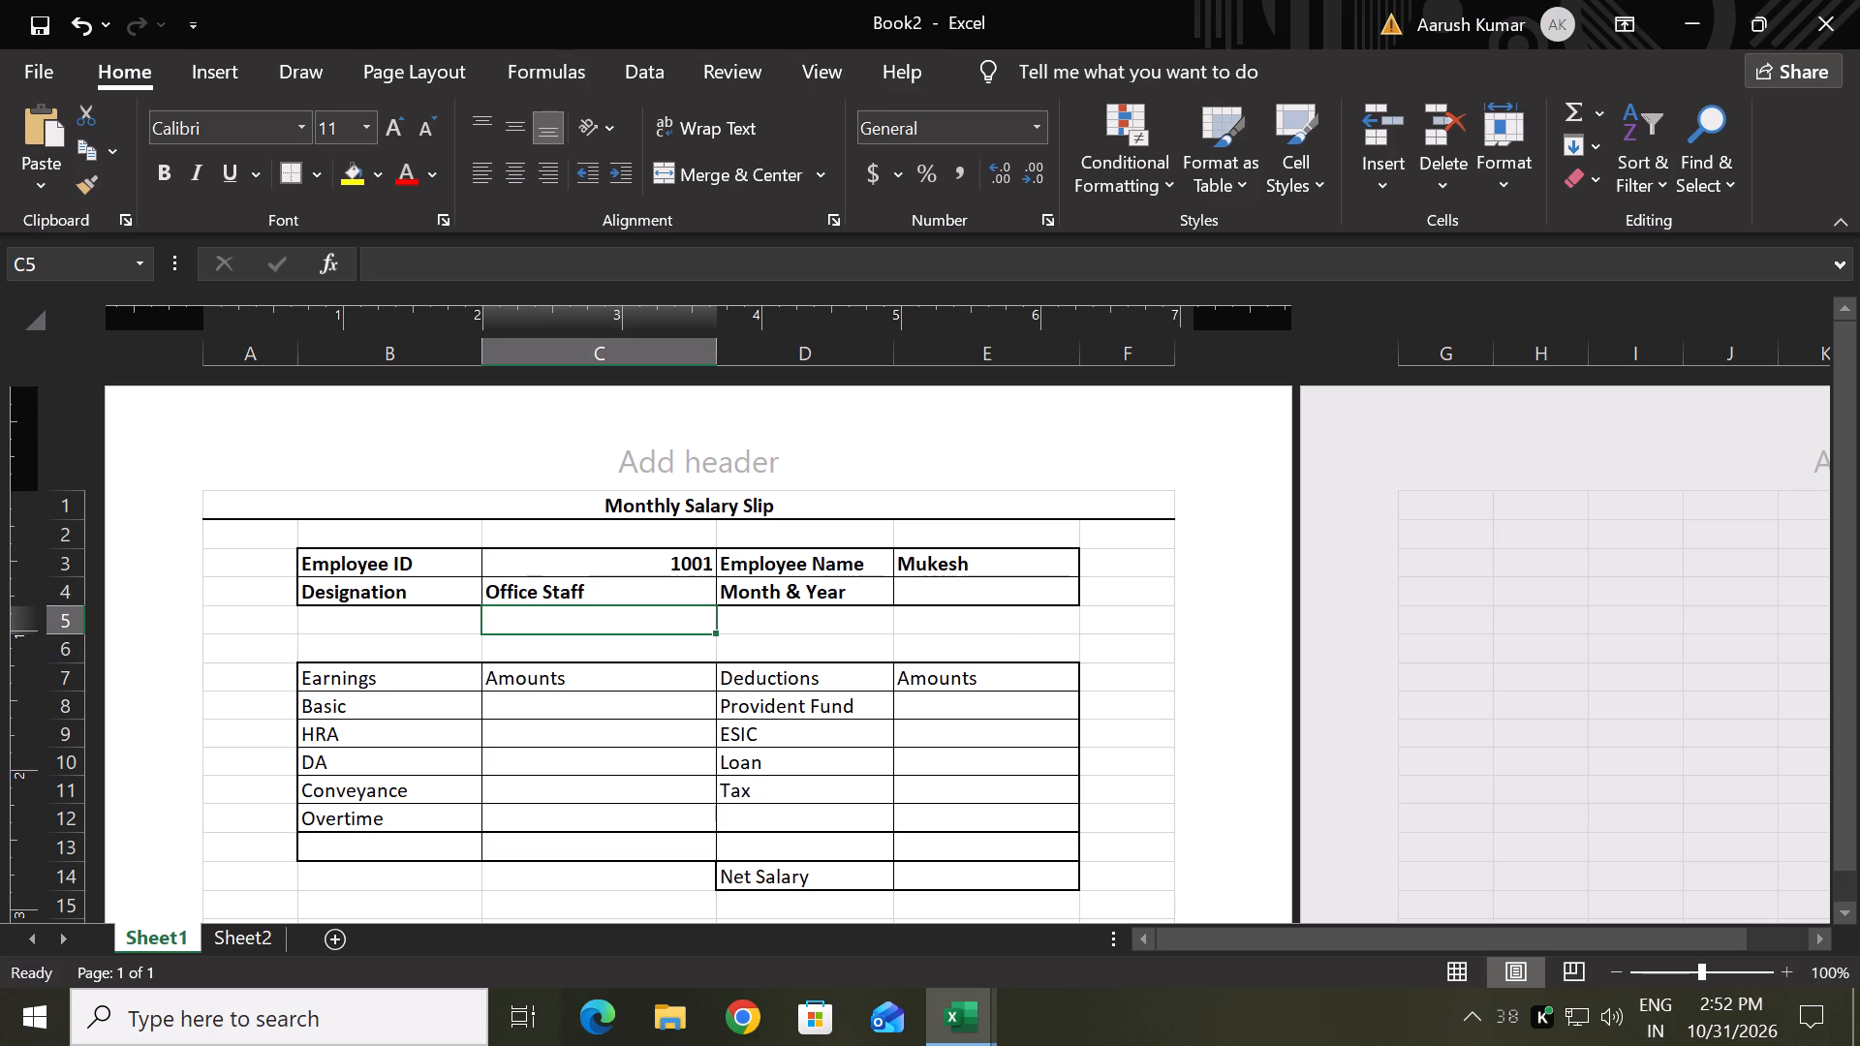
Paste the copied lookup into the Month & Year cell E4 with column index 4, giving =VLOOKUP(C3,Sheet2!A1:N11,4,0).
click(968, 595)
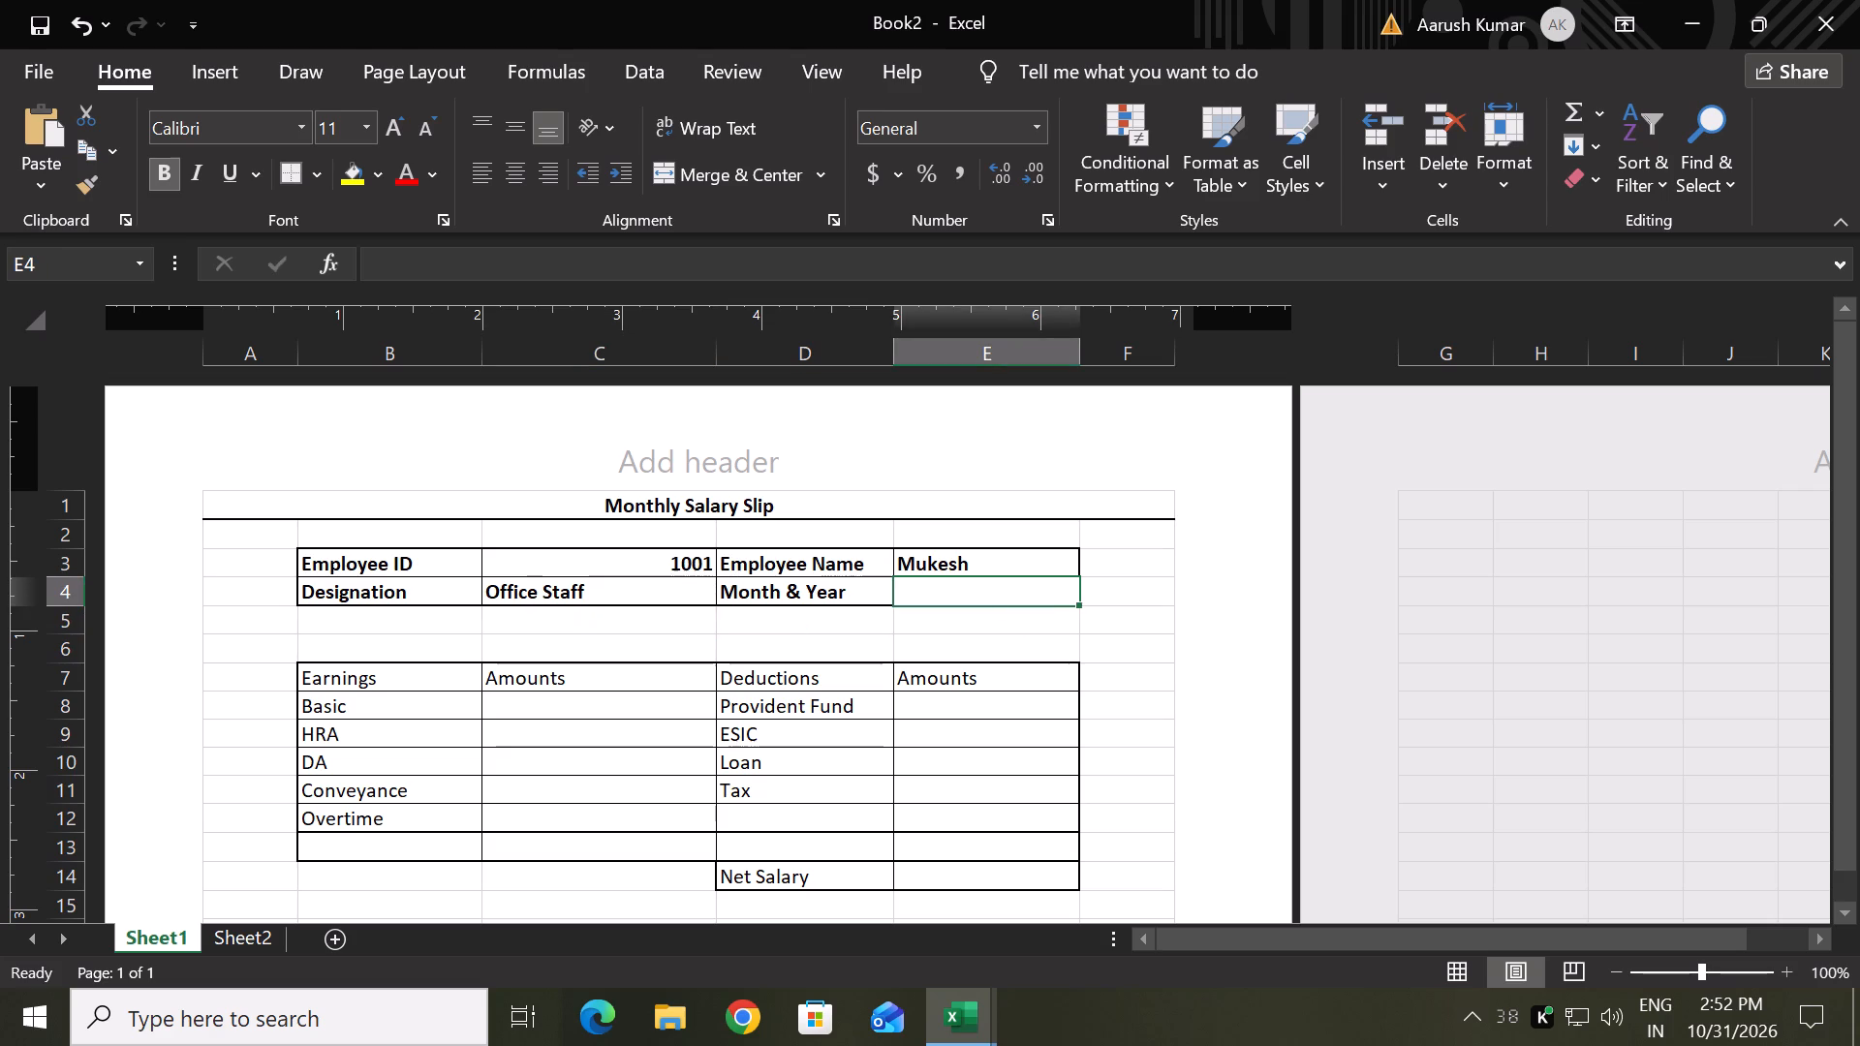
double_click(968, 595)
key(ctrl+v)
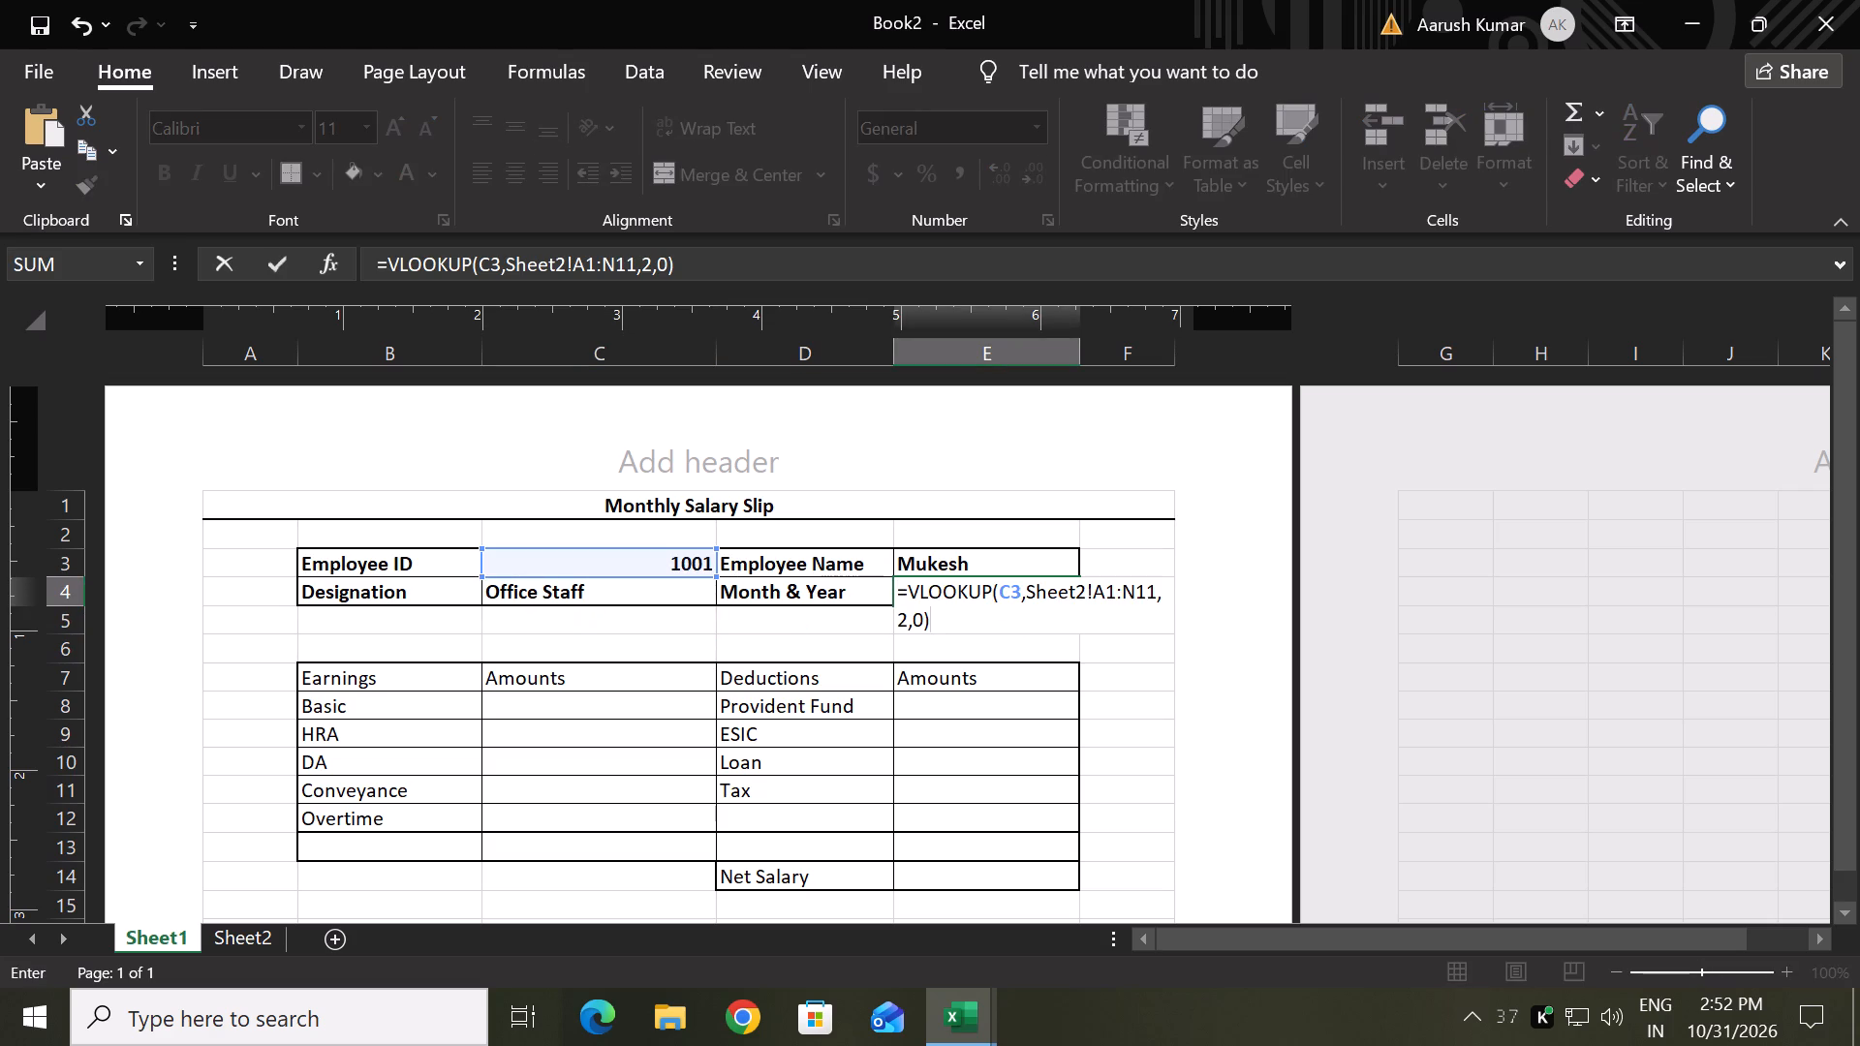
key(Left)
key(Left)
key(Right)
key(Right)
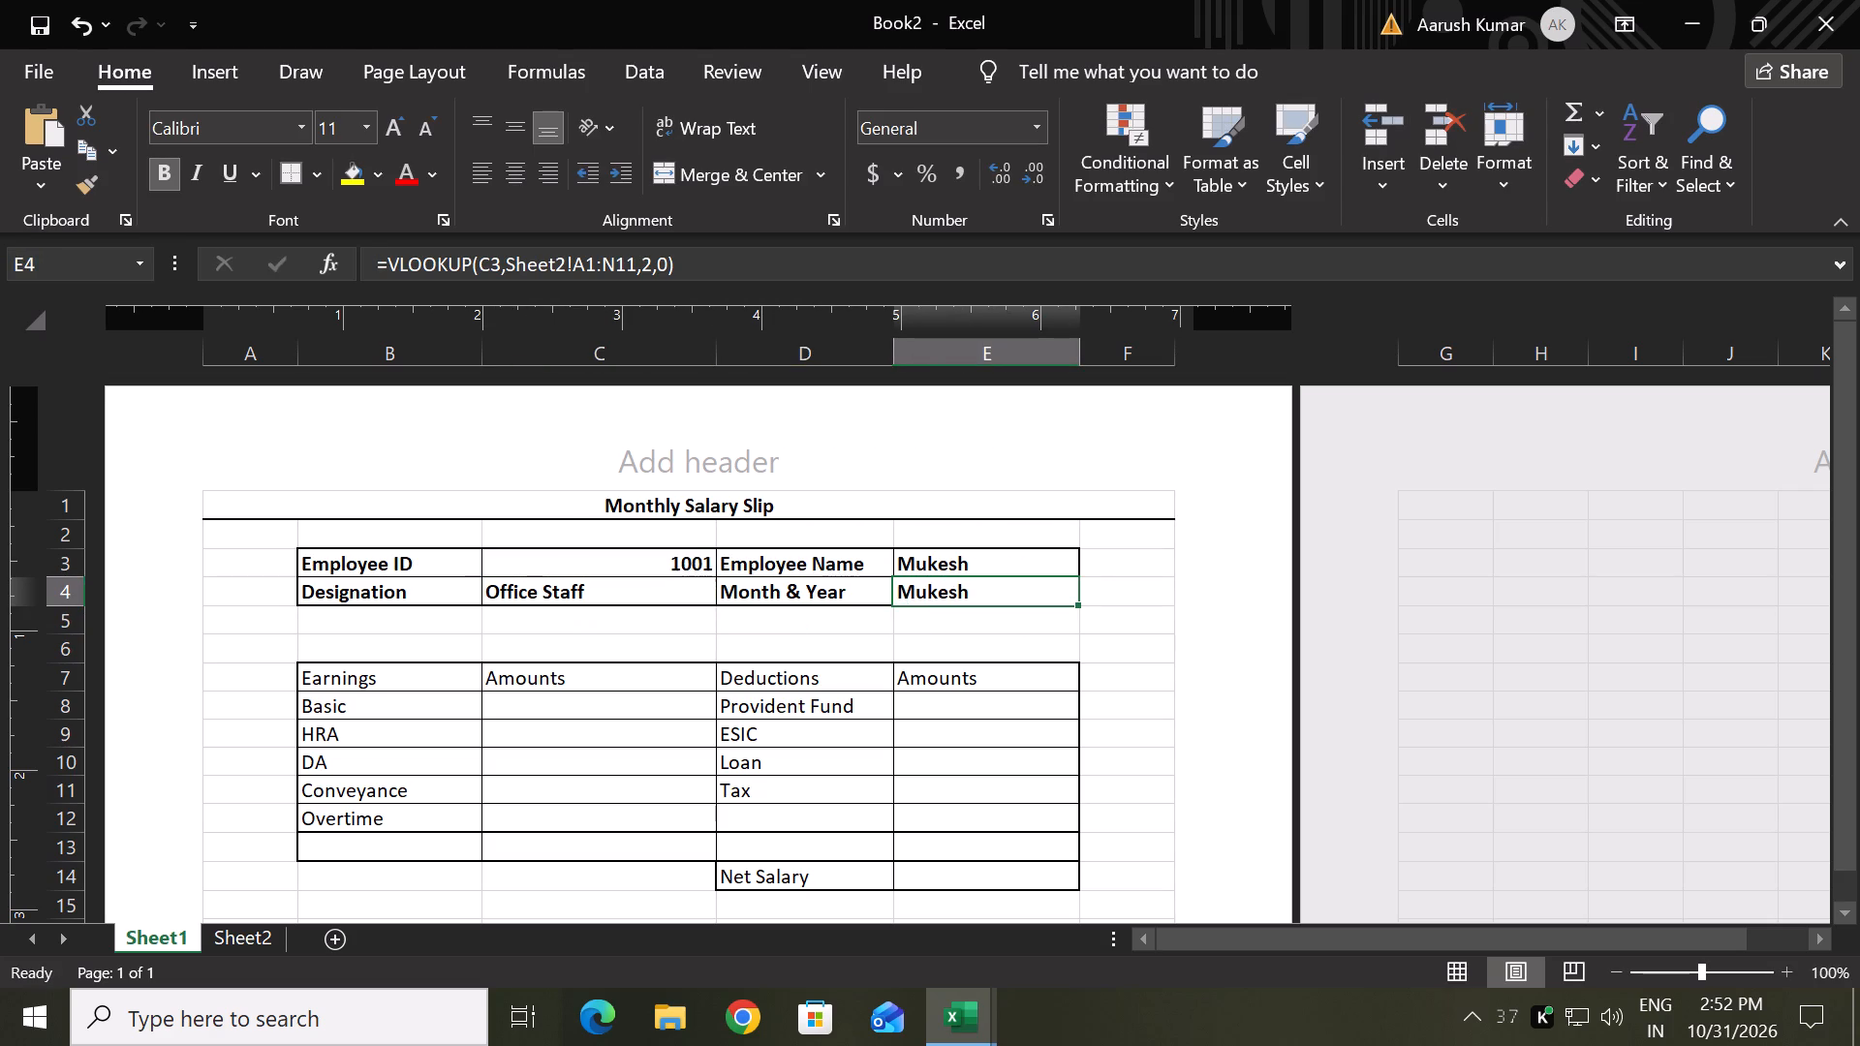
click(647, 260)
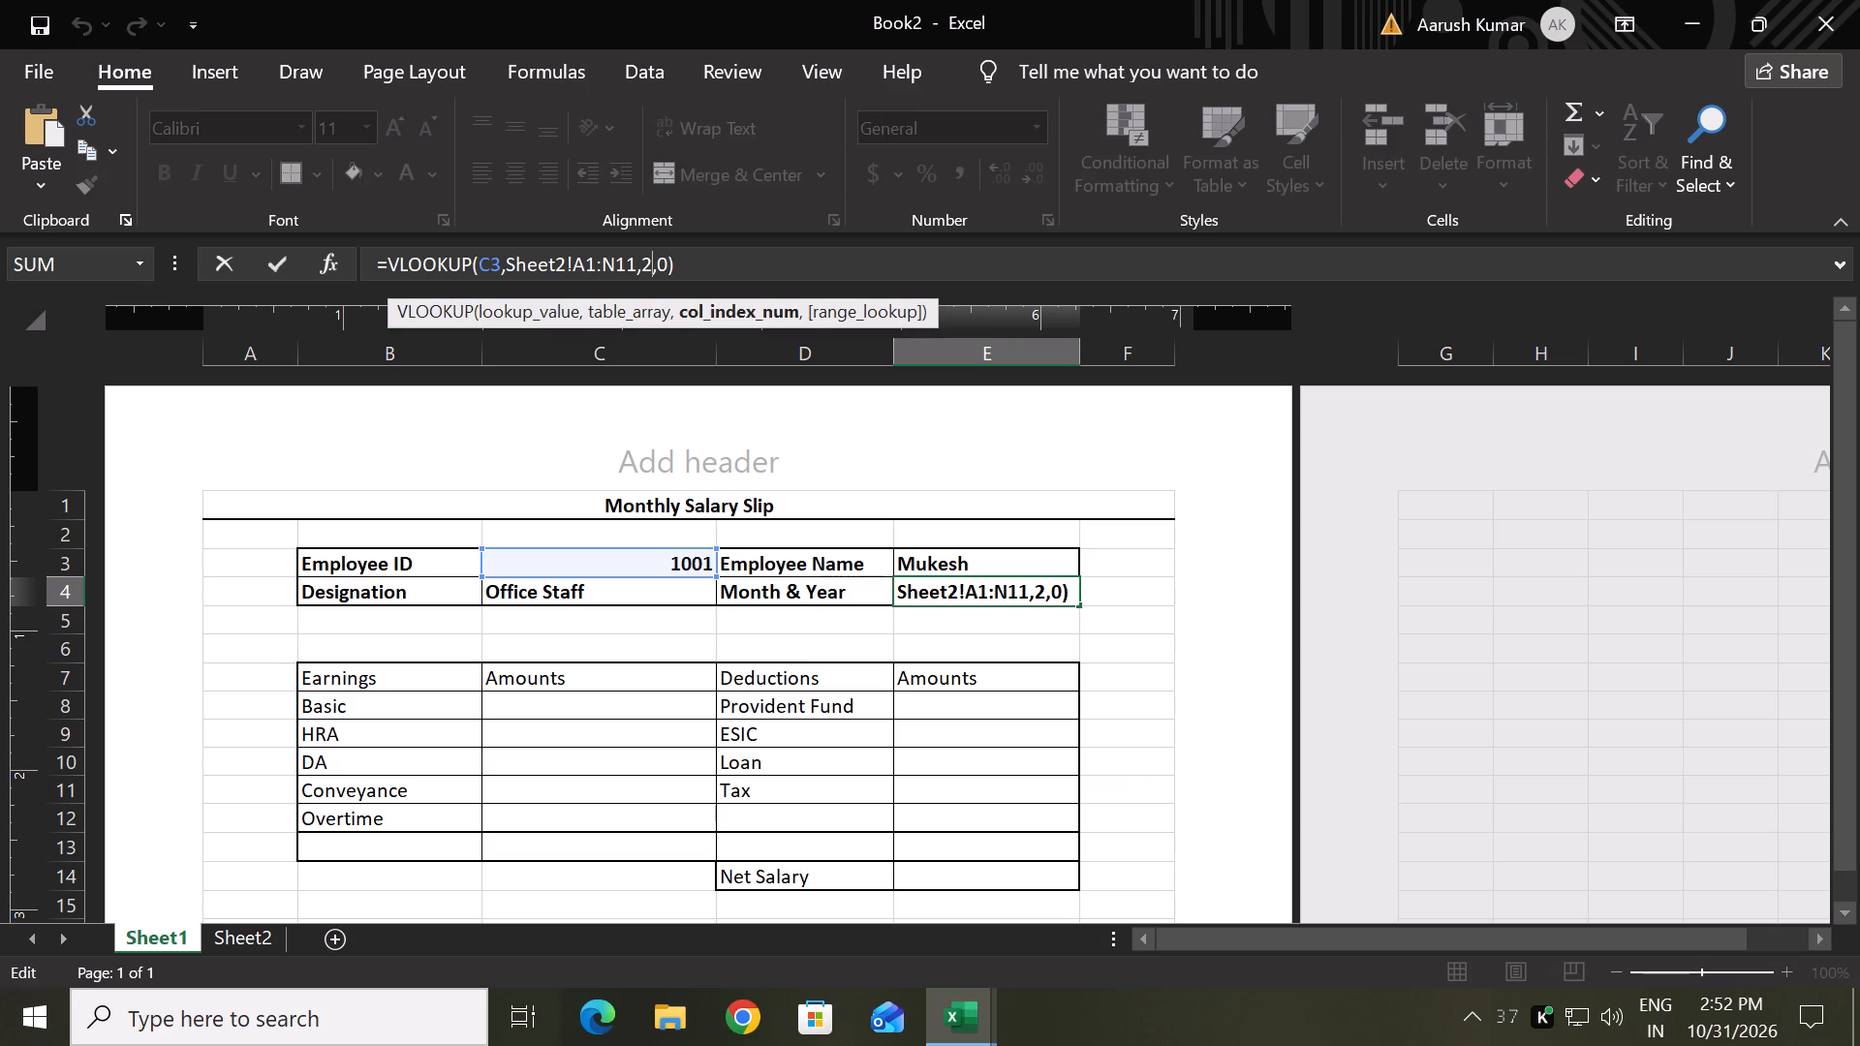
click(656, 264)
key(BackSpace)
key(4)
key(Return)
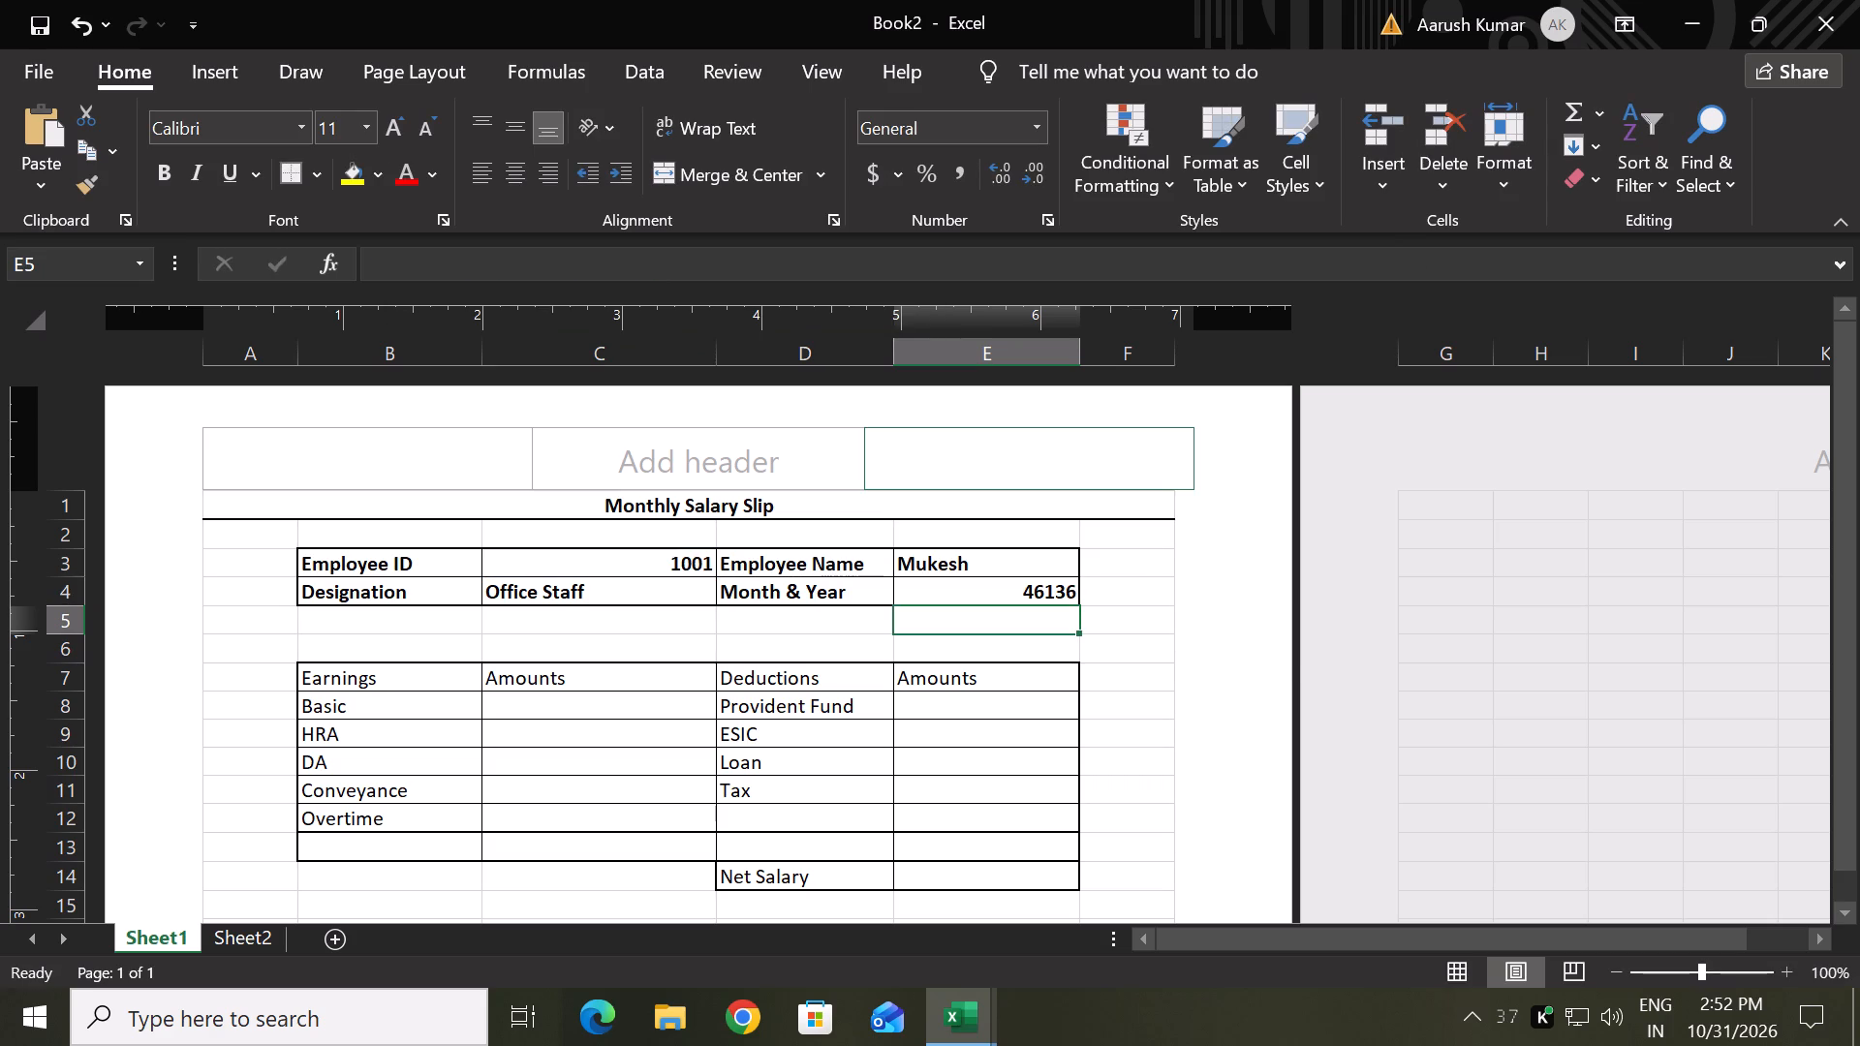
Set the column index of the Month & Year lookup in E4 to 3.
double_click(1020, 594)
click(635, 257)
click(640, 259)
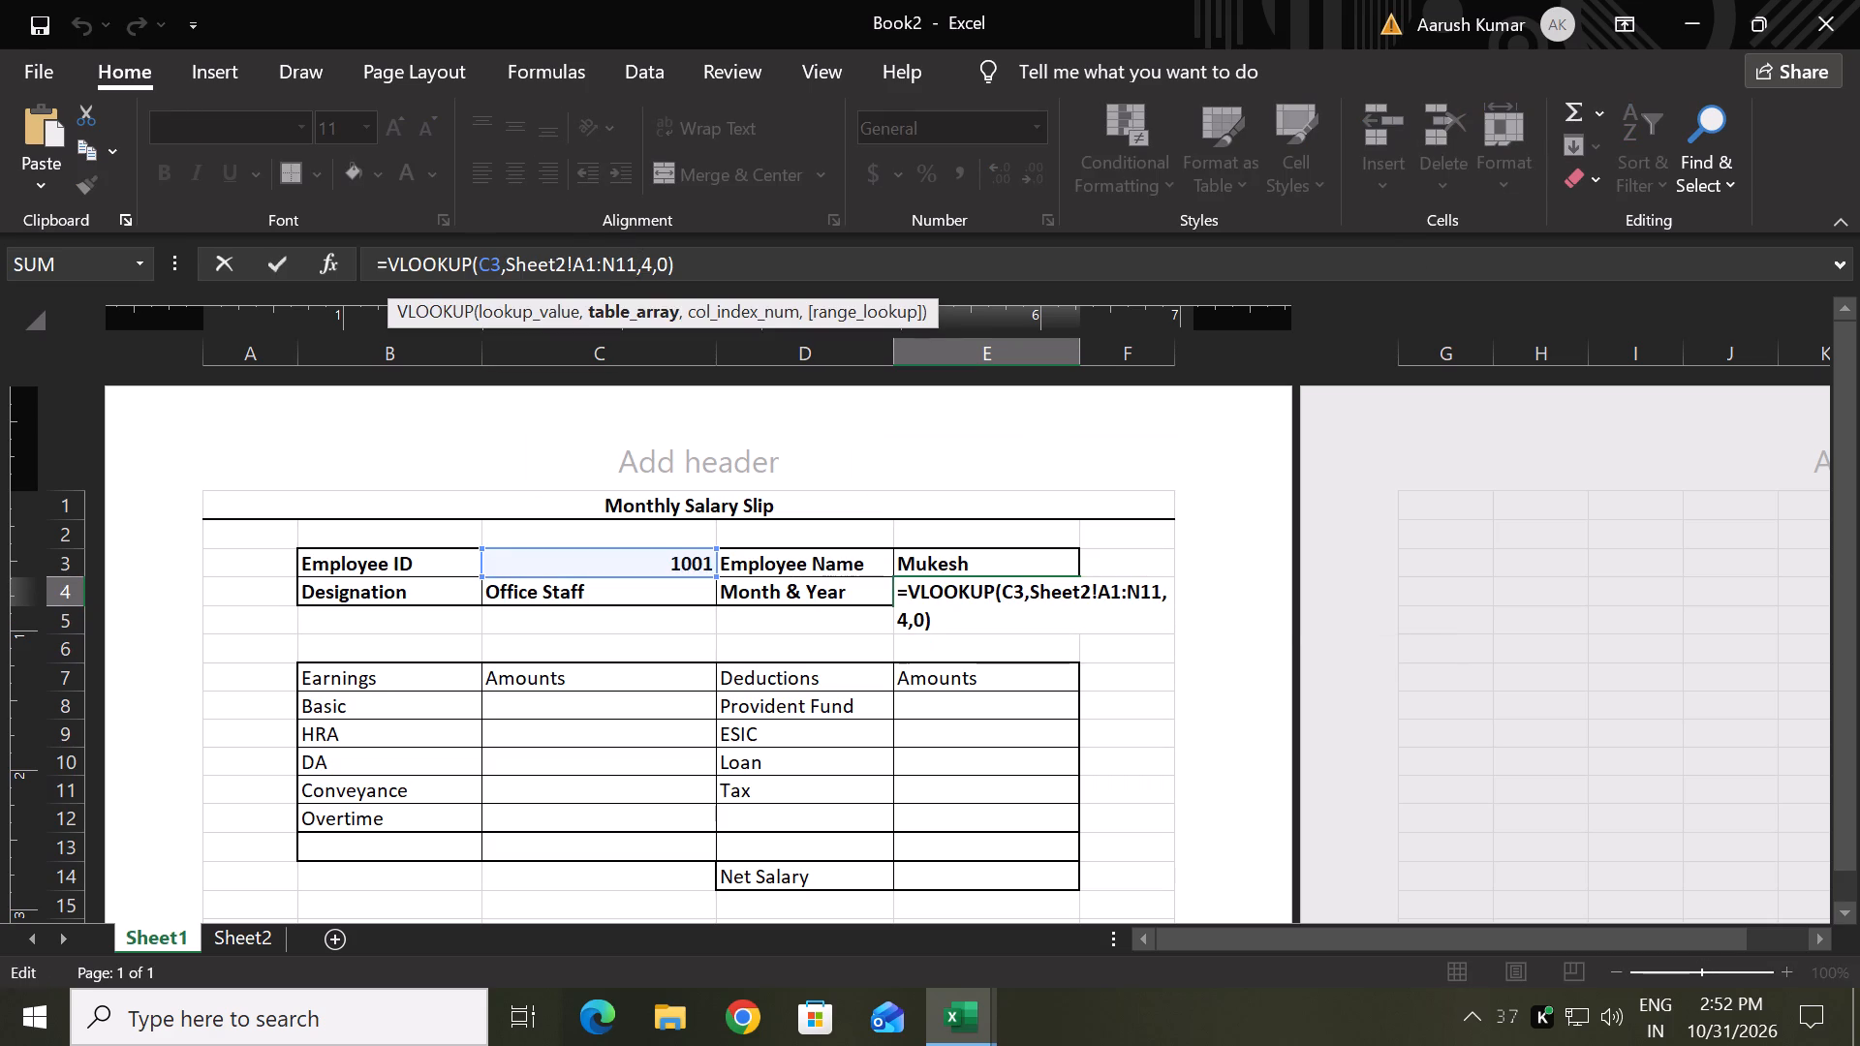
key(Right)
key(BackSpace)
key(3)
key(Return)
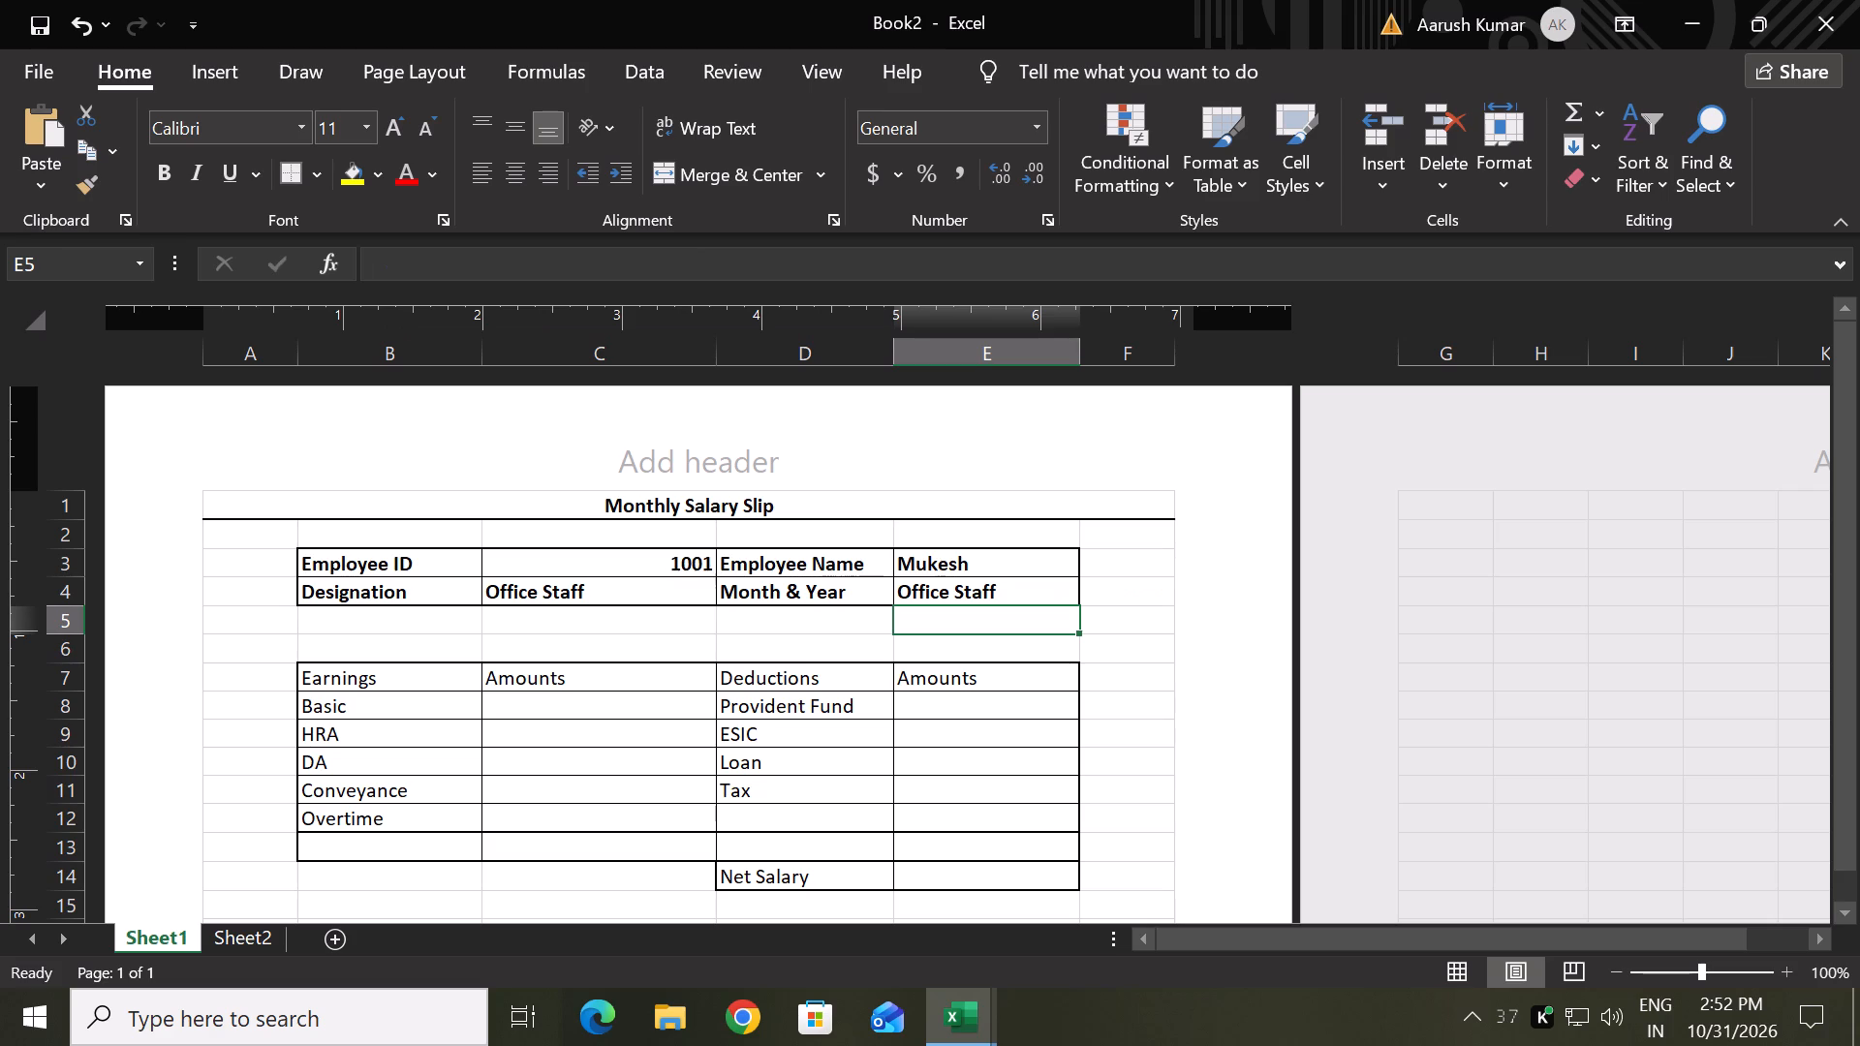
Check the column order on Sheet2 and set the column index of the Month & Year lookup in E4 to 4.
click(217, 926)
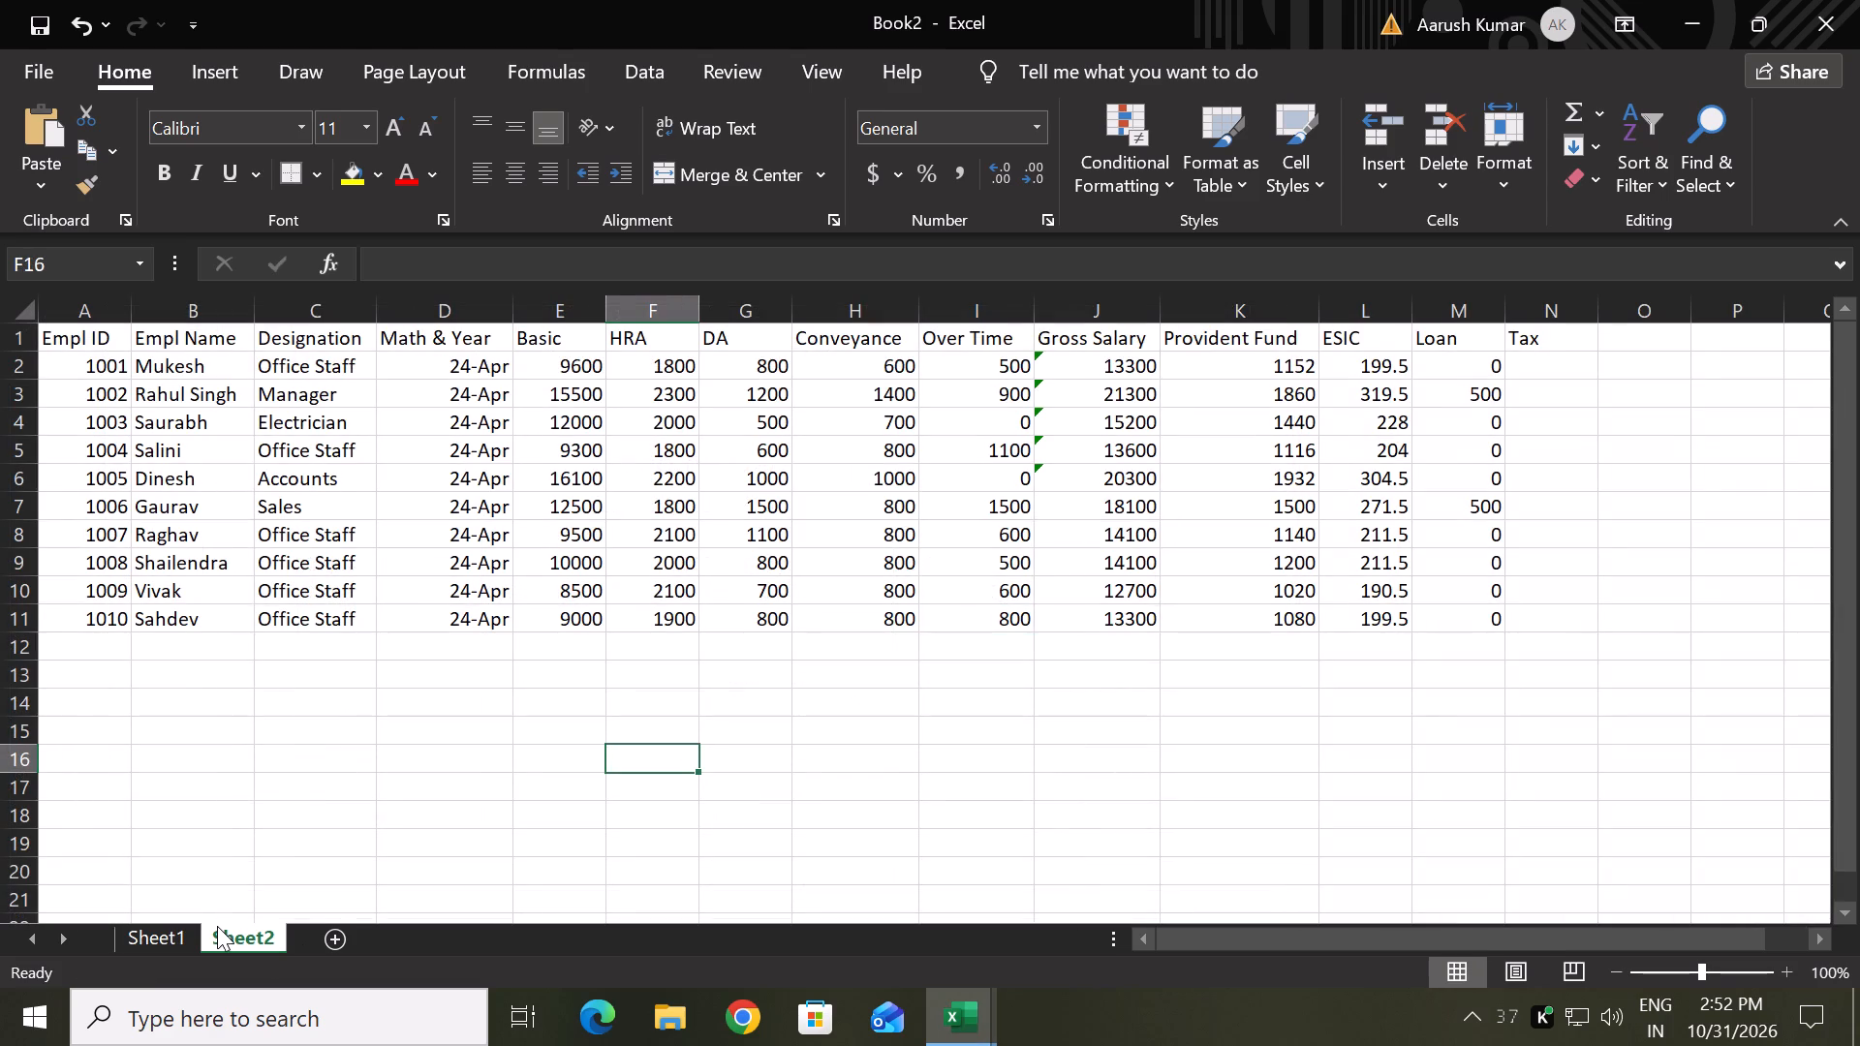
scroll(593, 418, up, 2)
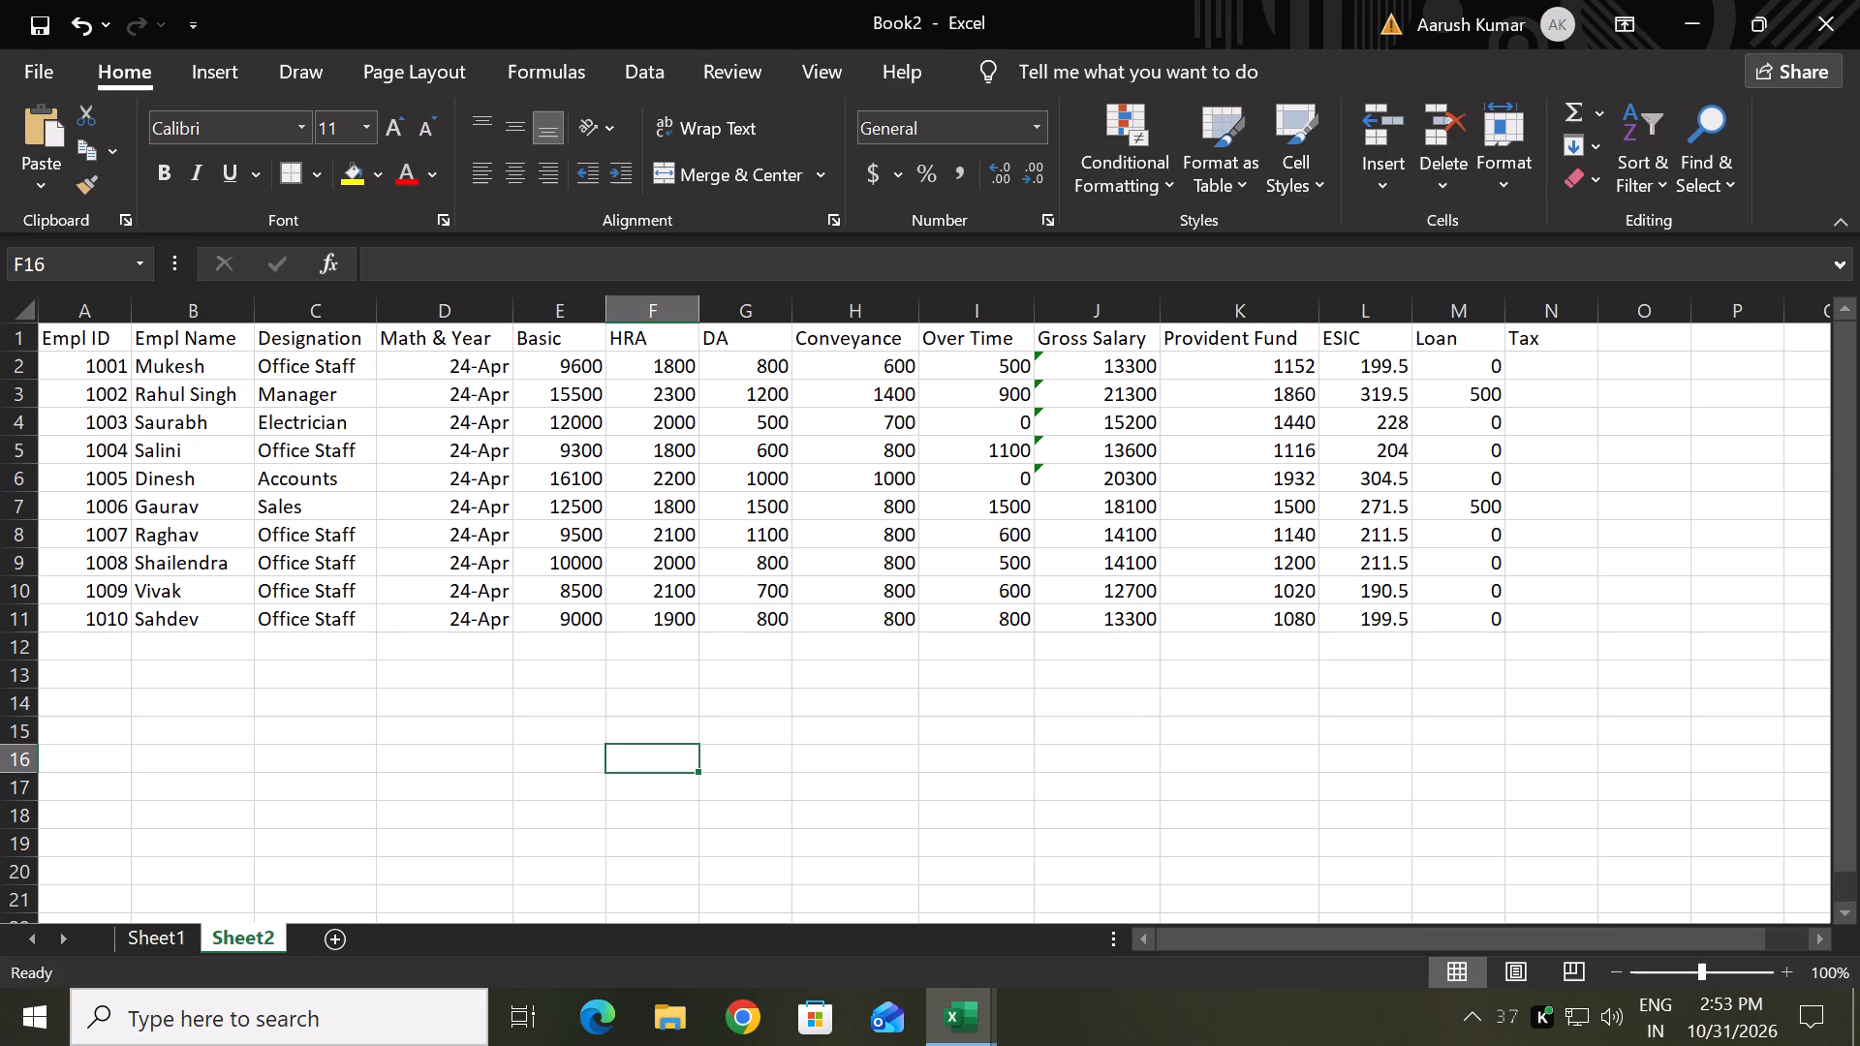
click(145, 945)
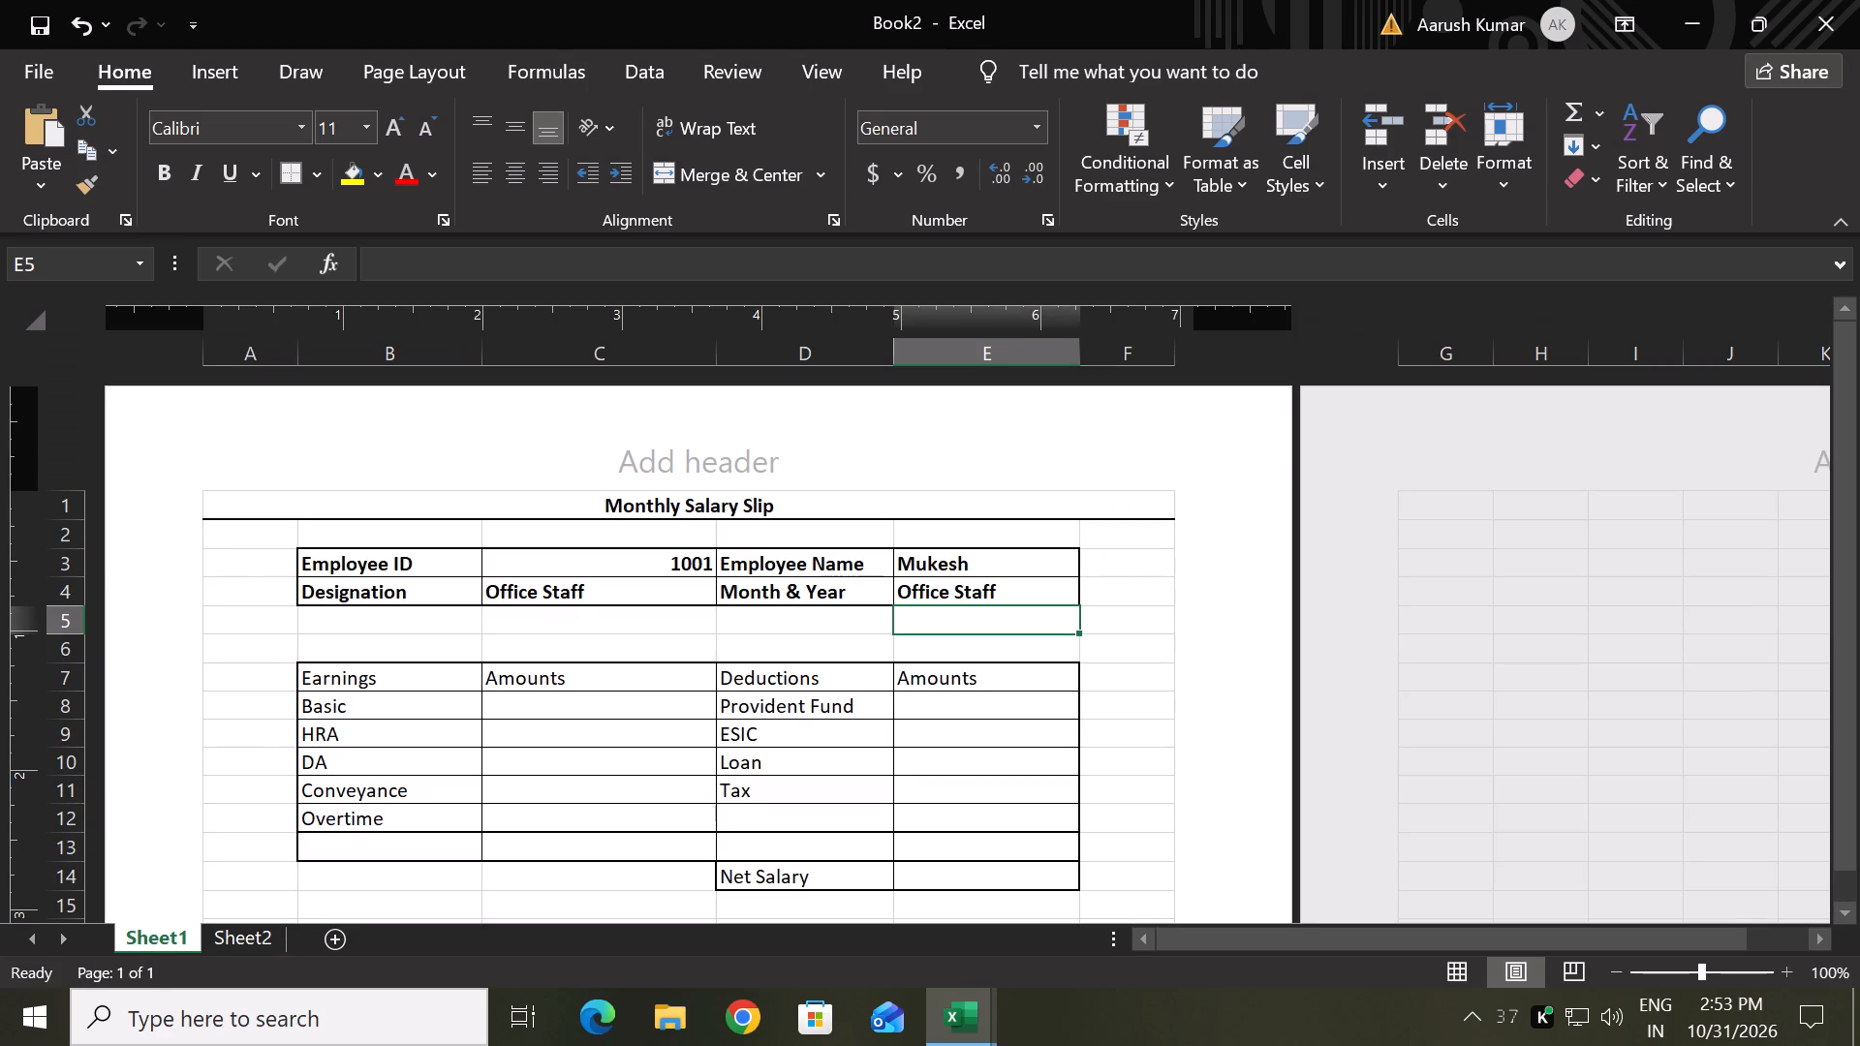
double_click(957, 599)
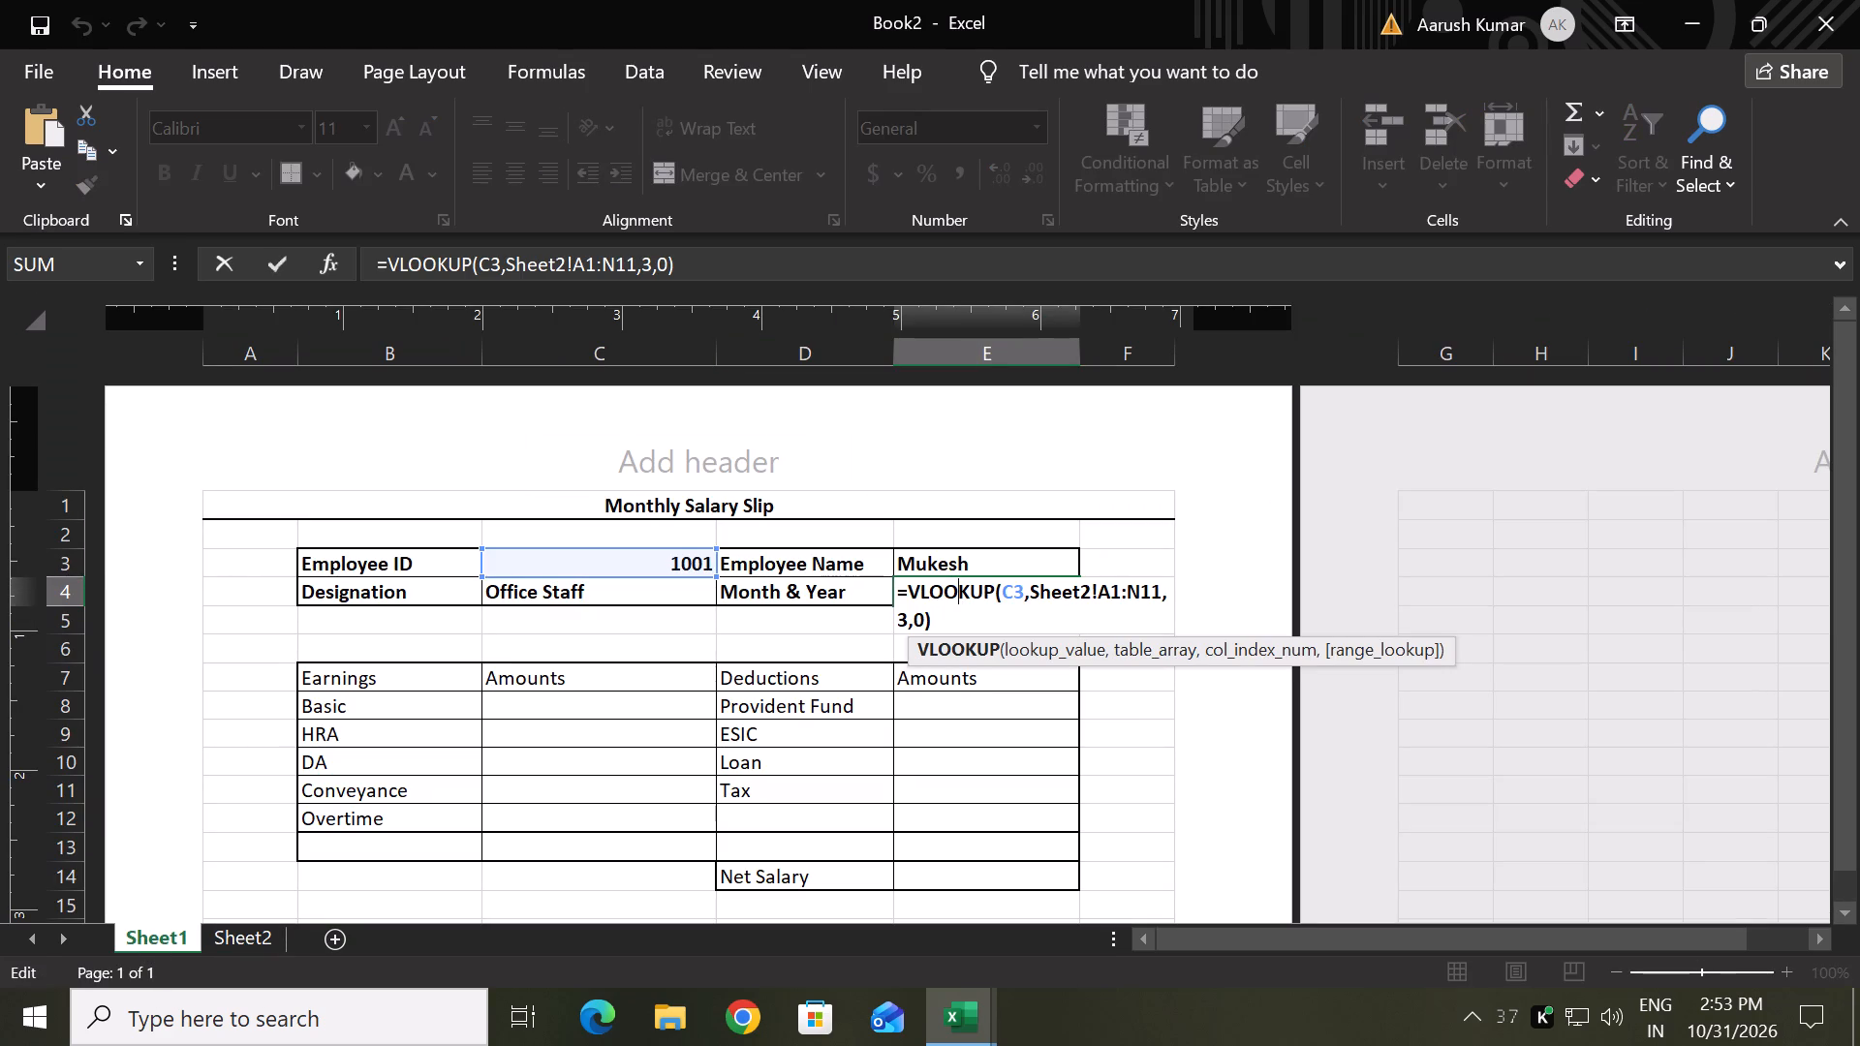
click(911, 620)
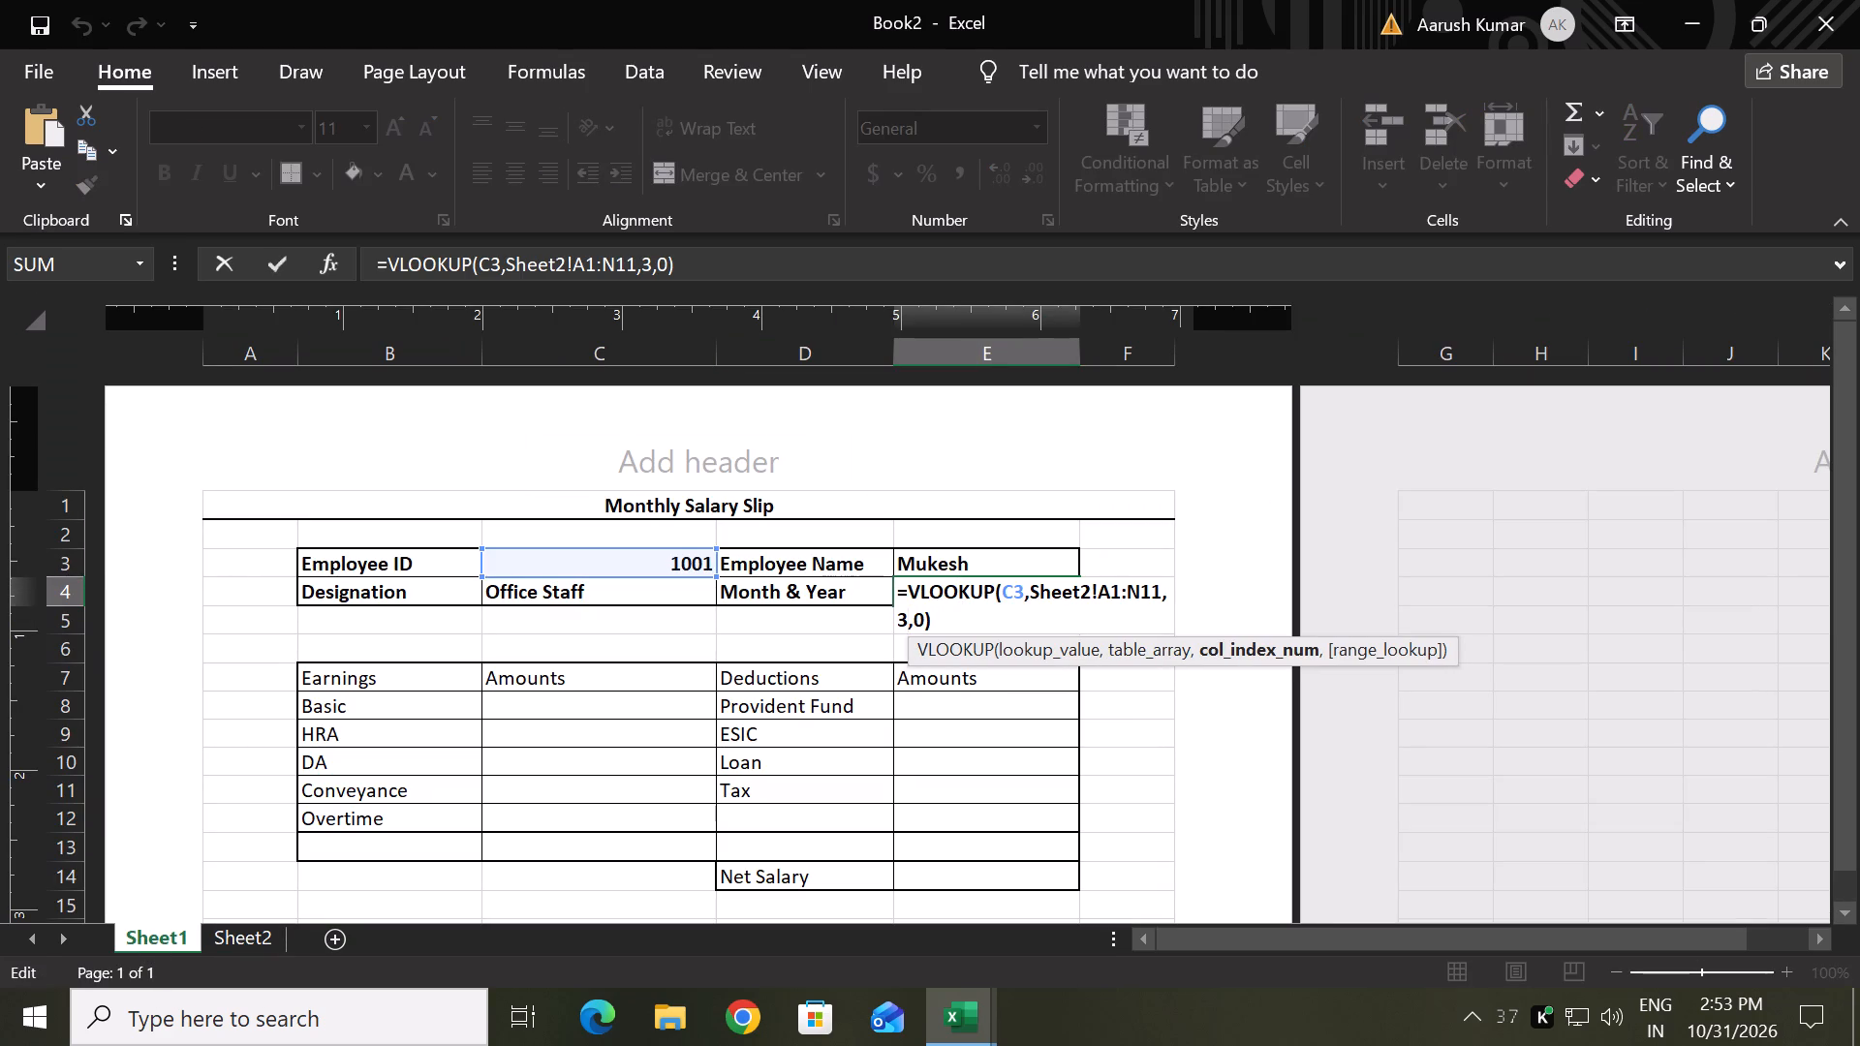
key(BackSpace)
key(4)
key(Return)
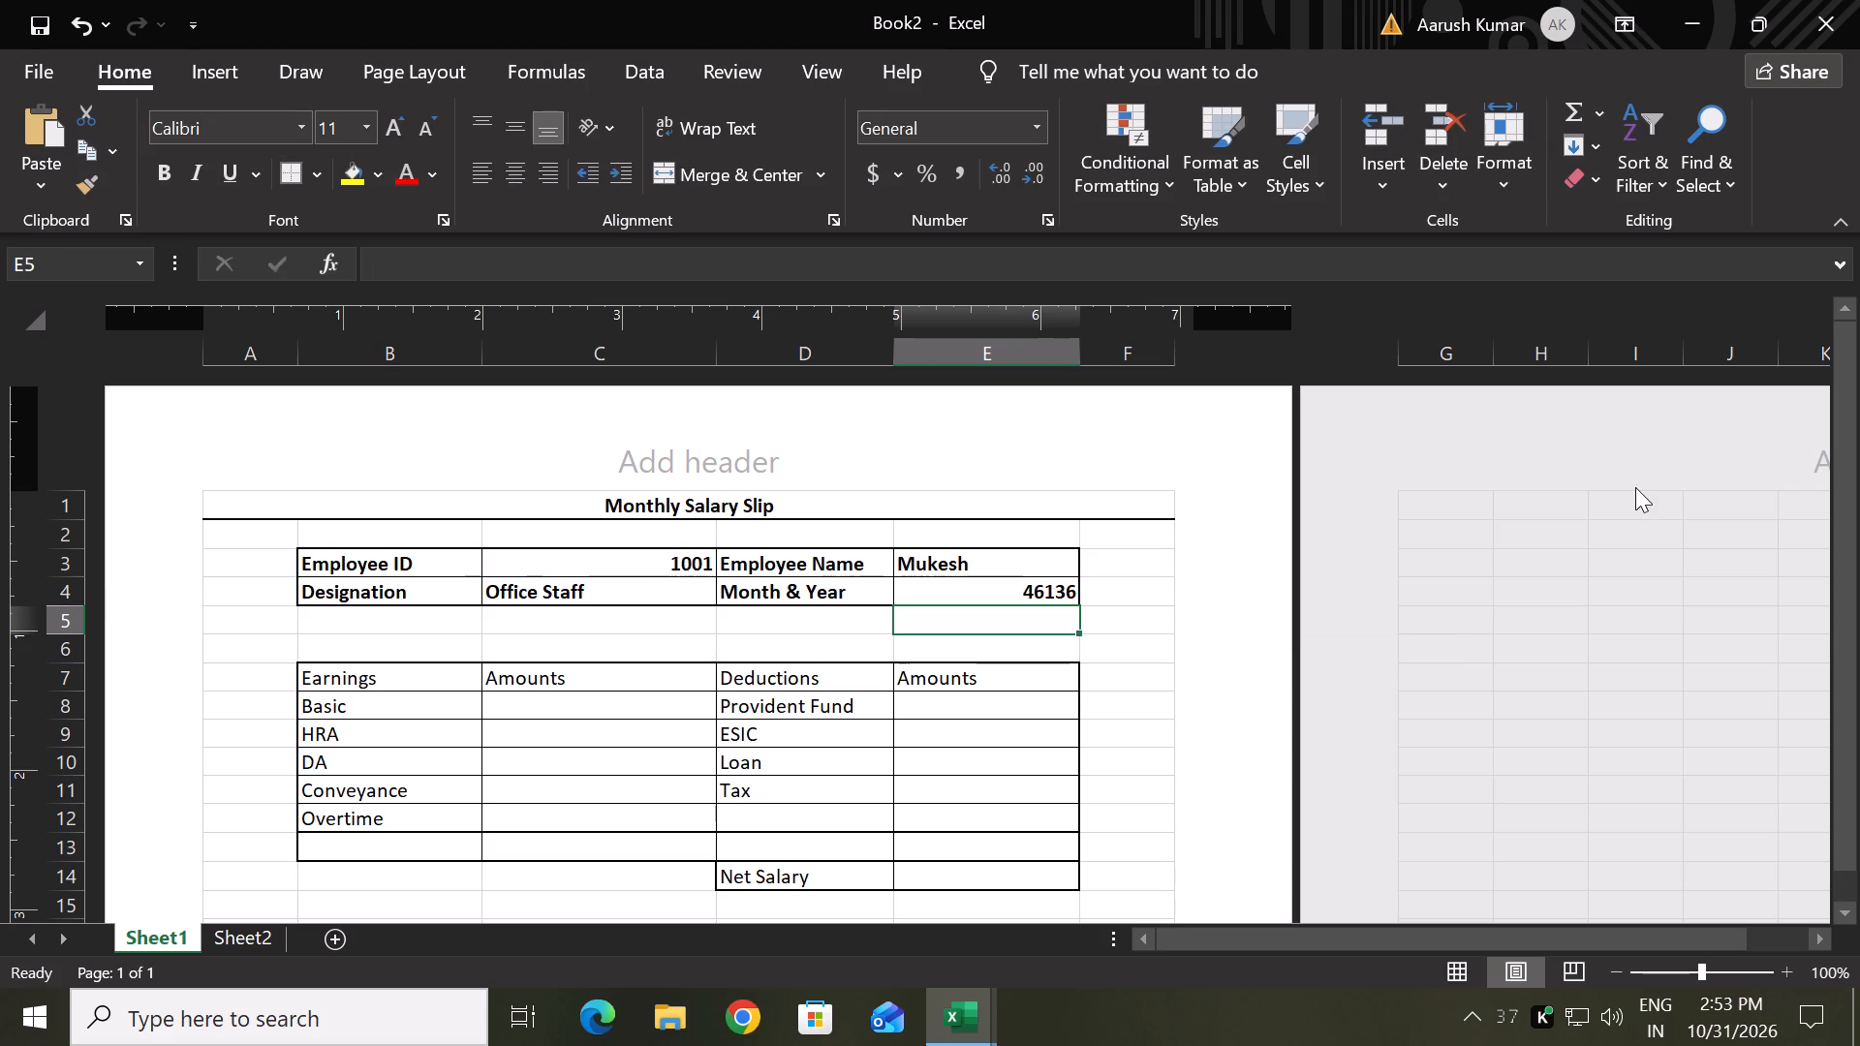
Compare the Month & Year lookup in E4 with the dates in the Math & Year column on Sheet2.
click(1057, 585)
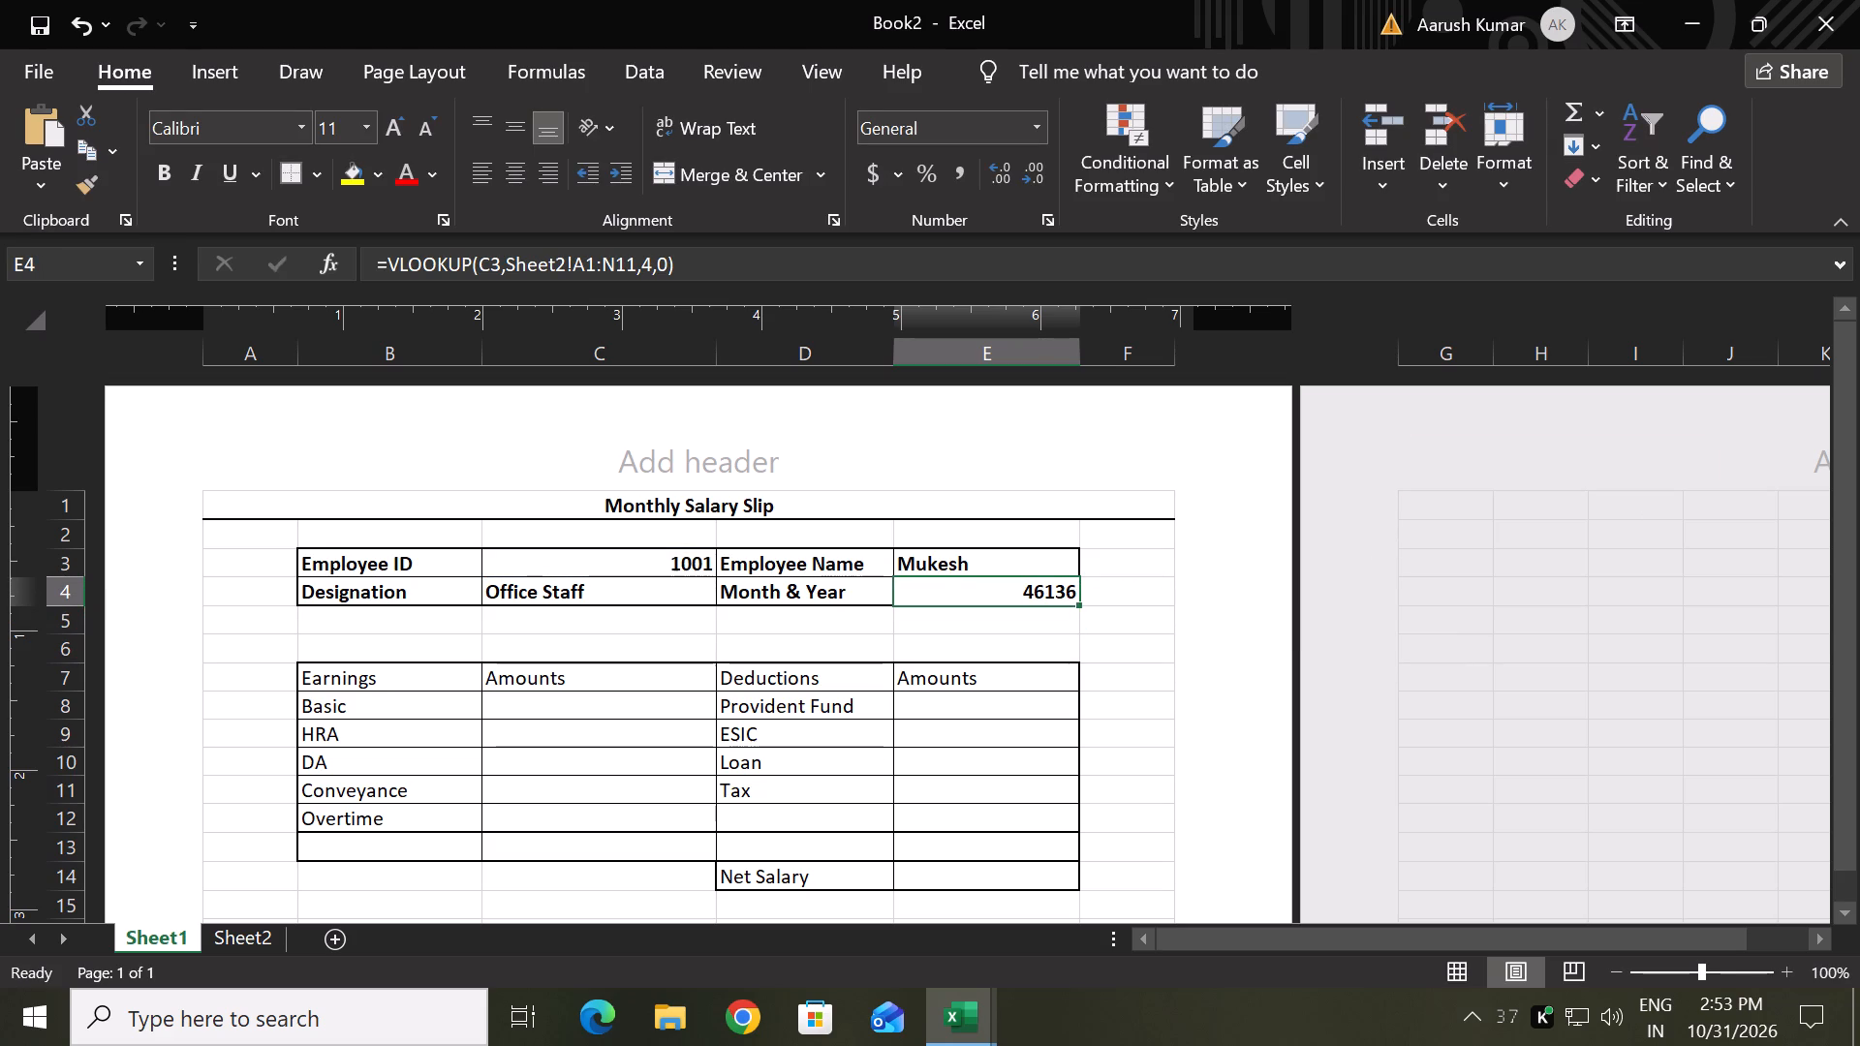
click(211, 937)
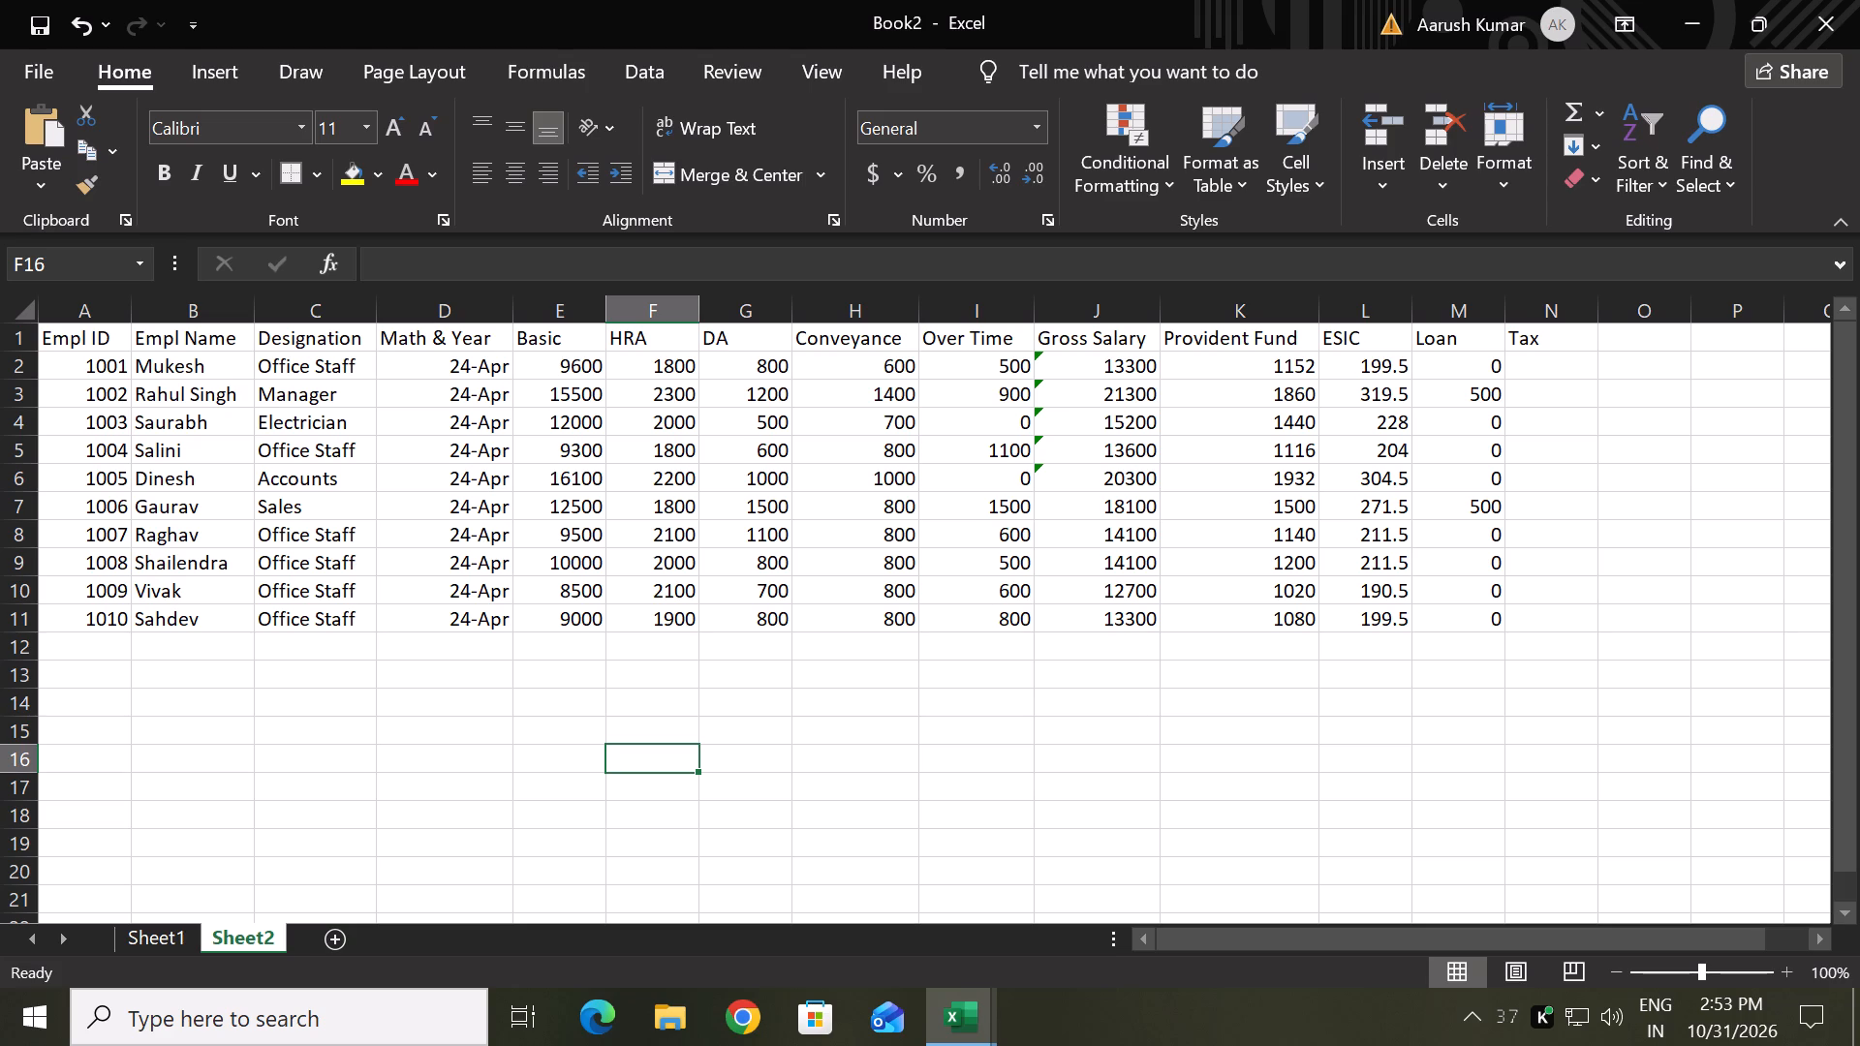
drag(497, 438, 493, 535)
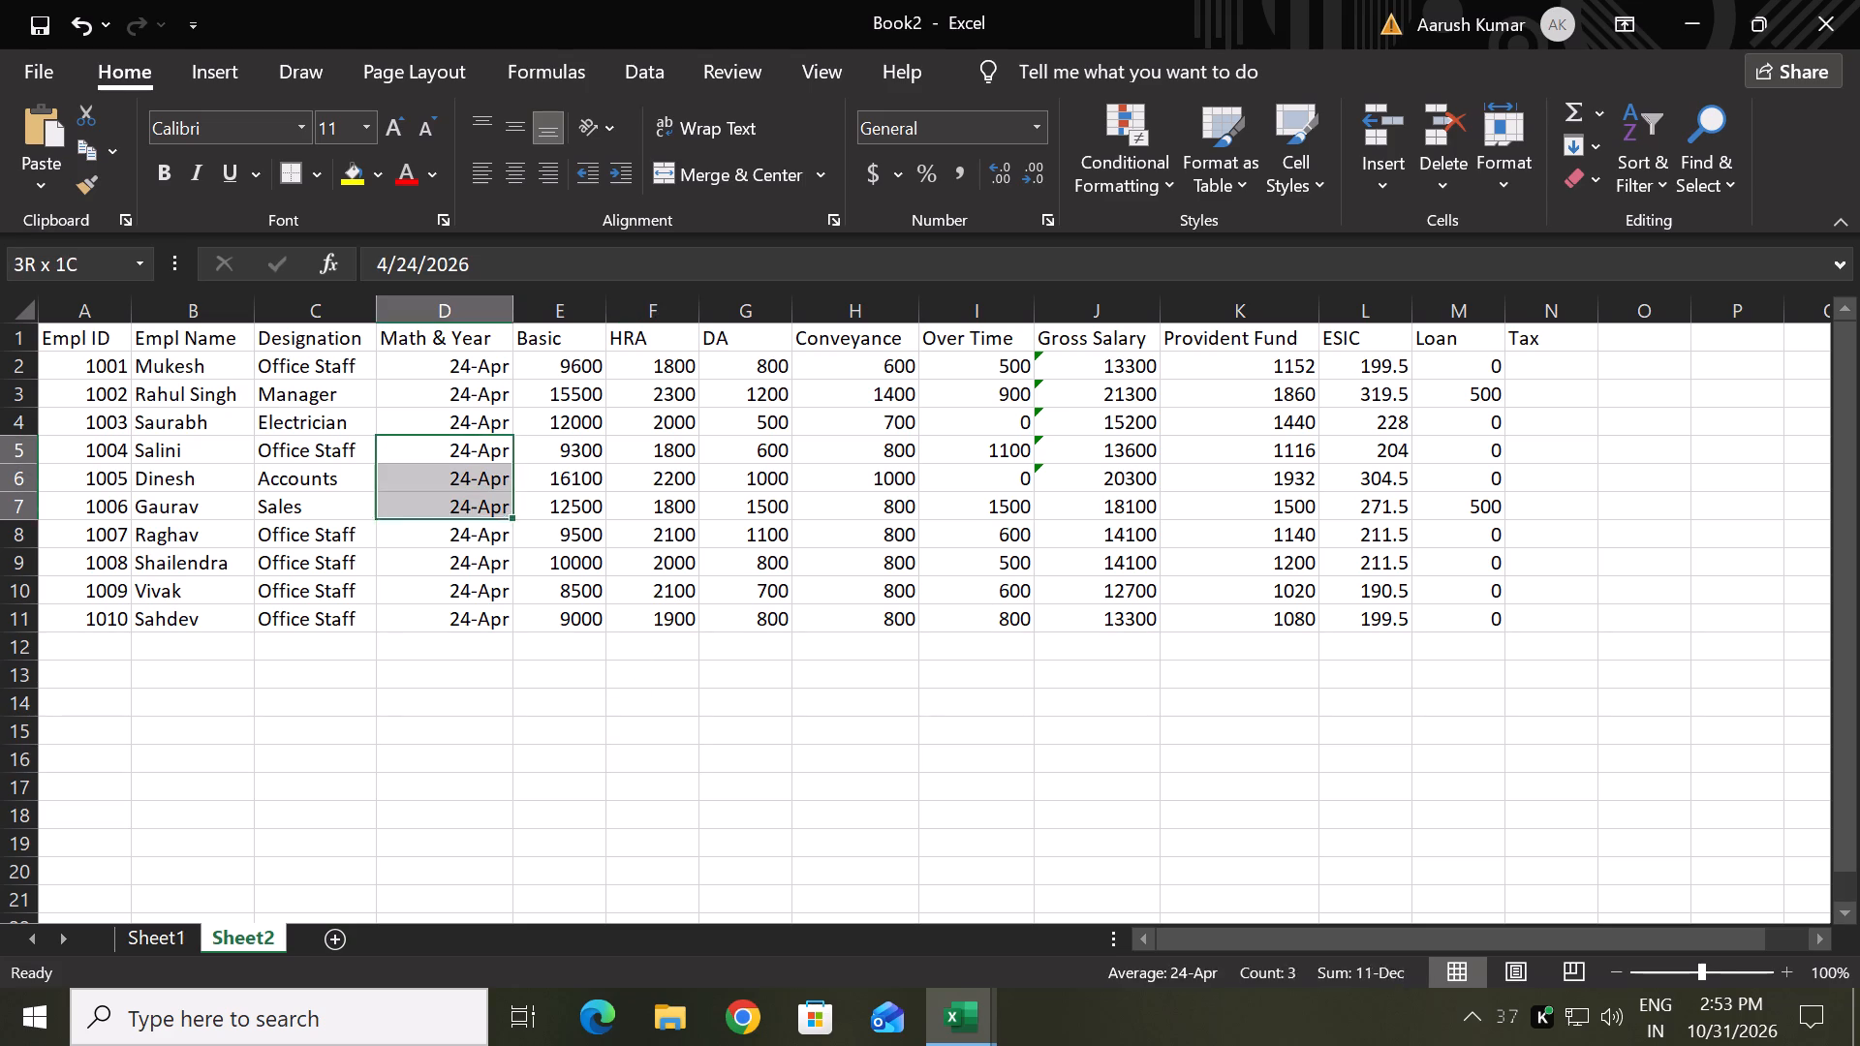
drag(493, 535, 684, 673)
click(636, 489)
drag(574, 373, 587, 616)
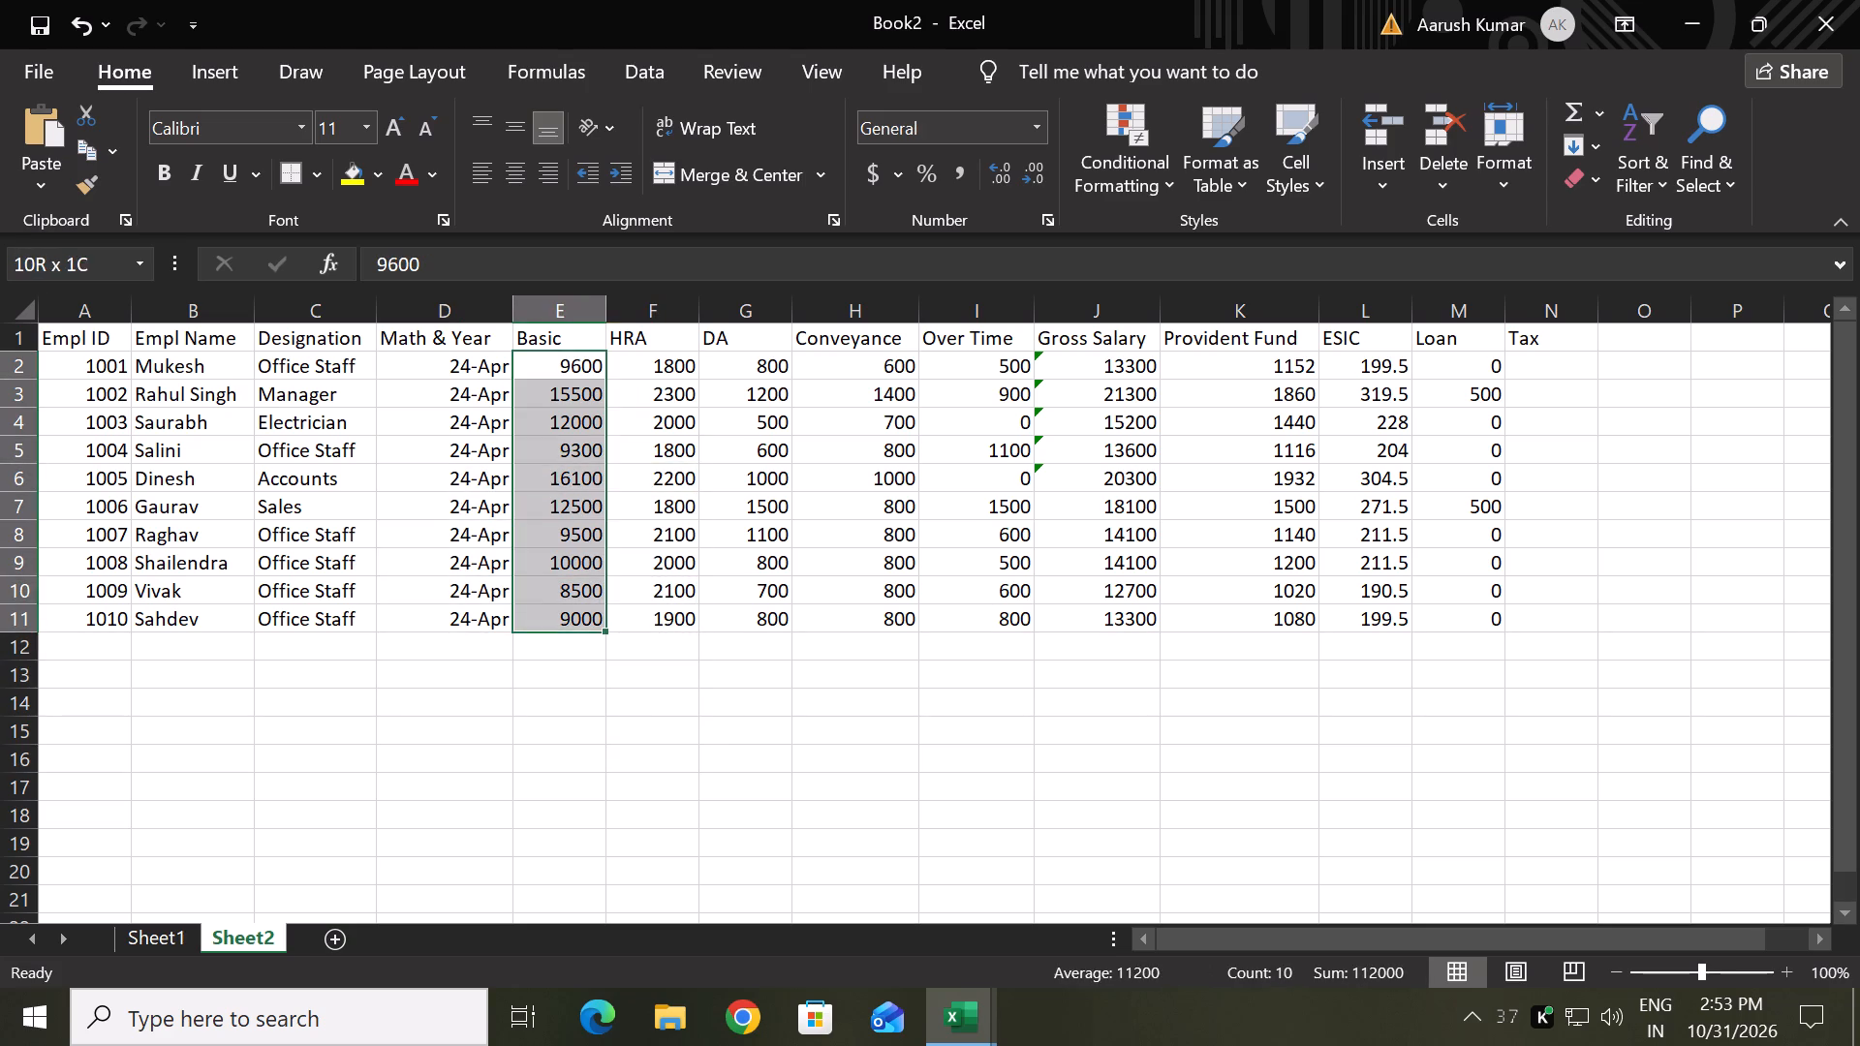
click(792, 528)
drag(902, 468, 1067, 559)
click(1222, 456)
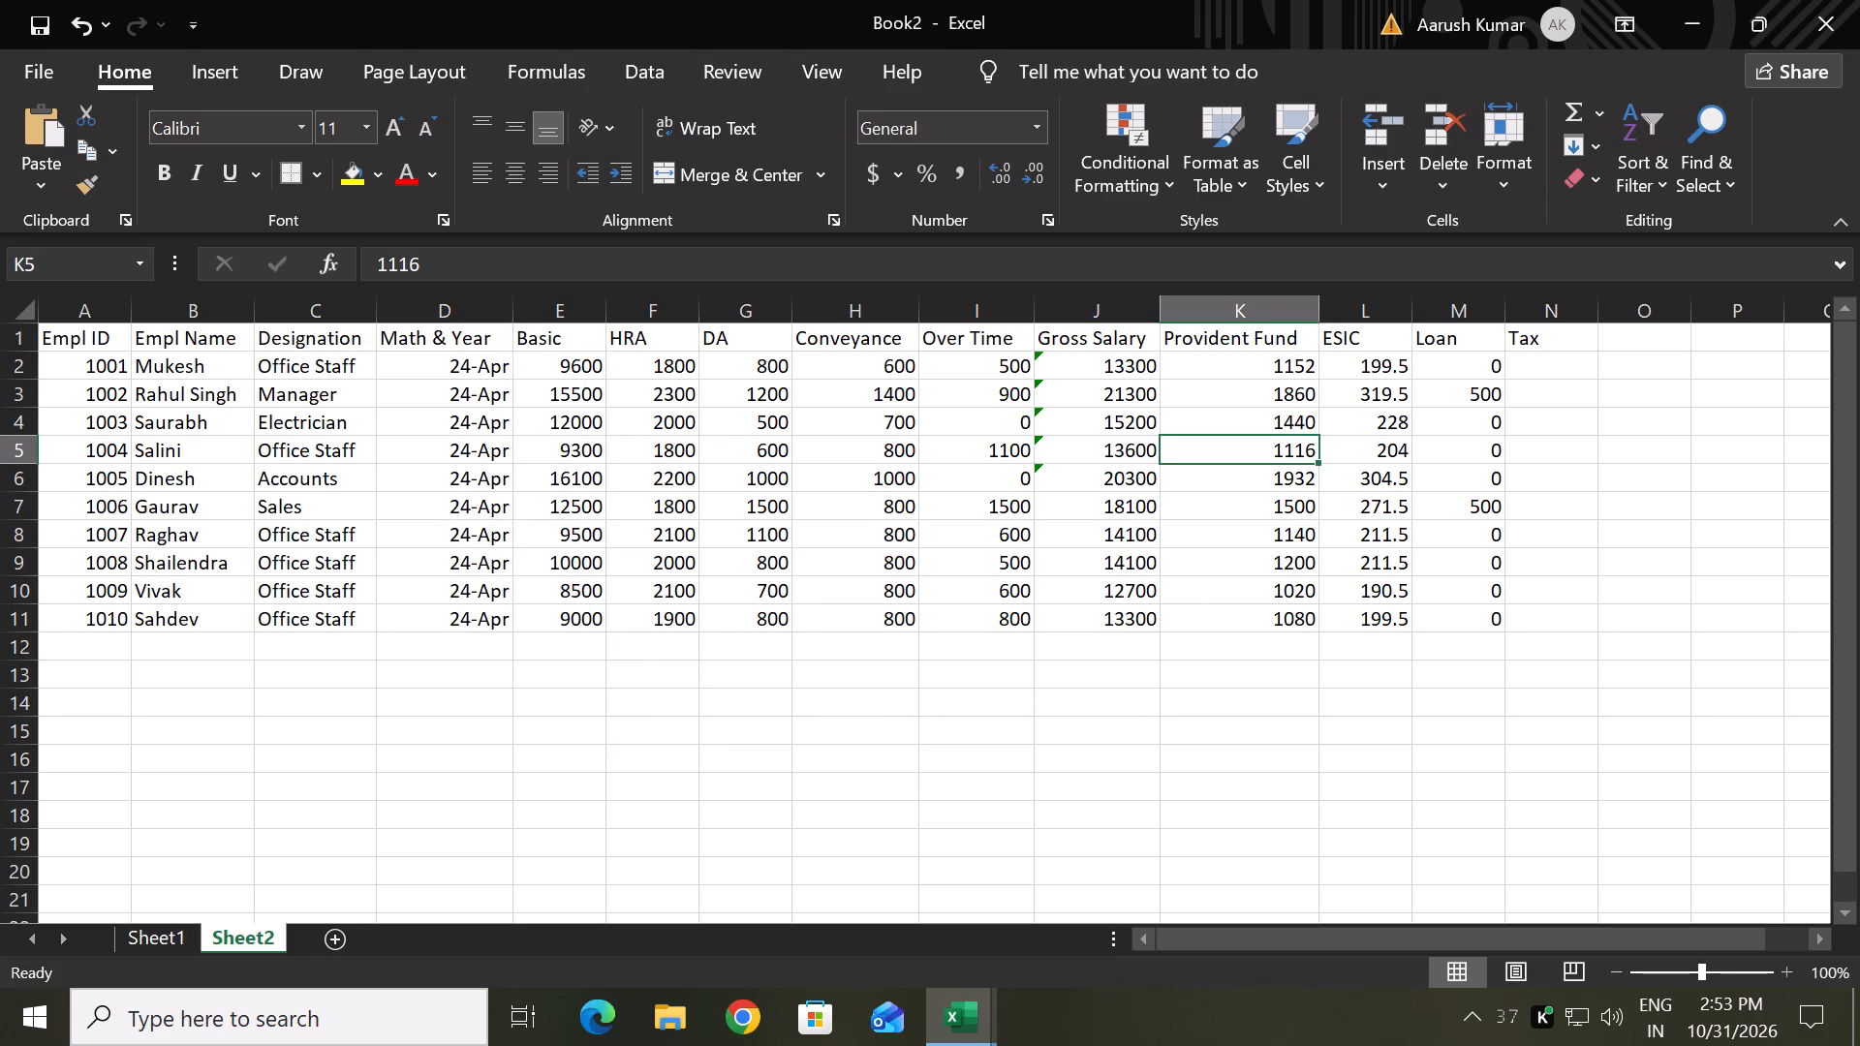
click(502, 465)
click(483, 402)
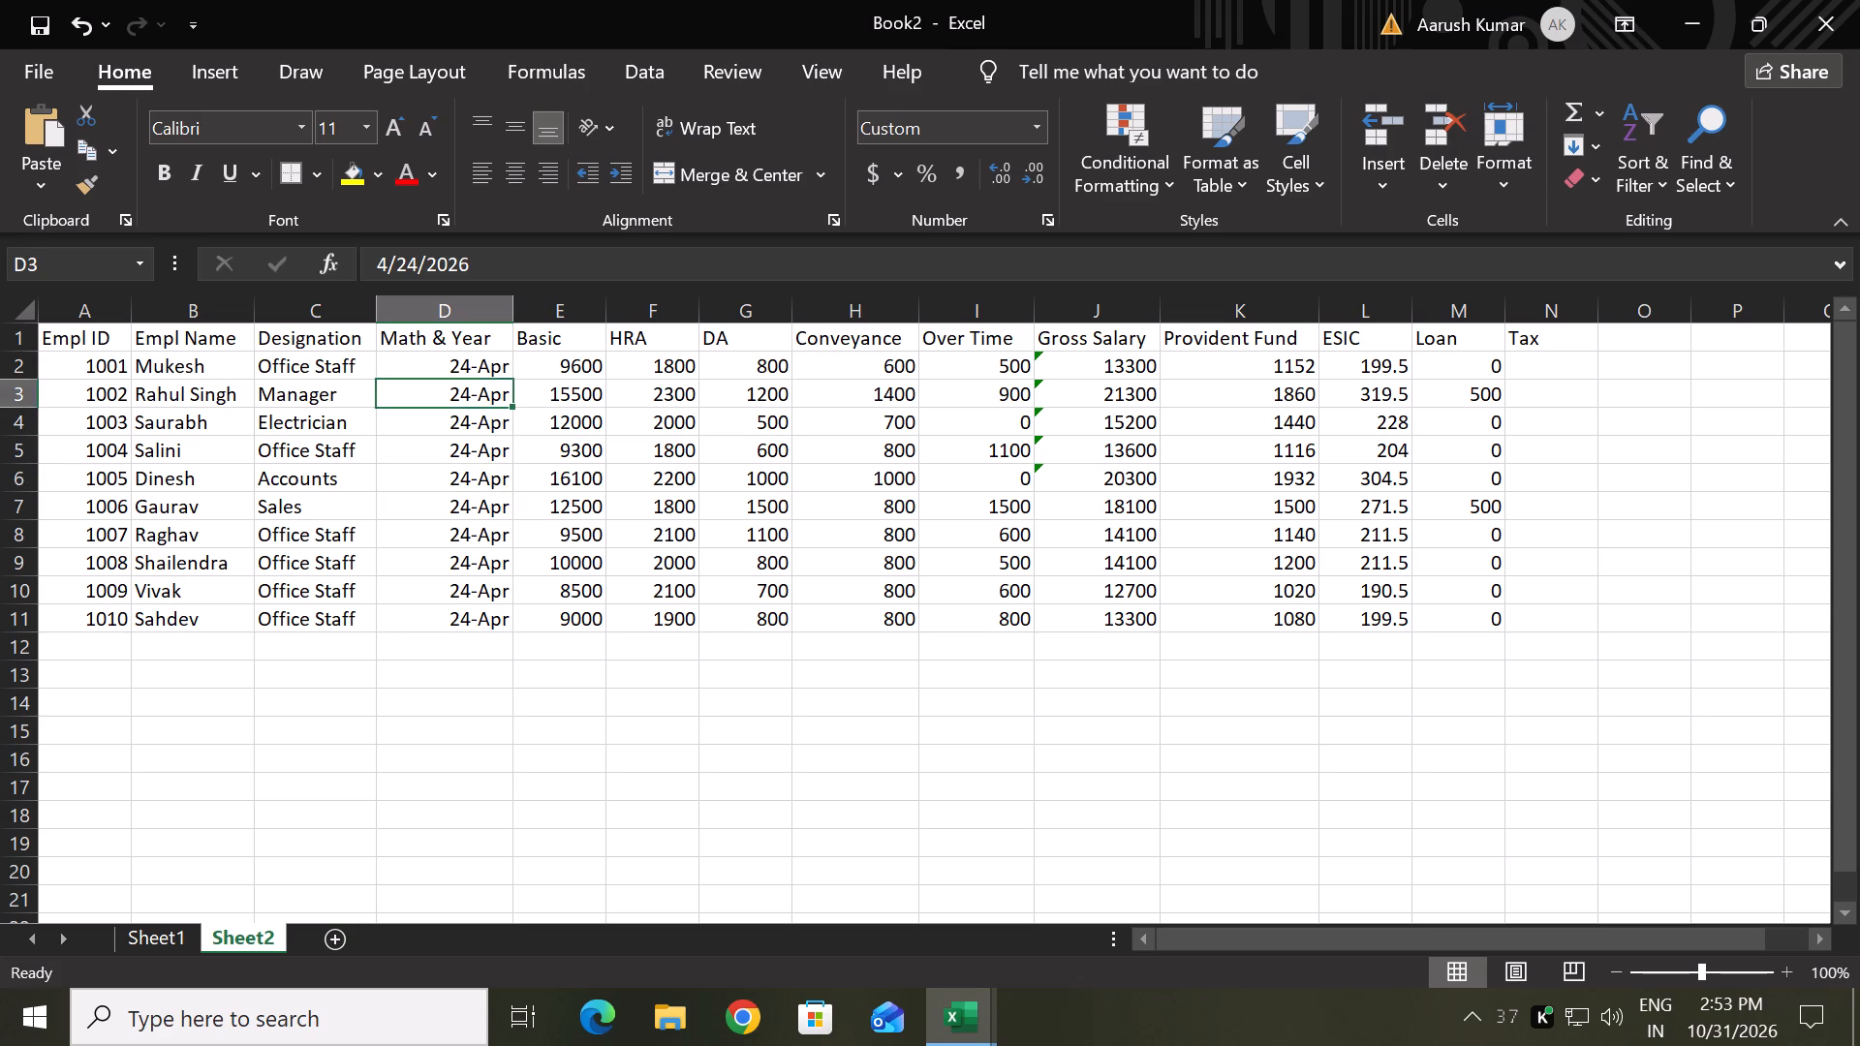
click(480, 341)
drag(470, 383, 470, 391)
double_click(475, 380)
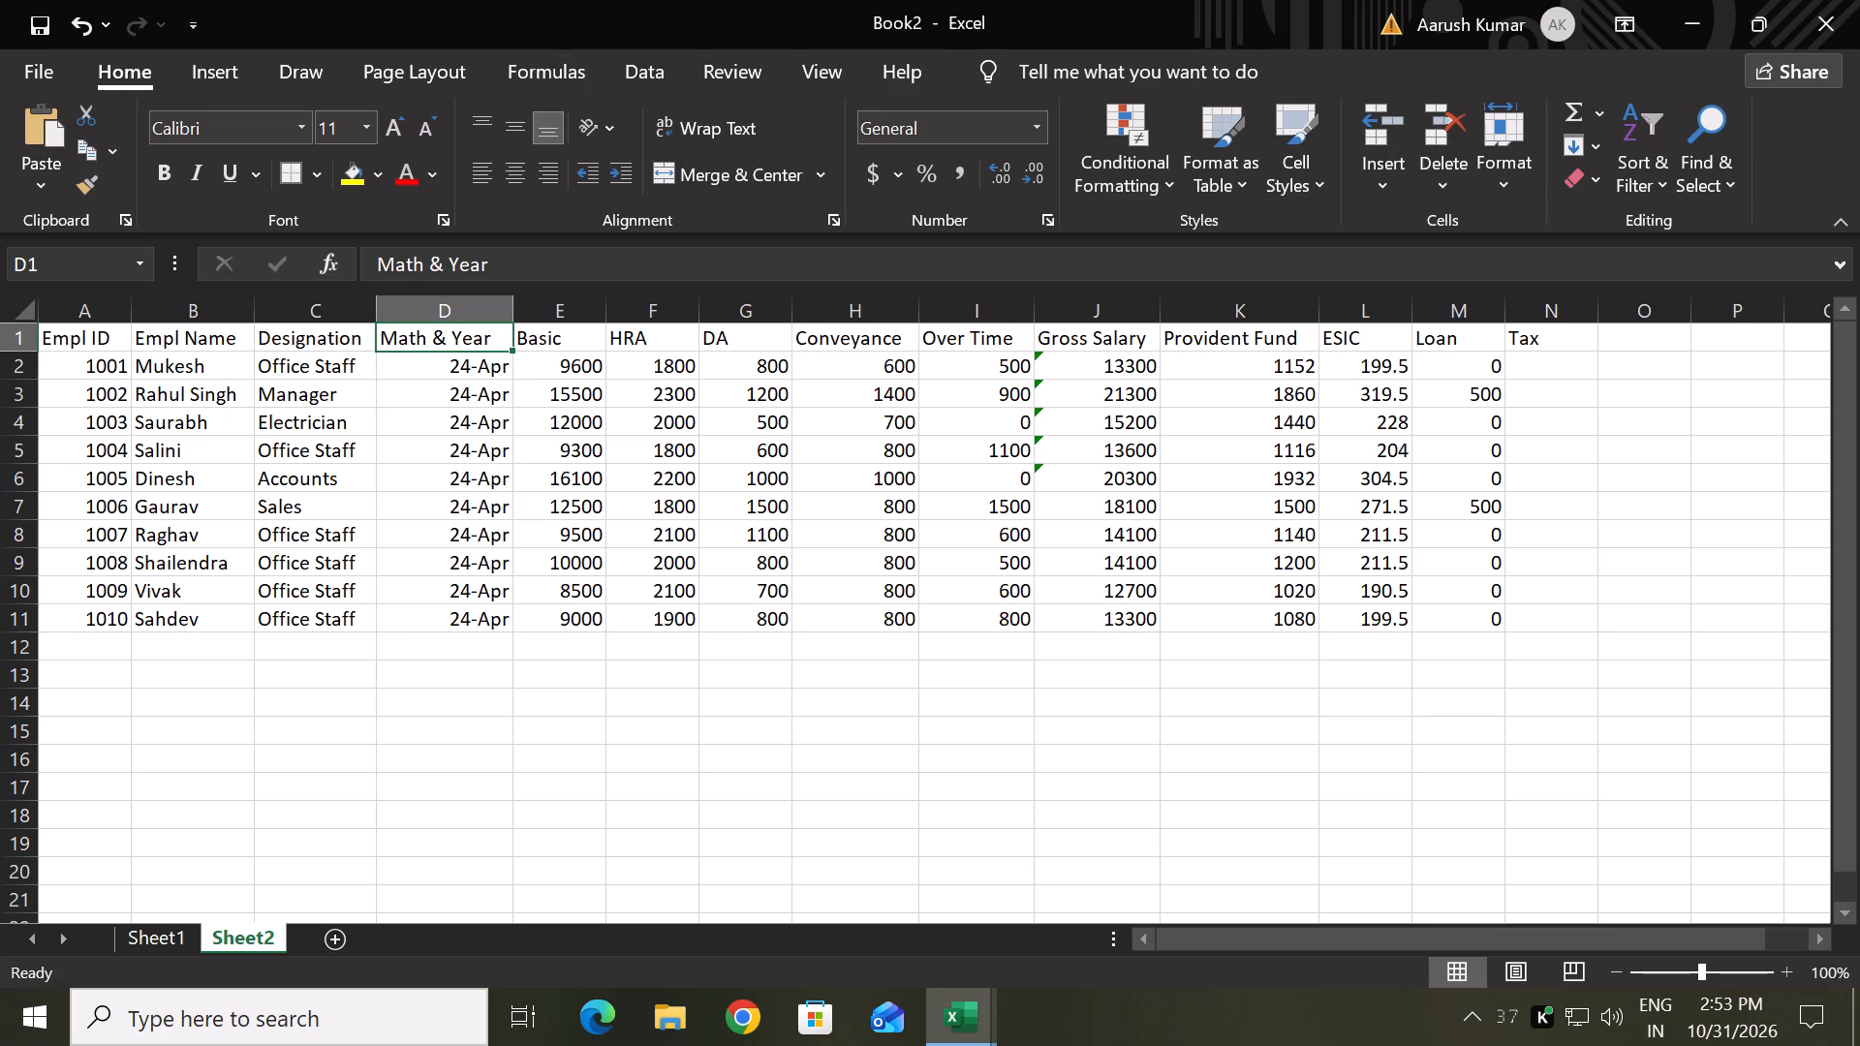
click(495, 459)
click(480, 374)
click(480, 470)
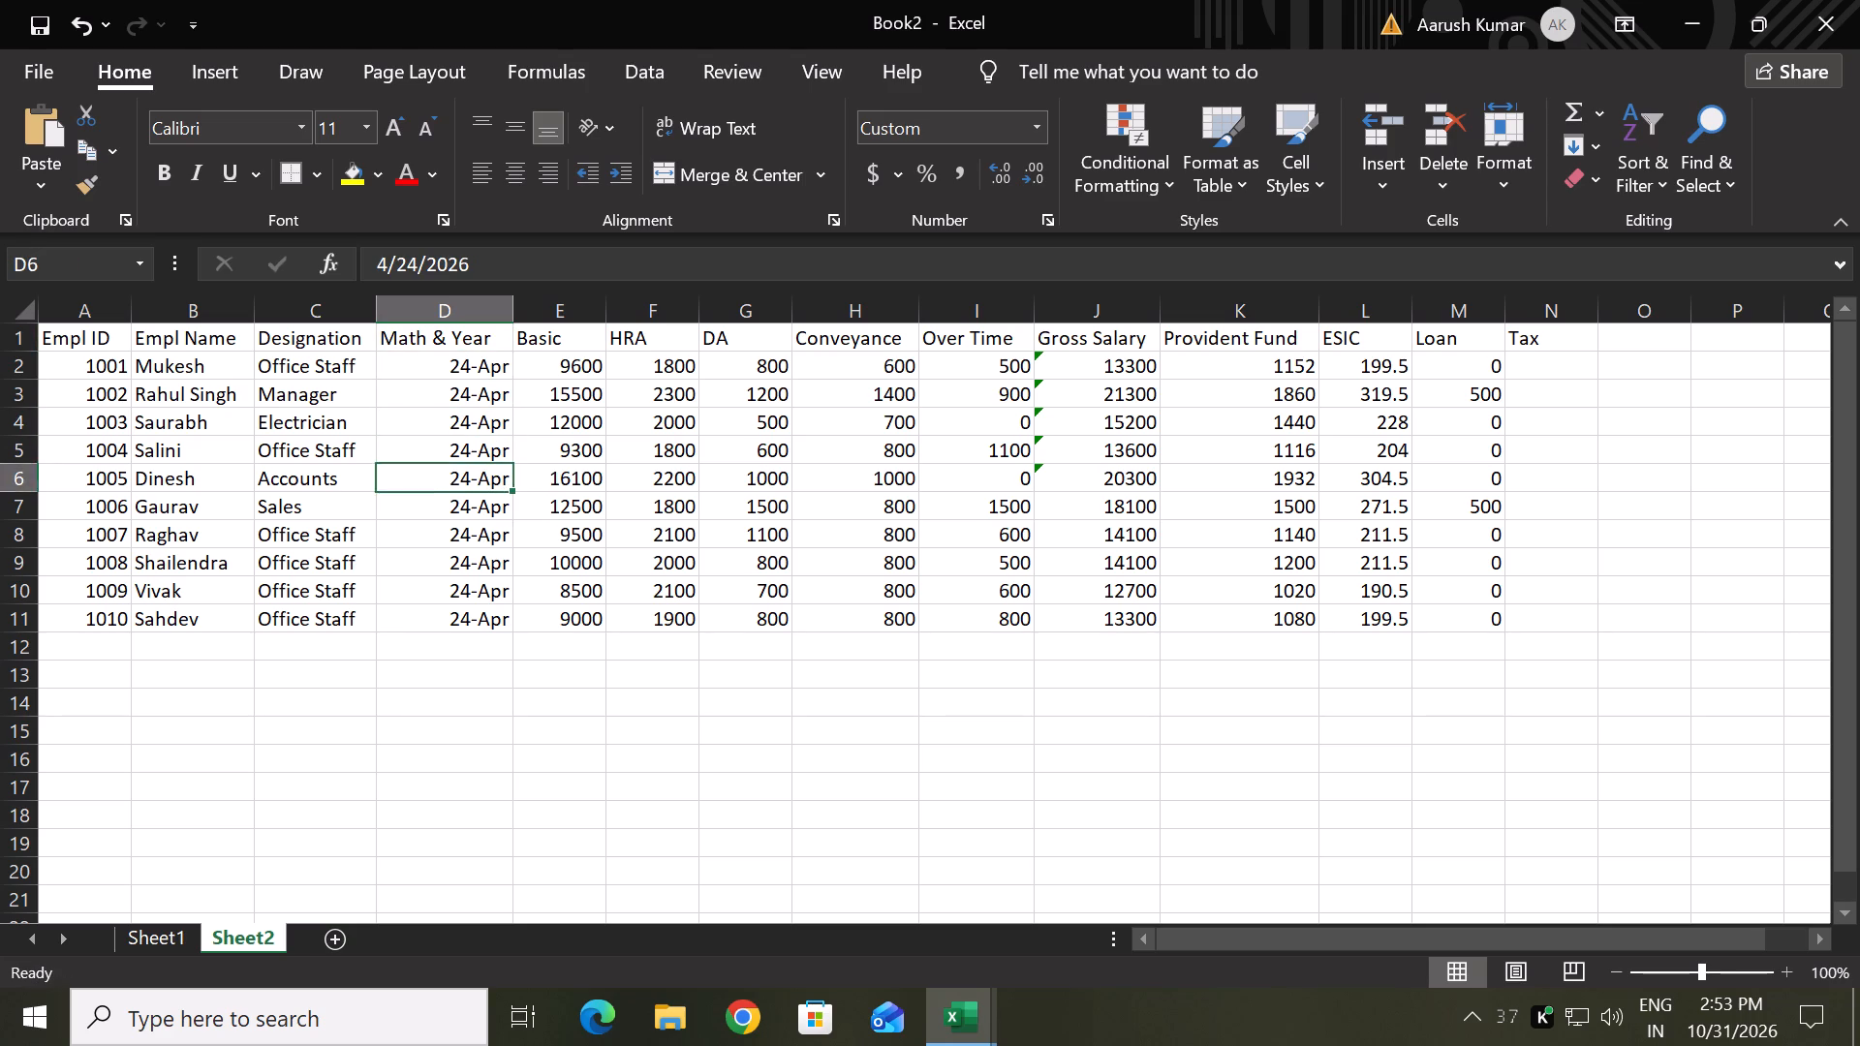
click(479, 574)
click(468, 416)
click(468, 359)
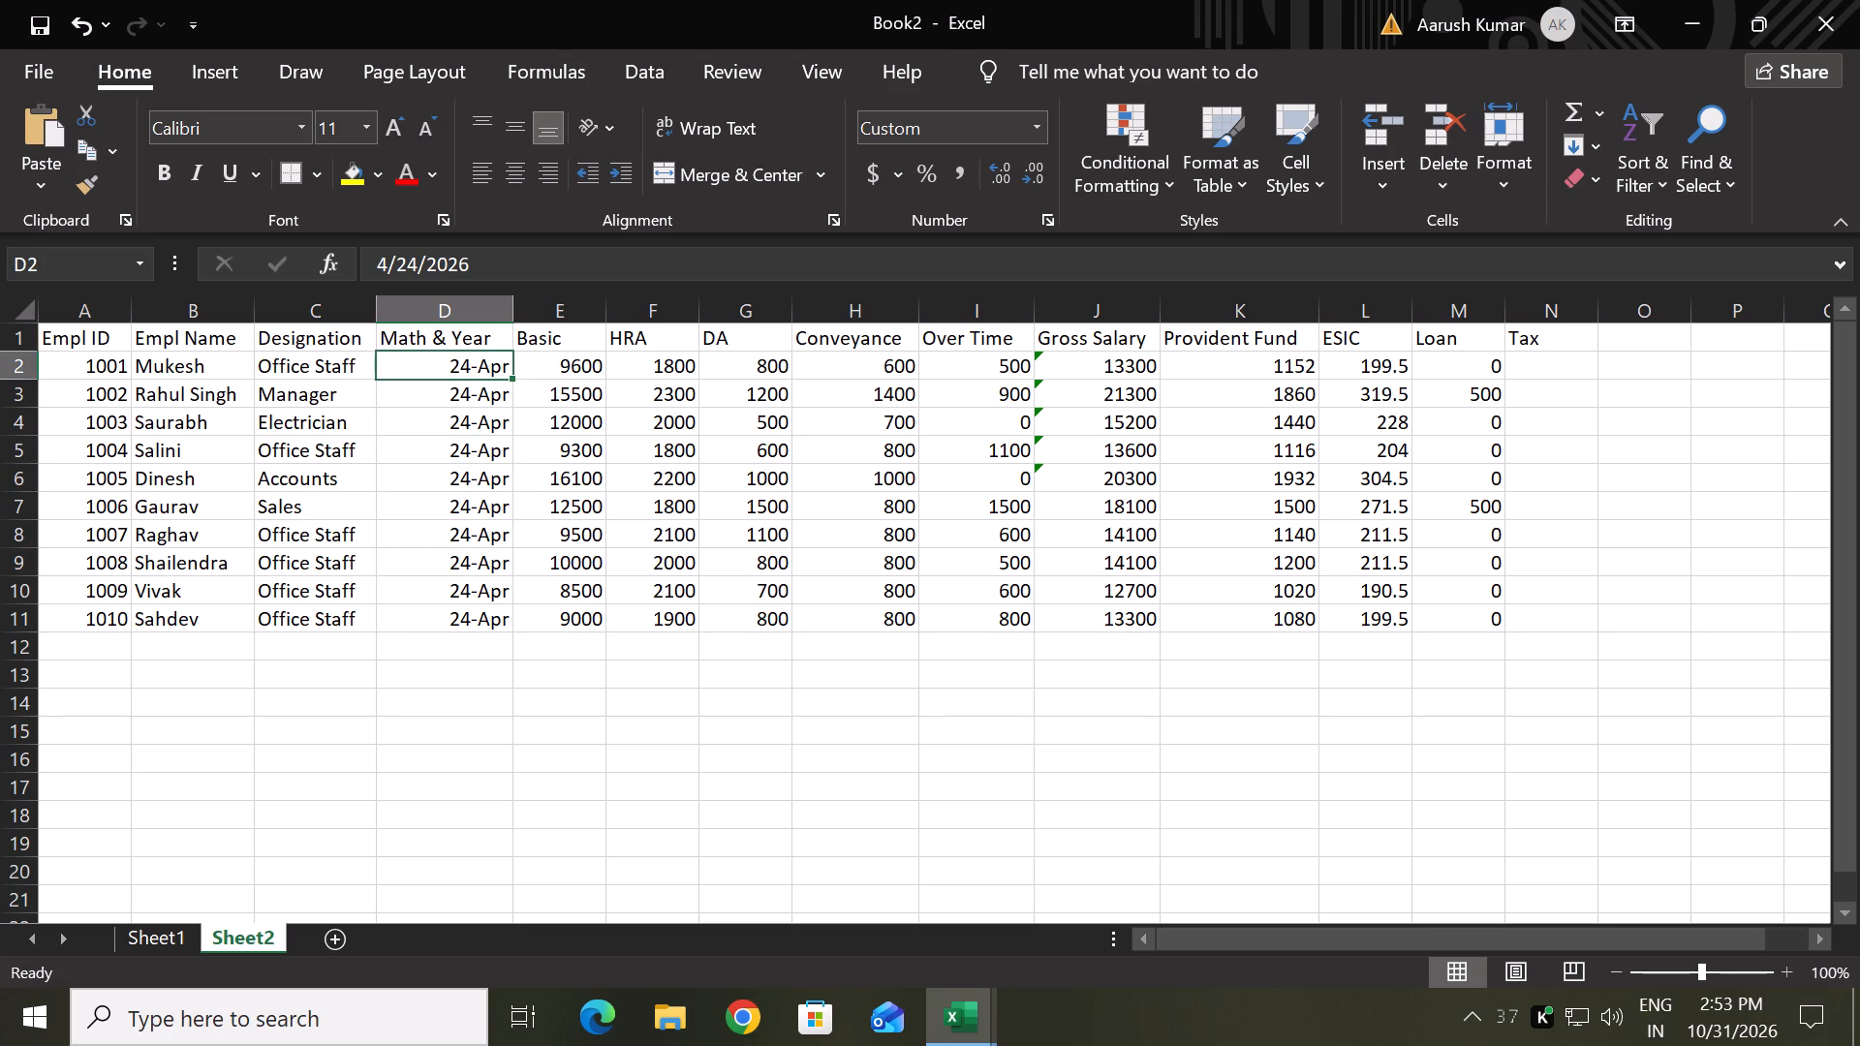
drag(468, 355, 488, 601)
click(656, 589)
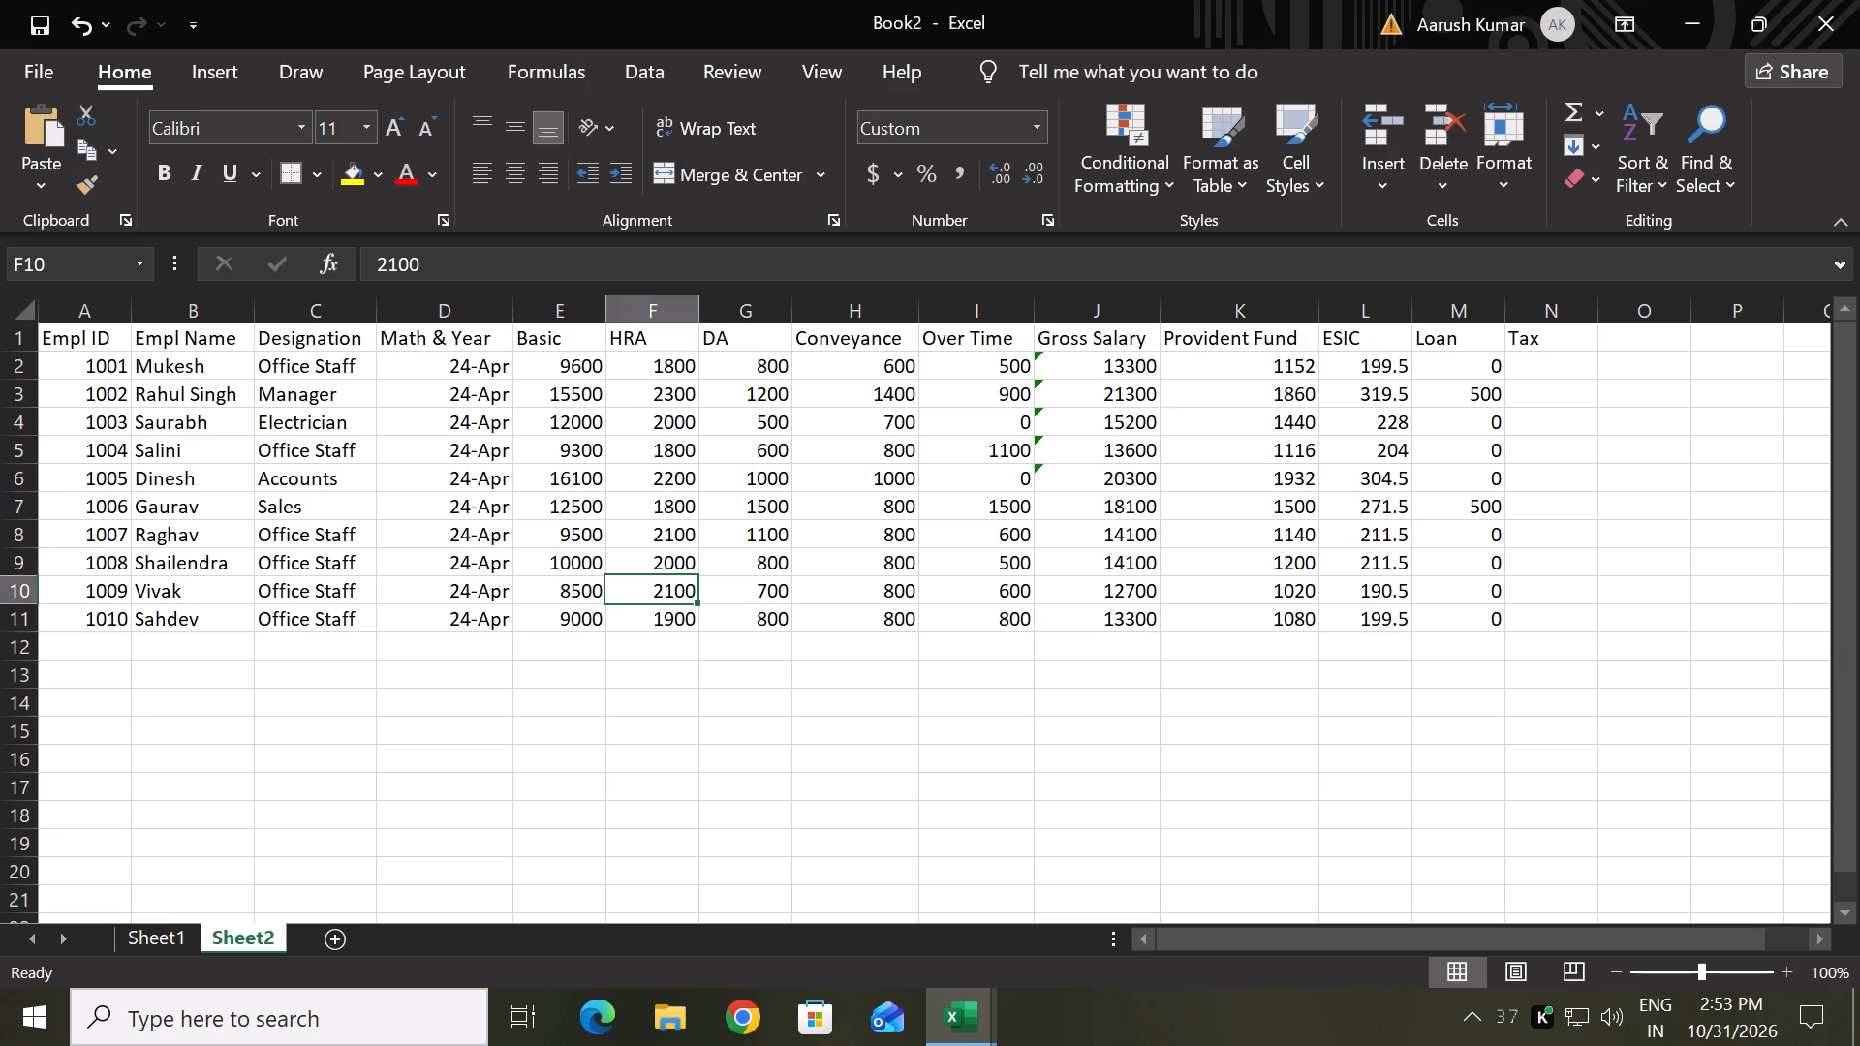
Check the arguments of the Month & Year lookup in E4 against the data range and Math & Year column on Sheet2.
click(172, 933)
double_click(1004, 602)
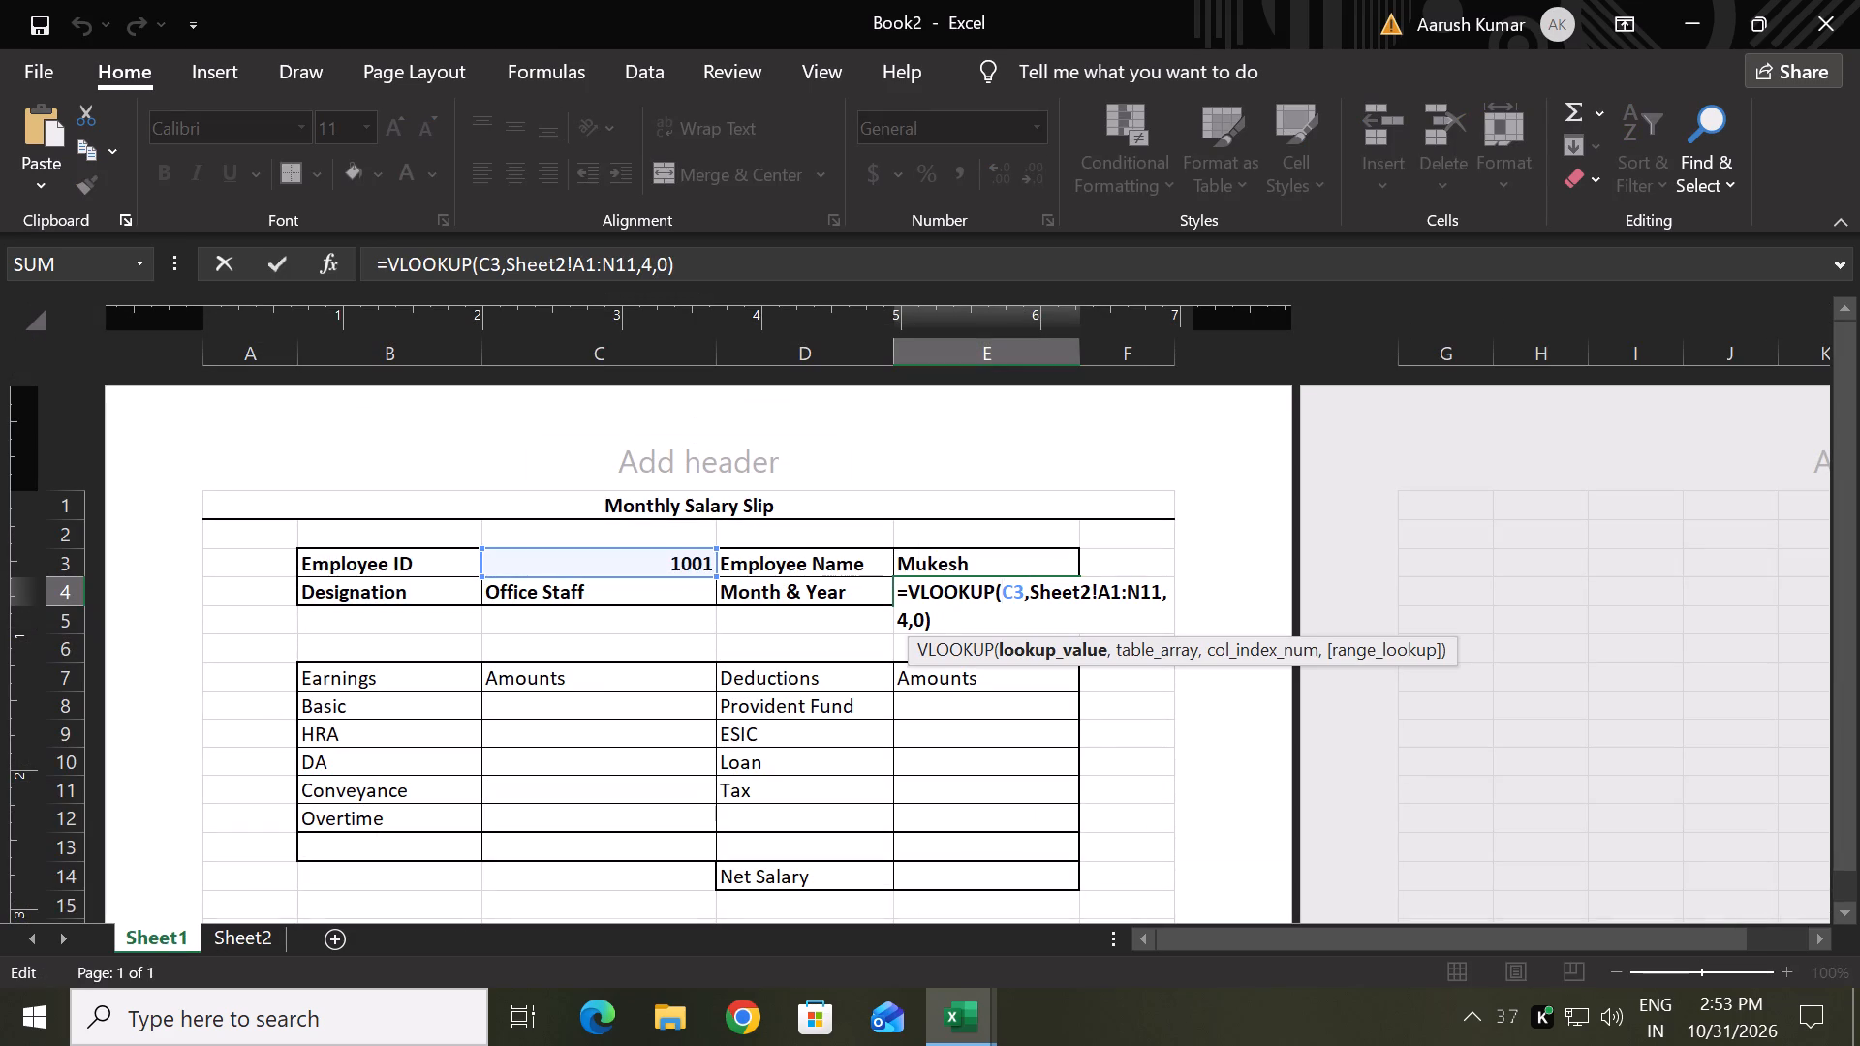
click(1089, 601)
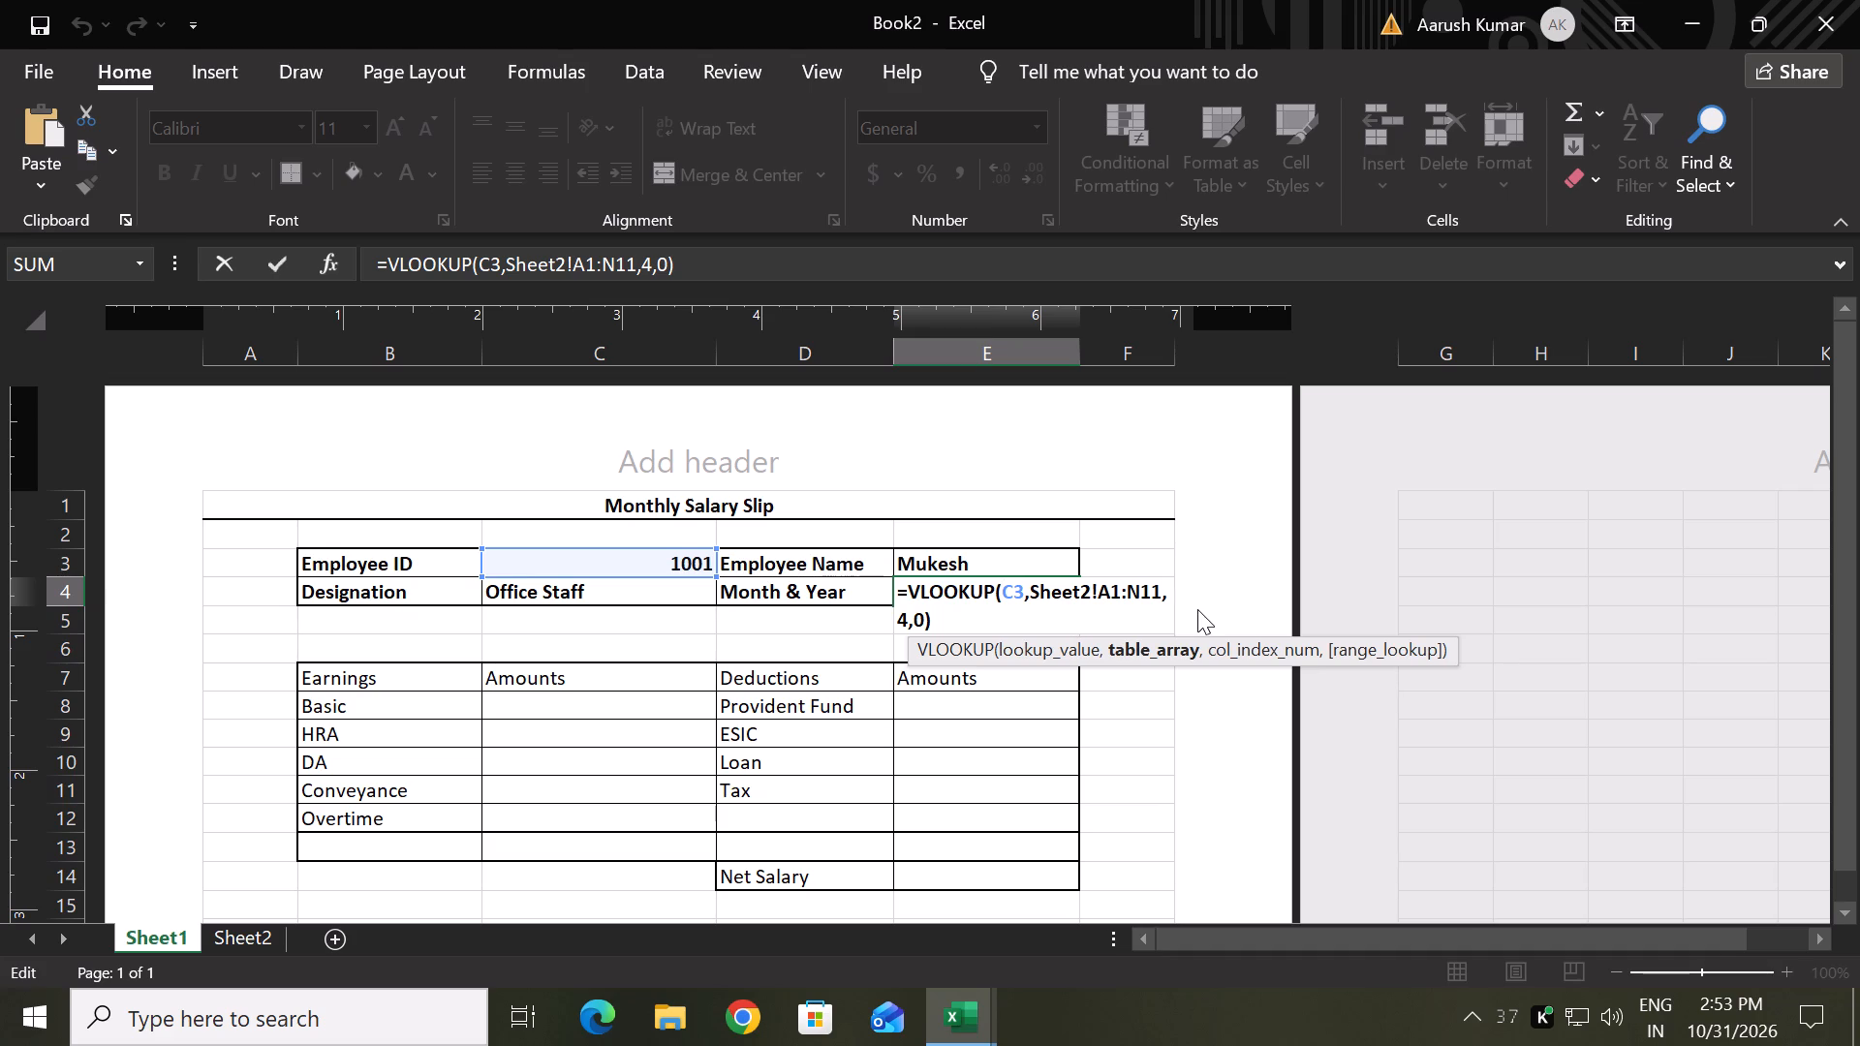
click(1094, 602)
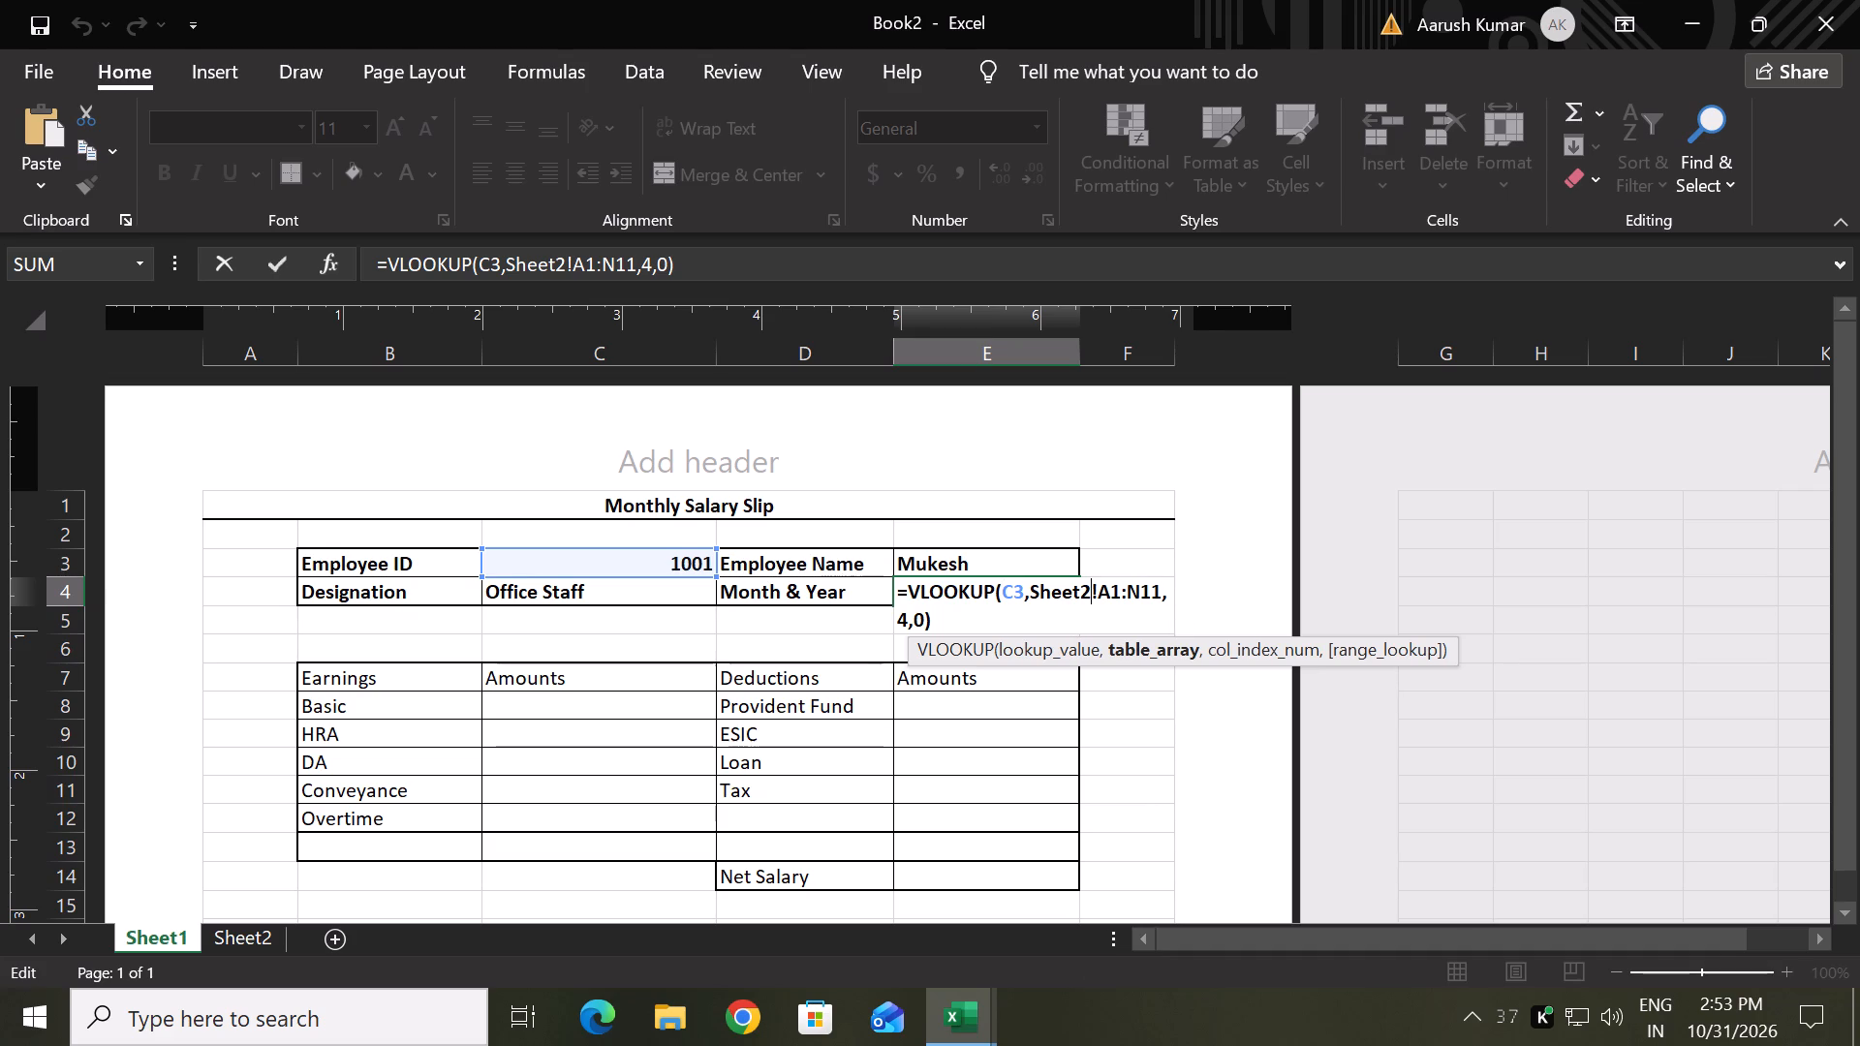
click(1124, 597)
click(251, 944)
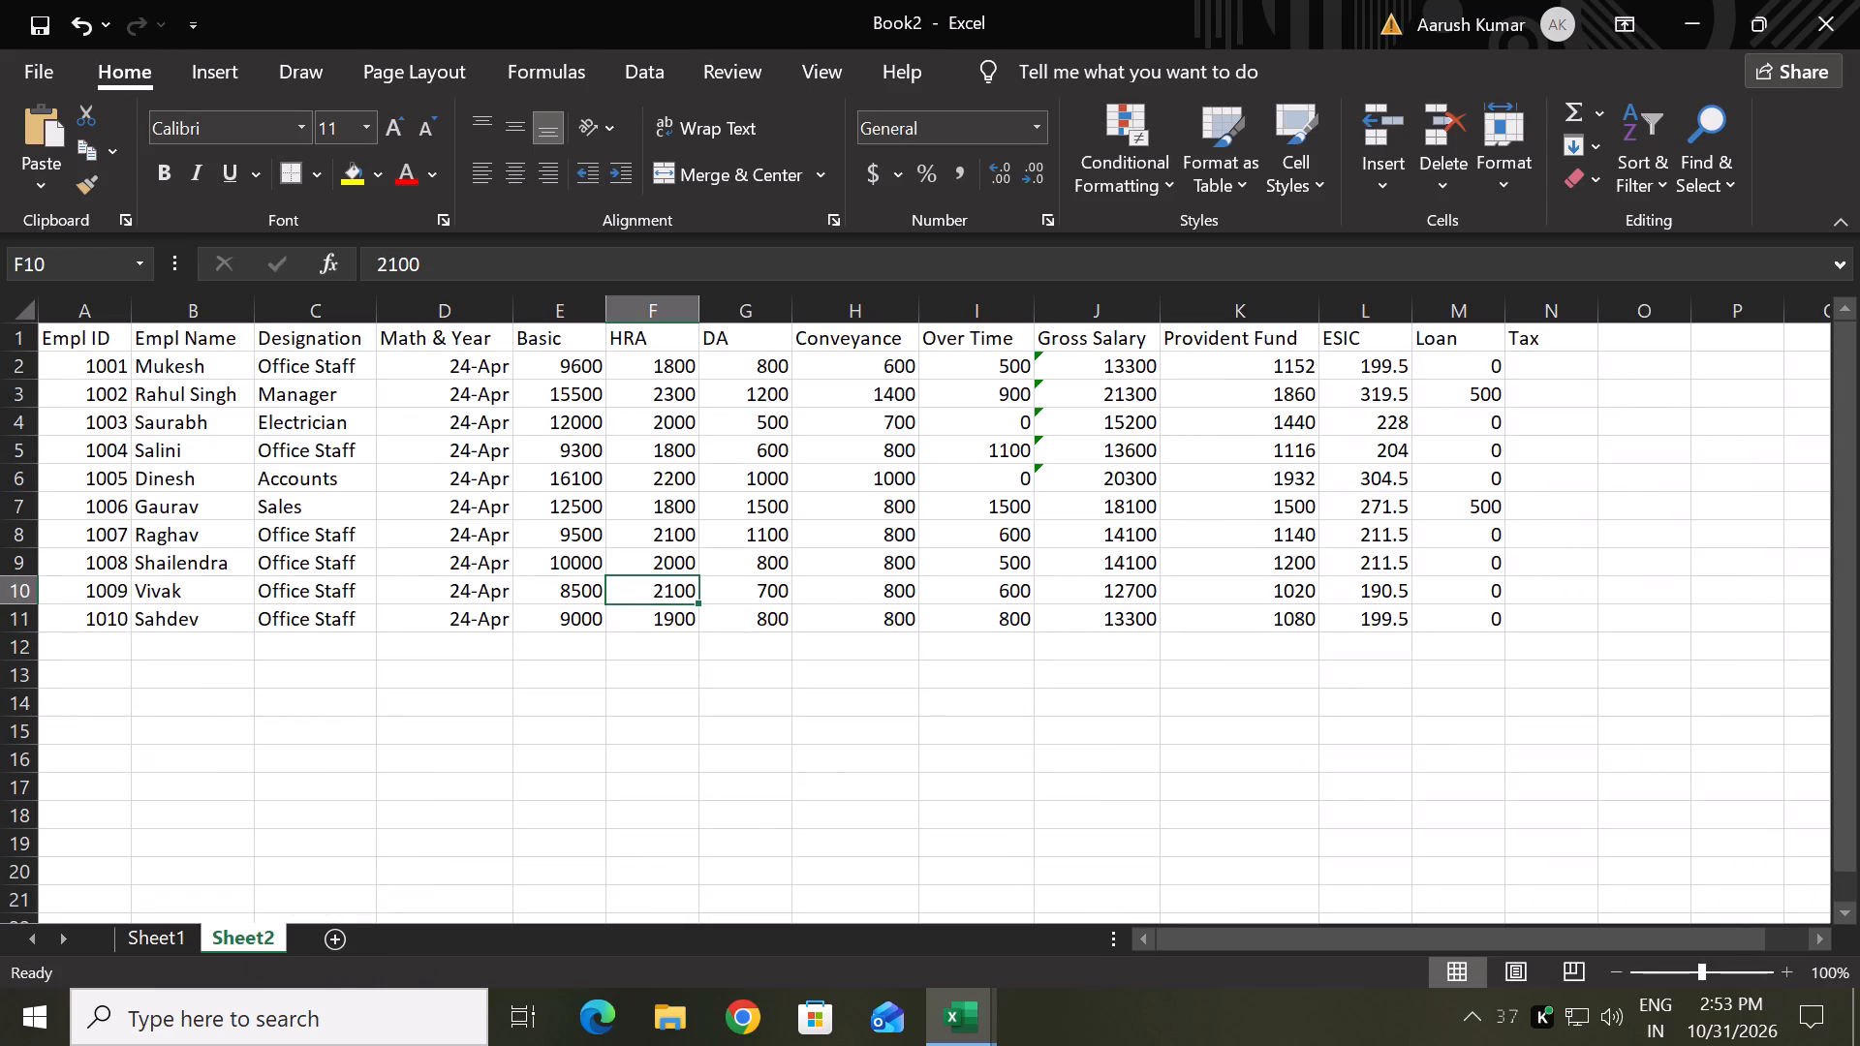
click(1592, 629)
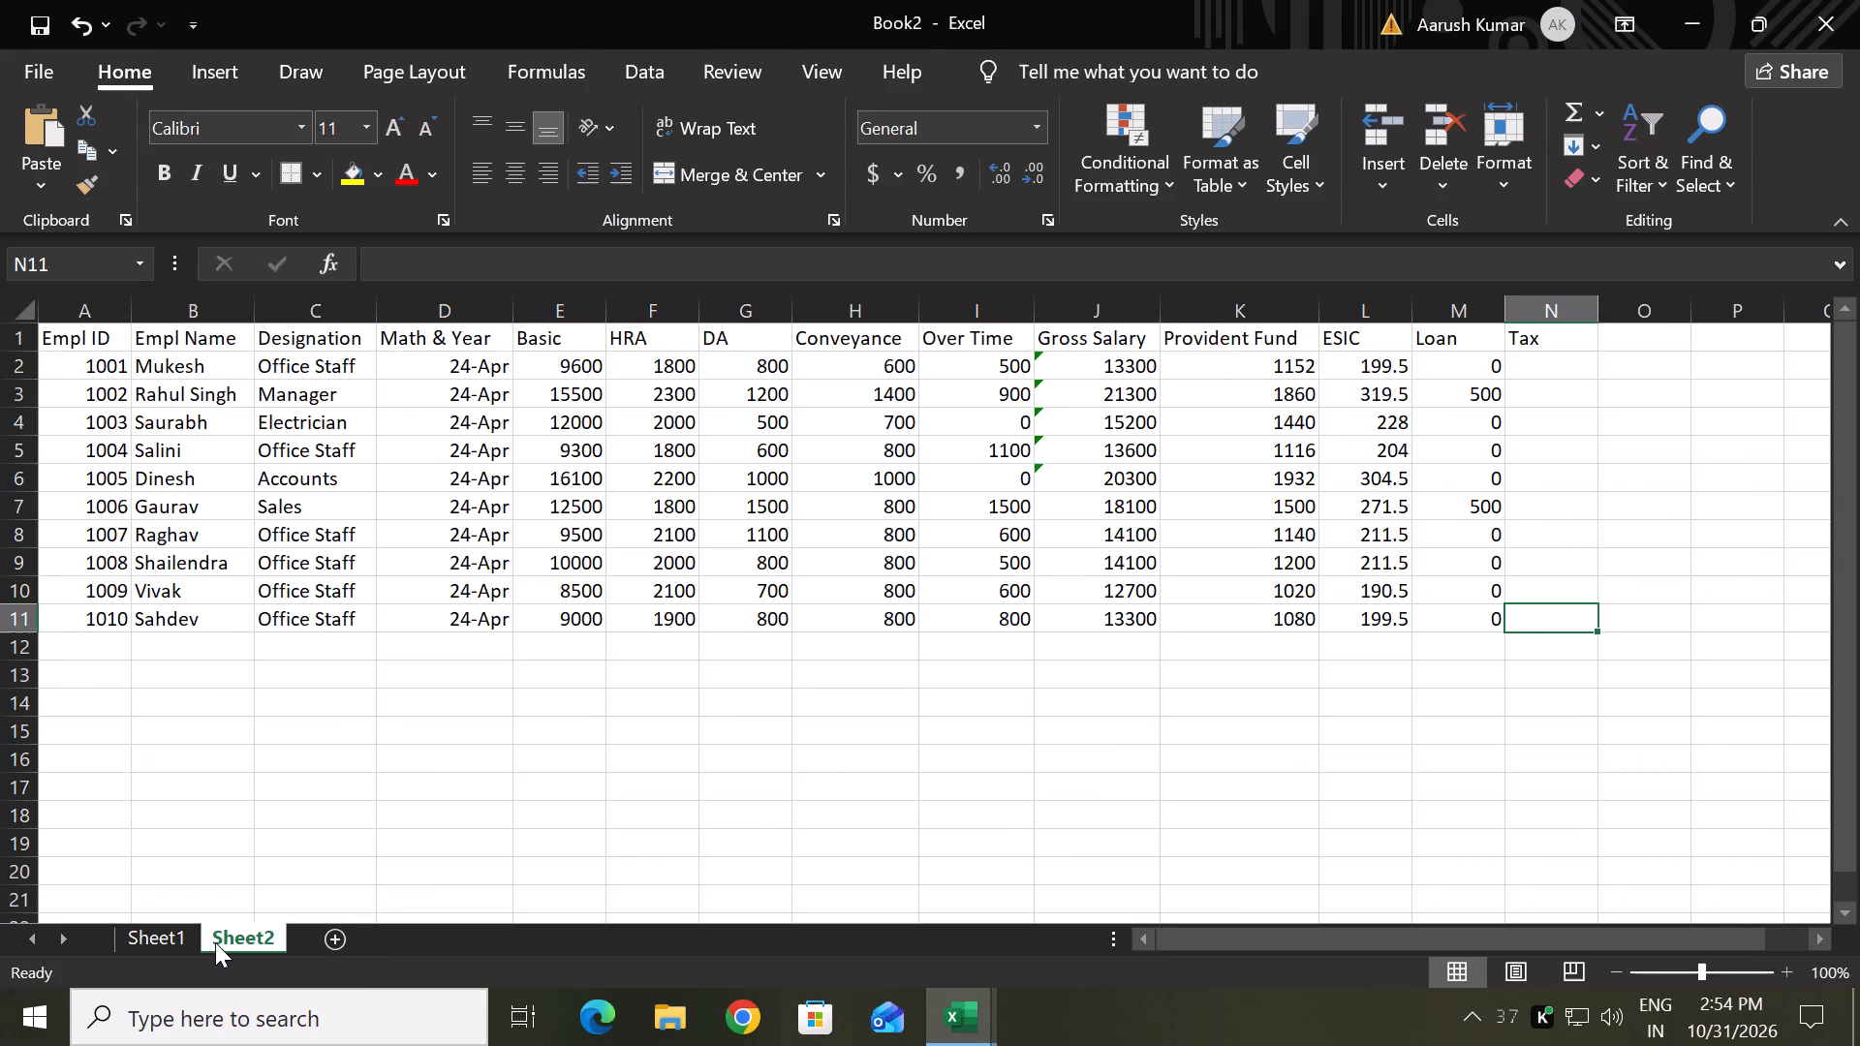
click(190, 940)
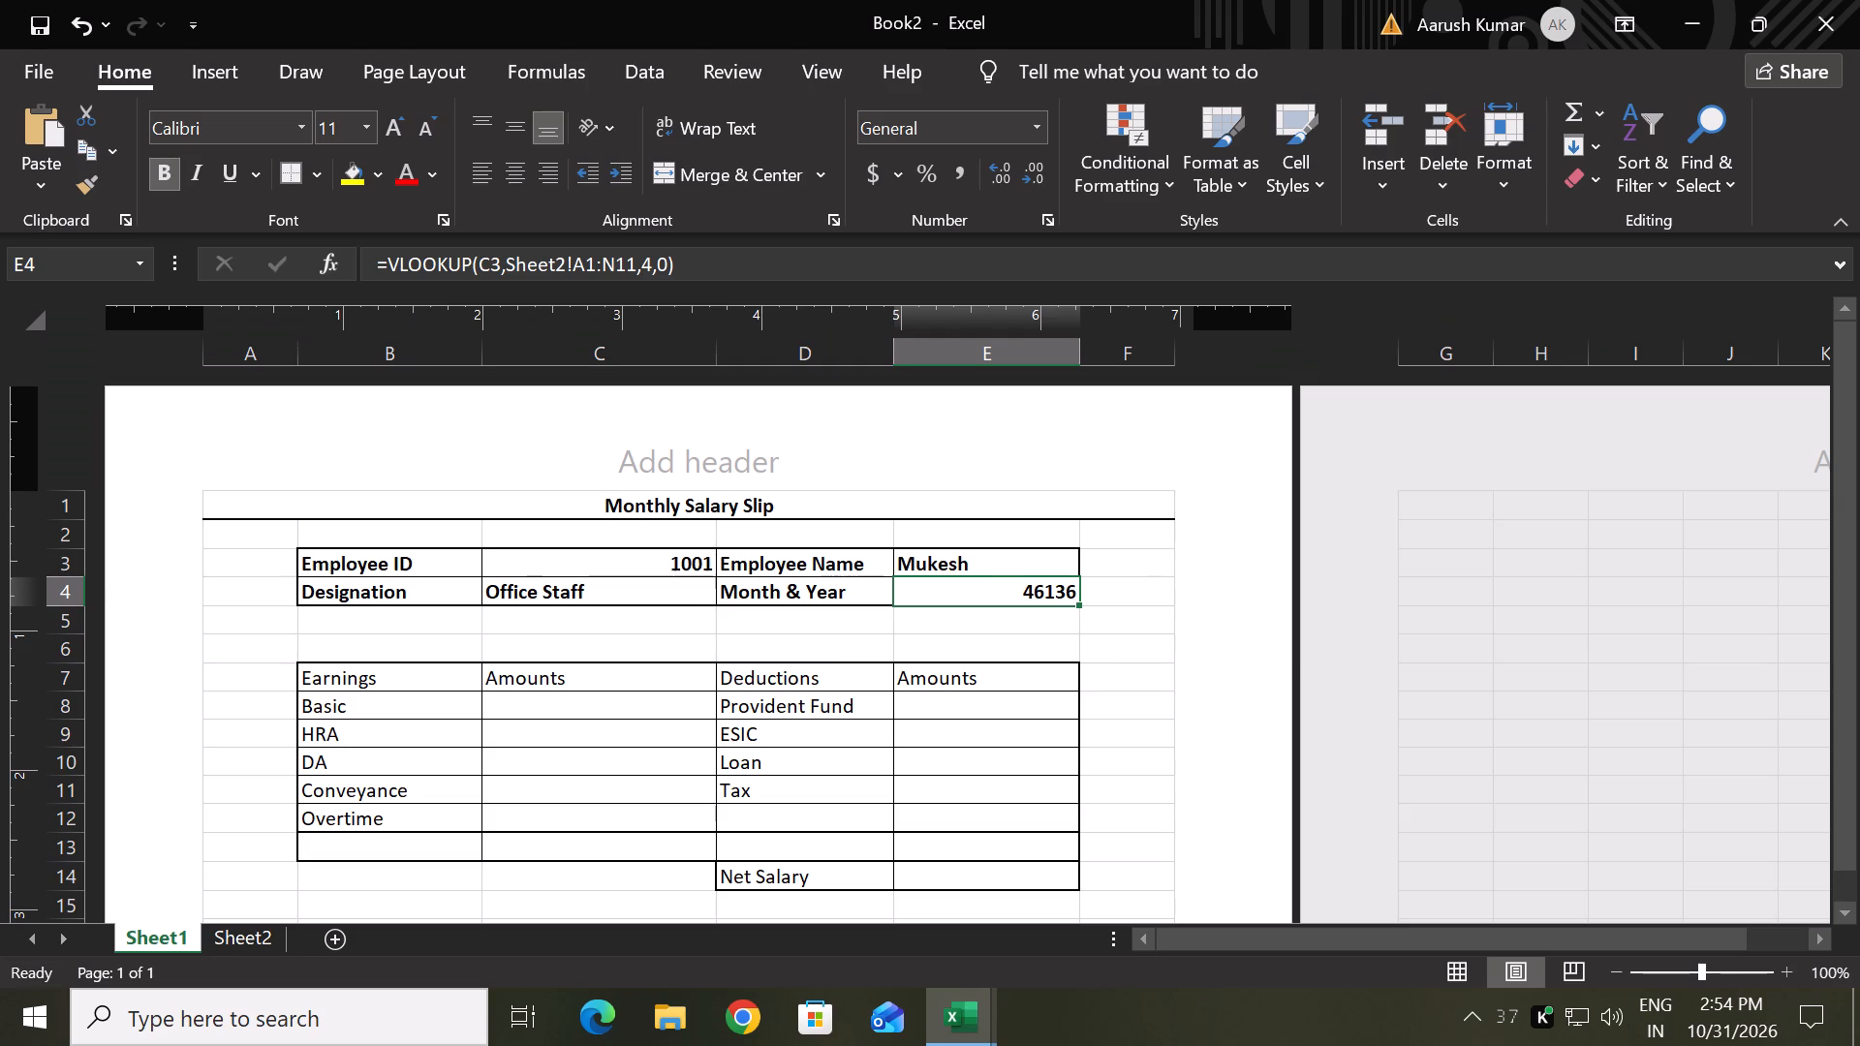
double_click(1058, 596)
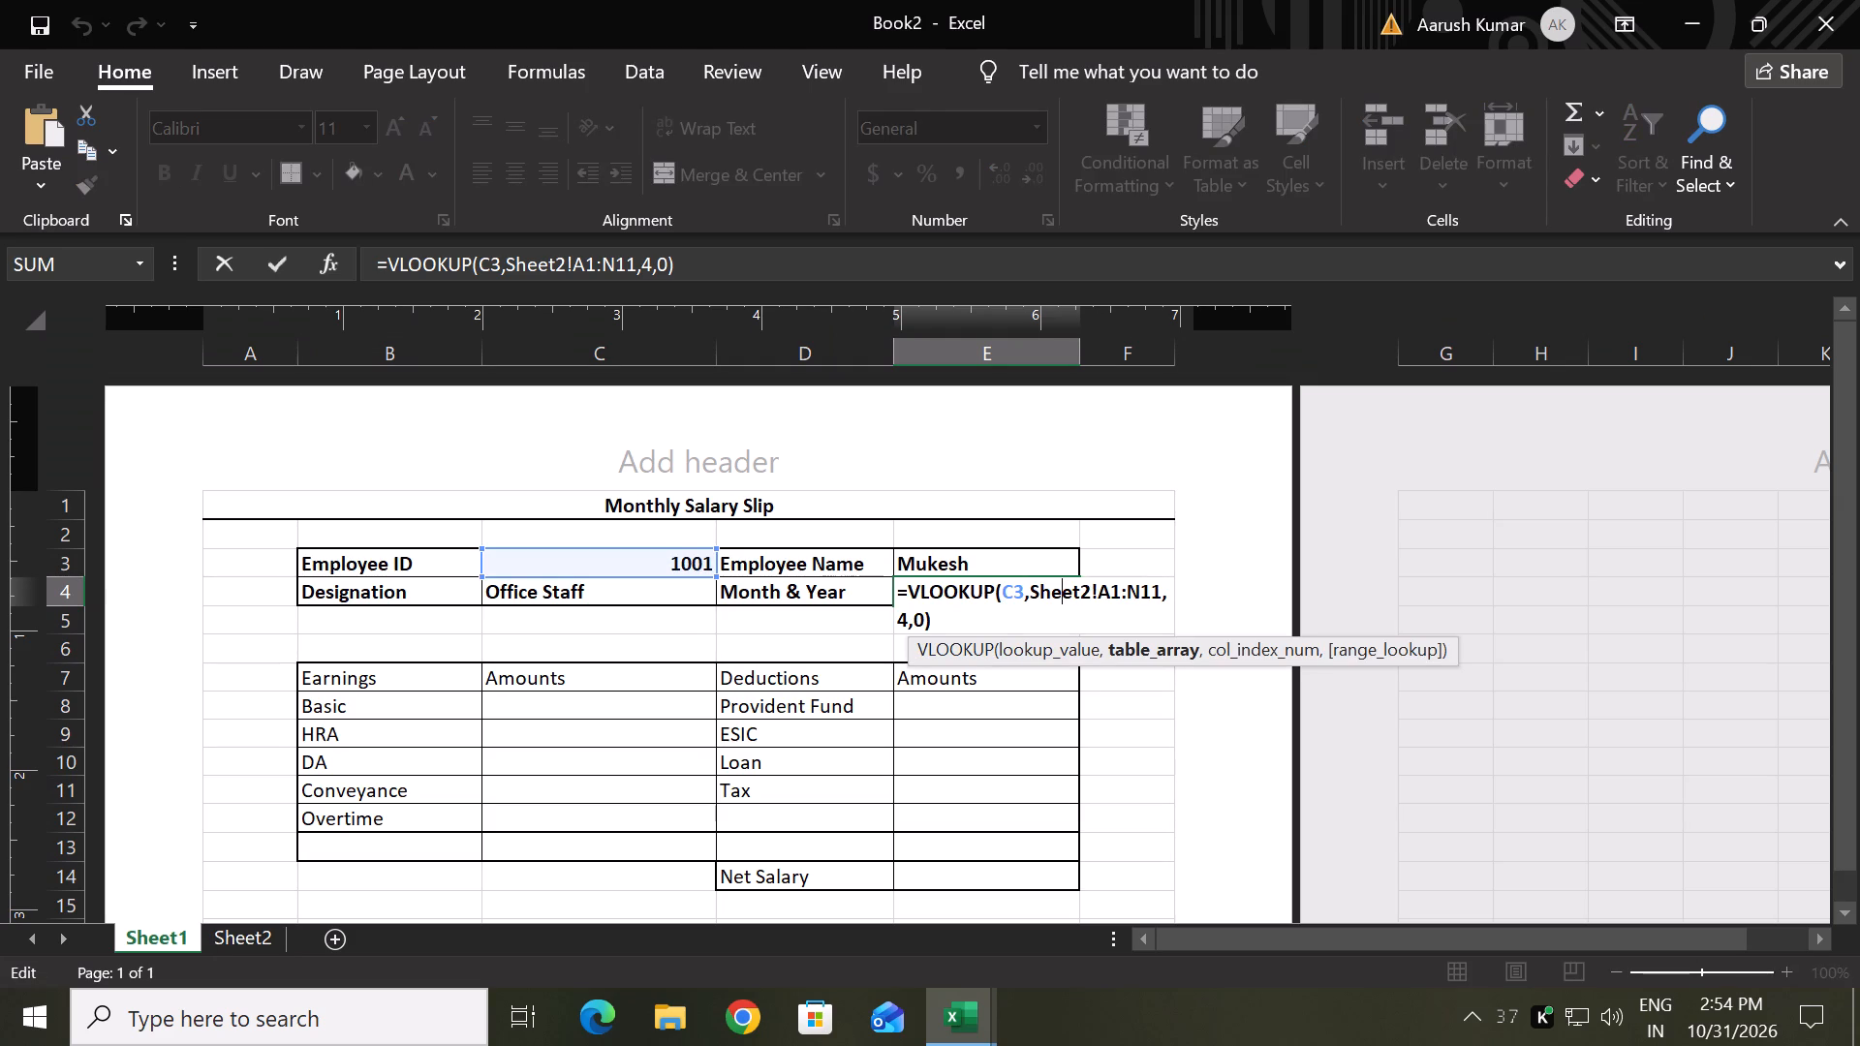
click(925, 619)
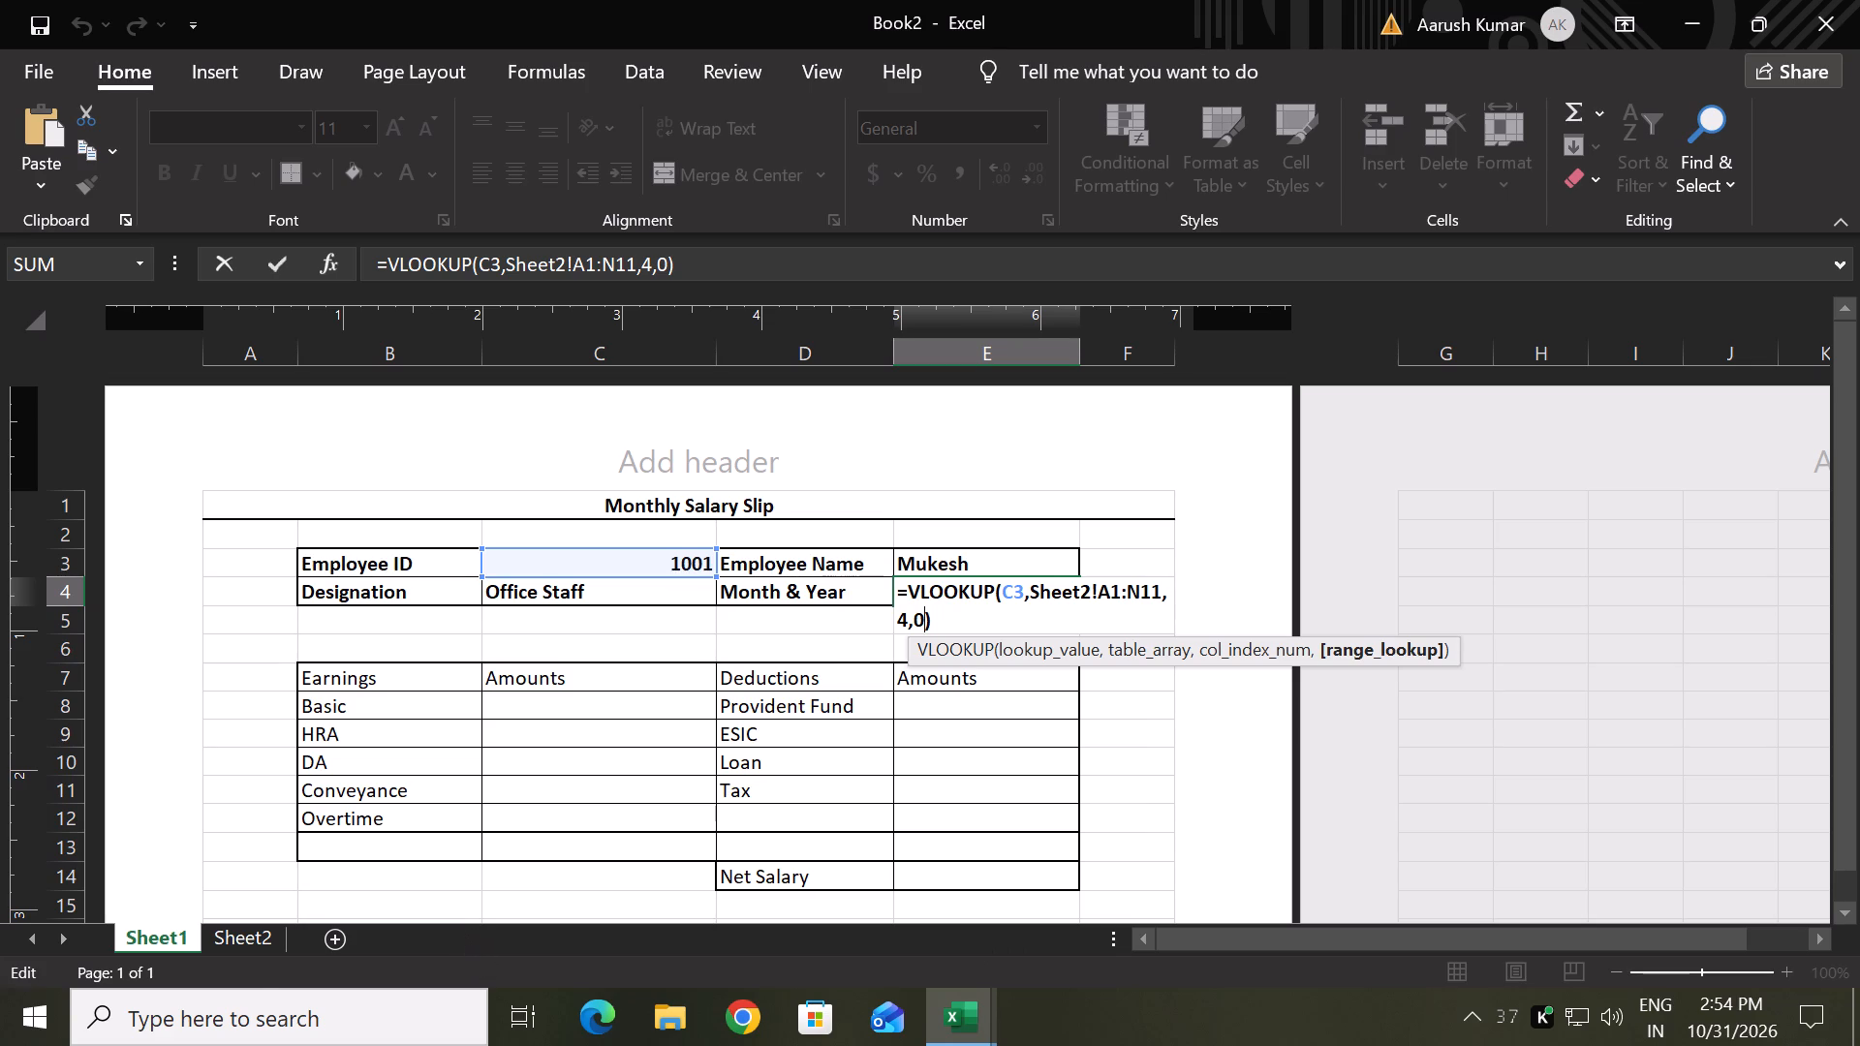
click(245, 939)
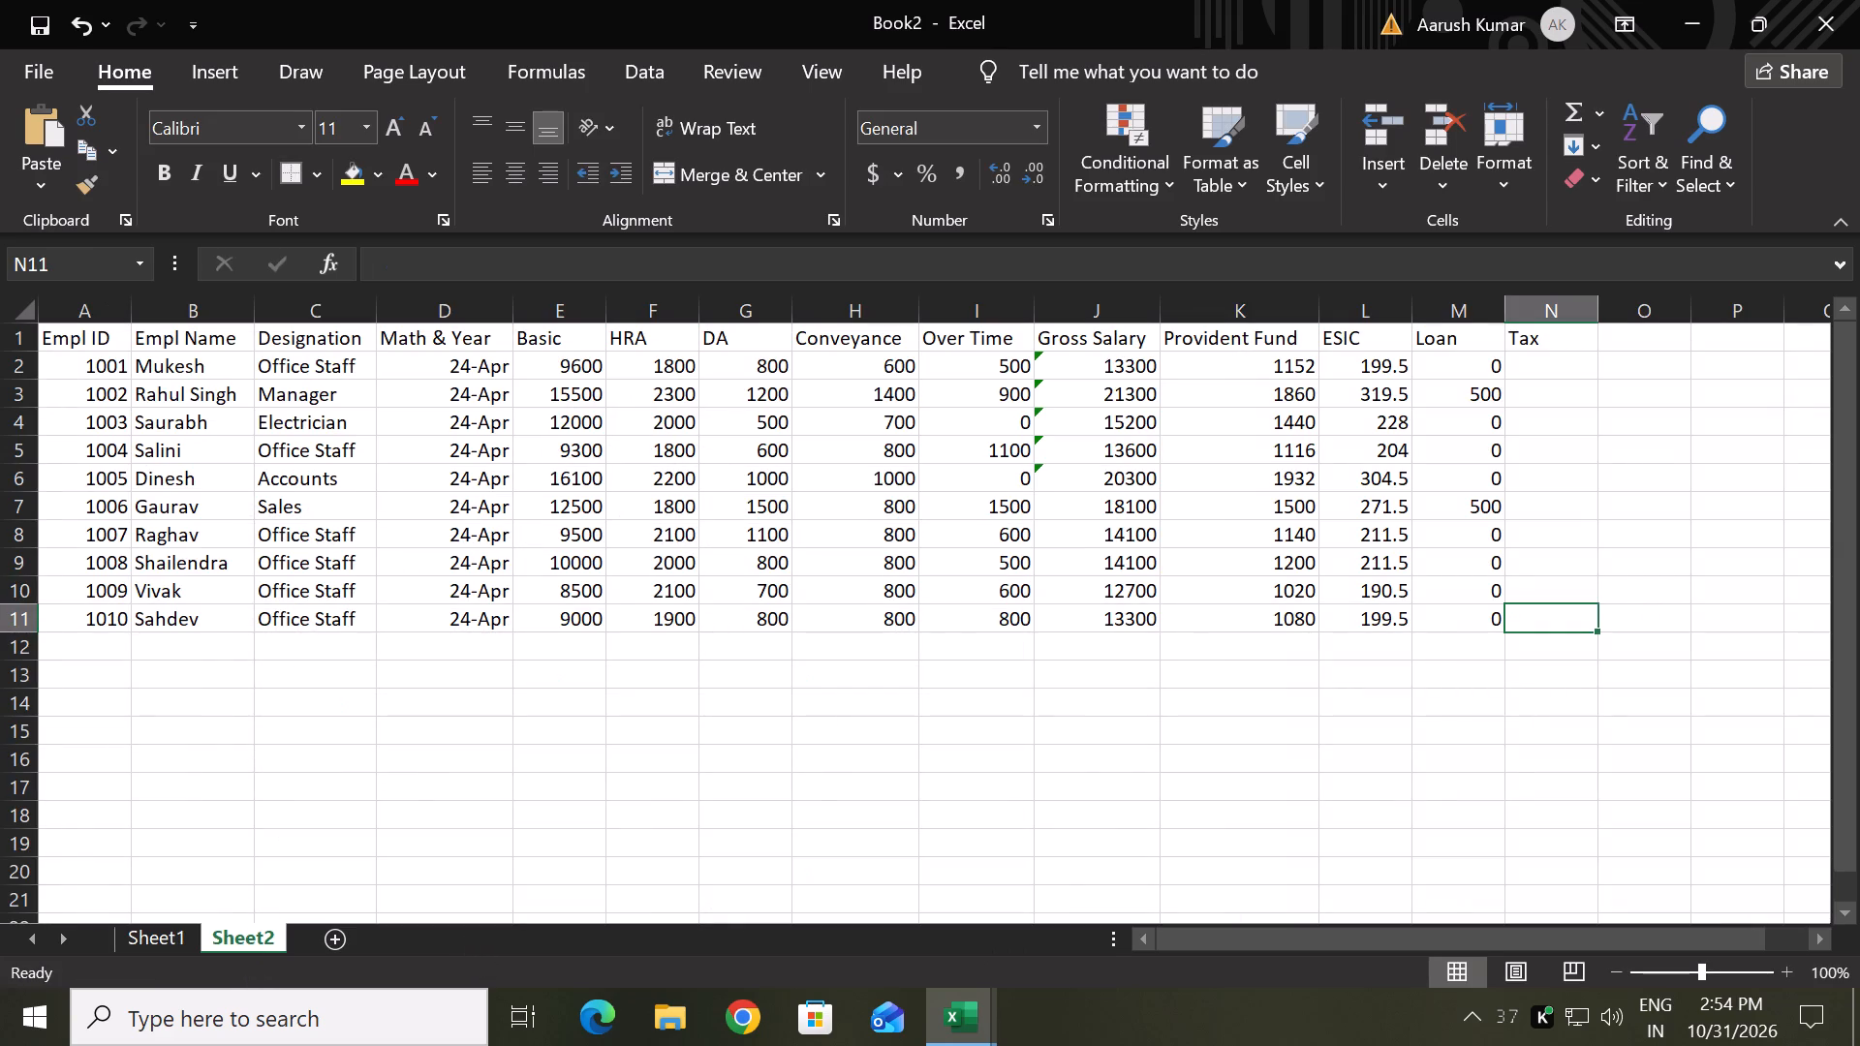
click(427, 358)
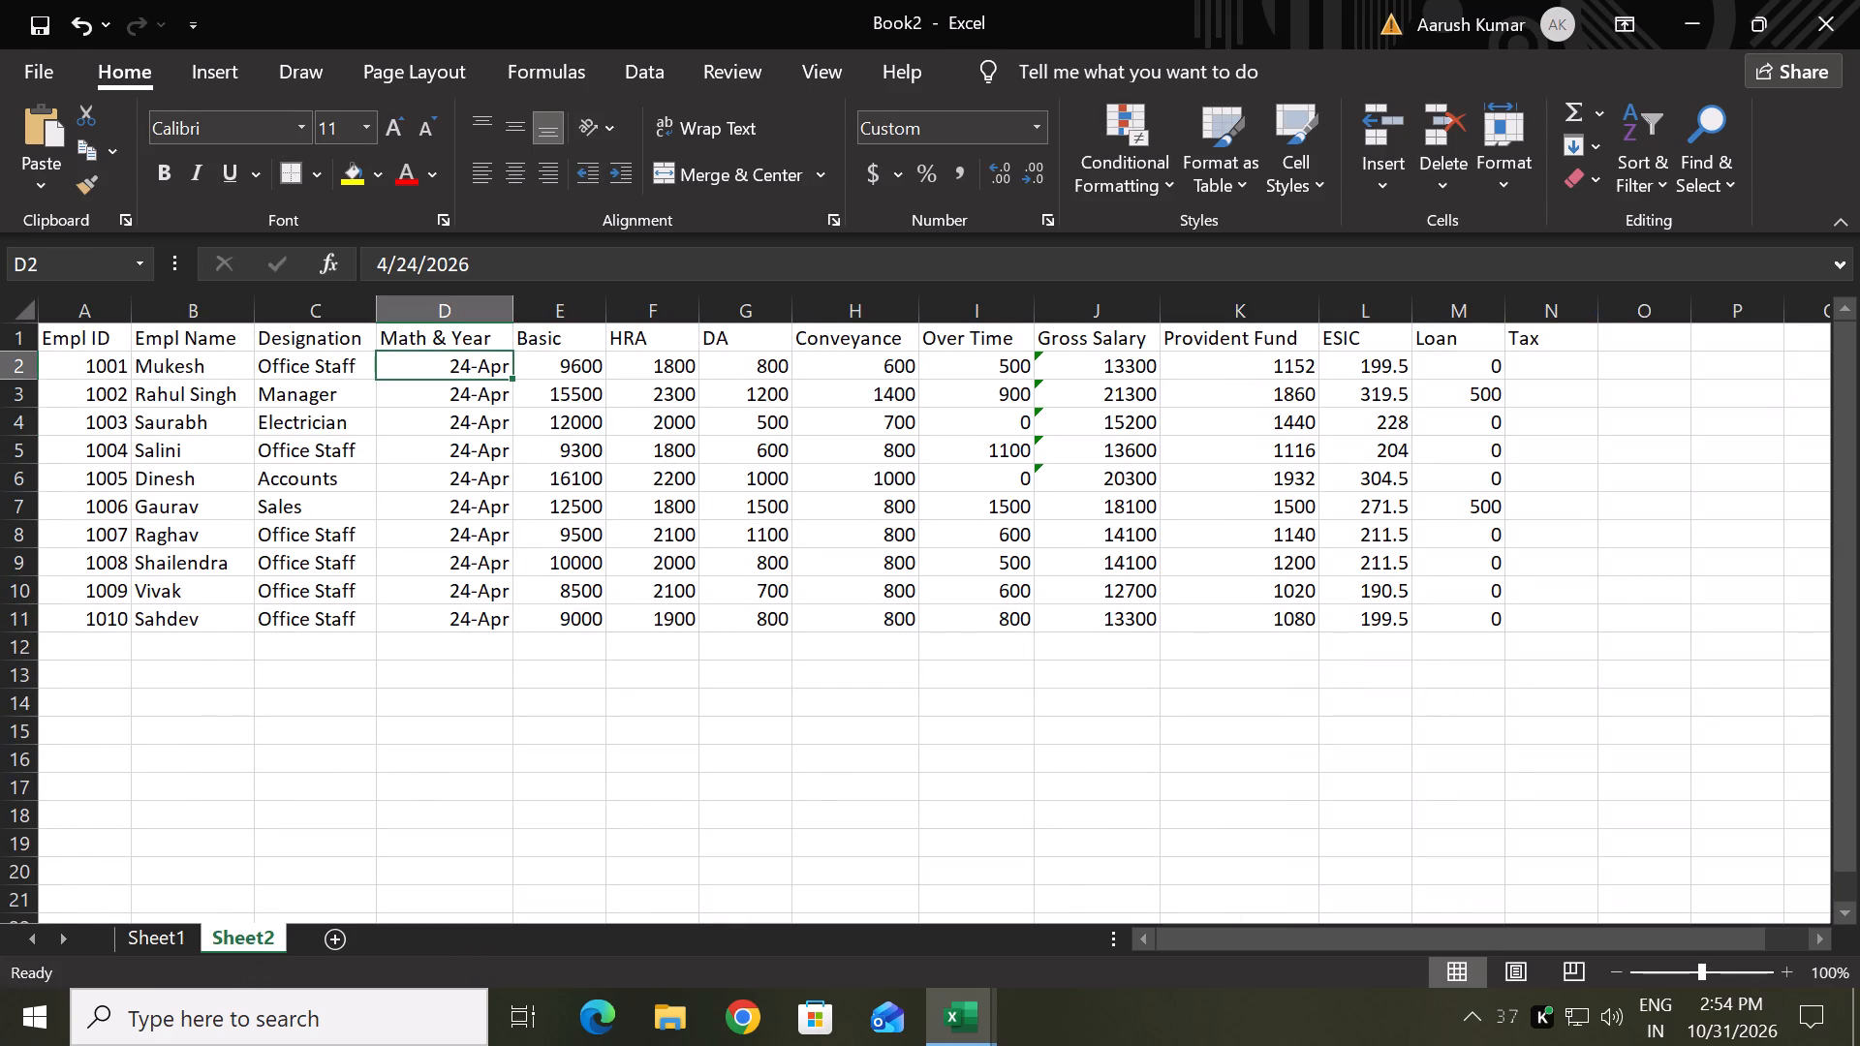
click(458, 340)
click(449, 377)
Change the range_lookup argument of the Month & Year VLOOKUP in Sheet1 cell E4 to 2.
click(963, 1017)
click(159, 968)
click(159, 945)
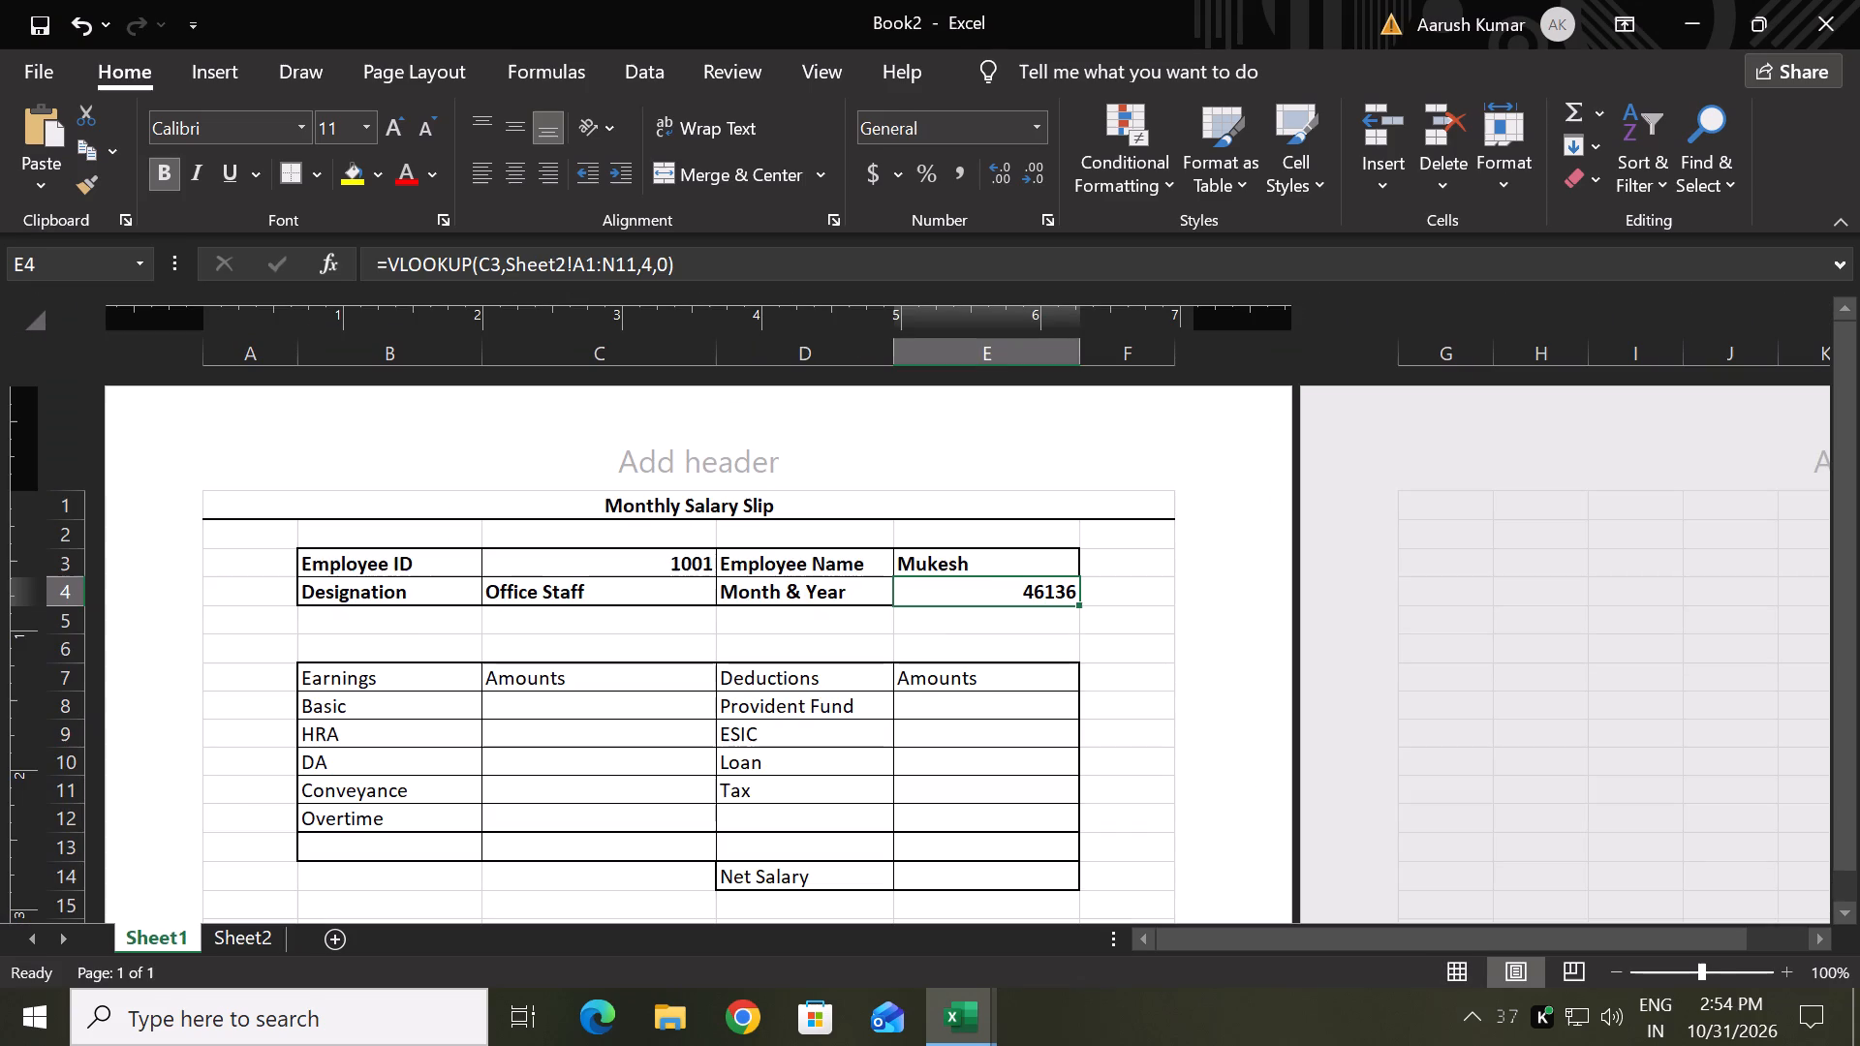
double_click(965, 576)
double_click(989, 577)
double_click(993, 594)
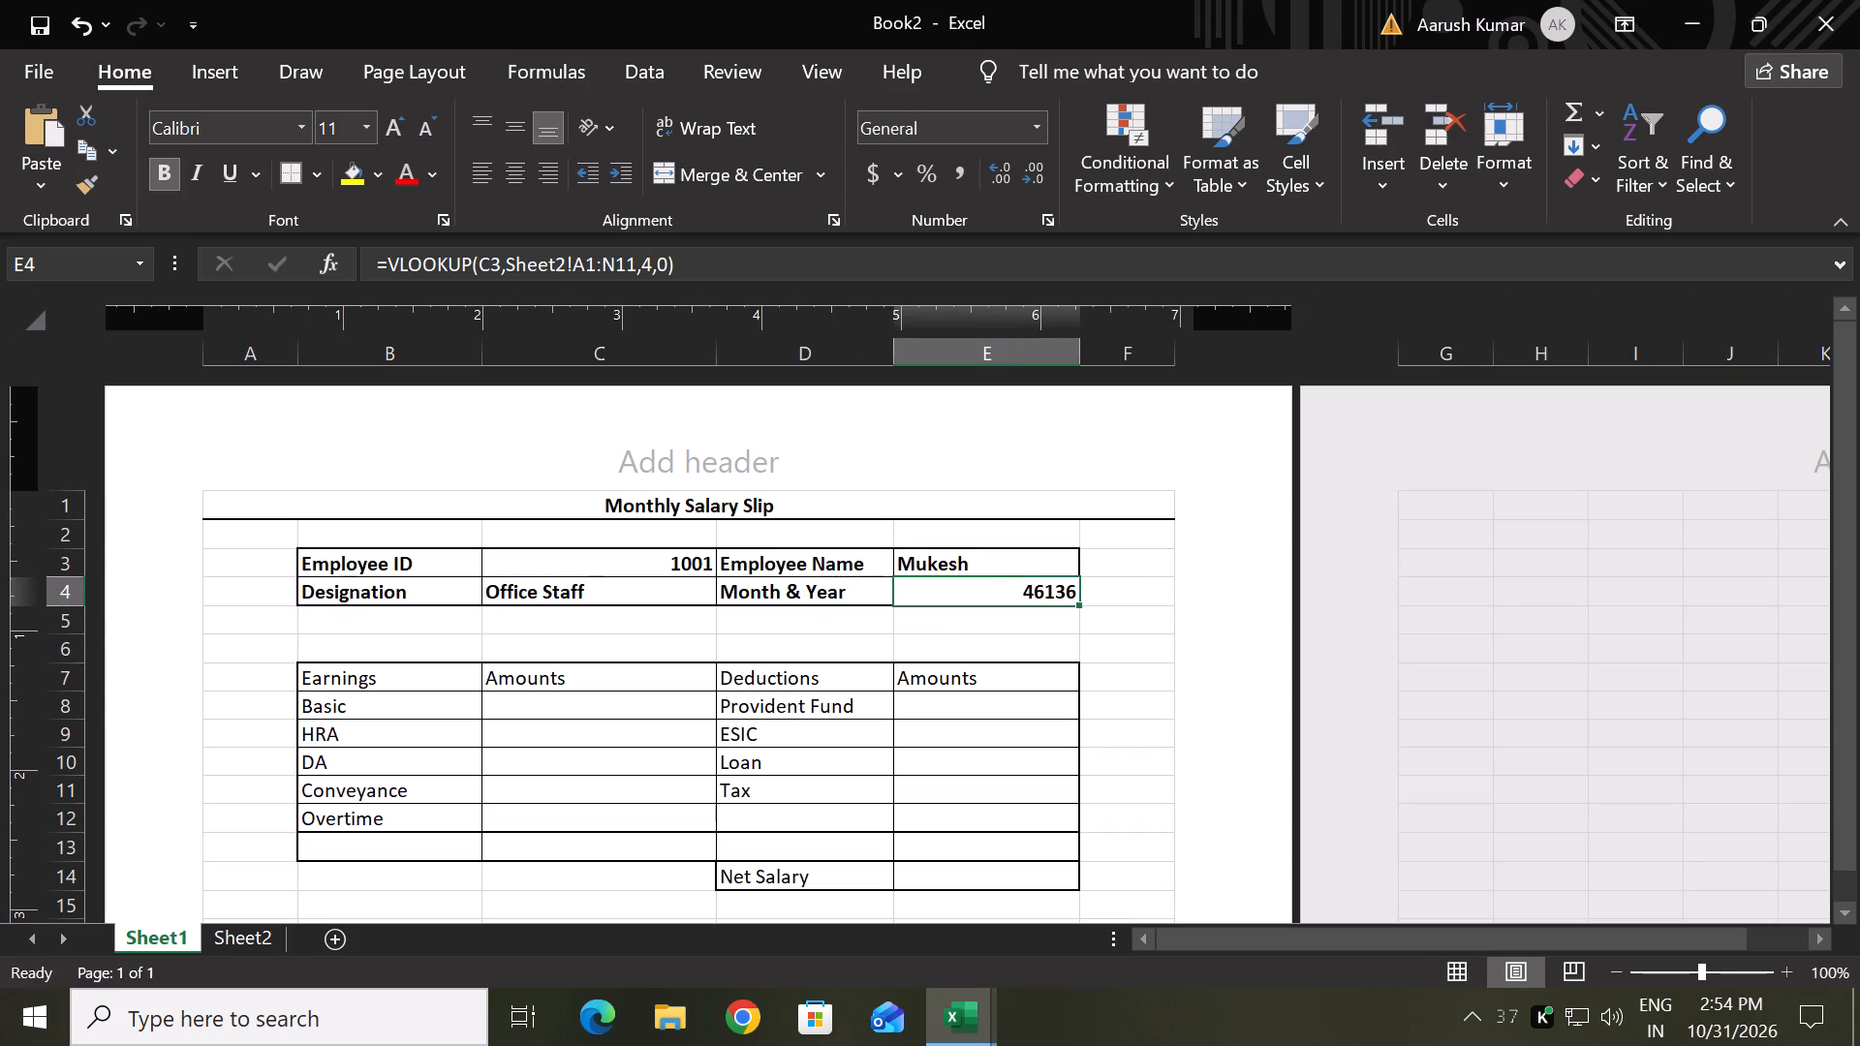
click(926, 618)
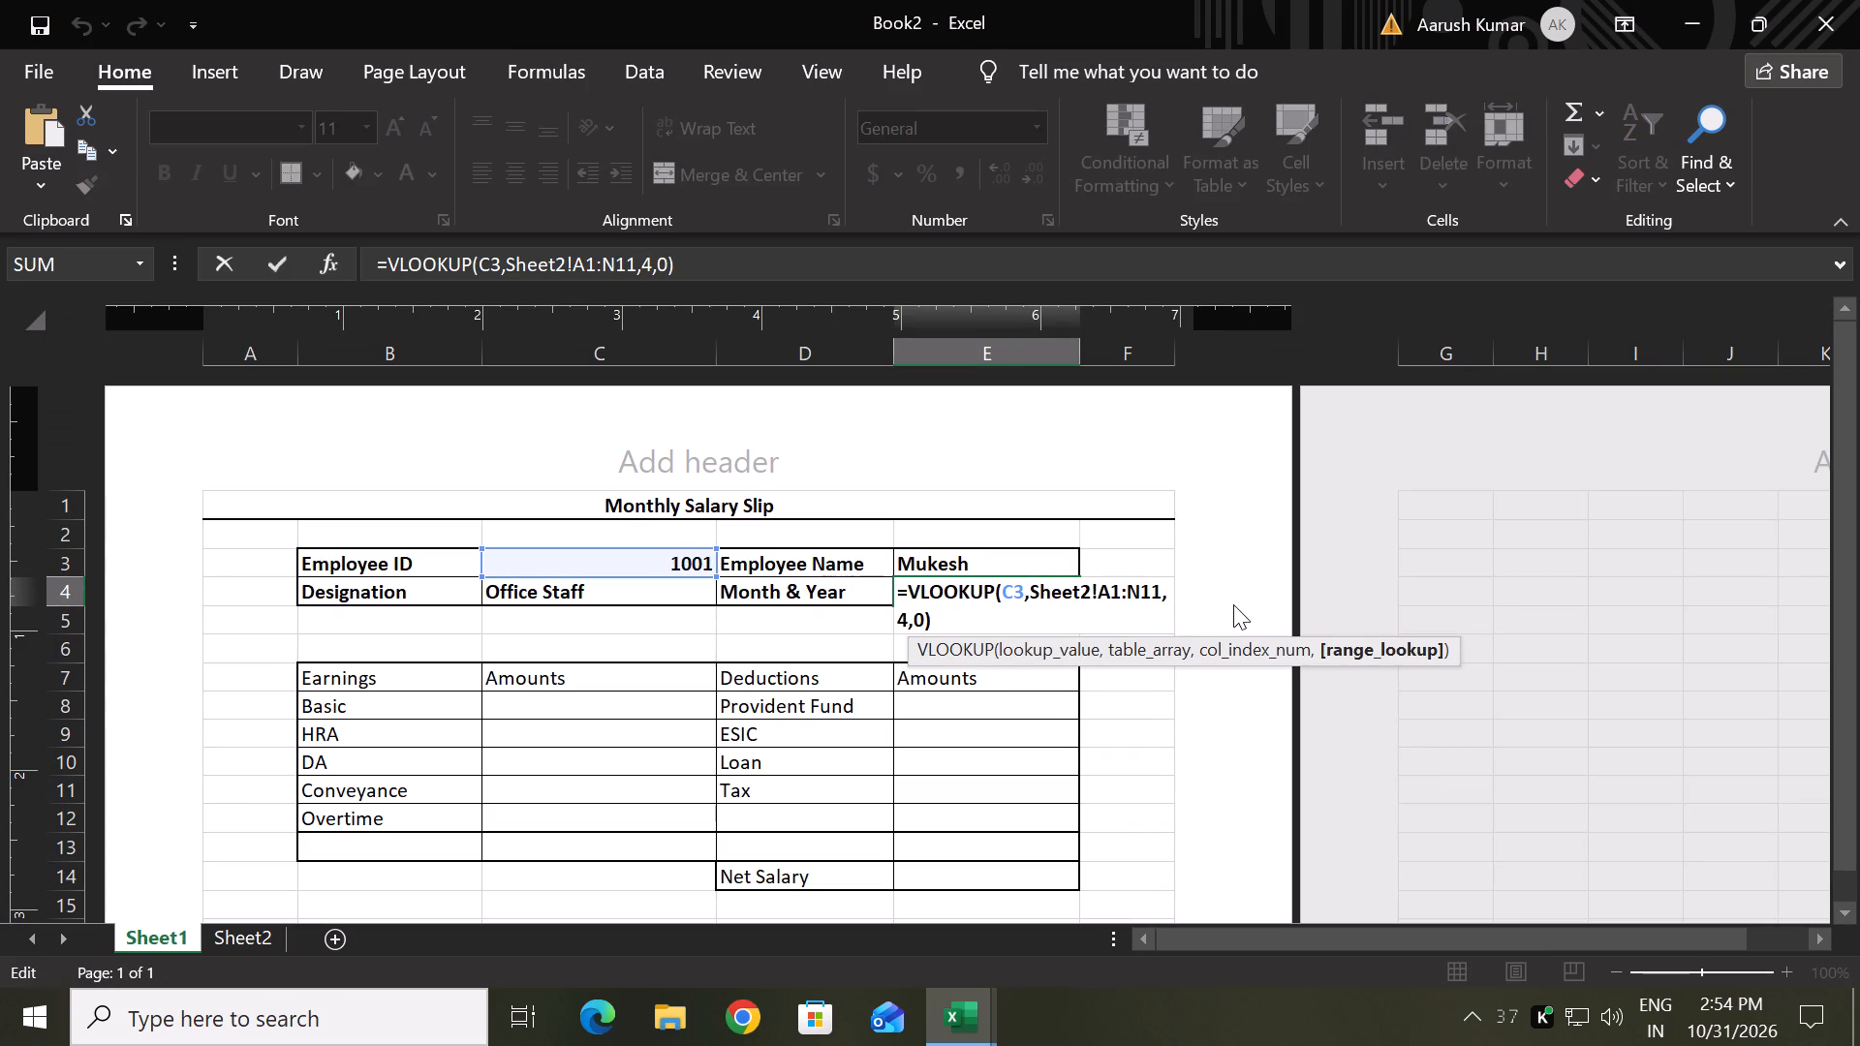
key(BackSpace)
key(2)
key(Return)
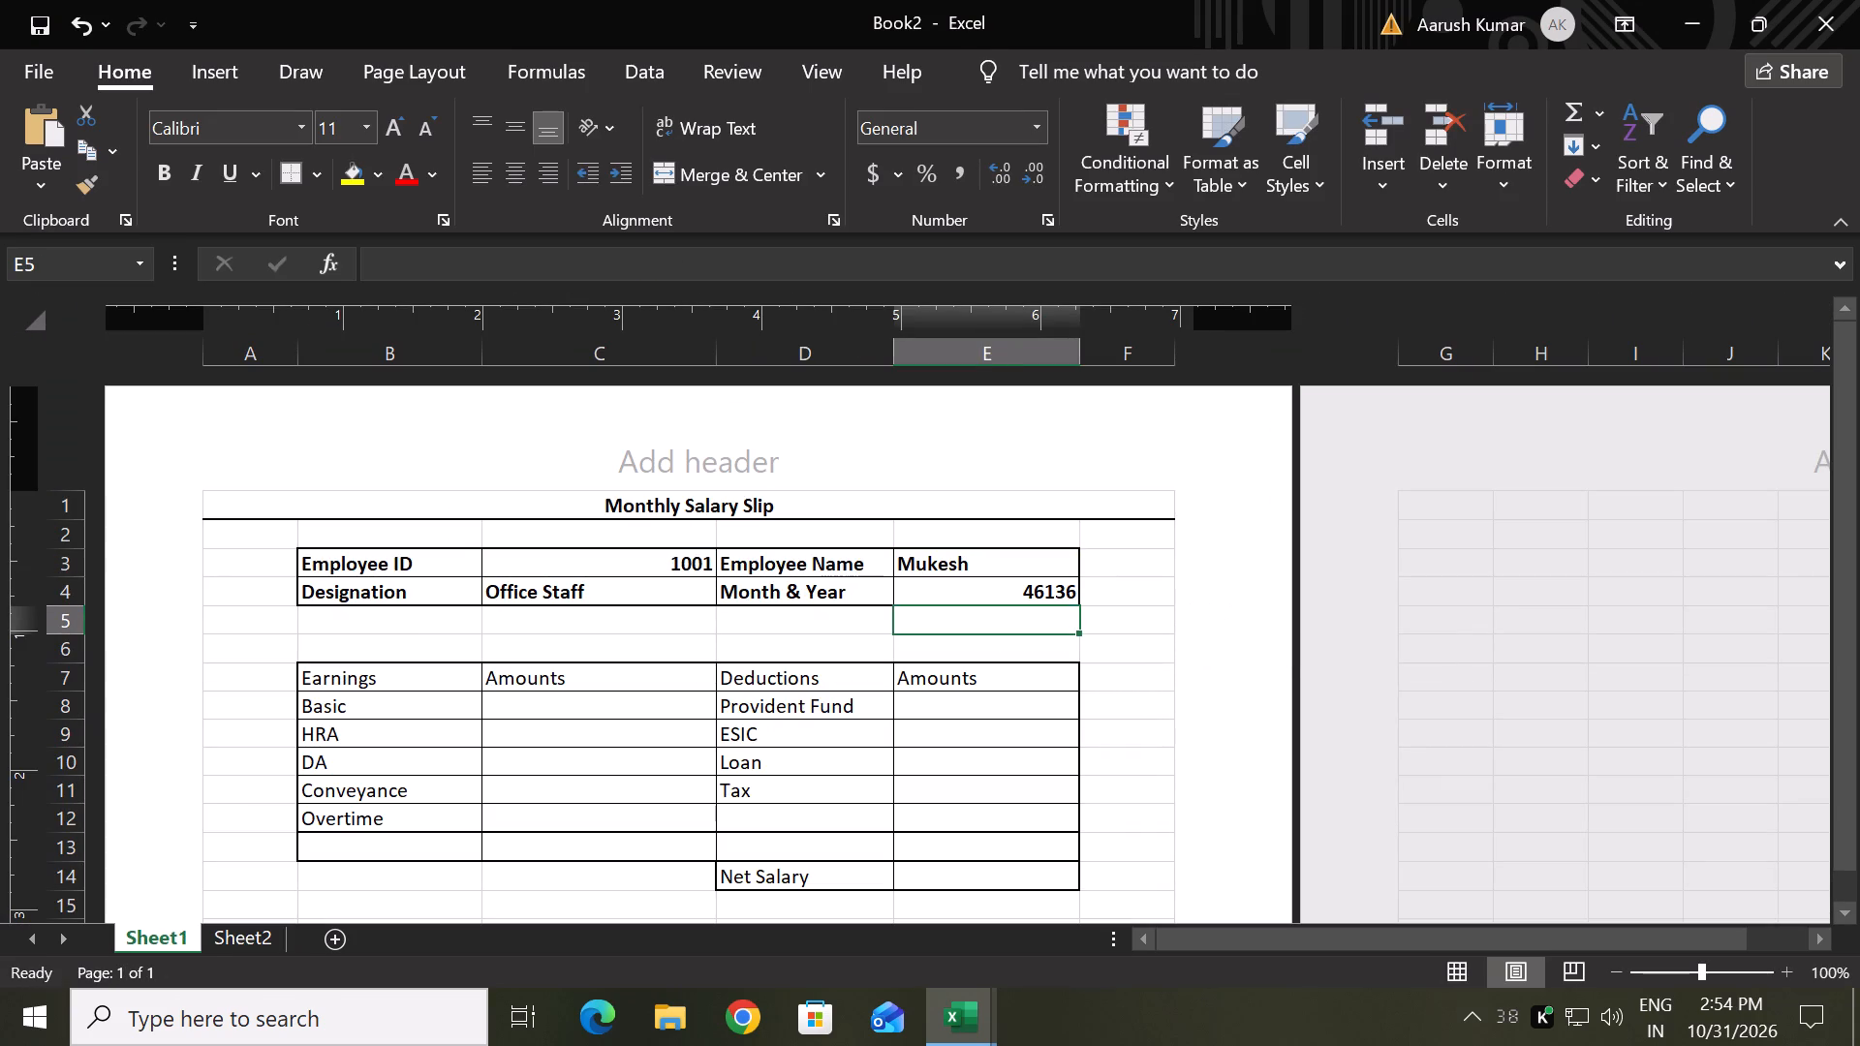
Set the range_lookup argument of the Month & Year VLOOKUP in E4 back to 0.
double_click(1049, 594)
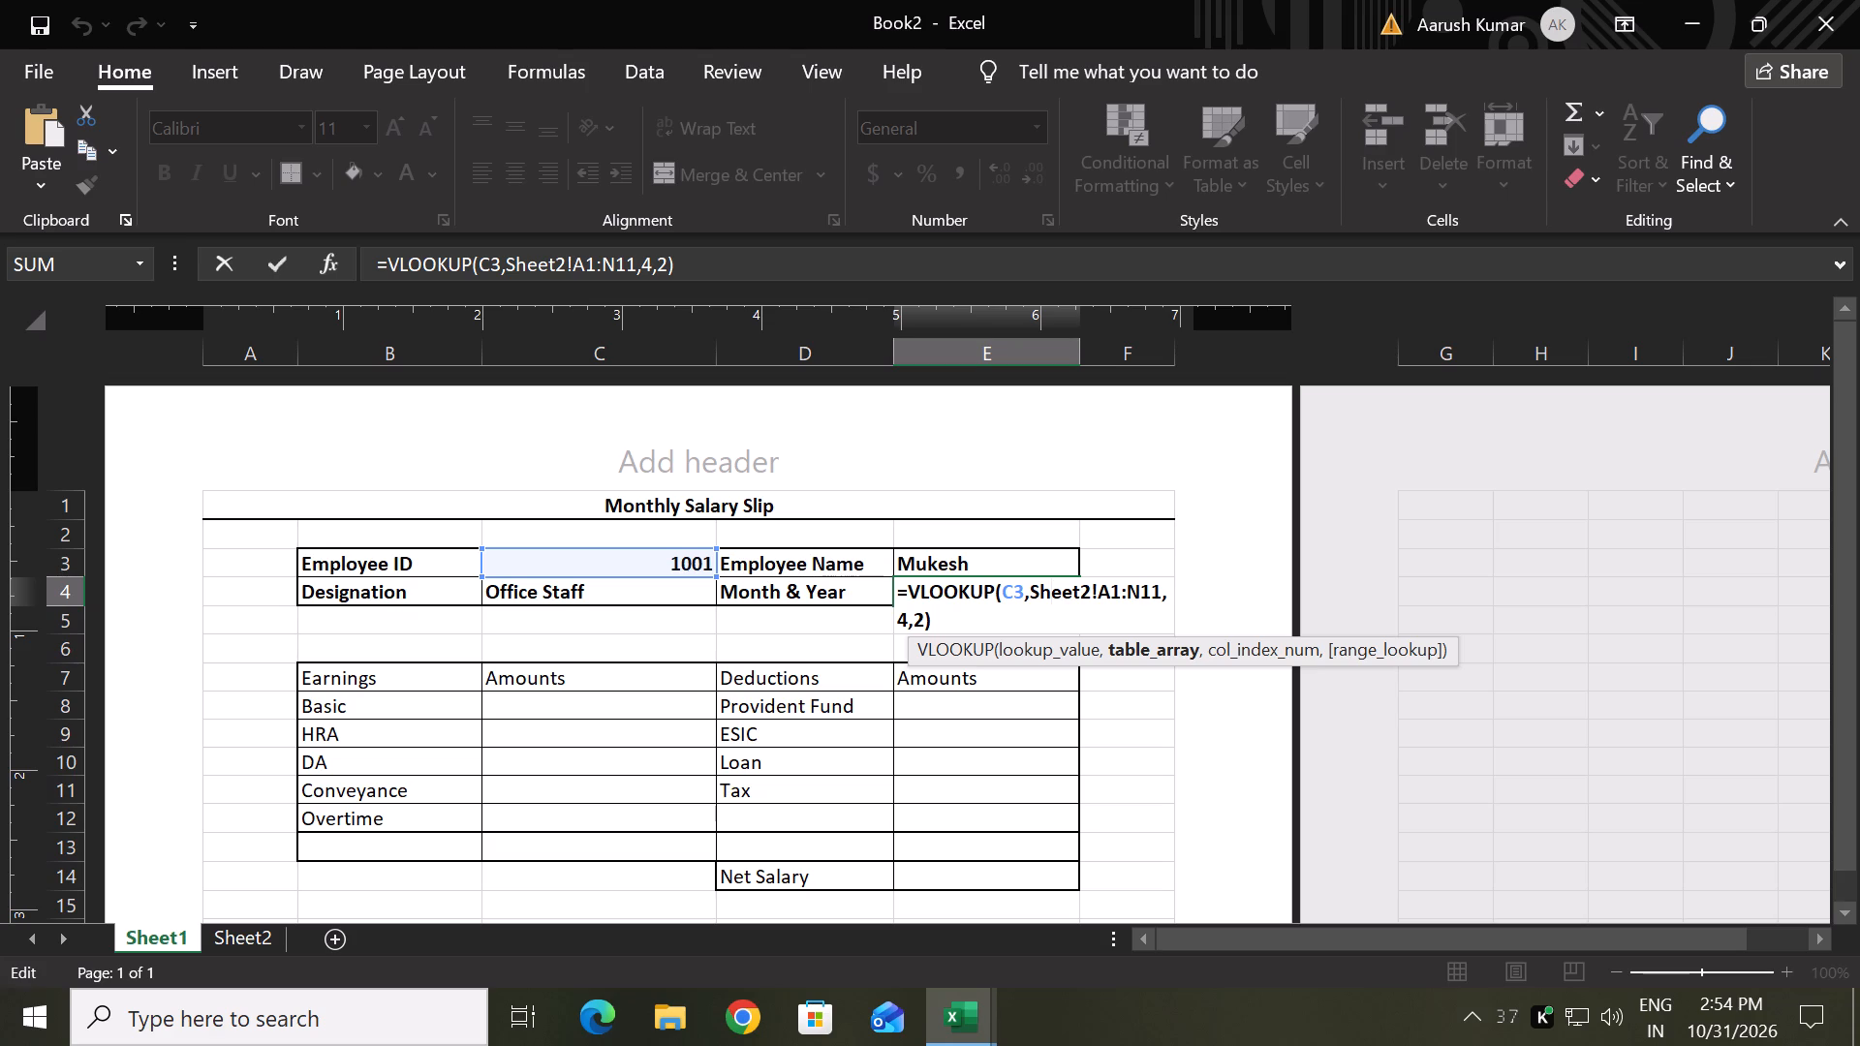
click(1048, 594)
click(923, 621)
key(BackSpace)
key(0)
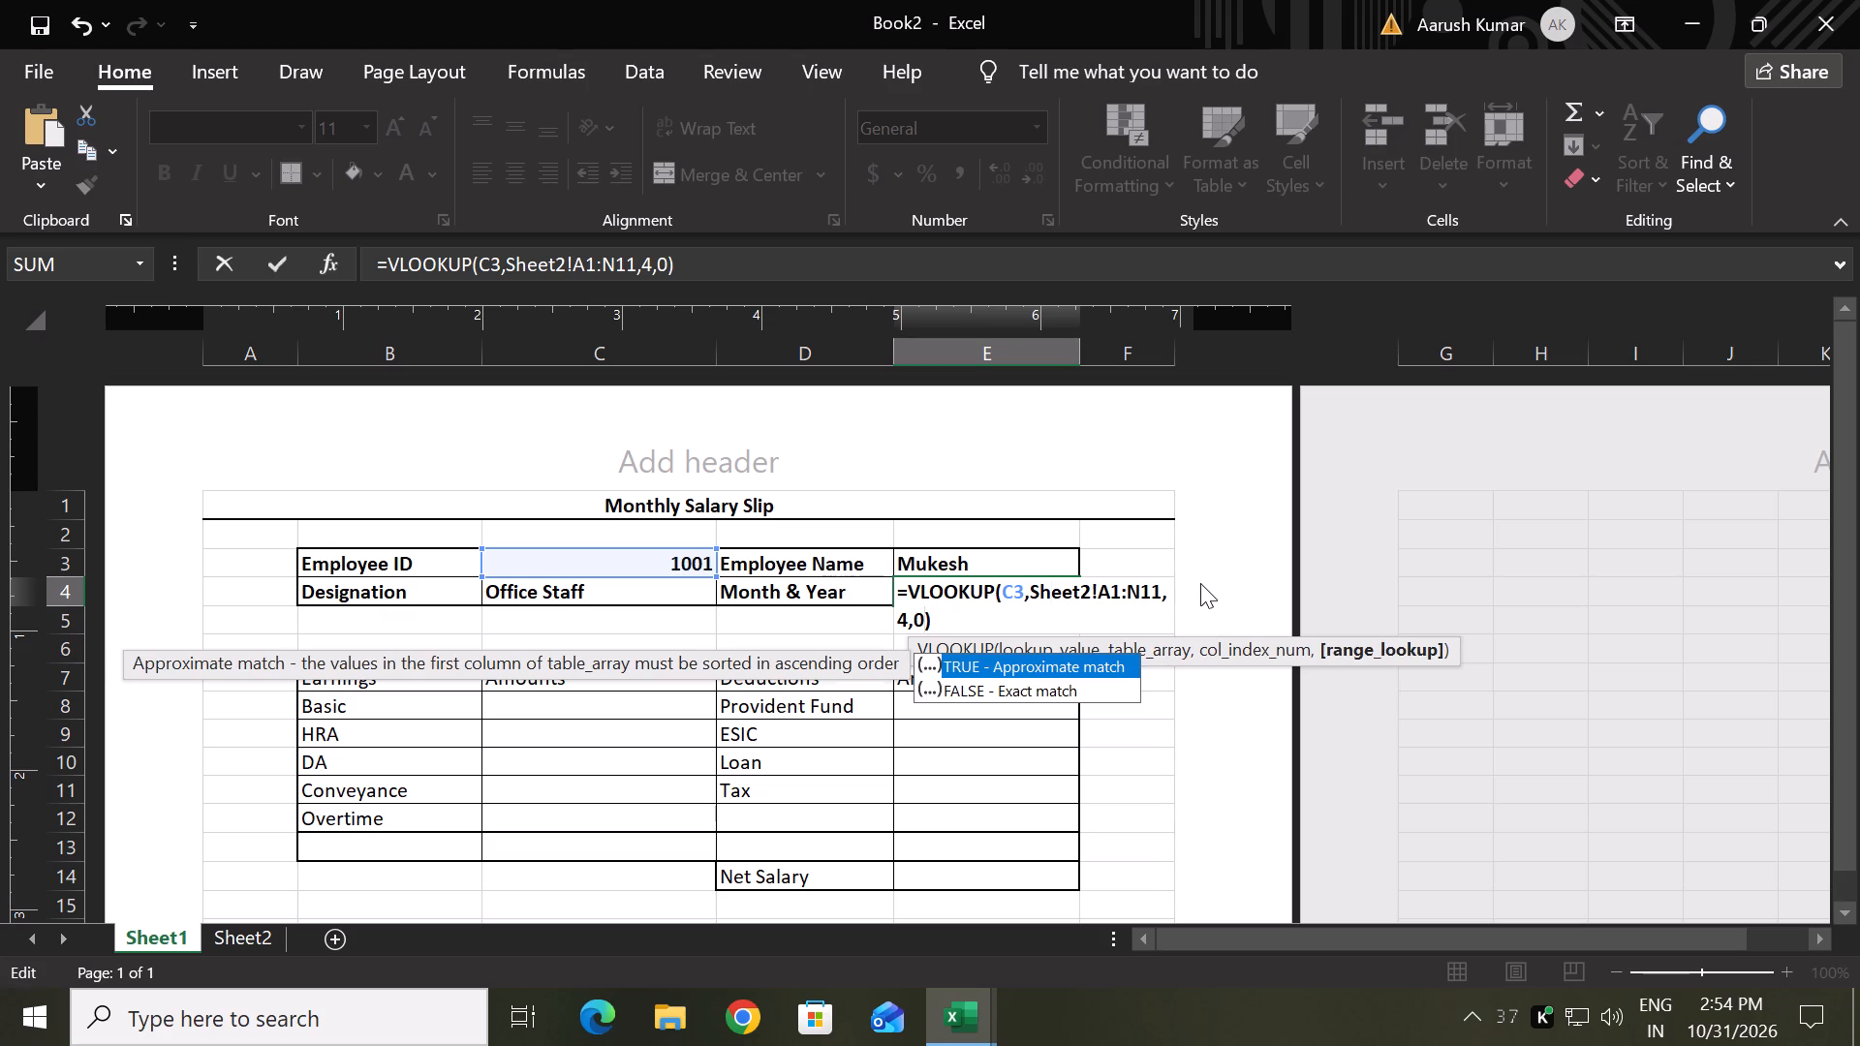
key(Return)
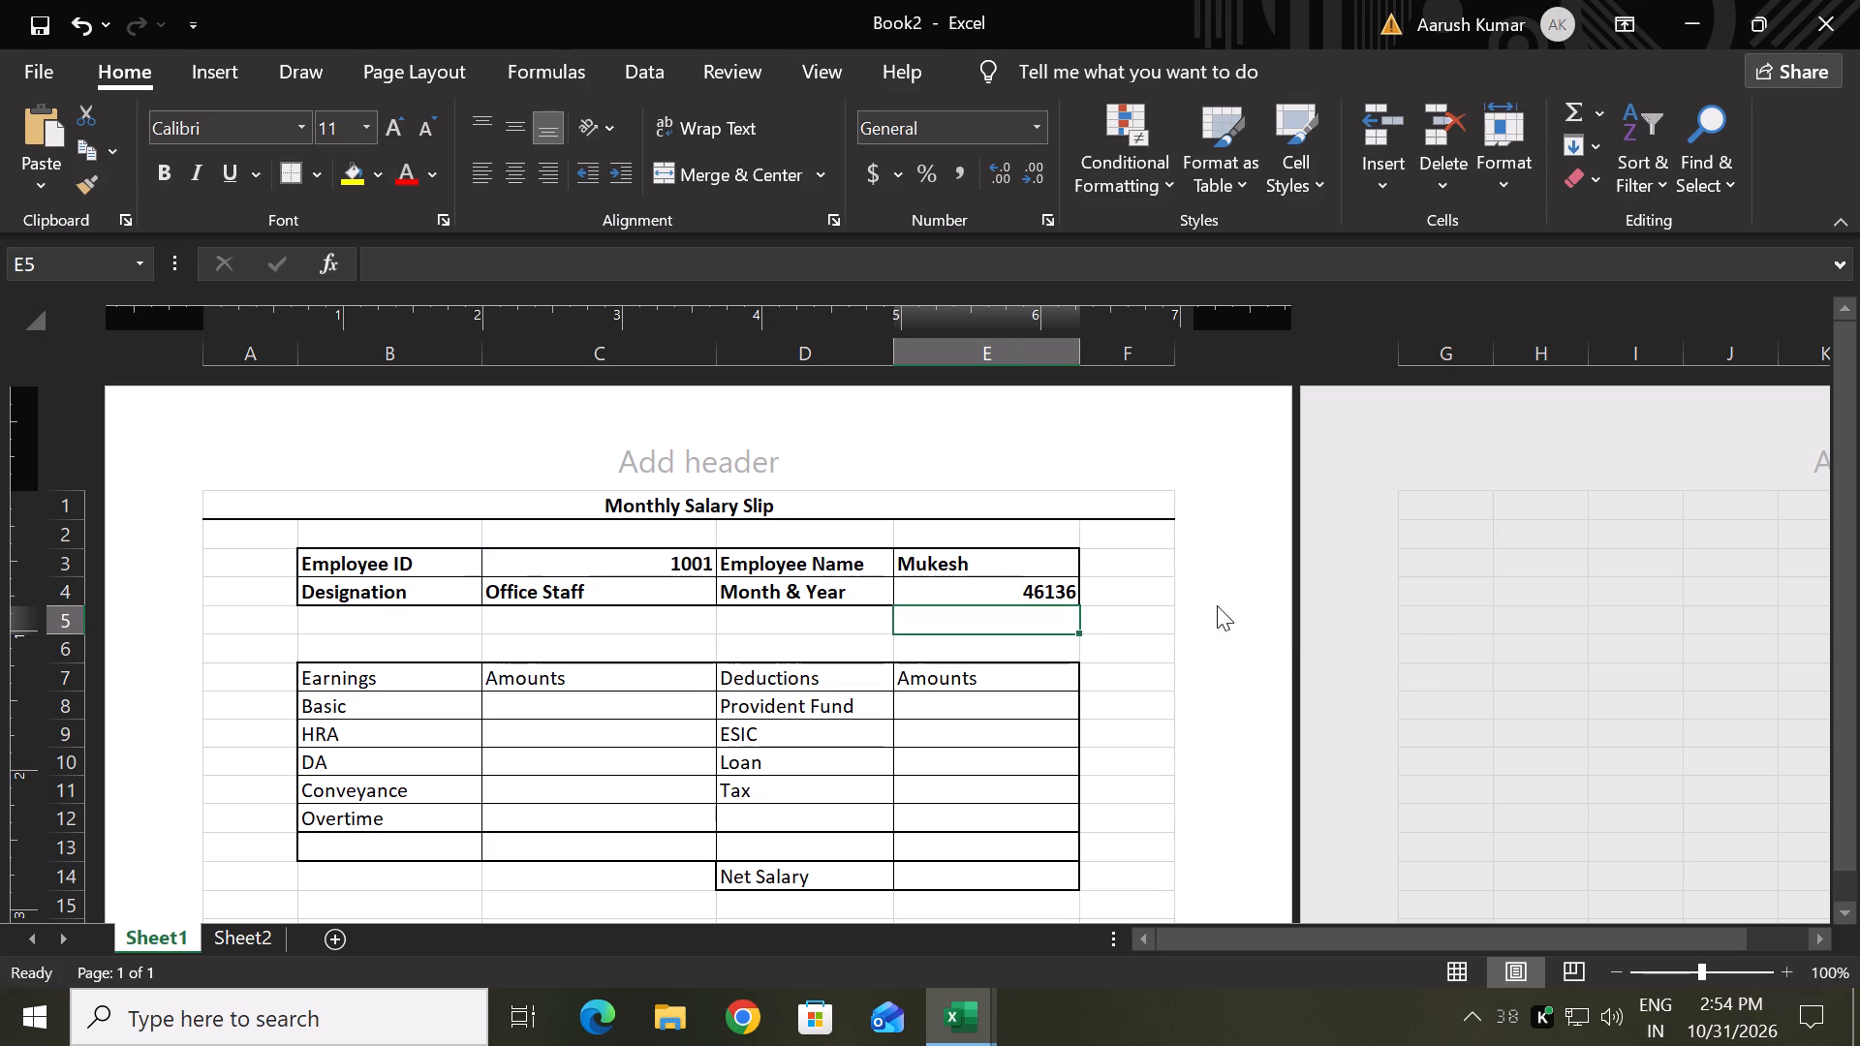
Apply the custom number format mmm-yy to the Month & Year value in cell E4.
click(1040, 605)
click(1046, 592)
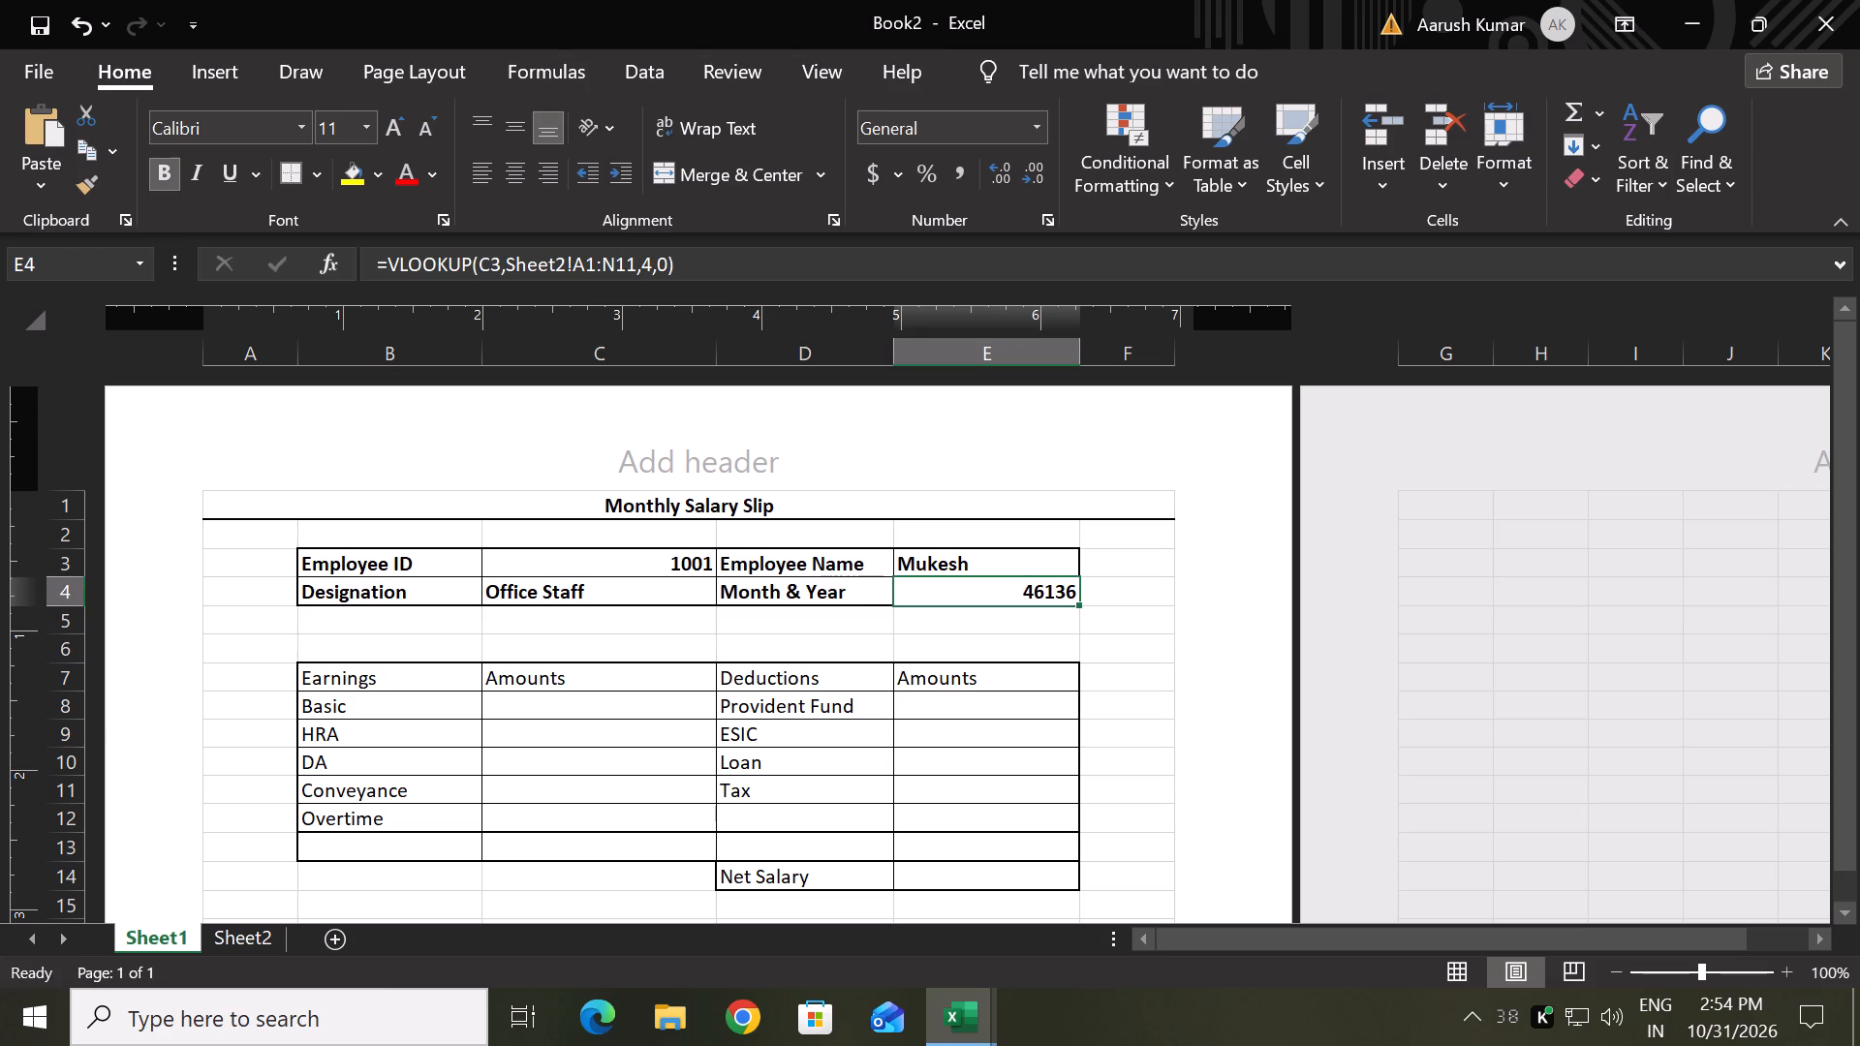
click(1044, 212)
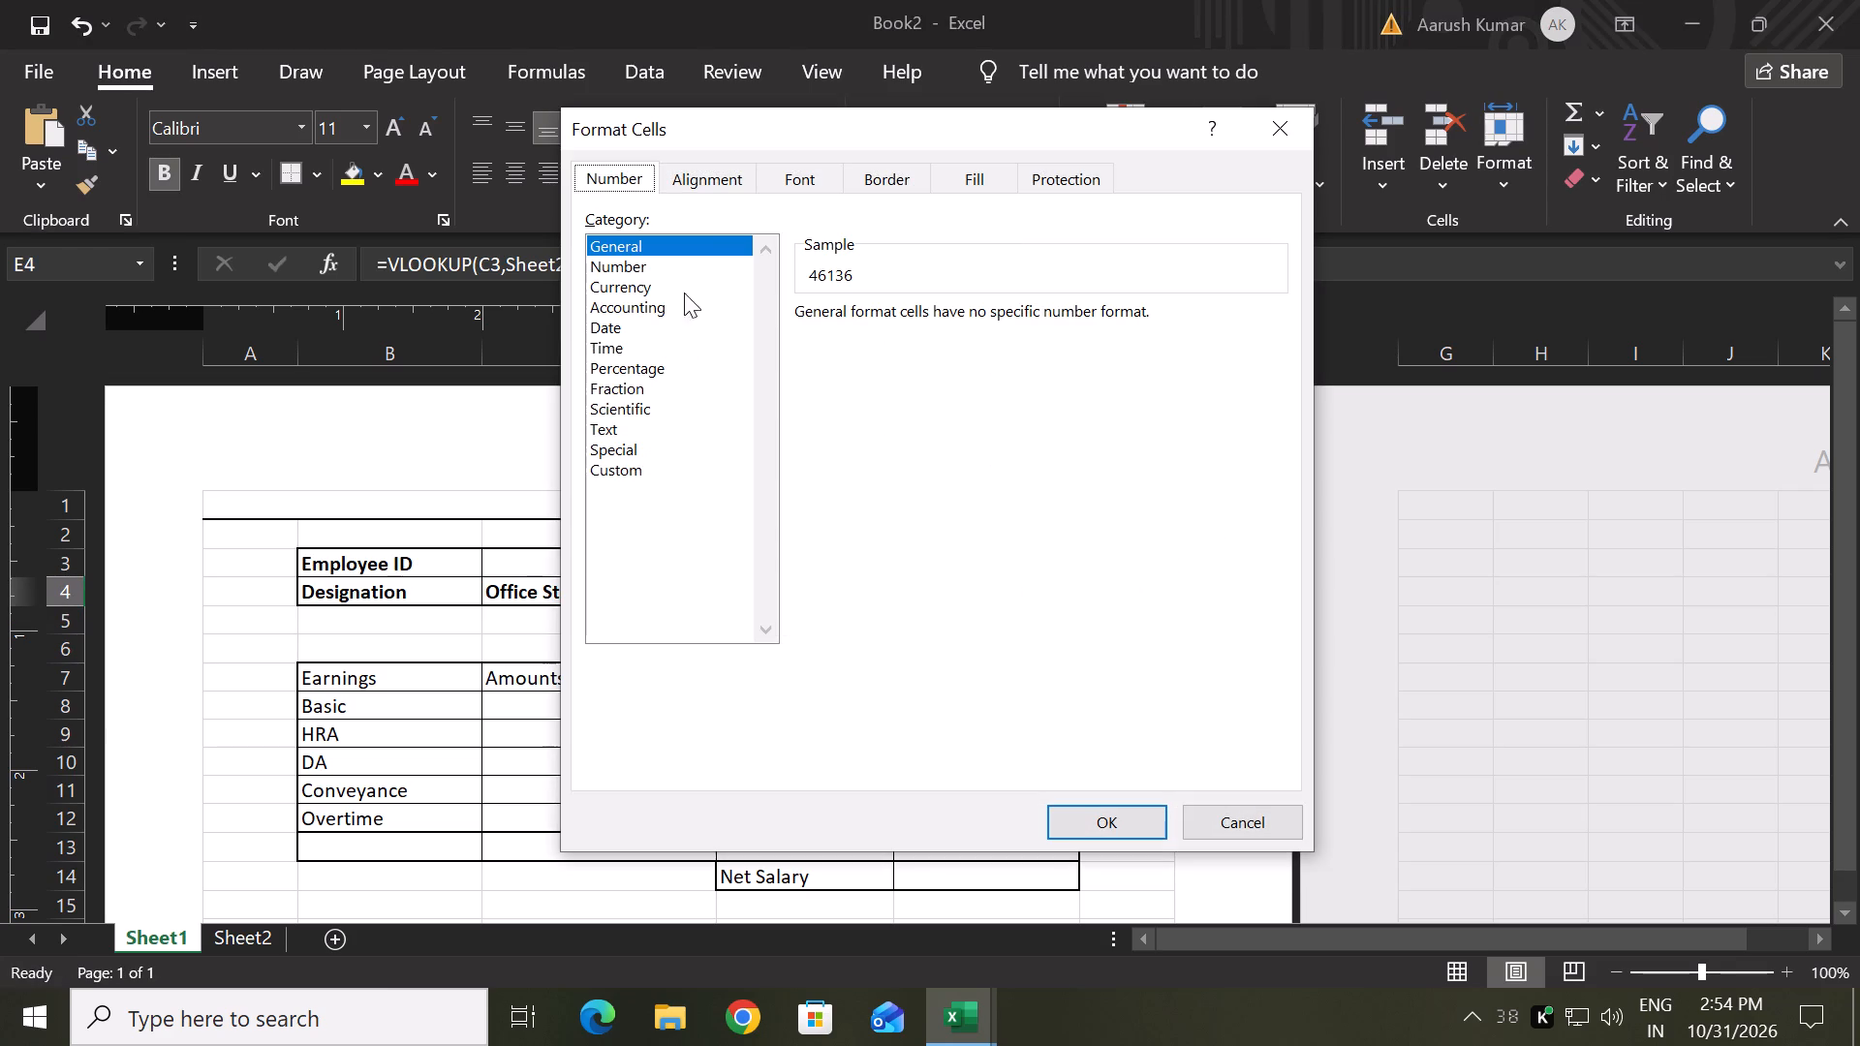
click(617, 480)
click(619, 466)
click(890, 369)
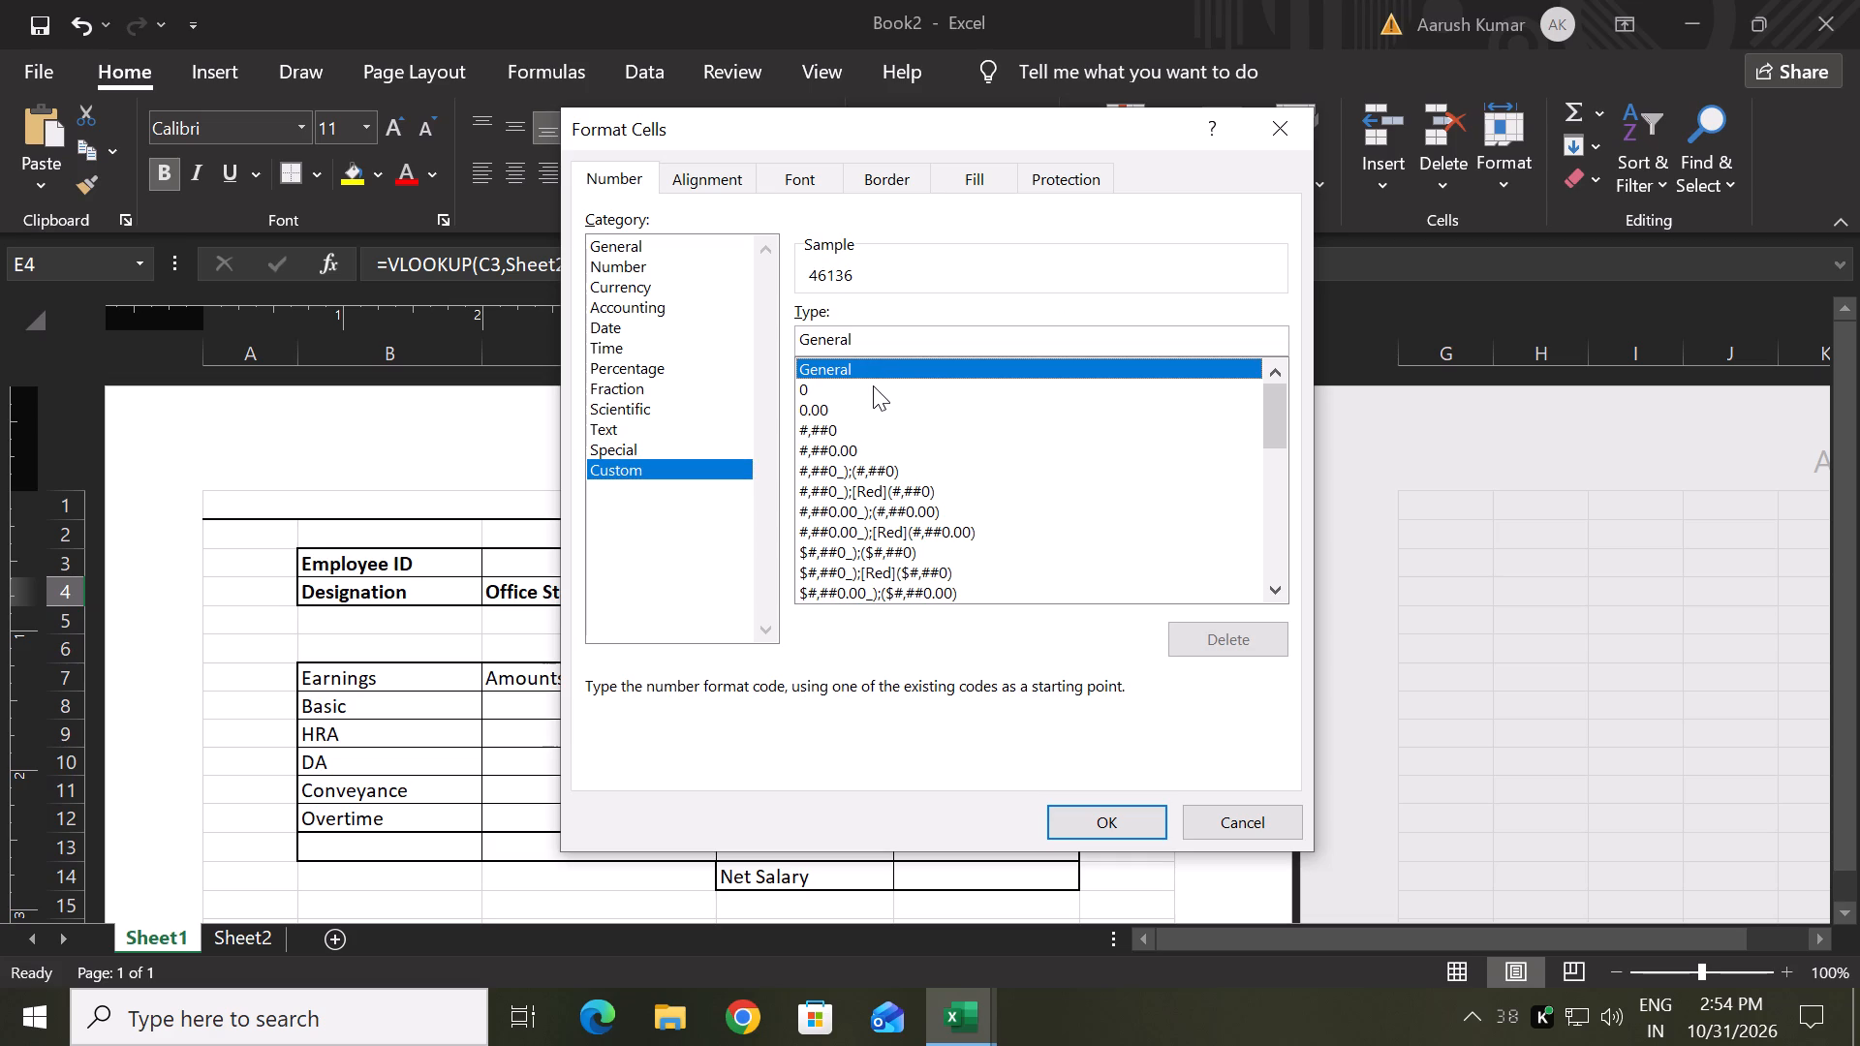
double_click(833, 348)
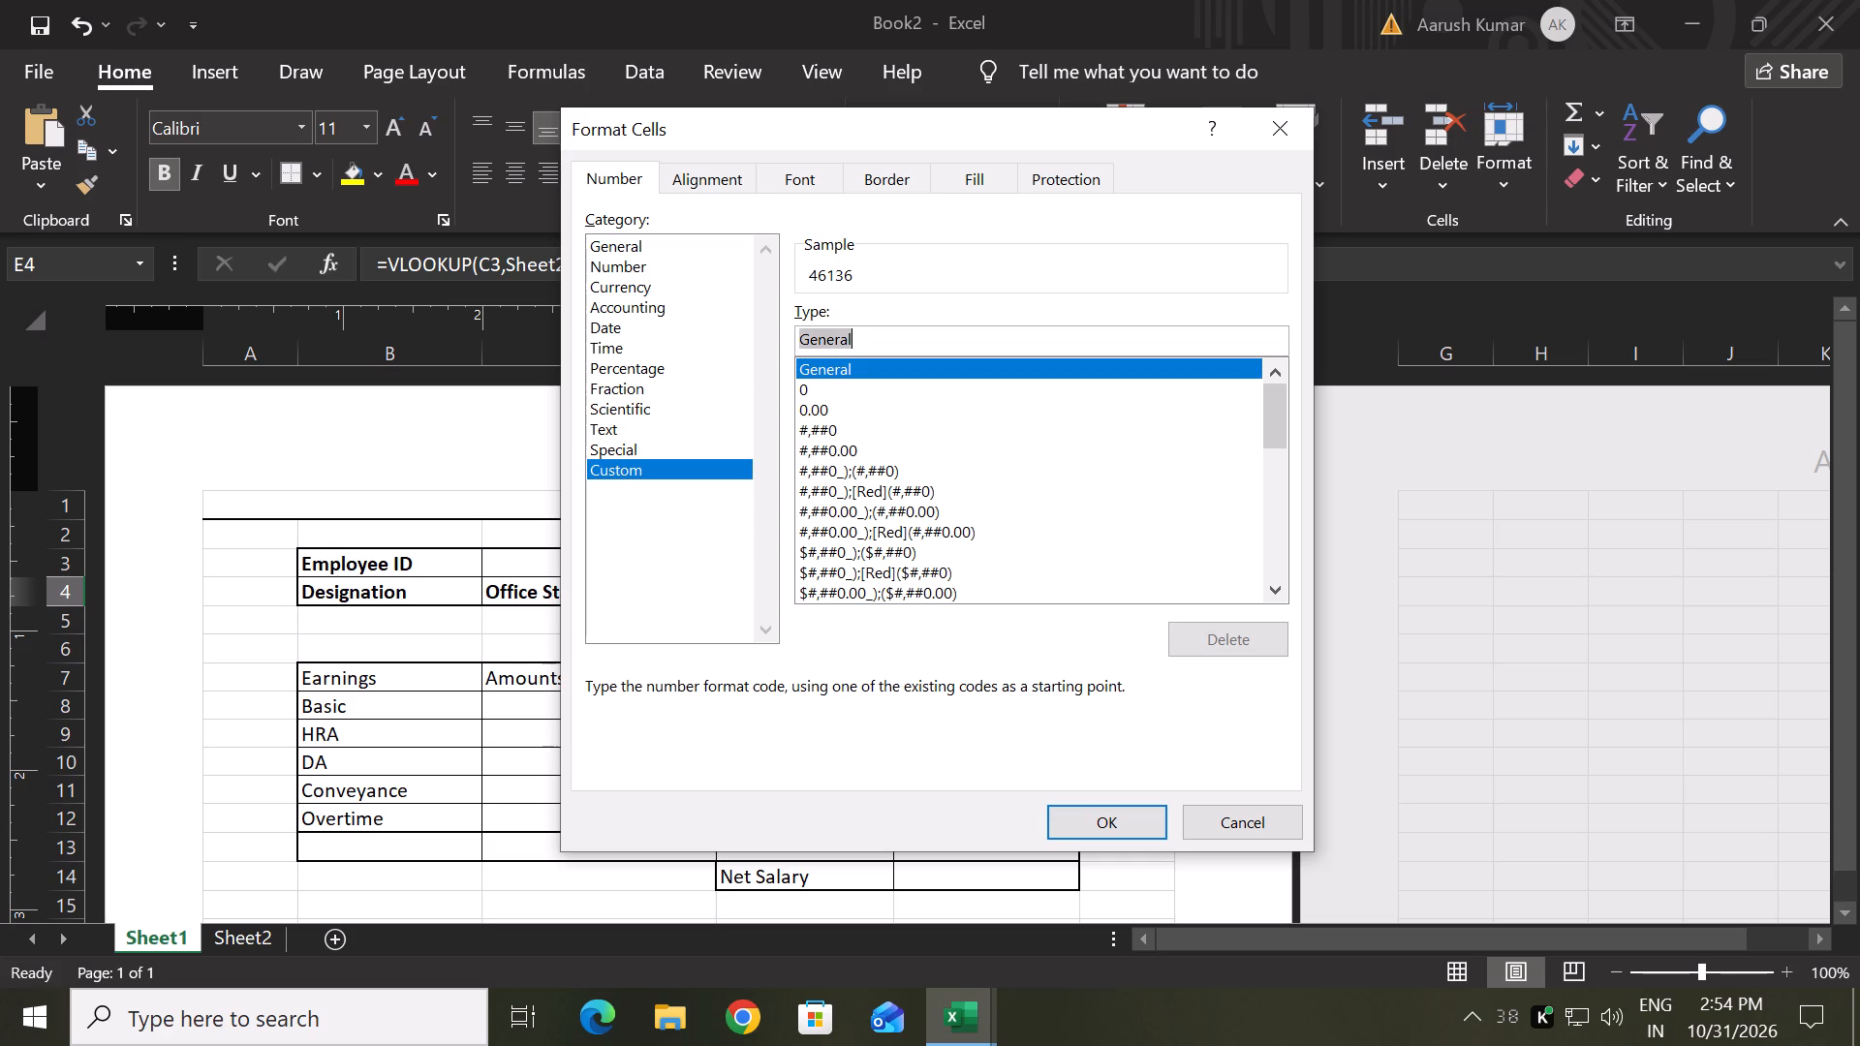
text(mm)
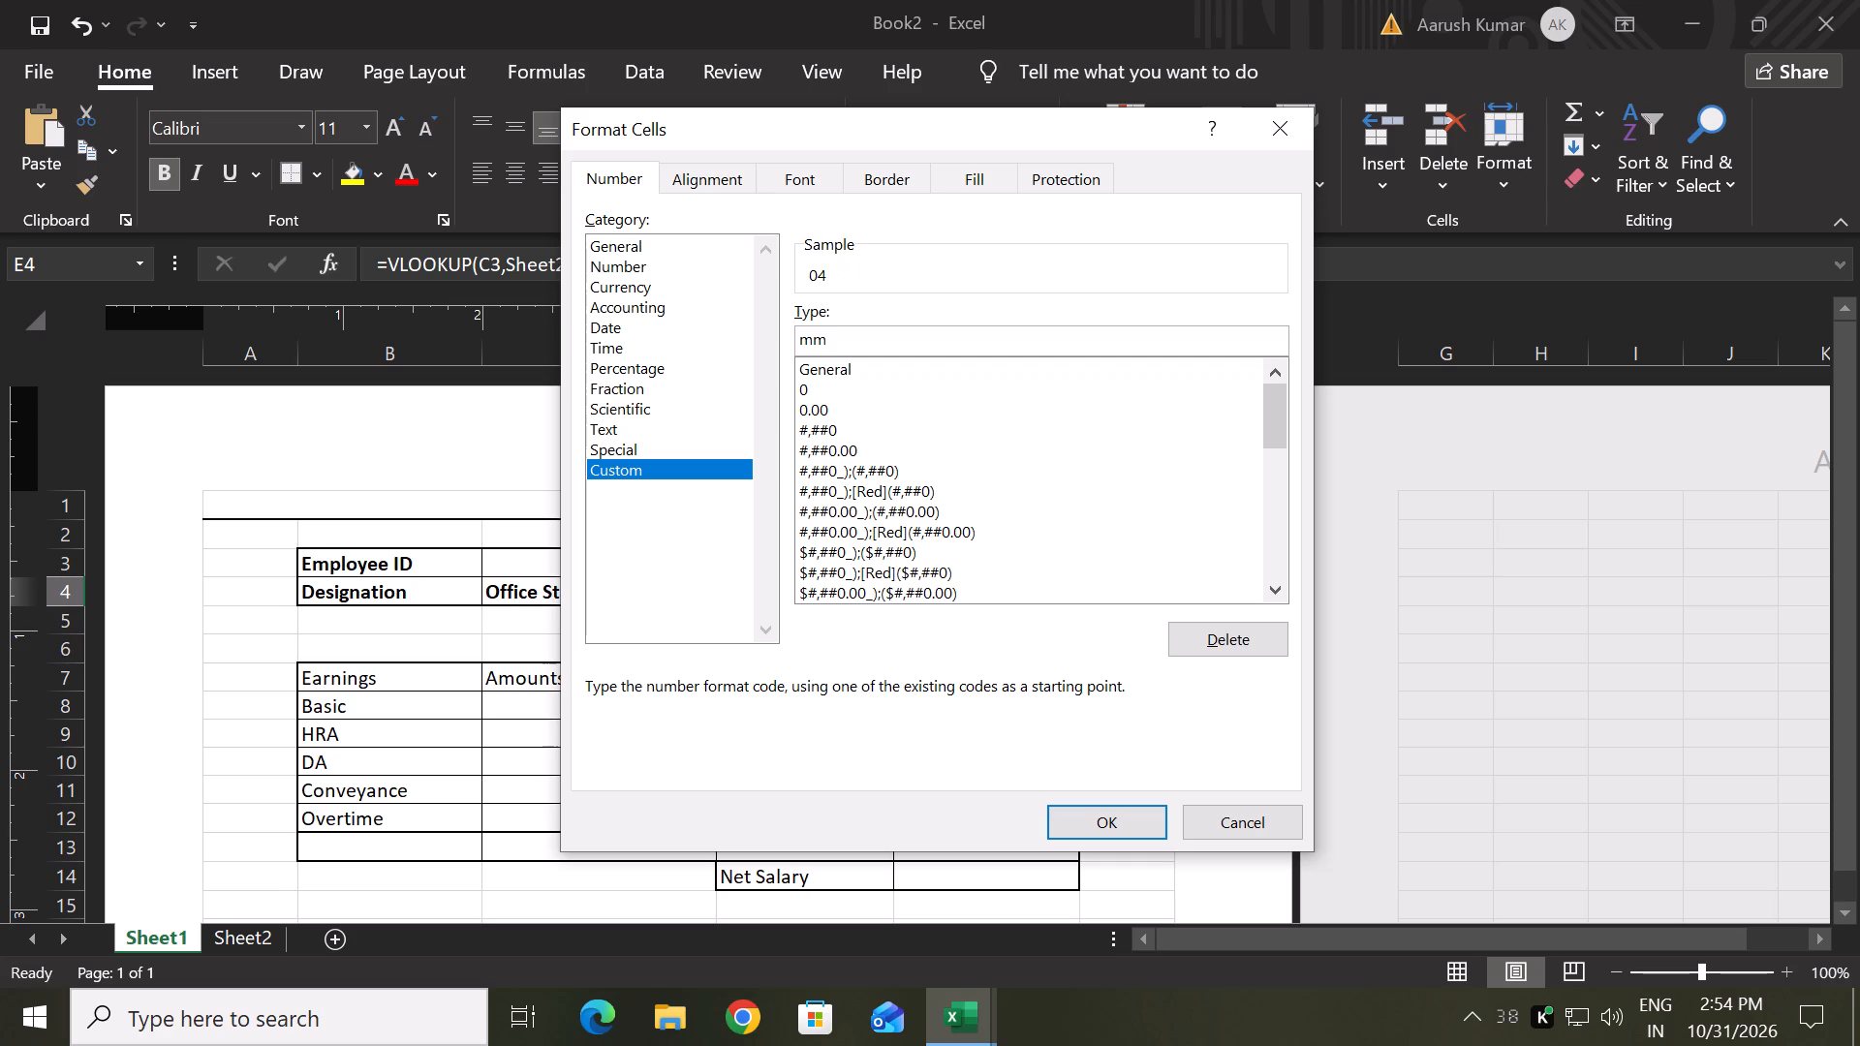
text(--)
key(BackSpace)
key(BackSpace)
key(BackSpace)
text(mm)
key(minus)
text(yy)
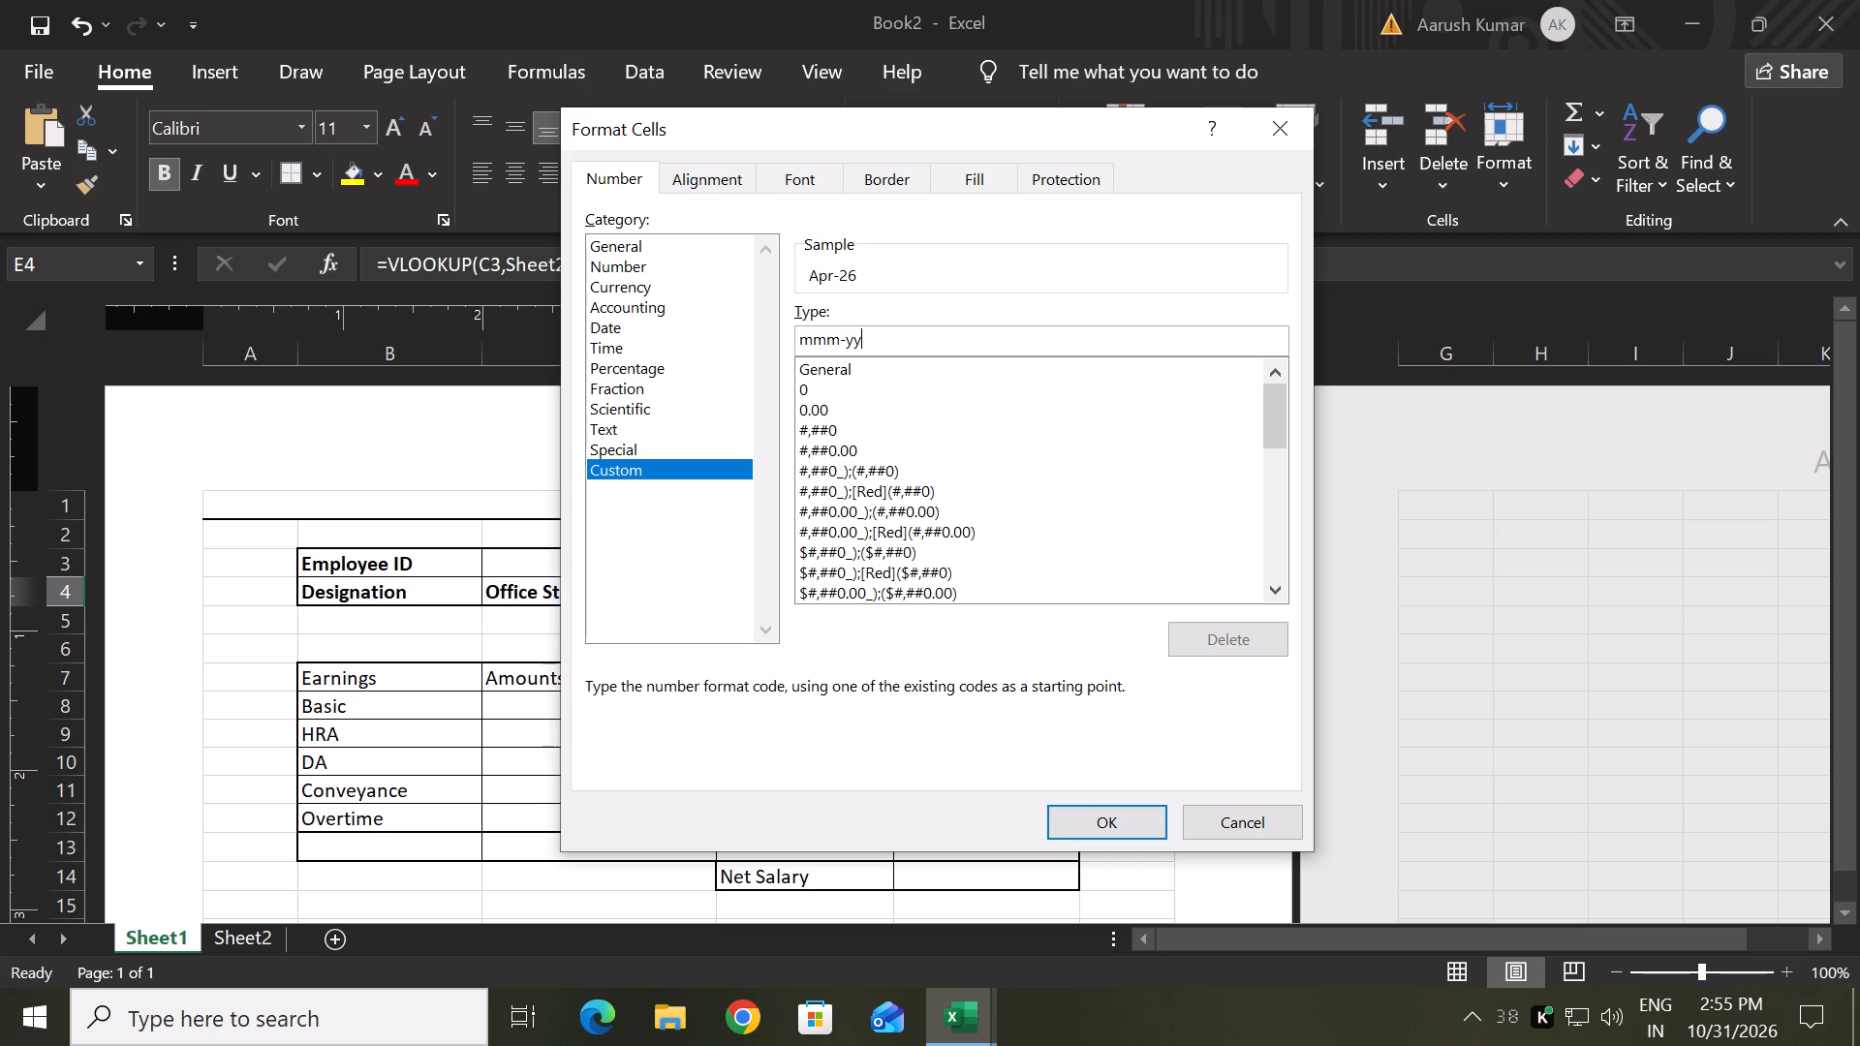
key(Return)
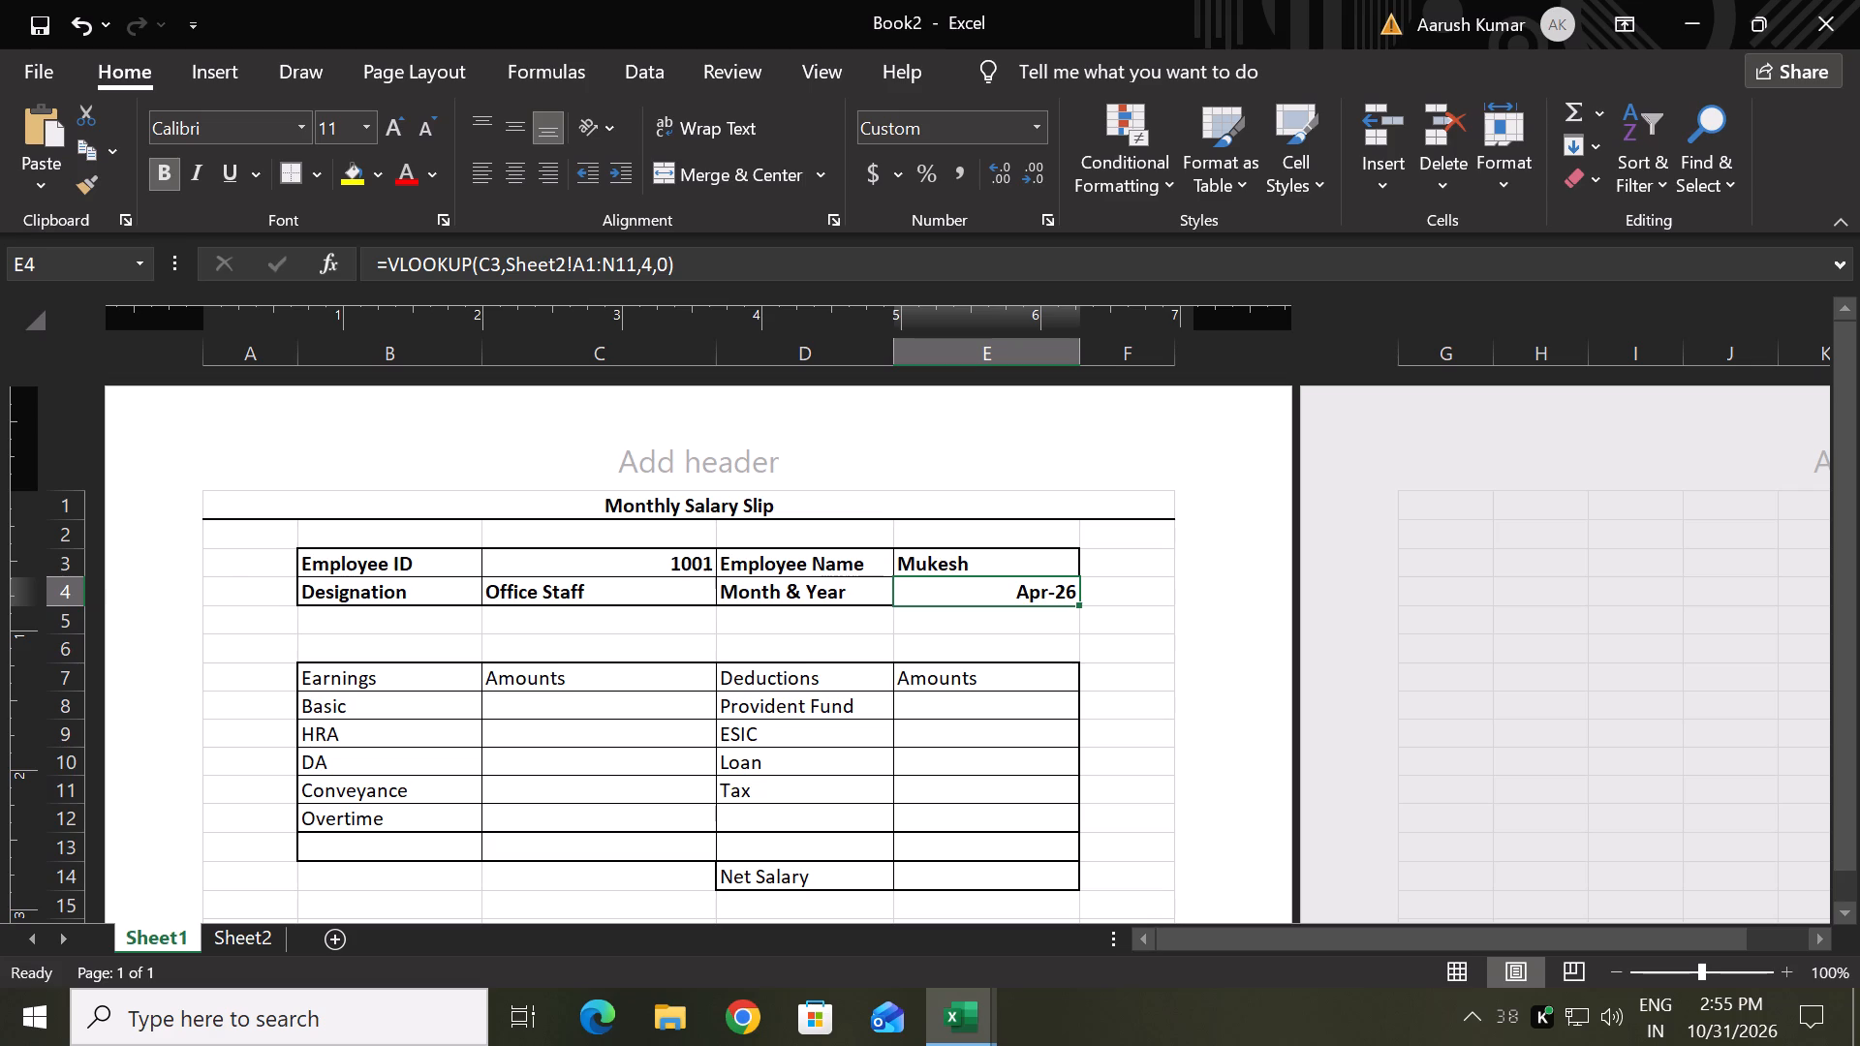
Paste the VLOOKUP formula into the Basic amount cell C8 and set its column index to 5.
click(637, 717)
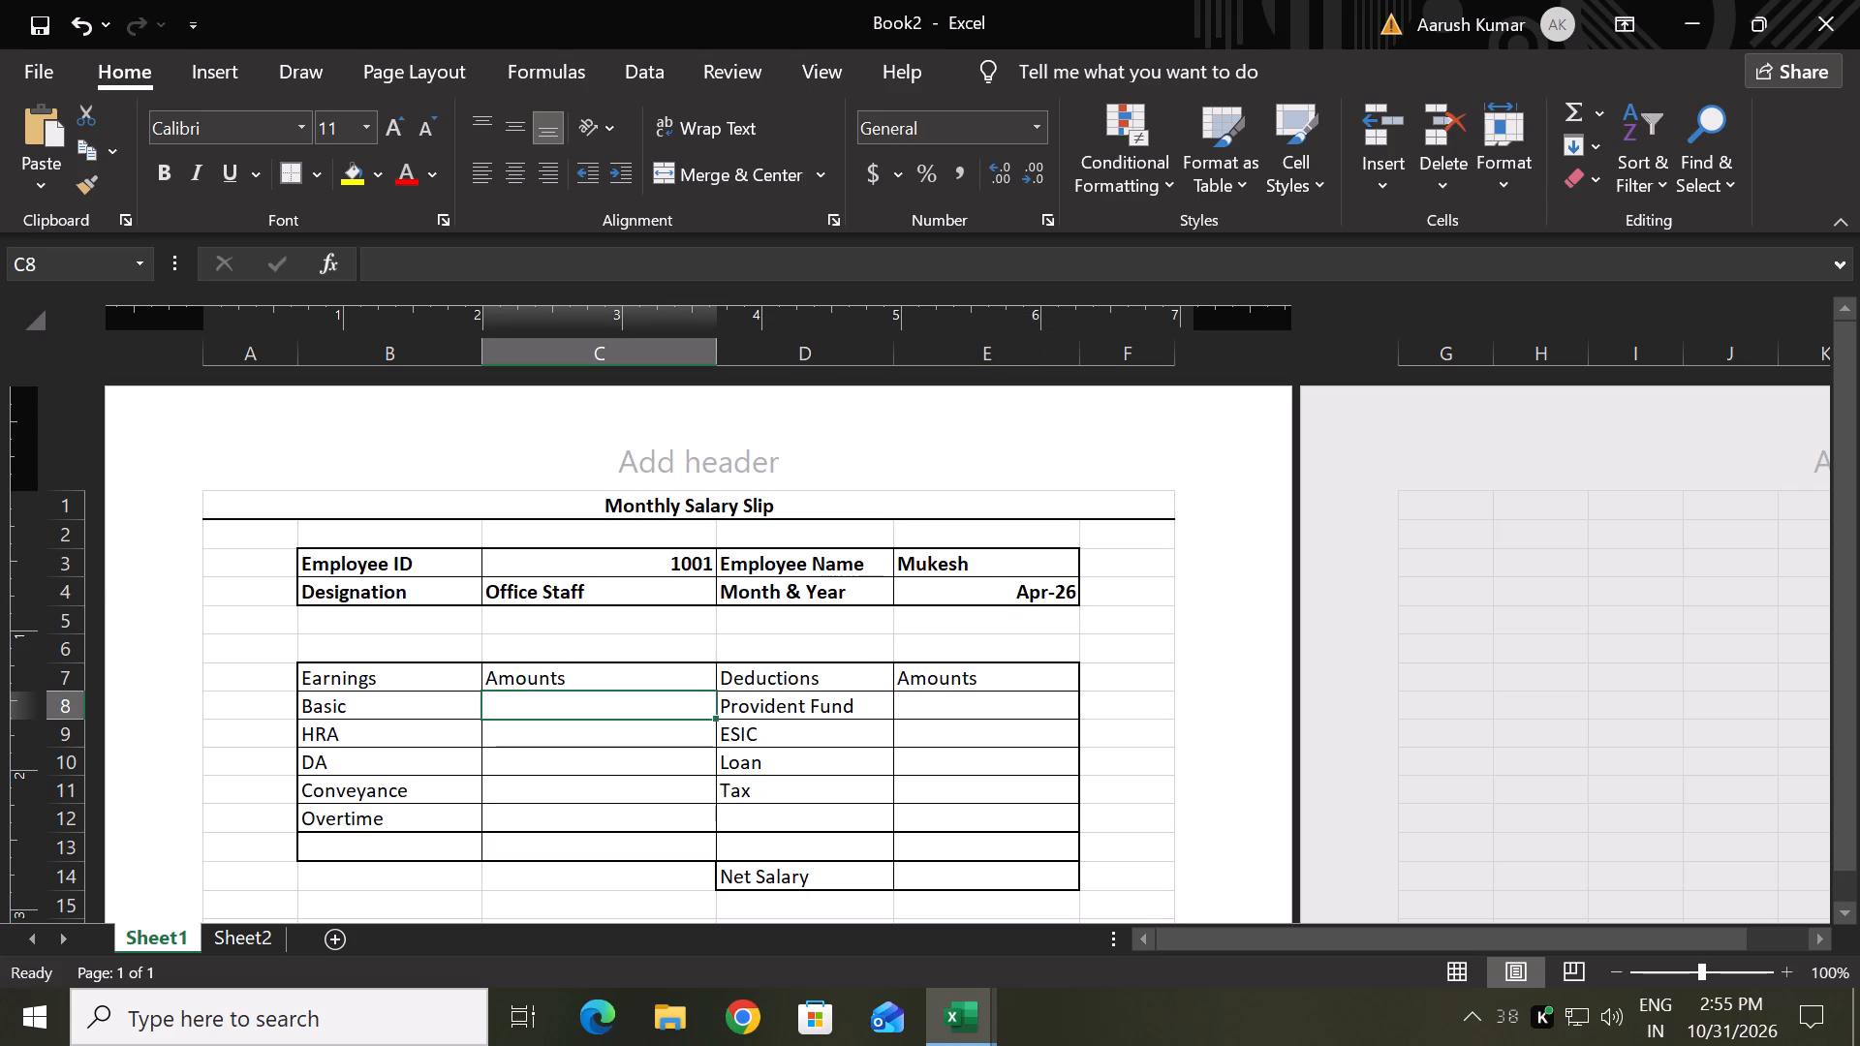
click(577, 716)
key(ctrl+v)
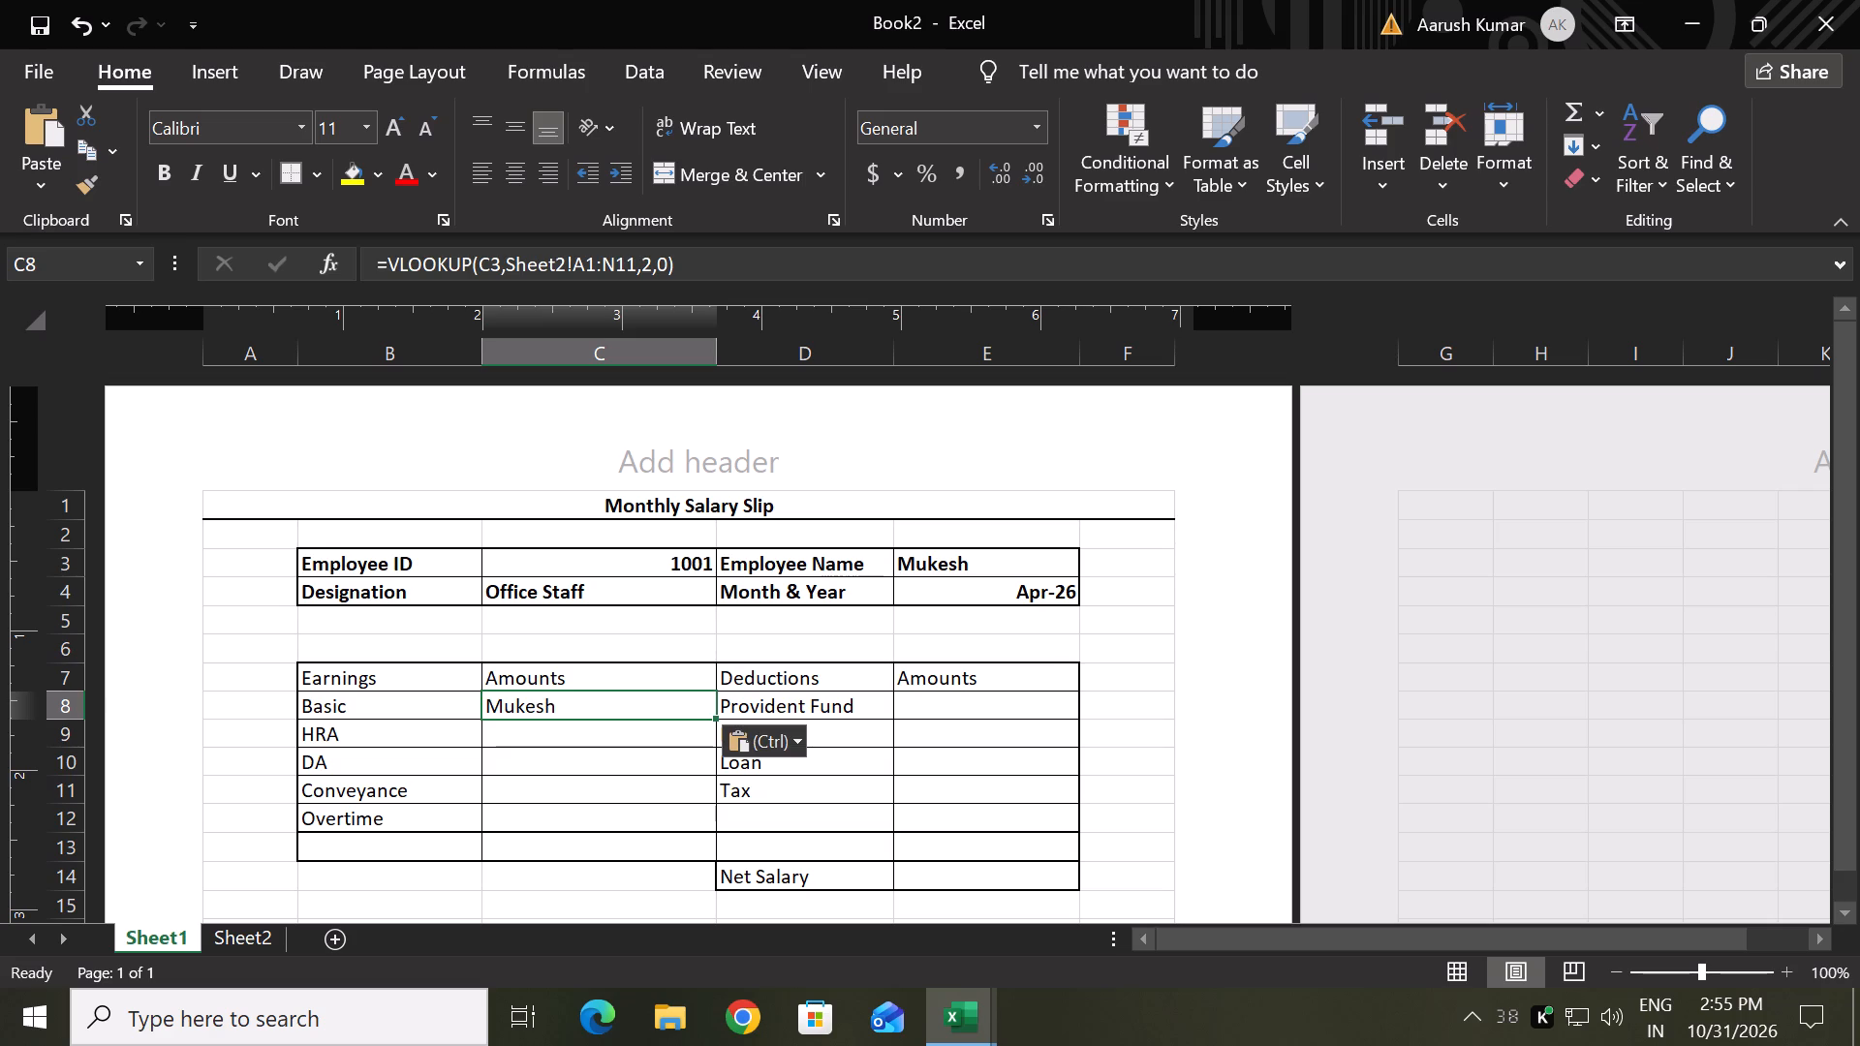
double_click(591, 705)
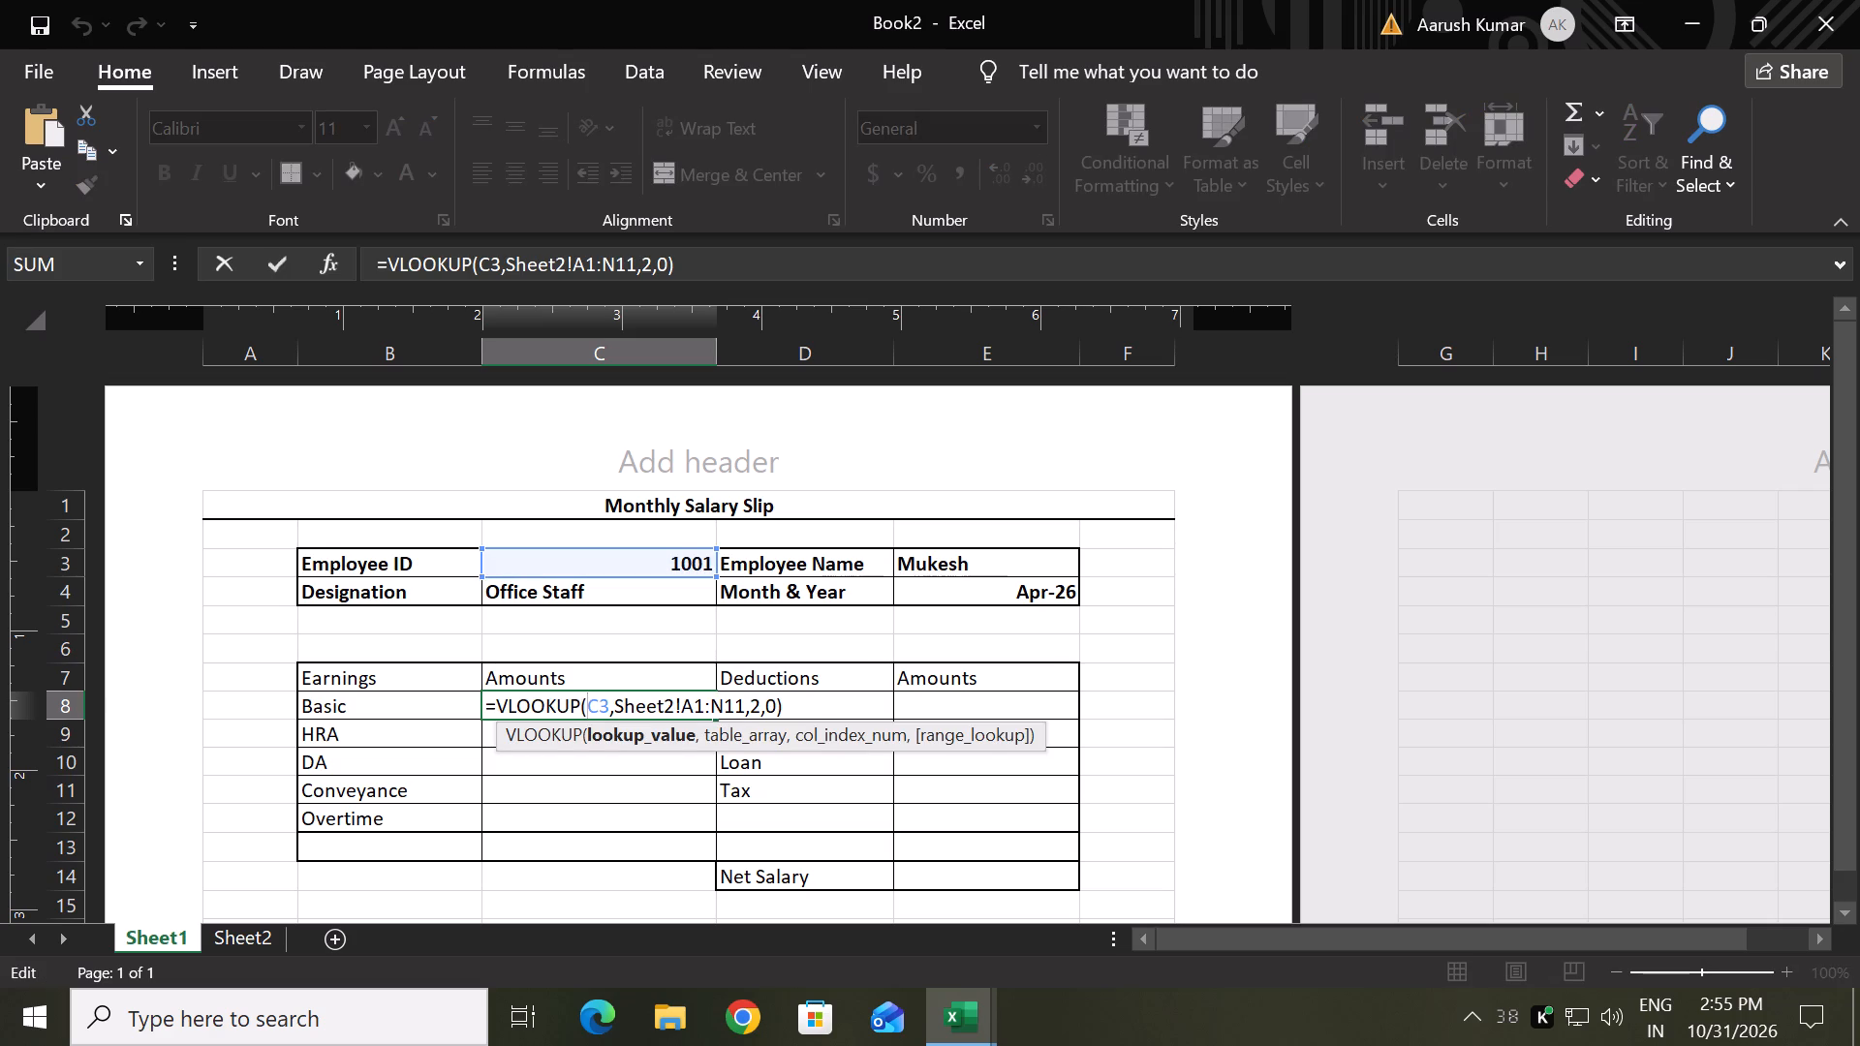
click(761, 702)
key(BackSpace)
key(5)
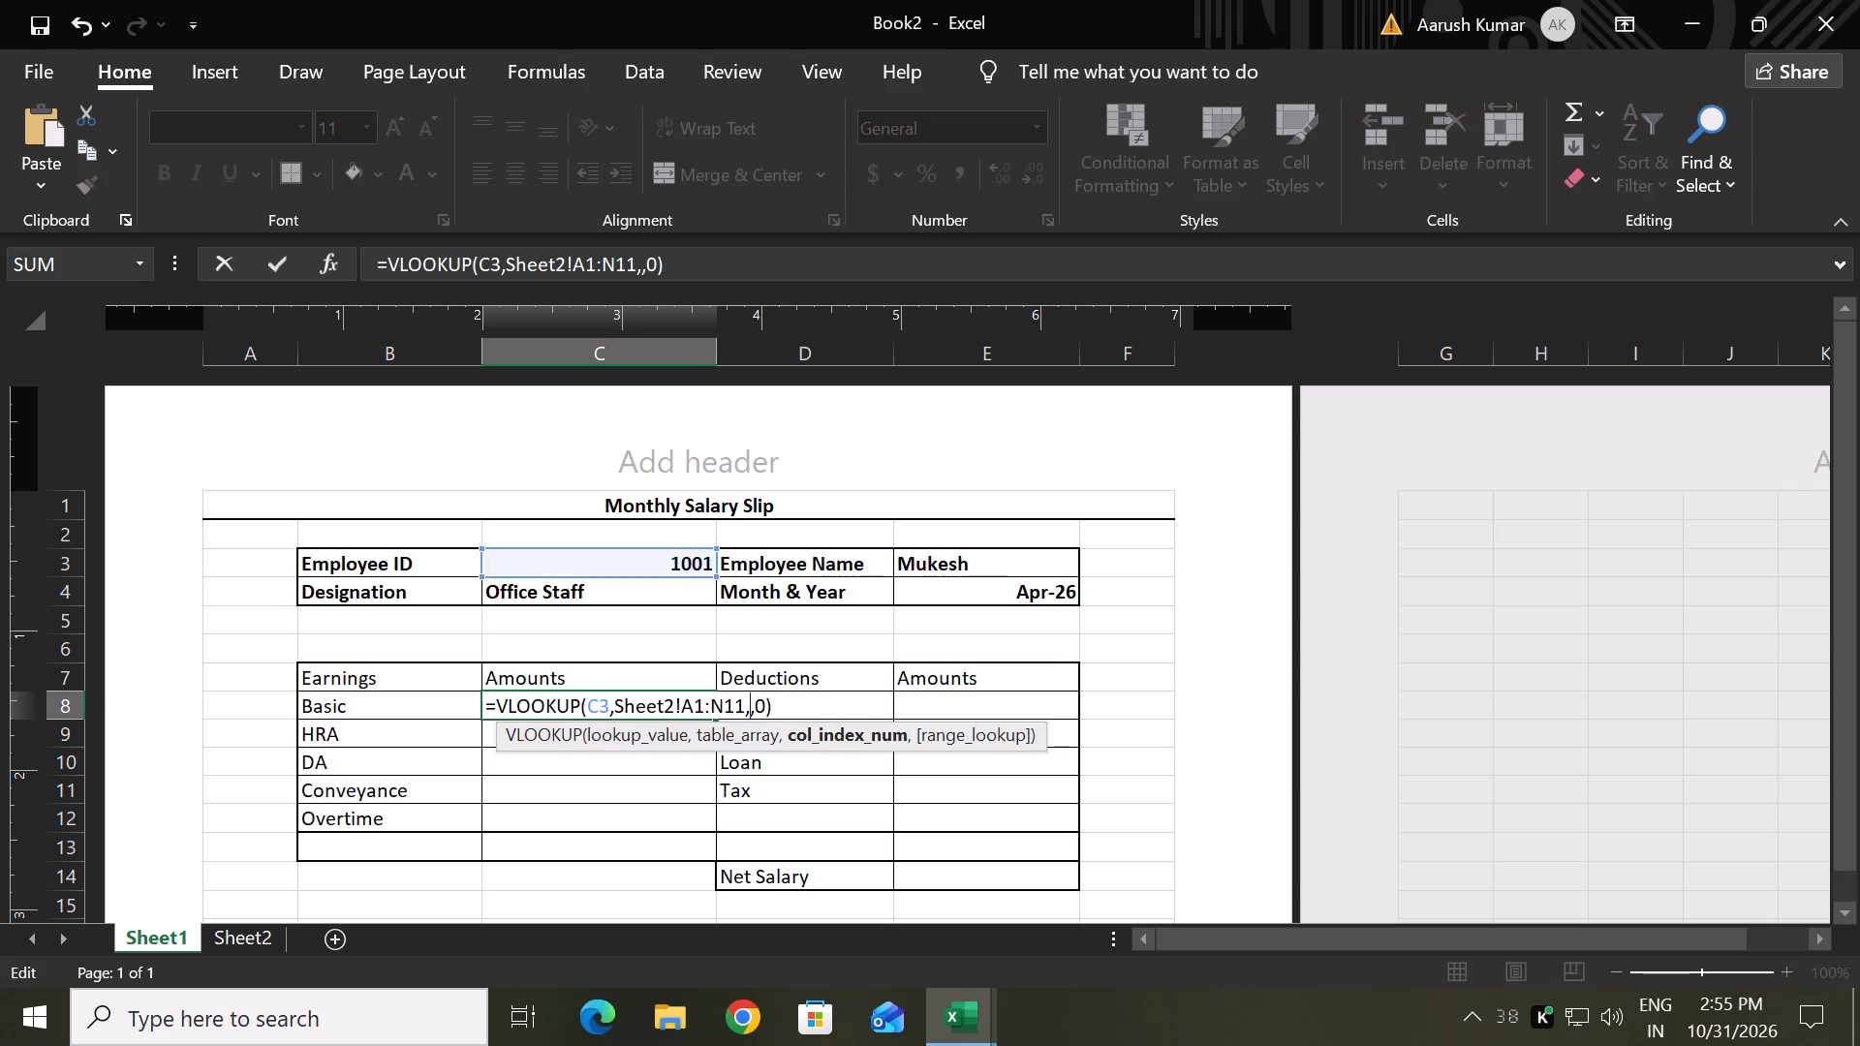
key(Return)
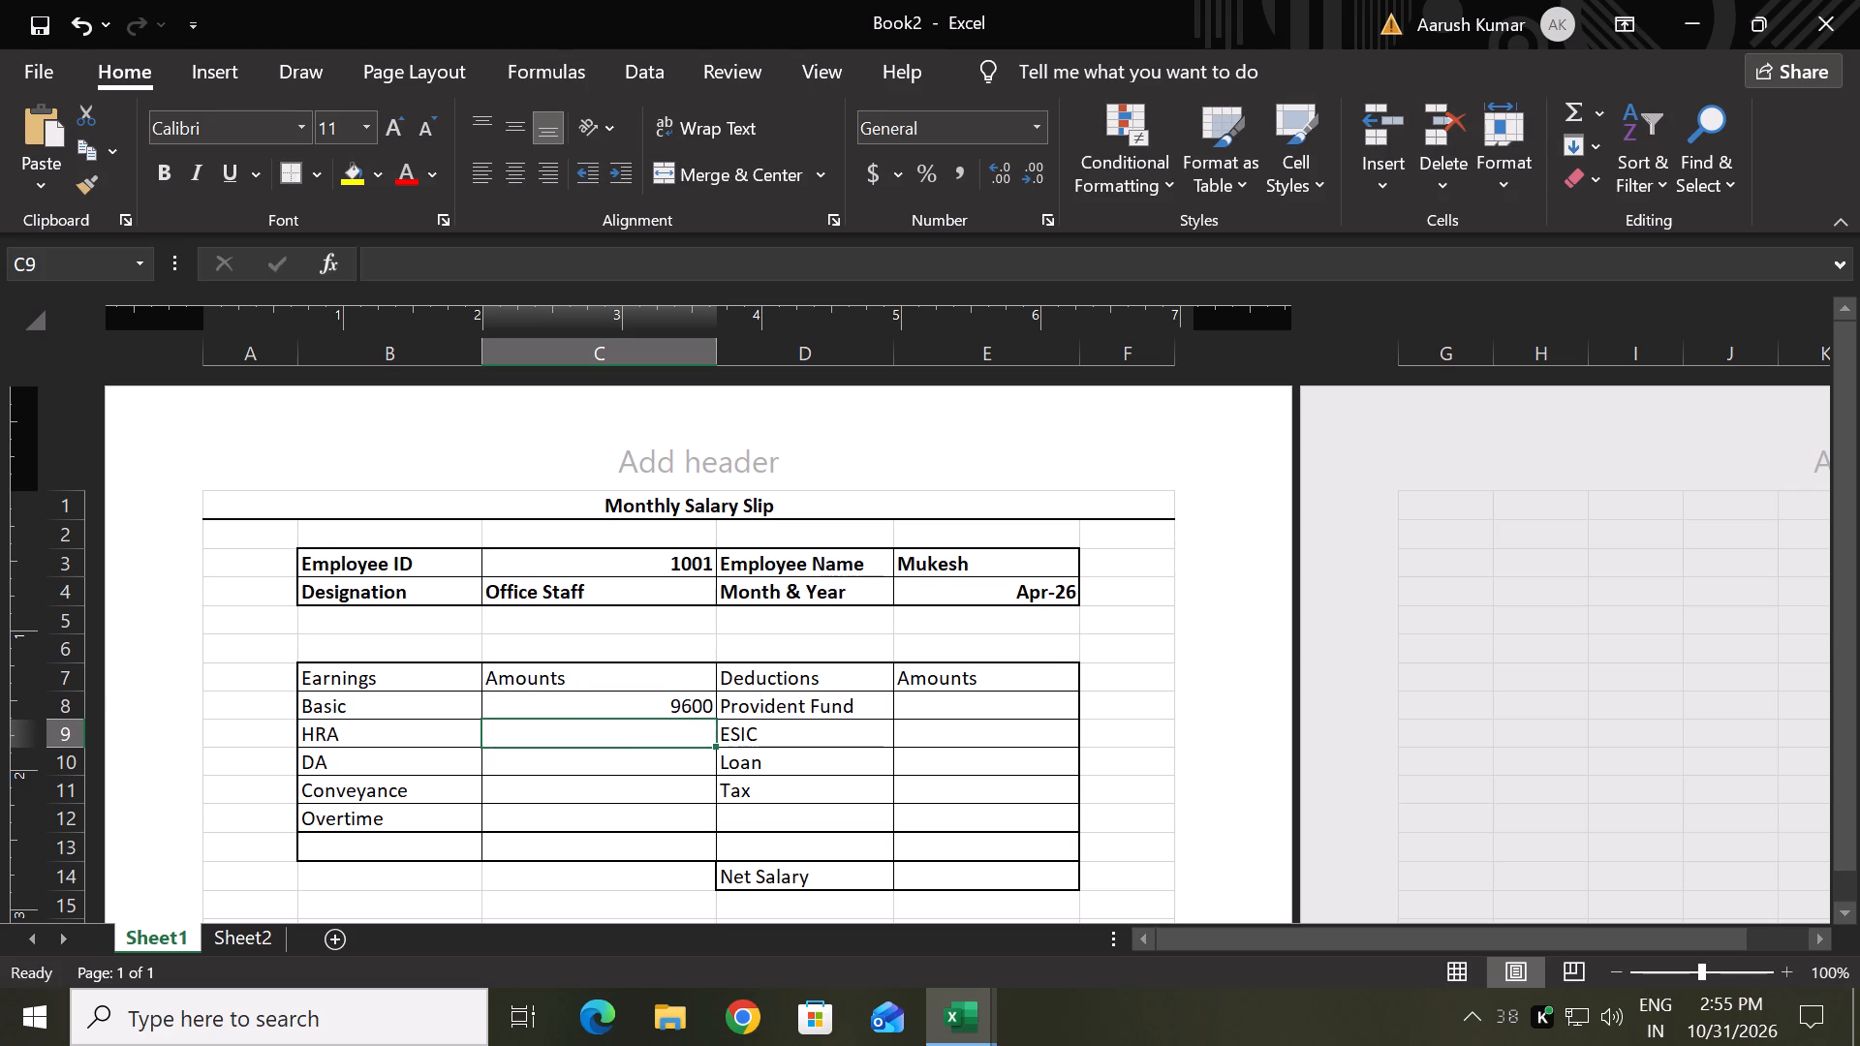
Check the HRA column on Sheet2, then fill the HRA amount in C9 with the copied VLOOKUP using column index 6.
click(987, 710)
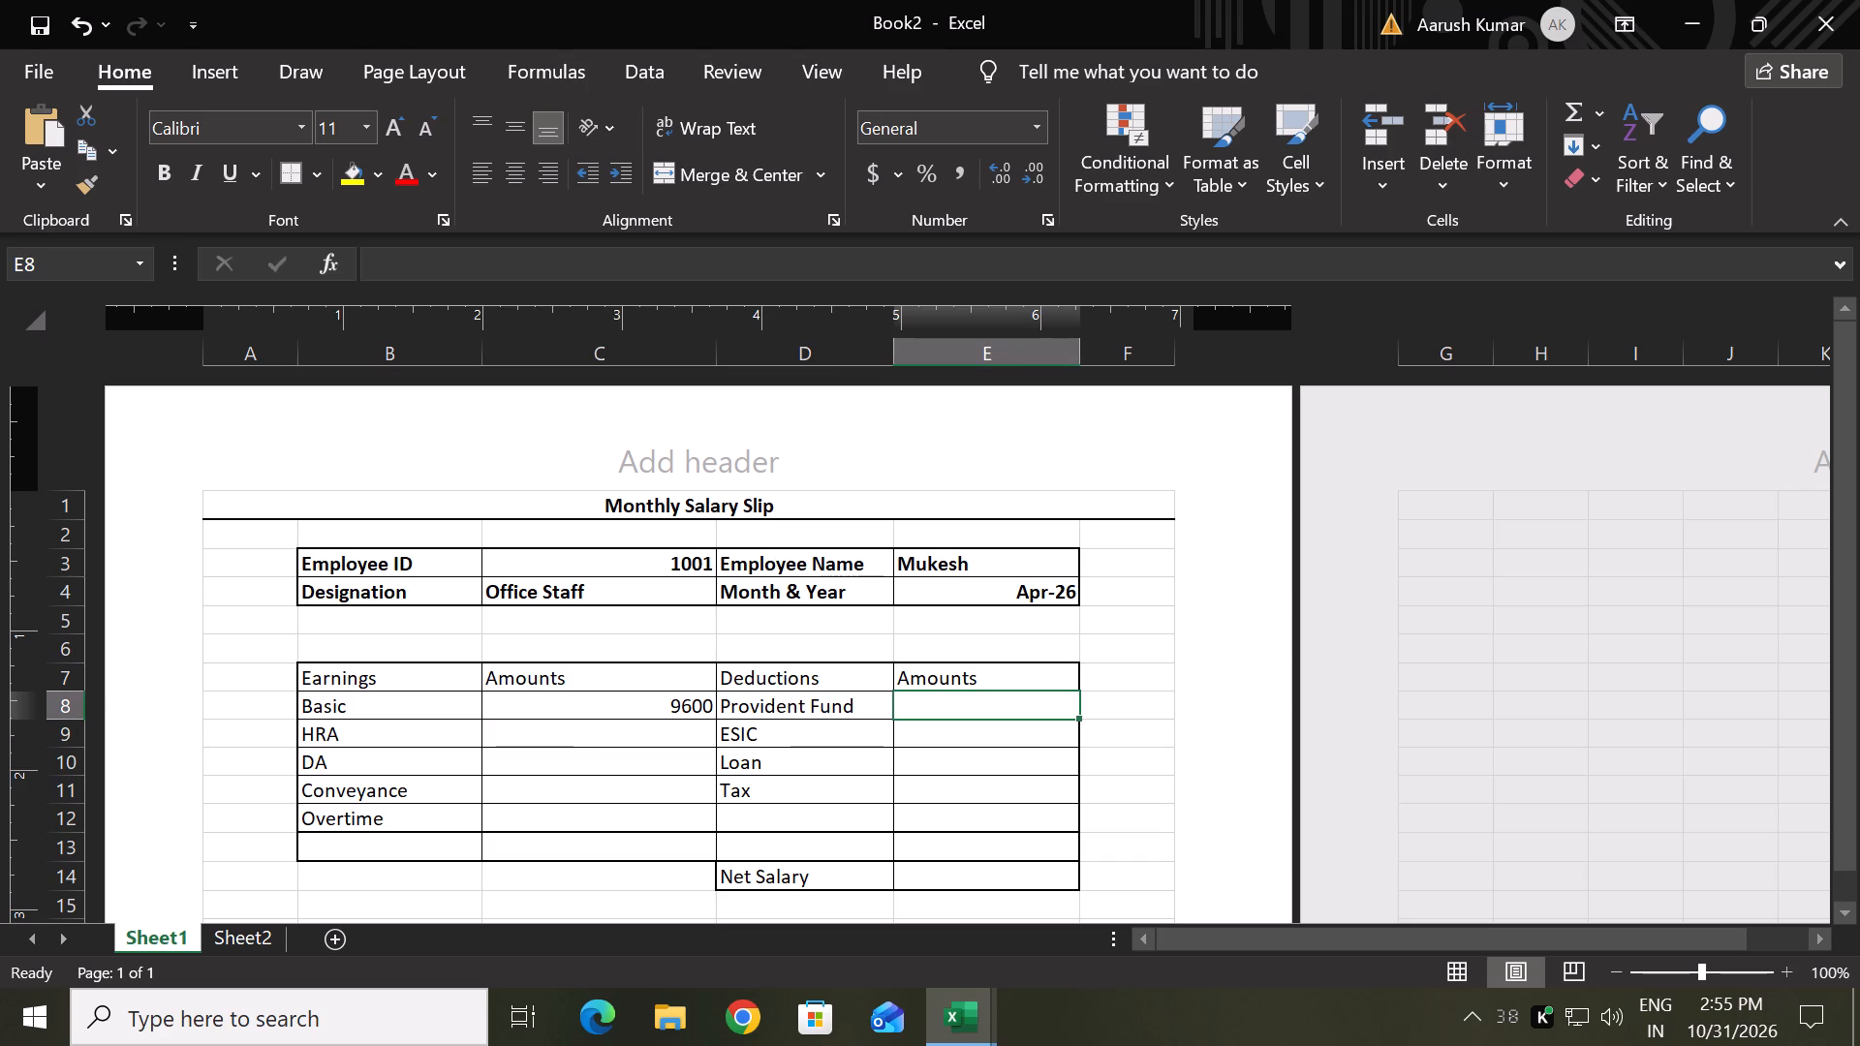
click(602, 736)
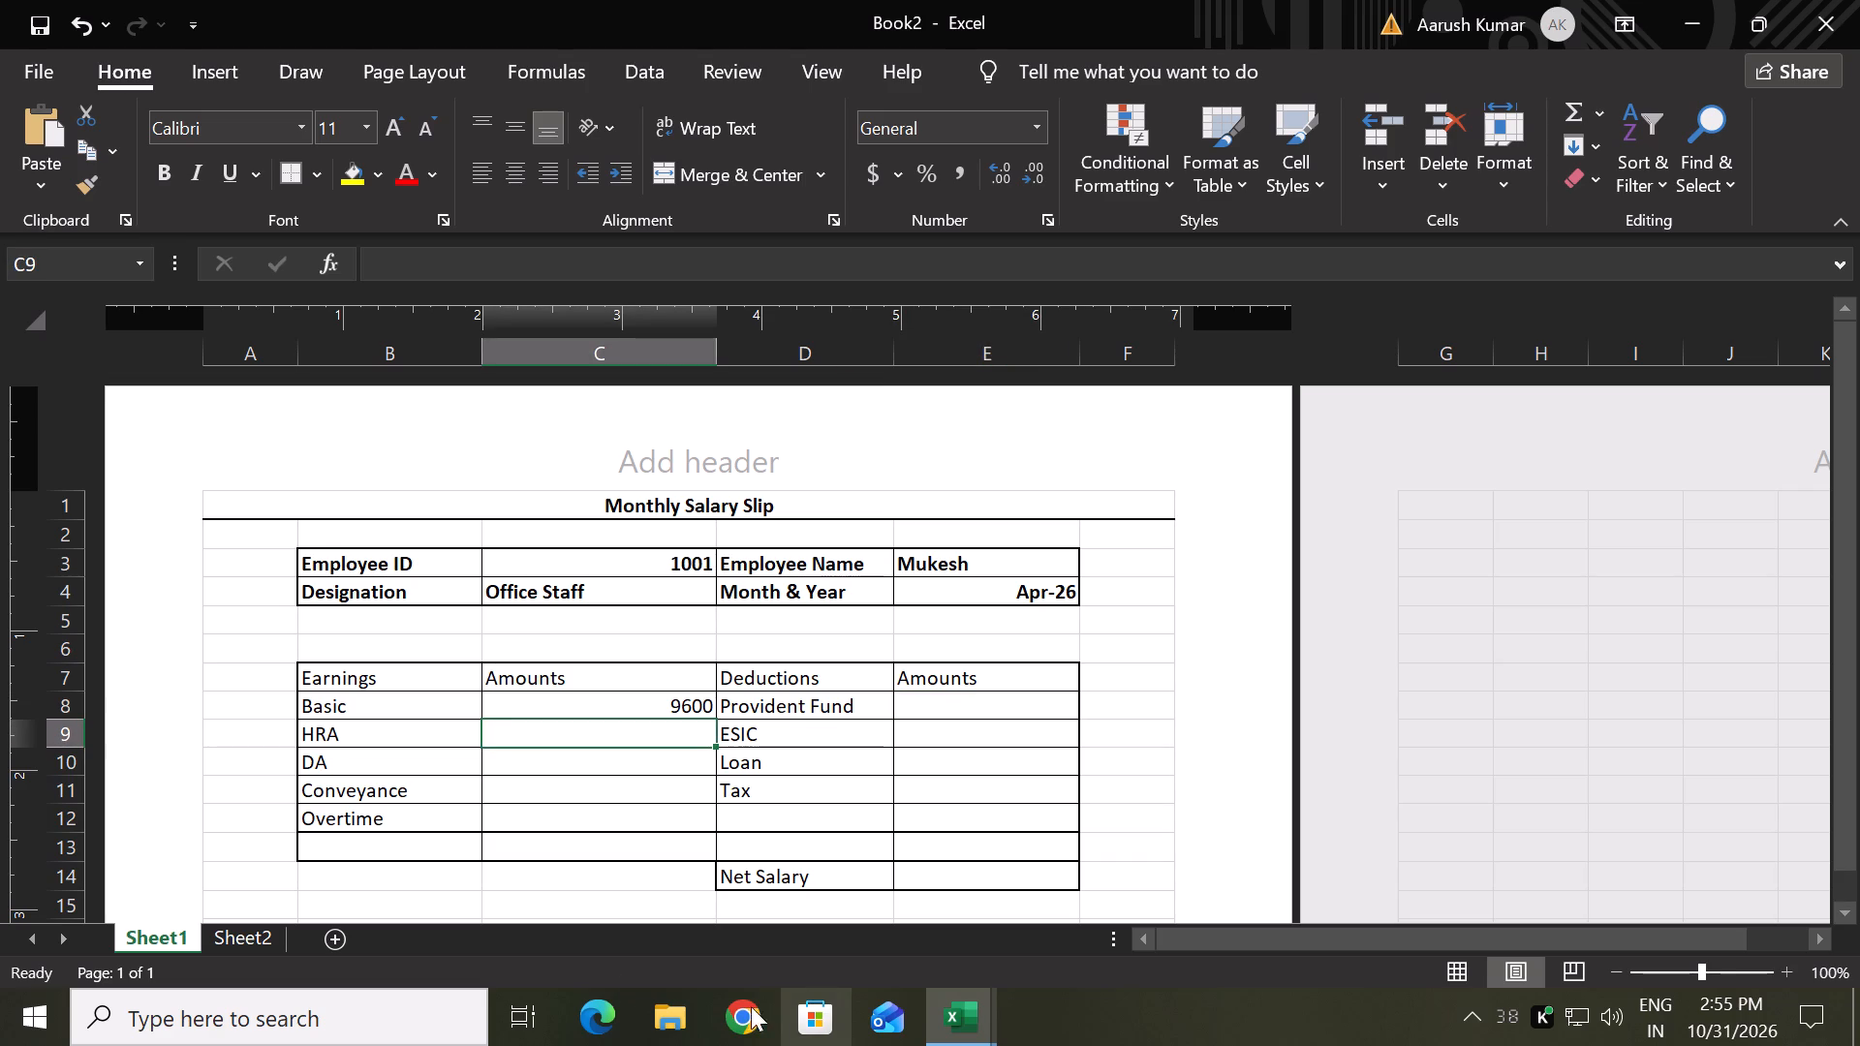
click(267, 937)
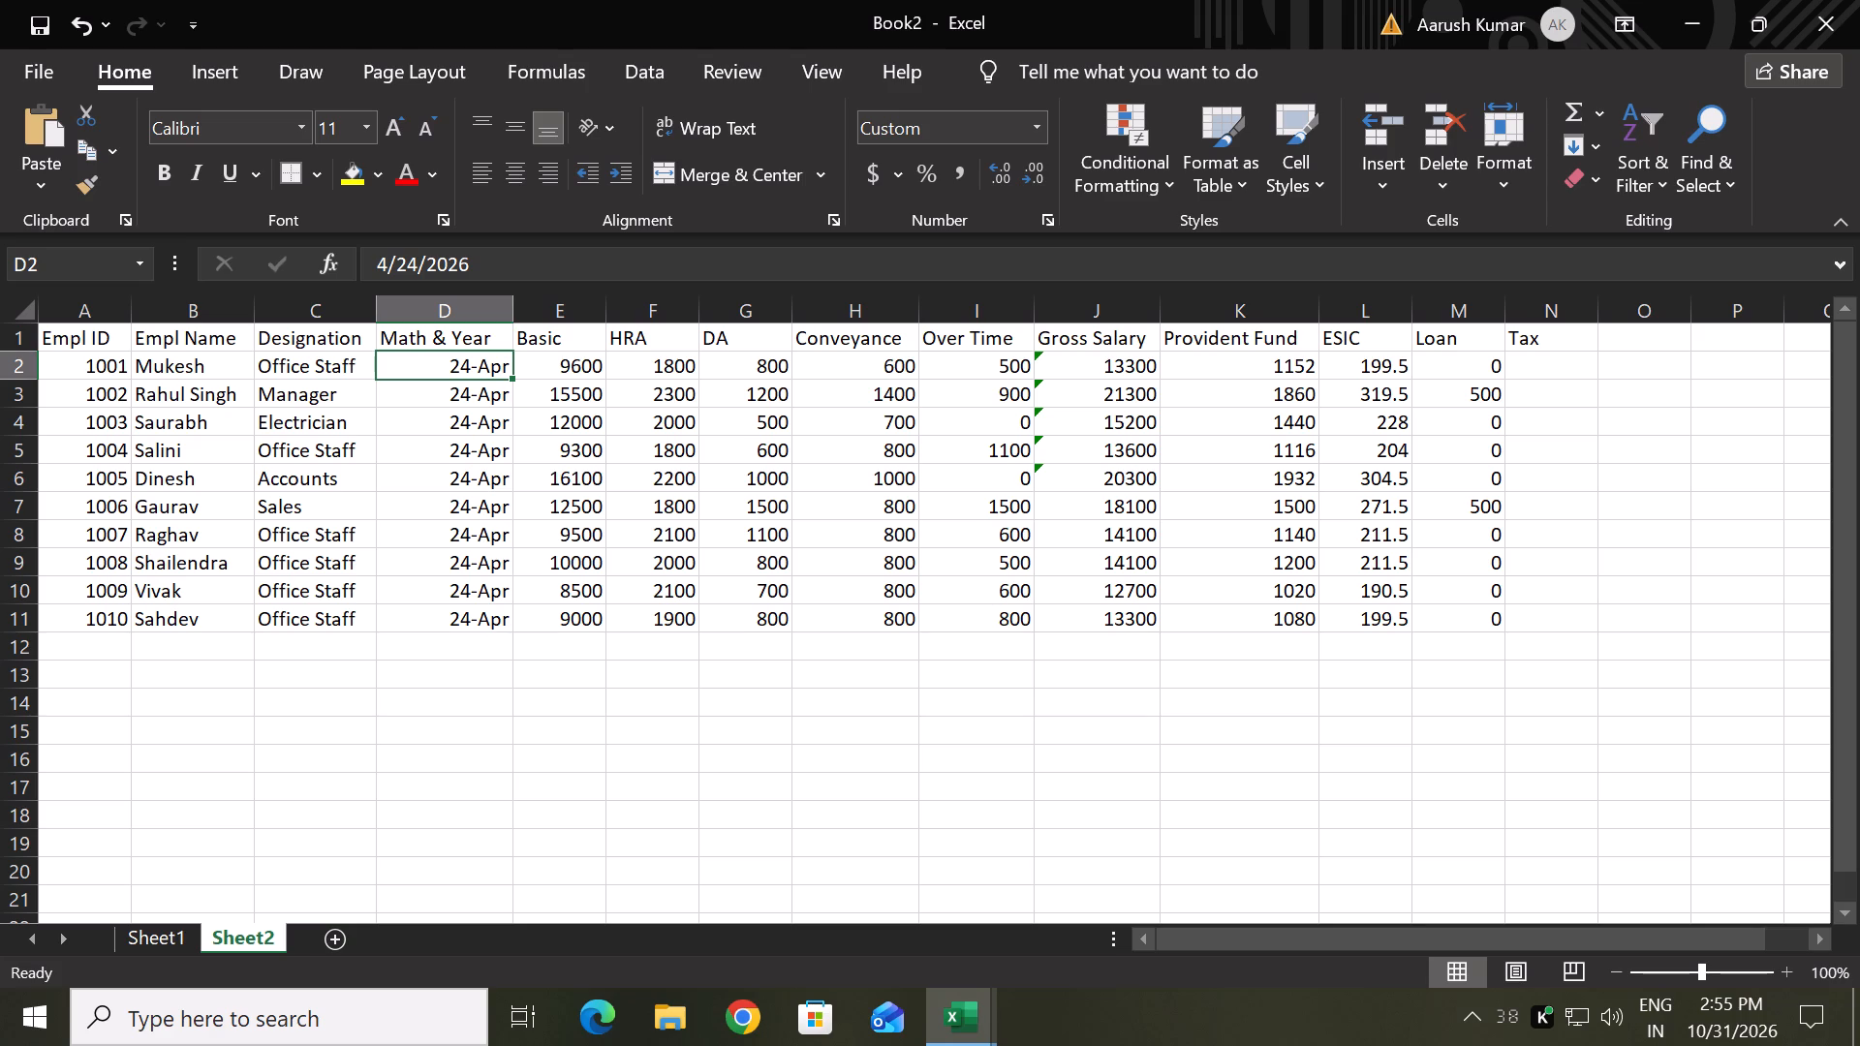
click(174, 955)
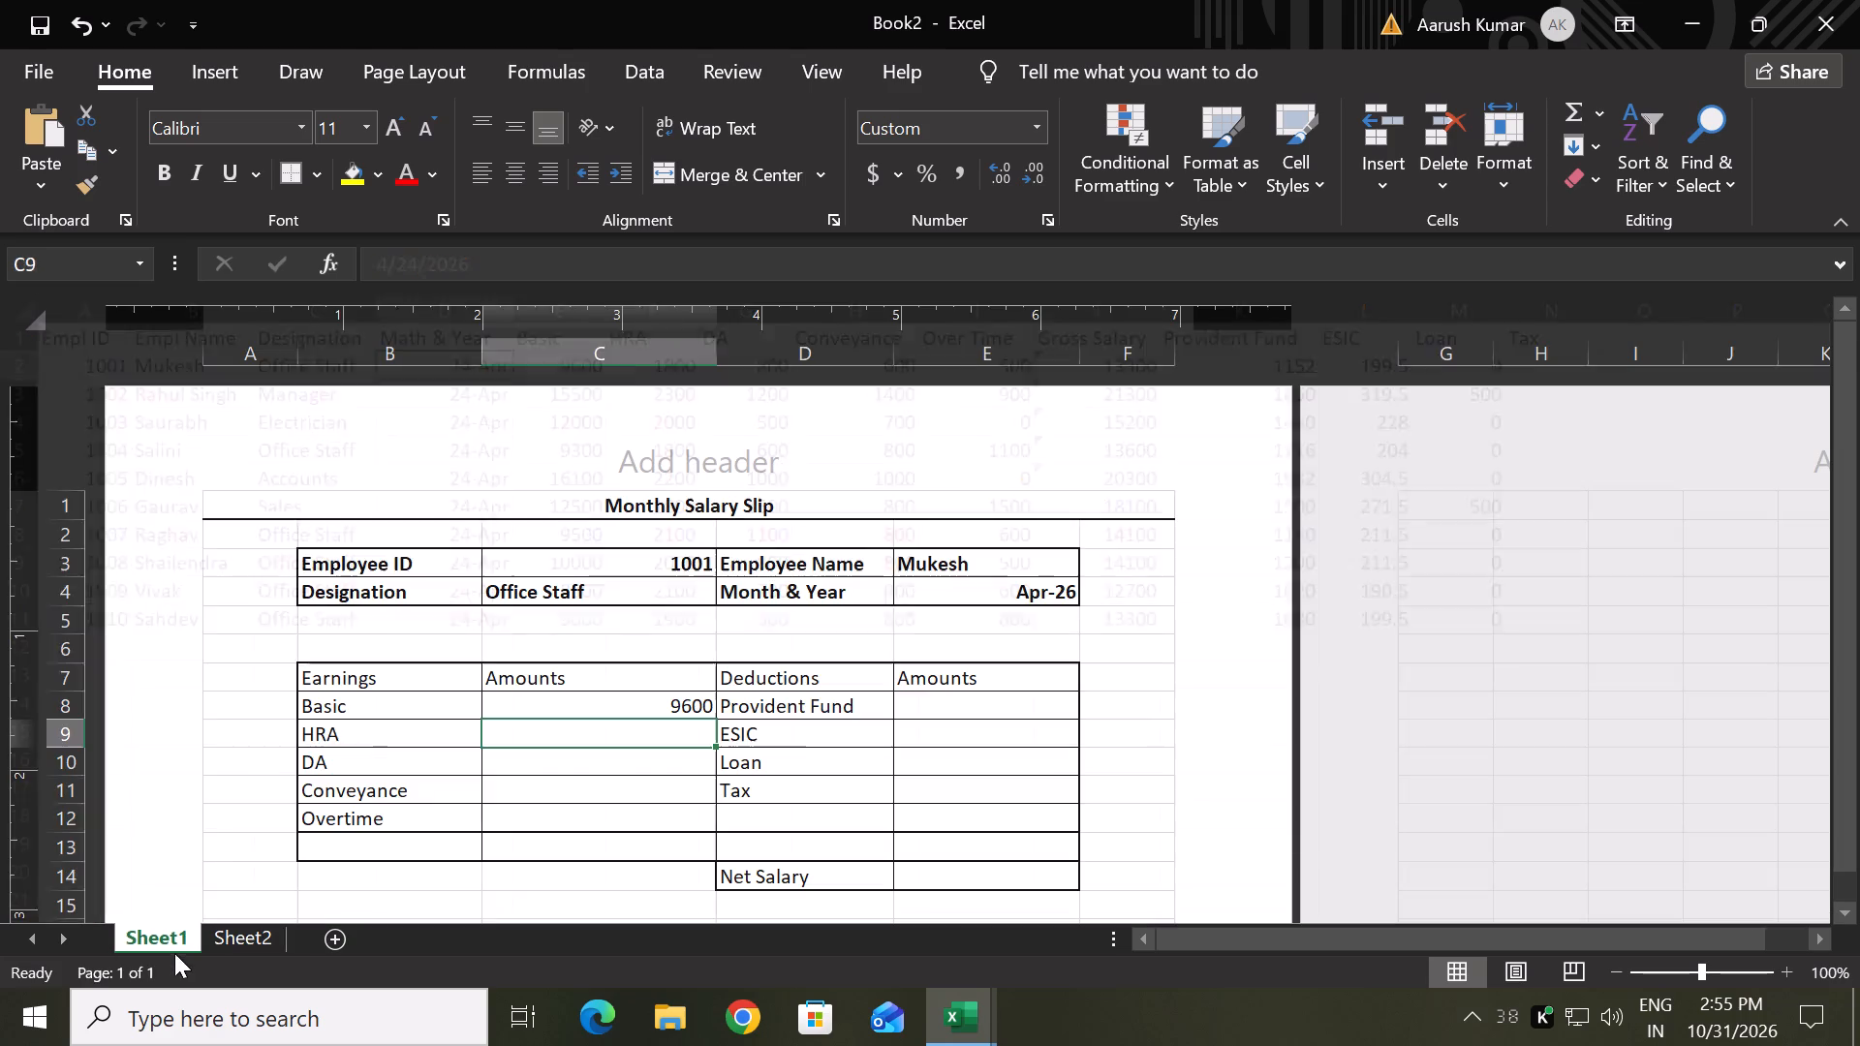
double_click(568, 730)
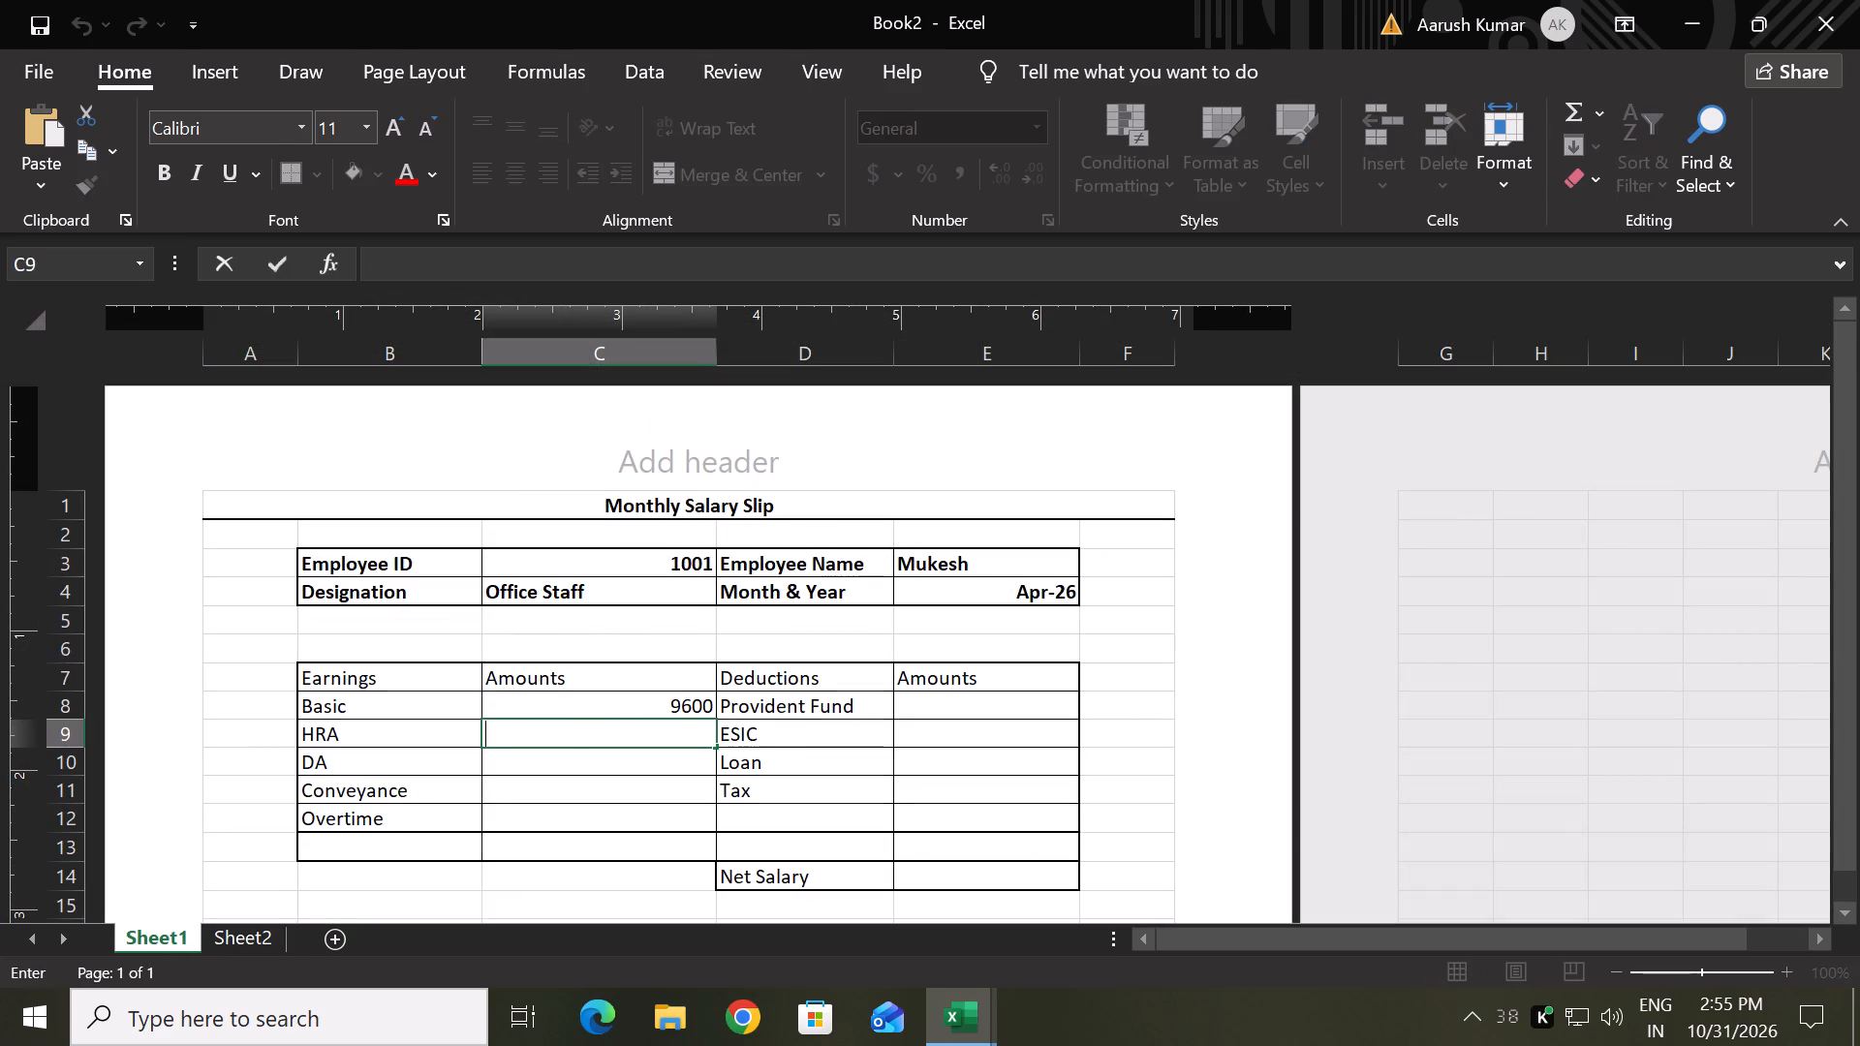
key(ctrl+v)
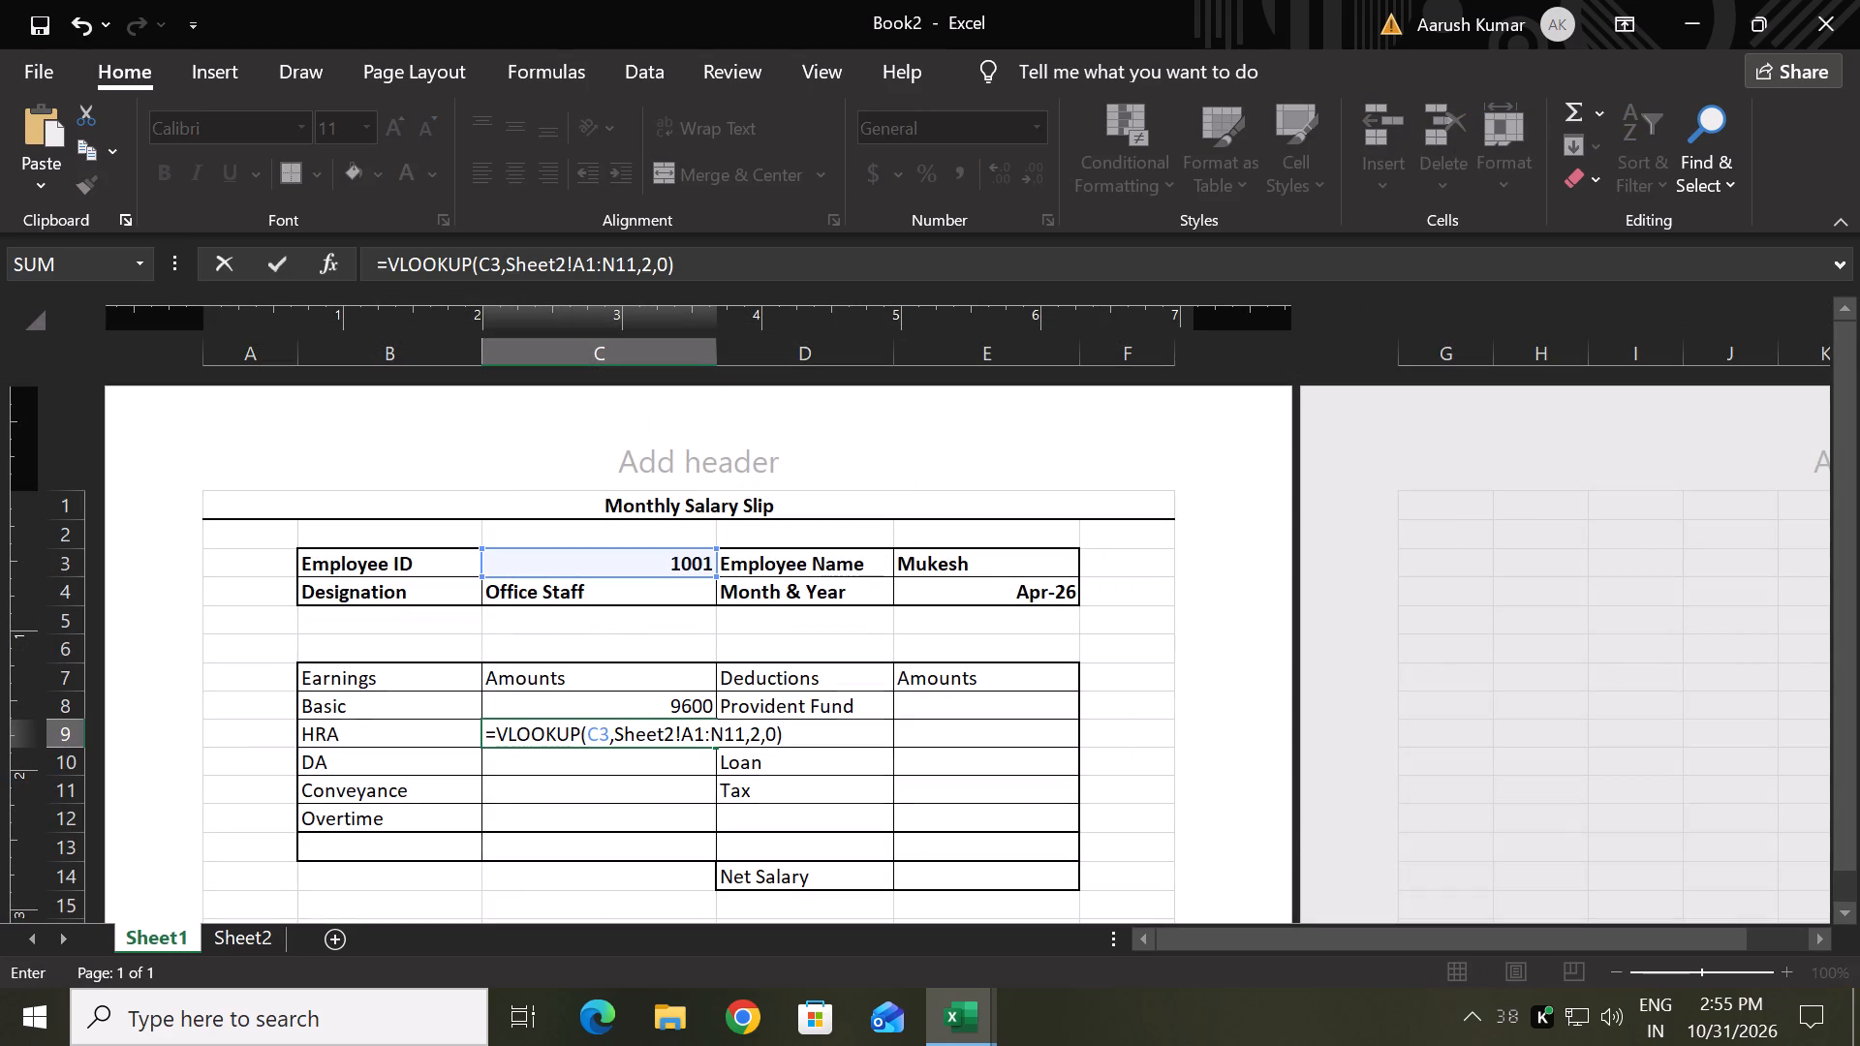
key(Left)
key(Left)
key(Right)
key(Right)
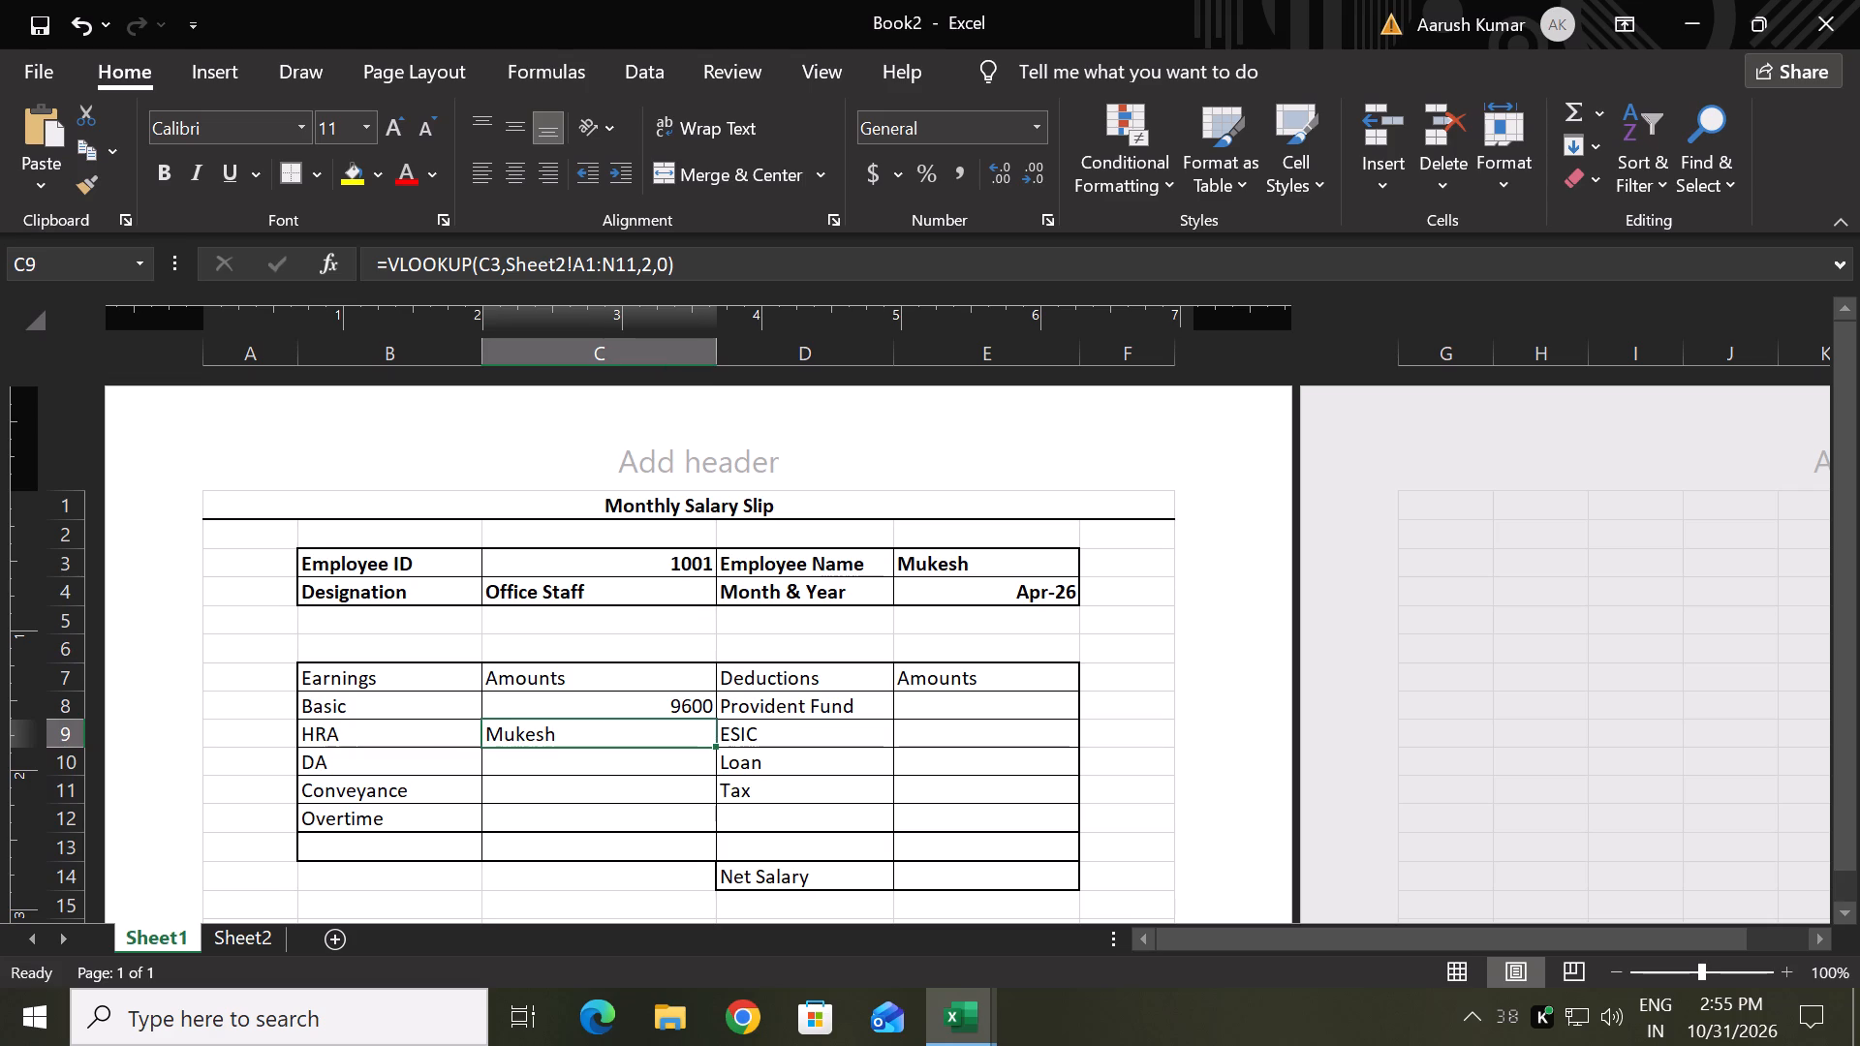
double_click(634, 734)
click(751, 736)
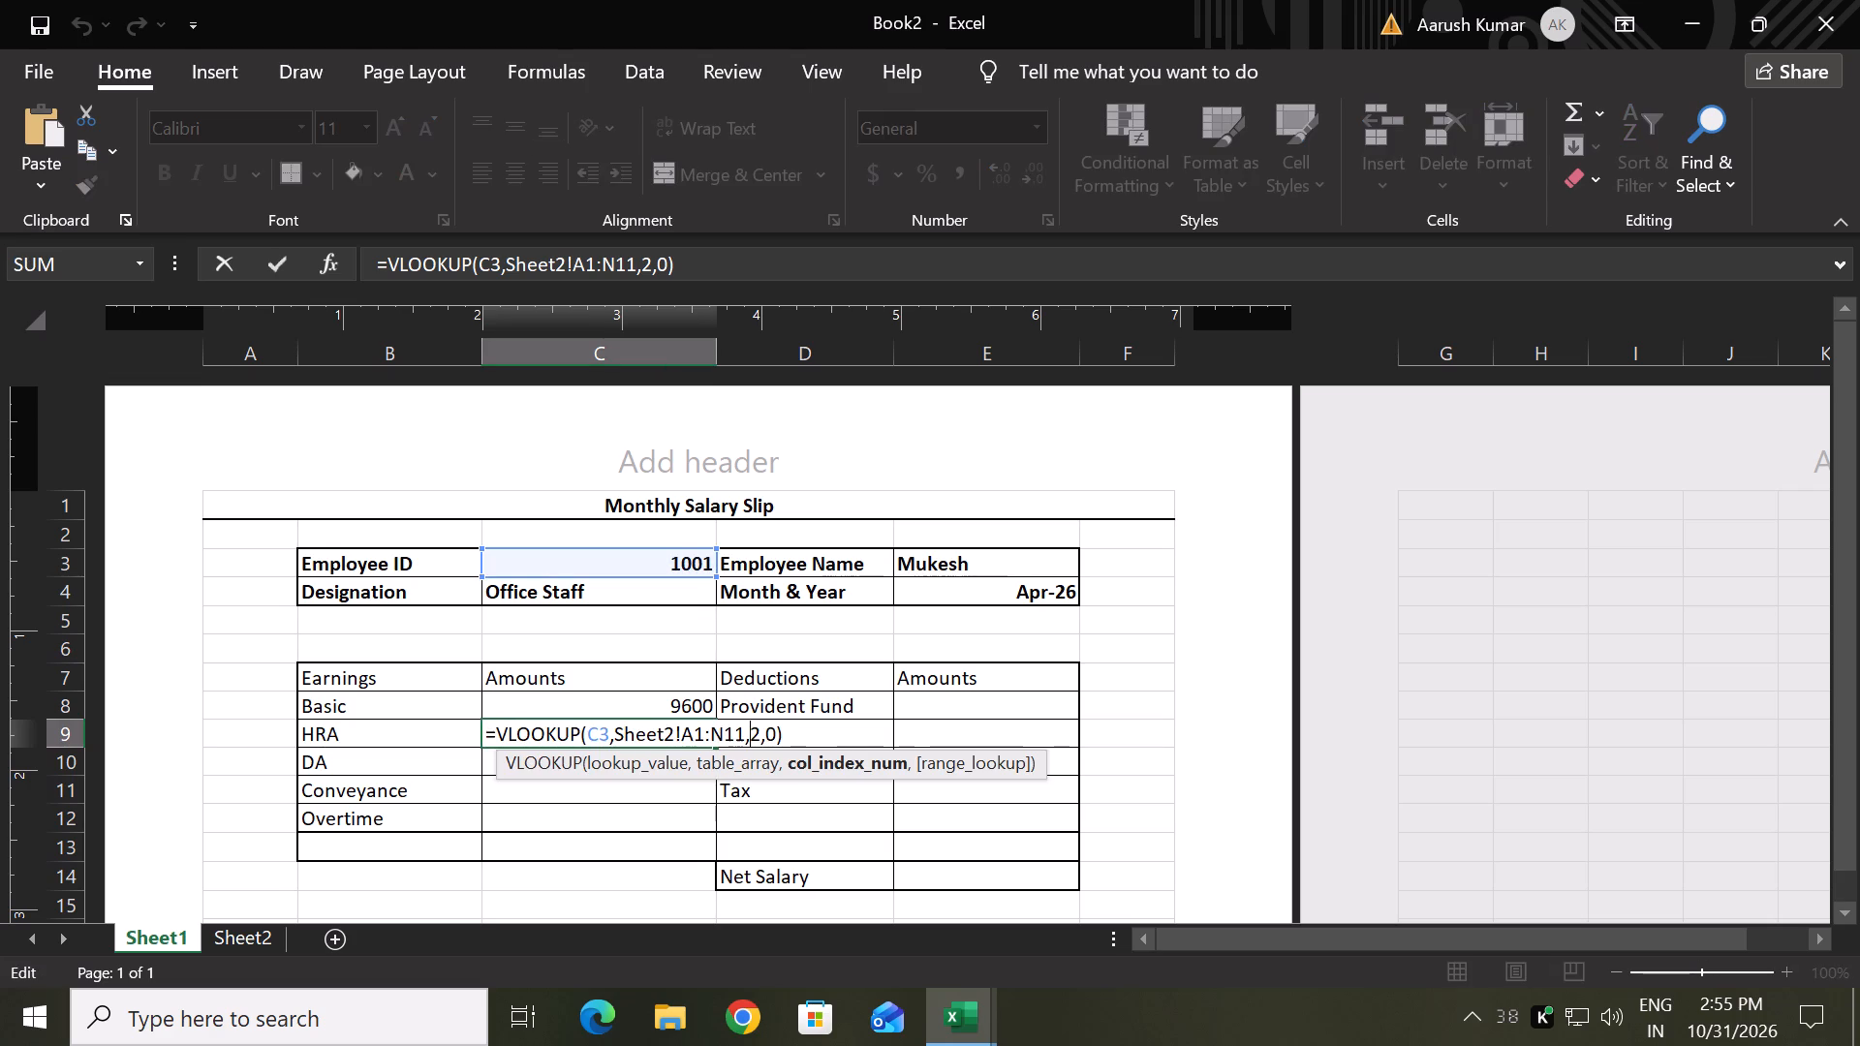
key(BackSpace)
key(6)
key(Return)
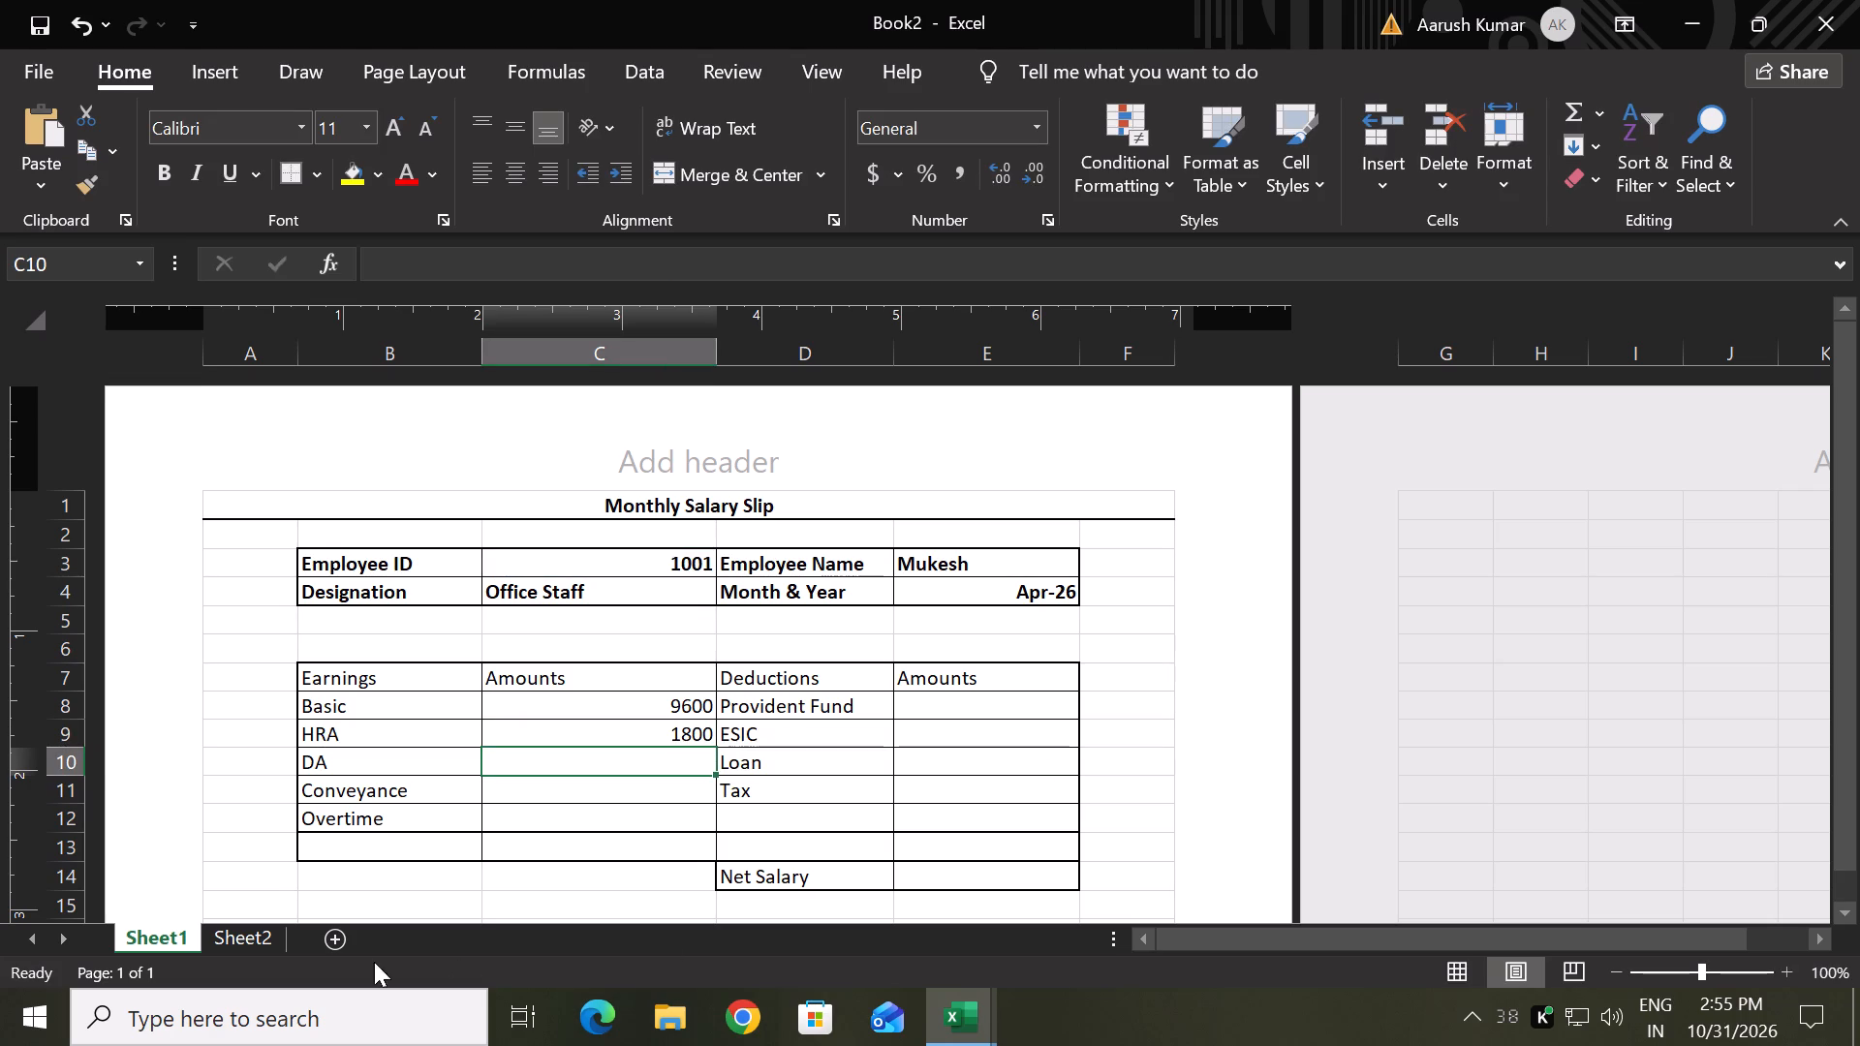
Check the DA column on Sheet2 and fill the DA amount in C10 with the copied VLOOKUP using column index 7.
click(256, 945)
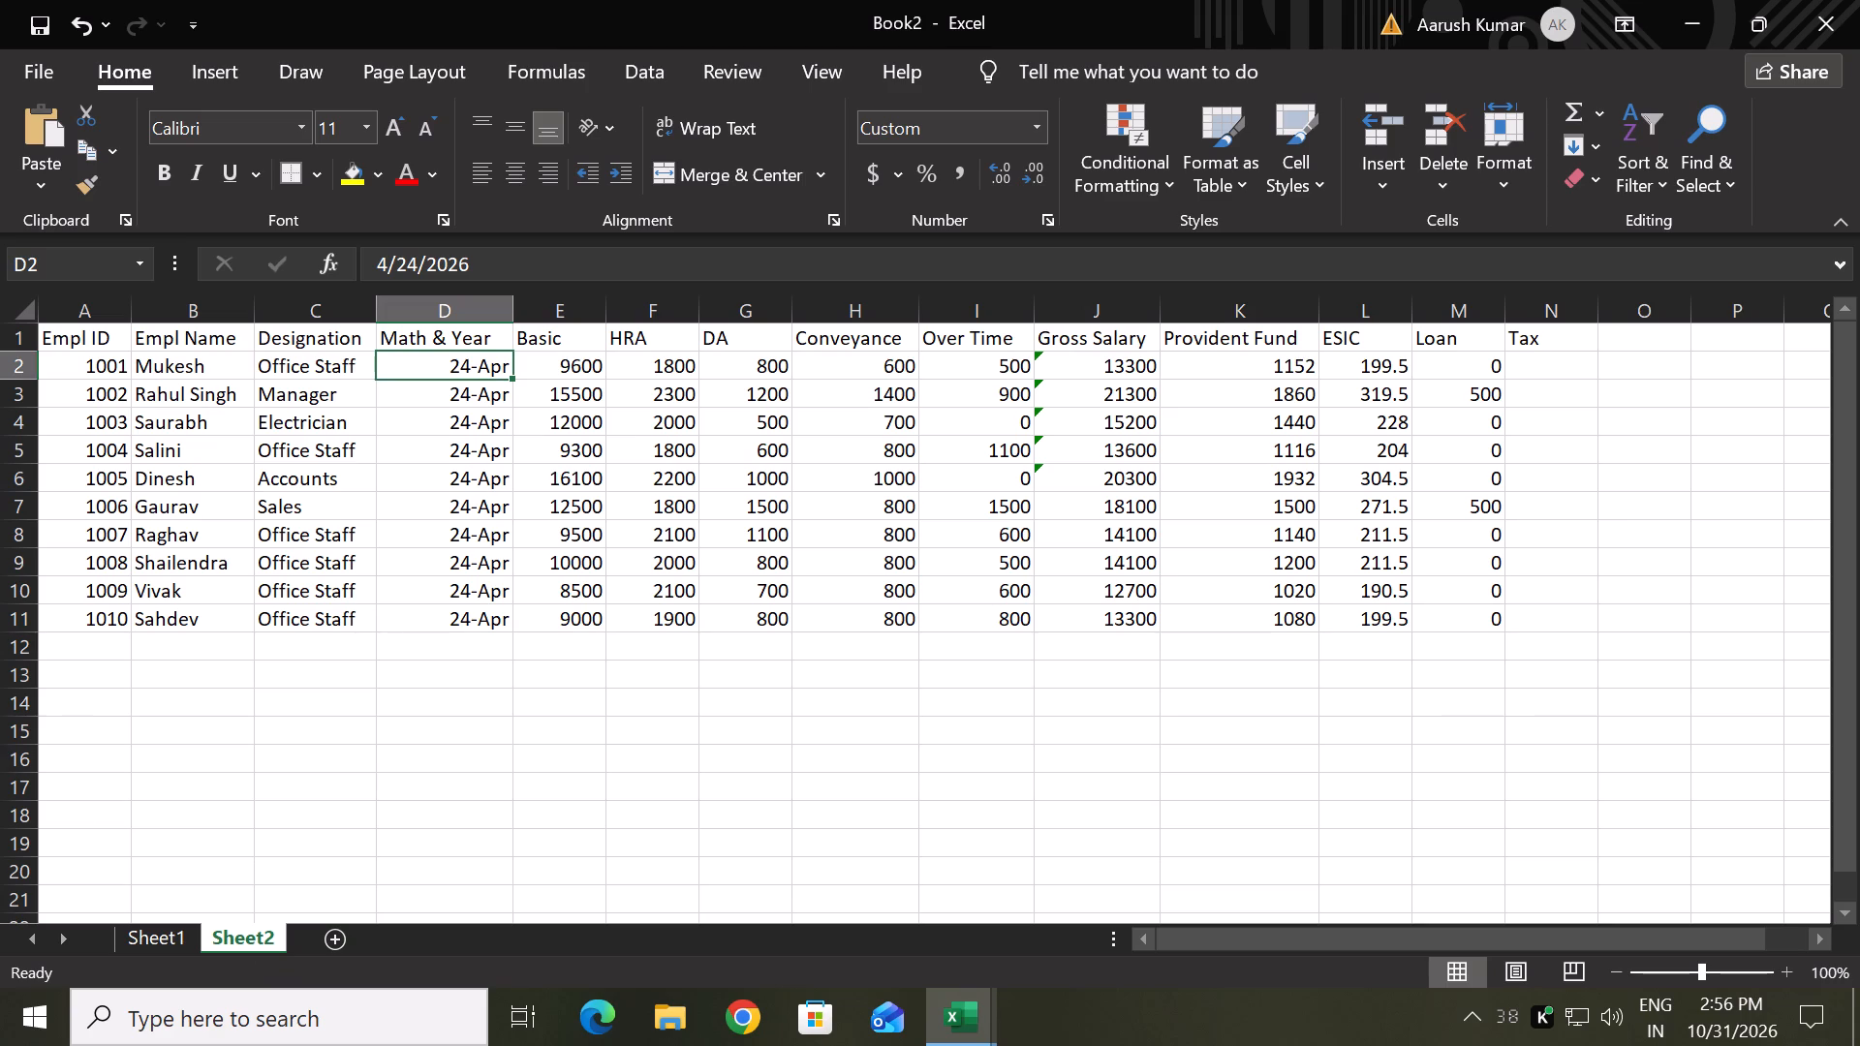
click(133, 939)
double_click(610, 767)
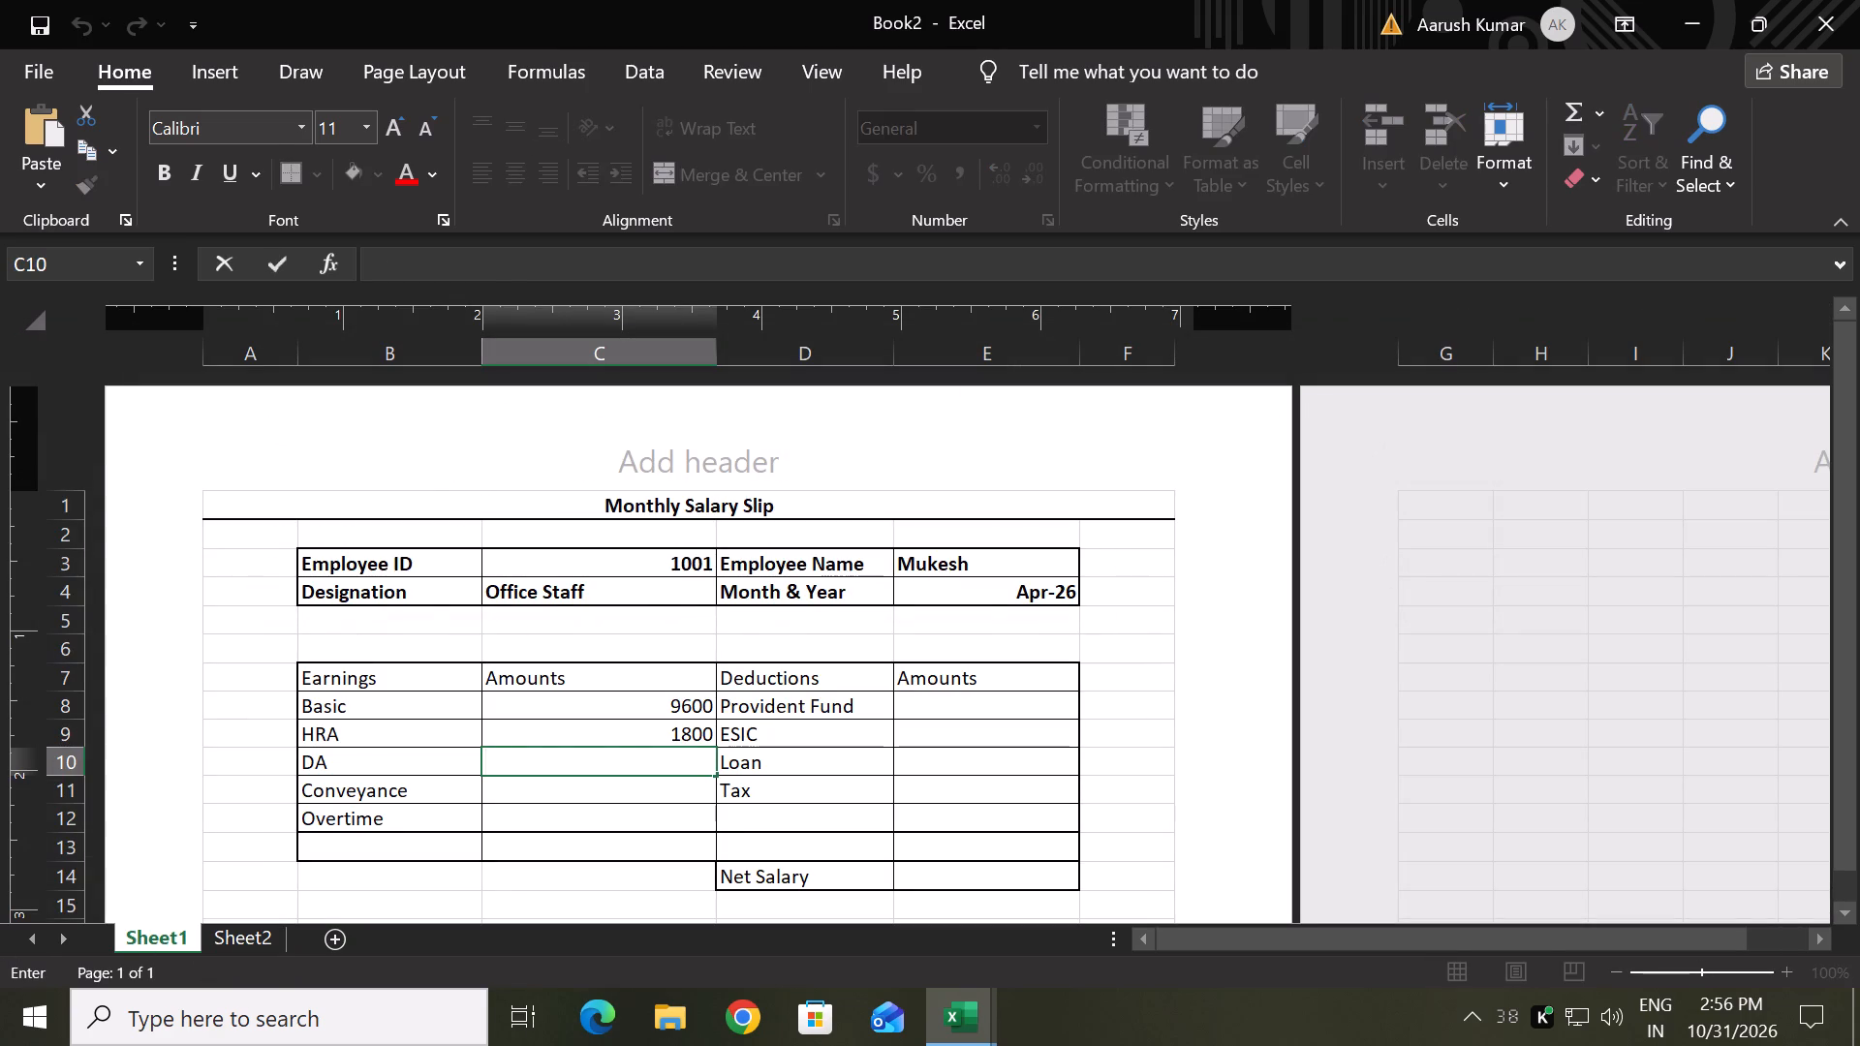
key(ctrl+v)
key(Left)
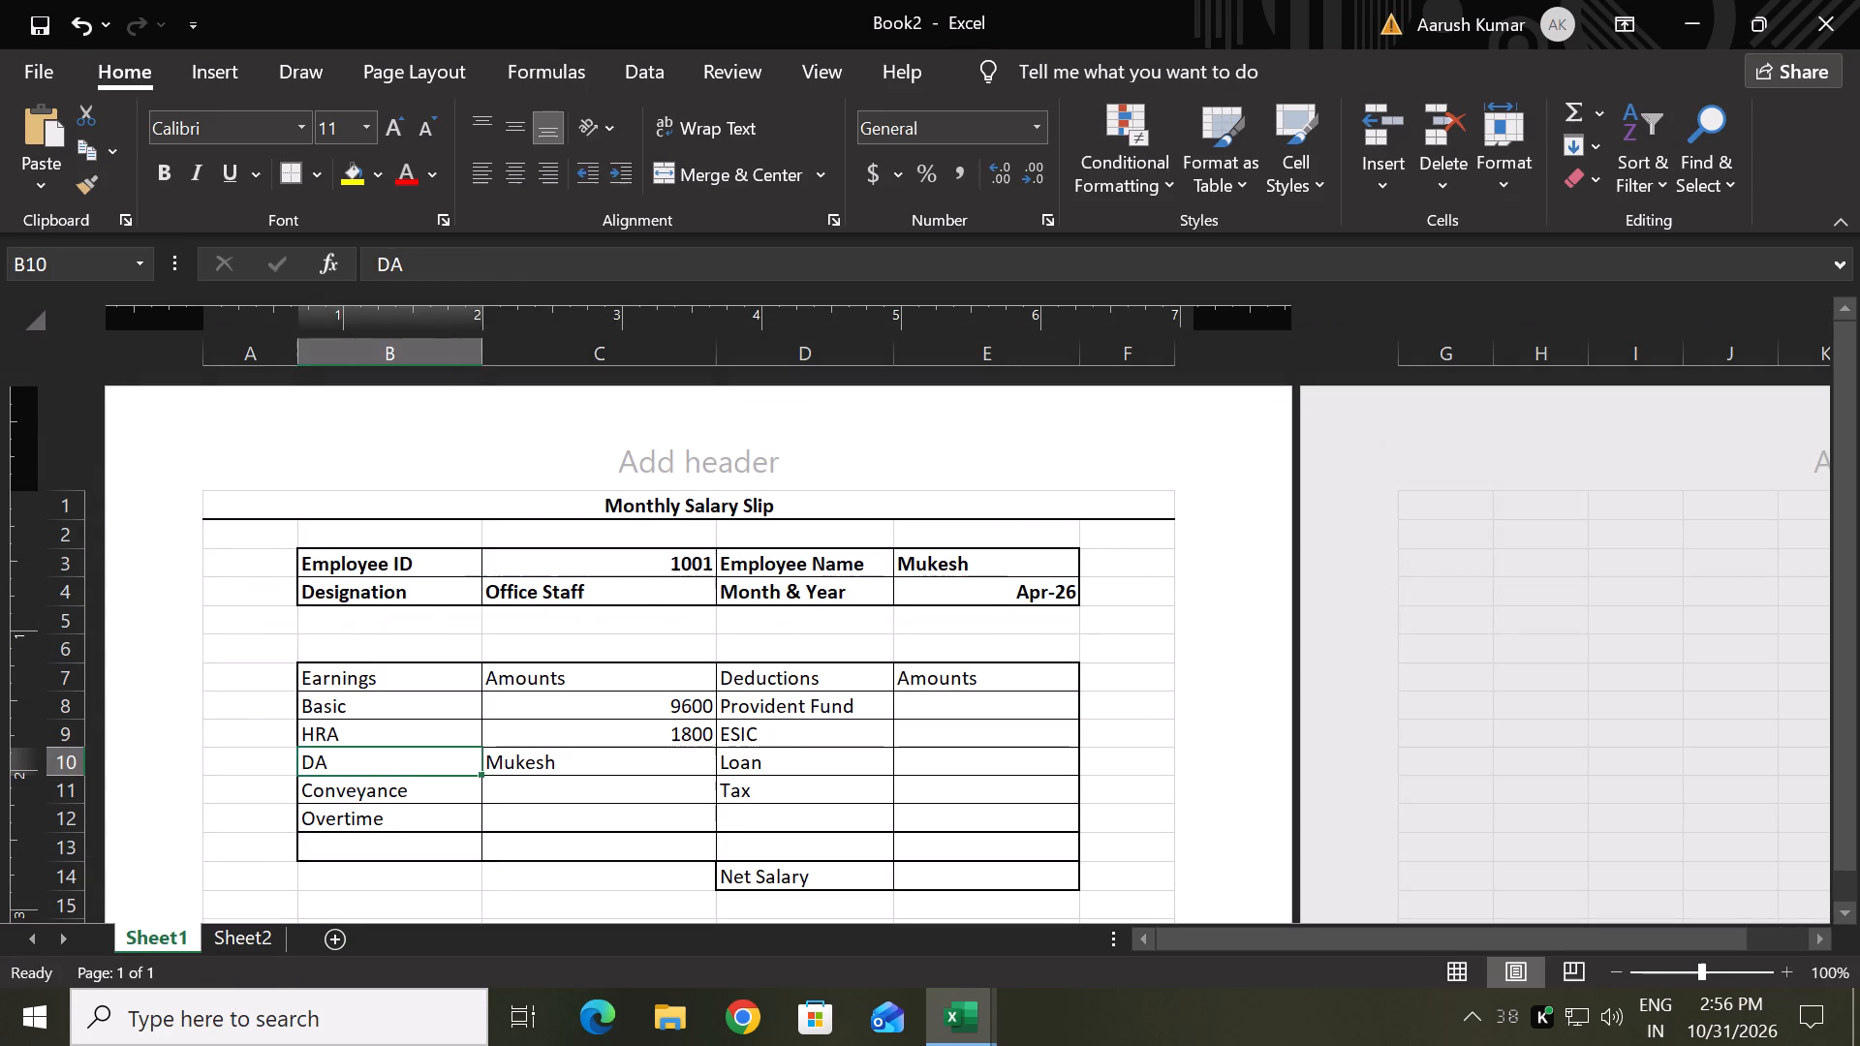
key(Left)
key(Right)
key(Right)
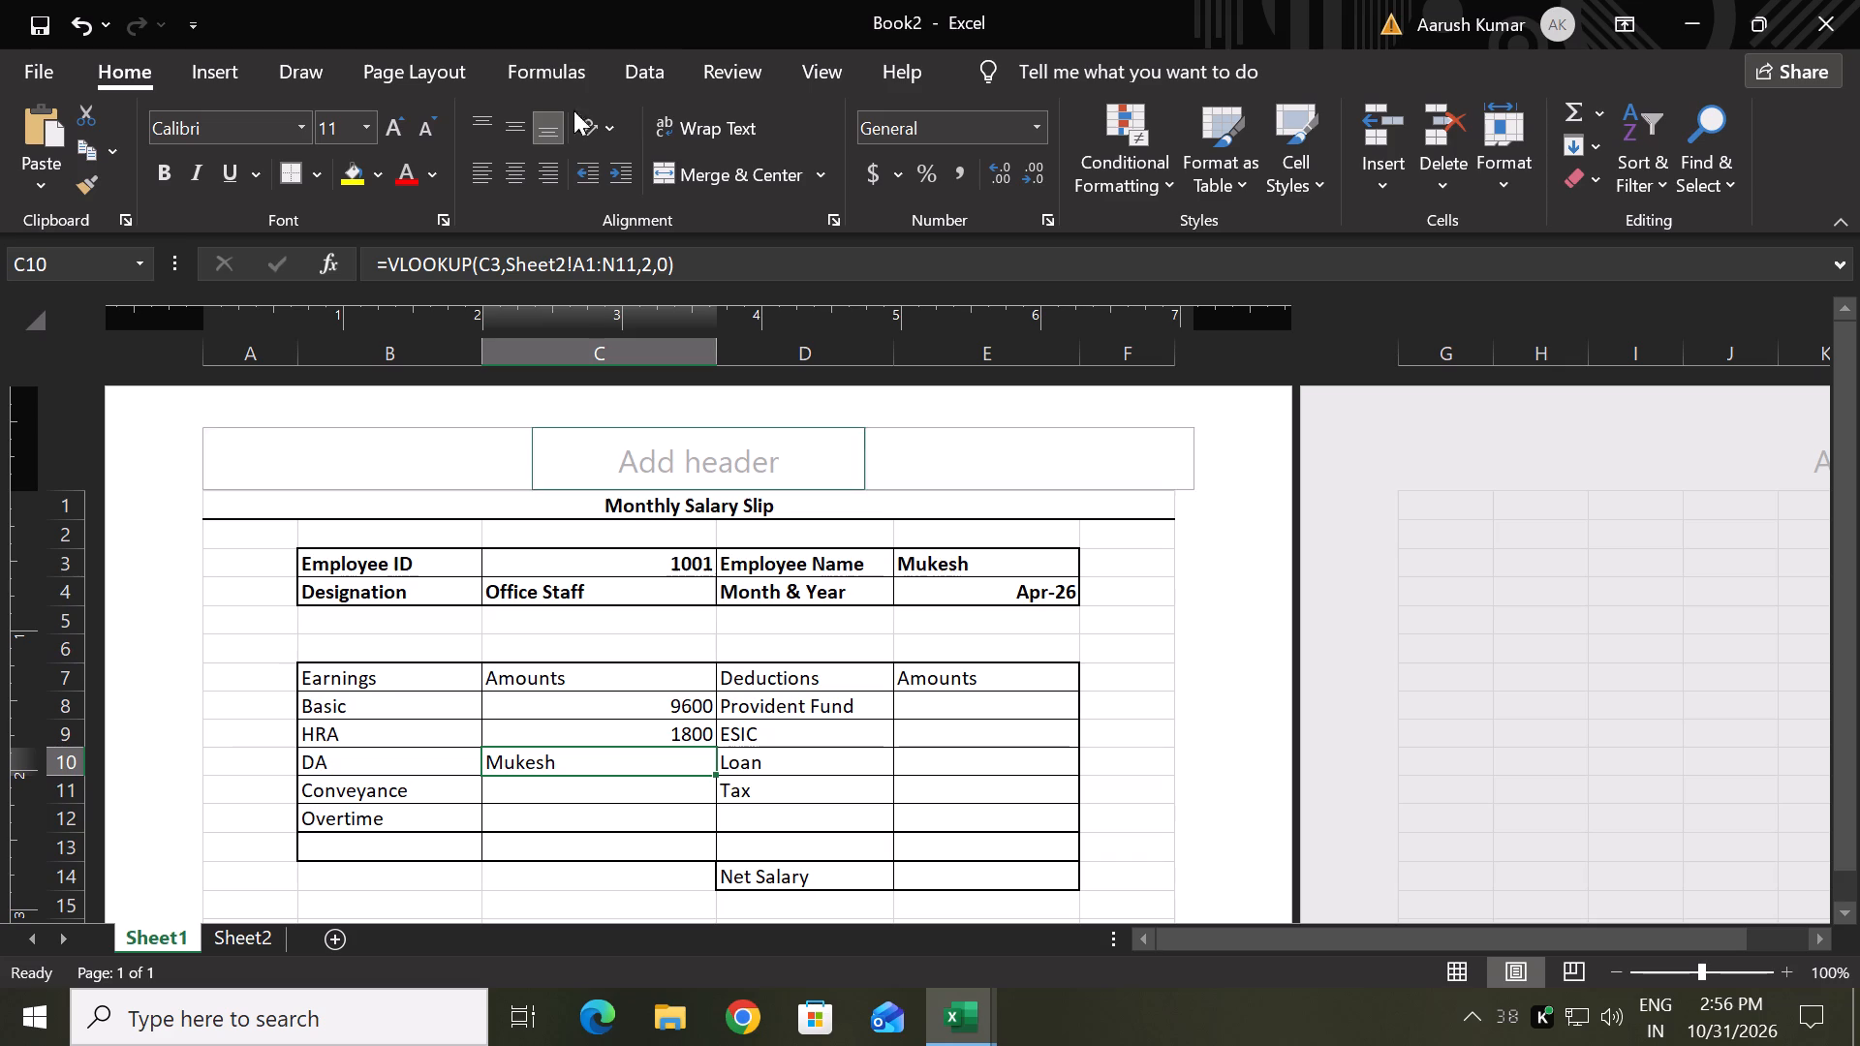
click(655, 233)
click(651, 246)
click(655, 261)
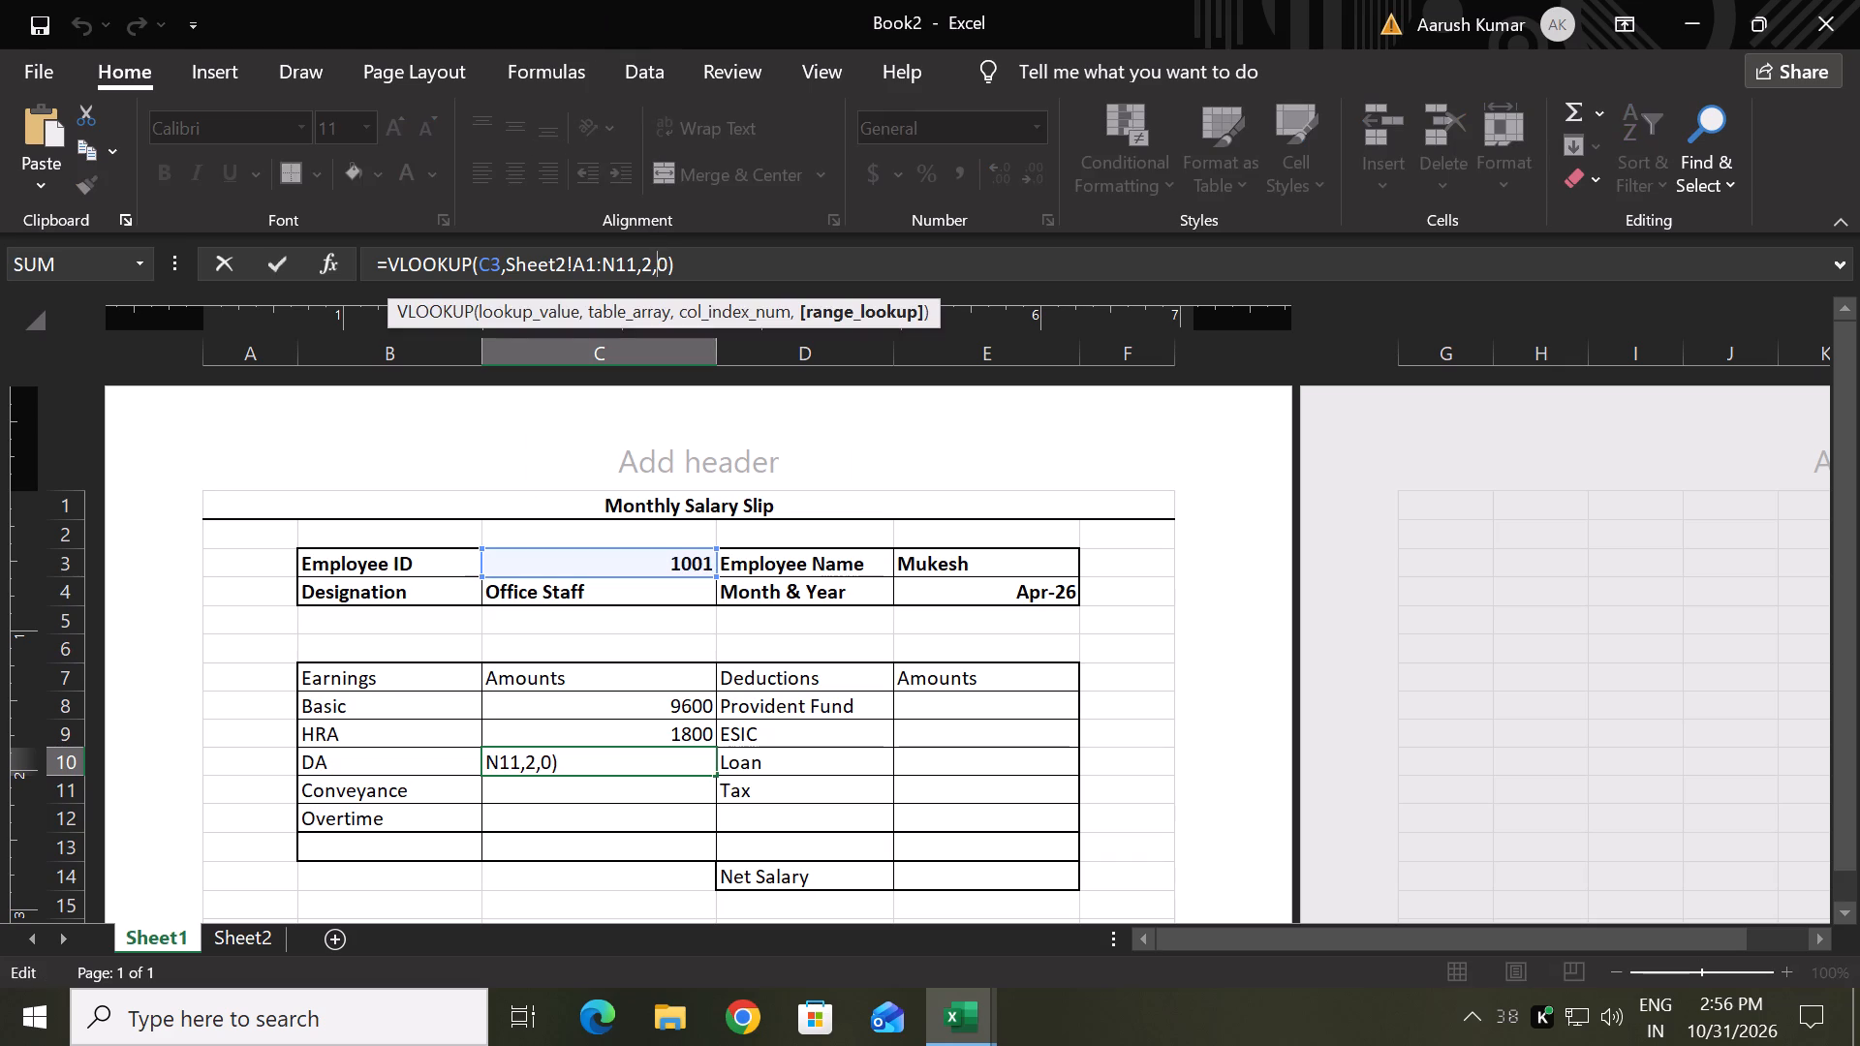
key(BackSpace)
key(7)
key(Return)
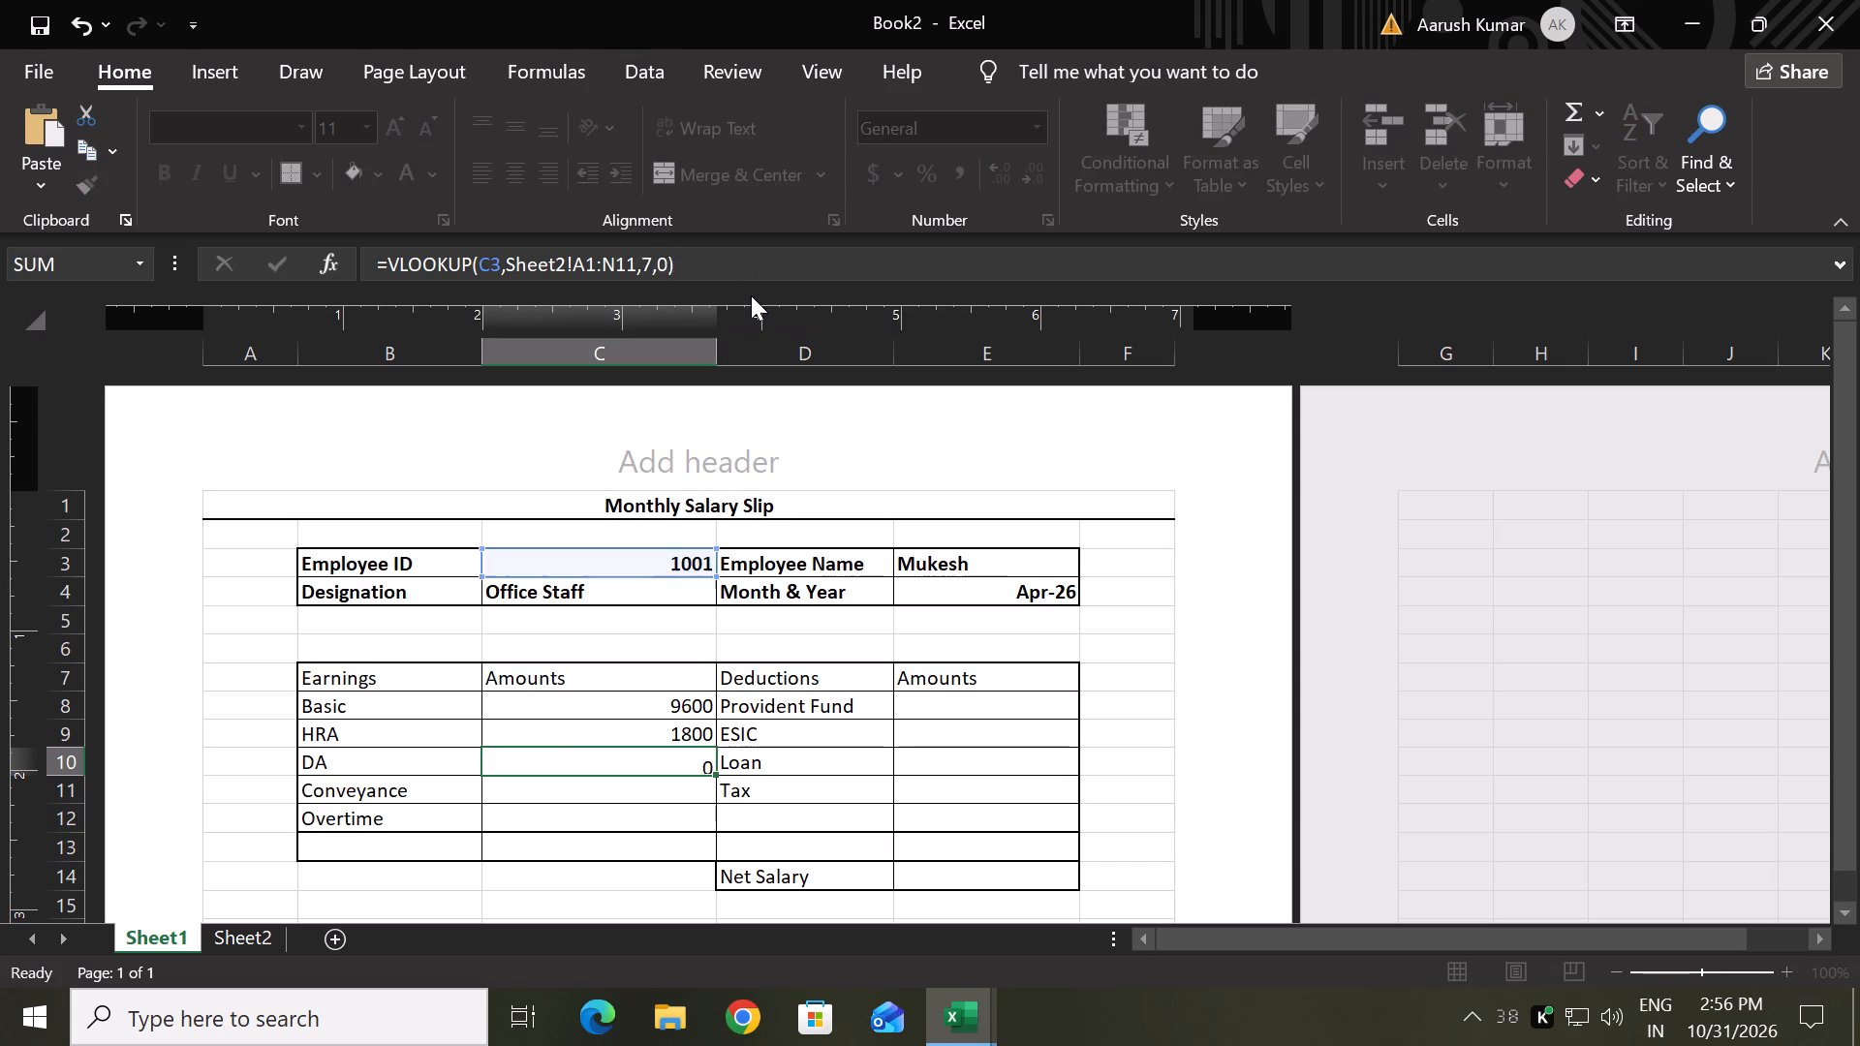
Check the Conveyance column on Sheet2 and fill the amount in C11 with the copied VLOOKUP using column index 8.
click(245, 940)
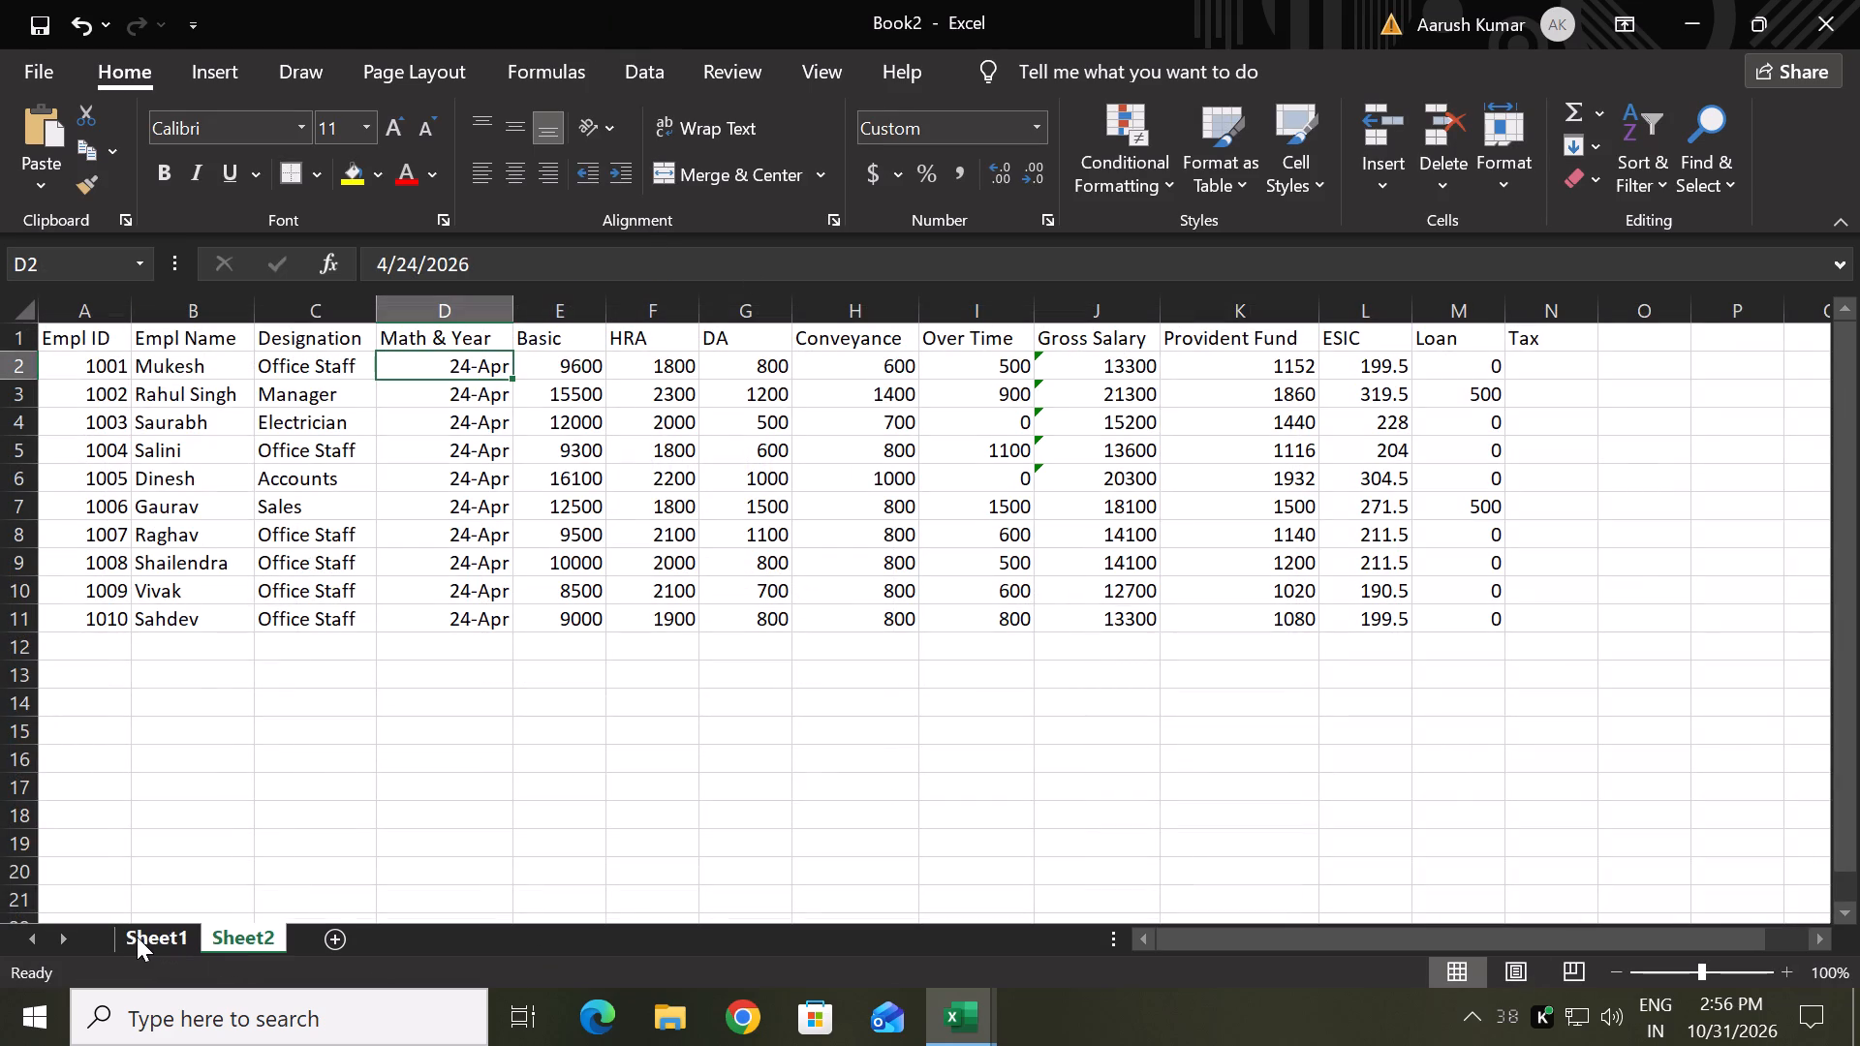
click(124, 937)
click(569, 834)
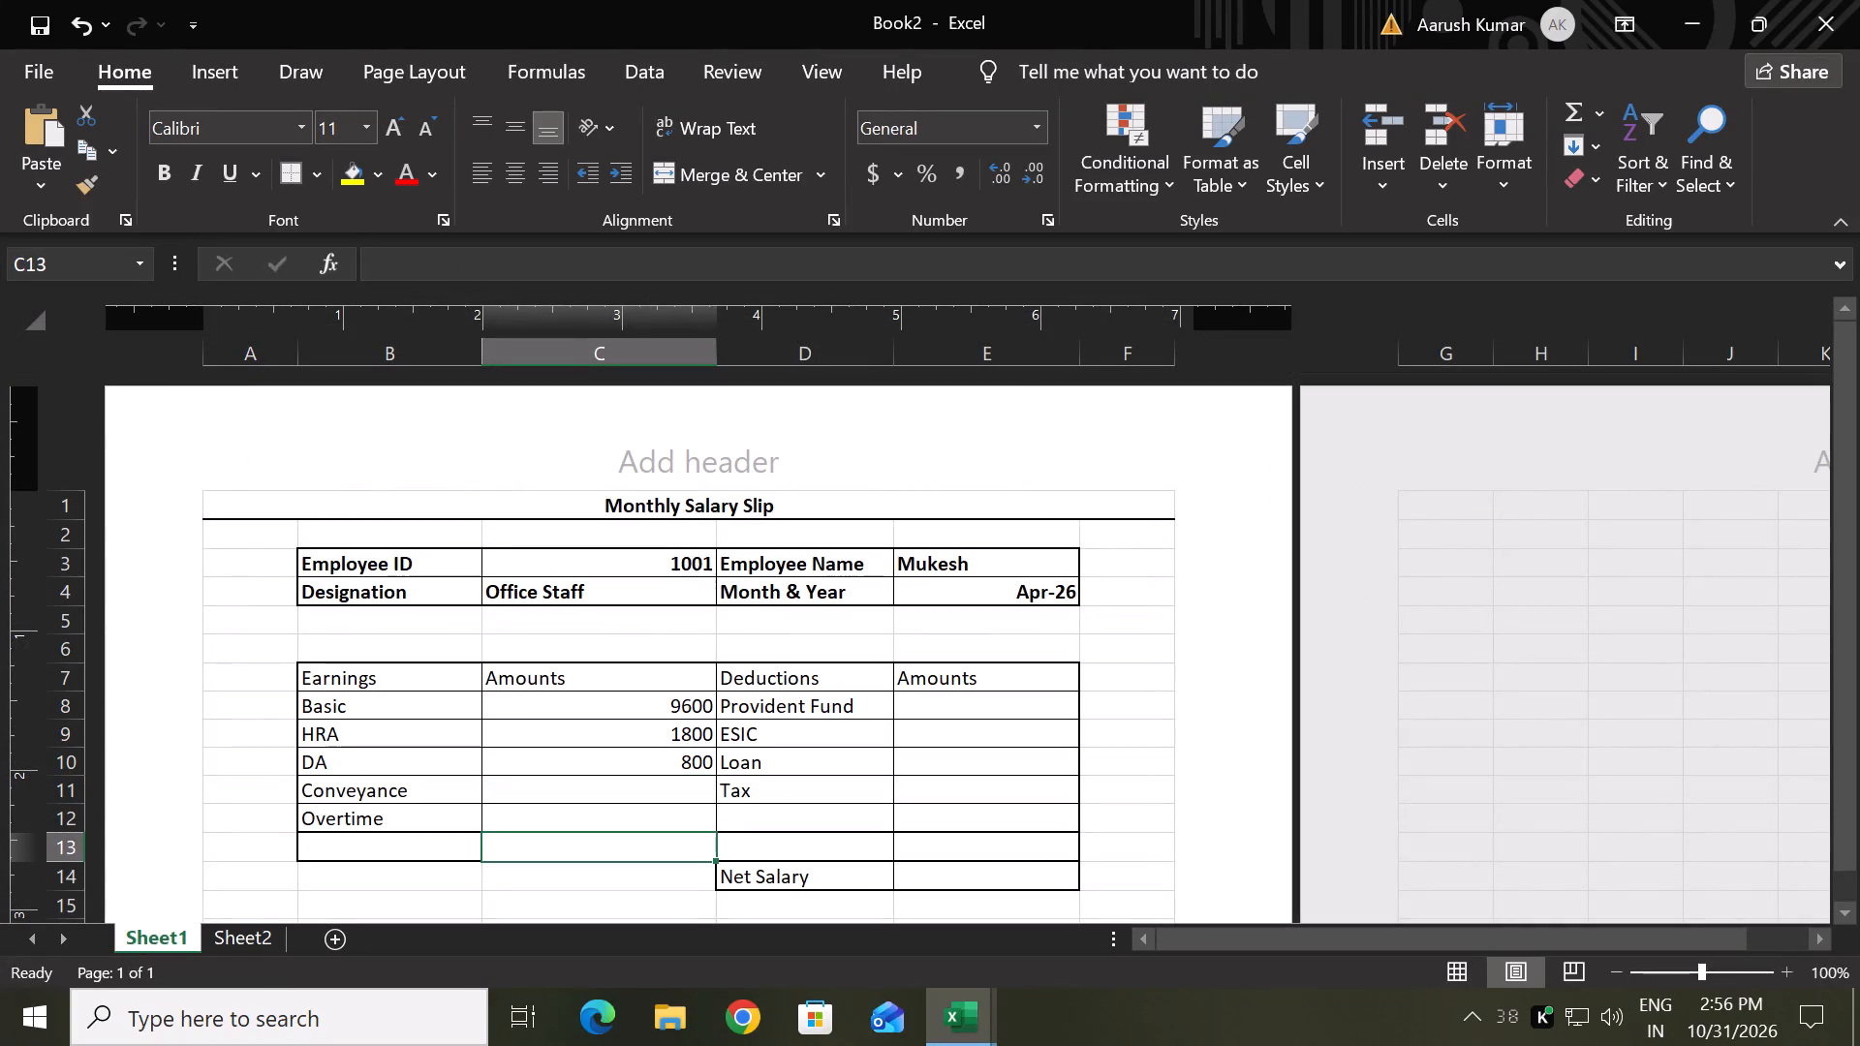
click(607, 799)
key(ctrl+v)
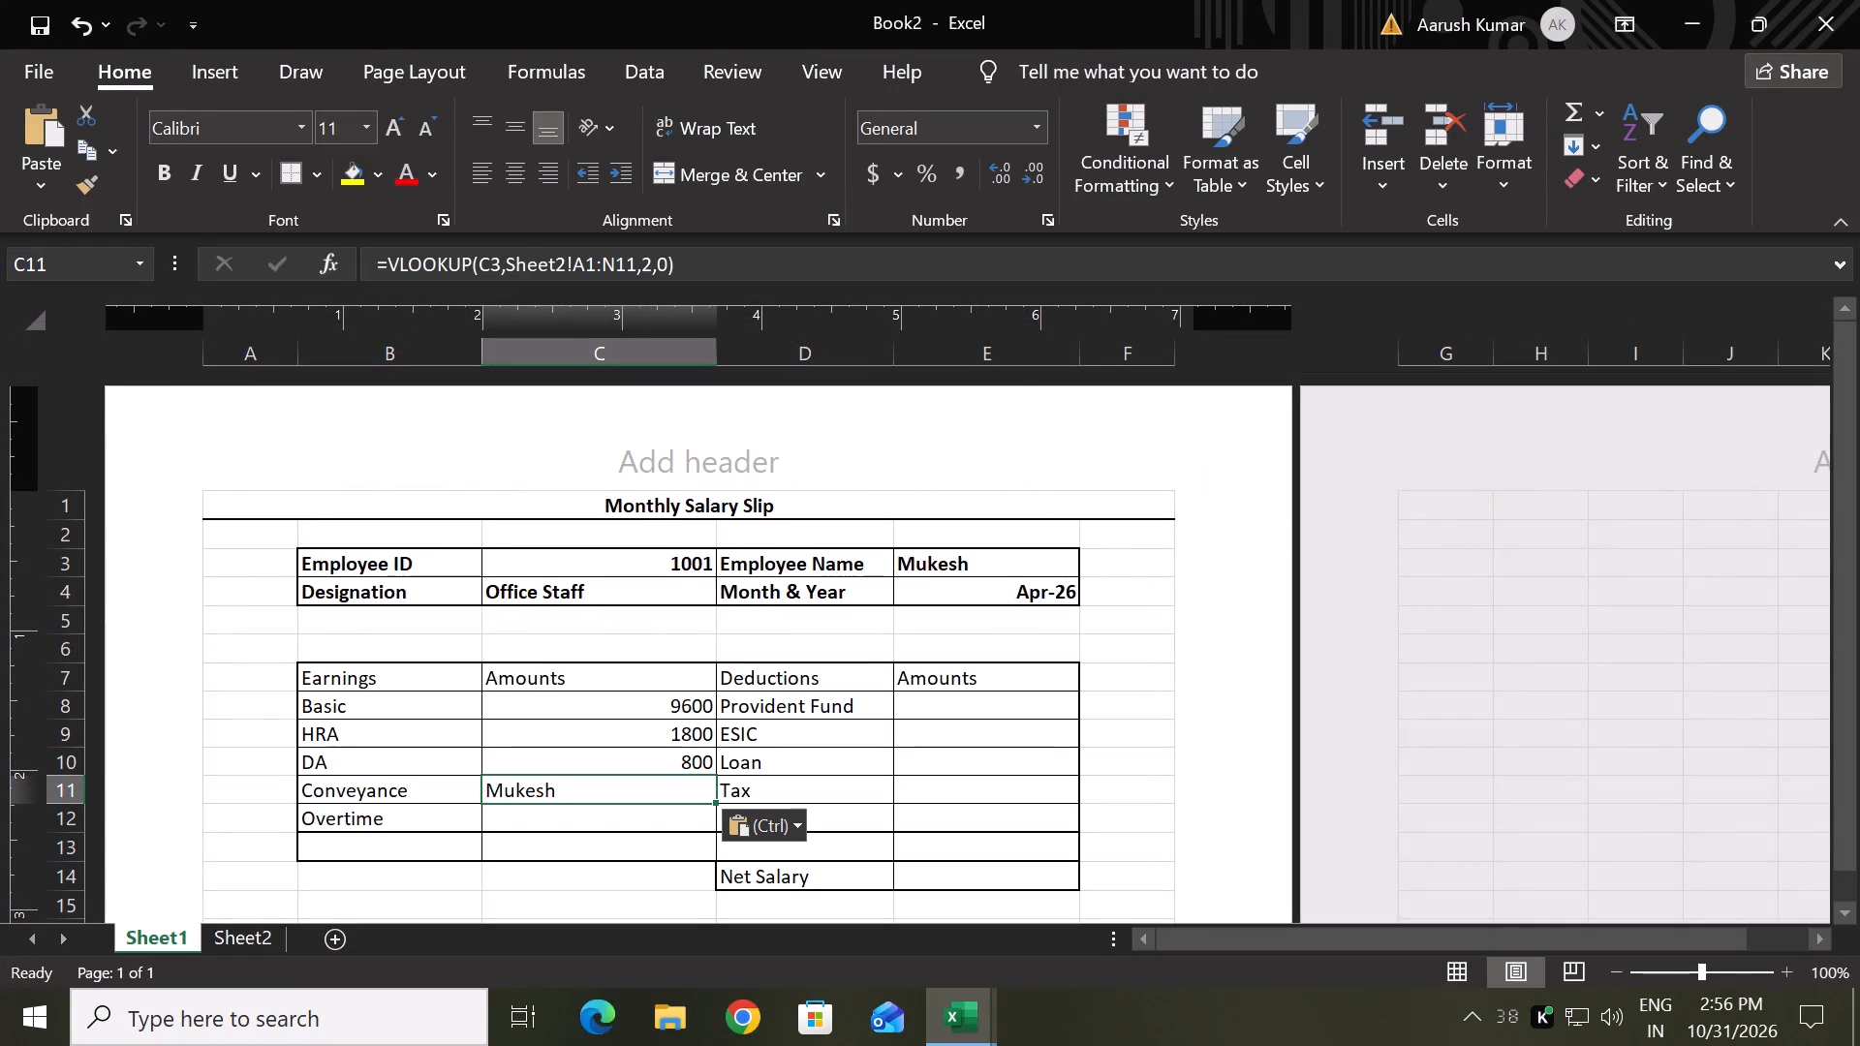
click(650, 257)
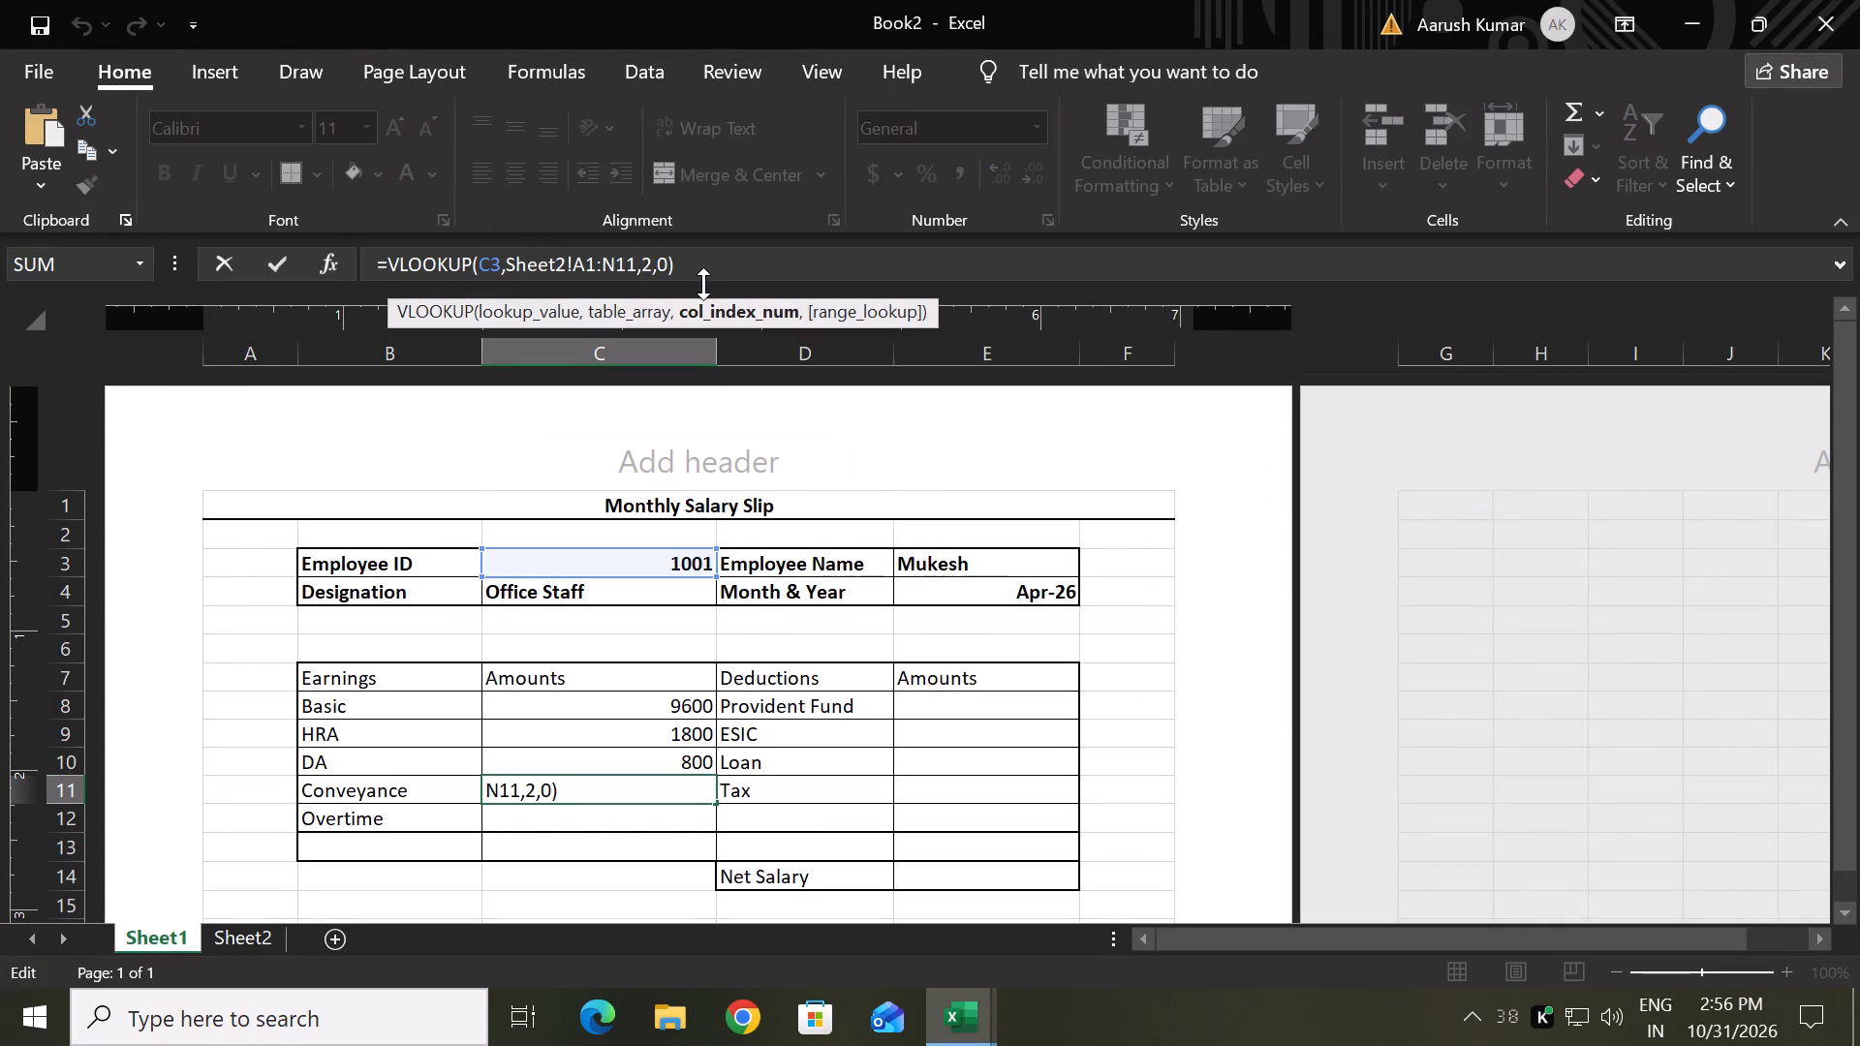
key(BackSpace)
key(8)
key(Return)
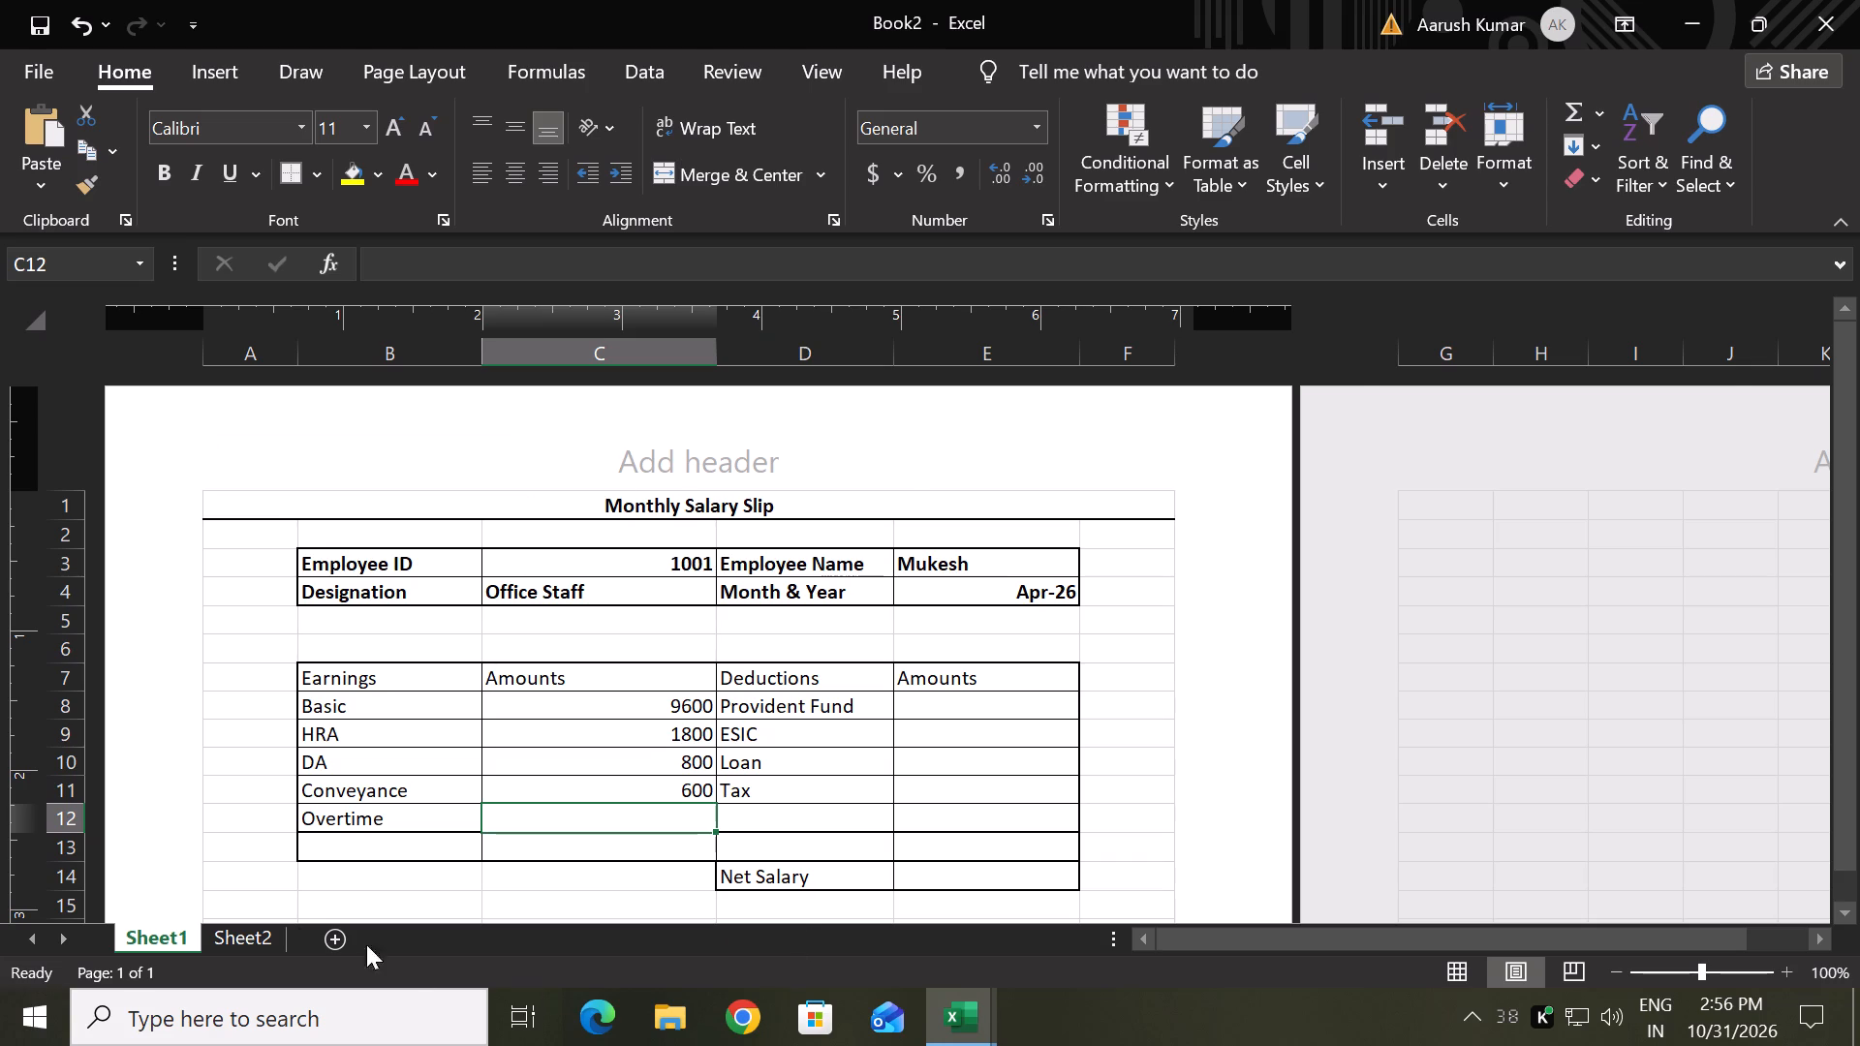
Check the Over Time column on Sheet2, then paste the copied VLOOKUP into the Overtime amount cell C12 and change its column index to 9.
click(226, 925)
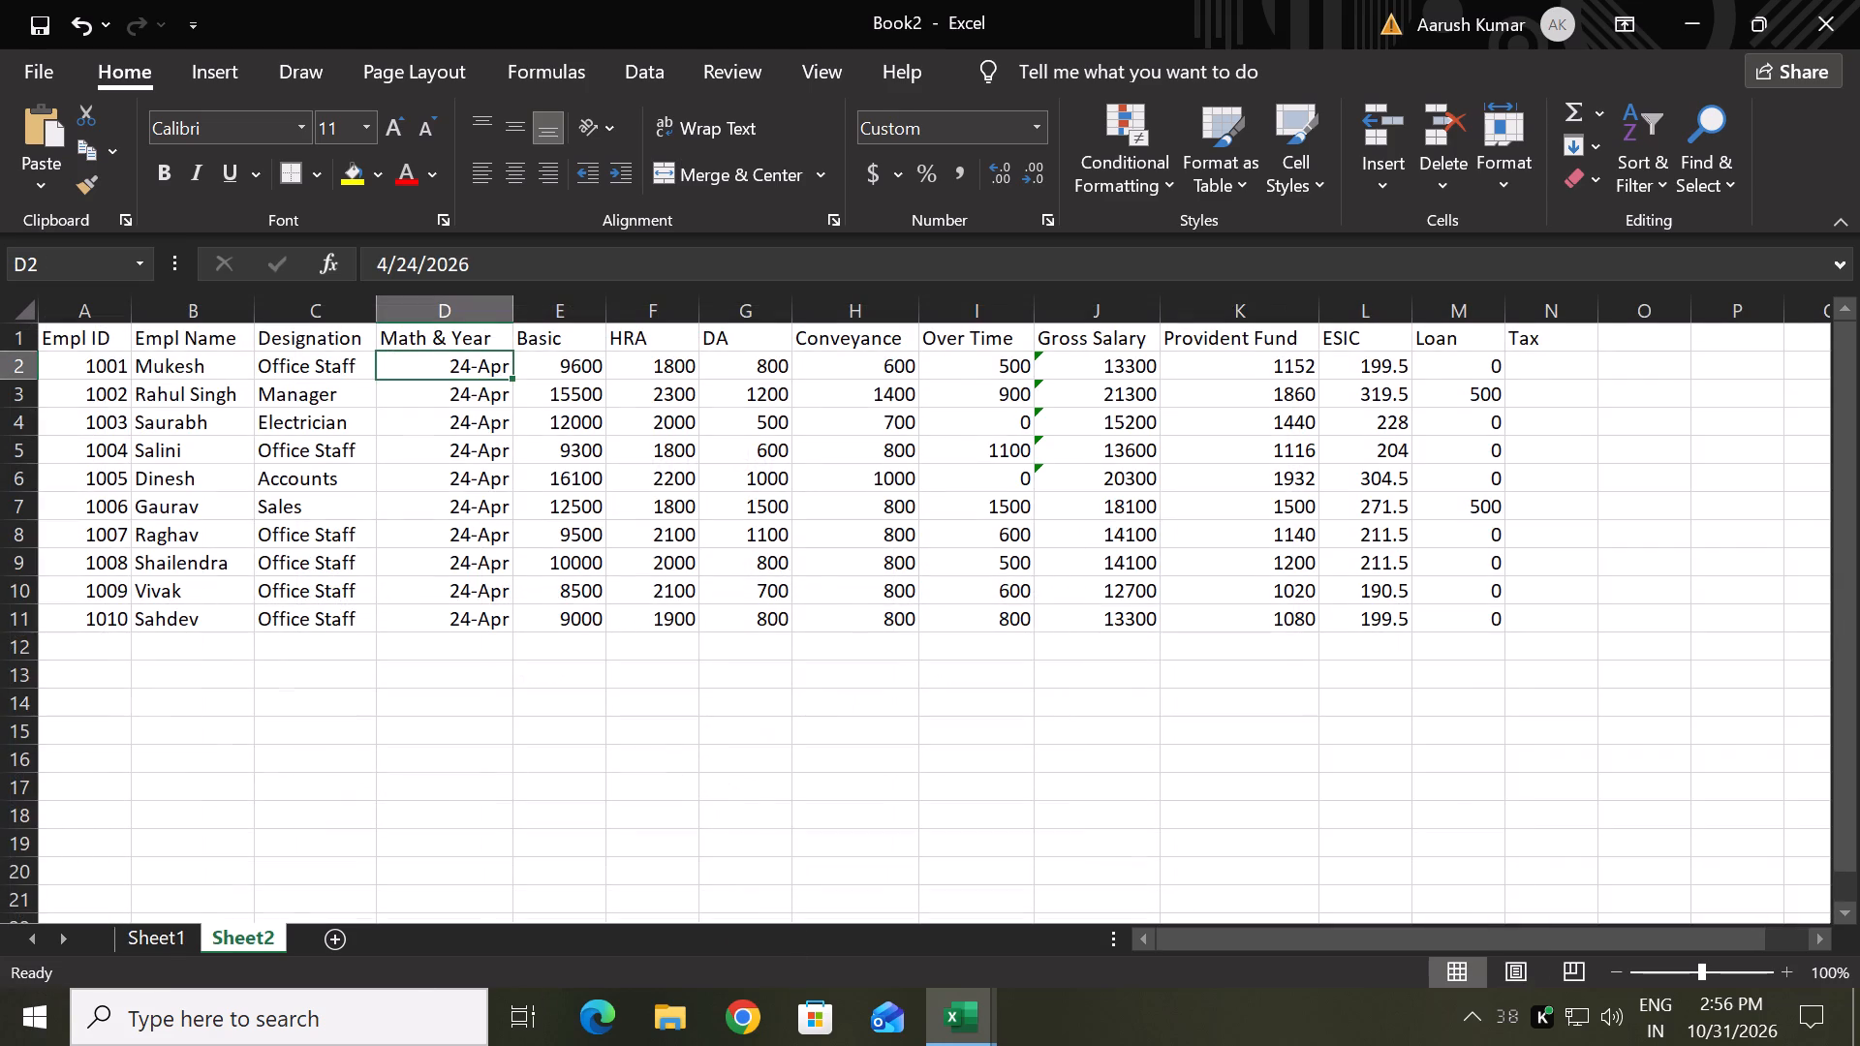
click(144, 922)
click(152, 956)
click(153, 953)
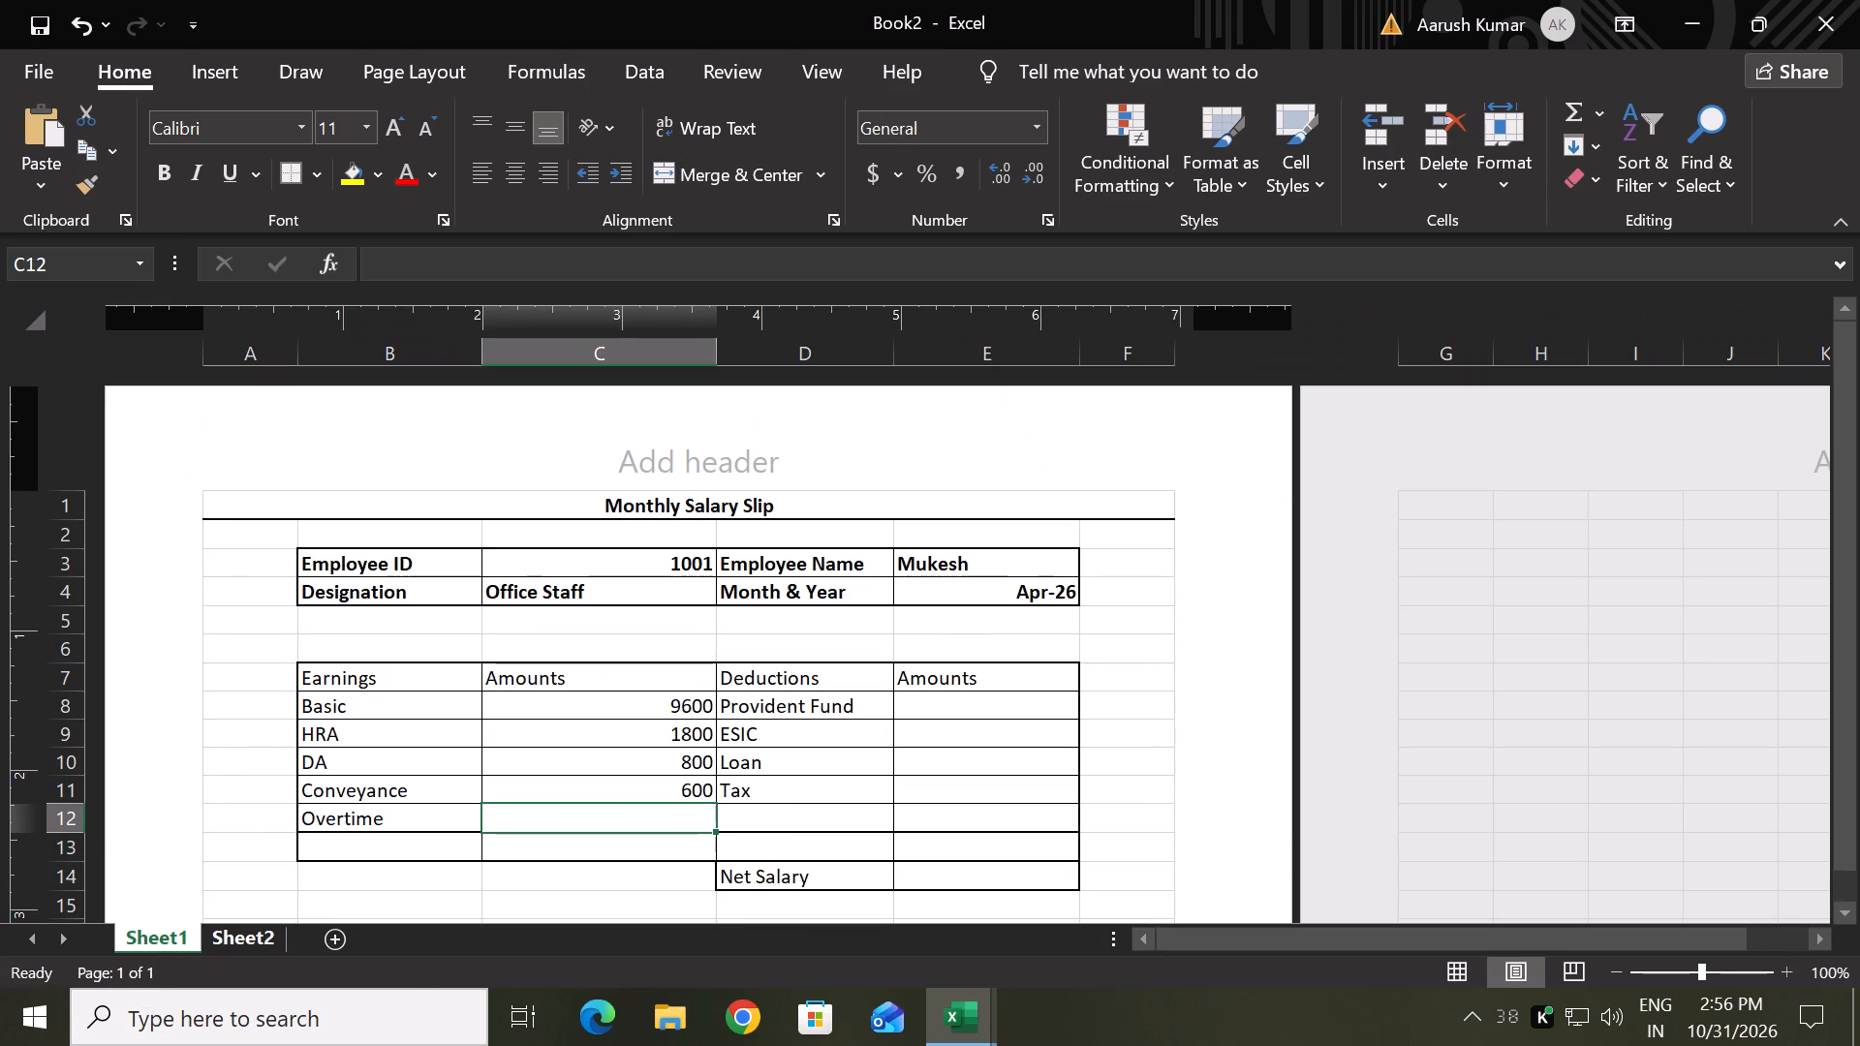
click(675, 828)
double_click(674, 828)
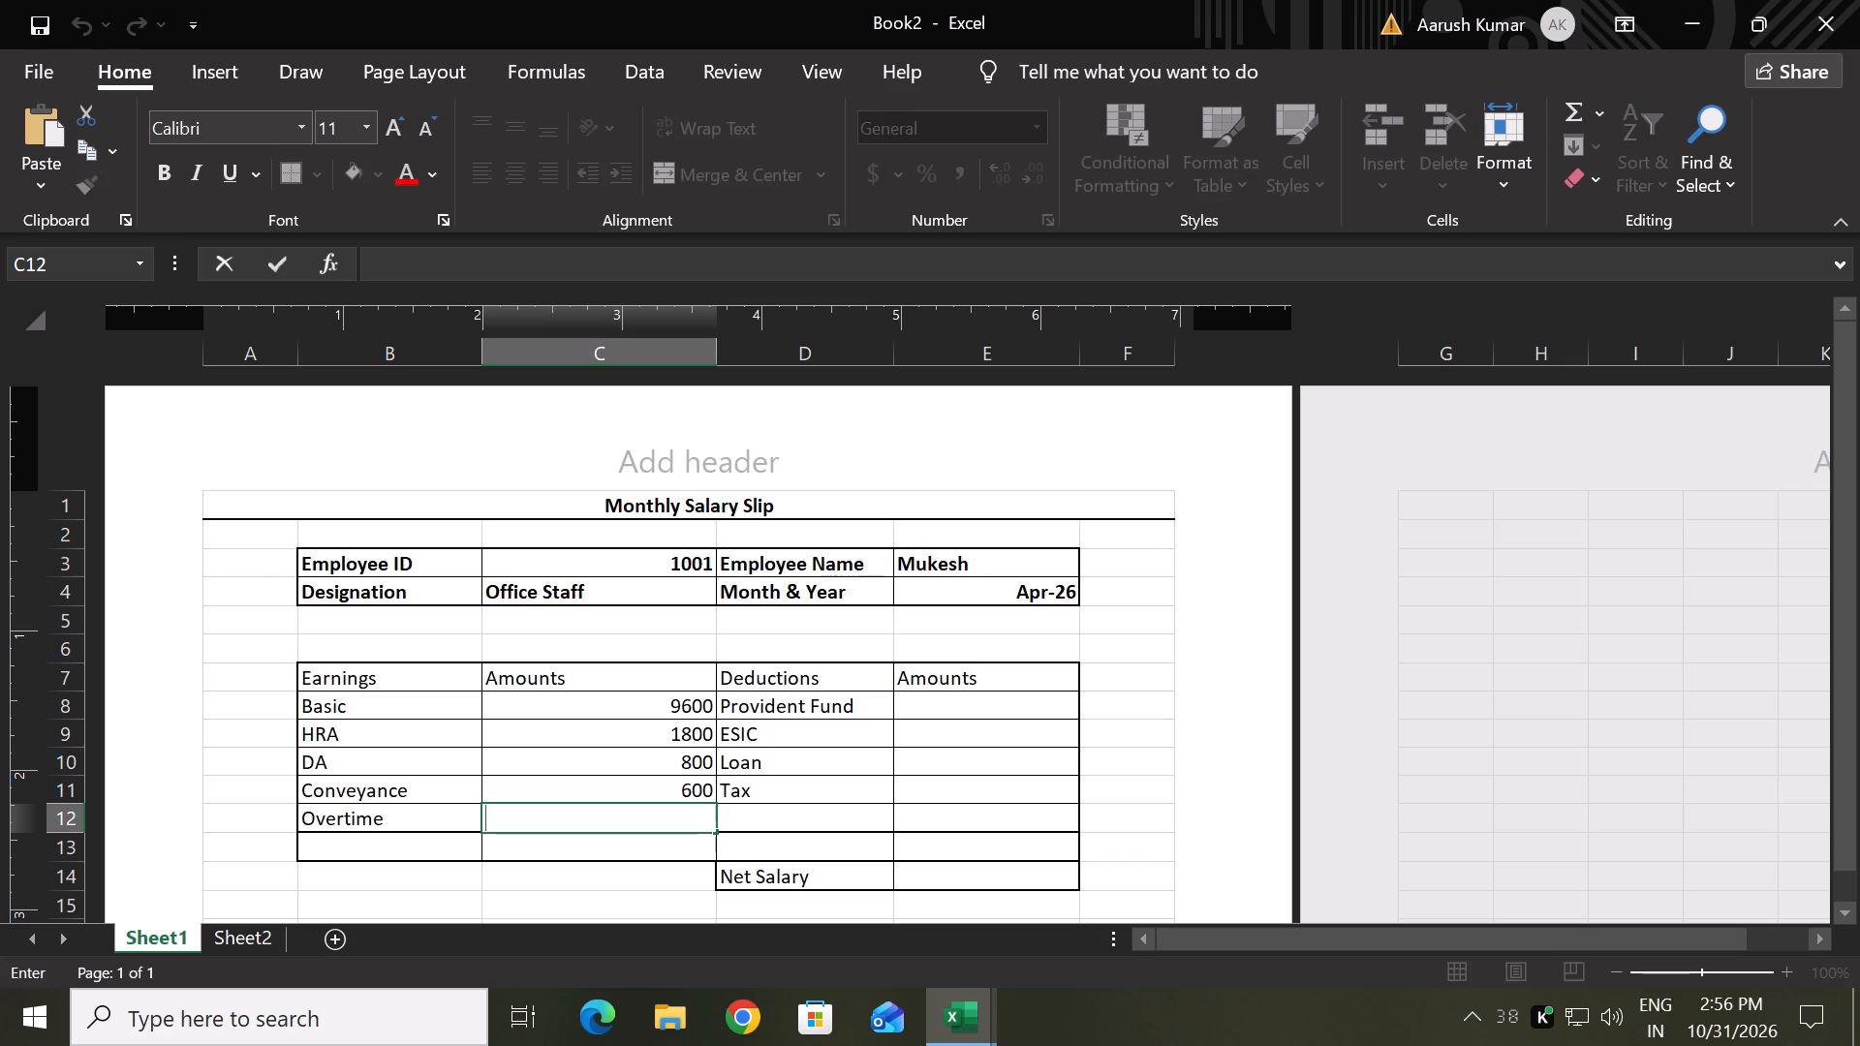
key(ctrl+v)
key(Left)
key(Left)
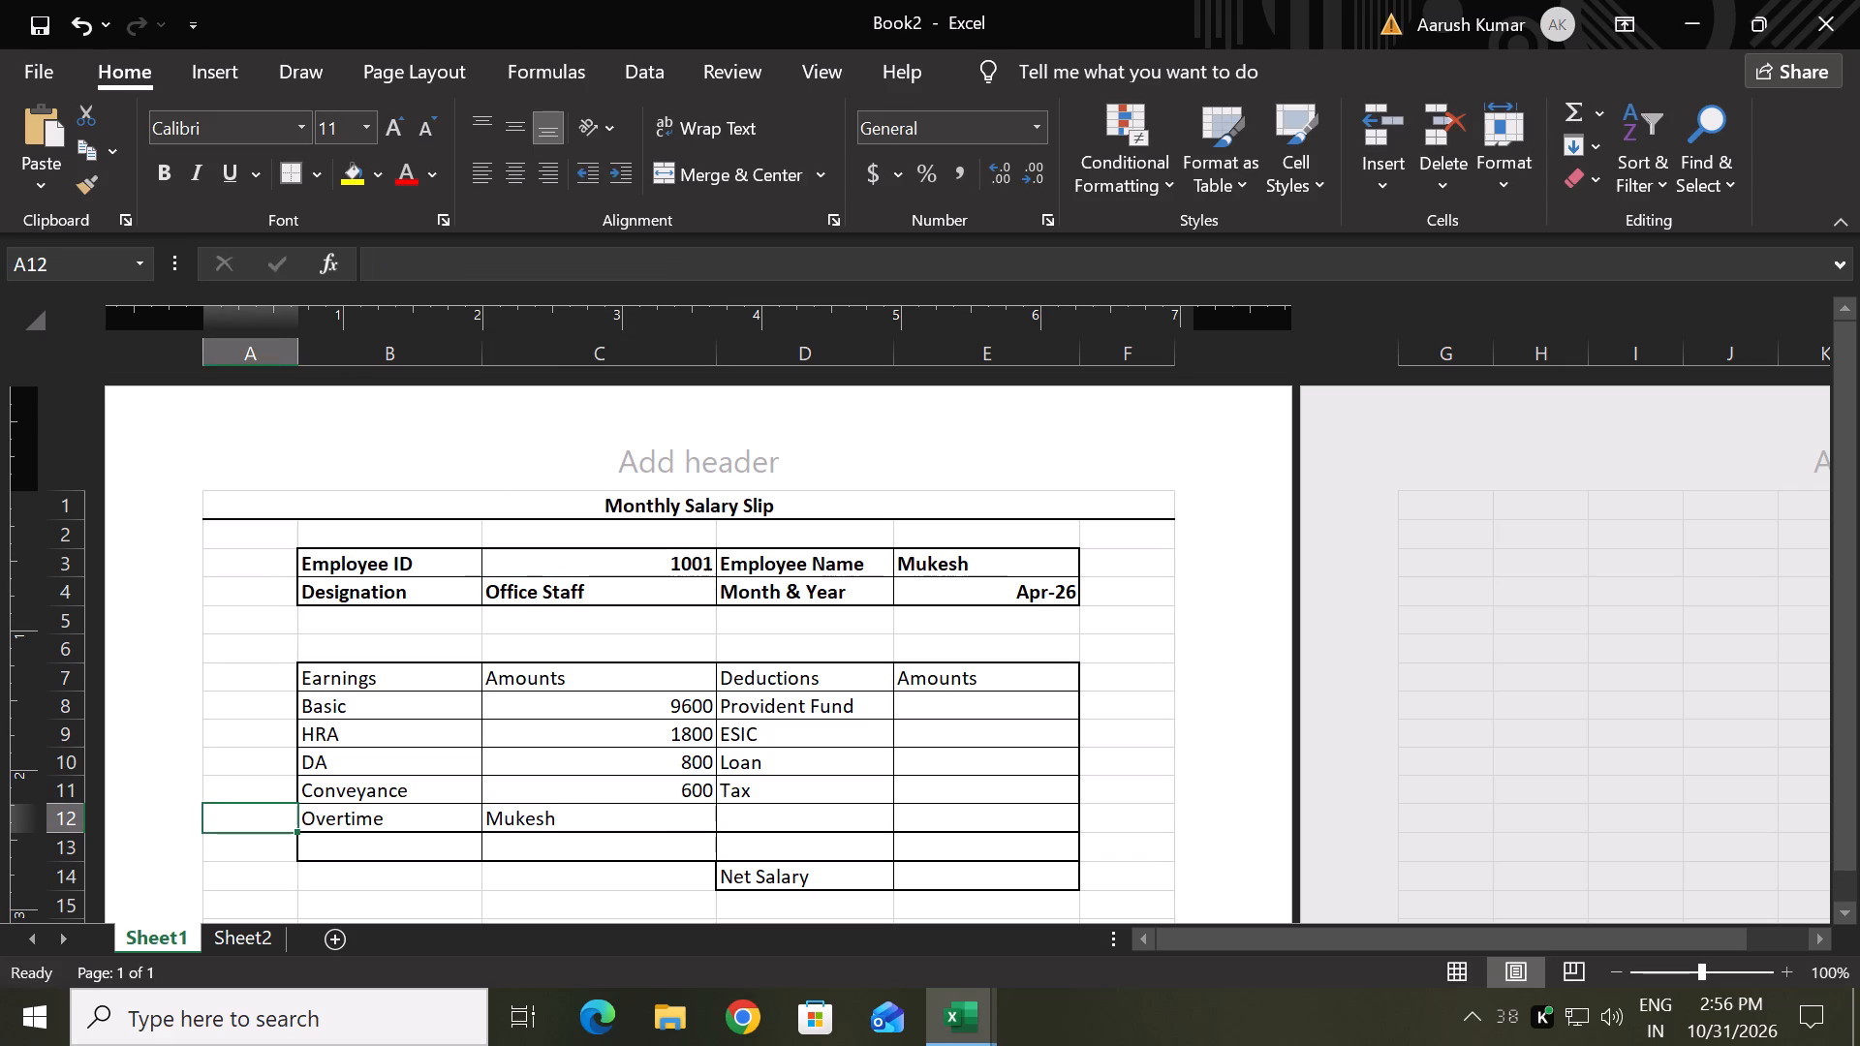
key(Right)
key(Right)
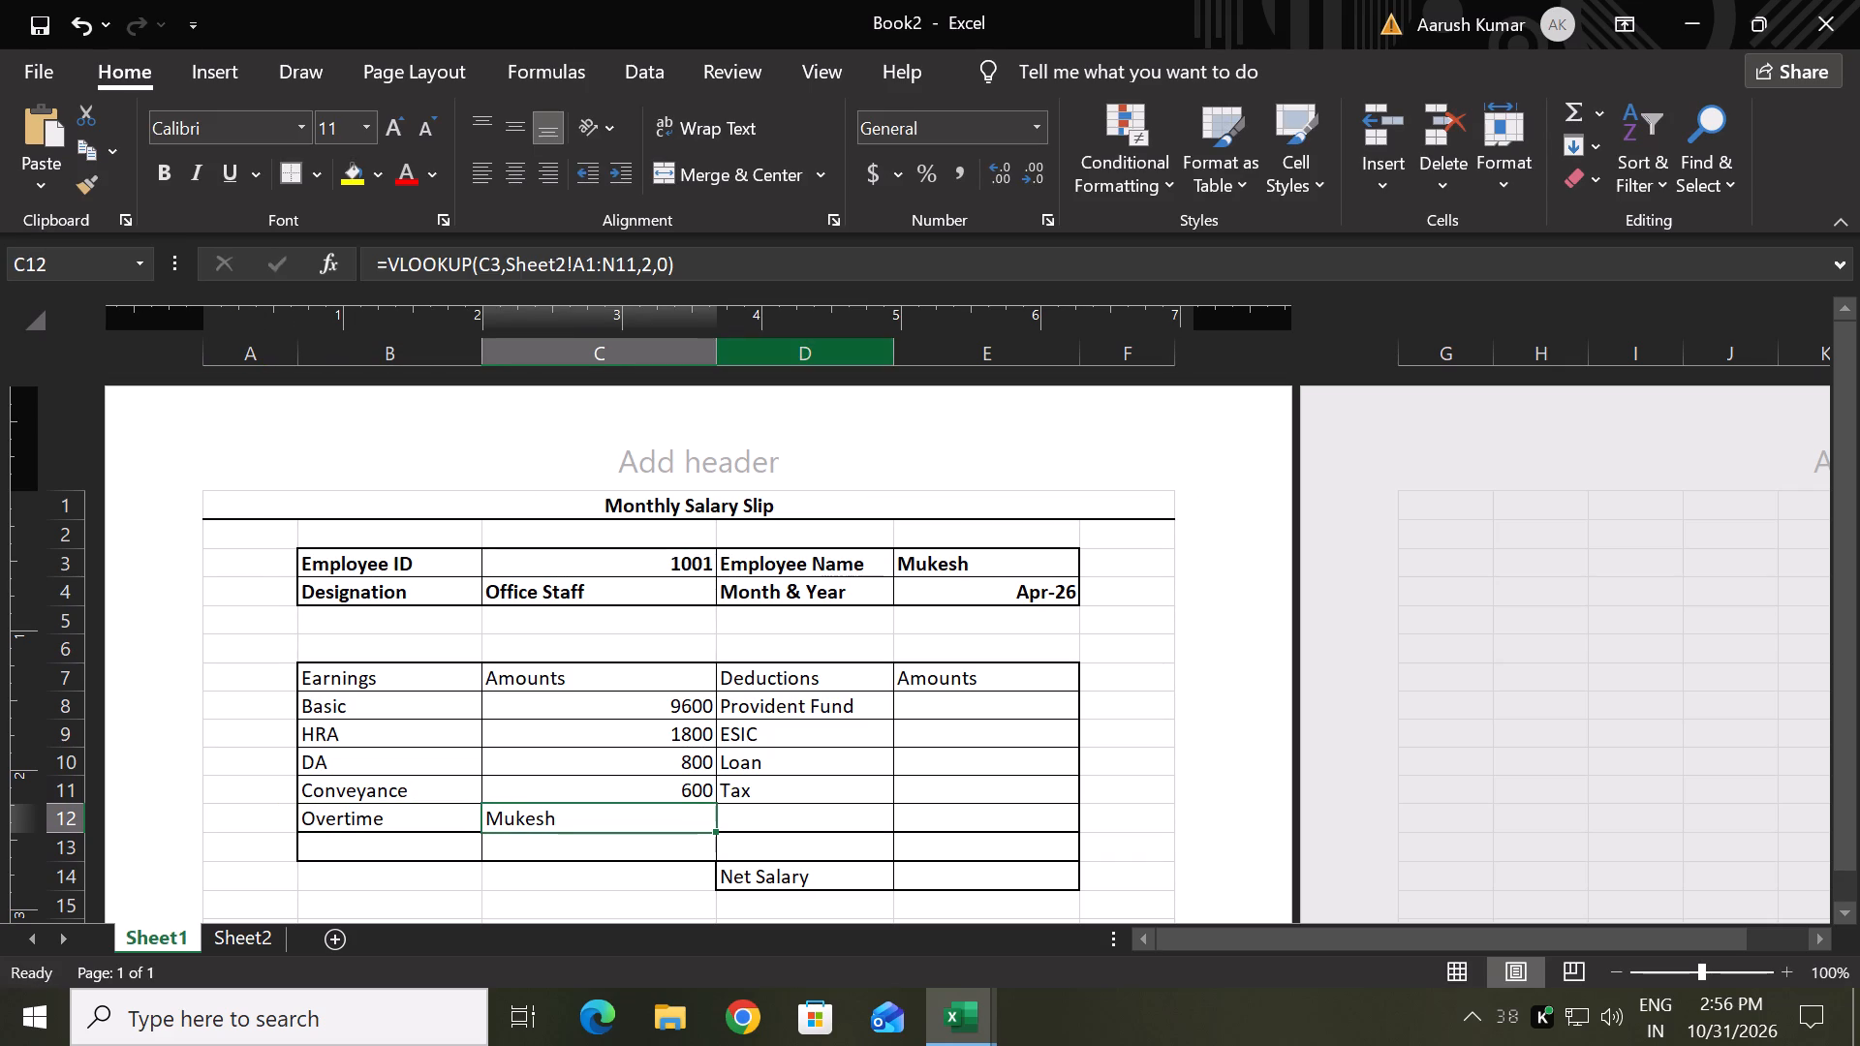
double_click(644, 270)
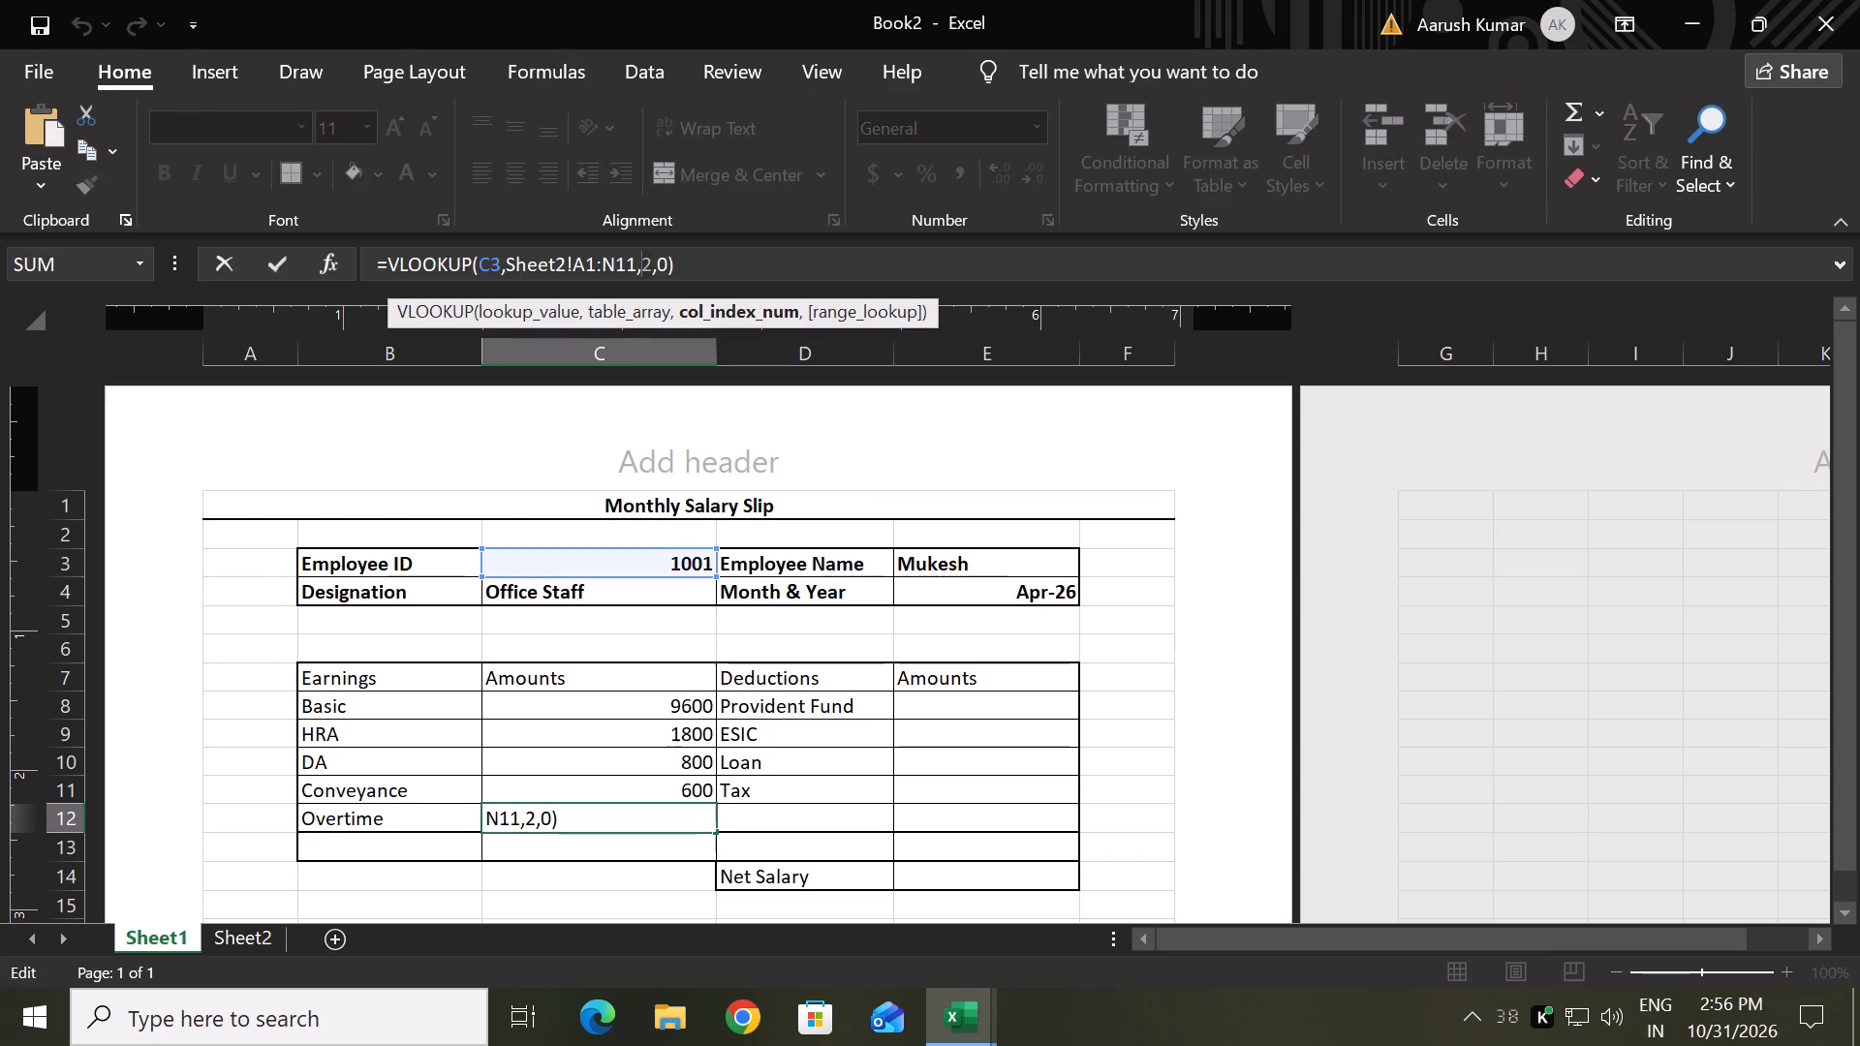
key(BackSpace)
key(9)
key(Return)
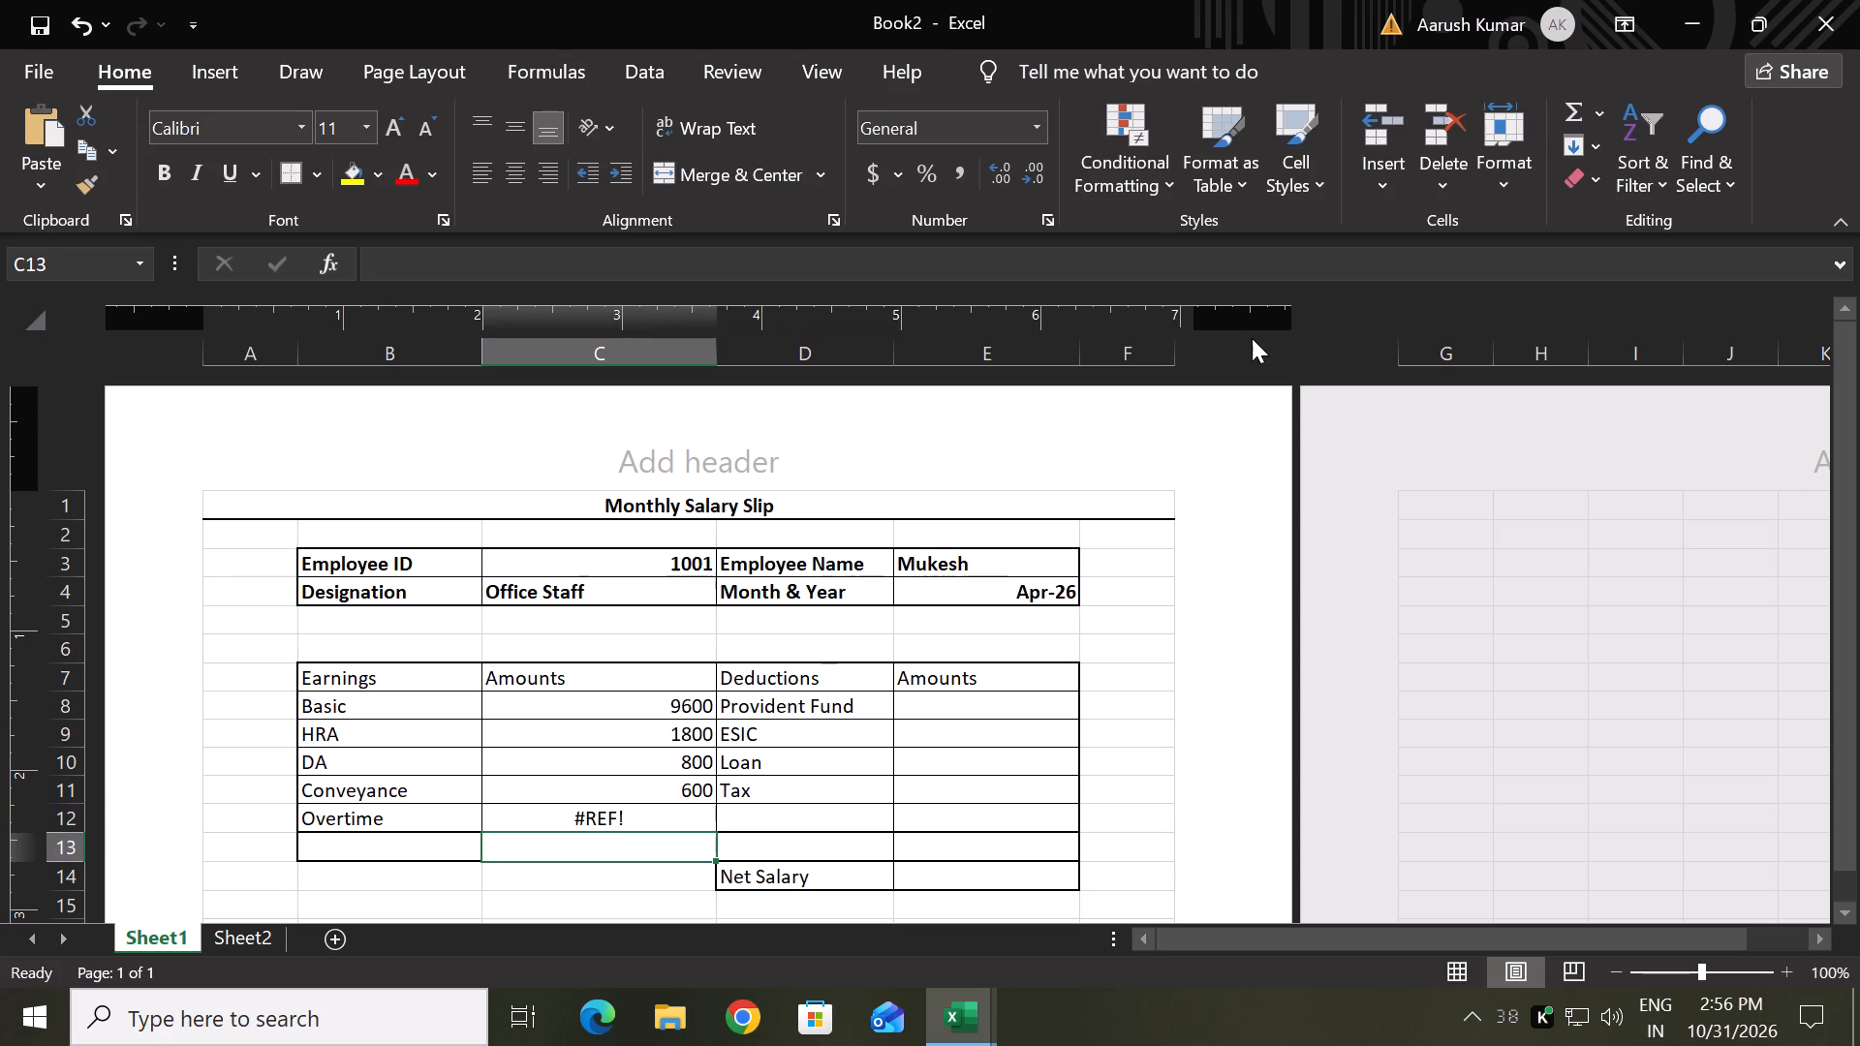
Insert the missing comma between the 9 and the 0 in the Overtime VLOOKUP formula in C12.
click(697, 810)
double_click(696, 810)
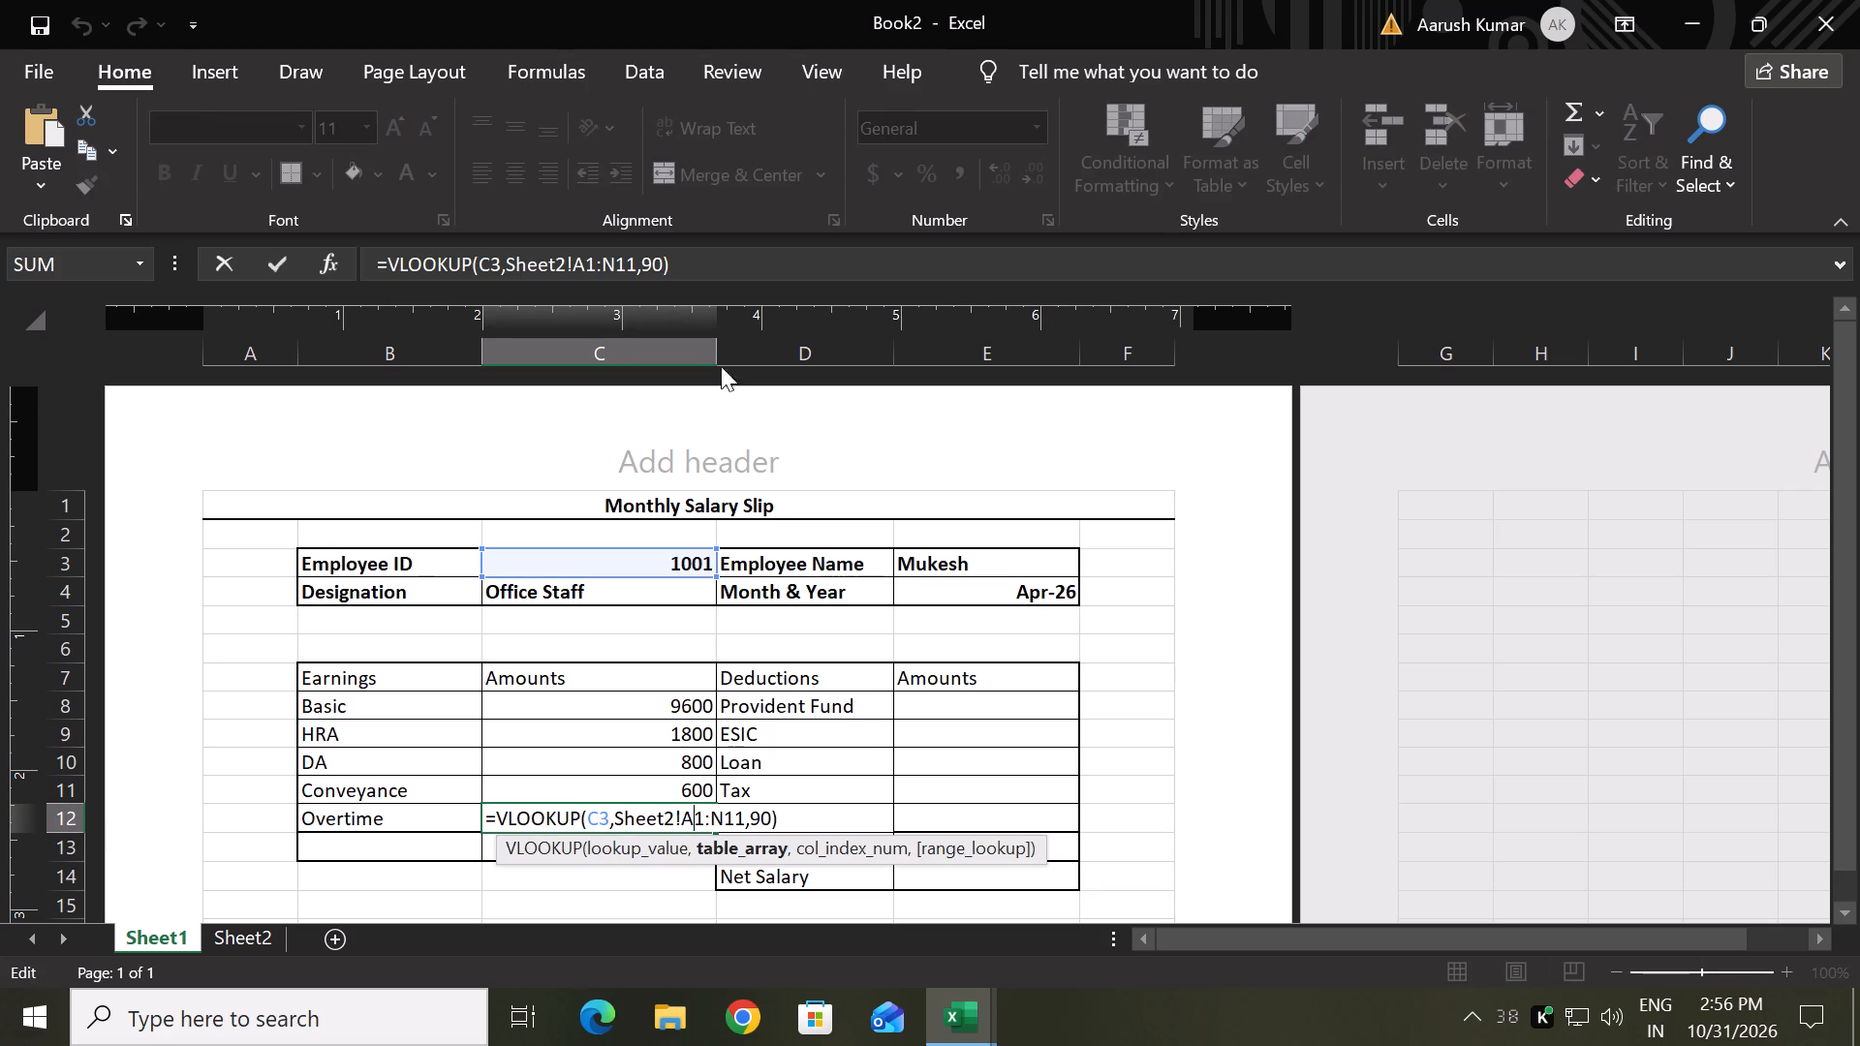
click(655, 266)
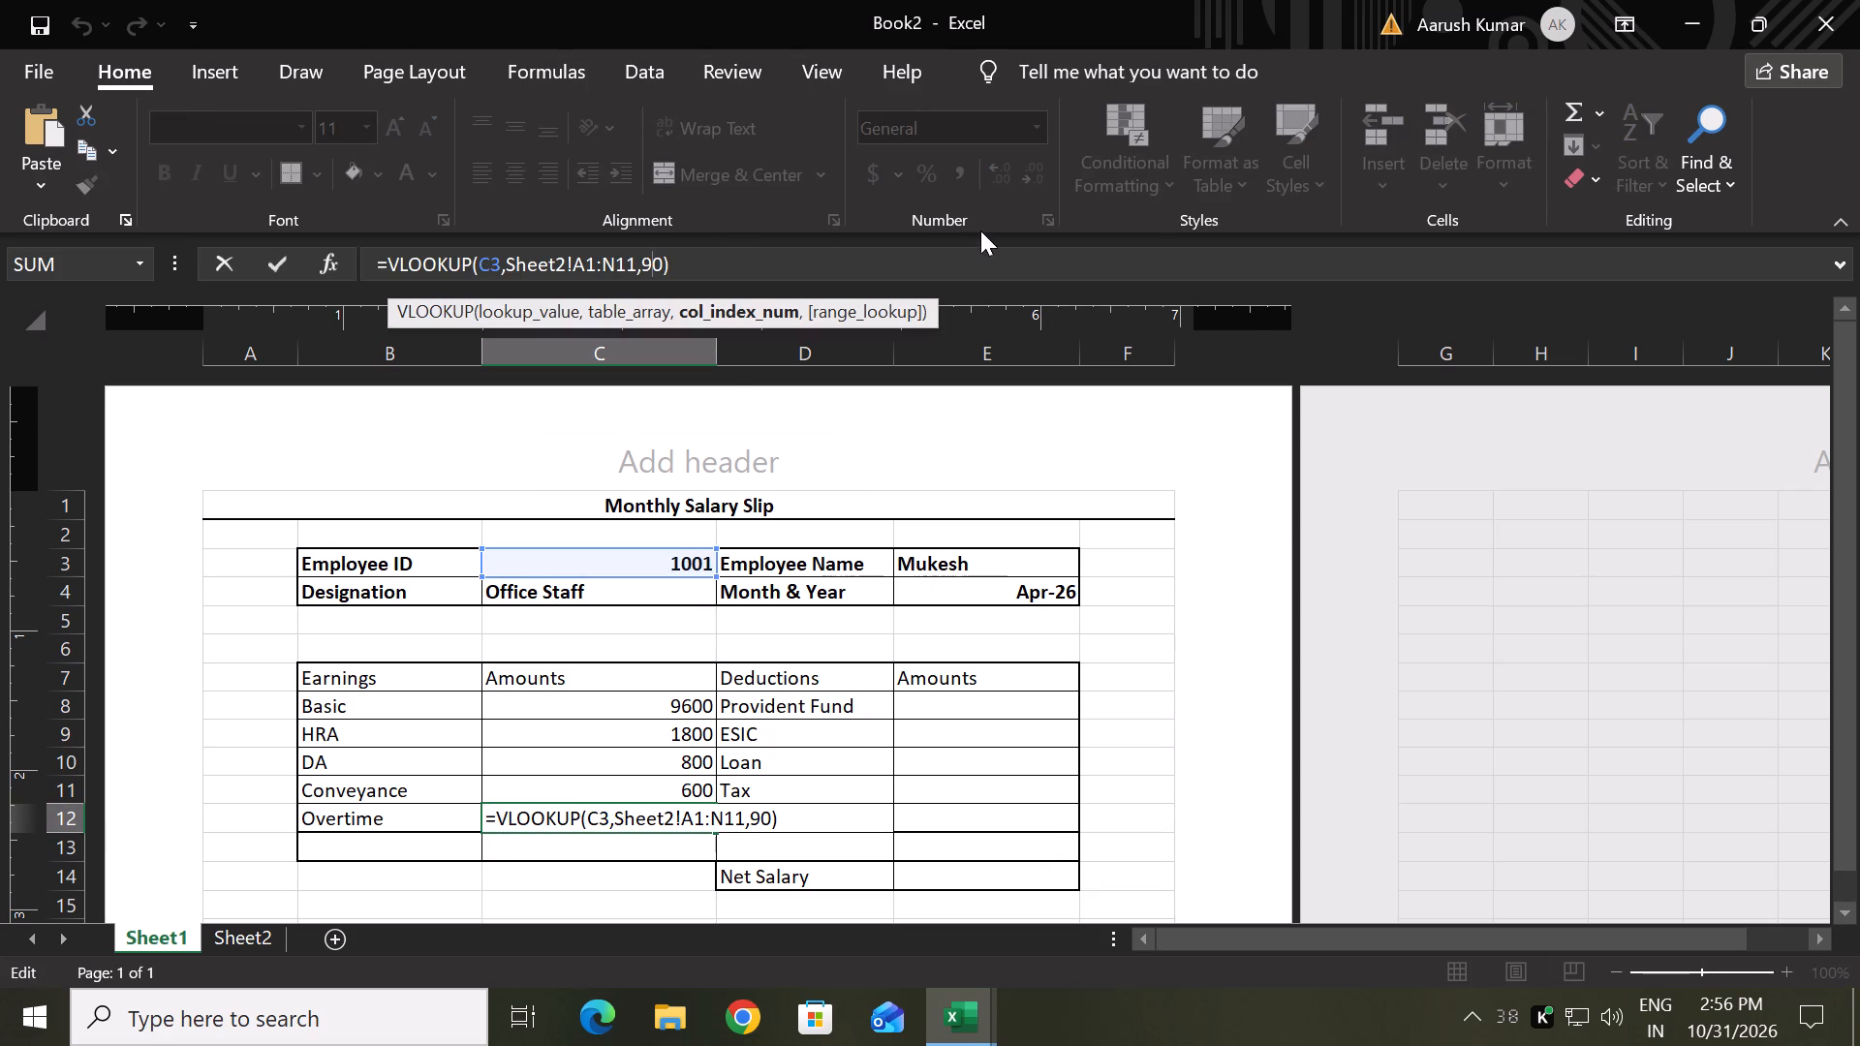
key(comma)
key(Return)
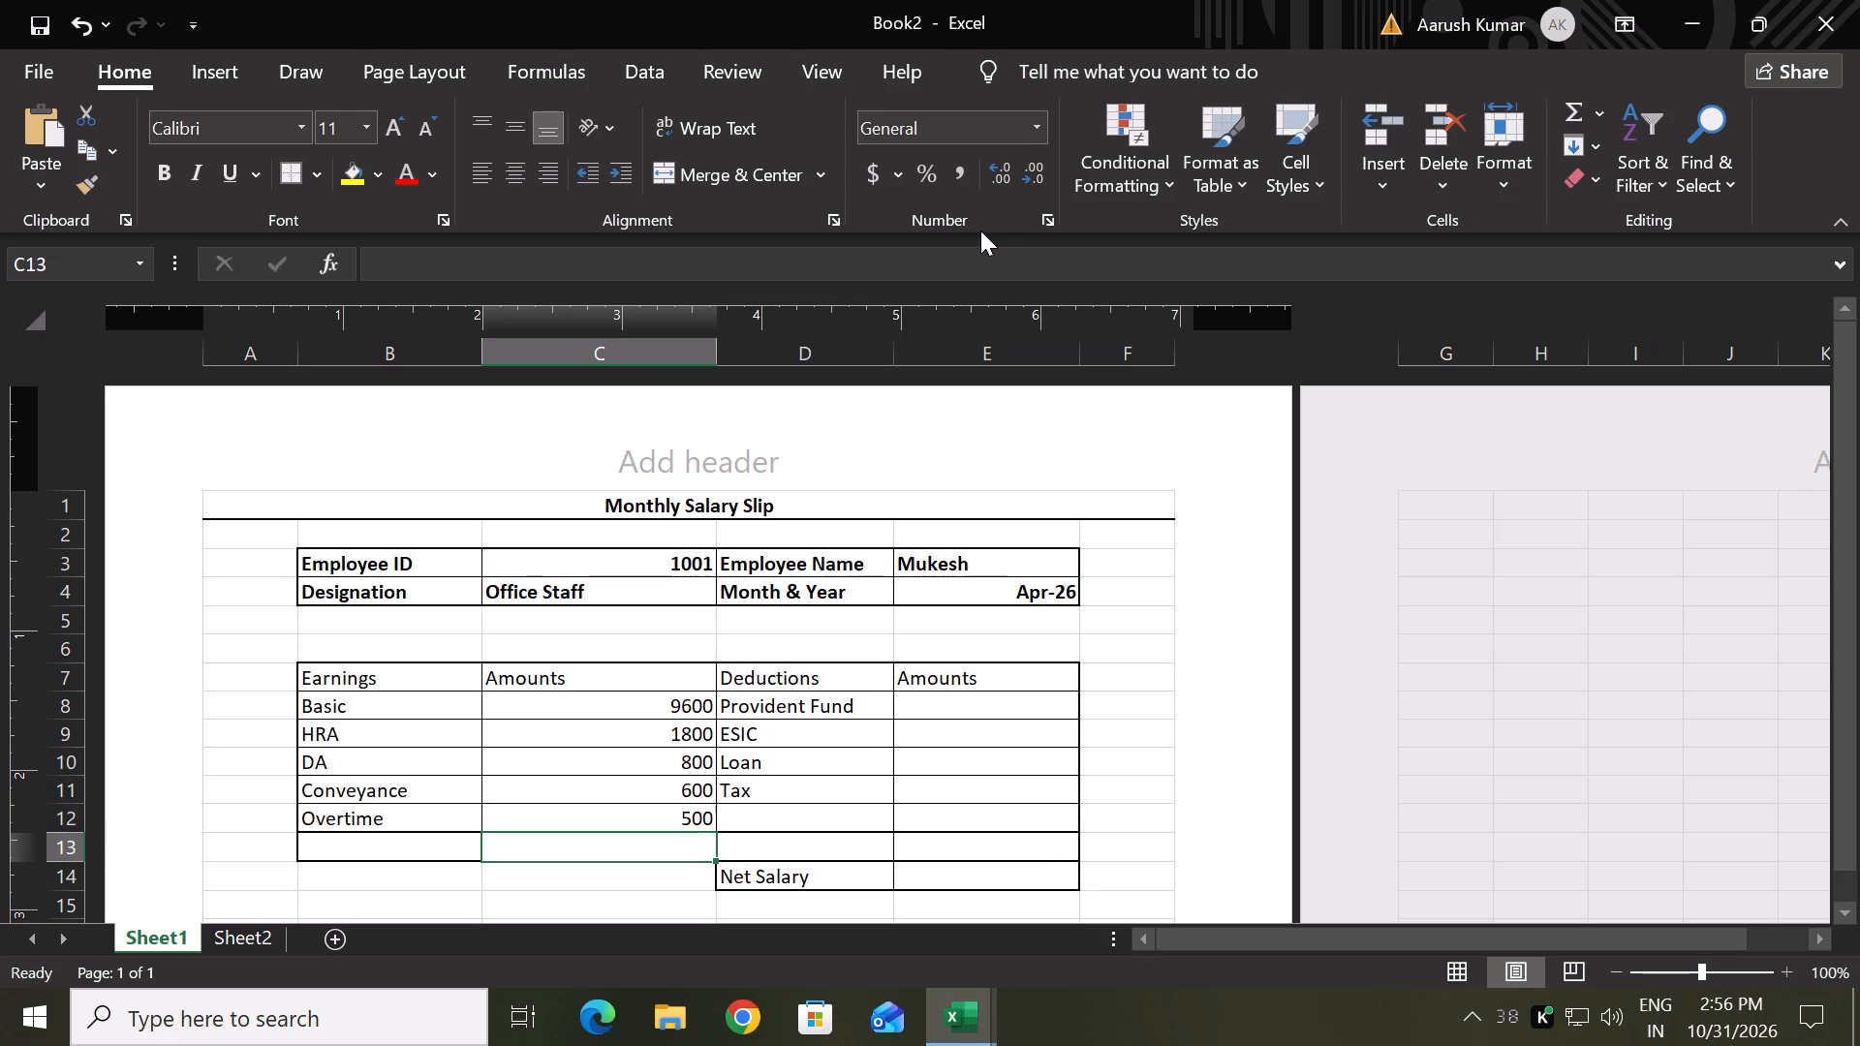
Check the Provident Fund column on Sheet2 and fill the amount in E8 with the copied VLOOKUP using column index 11.
click(1027, 705)
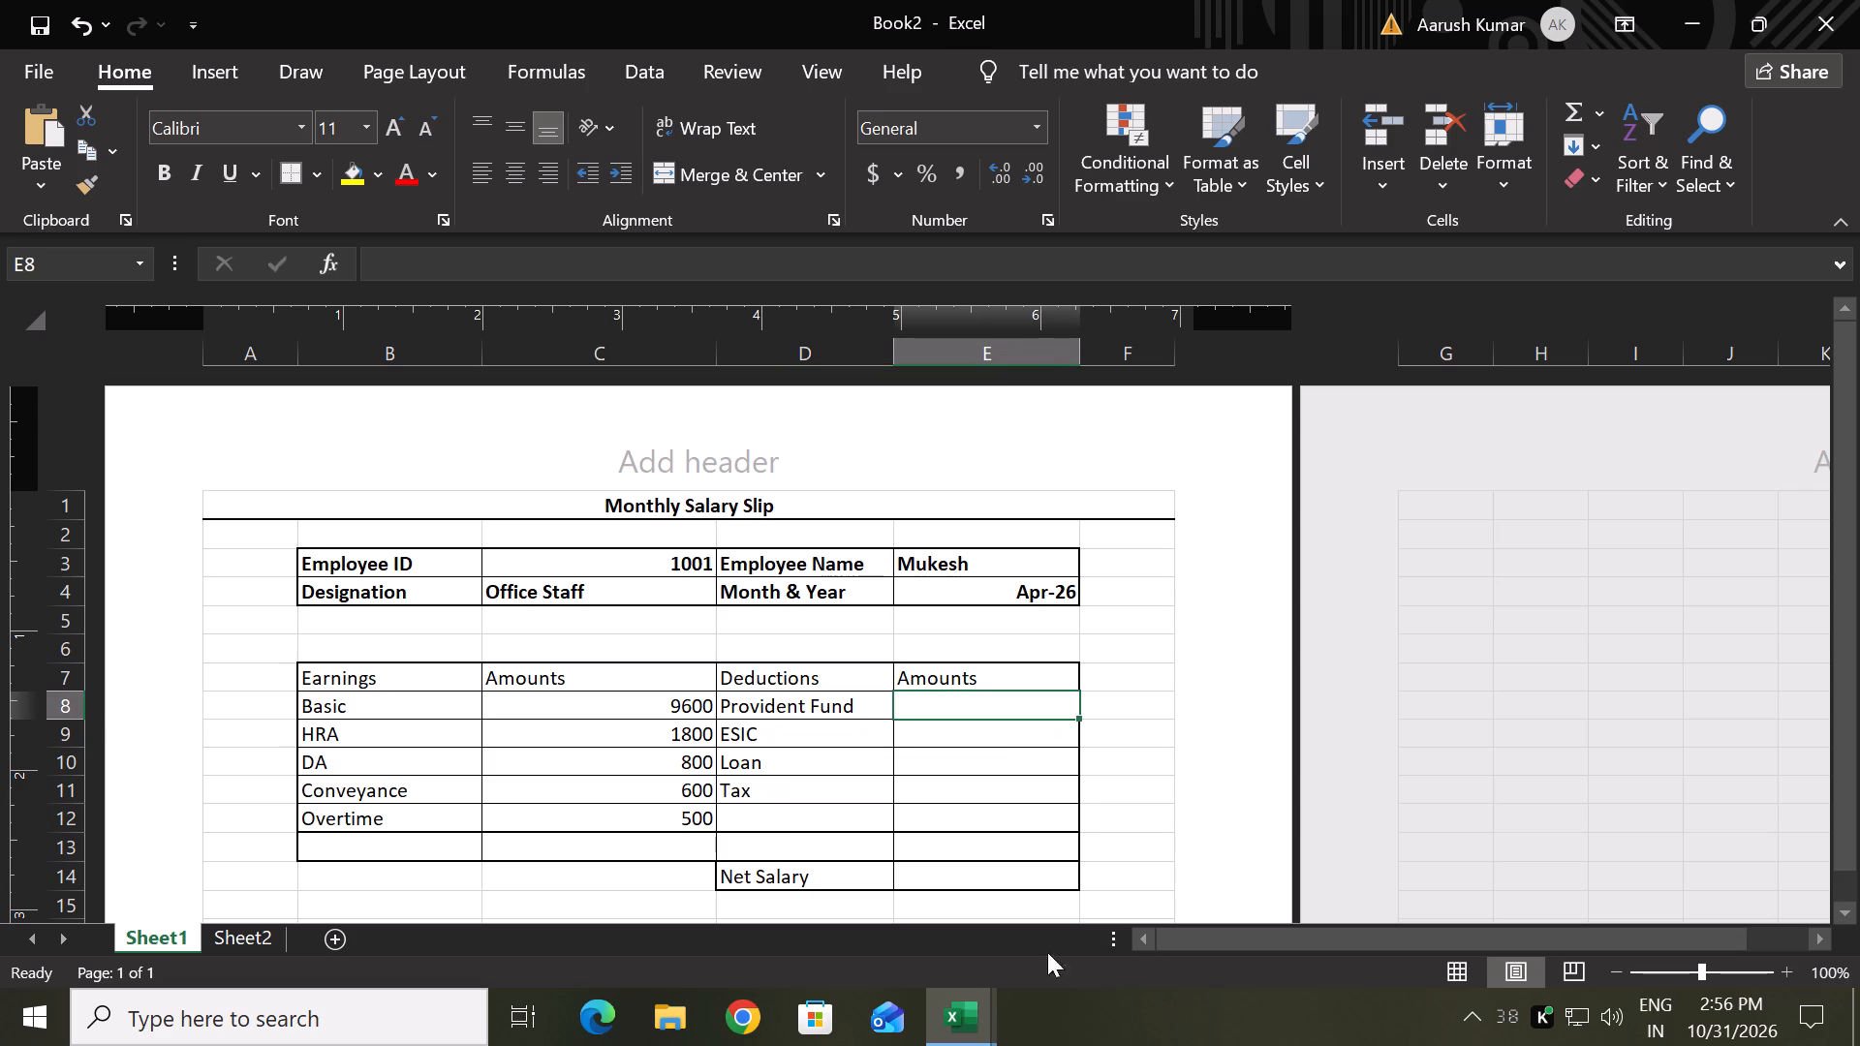
click(263, 938)
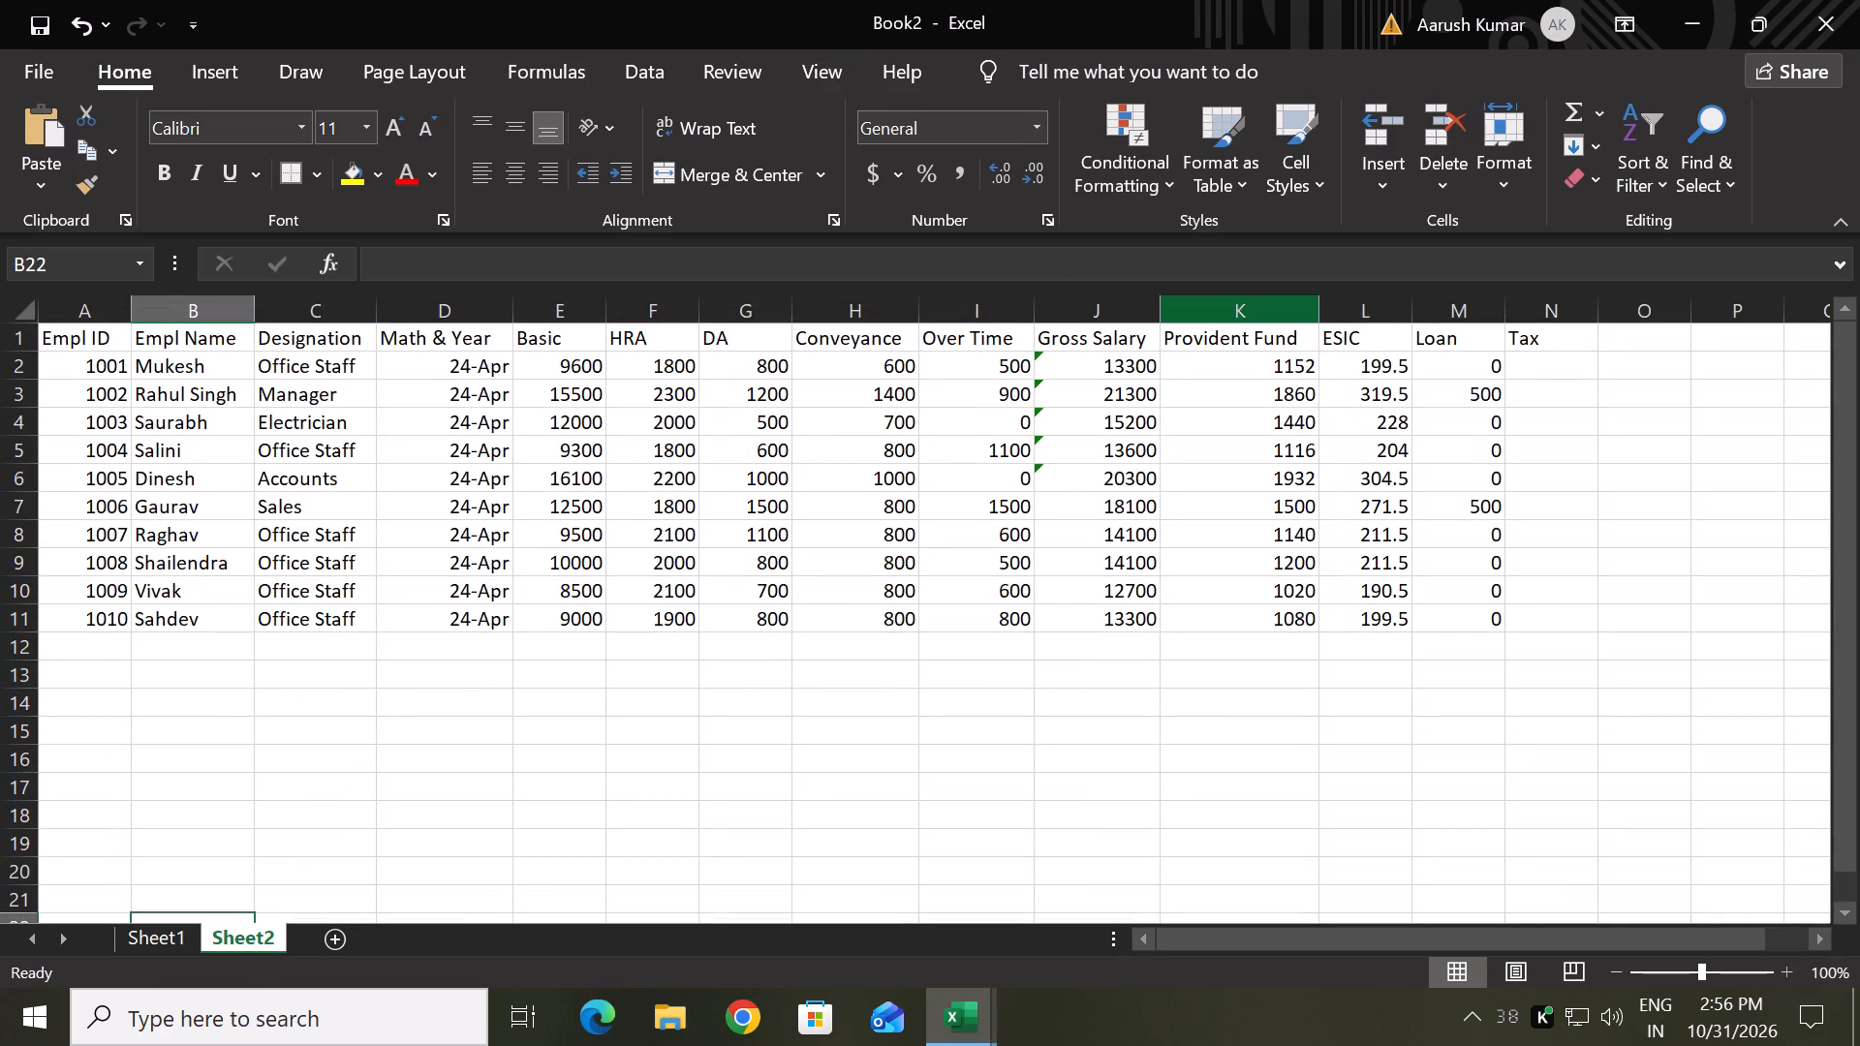
click(157, 937)
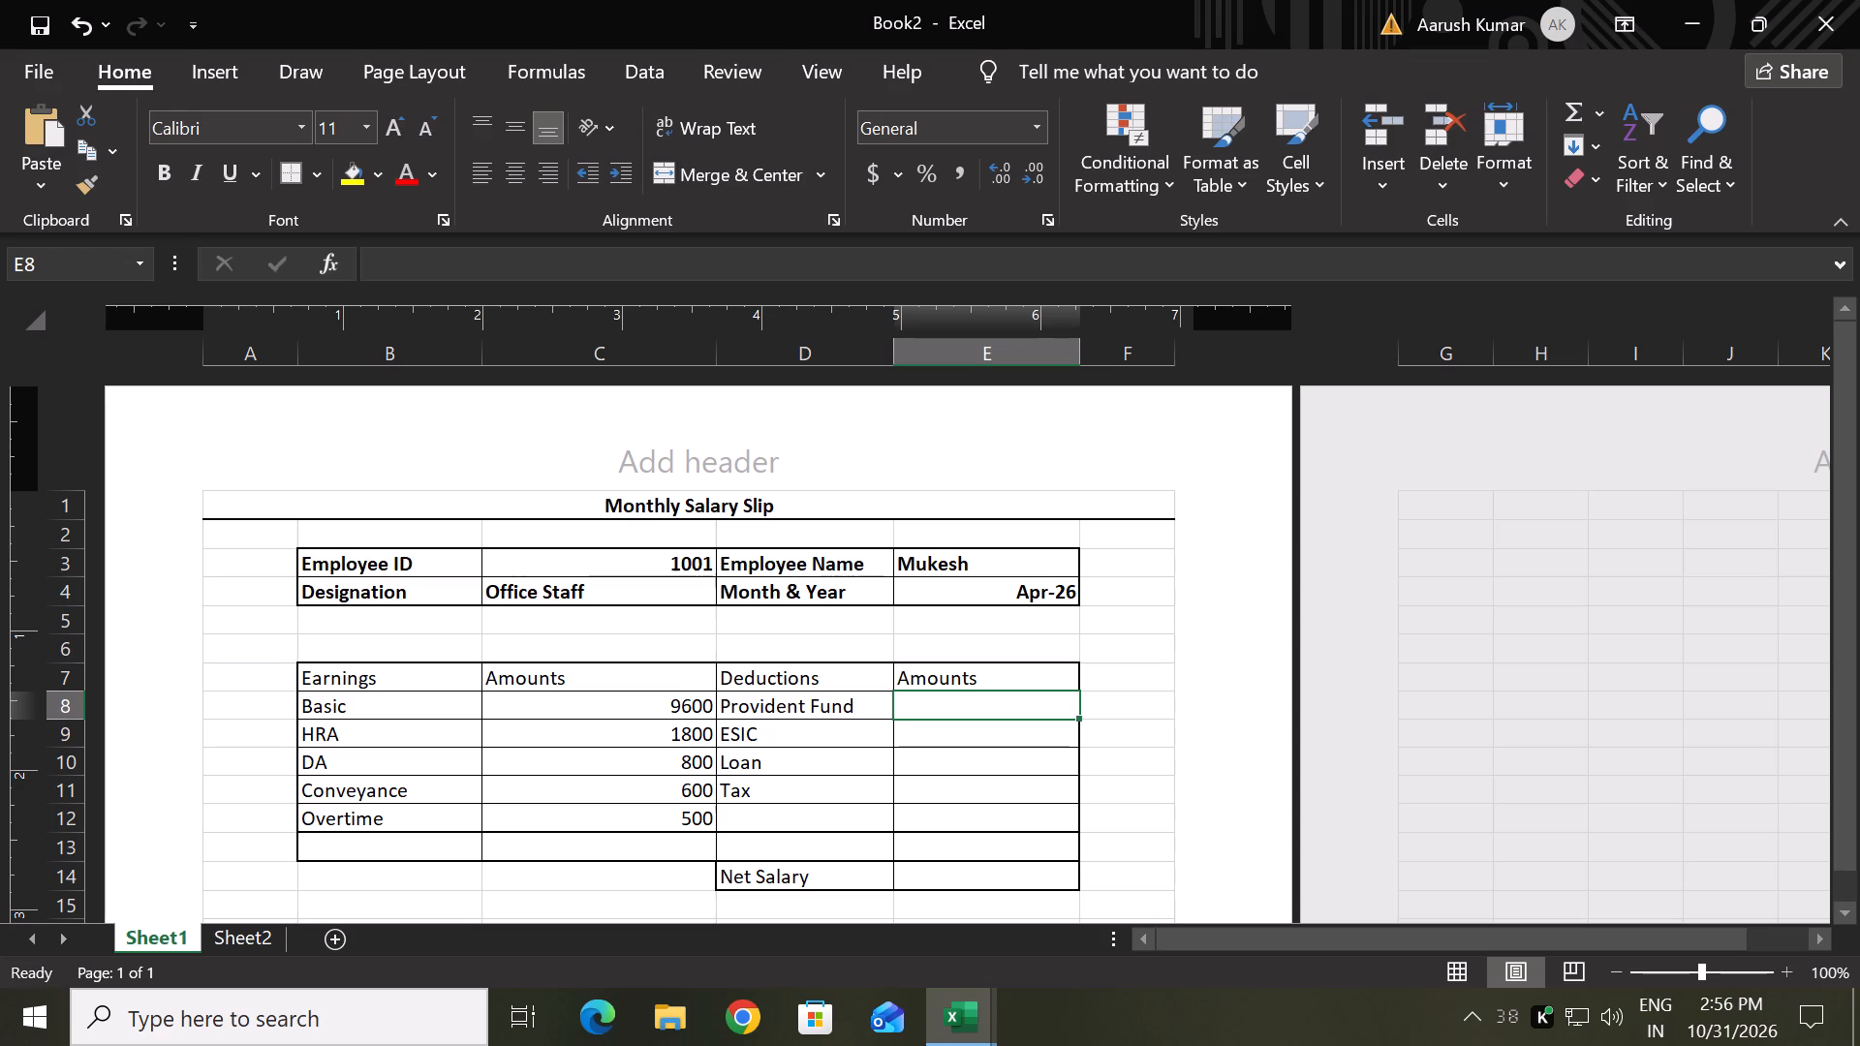
double_click(945, 710)
key(ctrl+v)
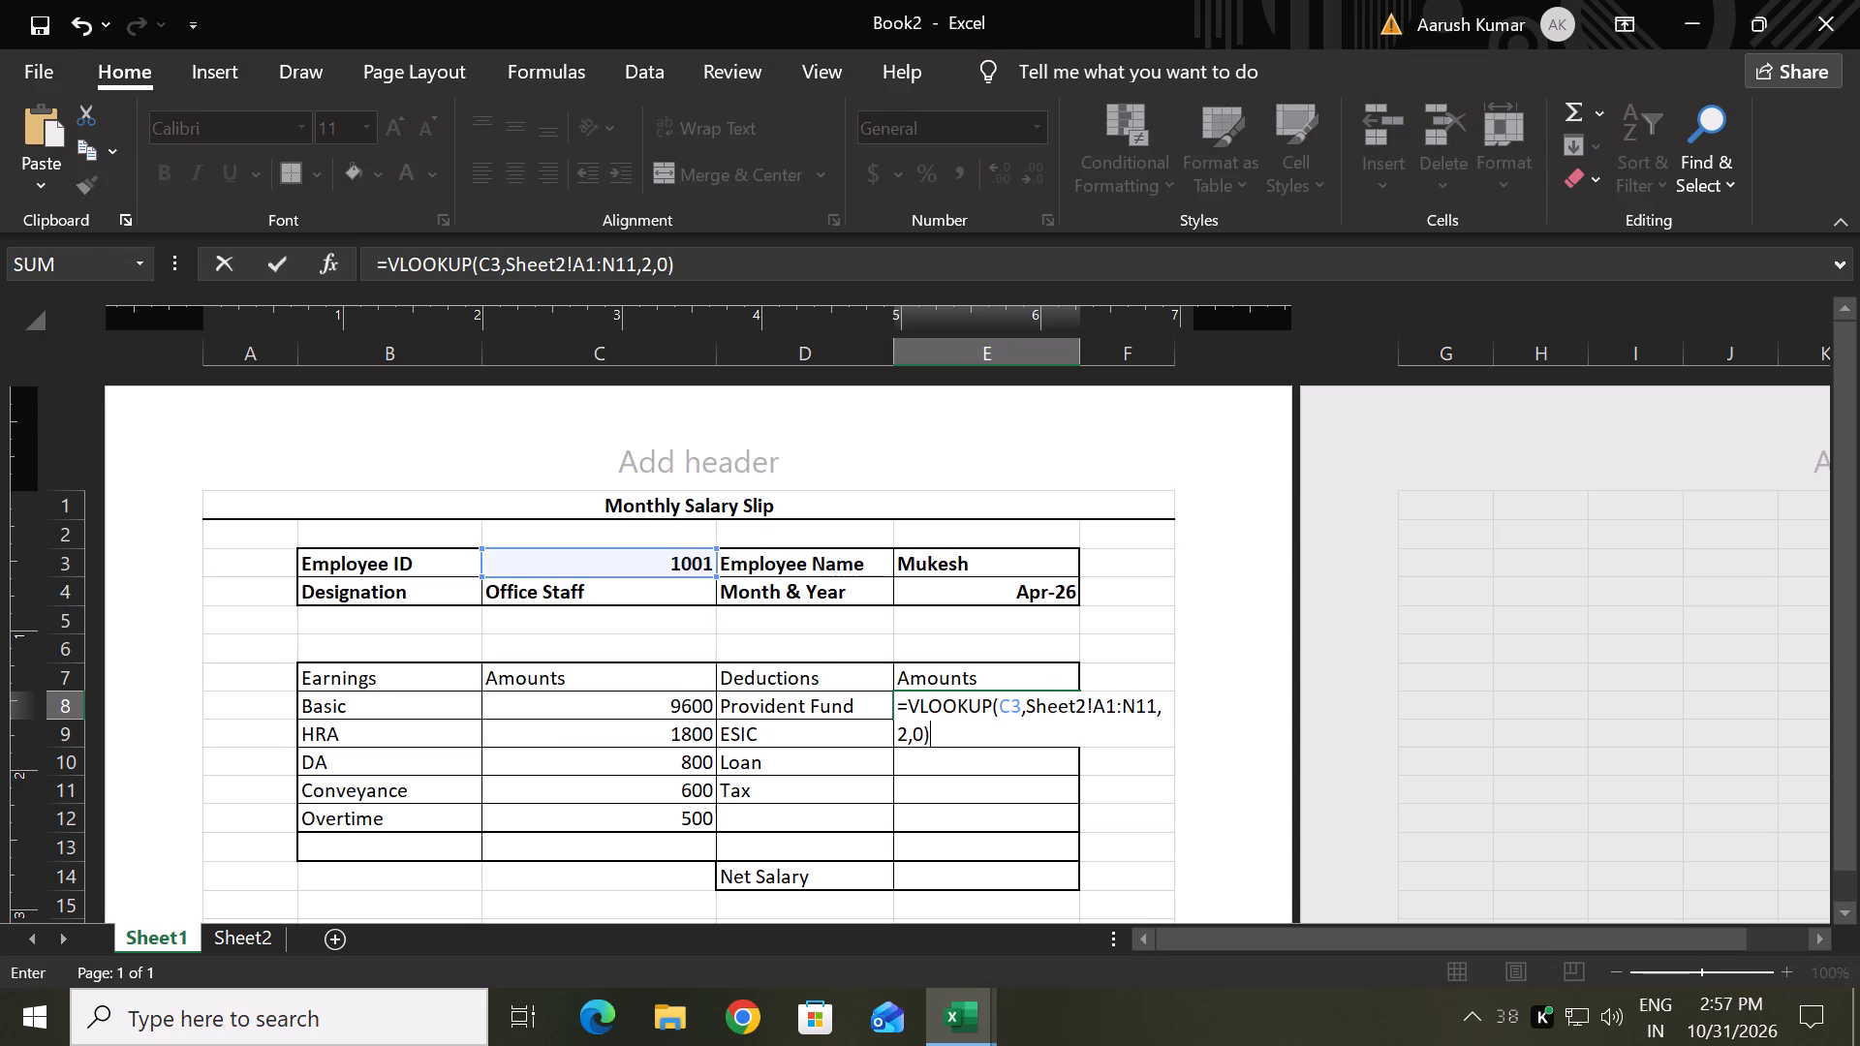
click(914, 731)
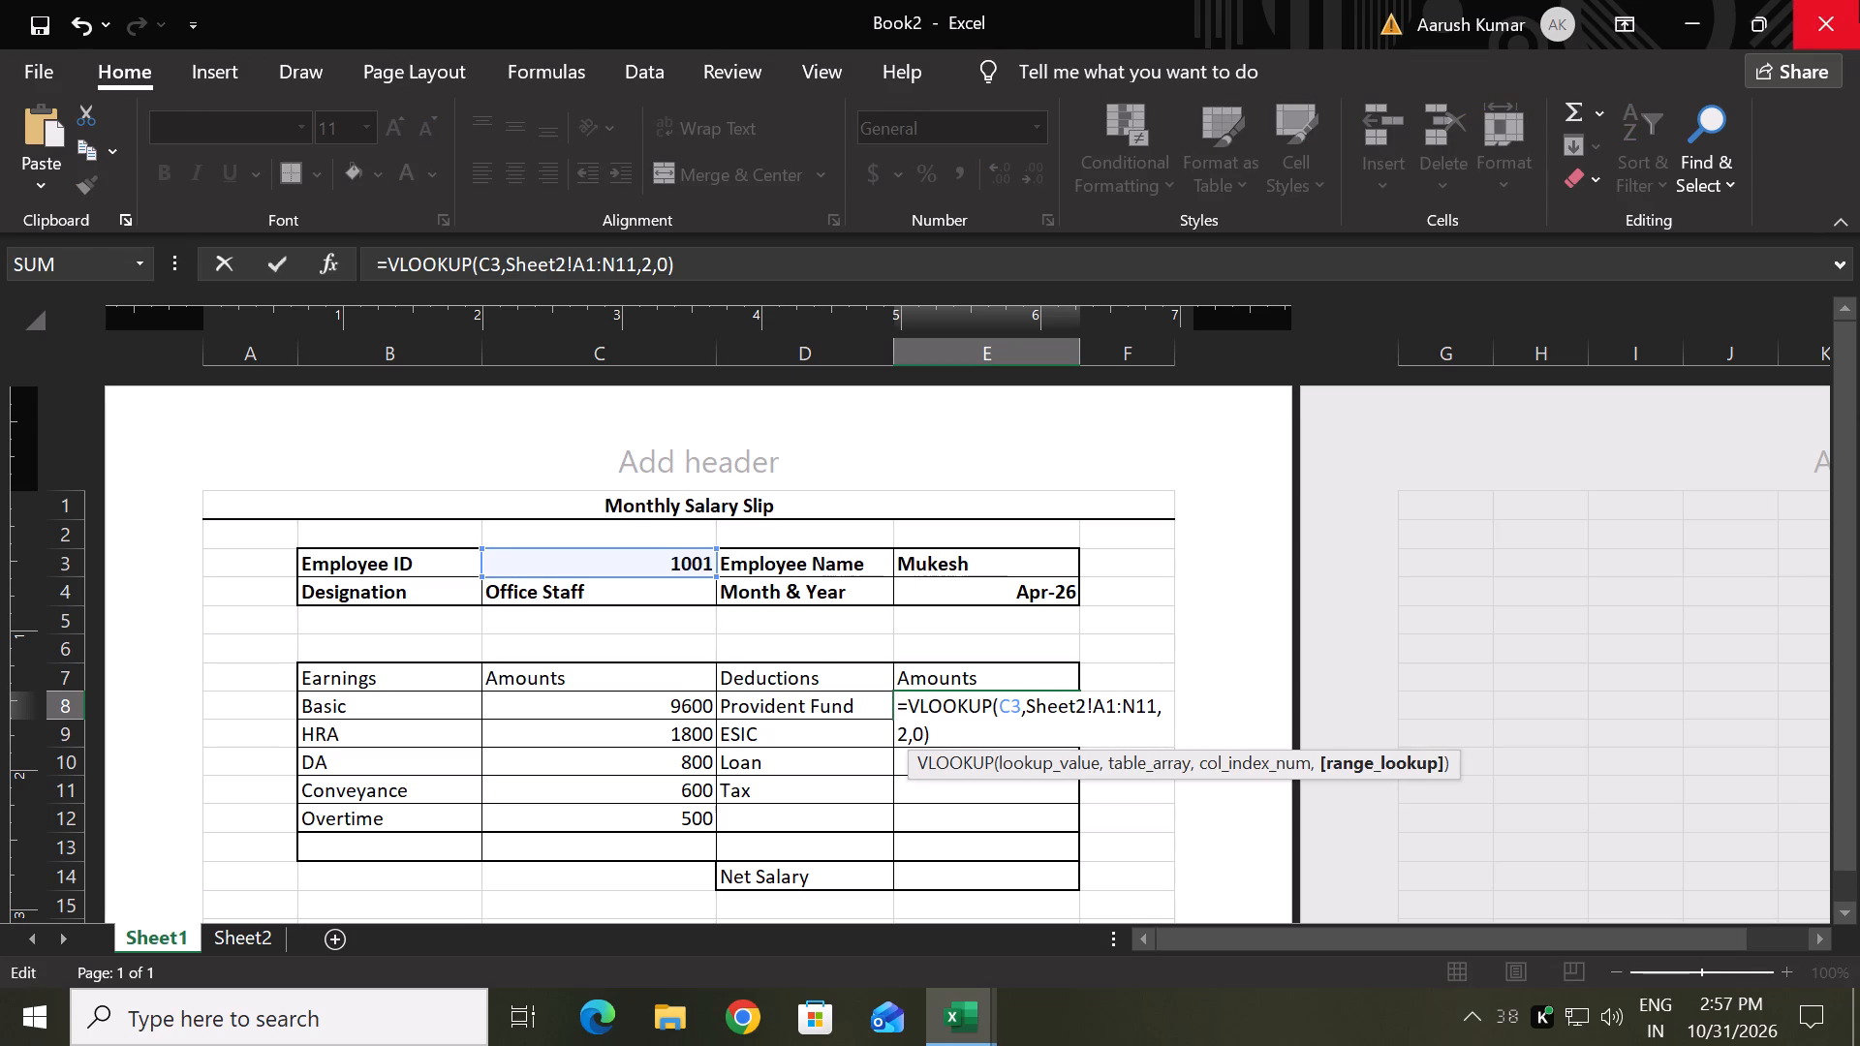
key(Left)
key(BackSpace)
text(11)
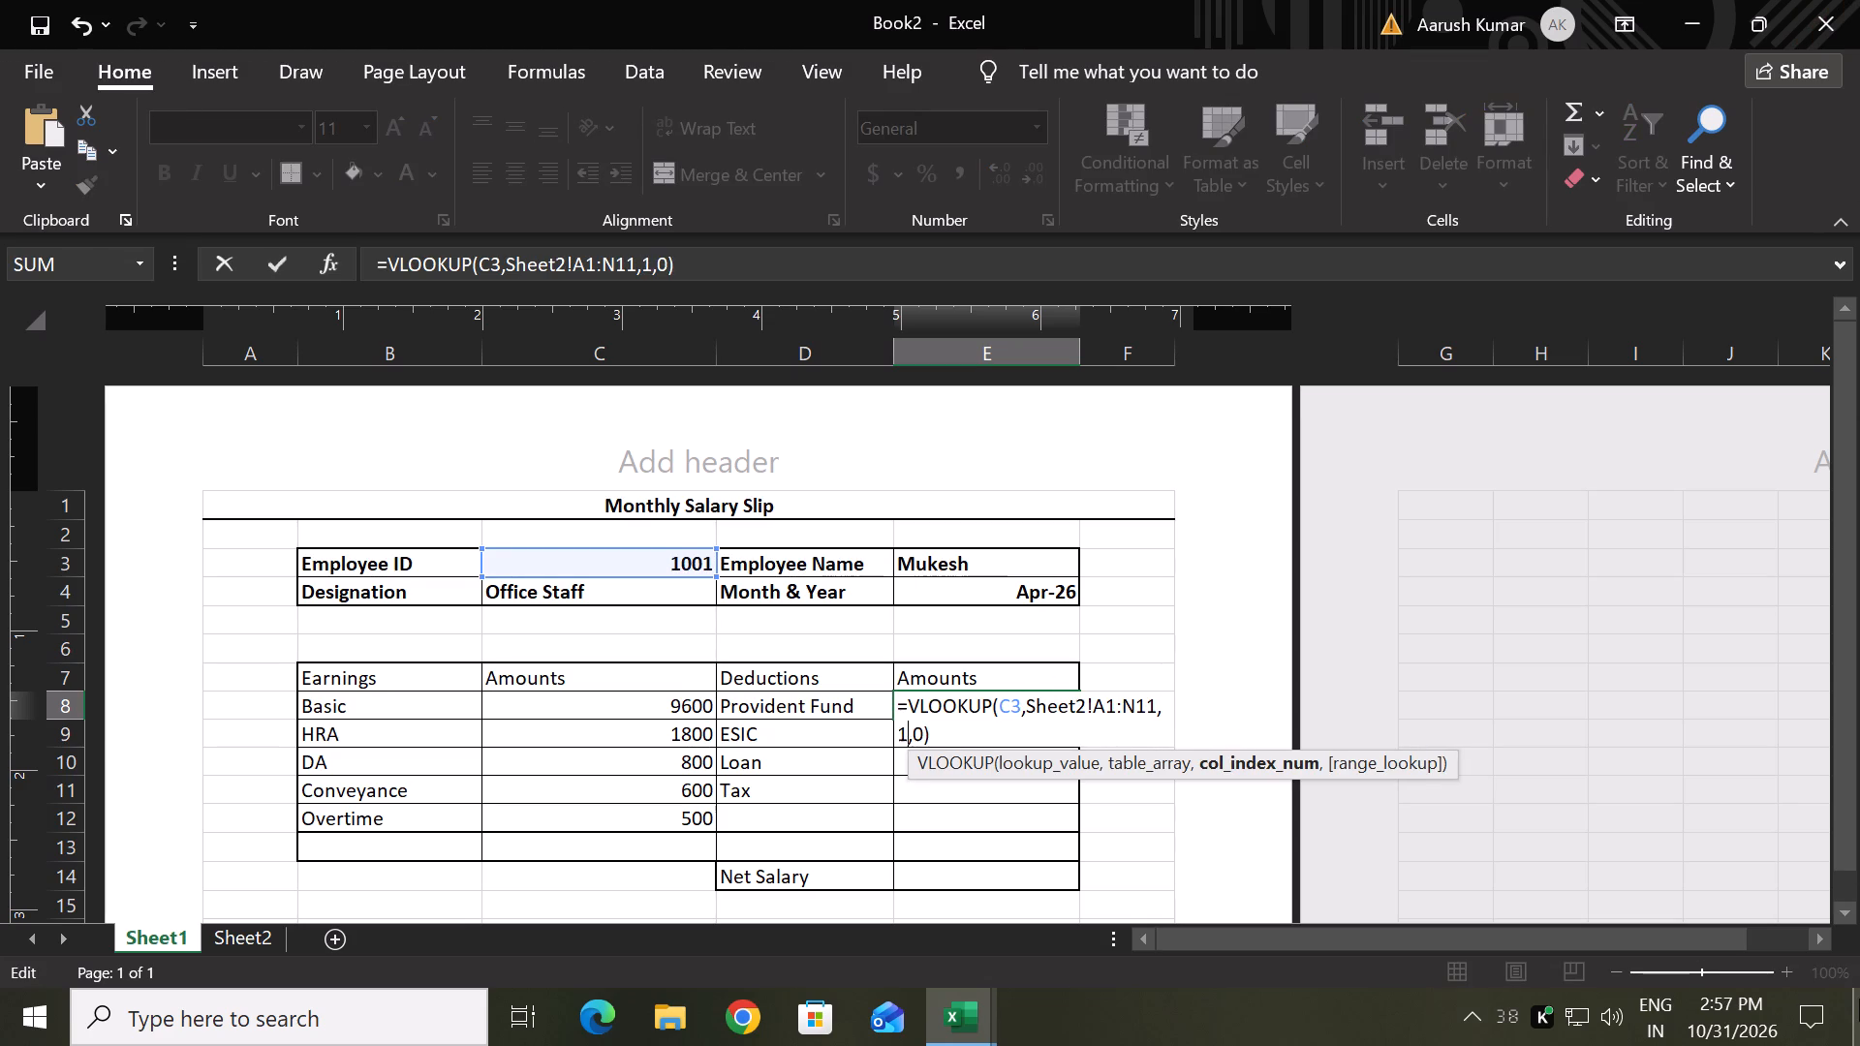
key(Return)
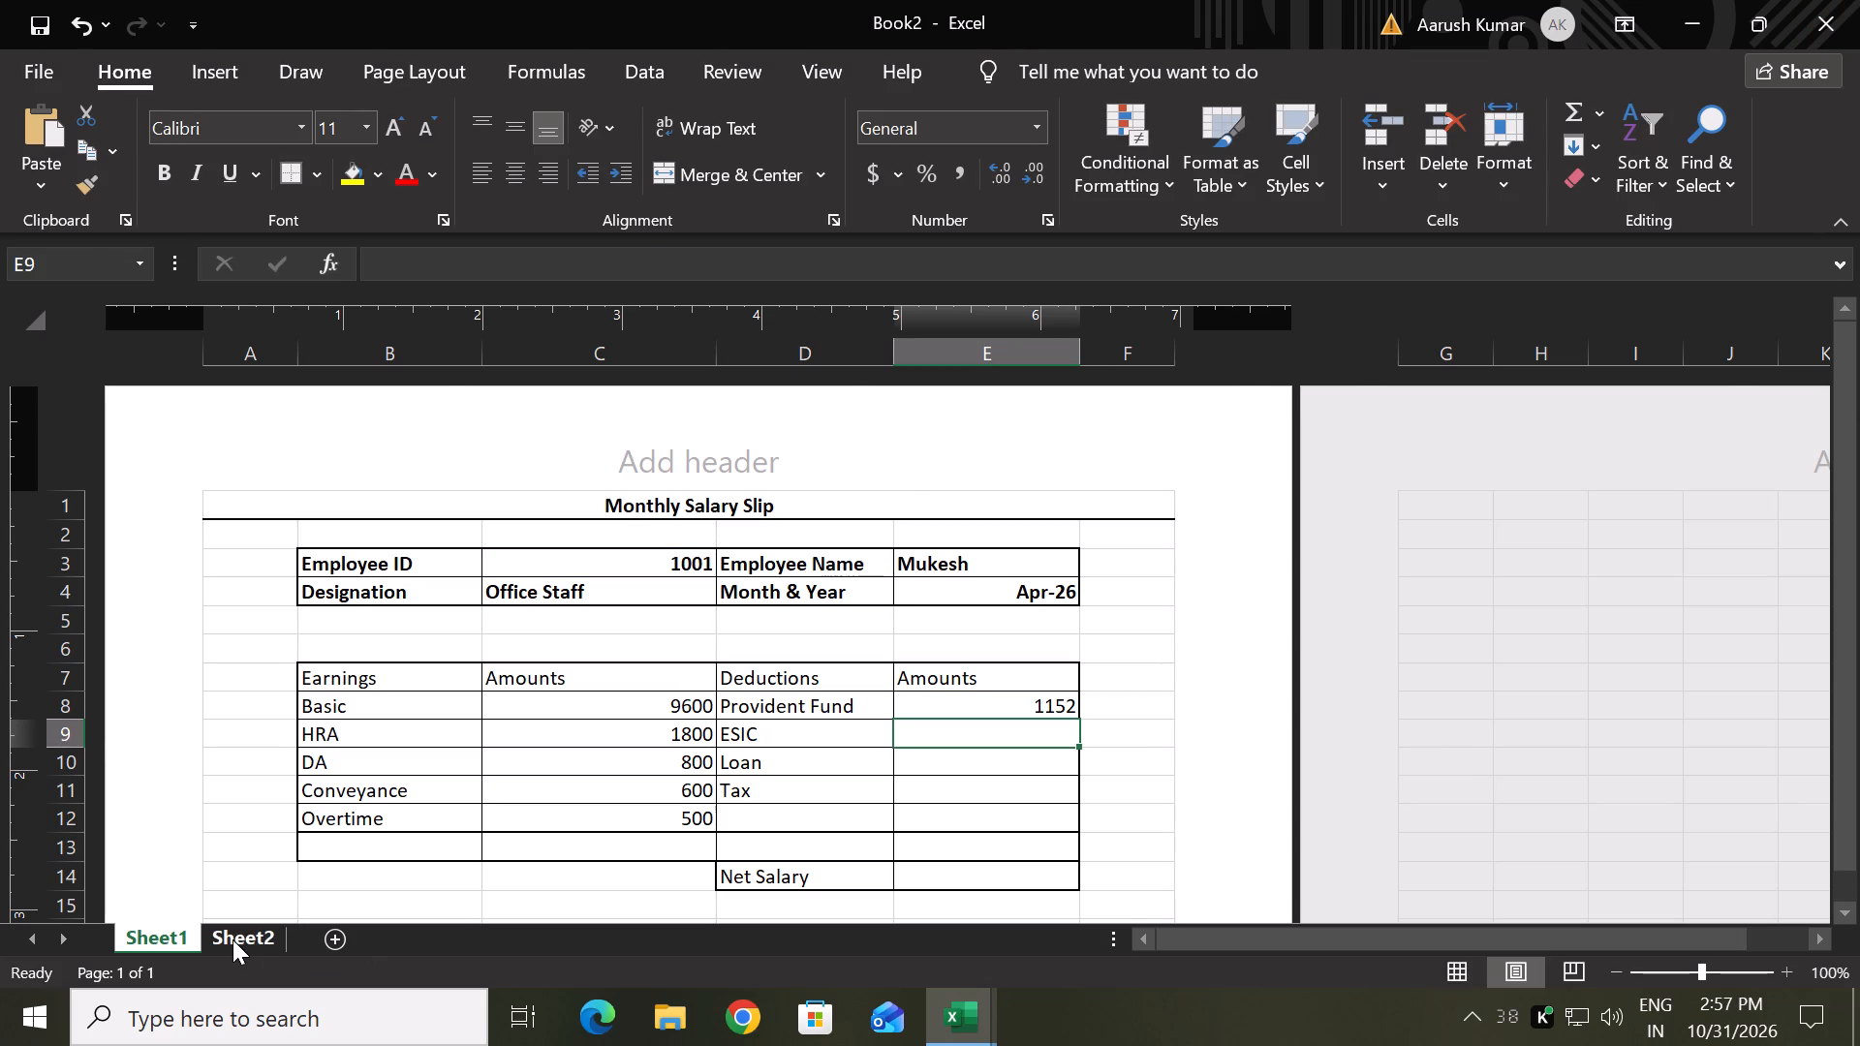
Check the ESIC column on Sheet2 and fill the amount in E9 with the copied VLOOKUP using column index 12.
click(232, 938)
click(145, 946)
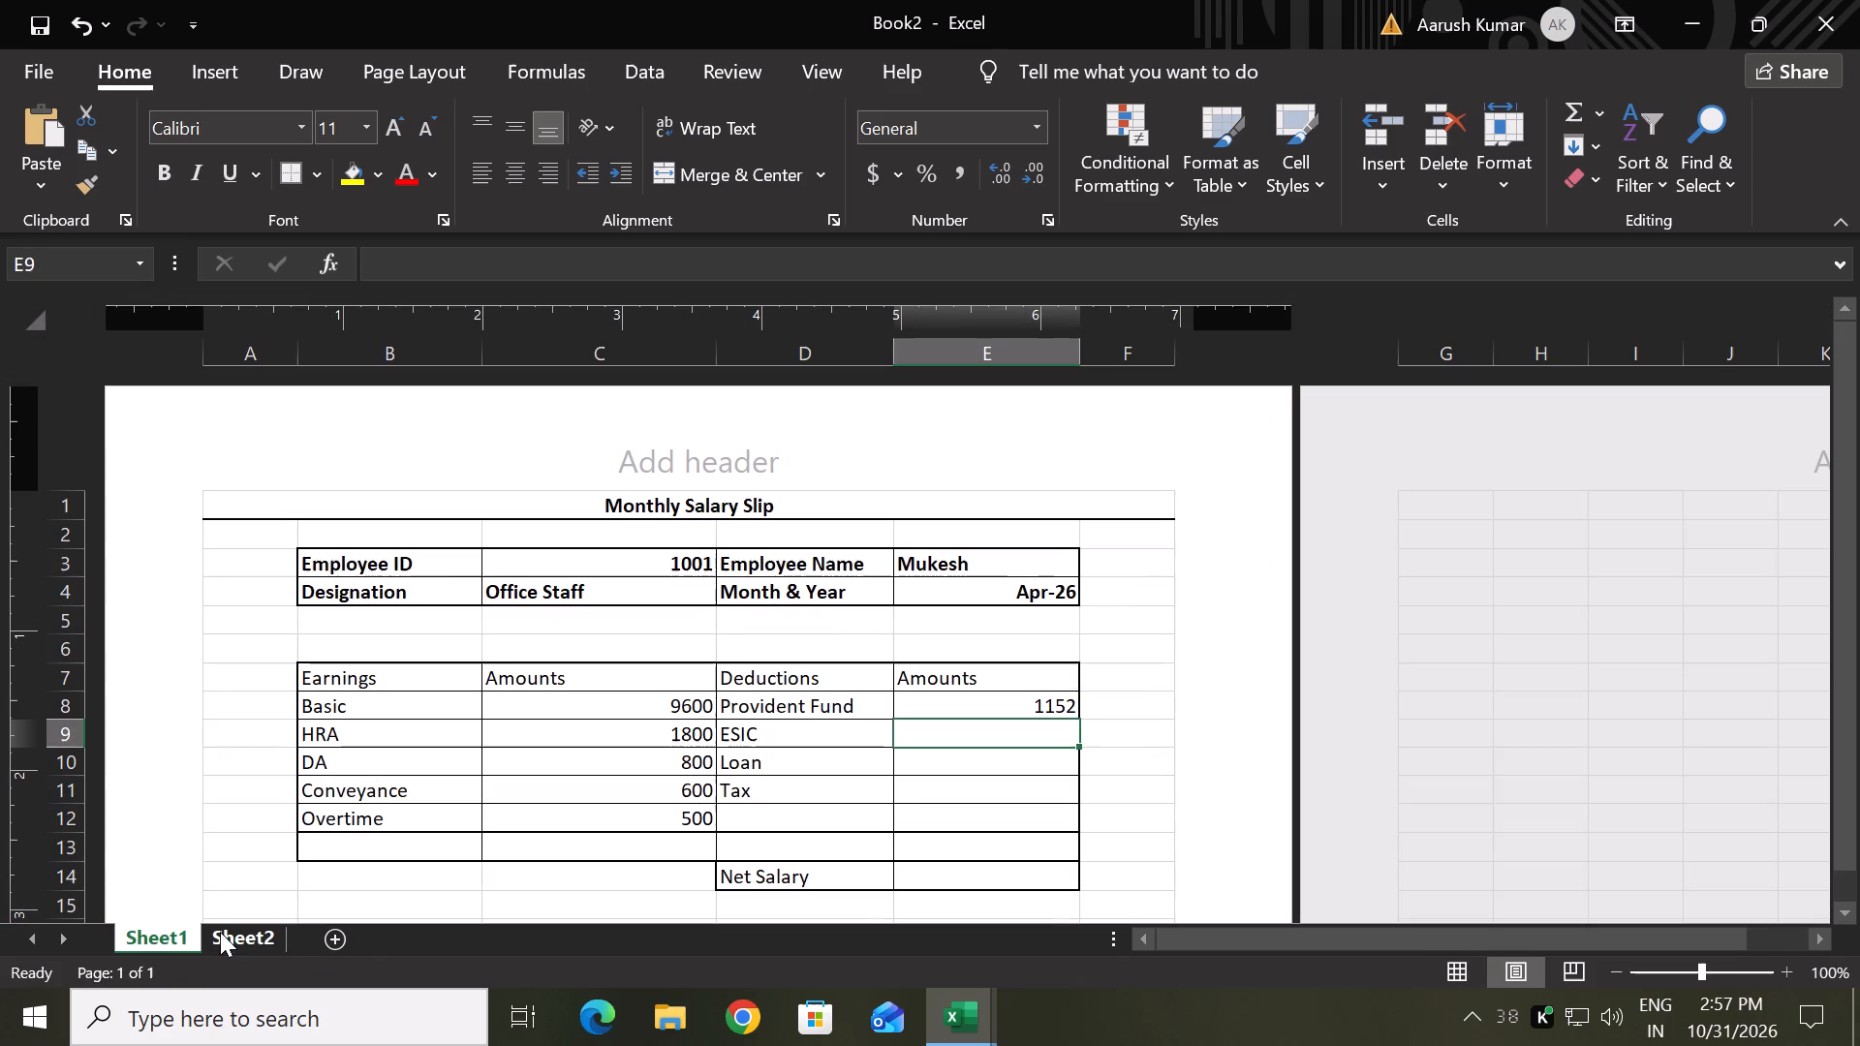
click(223, 928)
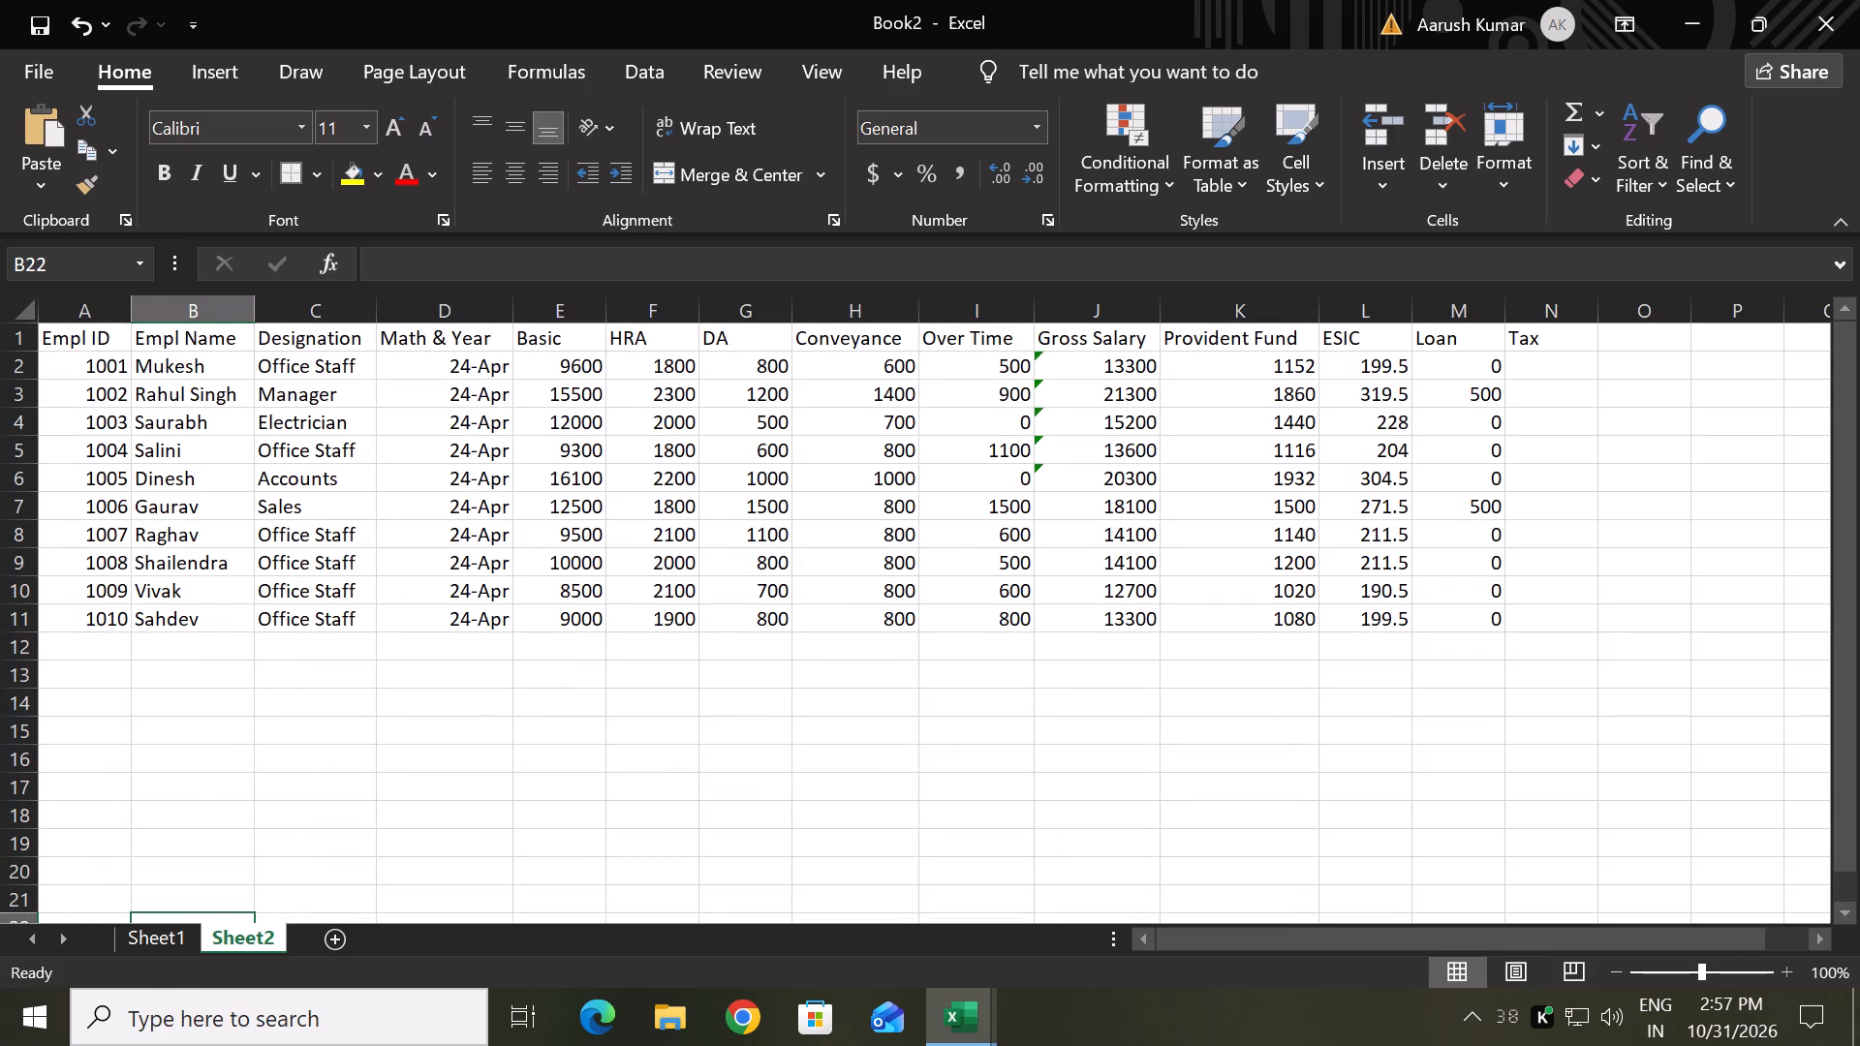
click(117, 938)
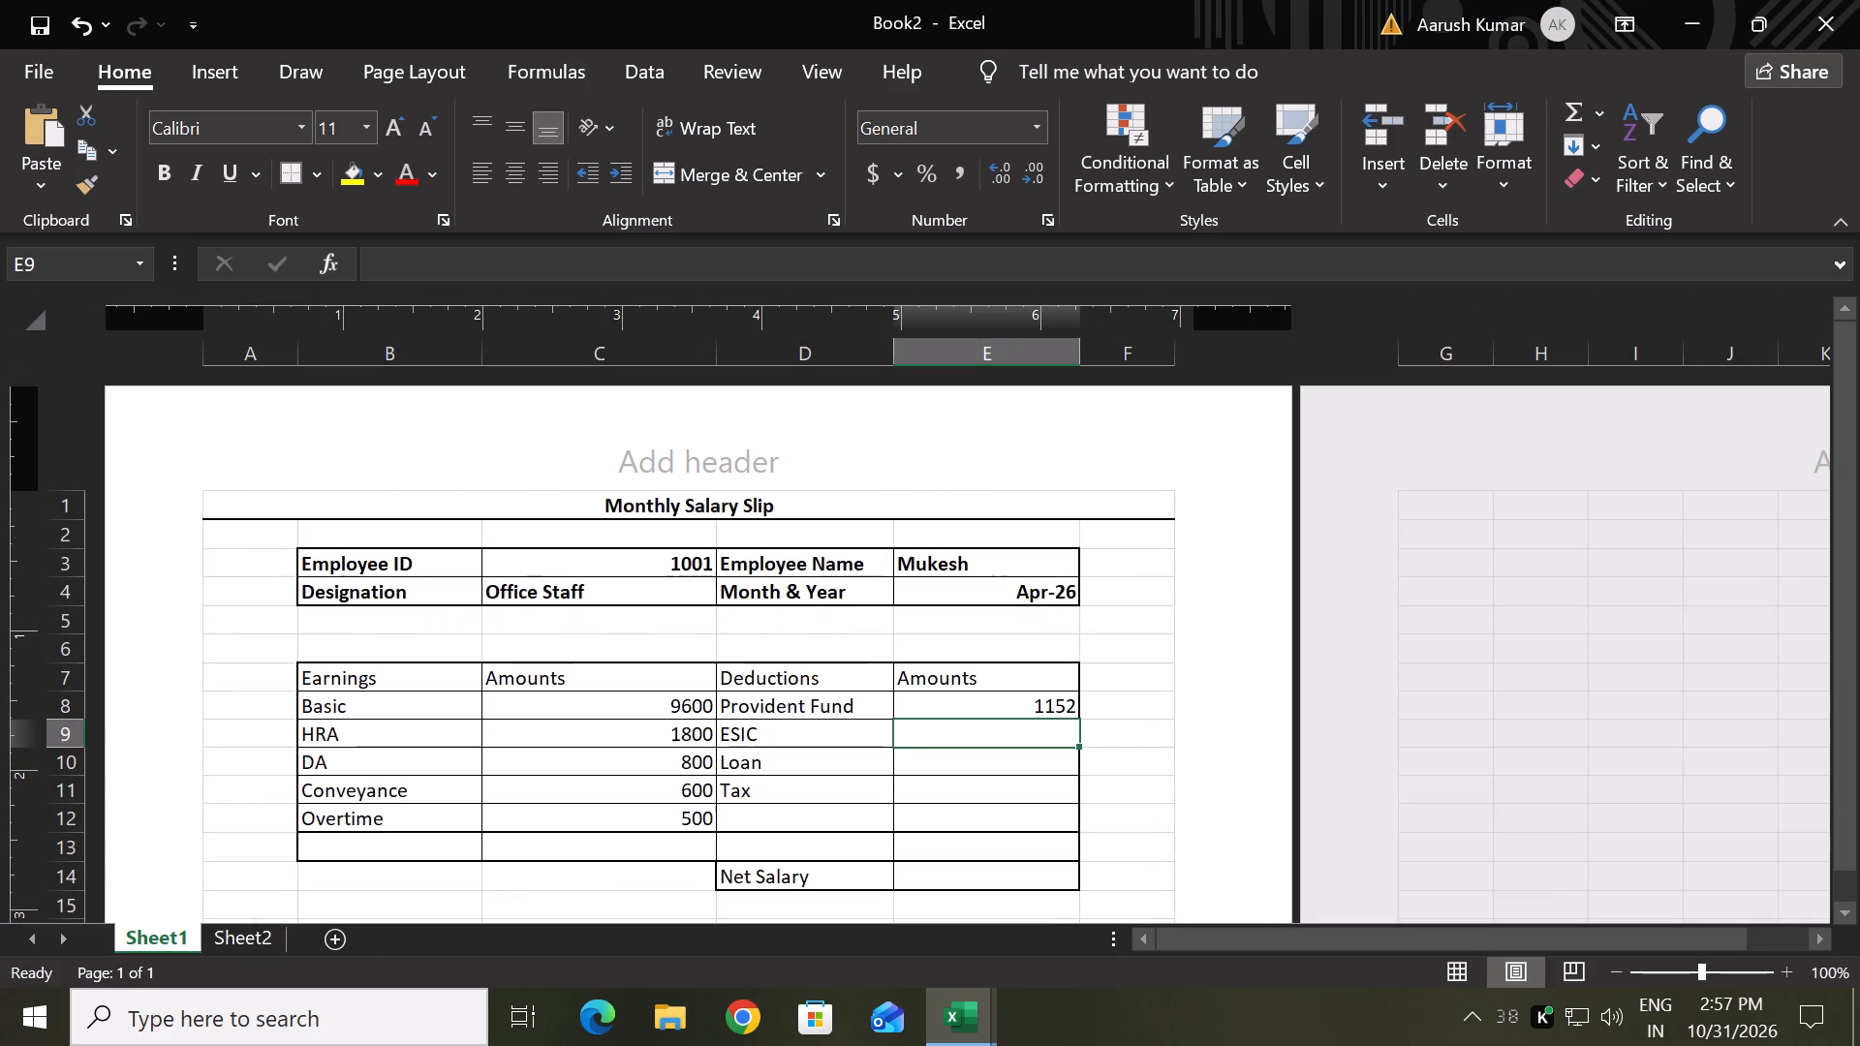
double_click(1029, 739)
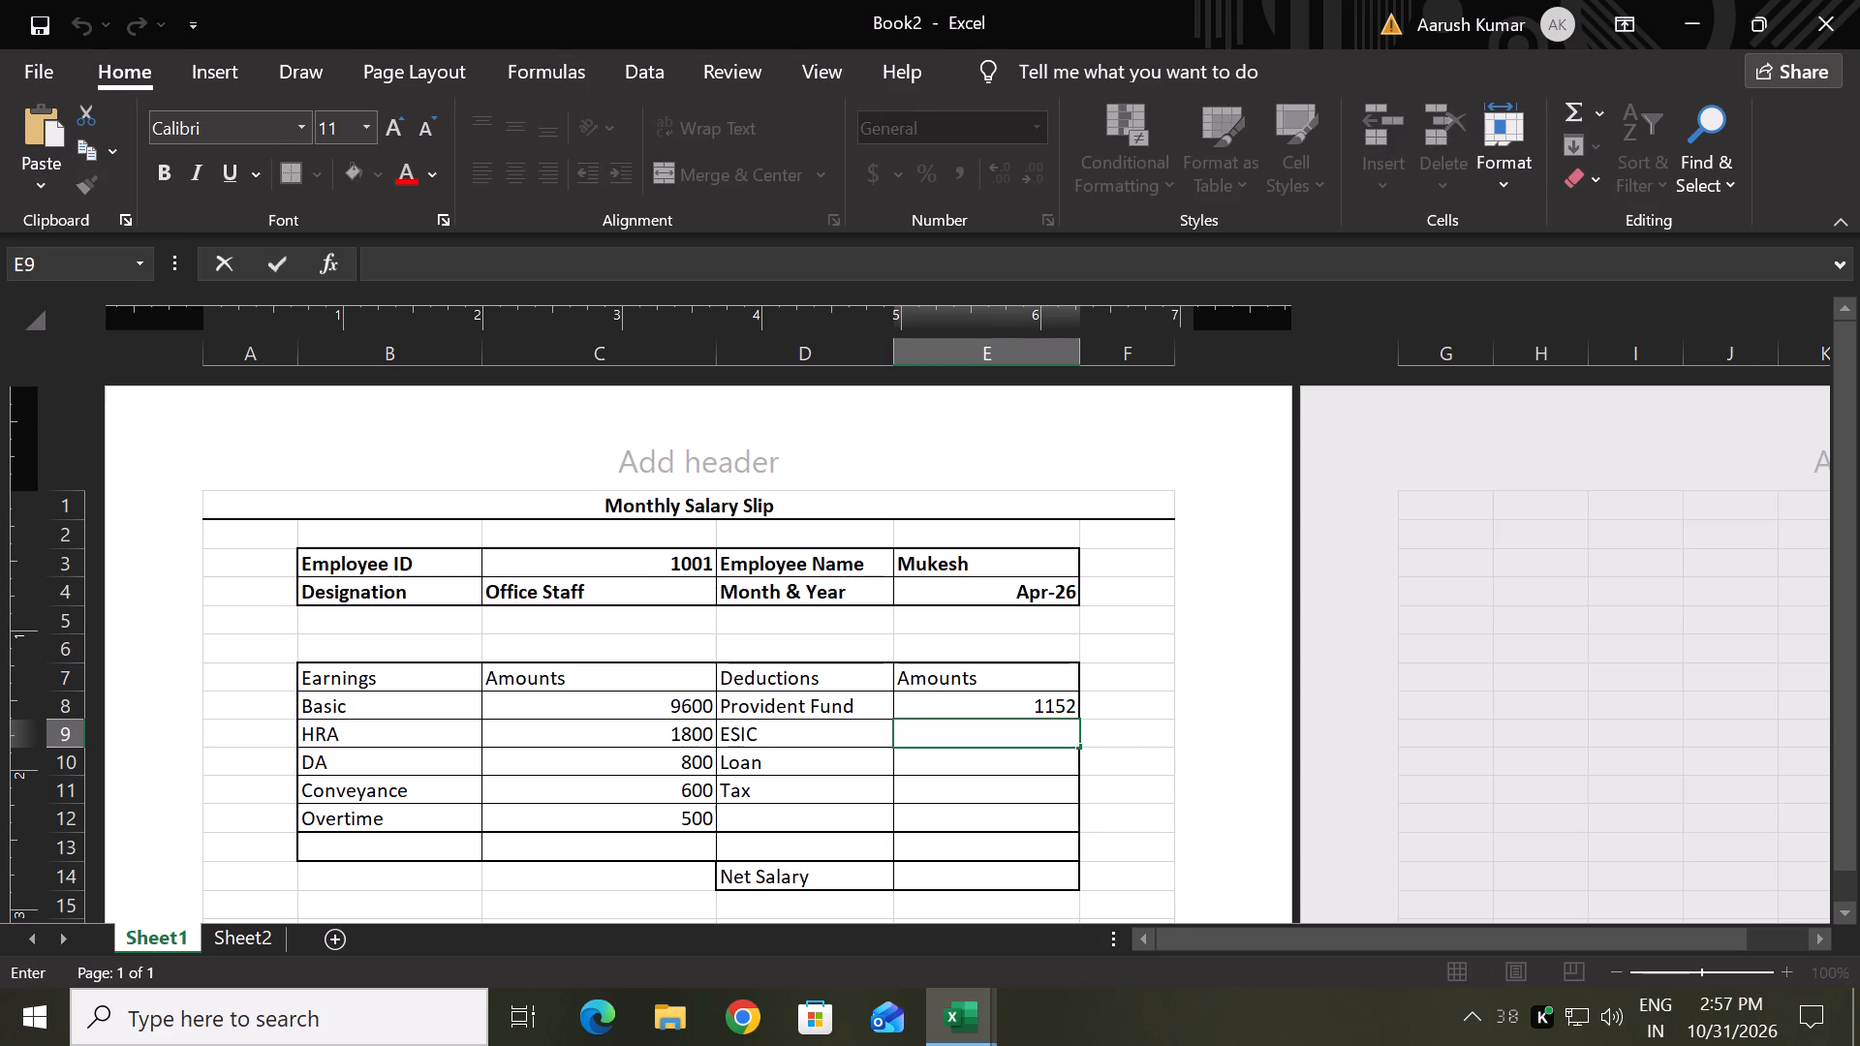
key(ctrl+v)
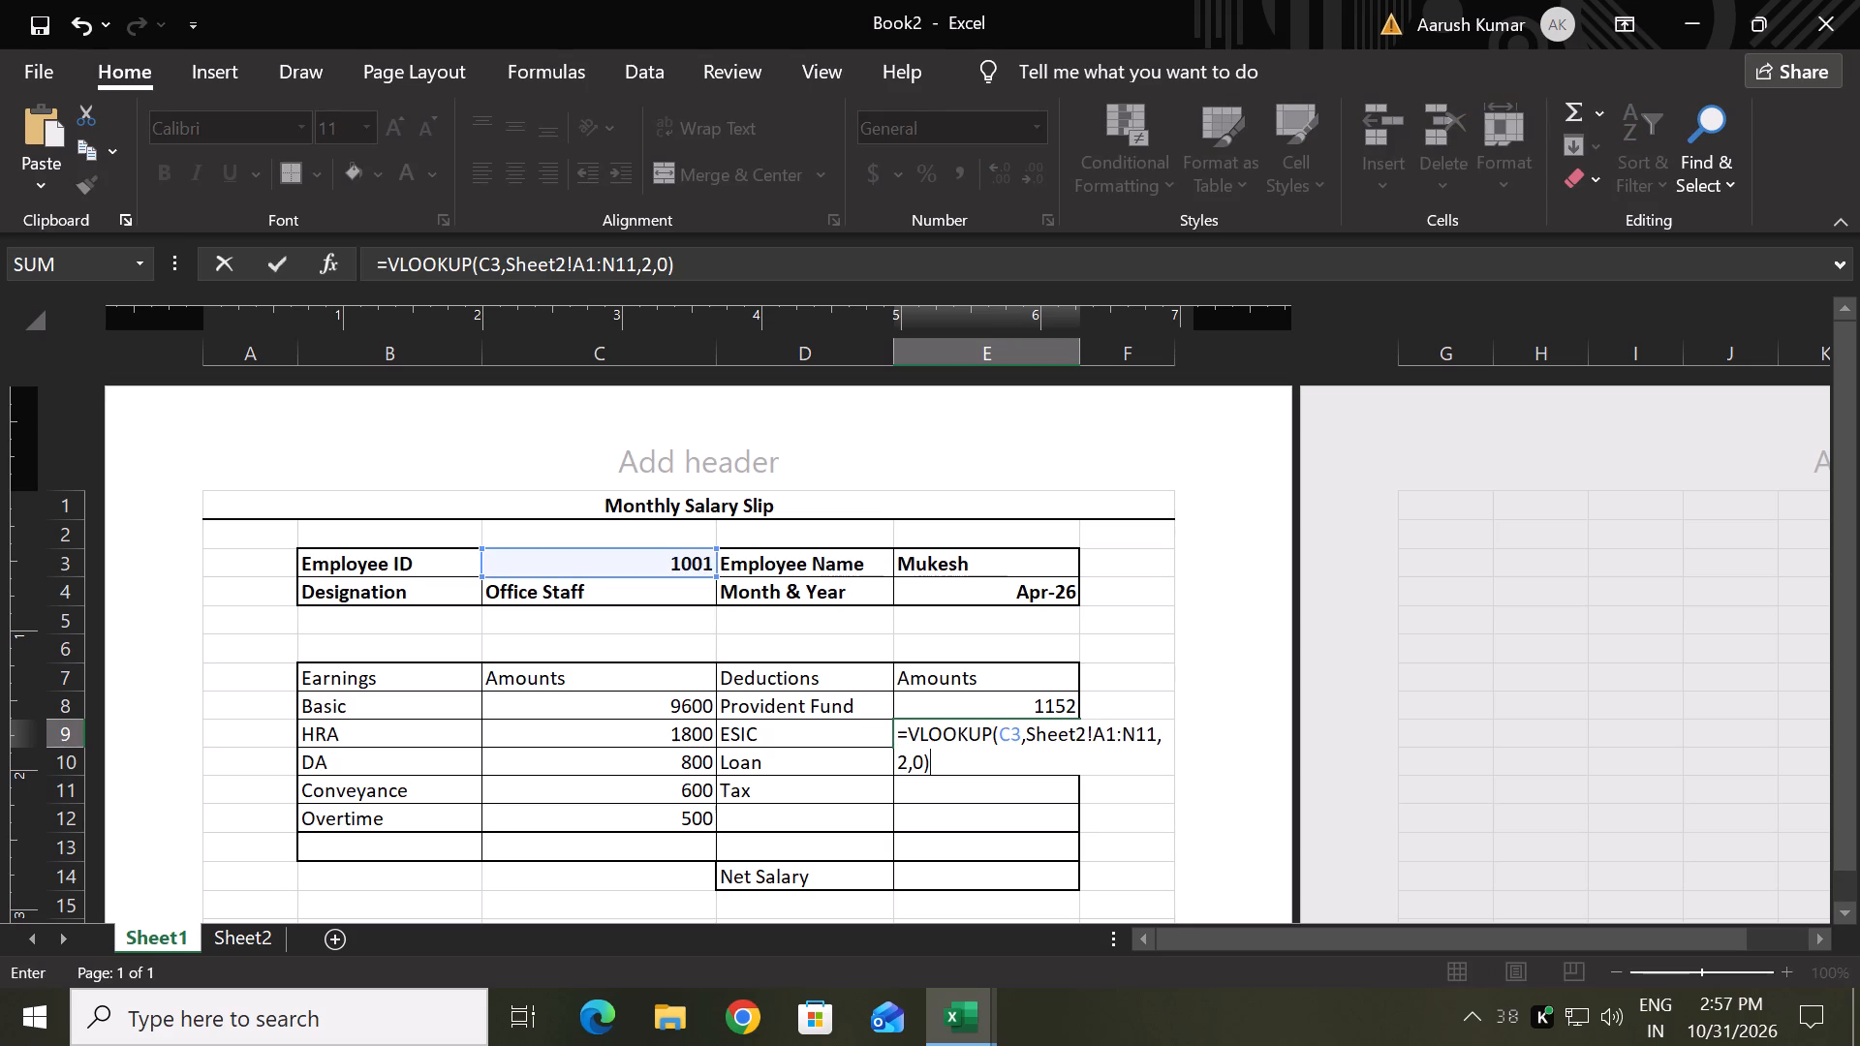
key(Left)
key(Left)
key(Right)
key(Right)
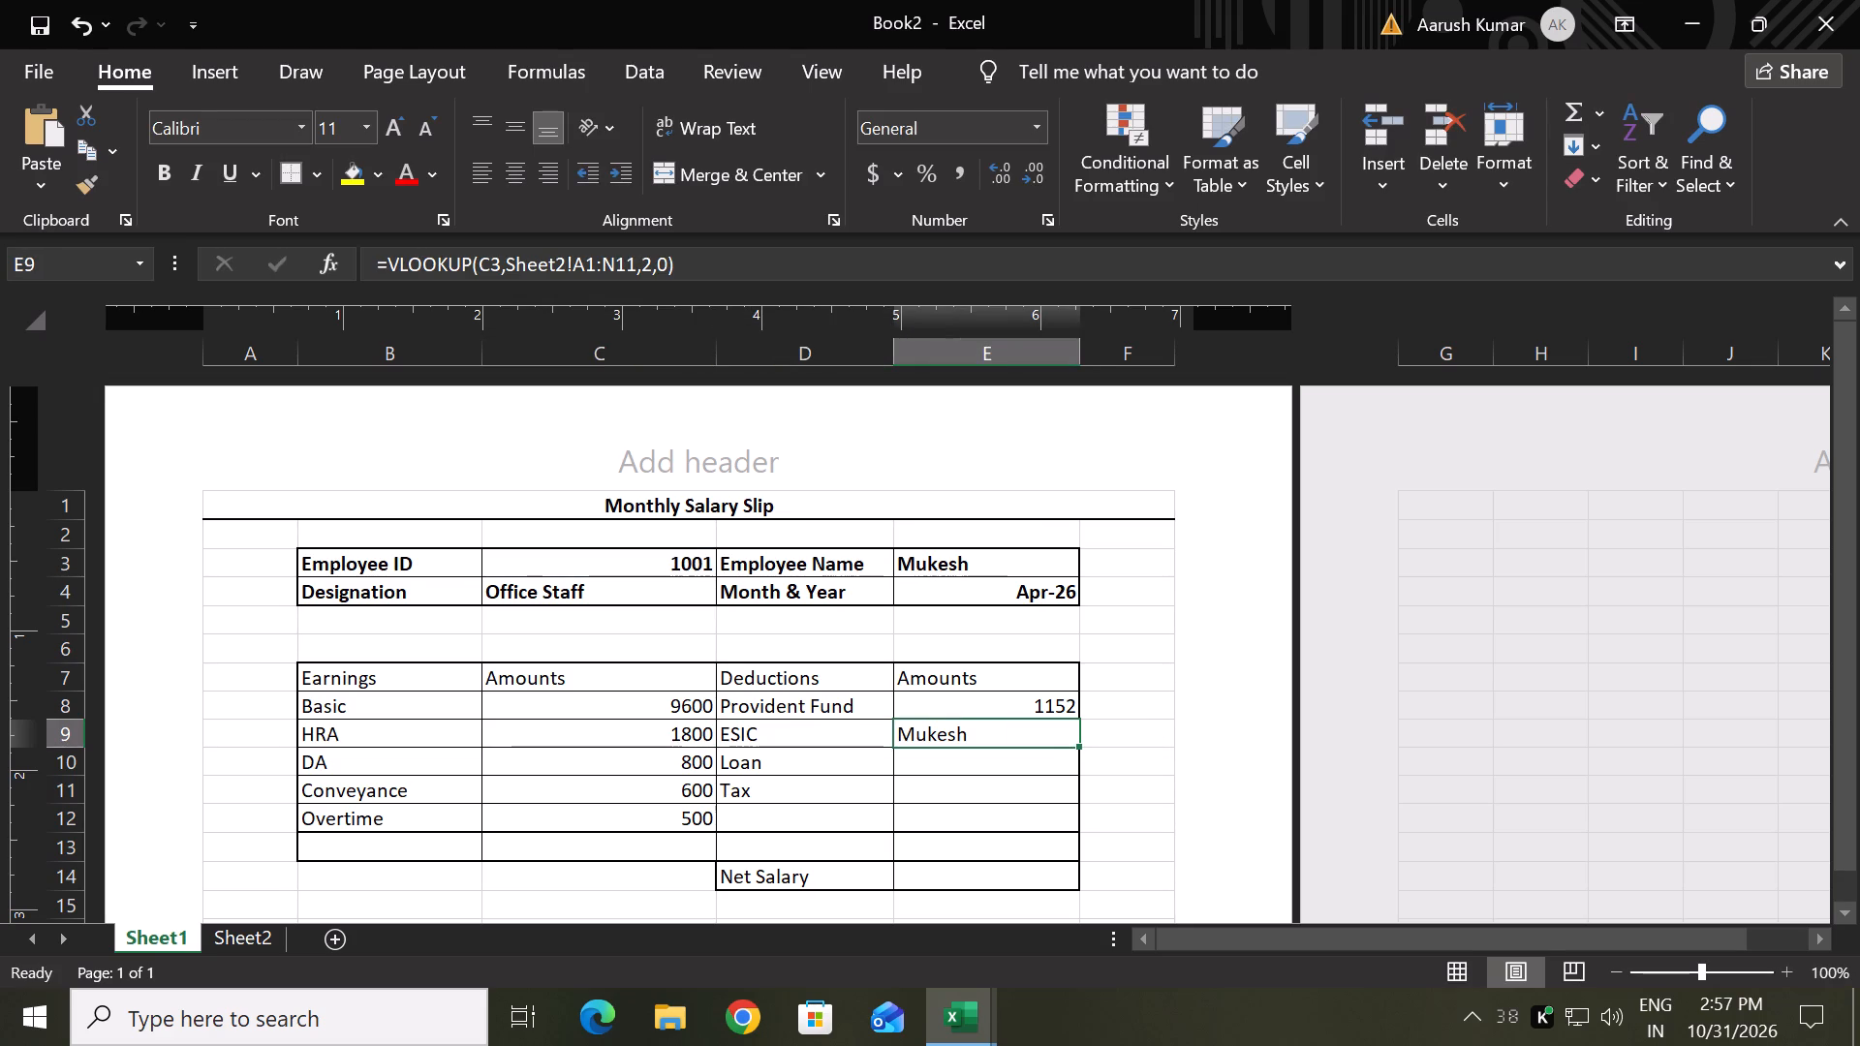
click(648, 277)
click(603, 261)
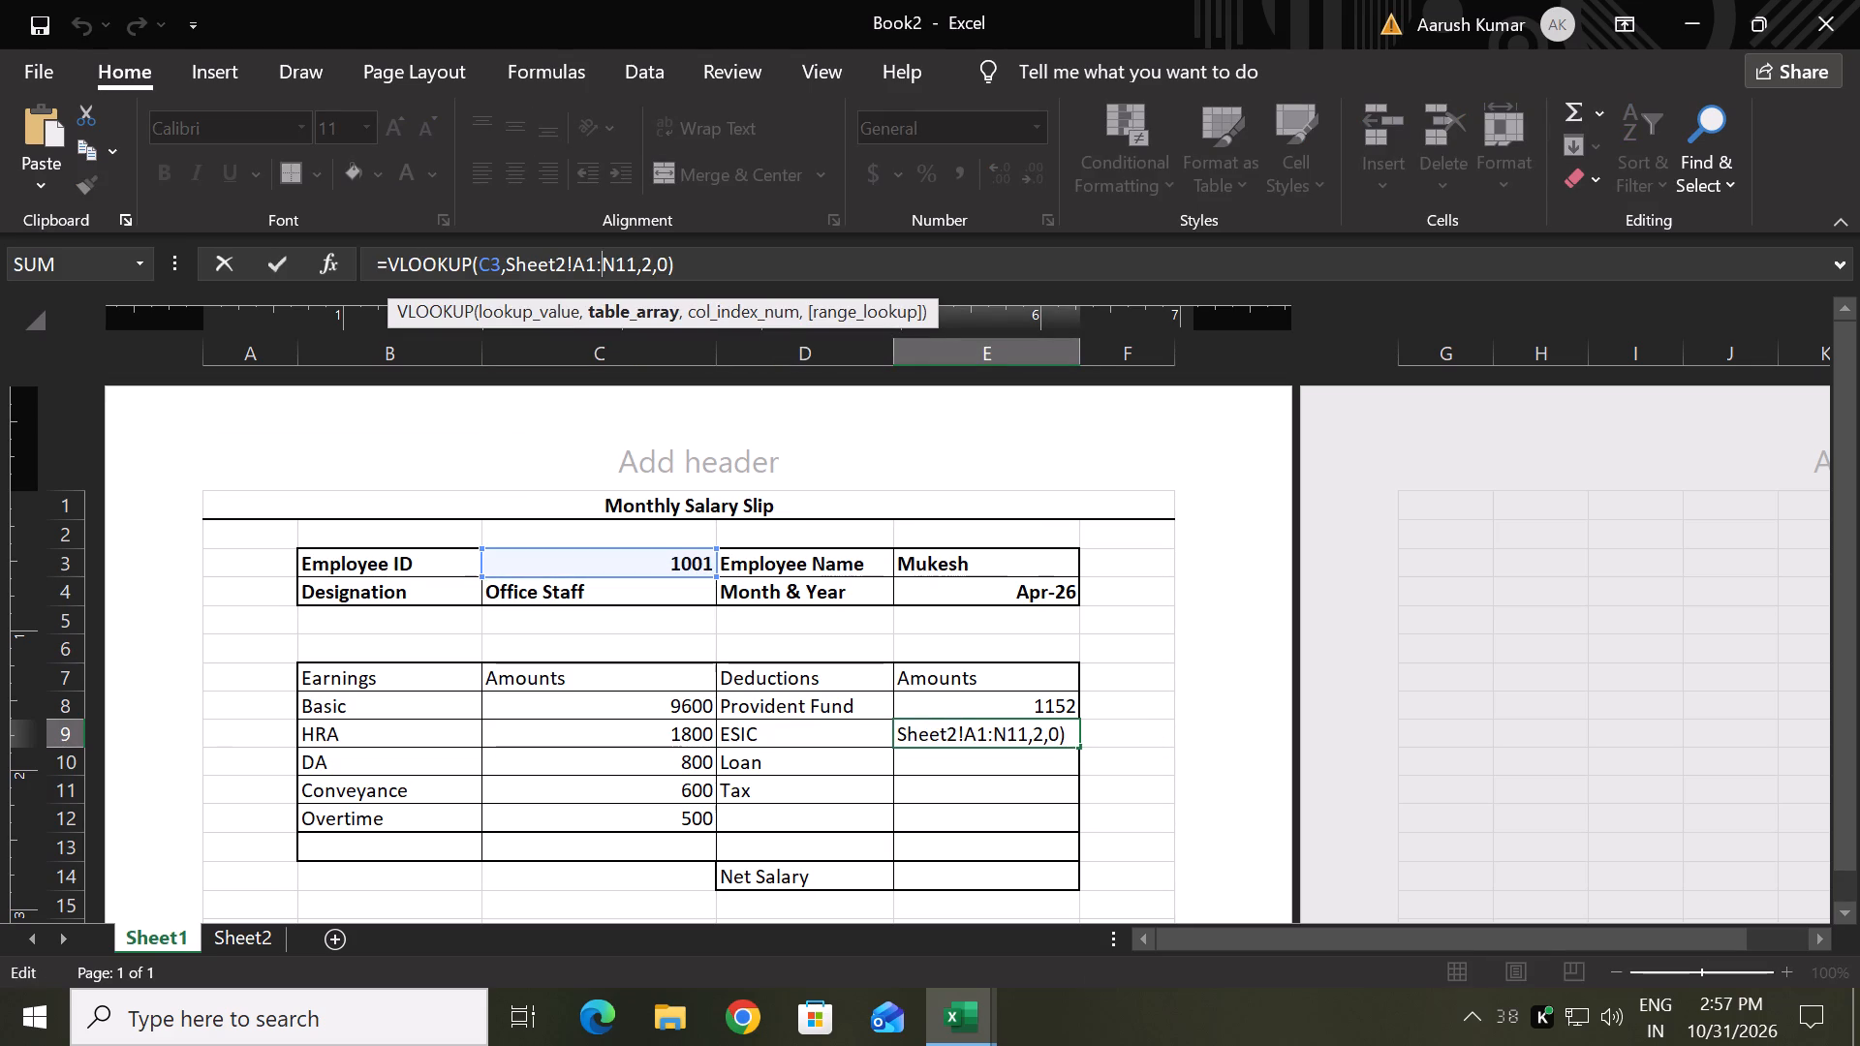
click(628, 261)
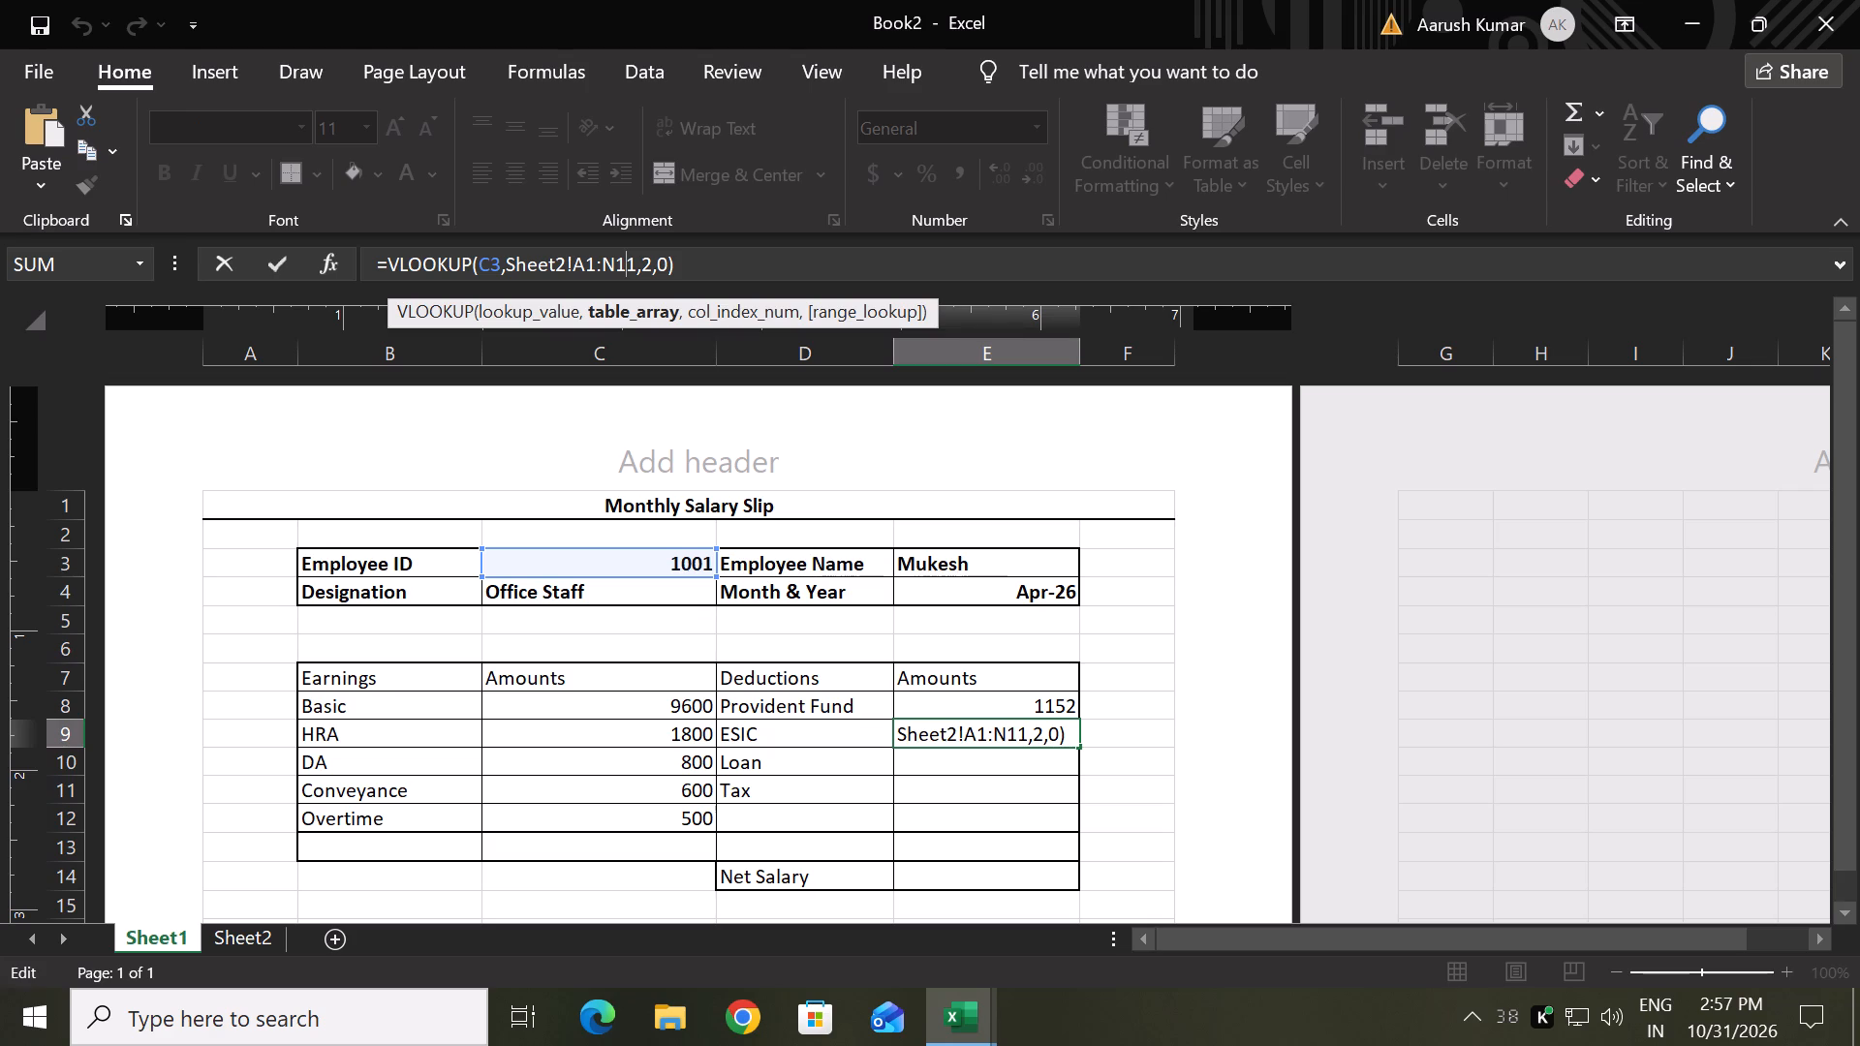
key(Right)
key(1)
key(Return)
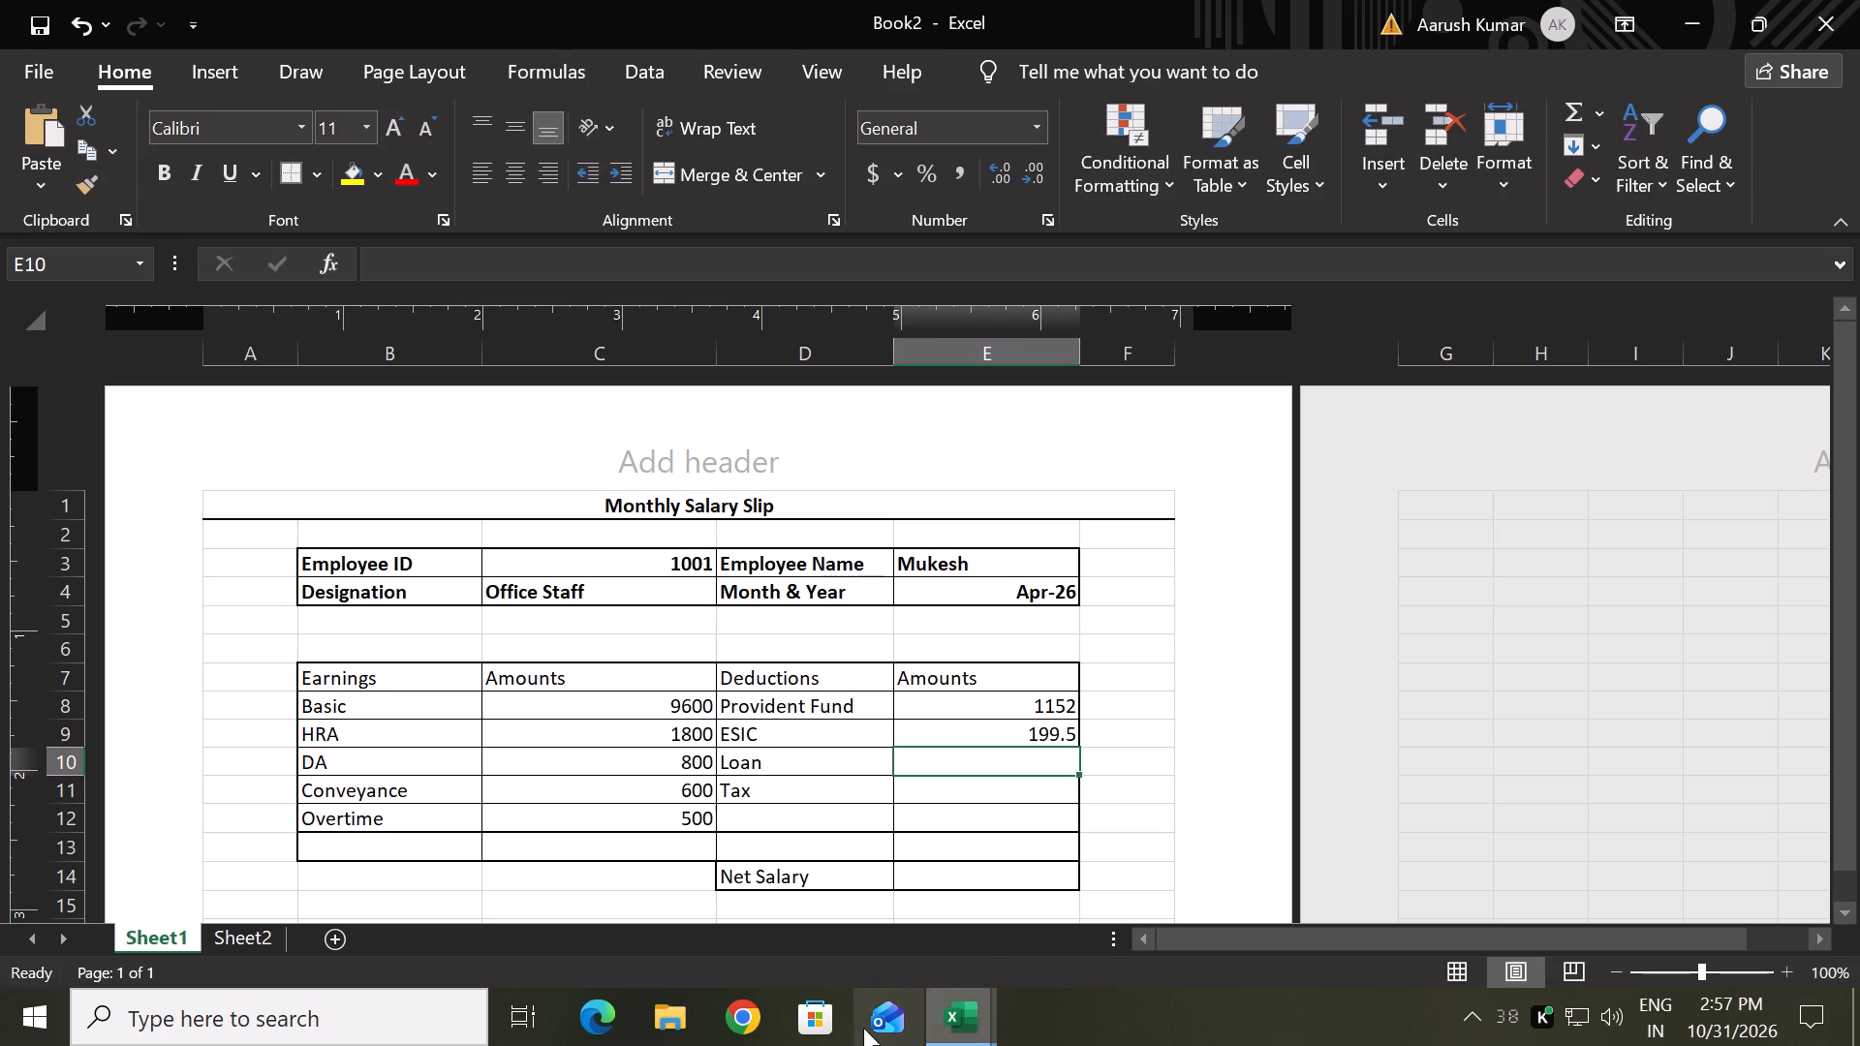
Check the Loan column on Sheet2 and fill the amount in E10 with the copied VLOOKUP using column index 13.
click(277, 936)
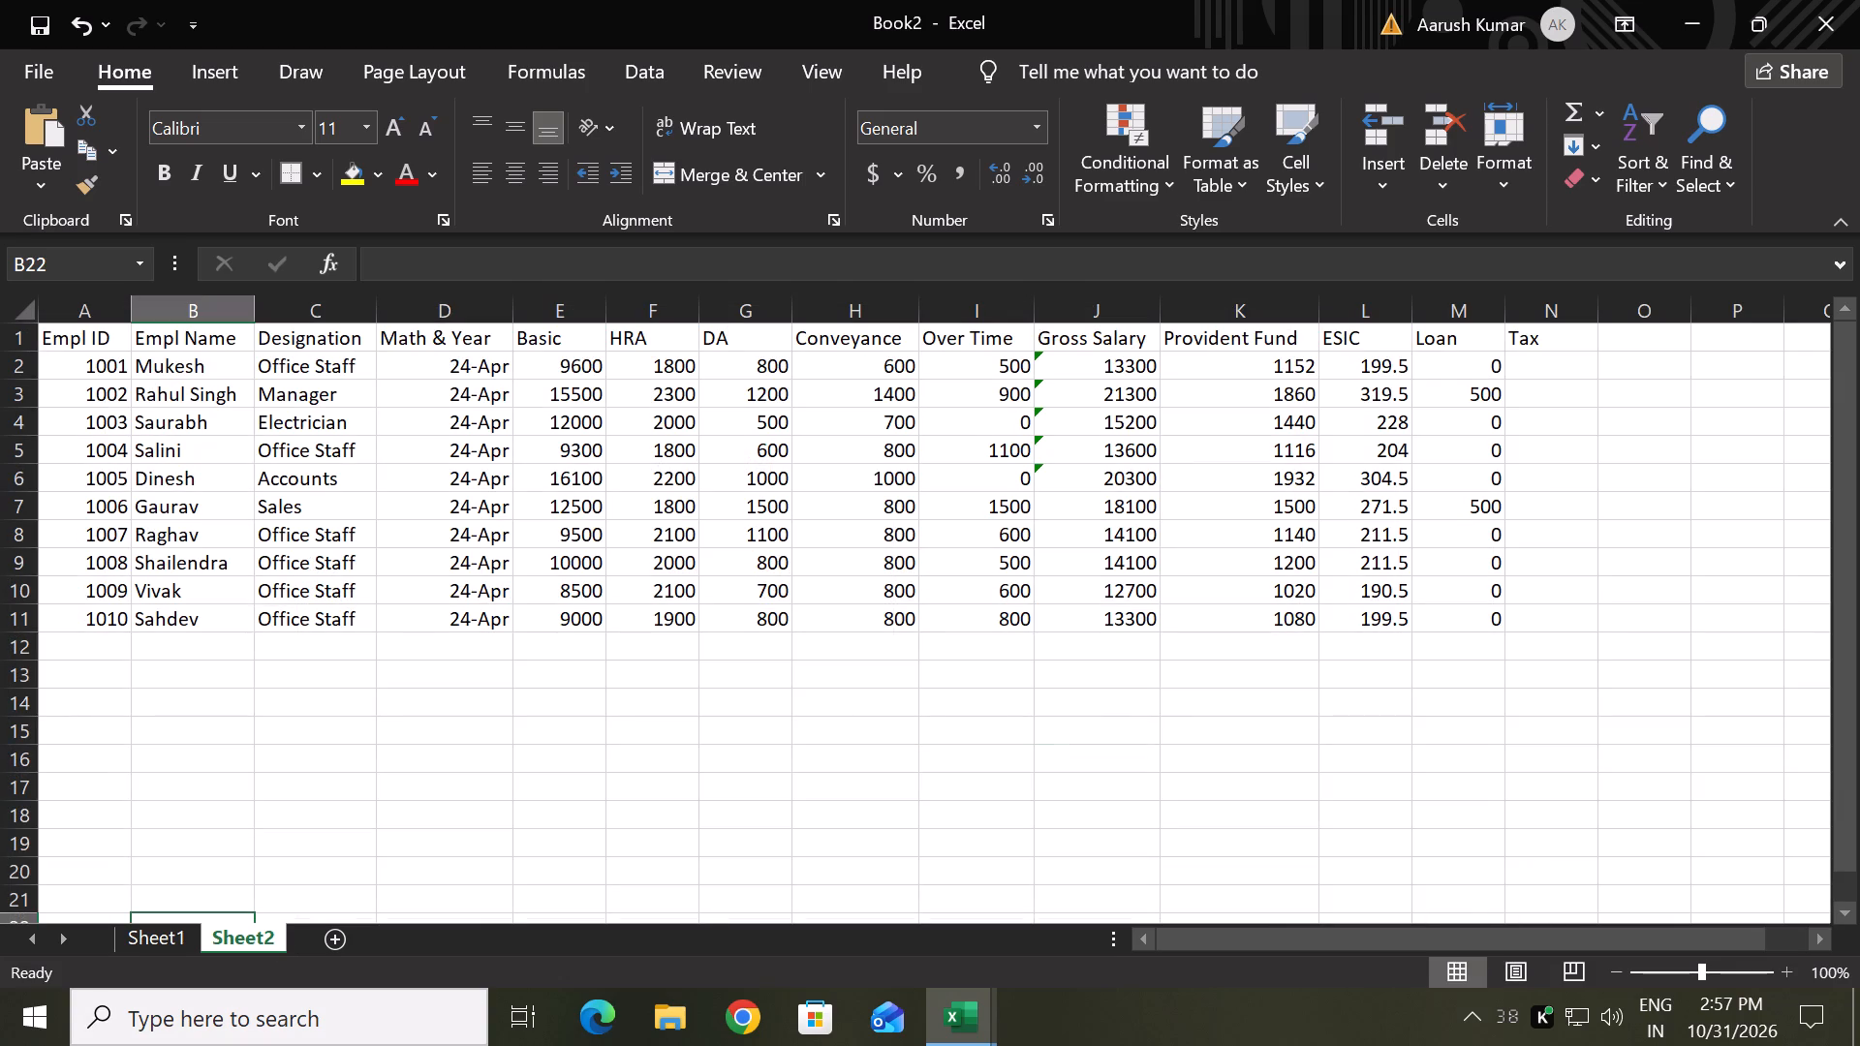
click(164, 941)
double_click(1017, 760)
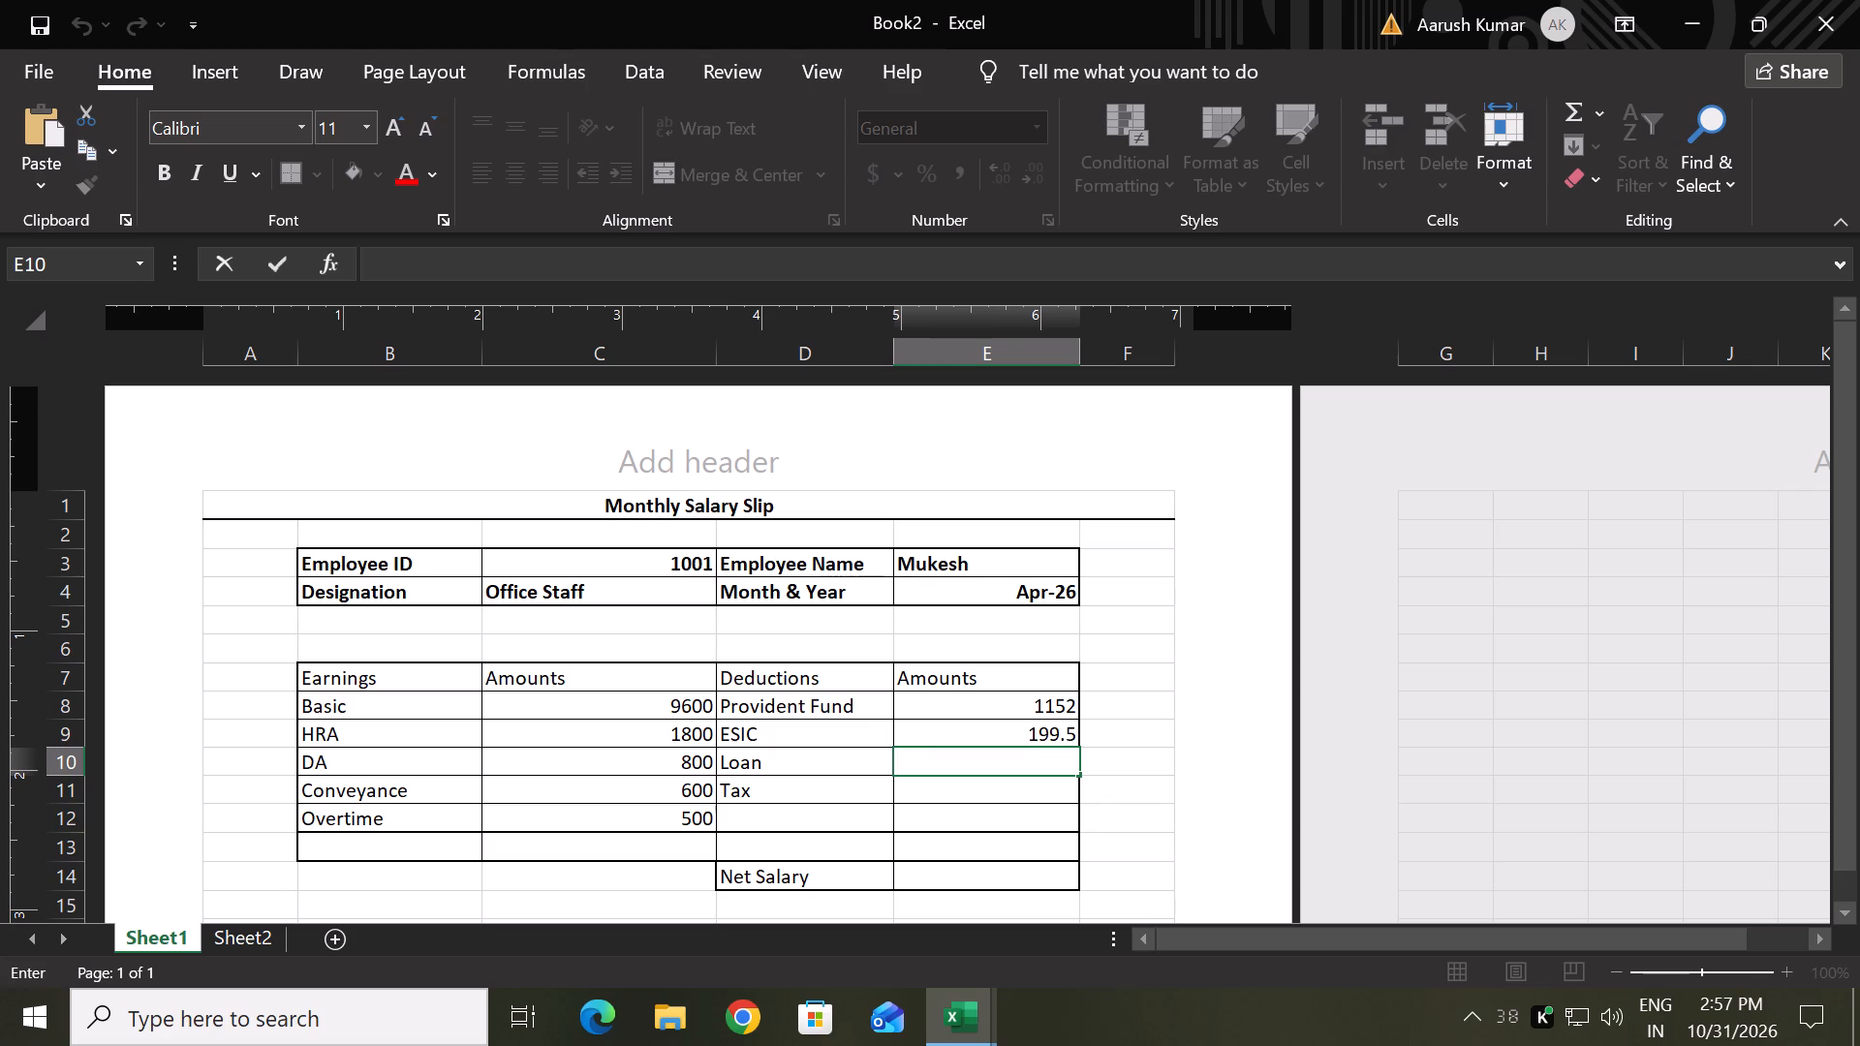
key(ctrl+v)
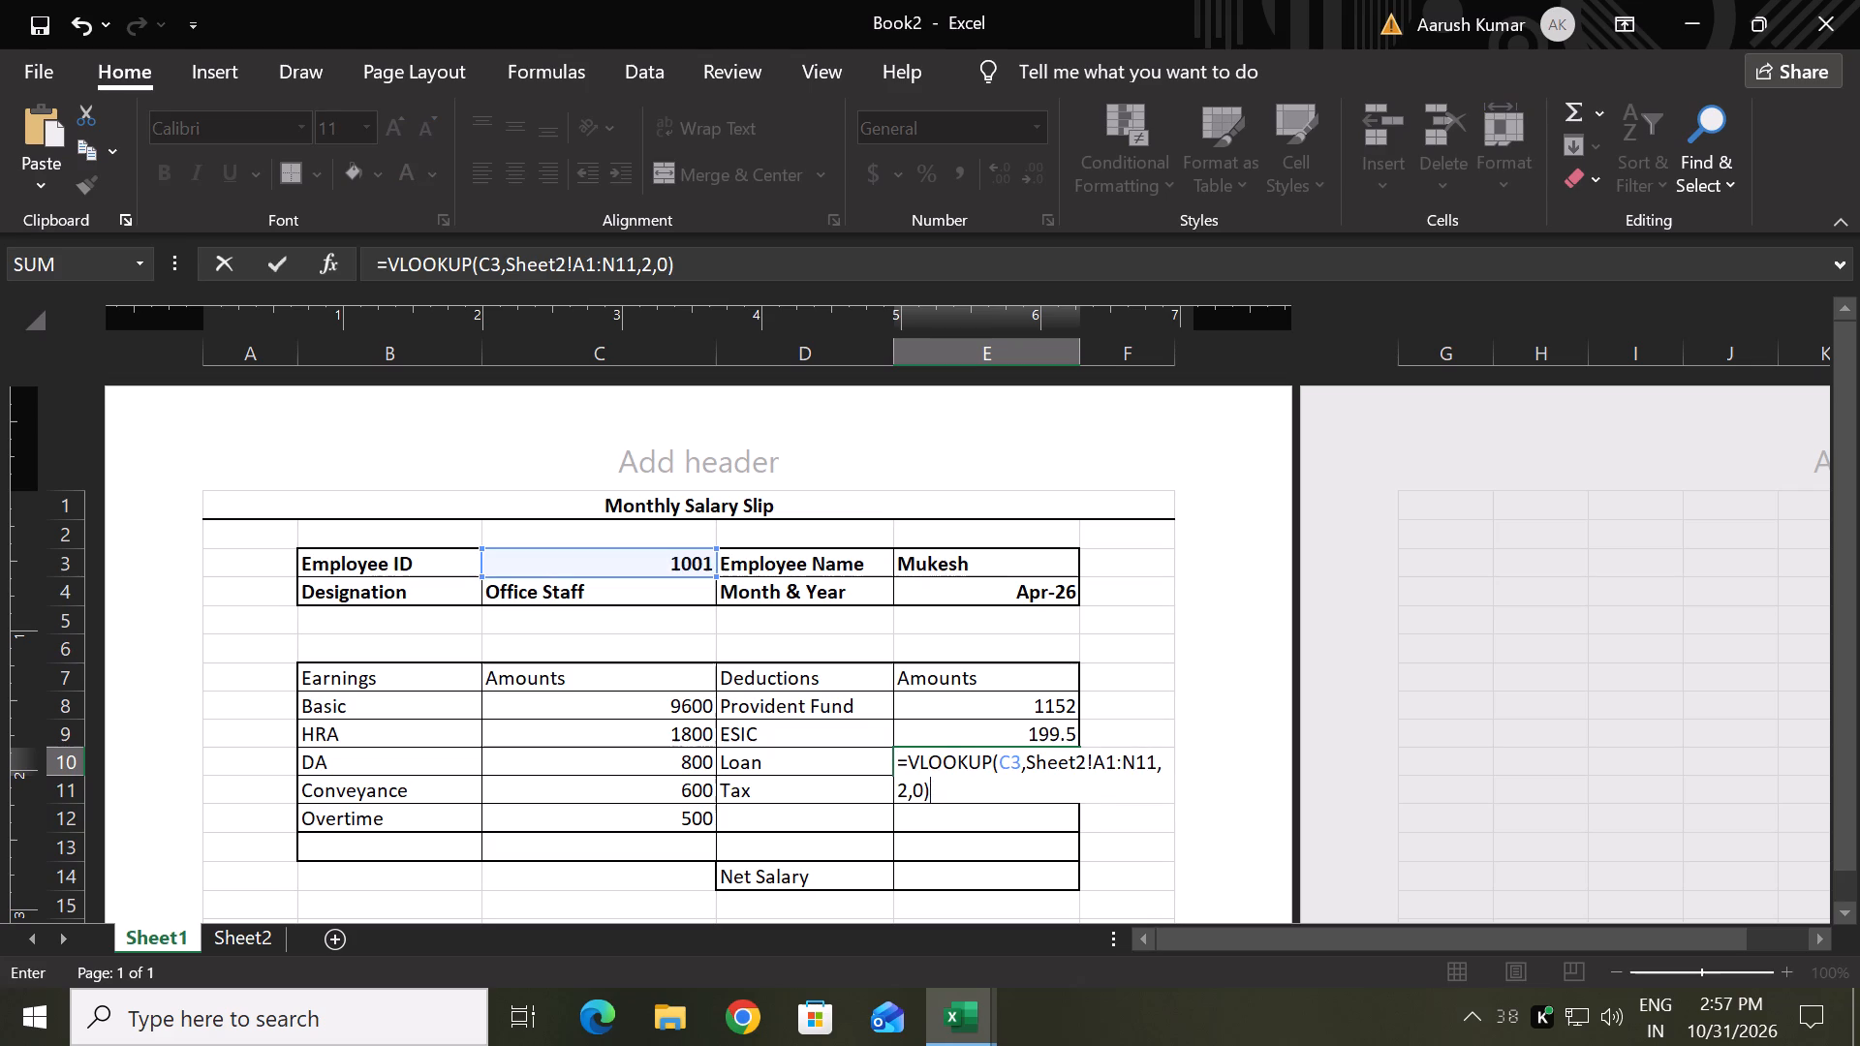
click(913, 780)
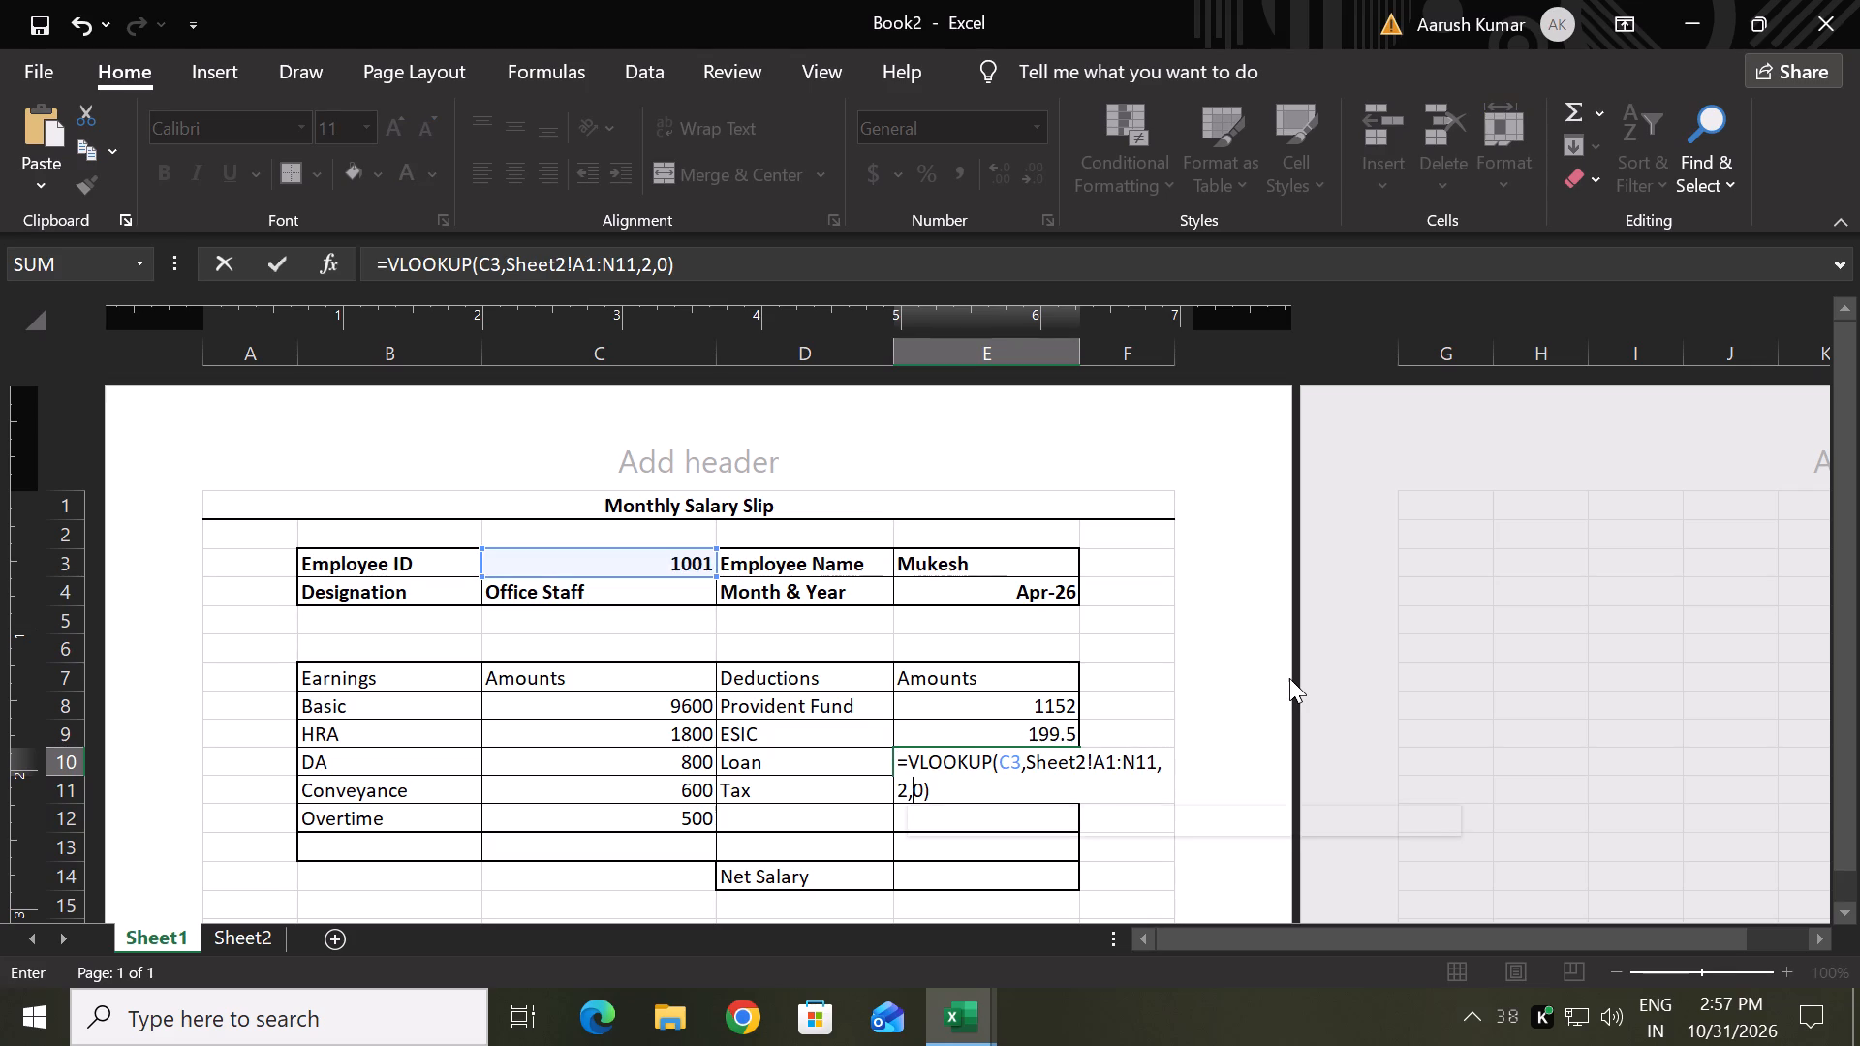
key(Left)
key(BackSpace)
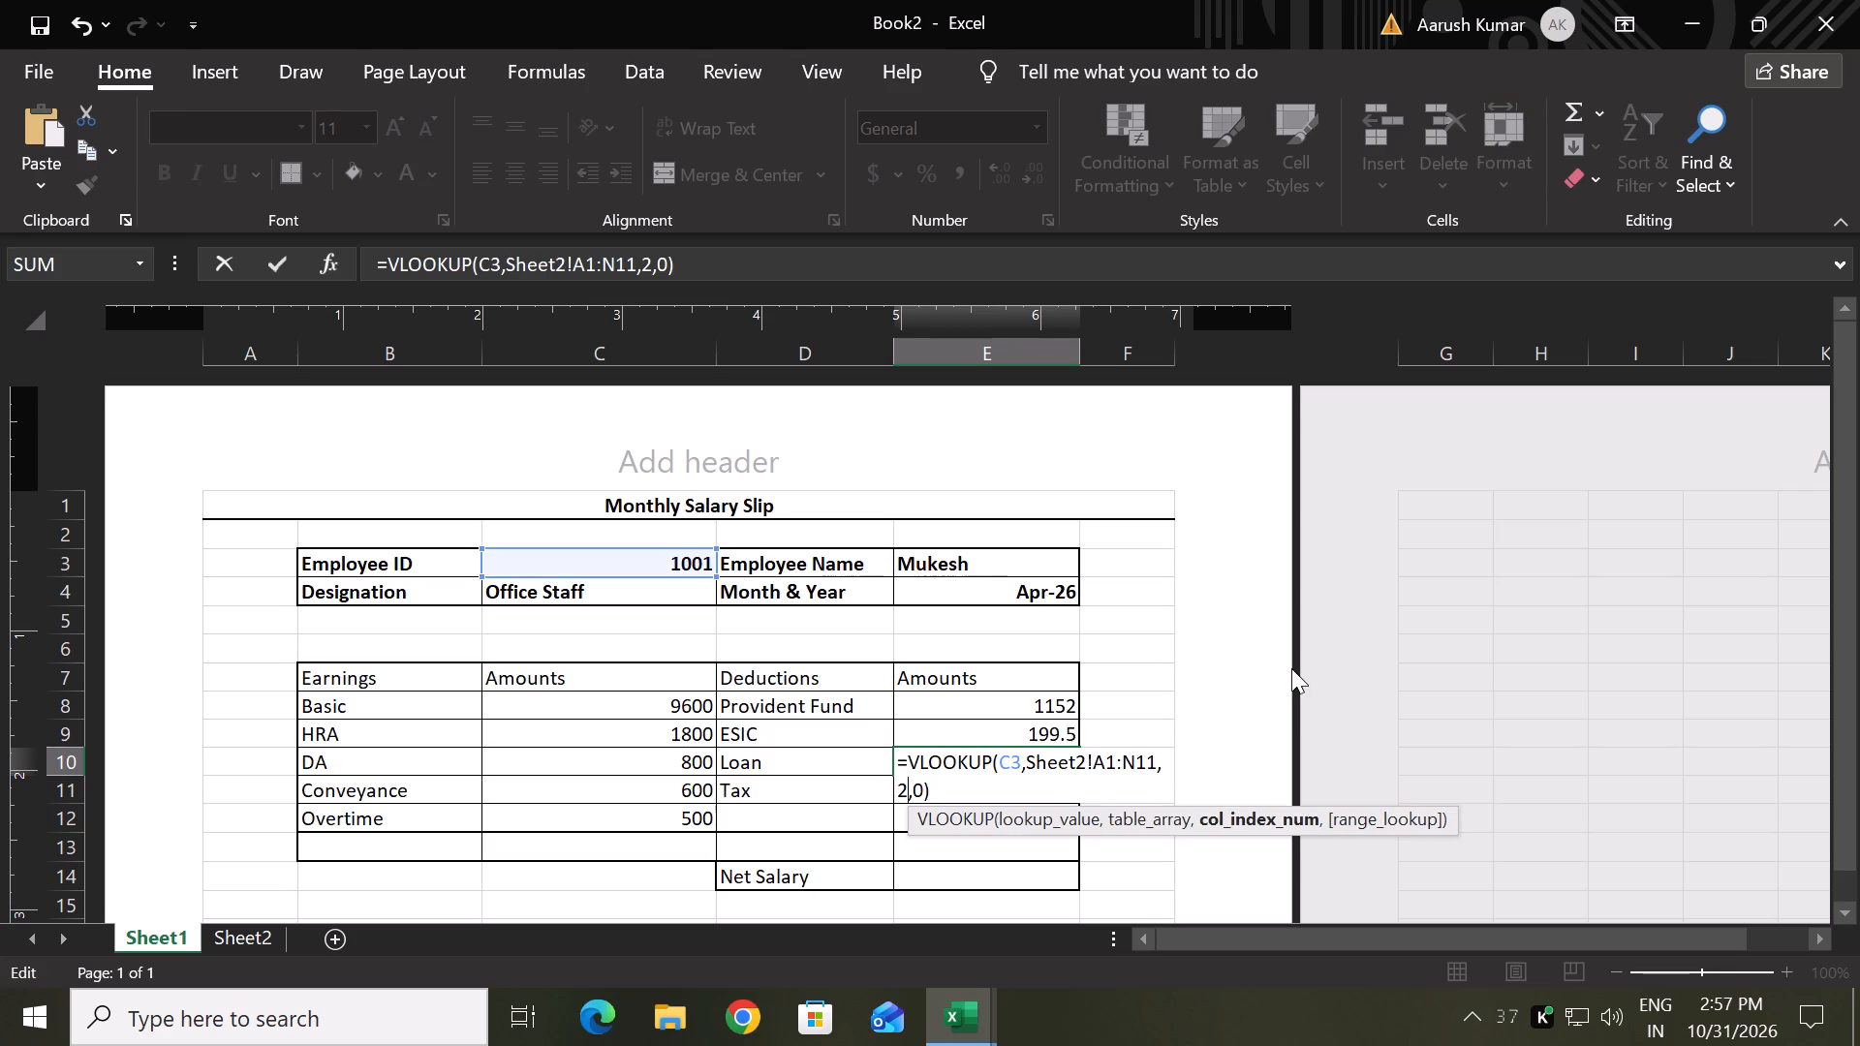
text(13)
key(Return)
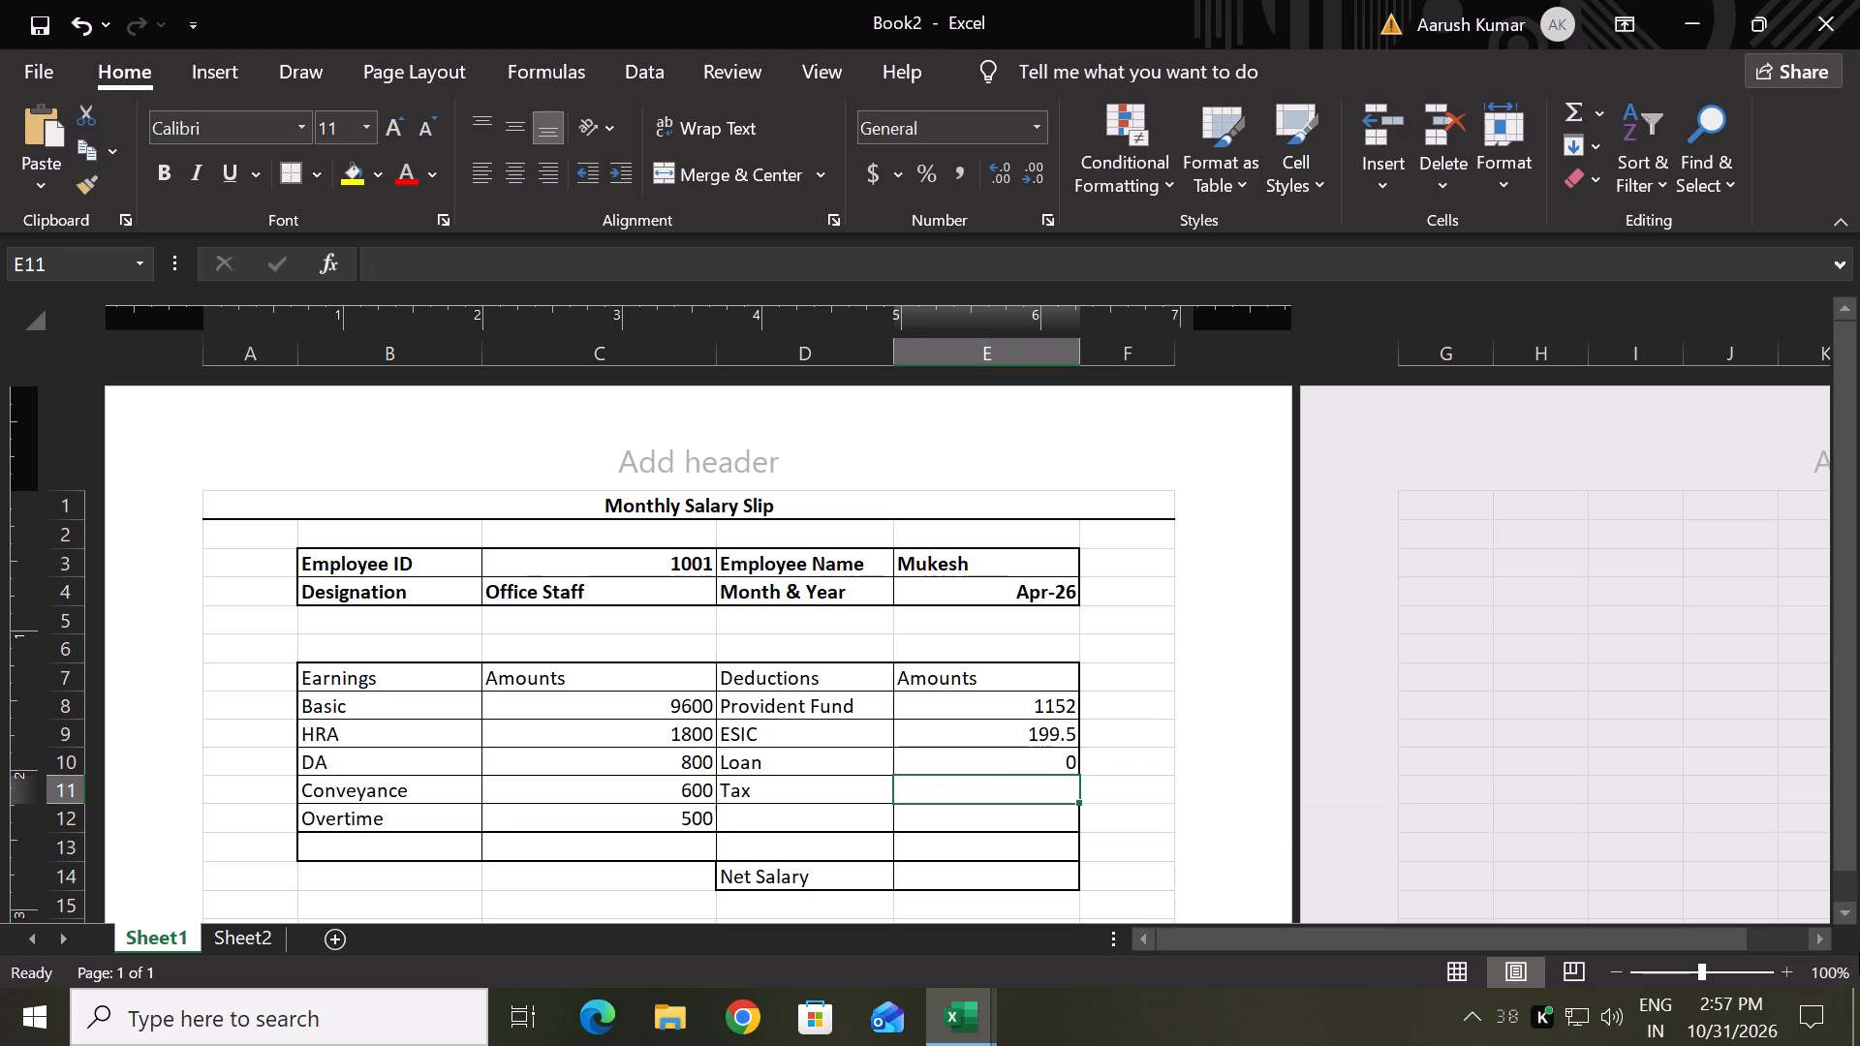
Fill the Tax amount in E11 with the copied VLOOKUP using column index 14.
key(ctrl+v)
click(646, 263)
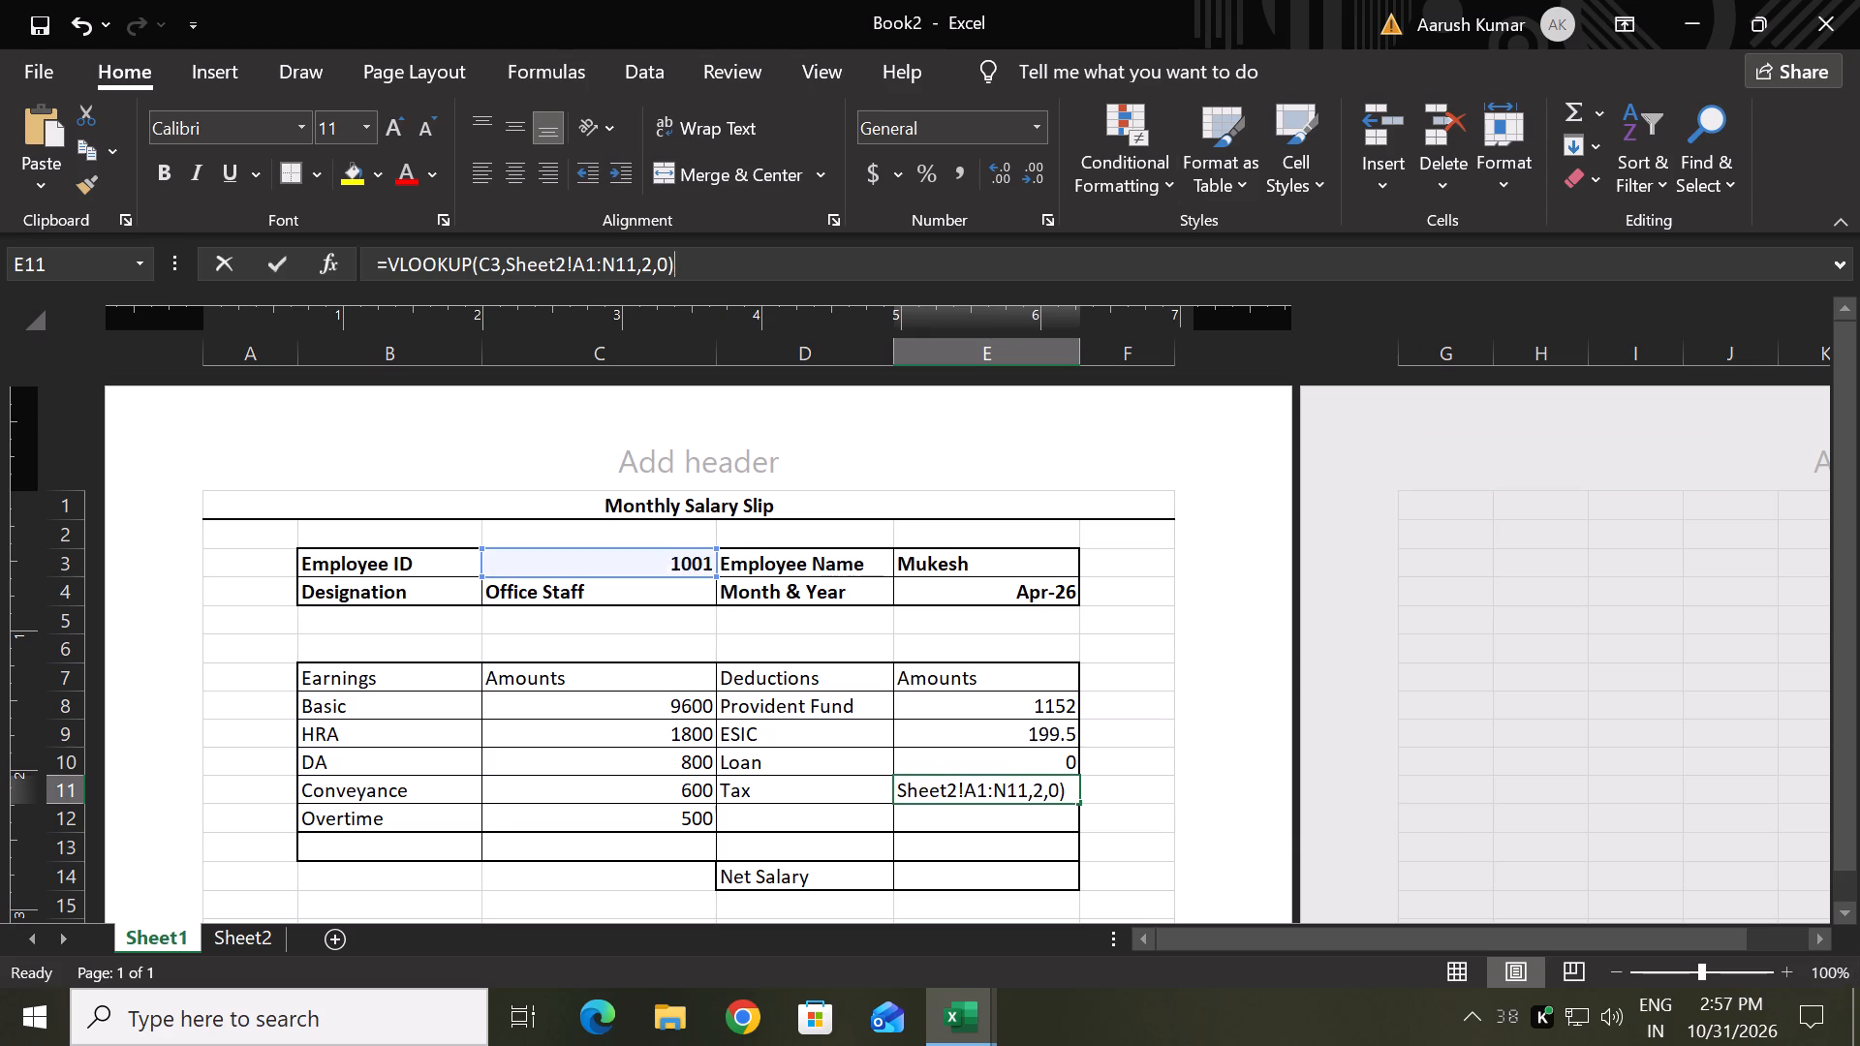
key(Right)
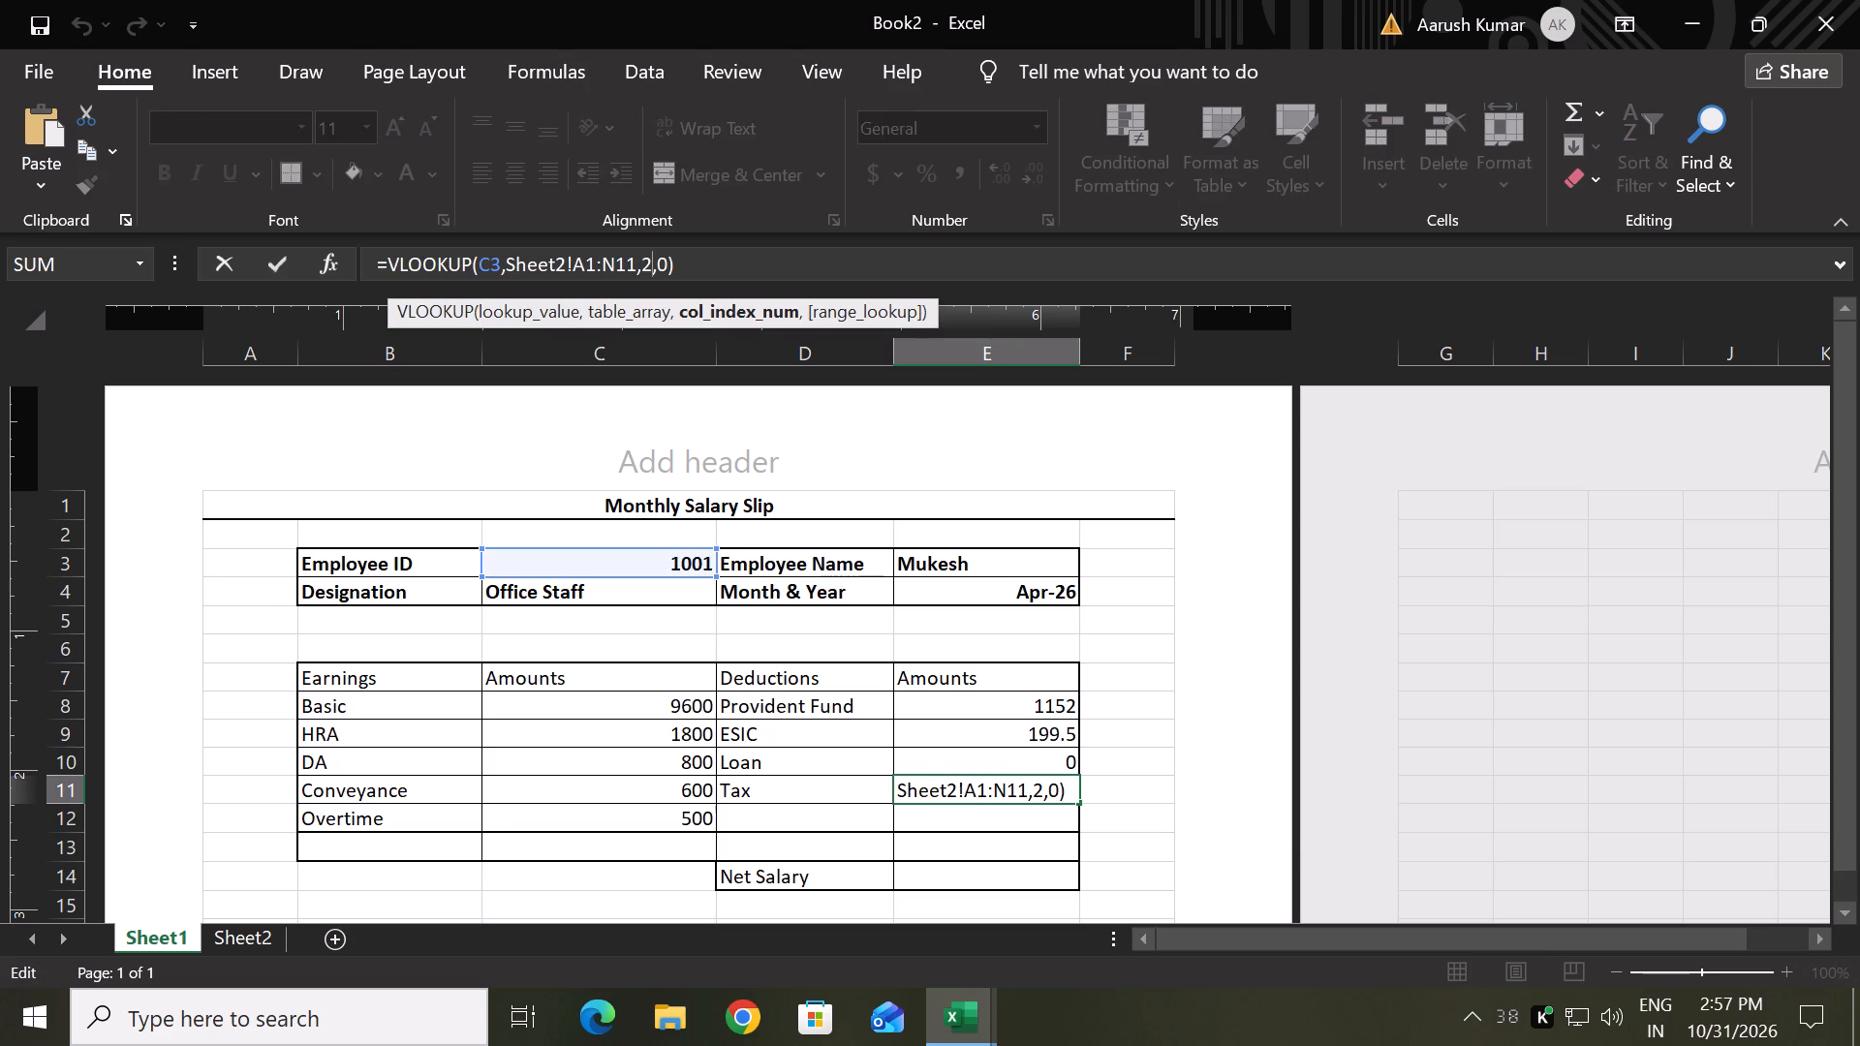
key(BackSpace)
text(14)
key(Return)
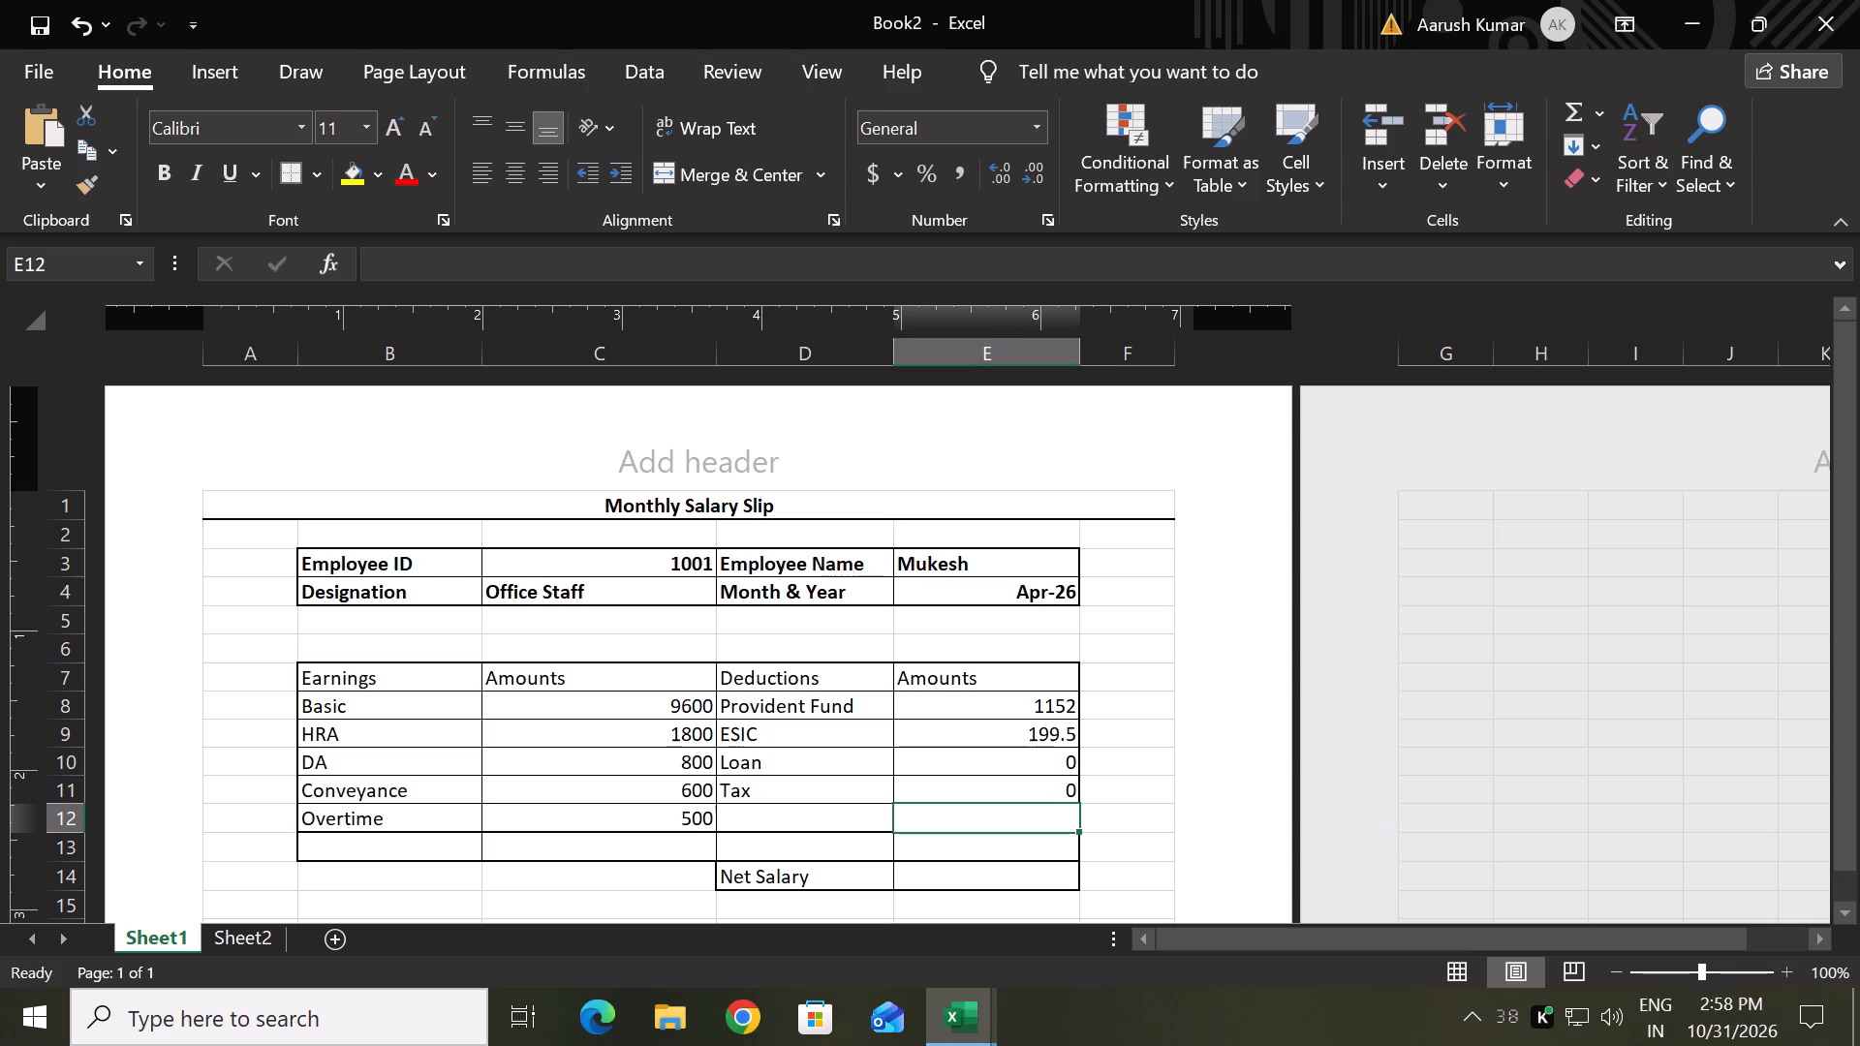
Test the slip's lookups by choosing Employee IDs 1004, 1005 and 1009 in turn in C3.
click(994, 894)
click(1020, 877)
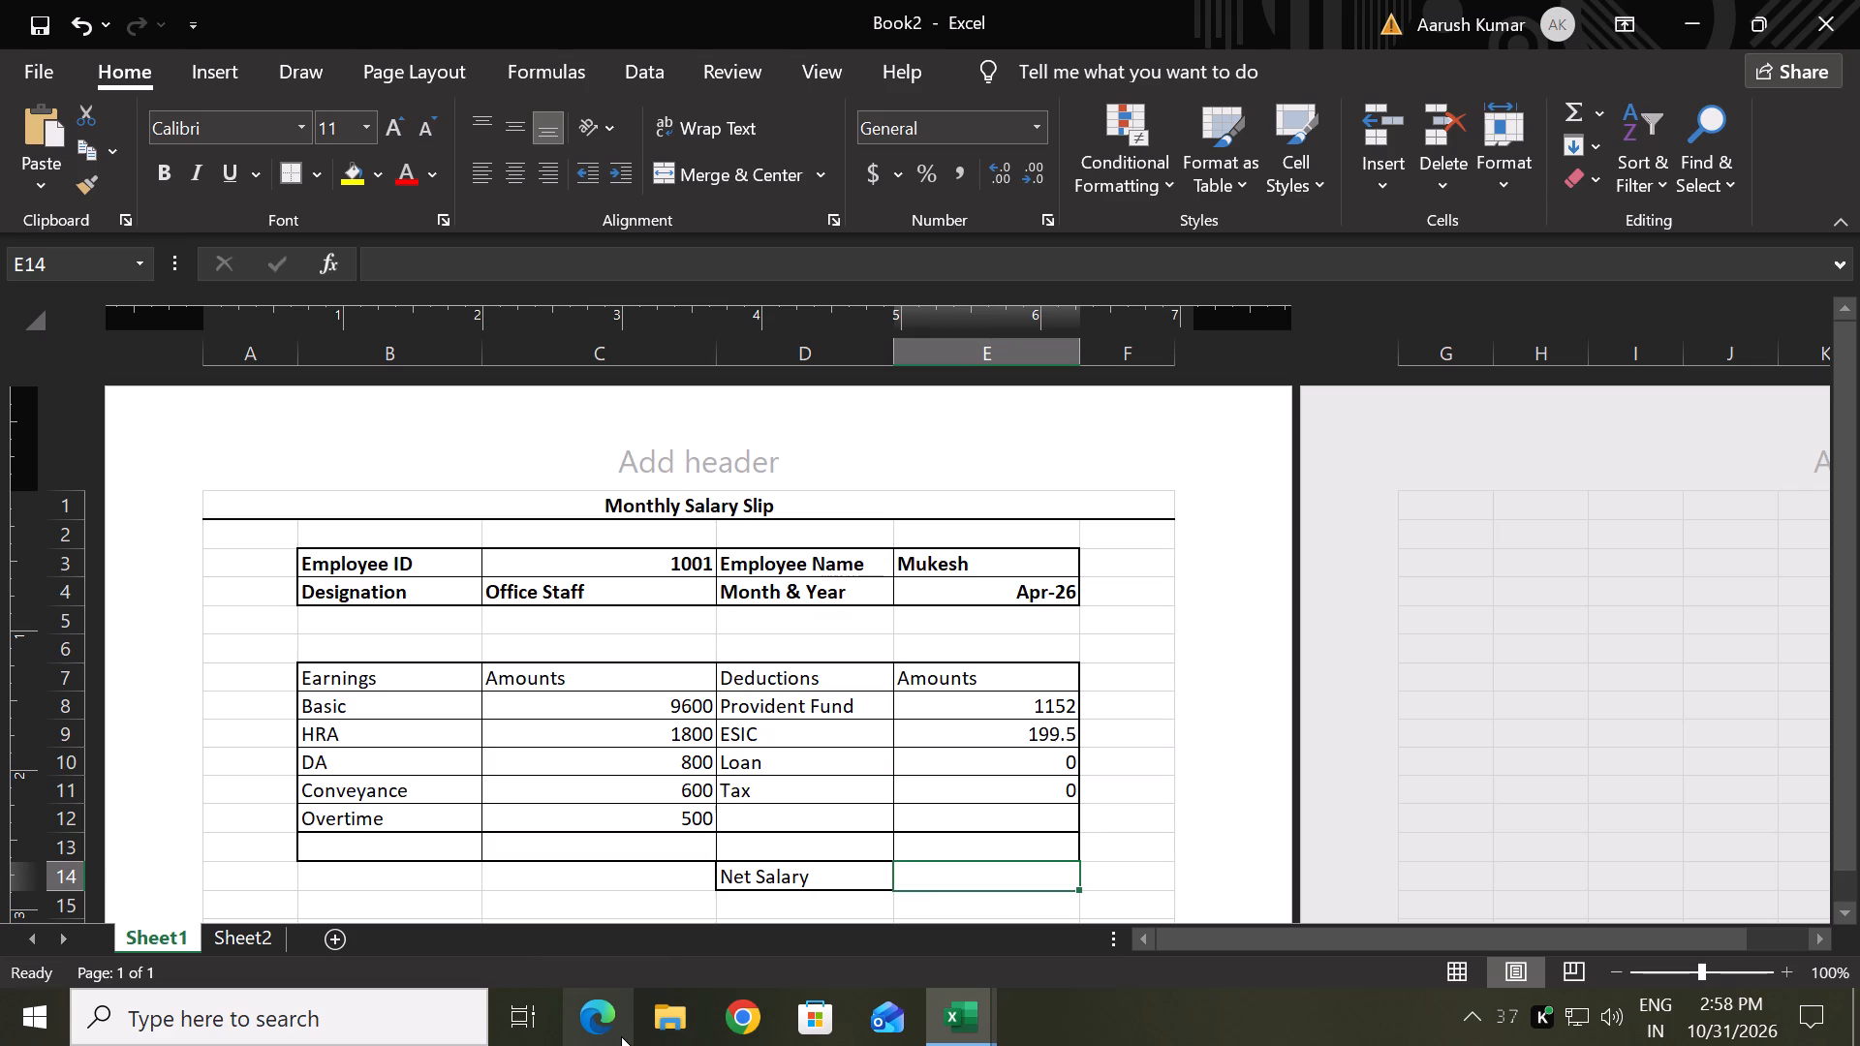
click(703, 562)
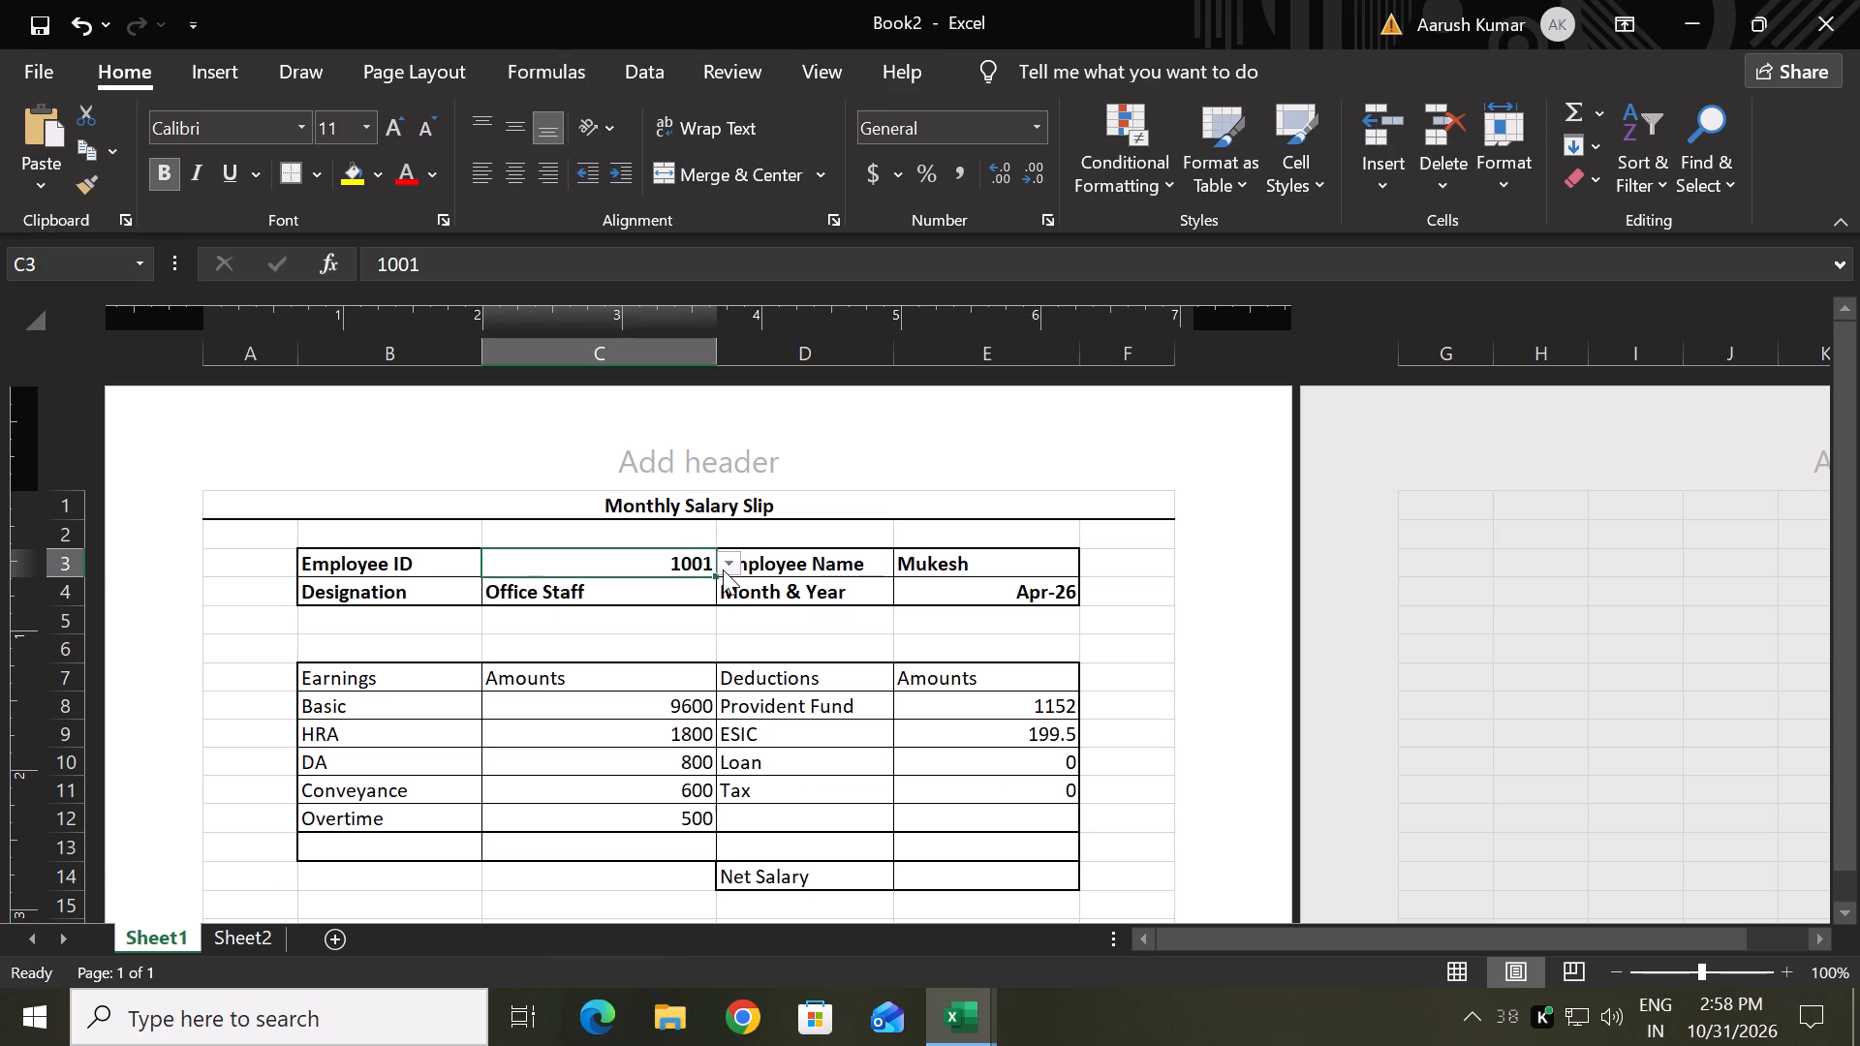
click(723, 569)
click(652, 645)
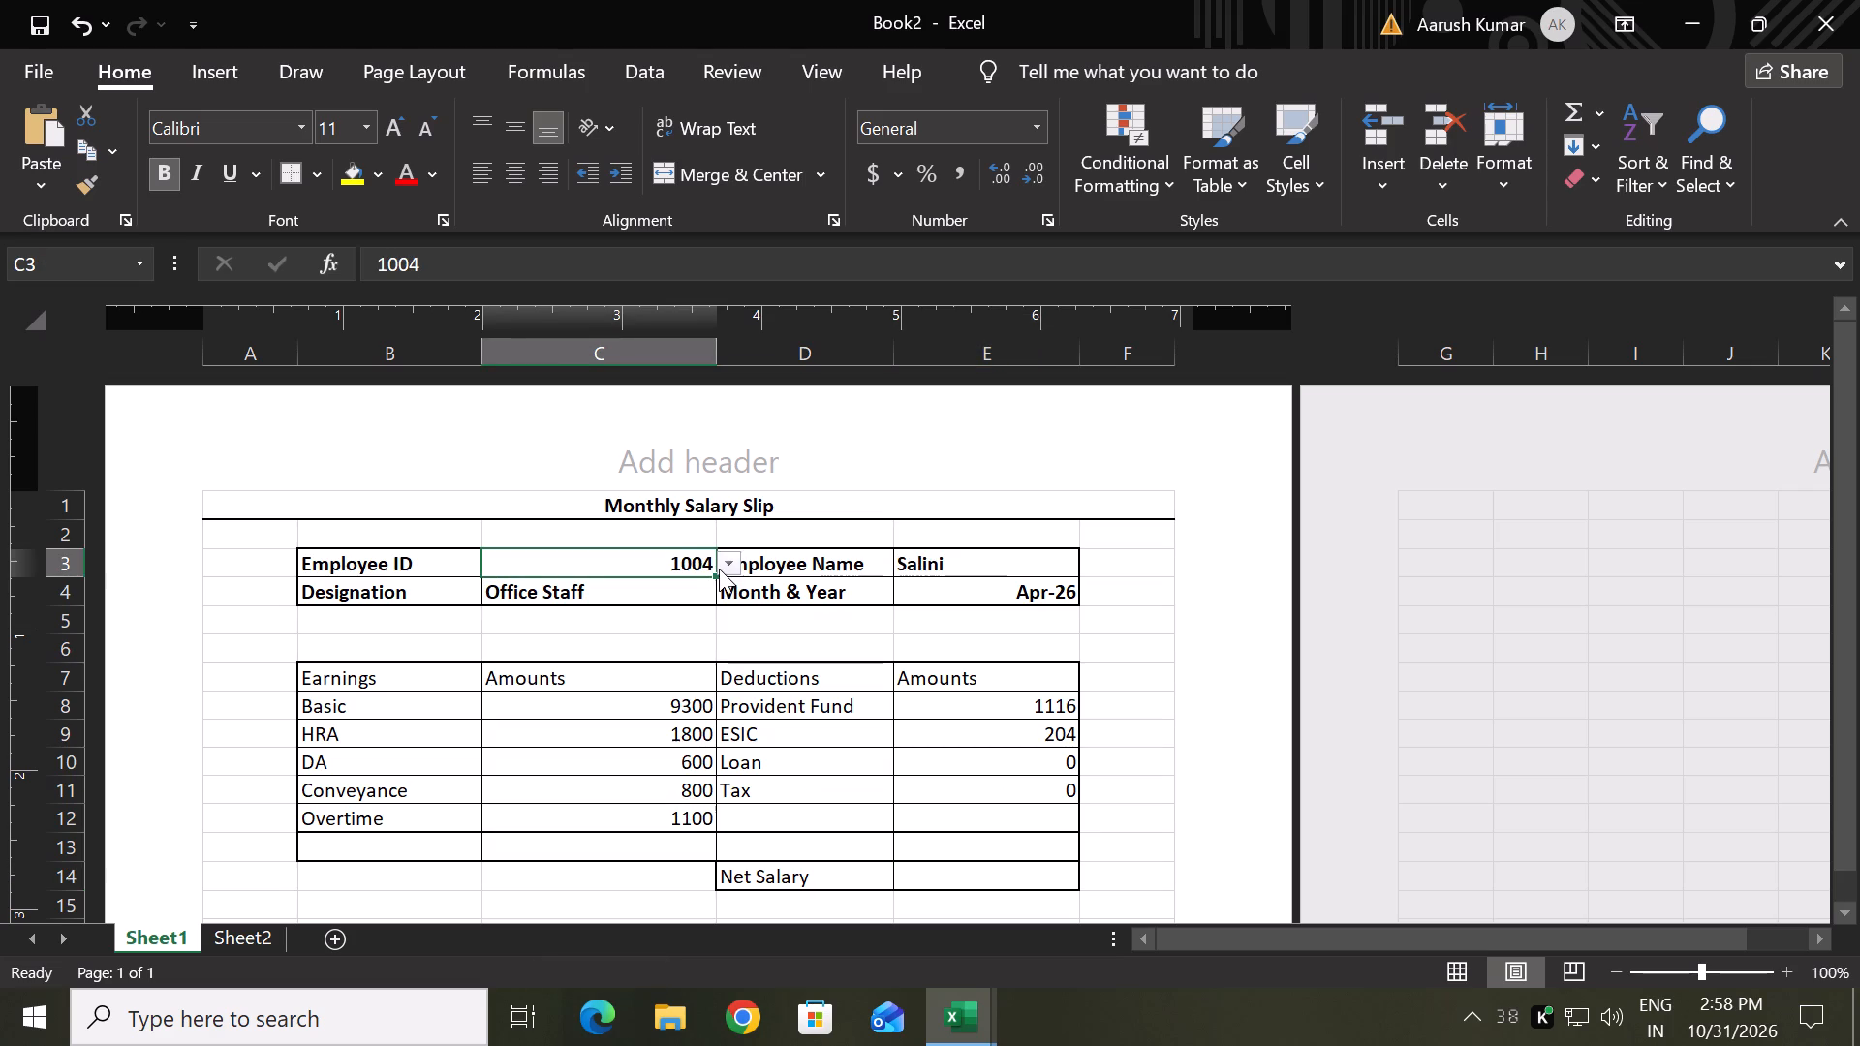
click(728, 564)
click(659, 631)
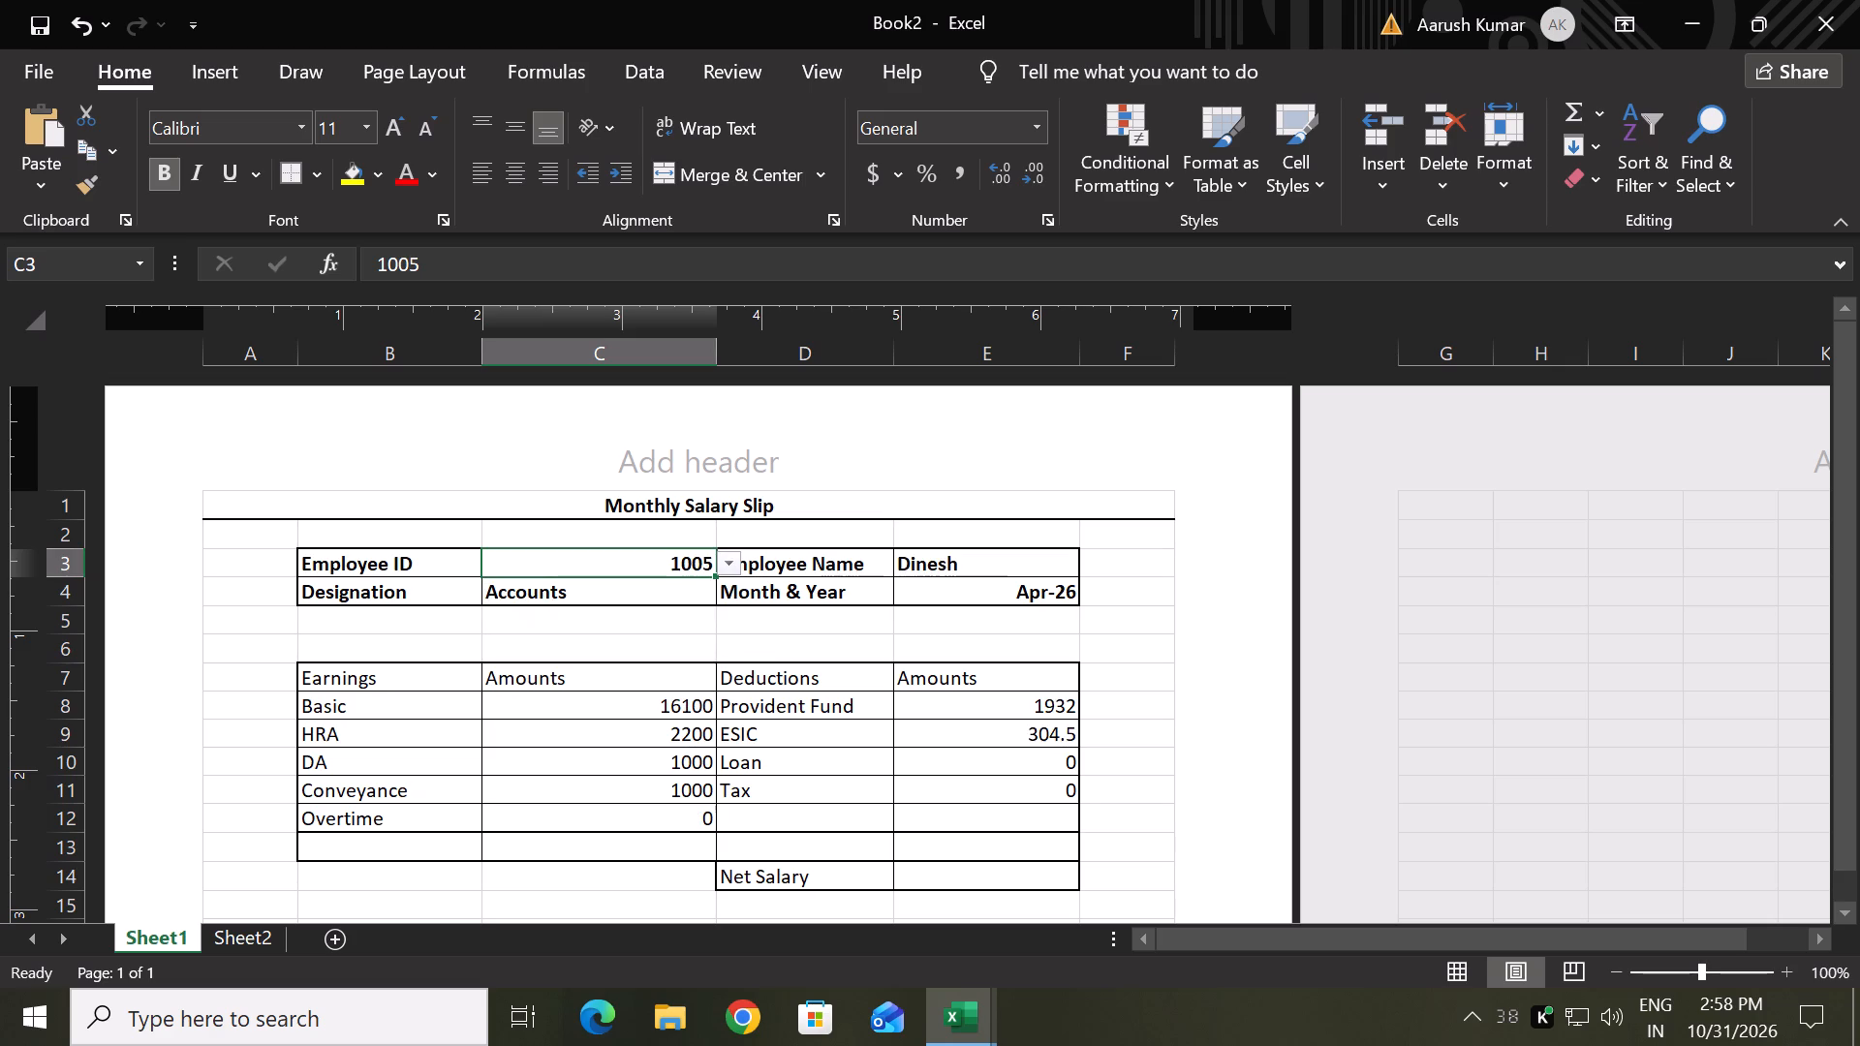
click(723, 564)
click(633, 701)
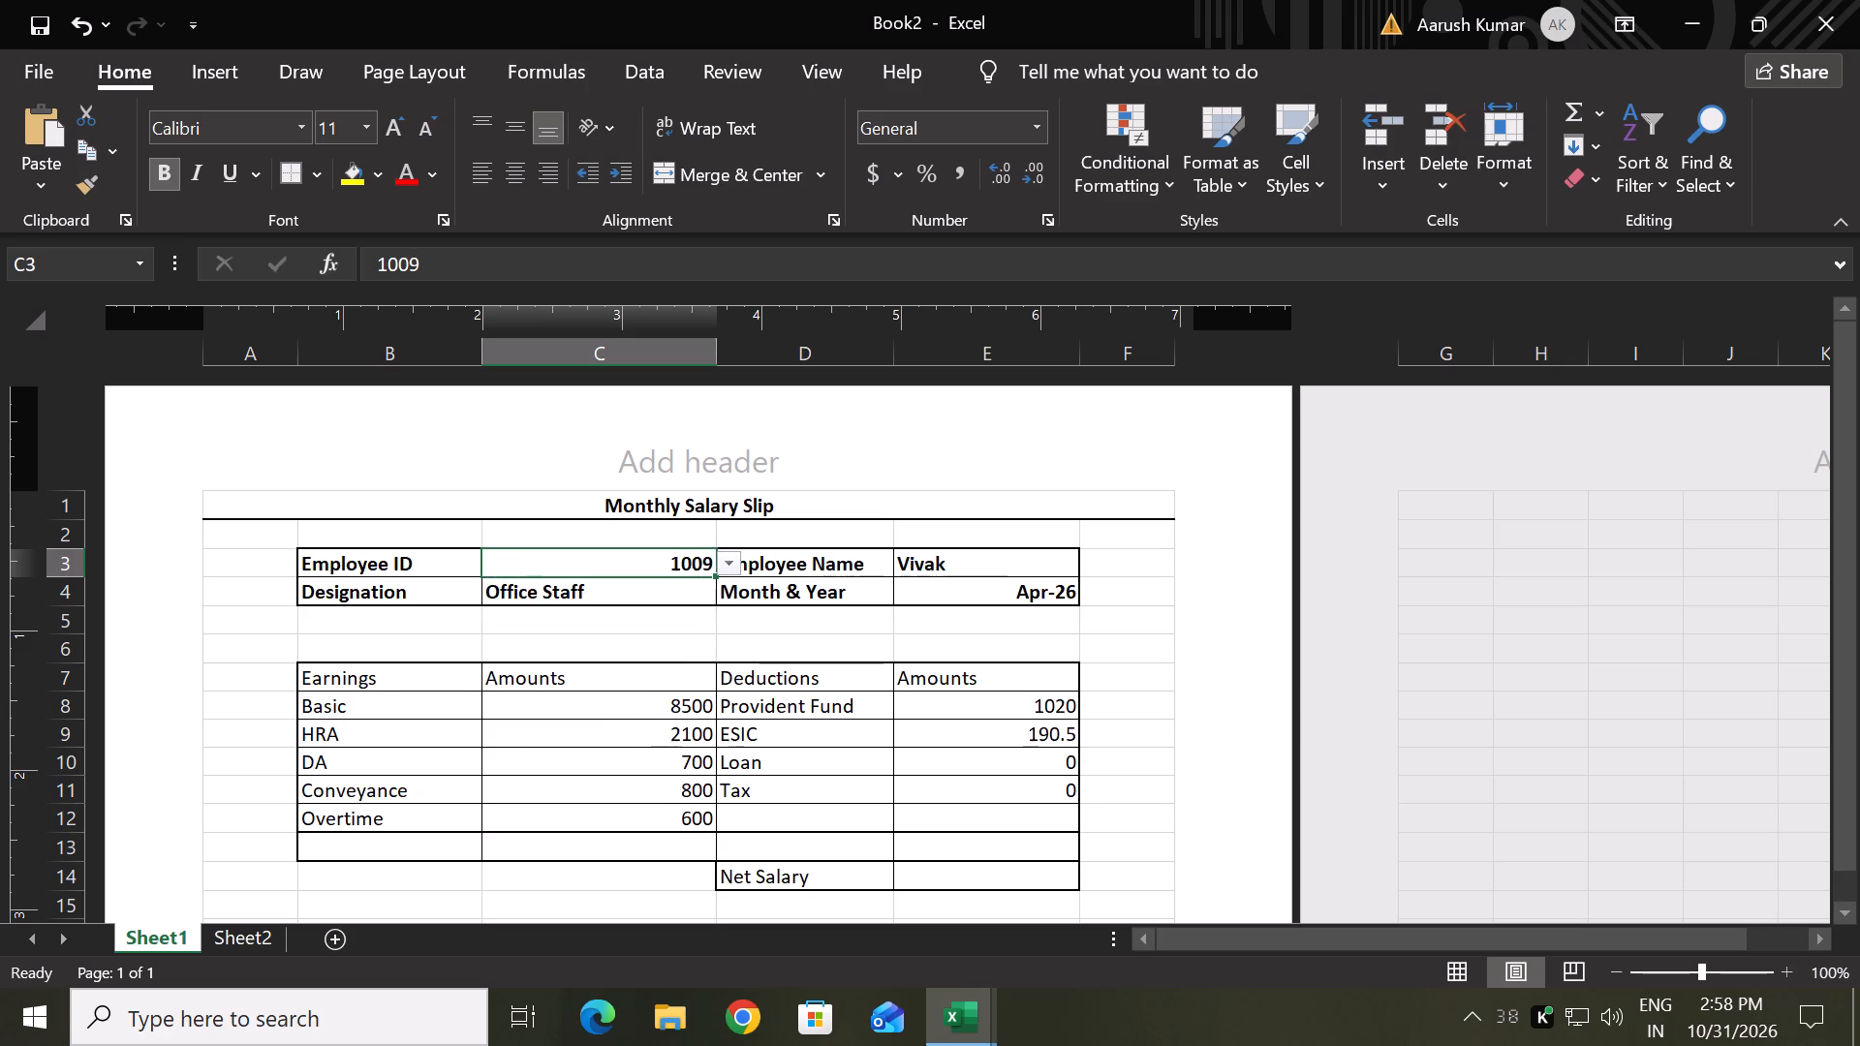
Test the slip's lookups with Employee ID 1003 in C3 and switch back to 1001.
click(736, 585)
click(686, 579)
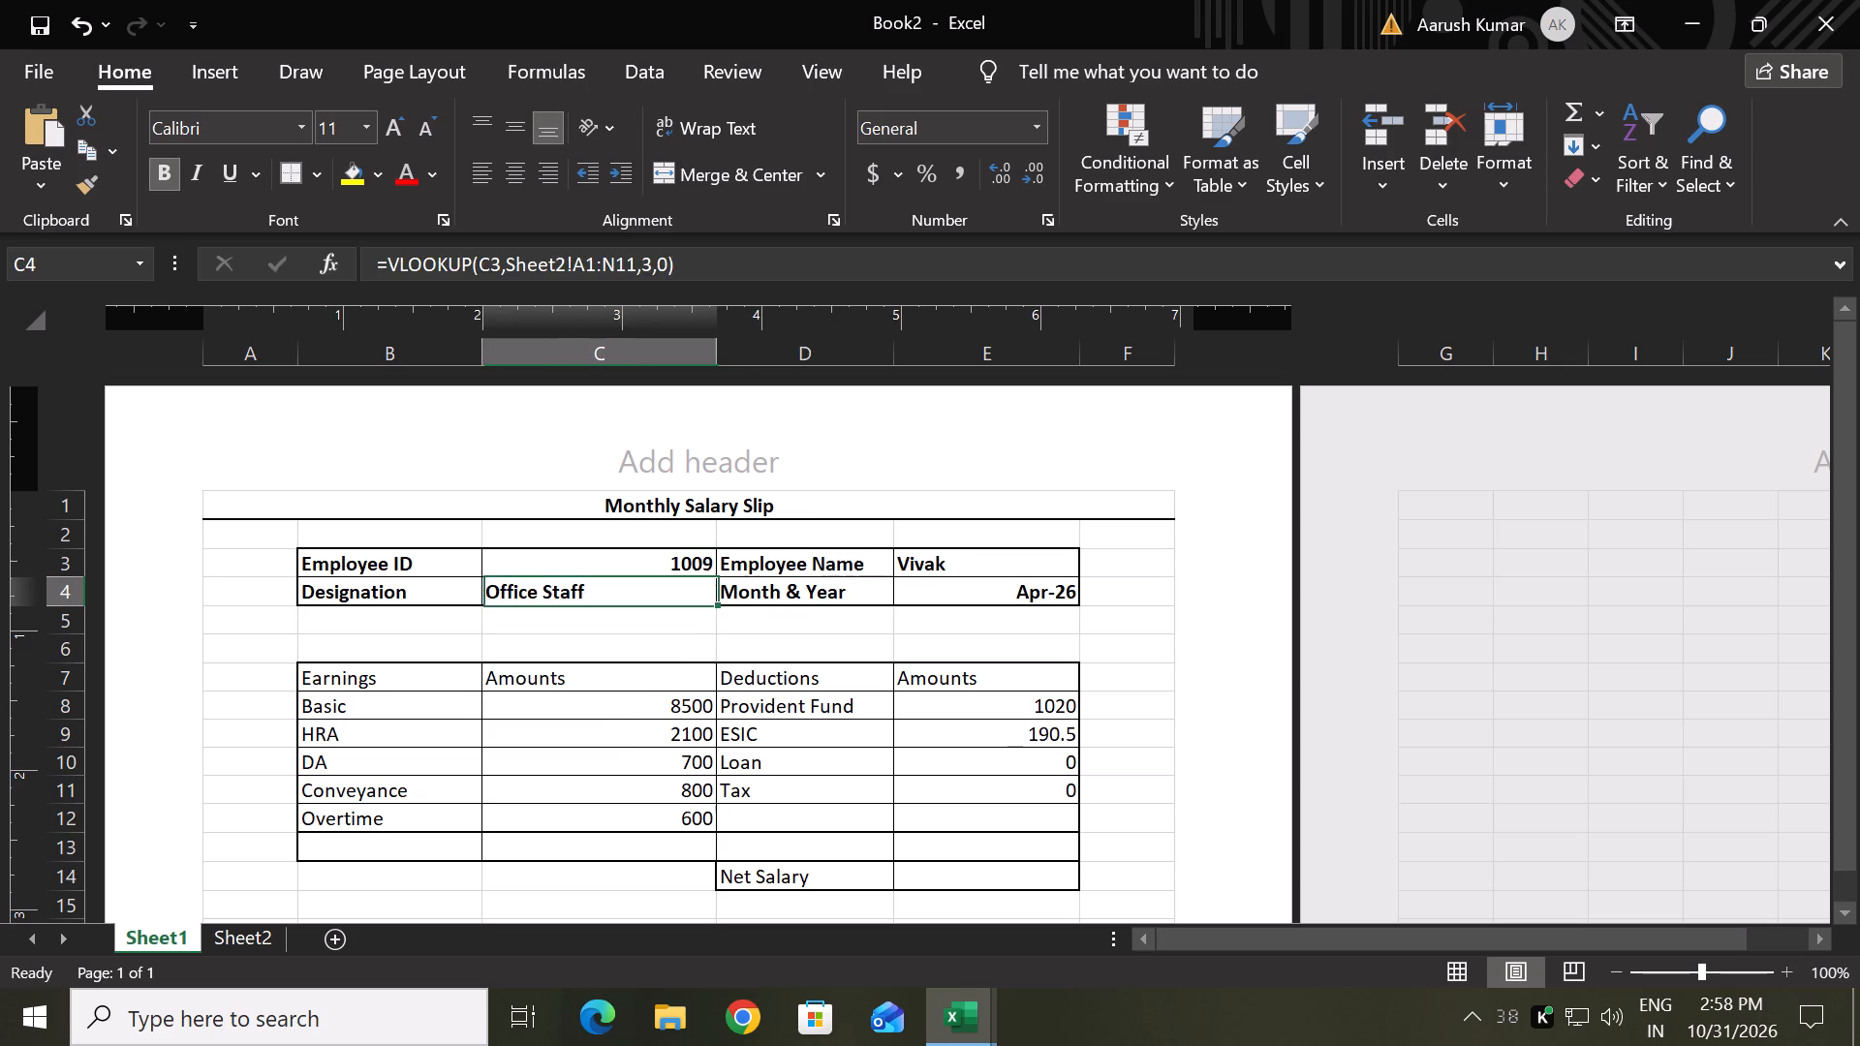
click(711, 558)
click(725, 557)
scroll(658, 627, up, 6)
click(624, 580)
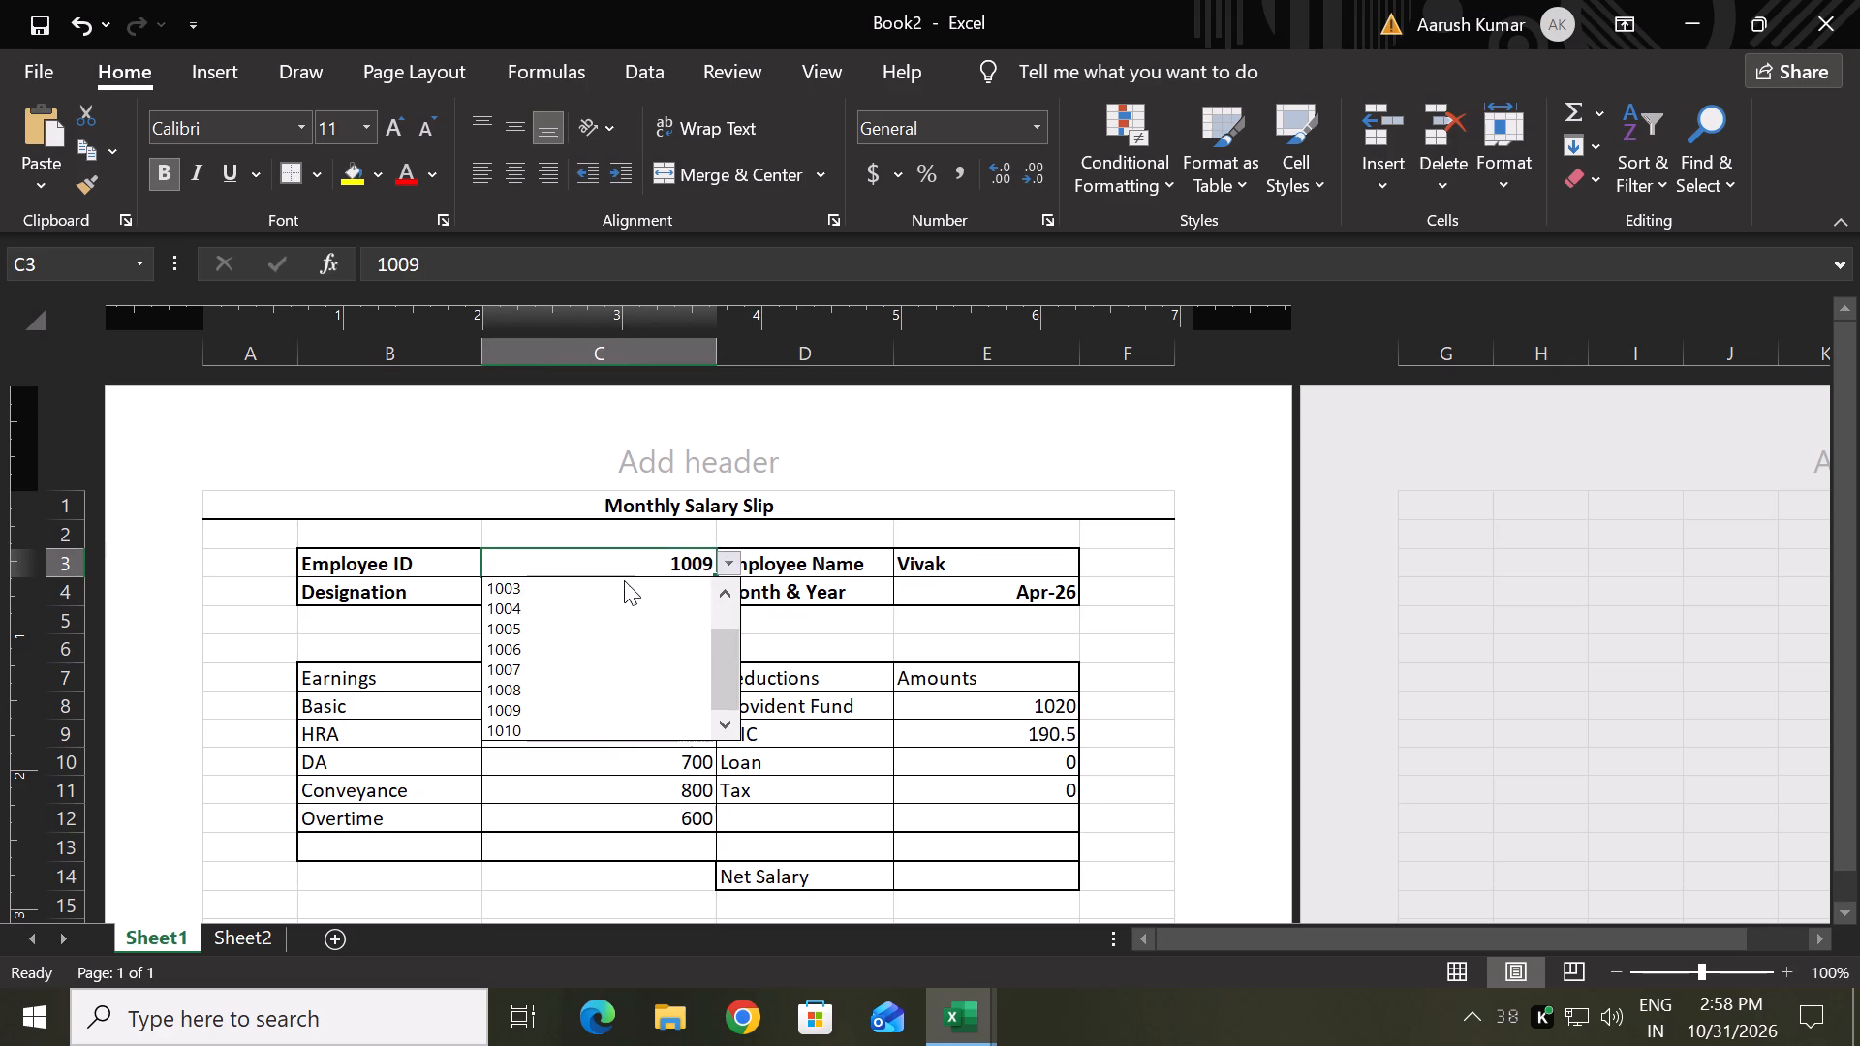
click(734, 551)
click(697, 564)
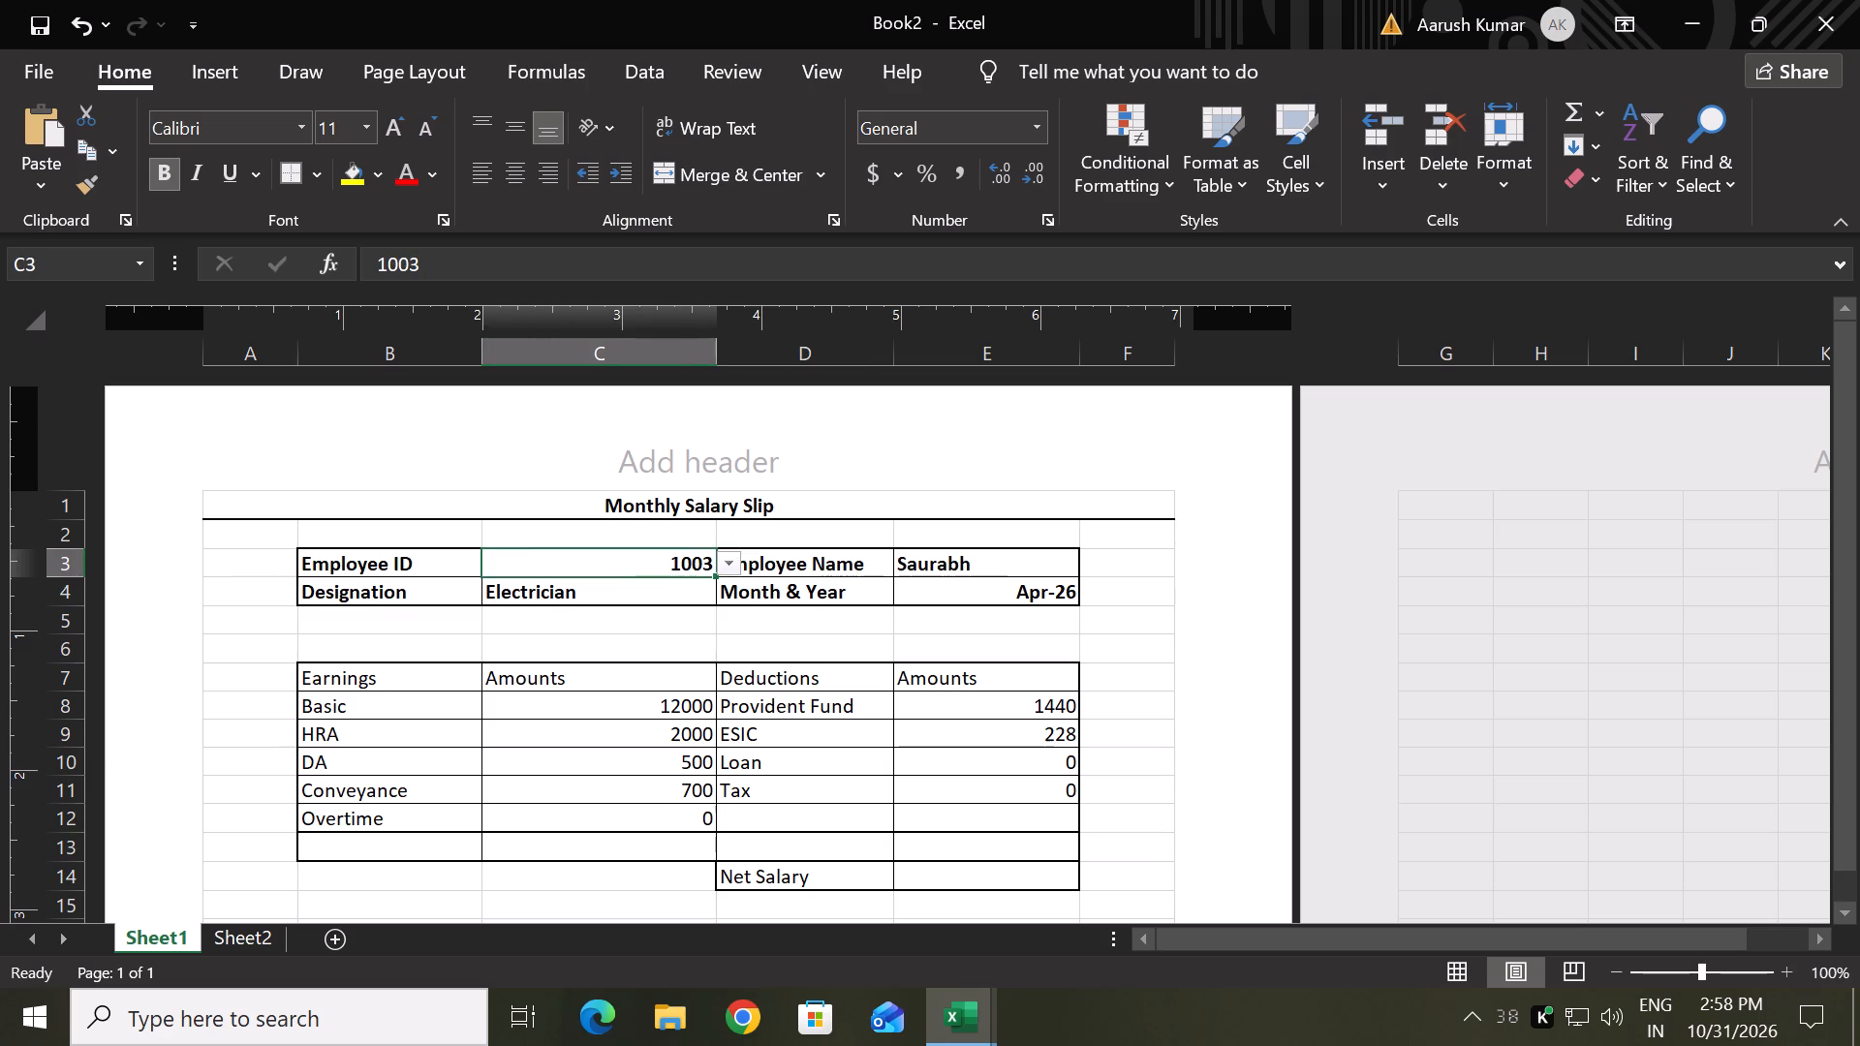
click(716, 567)
scroll(720, 613, up, 6)
click(673, 592)
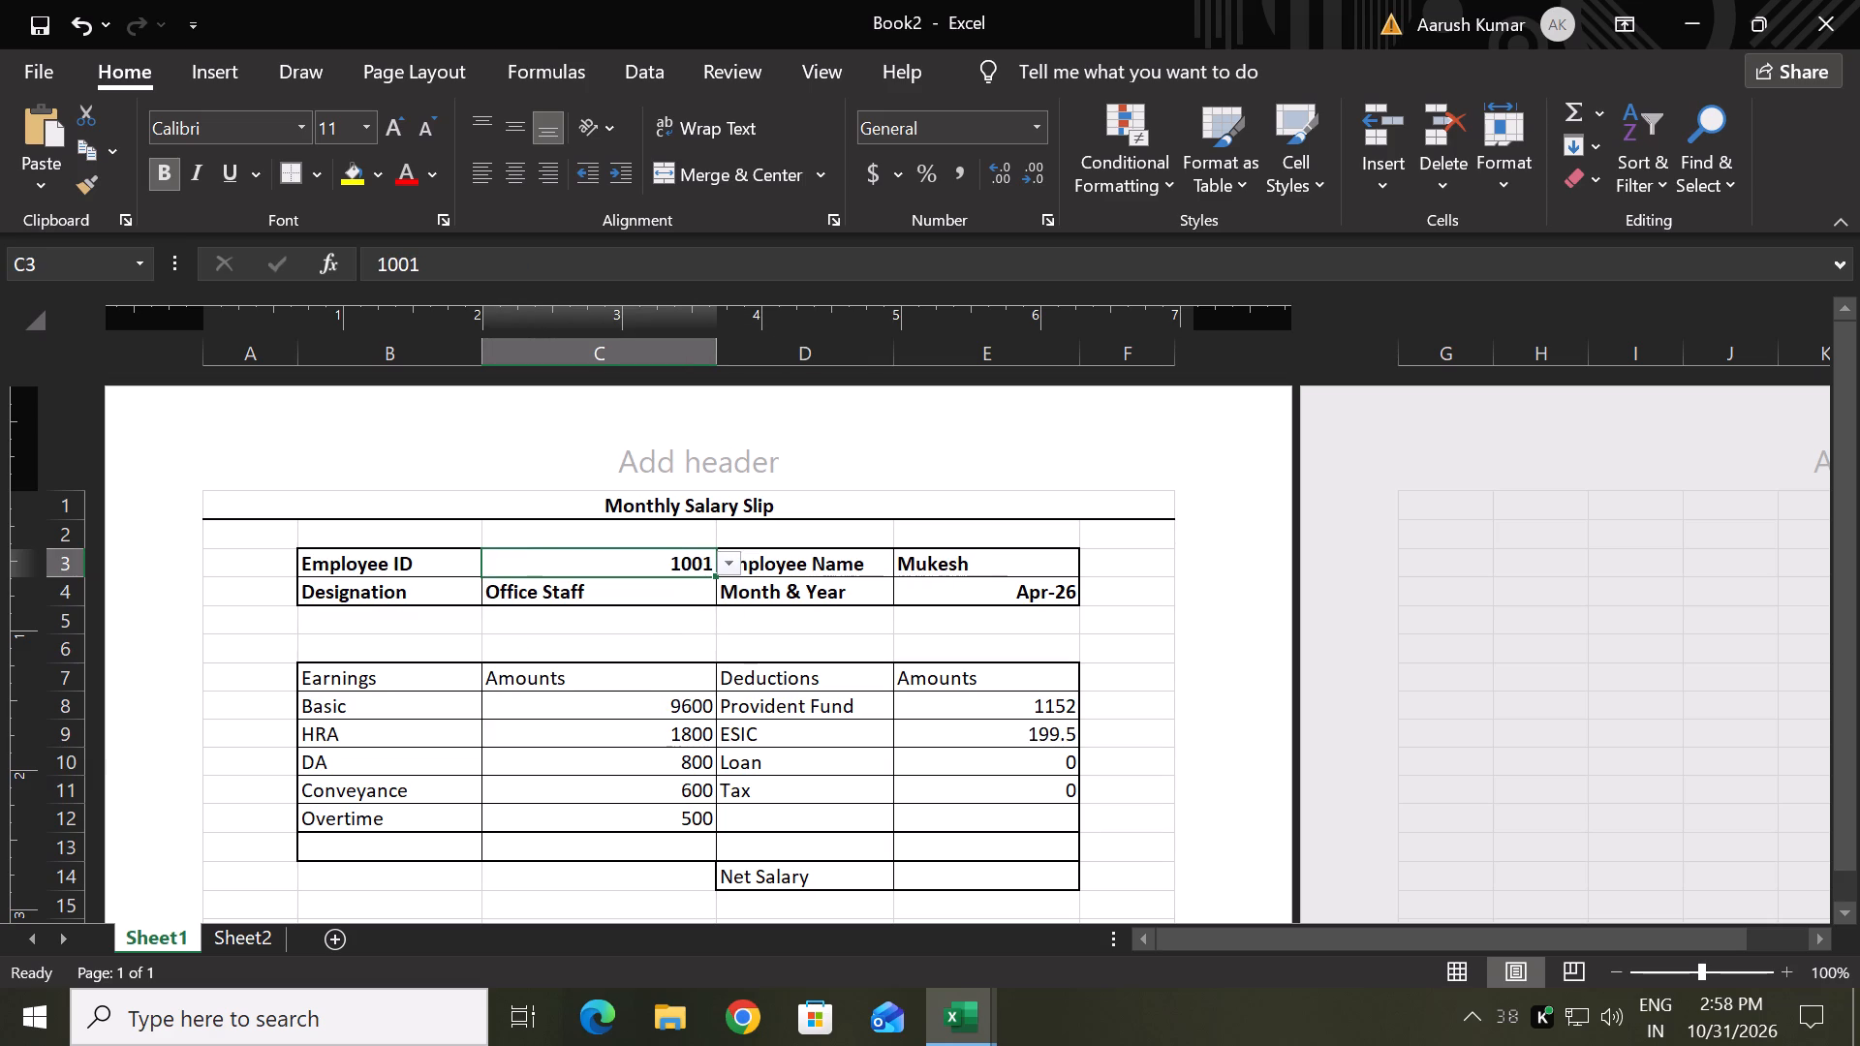
Paste the copied VLOOKUP with column index 2 into Net Salary cell E14 and check Sheet2 for a matching column.
scroll(688, 650, down, 3)
click(408, 578)
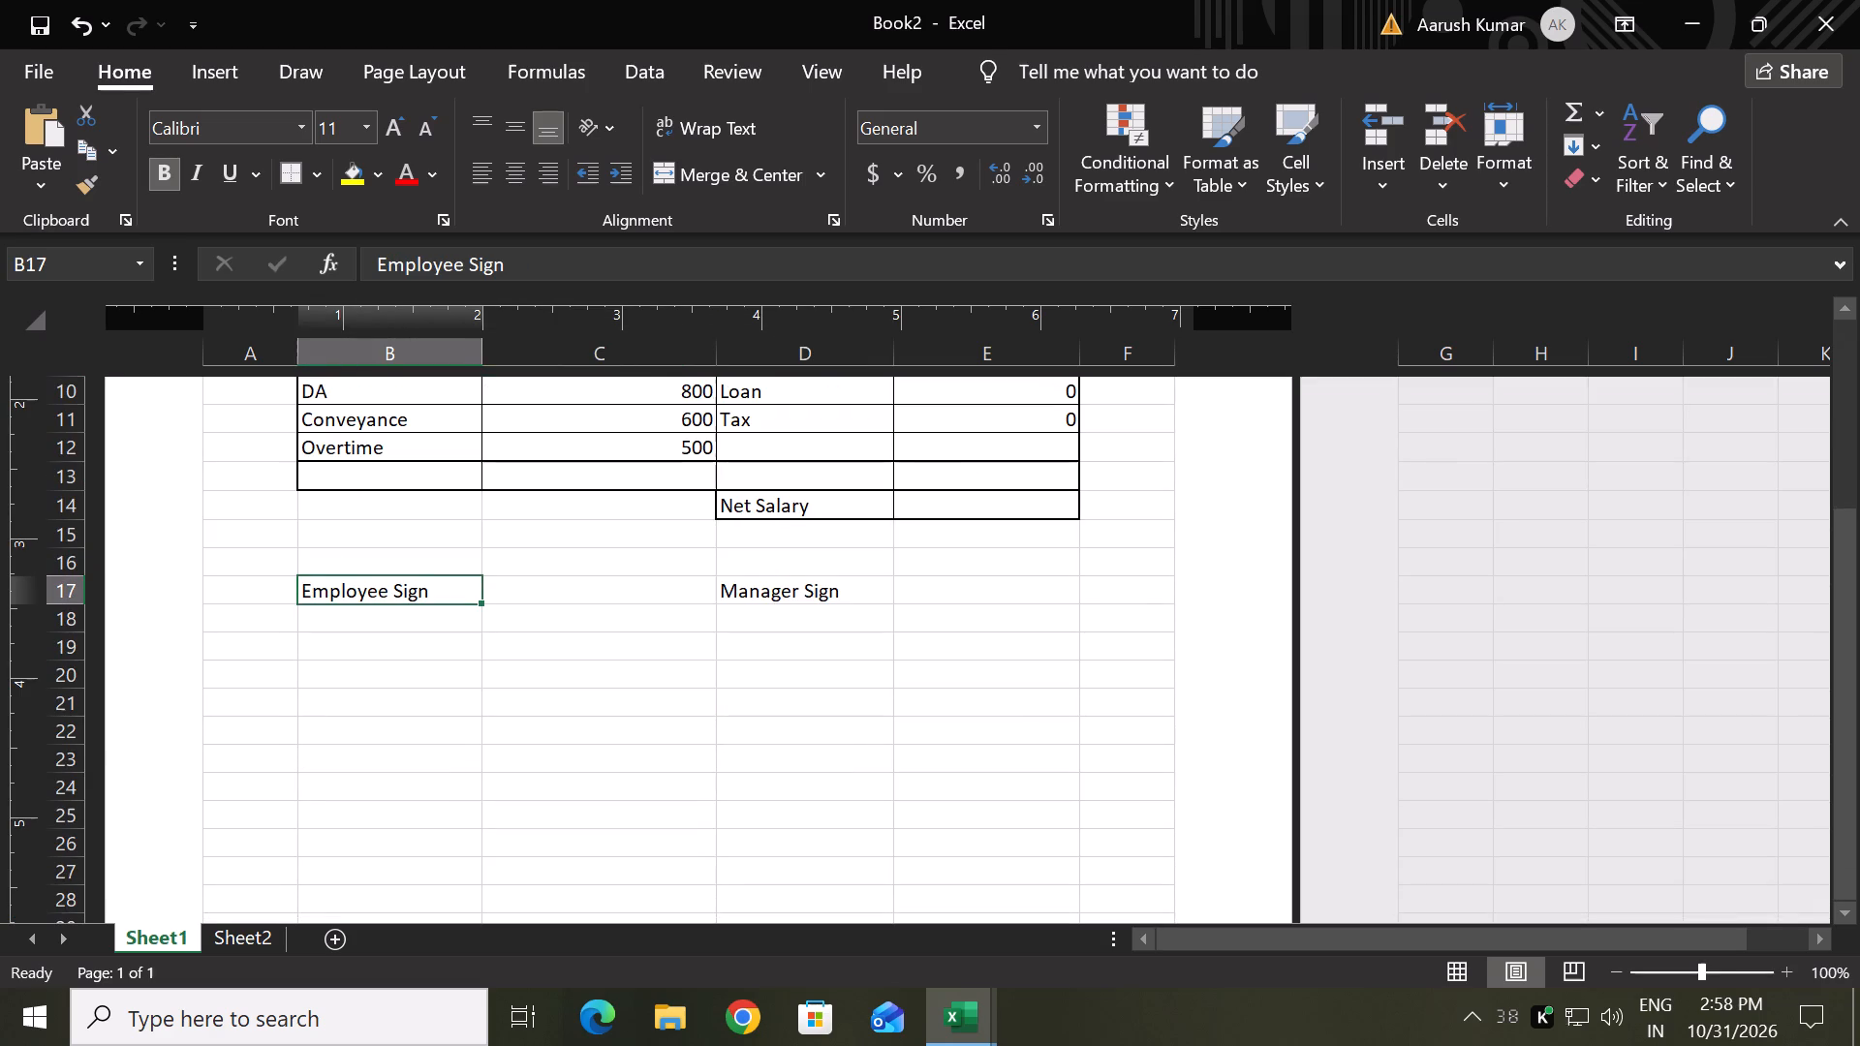
click(593, 589)
scroll(825, 552, up, 1)
click(975, 600)
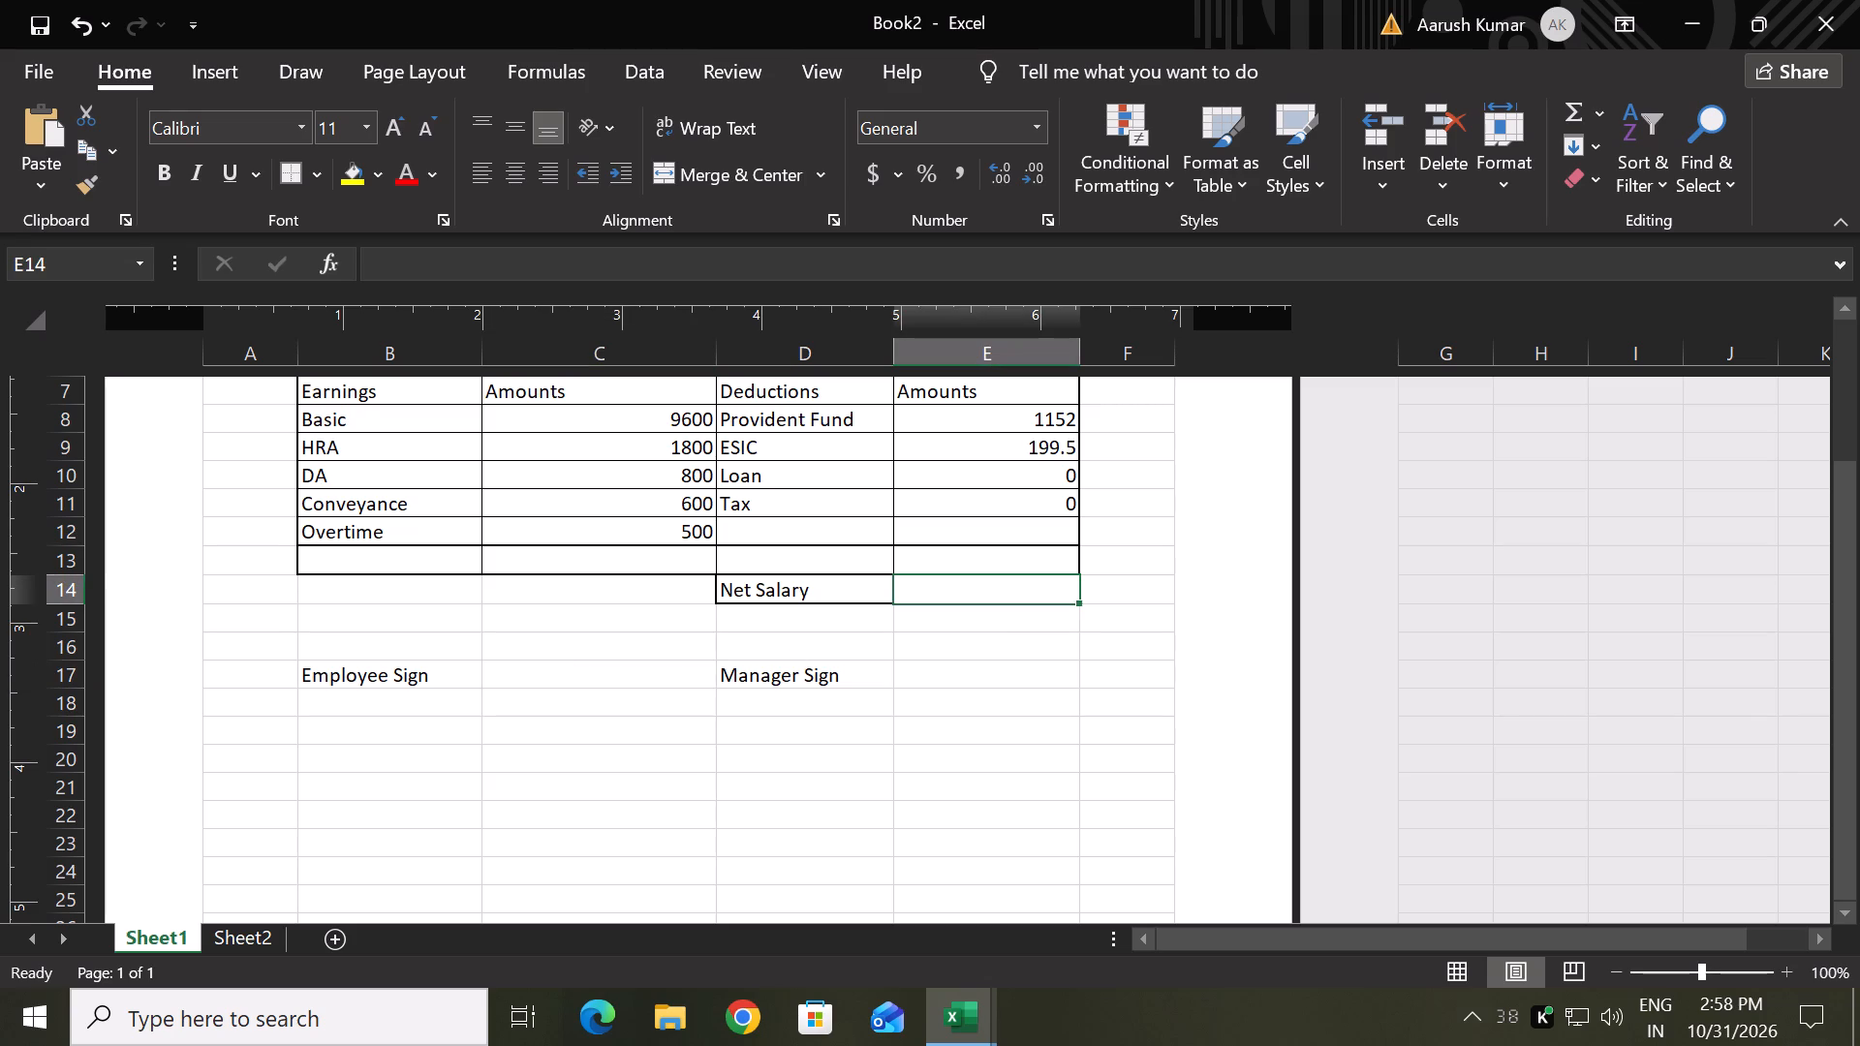
key(ctrl+v)
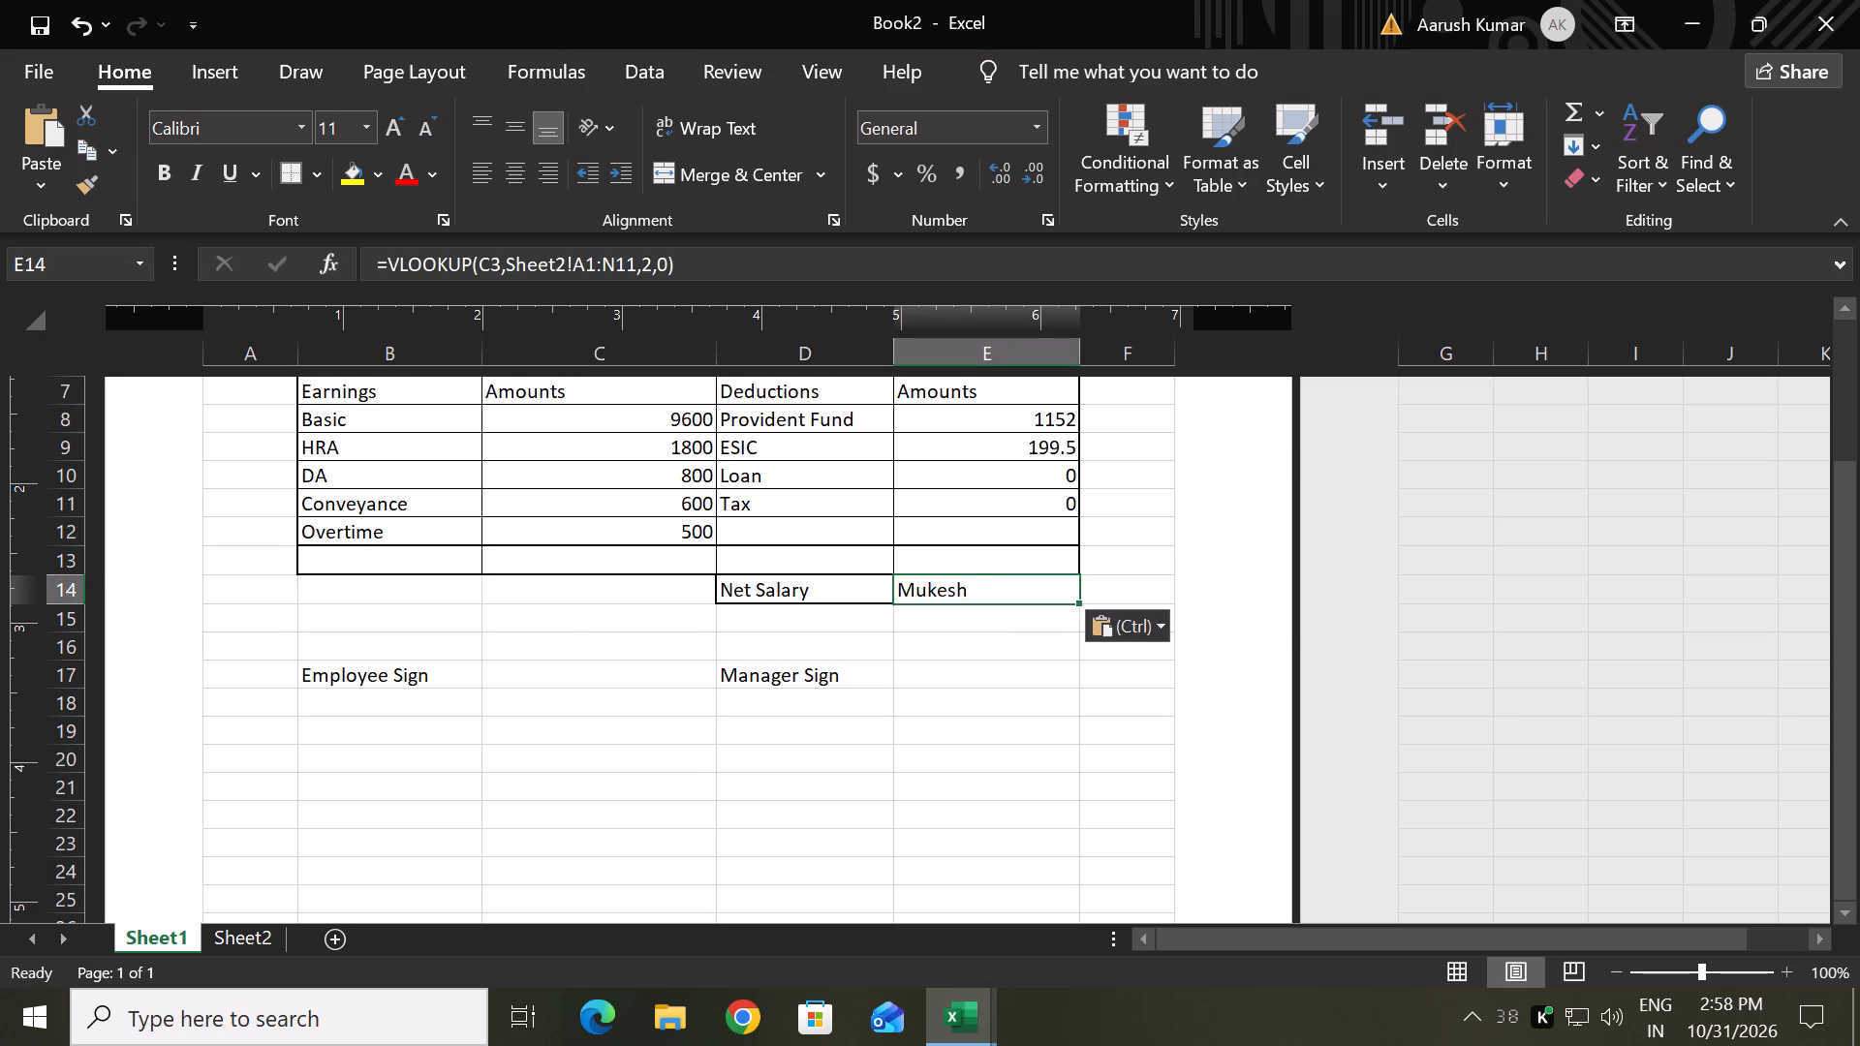
double_click(1034, 585)
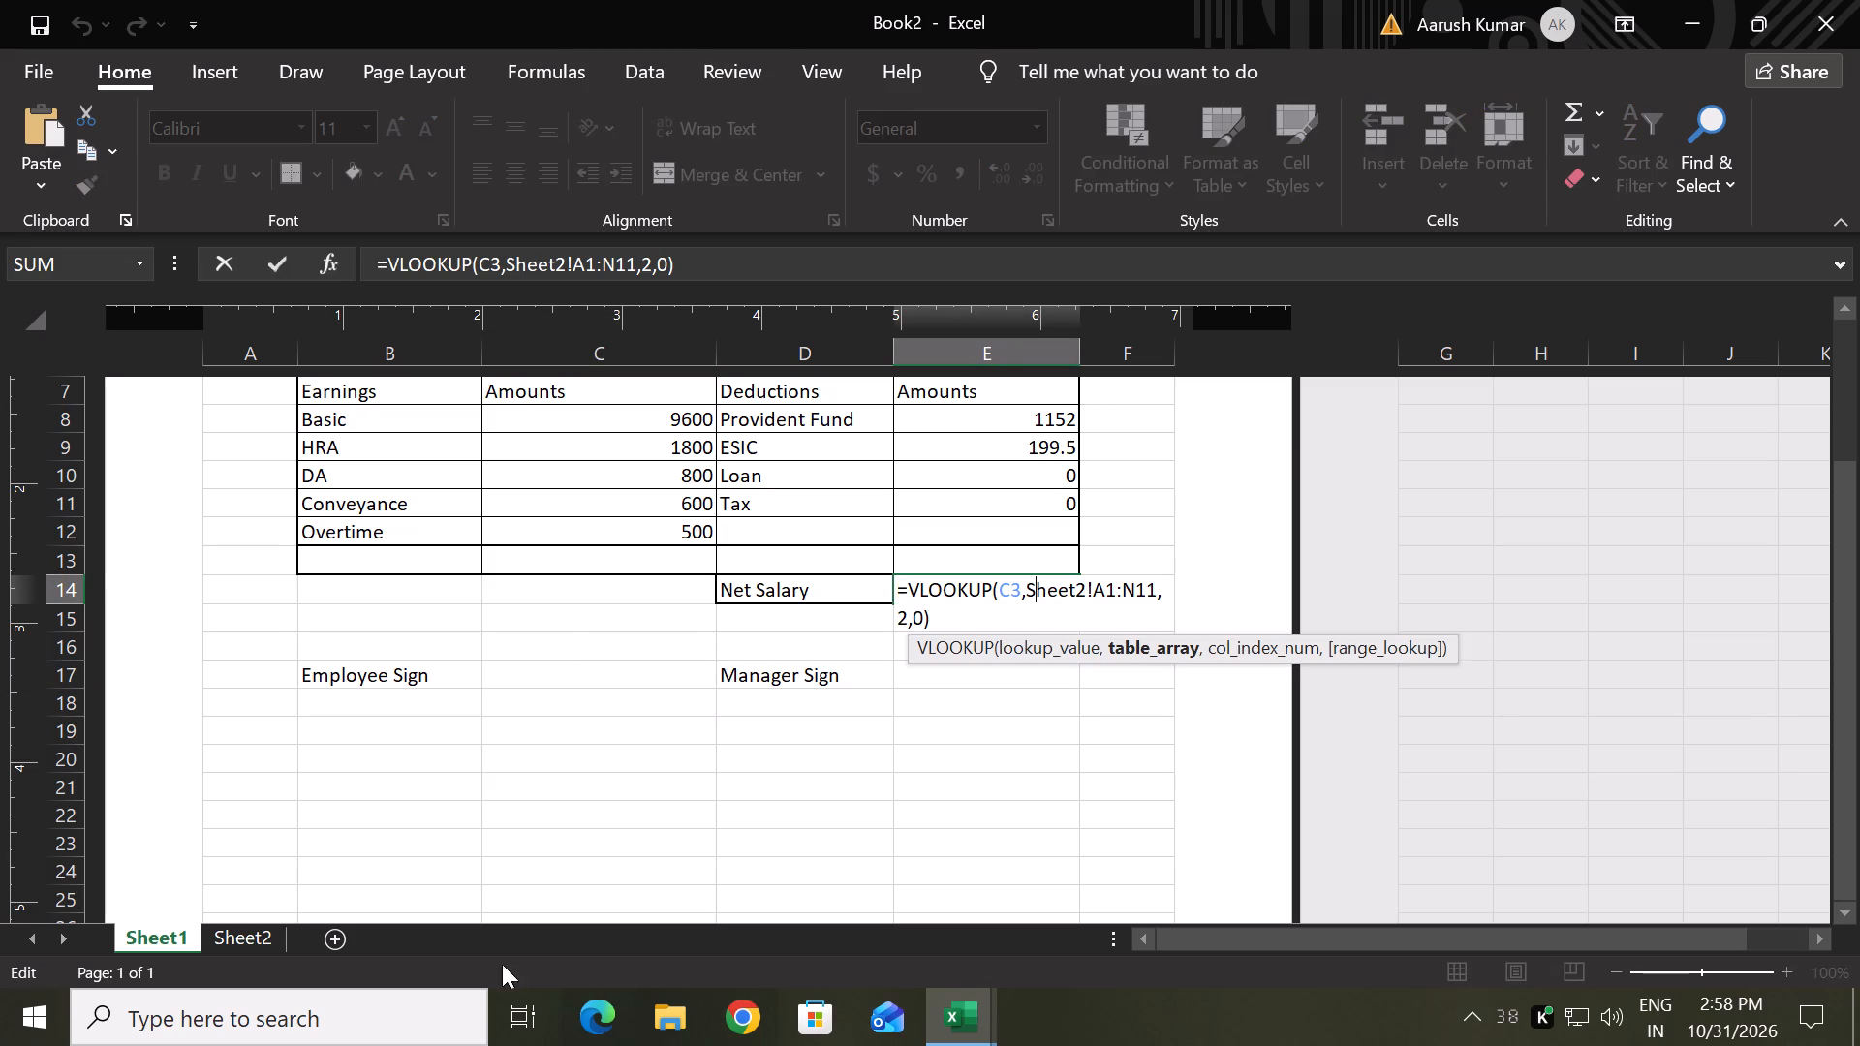
click(251, 925)
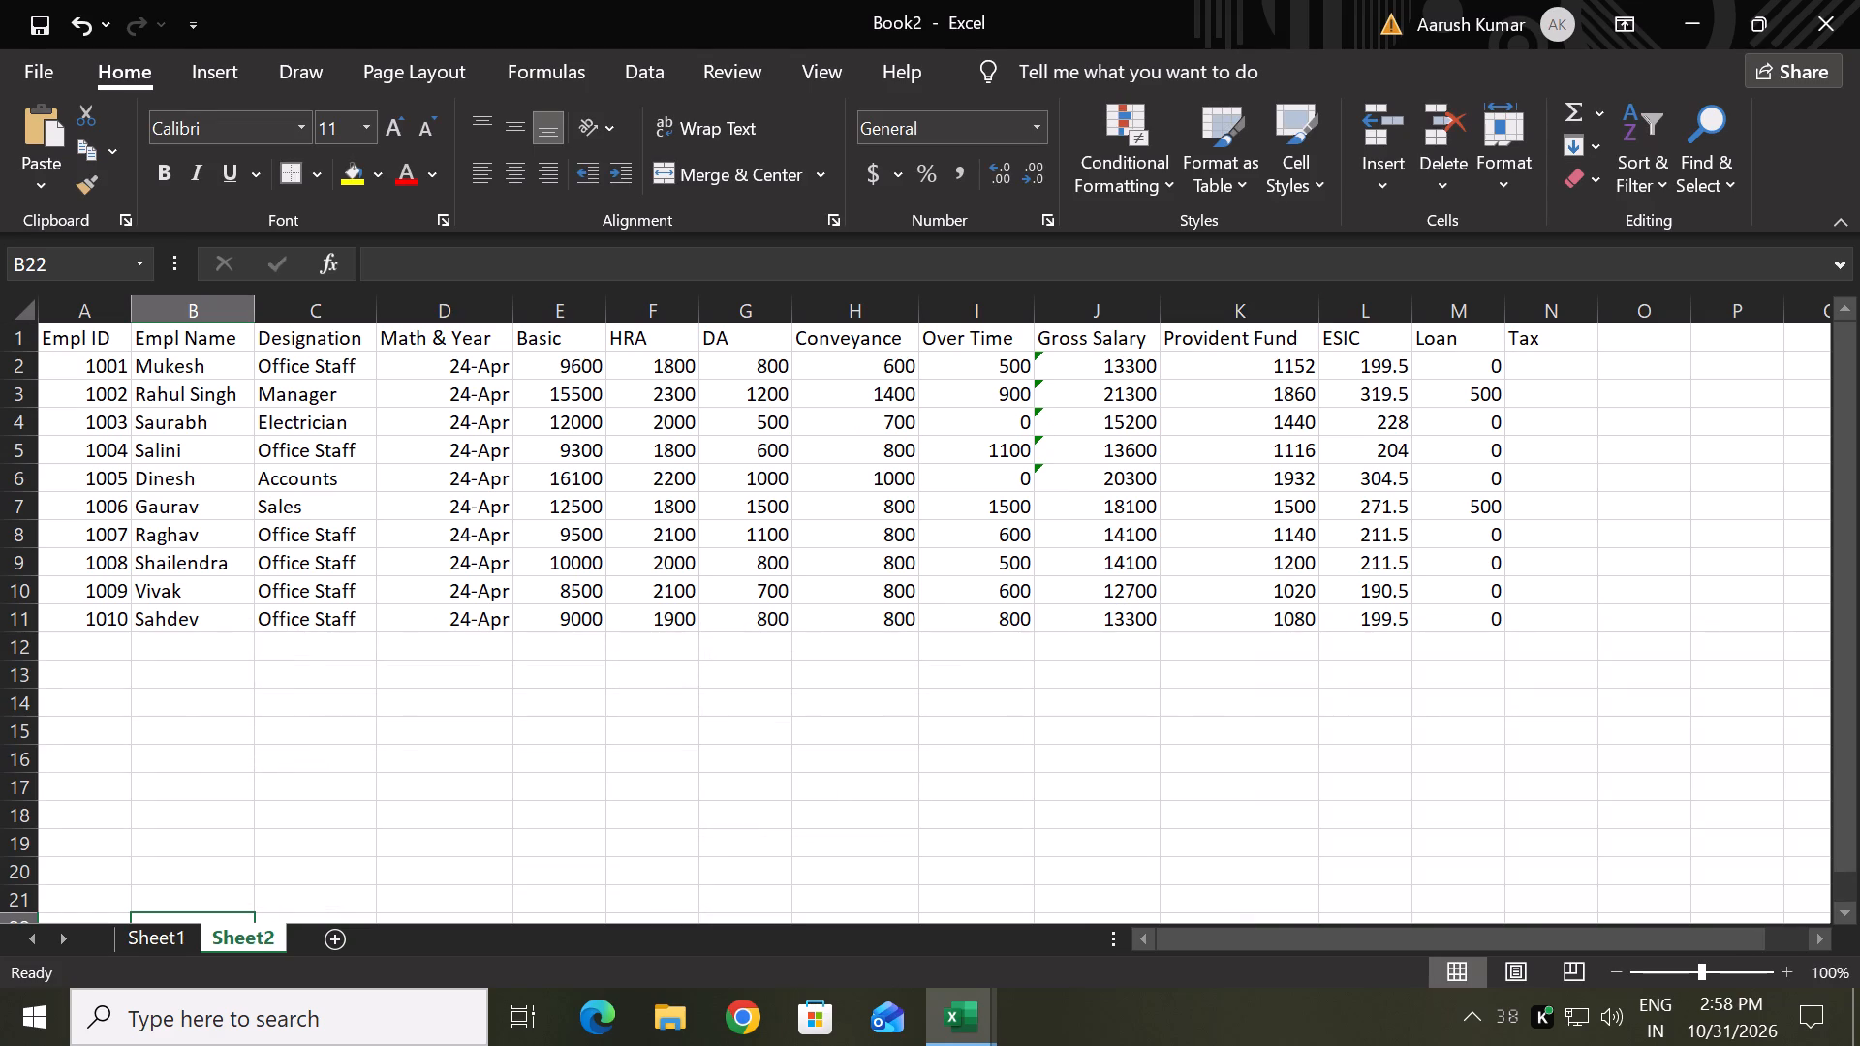
click(165, 934)
double_click(986, 588)
scroll(944, 685, up, 2)
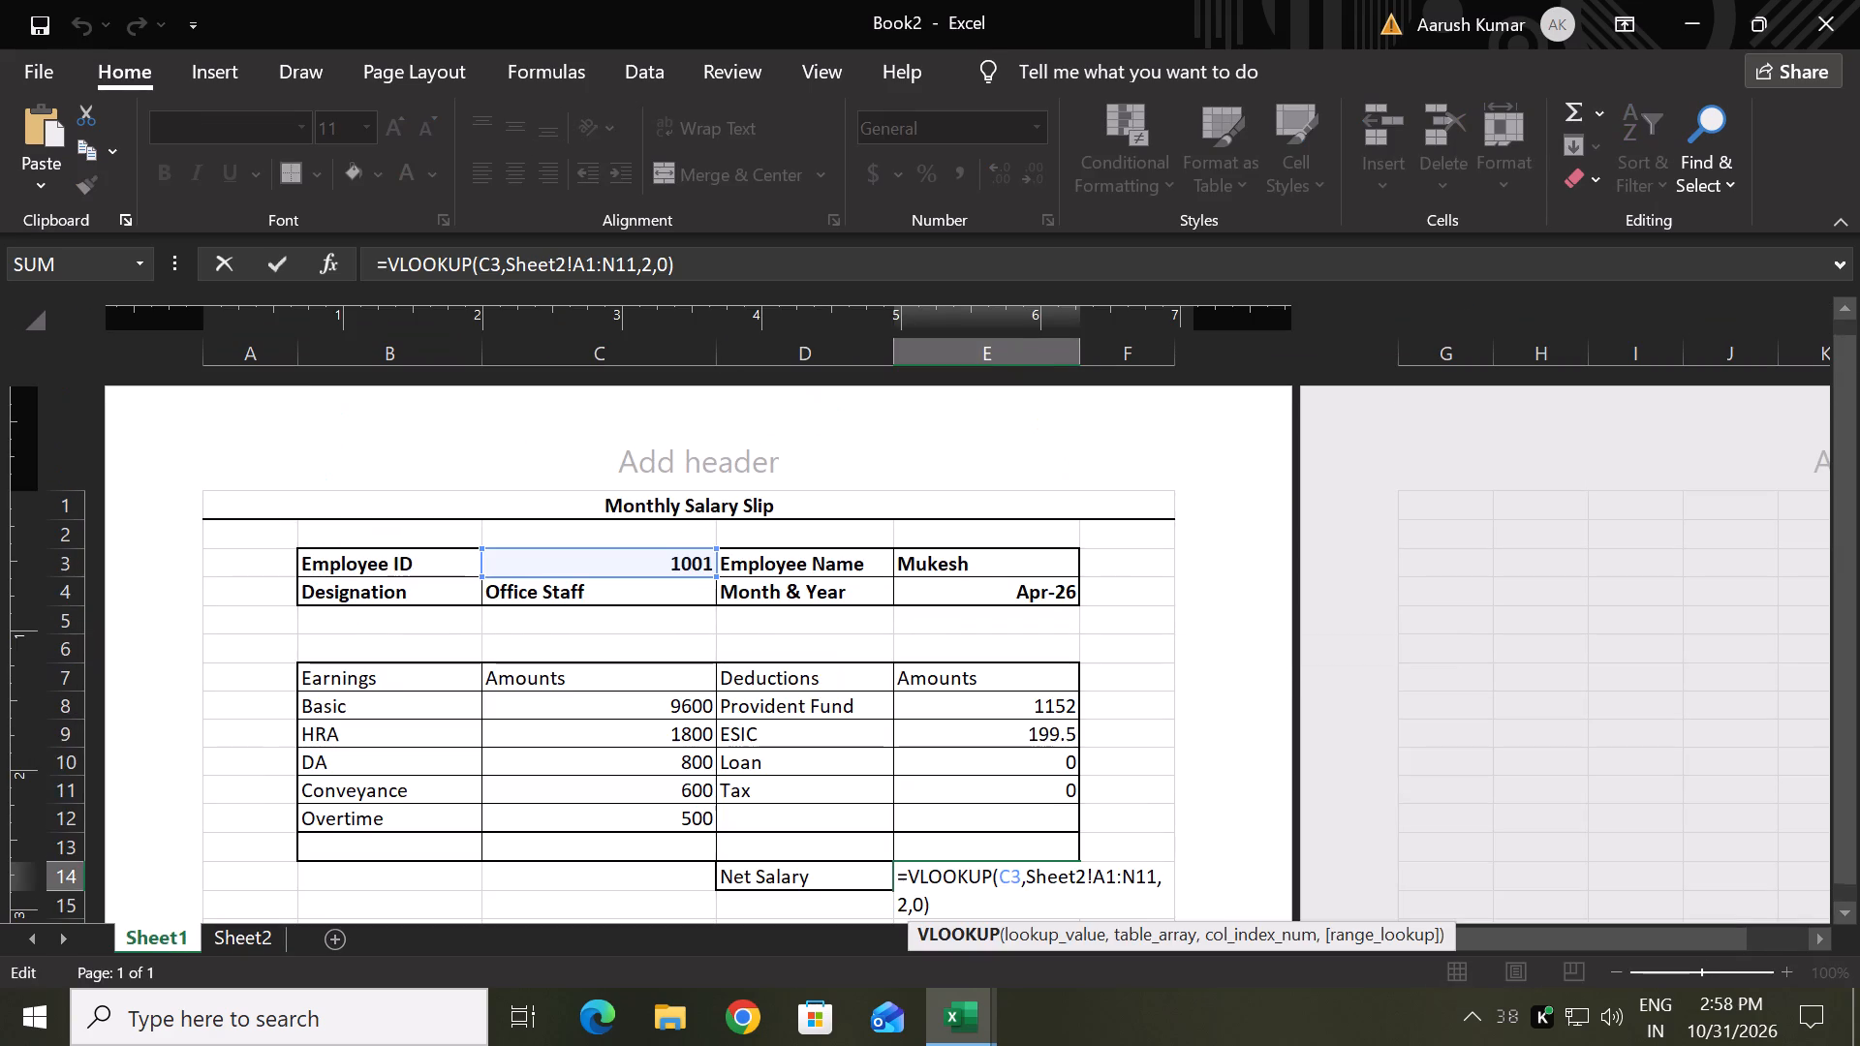
scroll(1000, 695, down, 2)
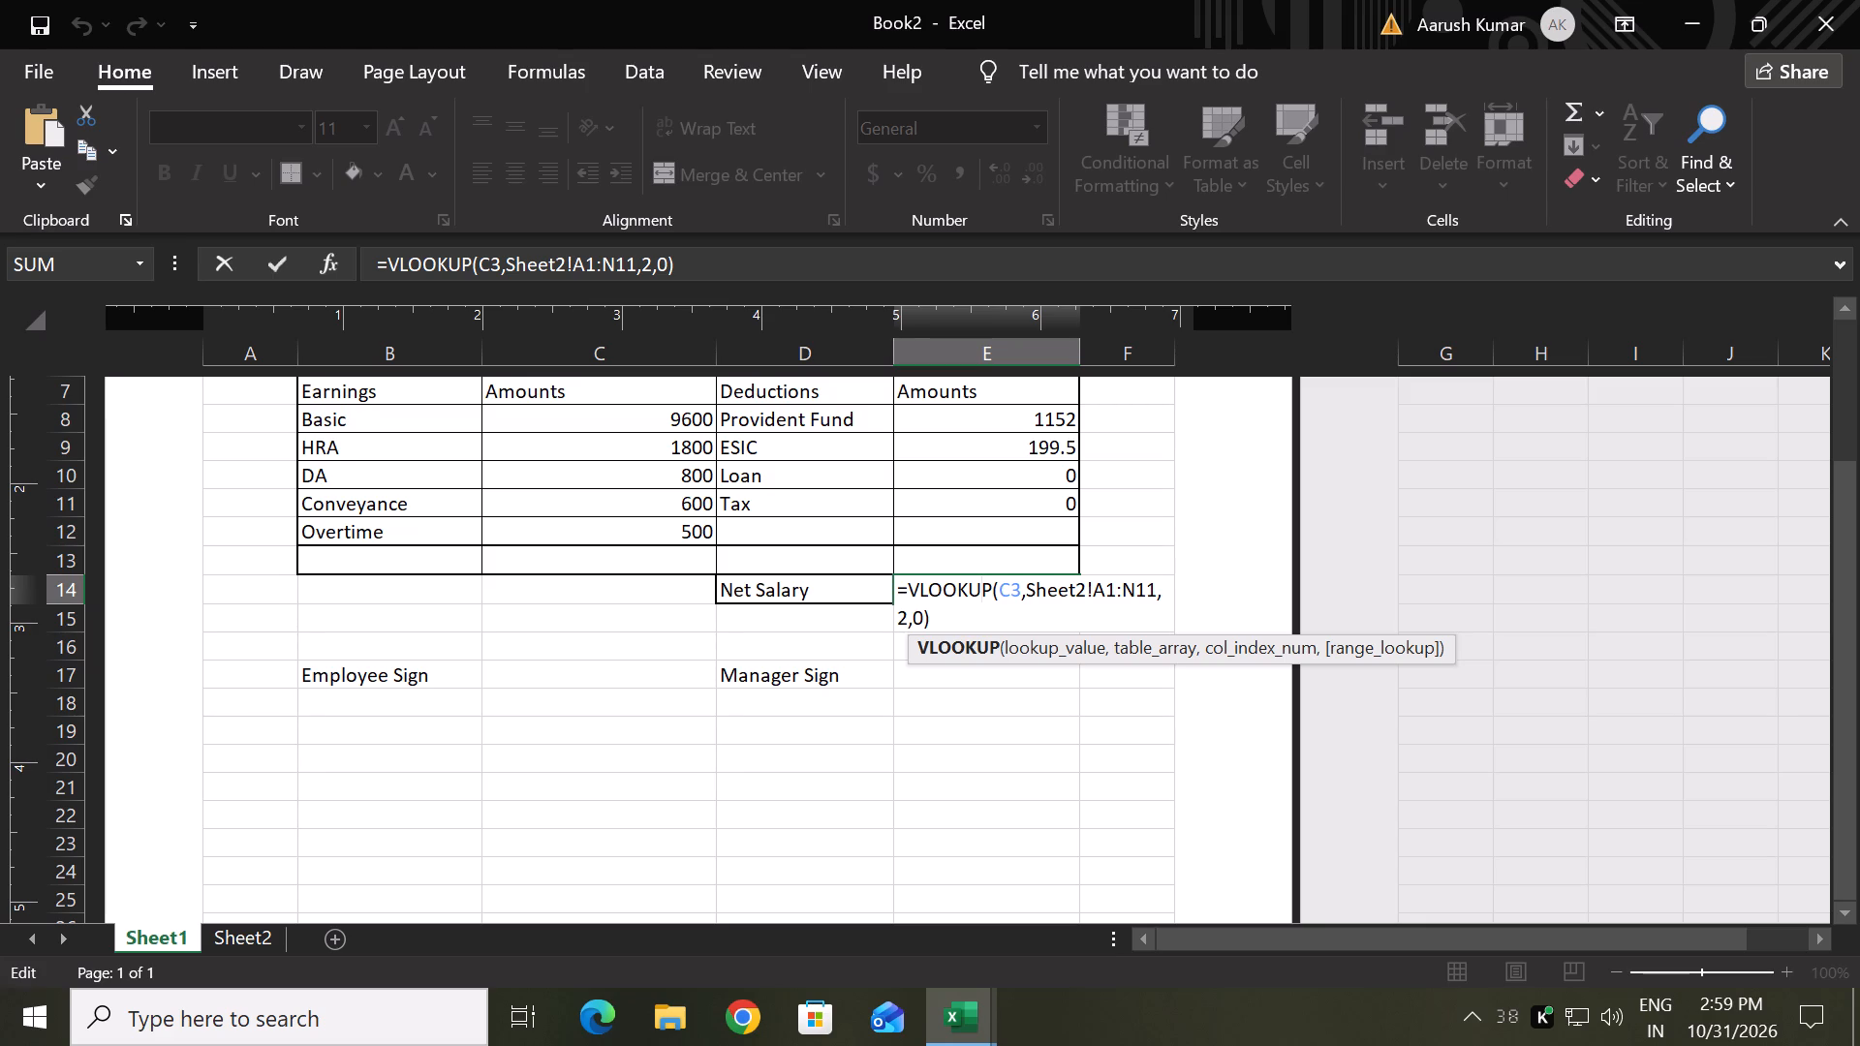
click(1035, 601)
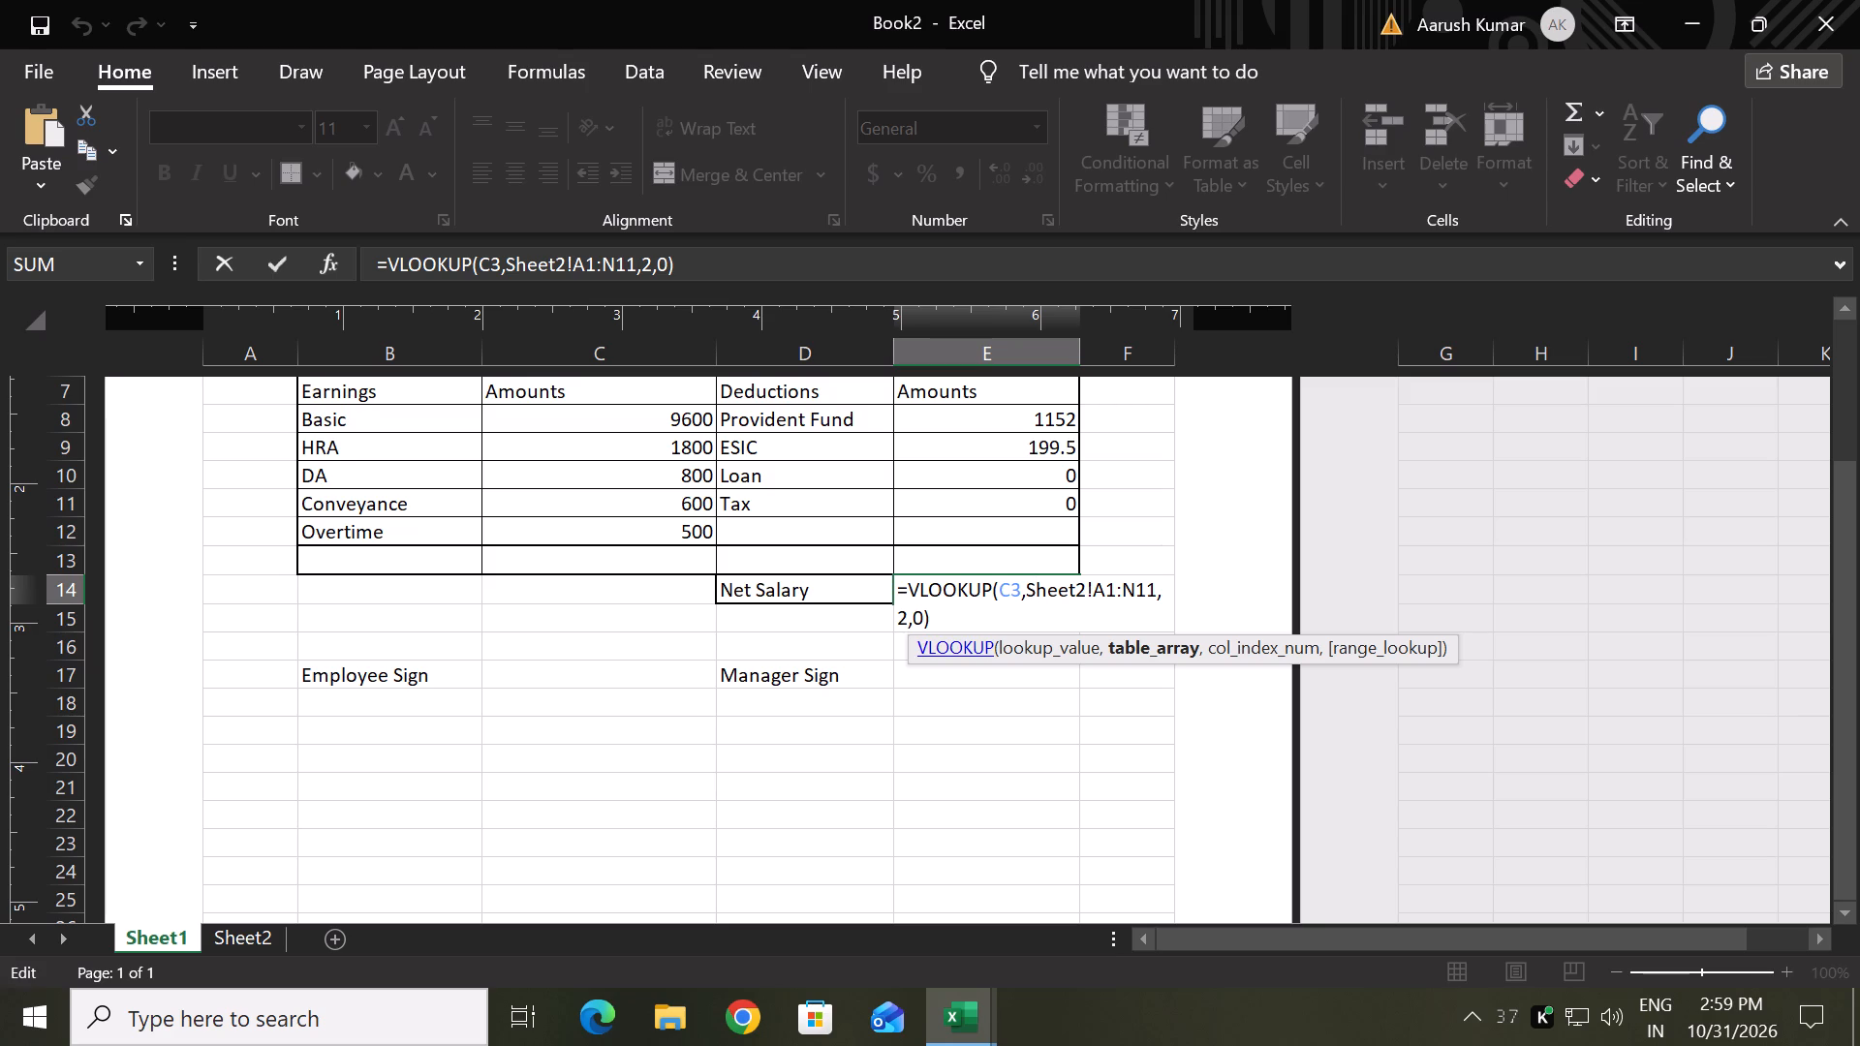
scroll(990, 640, up, 2)
click(872, 717)
scroll(838, 699, up, 3)
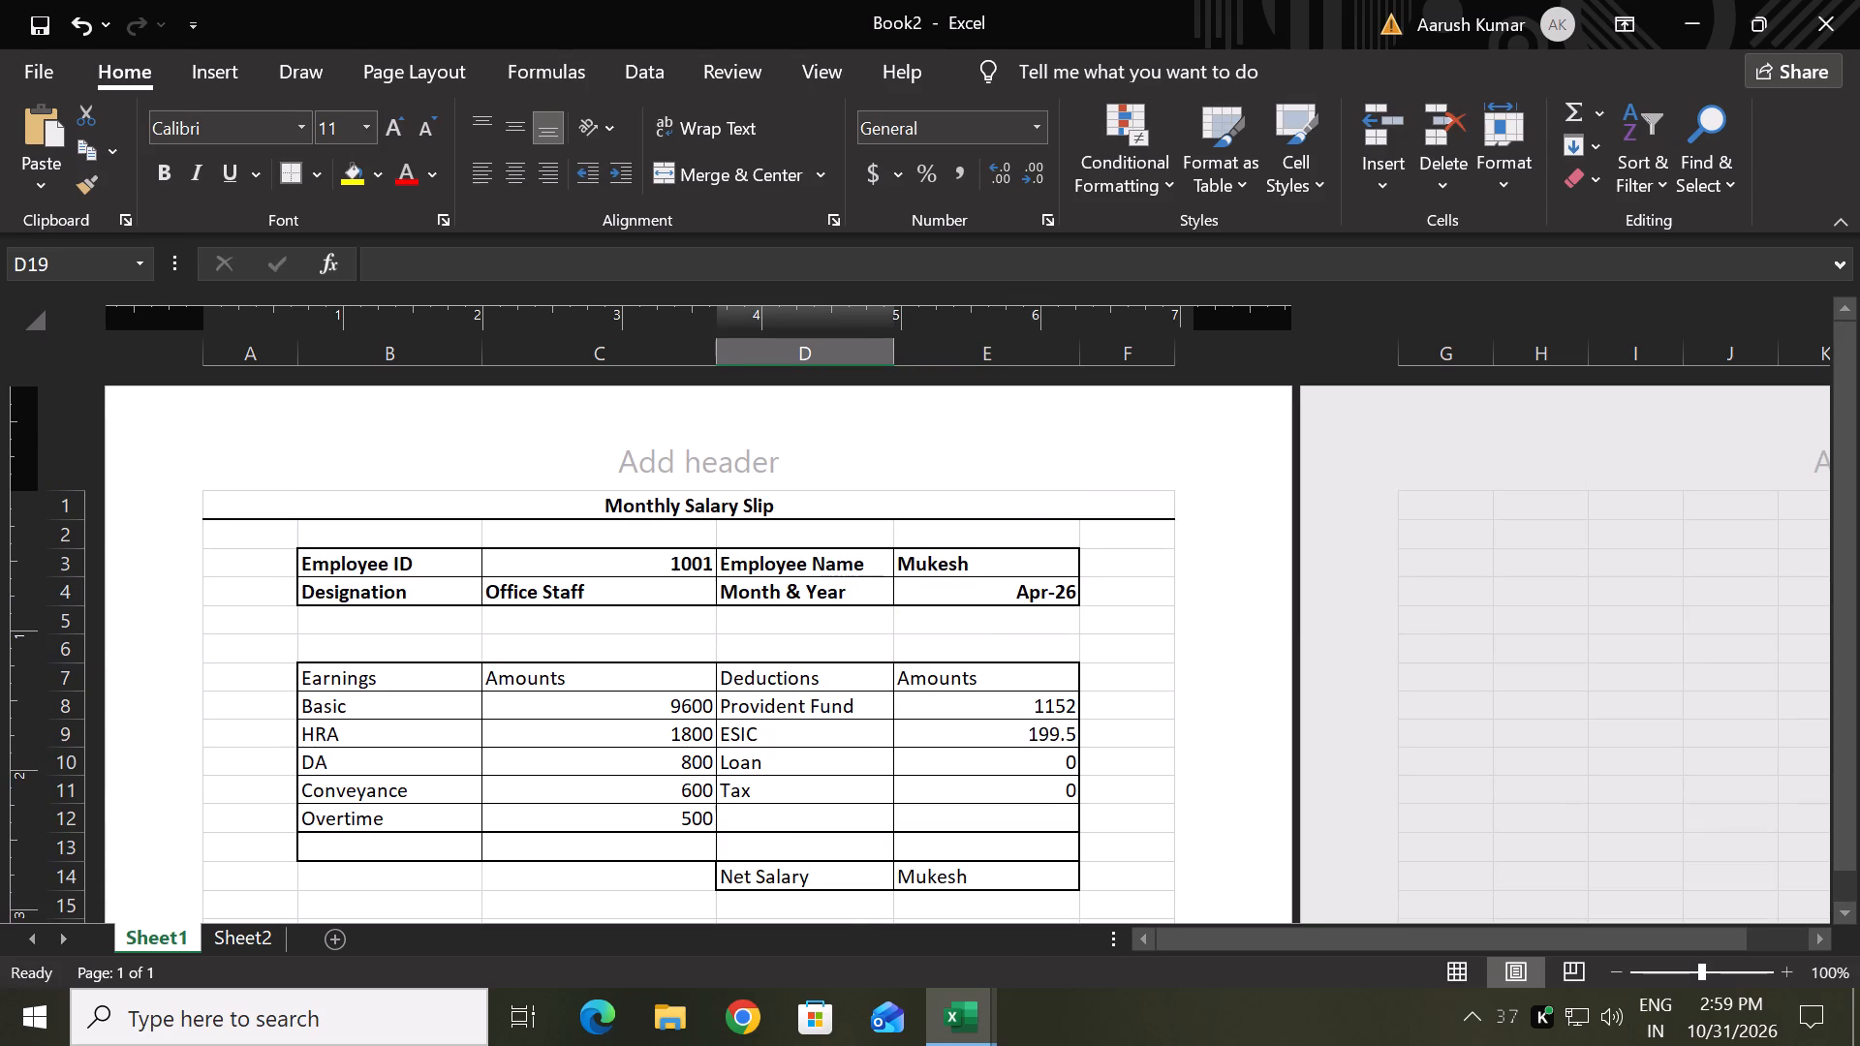
Set the Employee ID in C3 to 1004.
click(702, 570)
click(723, 555)
click(621, 648)
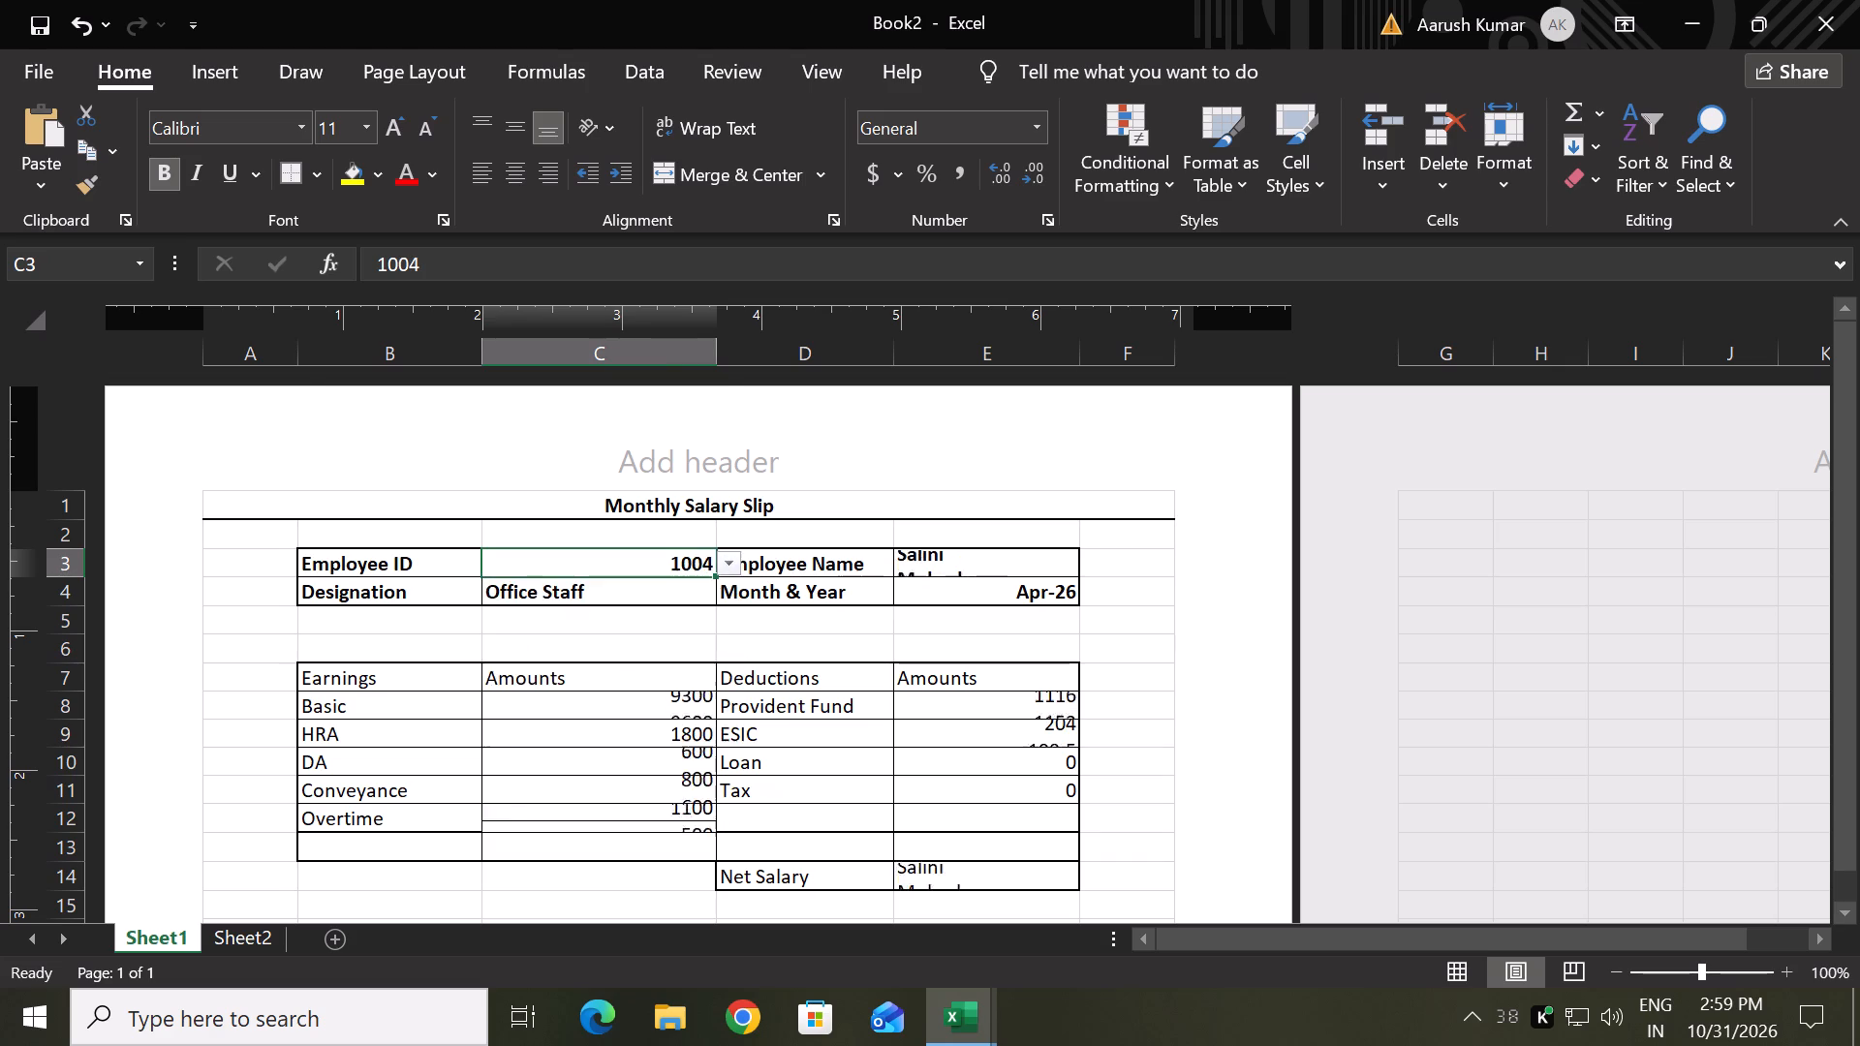
Enter the label Gross Salary in B13 below Overtime.
scroll(801, 624, down, 2)
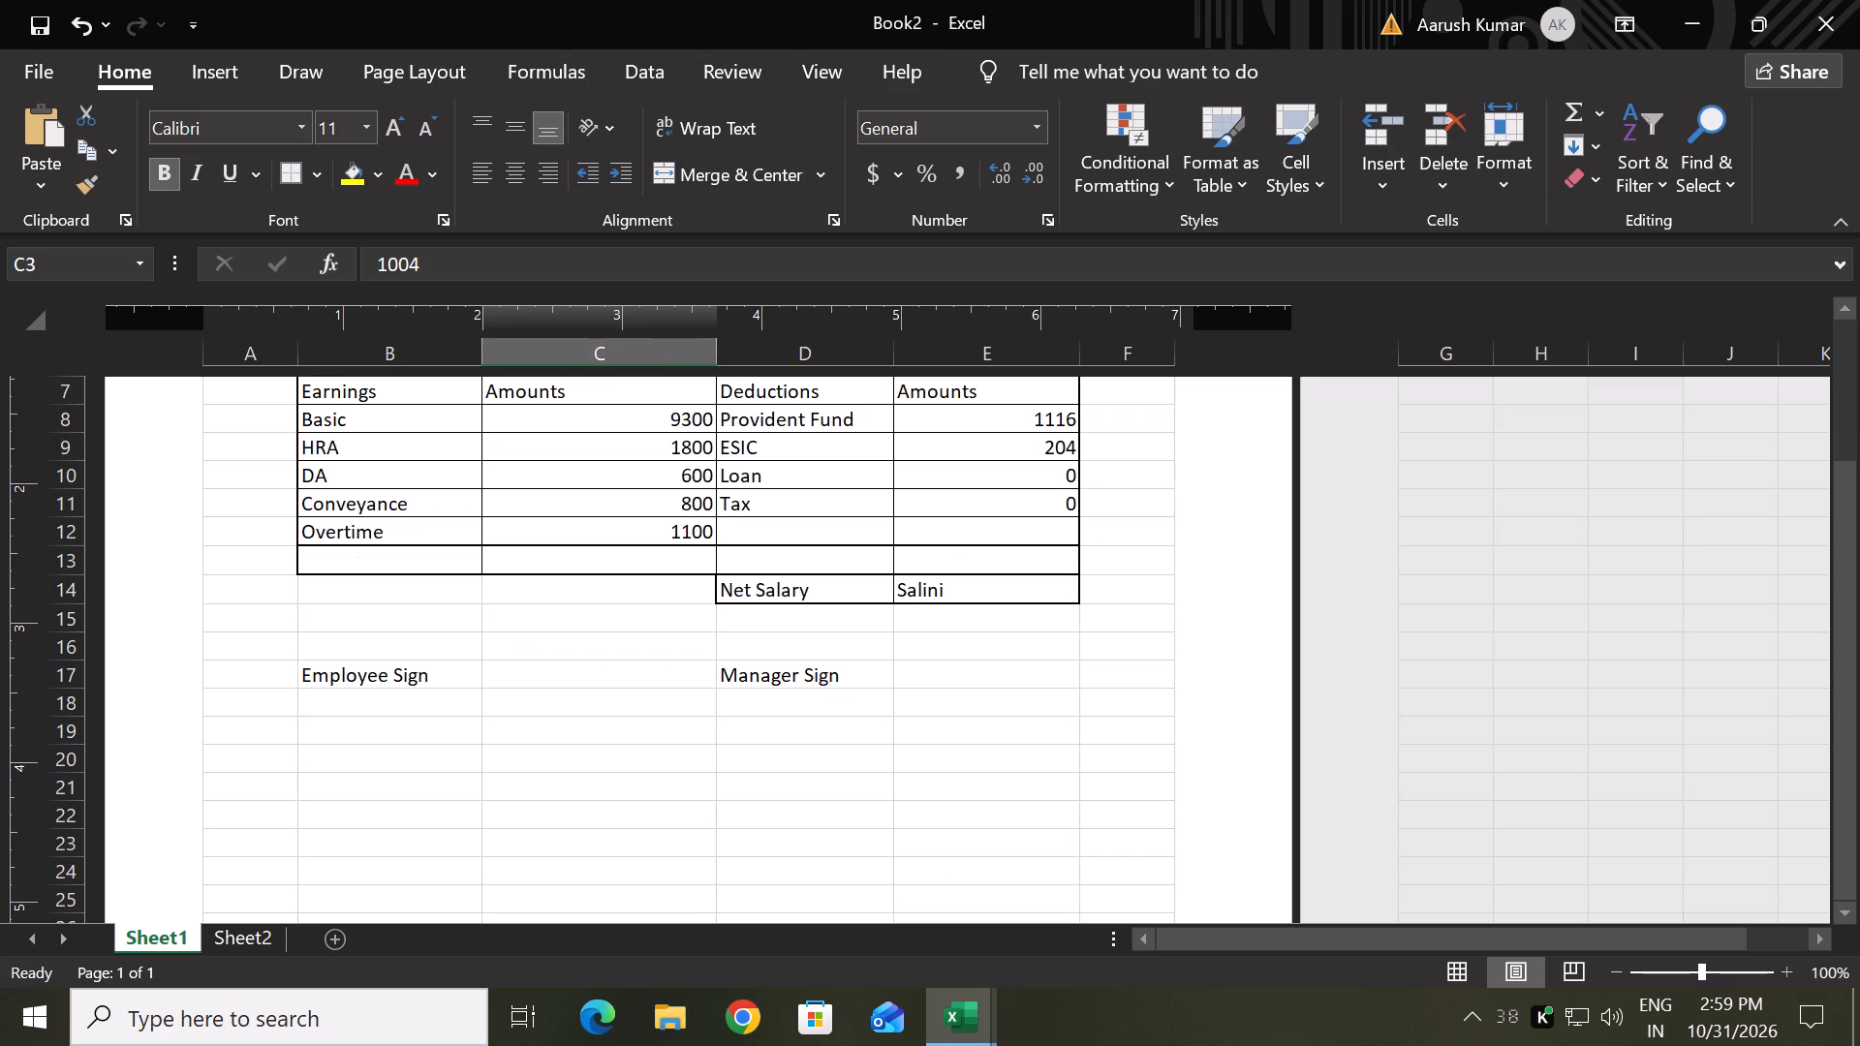
click(414, 569)
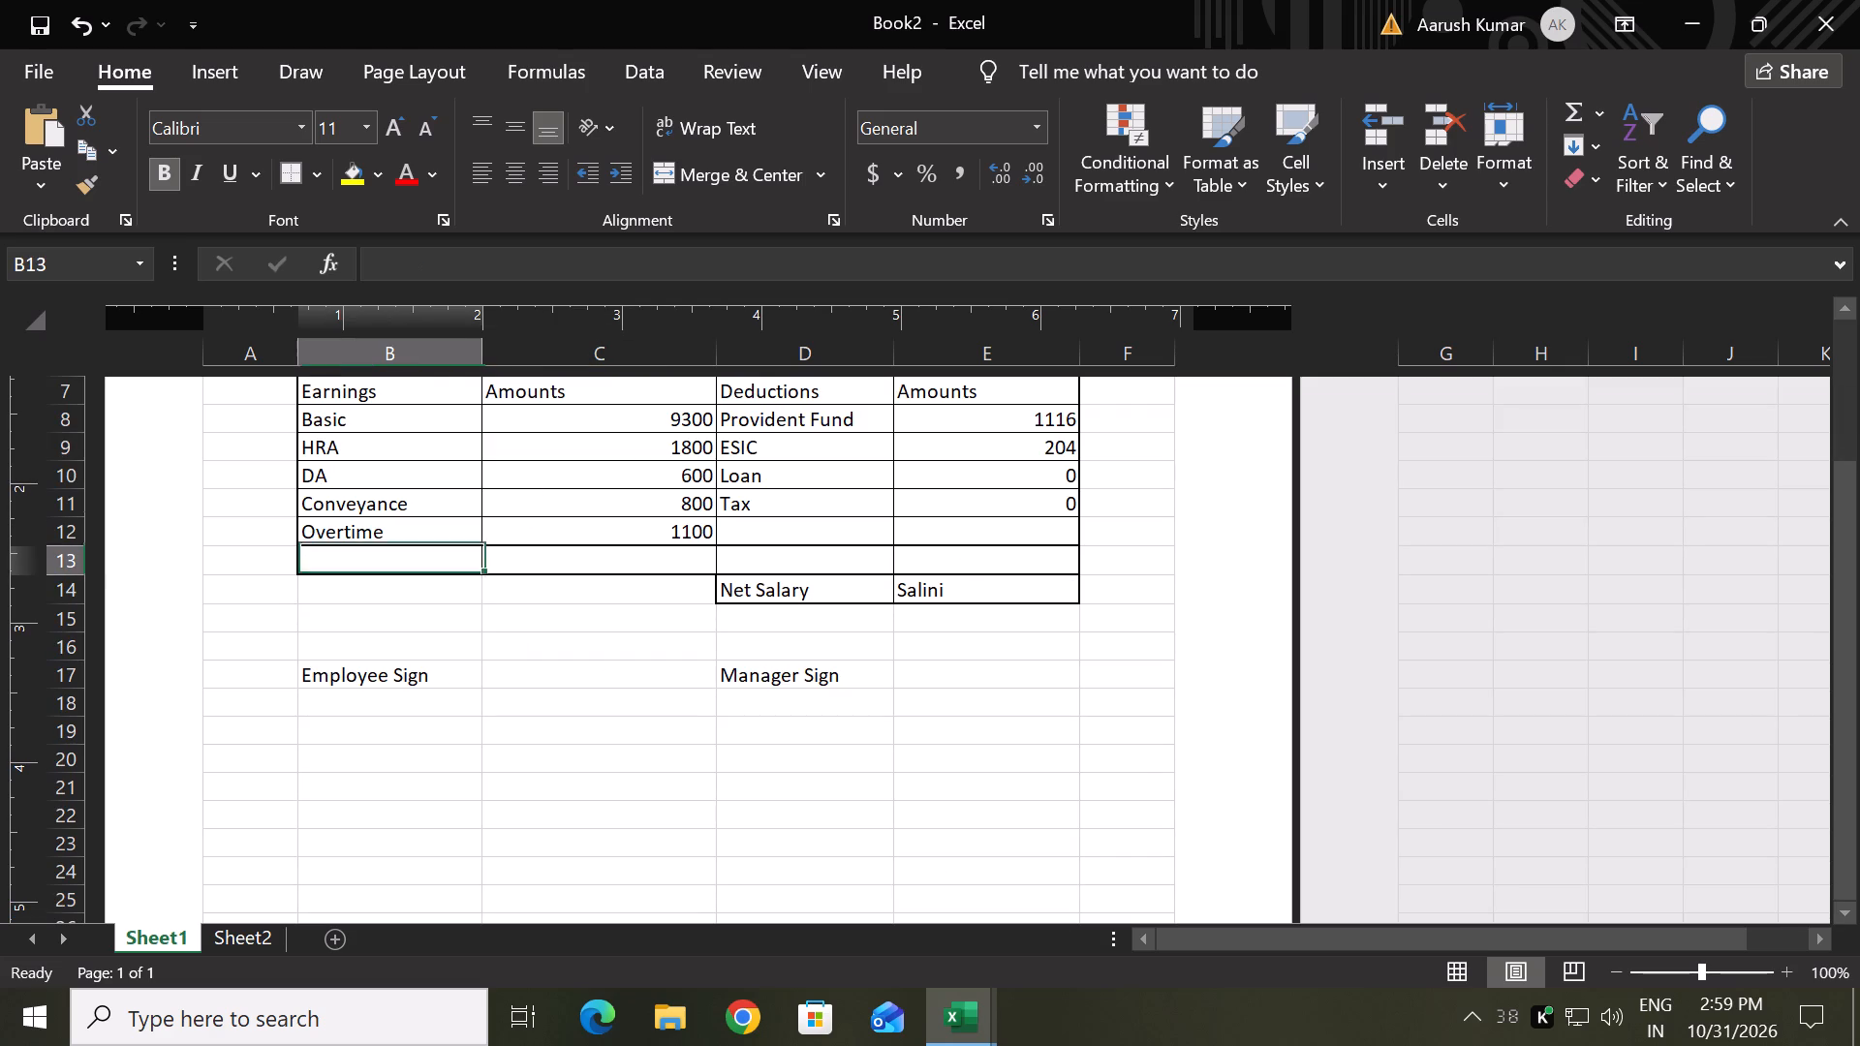
double_click(427, 558)
text(GF)
key(shift+BackSpace)
text(ros)
text(s Salary)
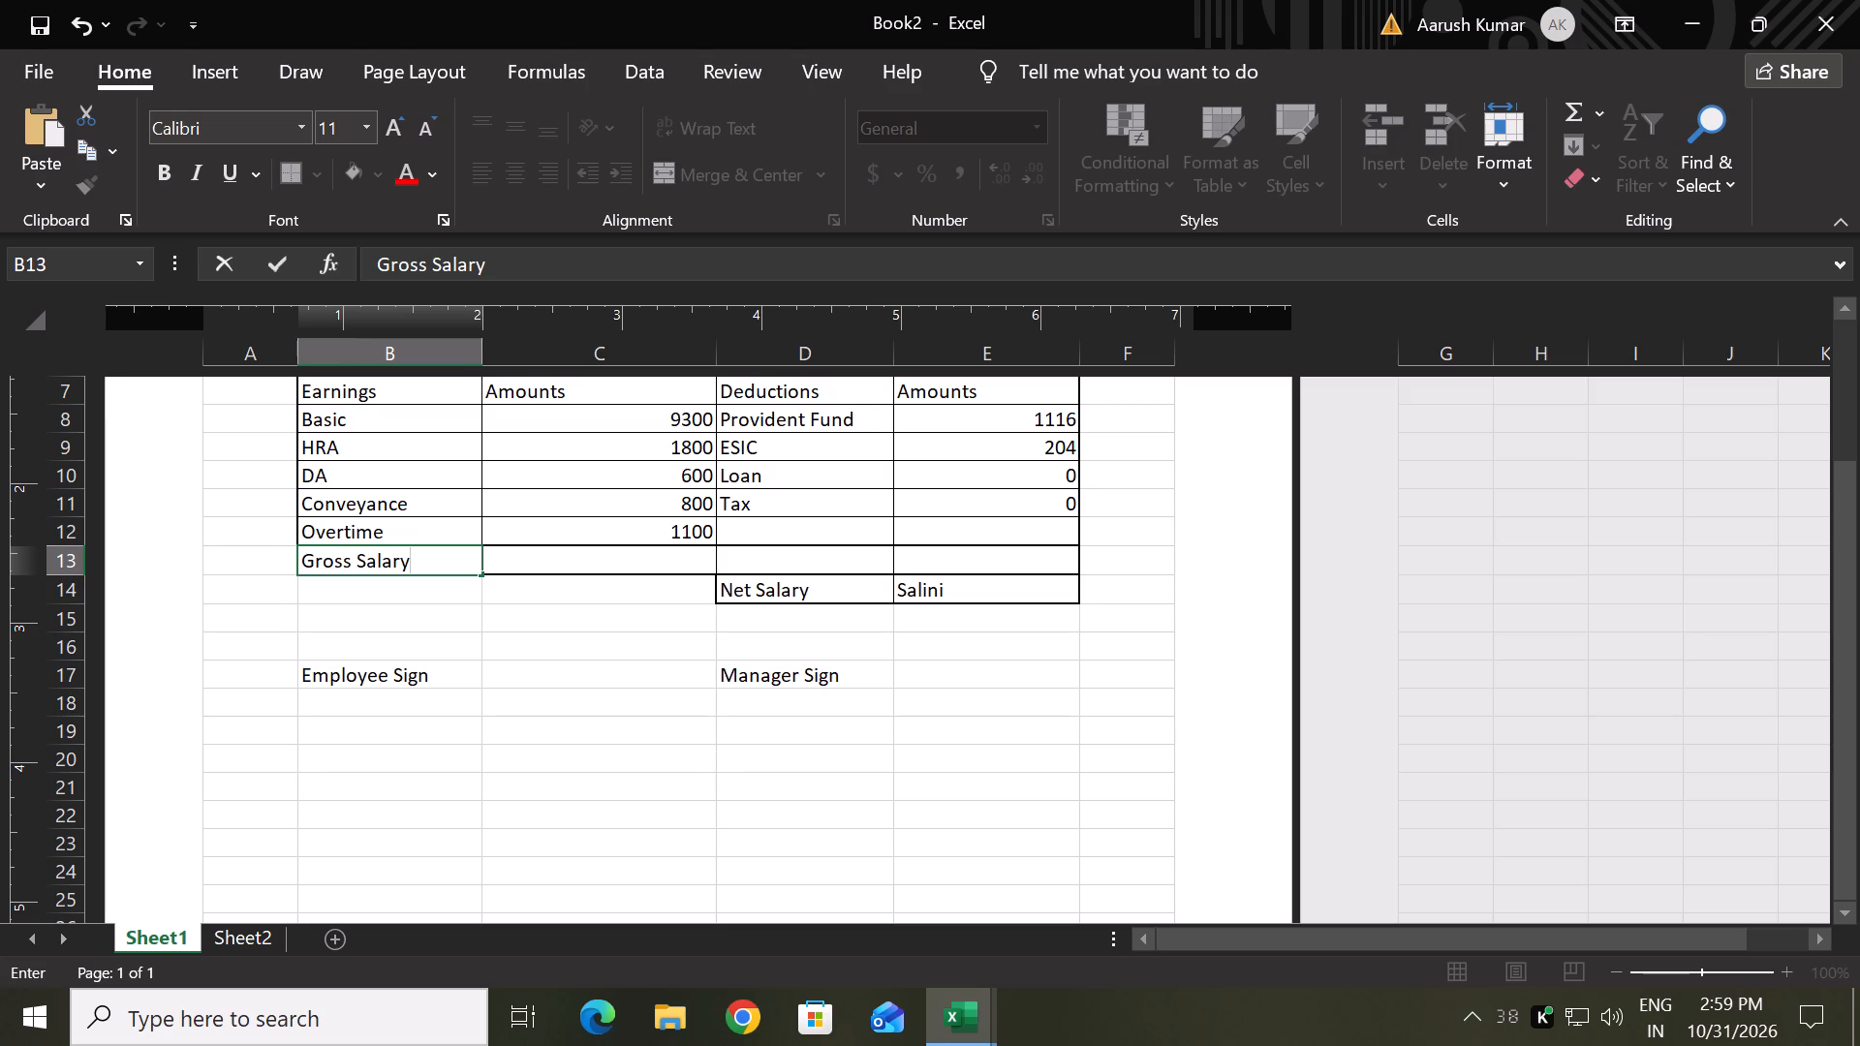
key(Right)
Calculate the gross salary in C13 with a SUM of the earnings amounts C8, C9, C10, C11 and C12.
key(equal)
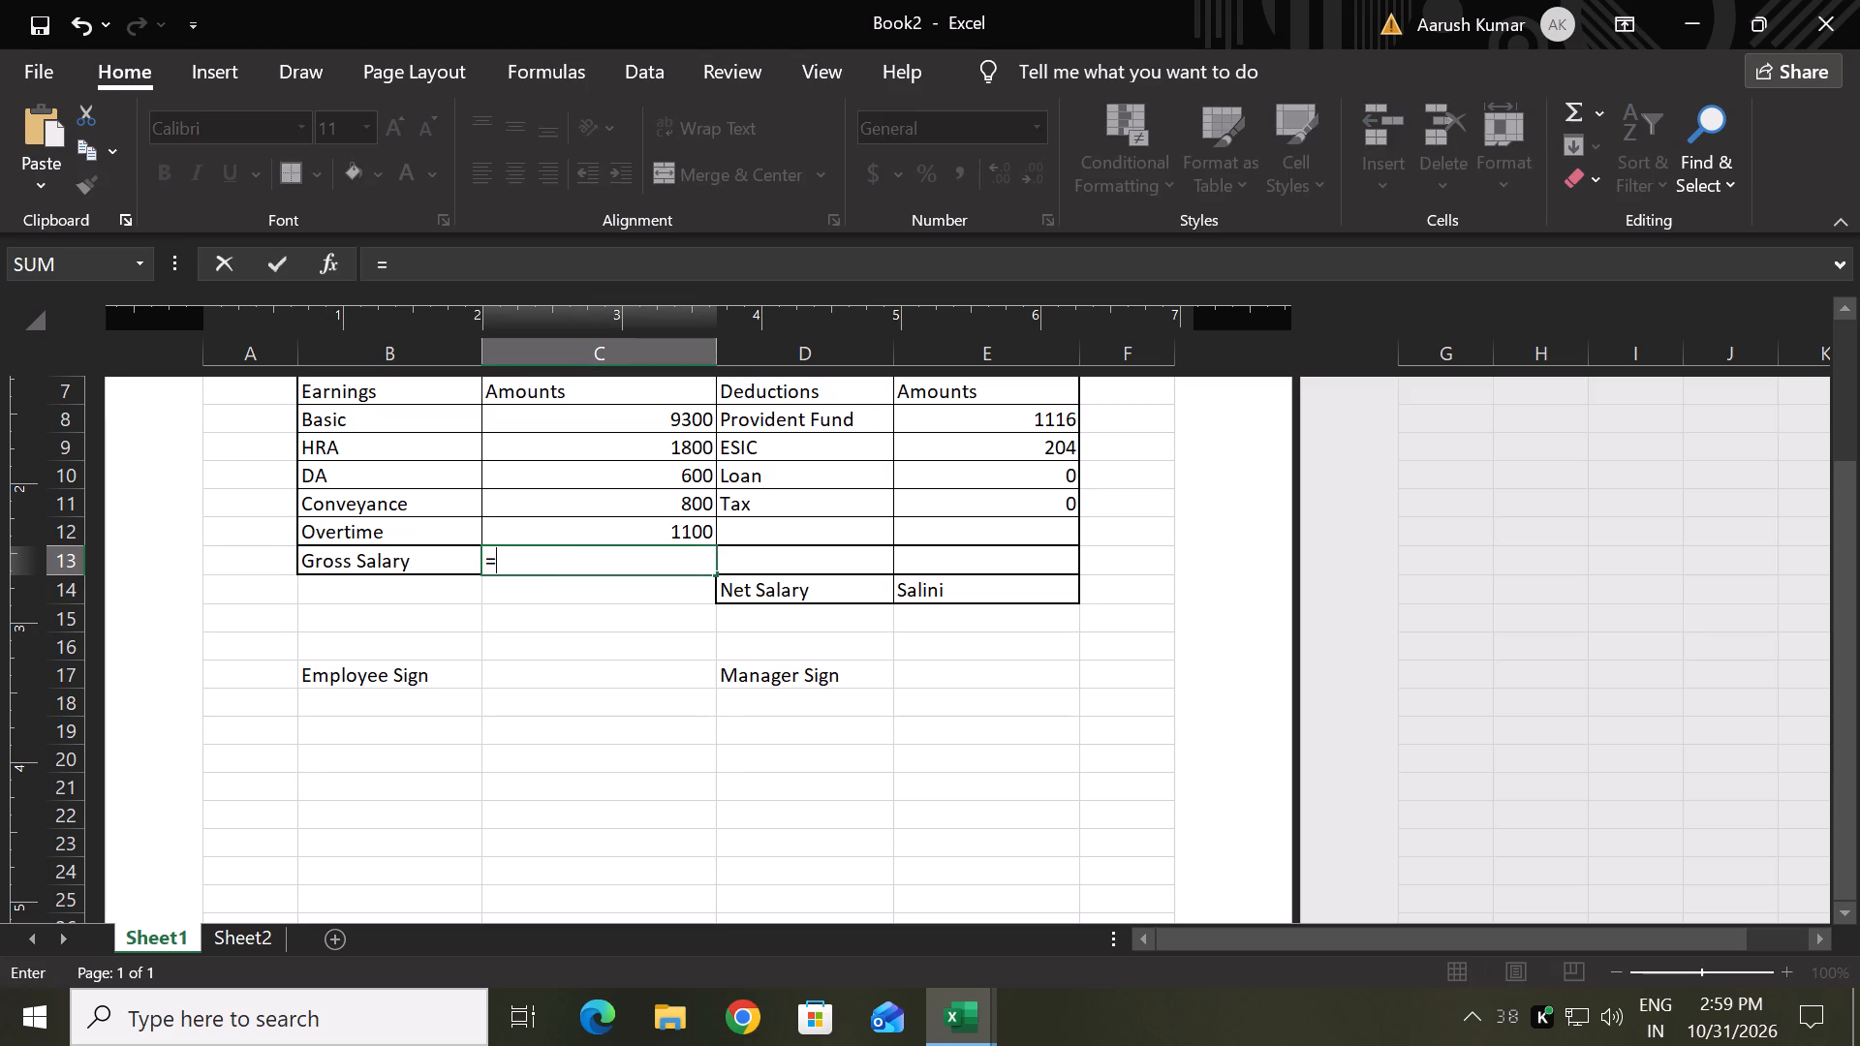
key(BackSpace)
text(=sum)
key(Tab)
scroll(701, 523, up, 1)
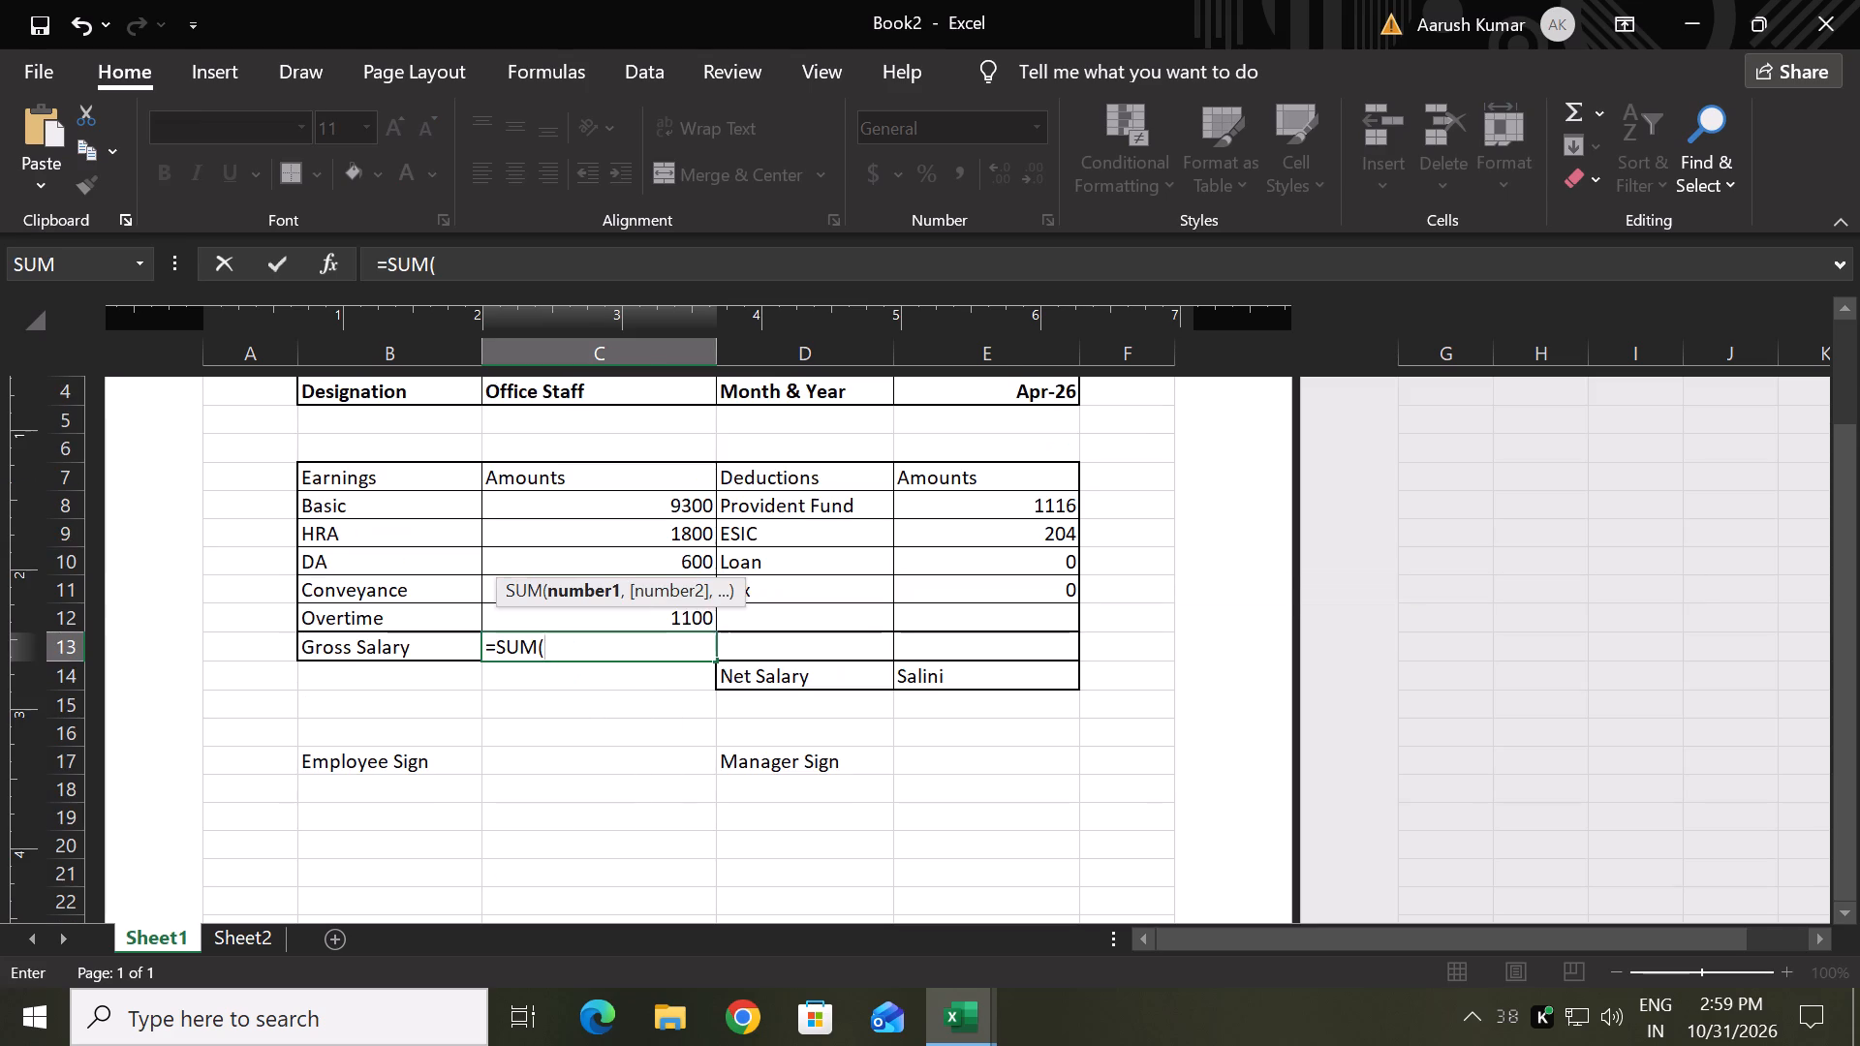
ctrl+click(678, 510)
ctrl+click(679, 532)
ctrl+click(690, 571)
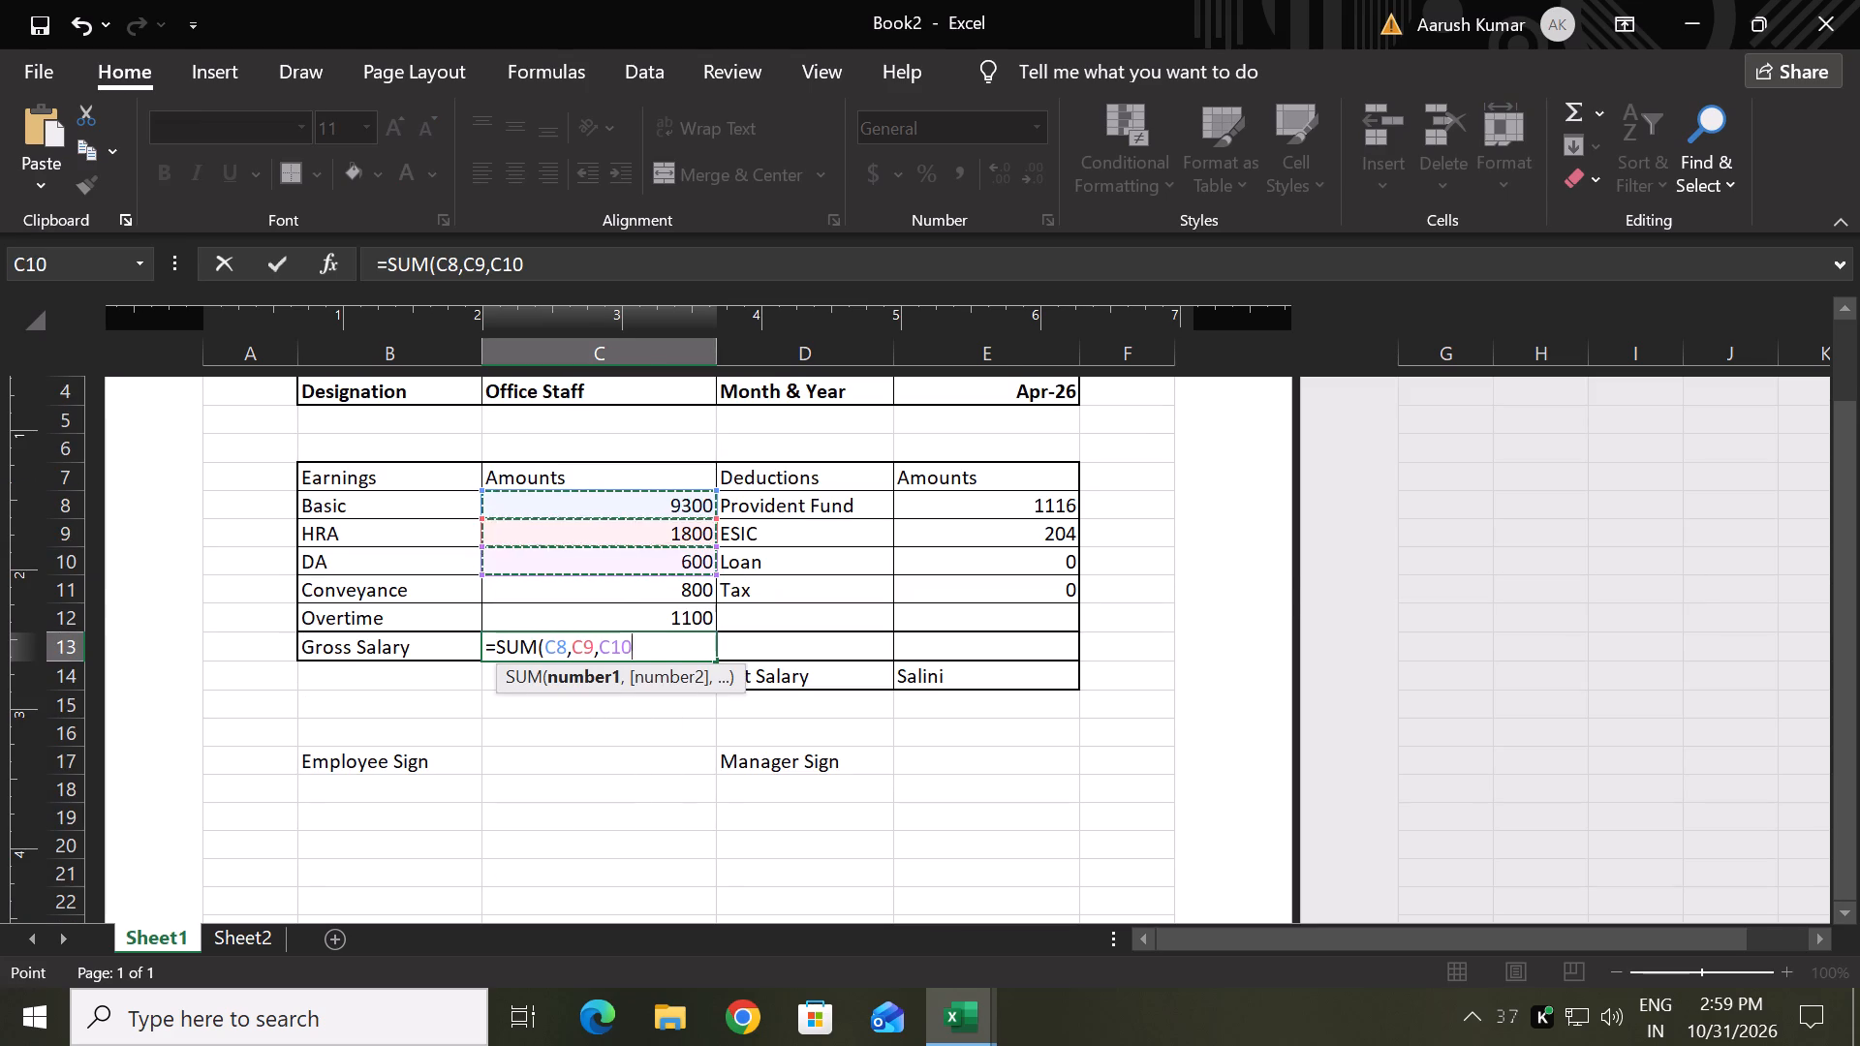
ctrl+click(690, 595)
ctrl+click(702, 617)
key(Return)
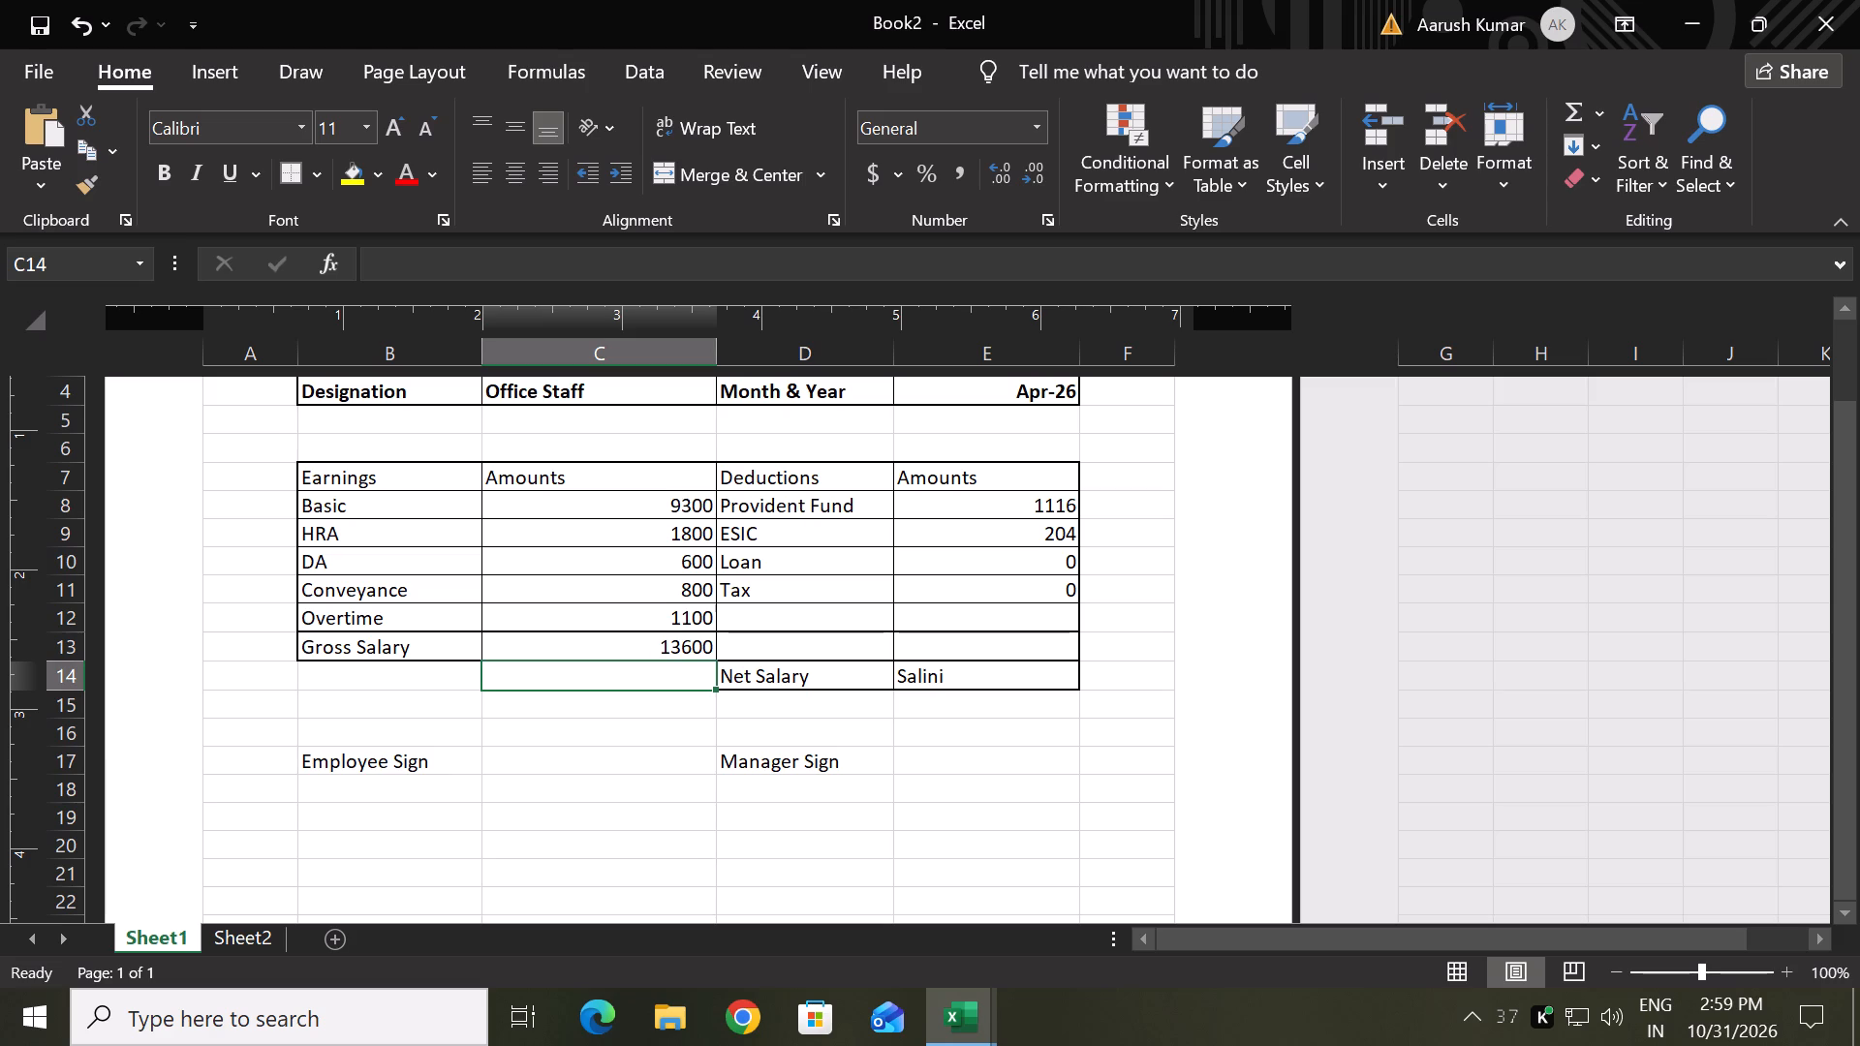
Enter the label Total Deduction in D13 above Net Salary.
click(865, 639)
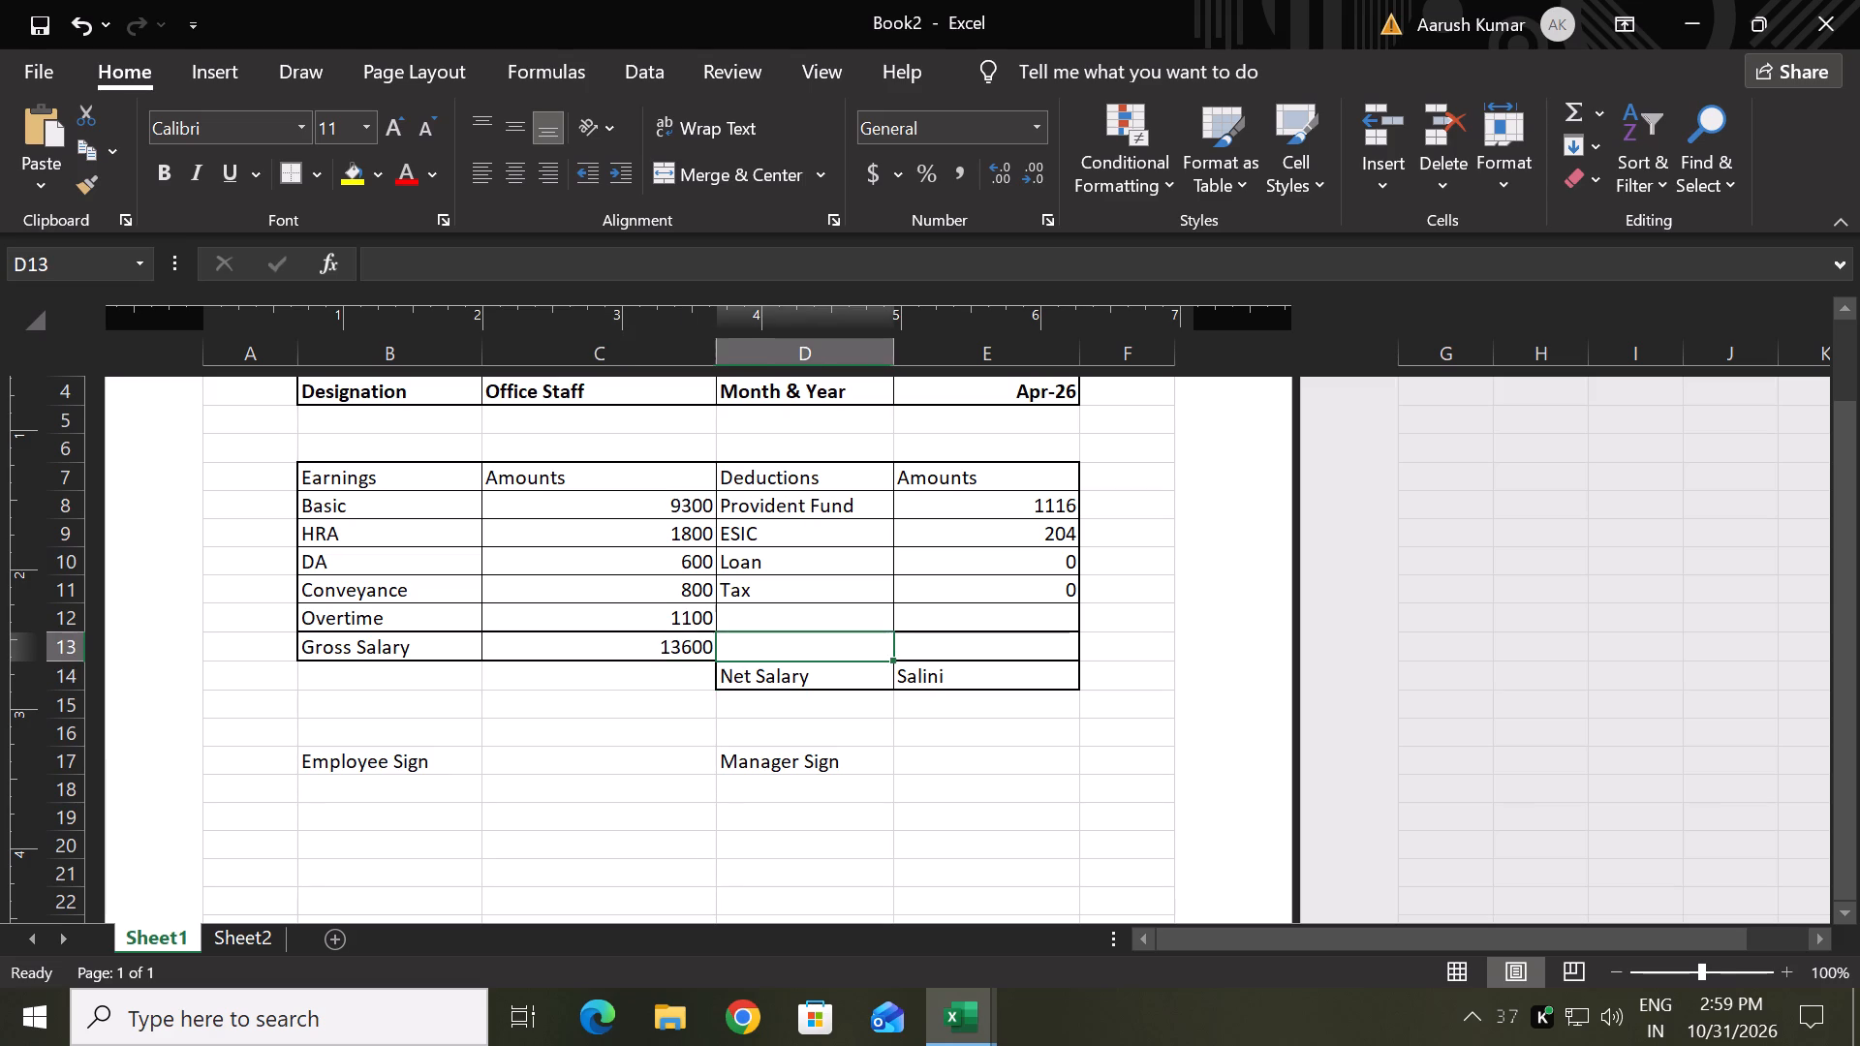
text(TOtal Ded)
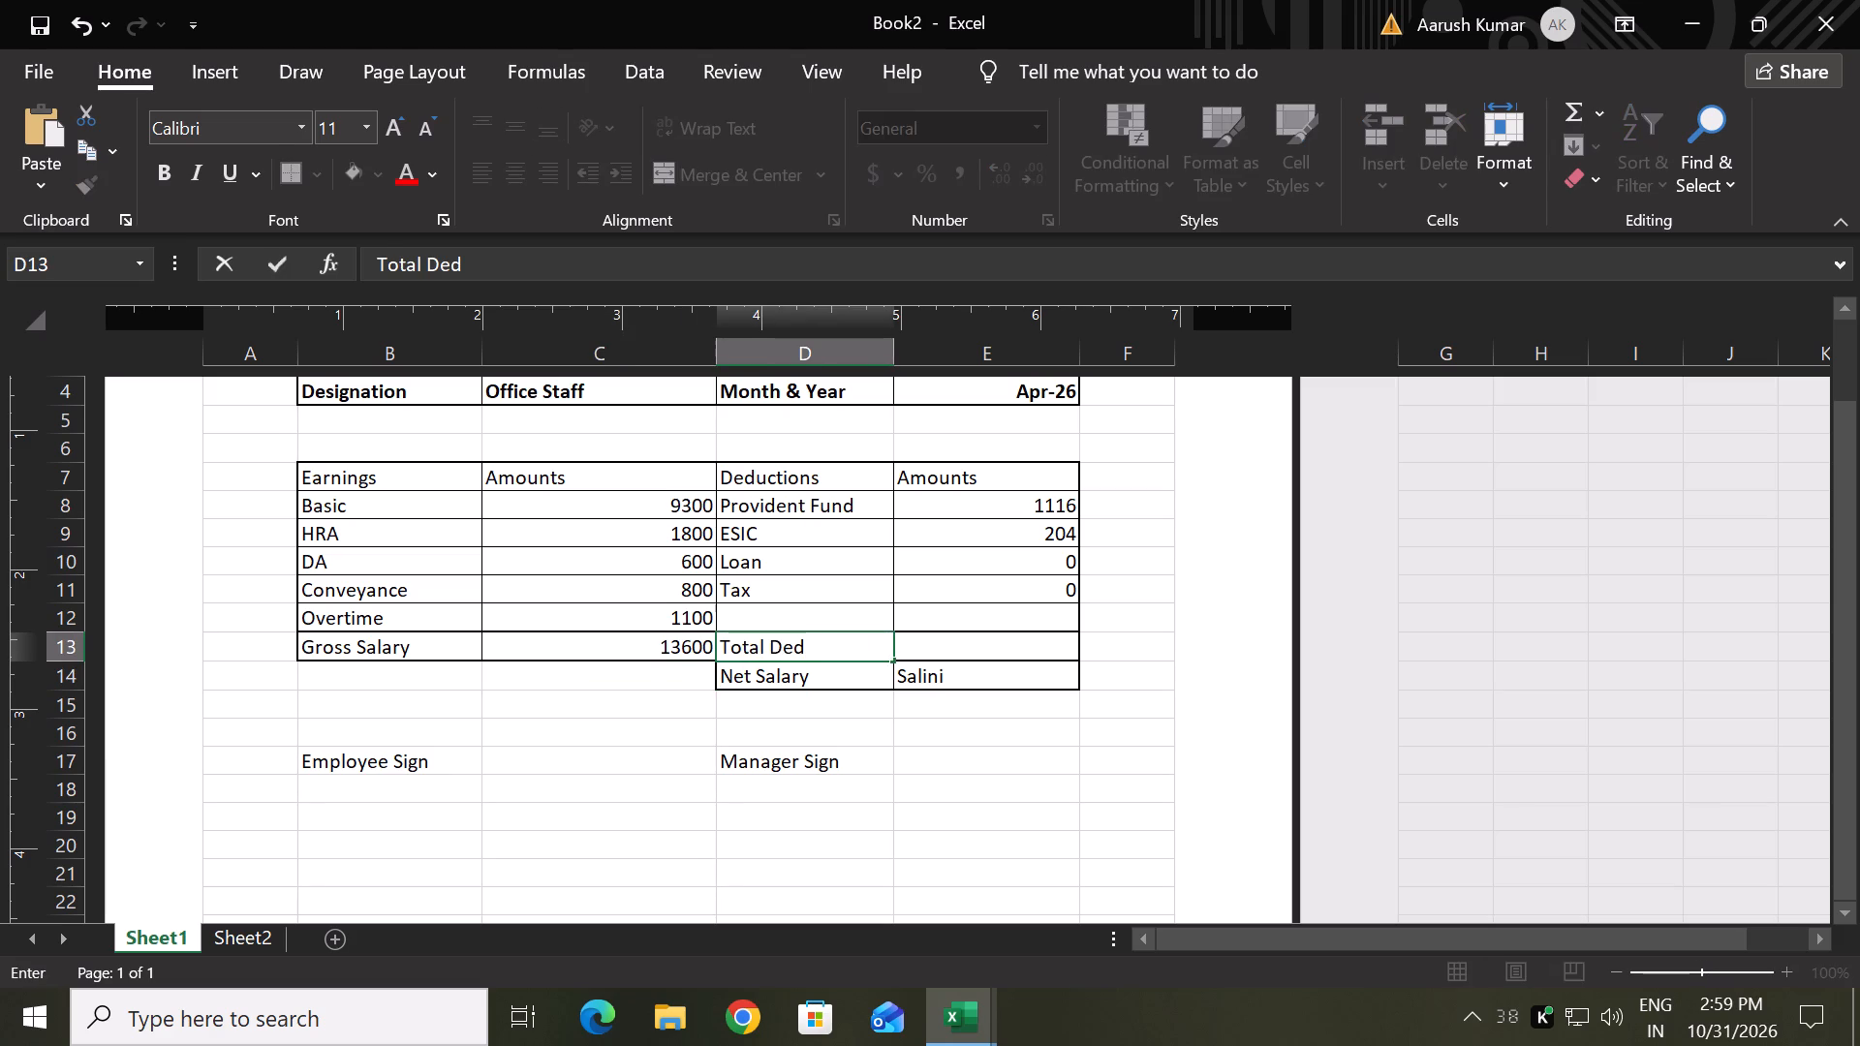
text(uction)
key(Right)
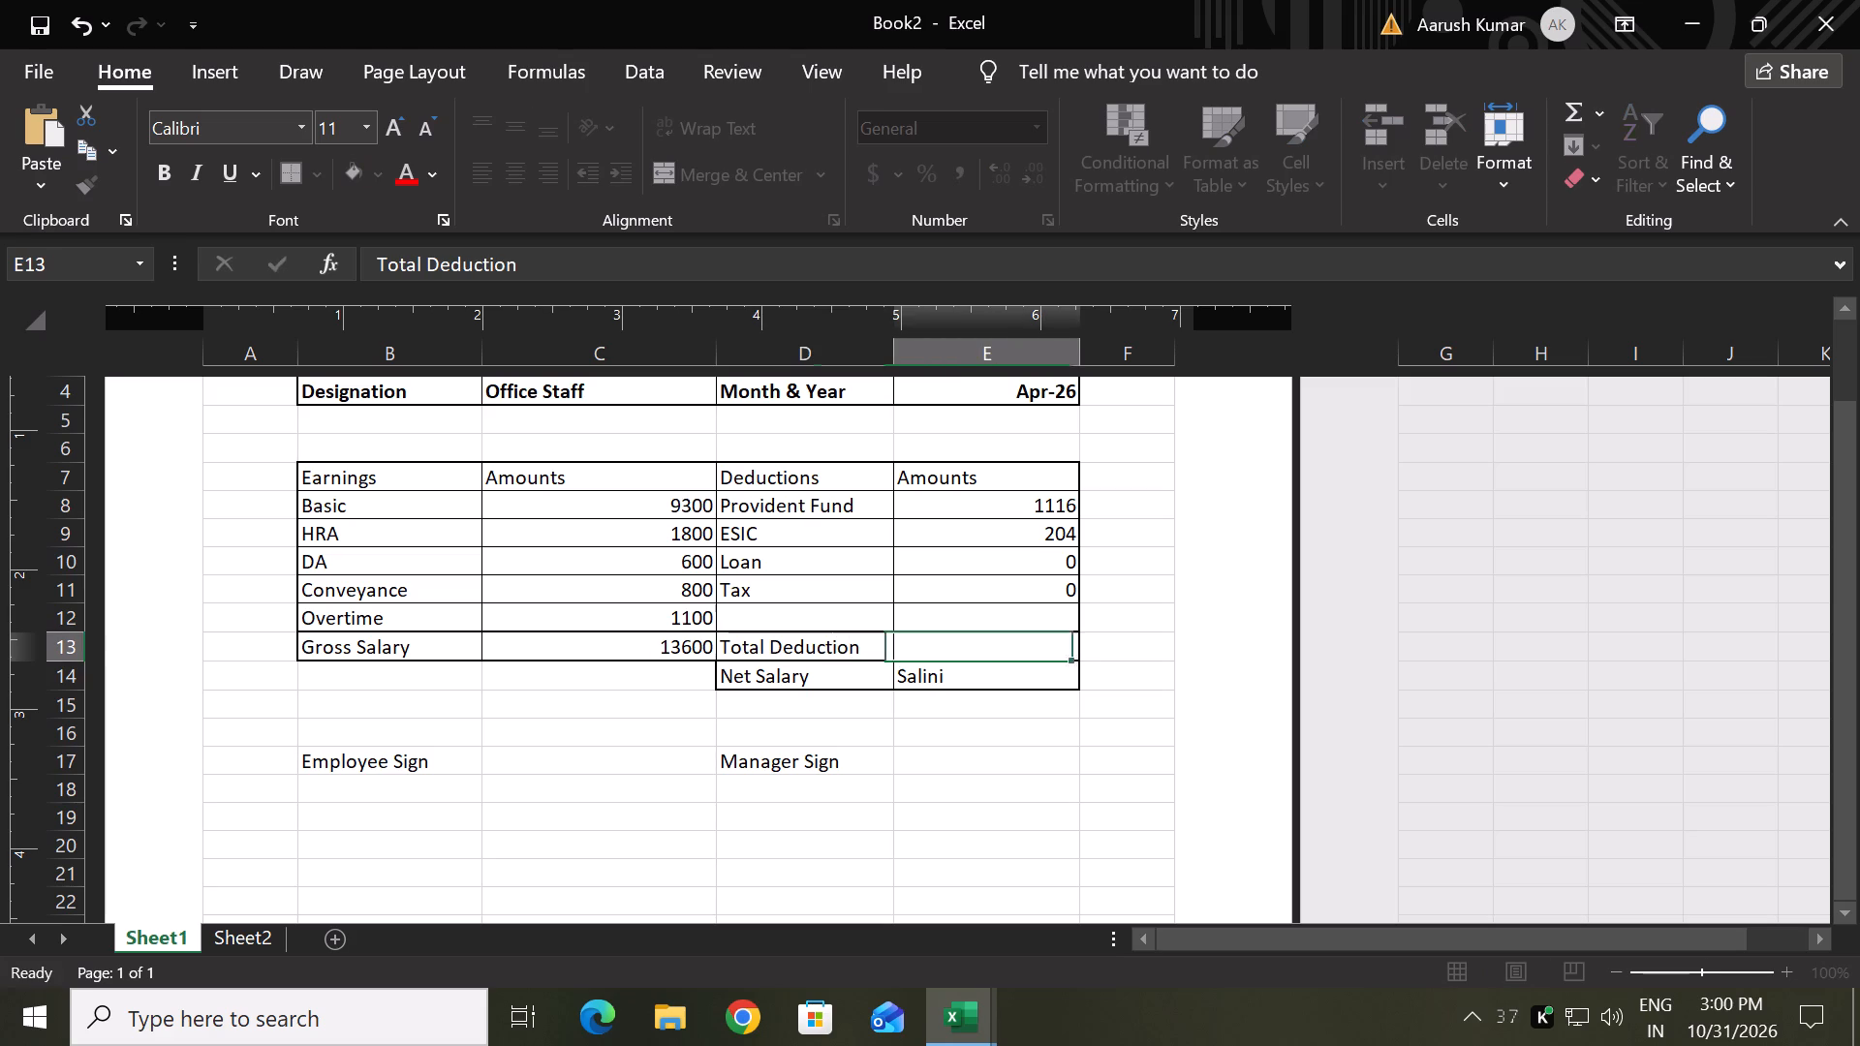
Calculate the total deduction in E13 with a SUM of E8, E9 and the range E10:E11.
text(=su)
key(m)
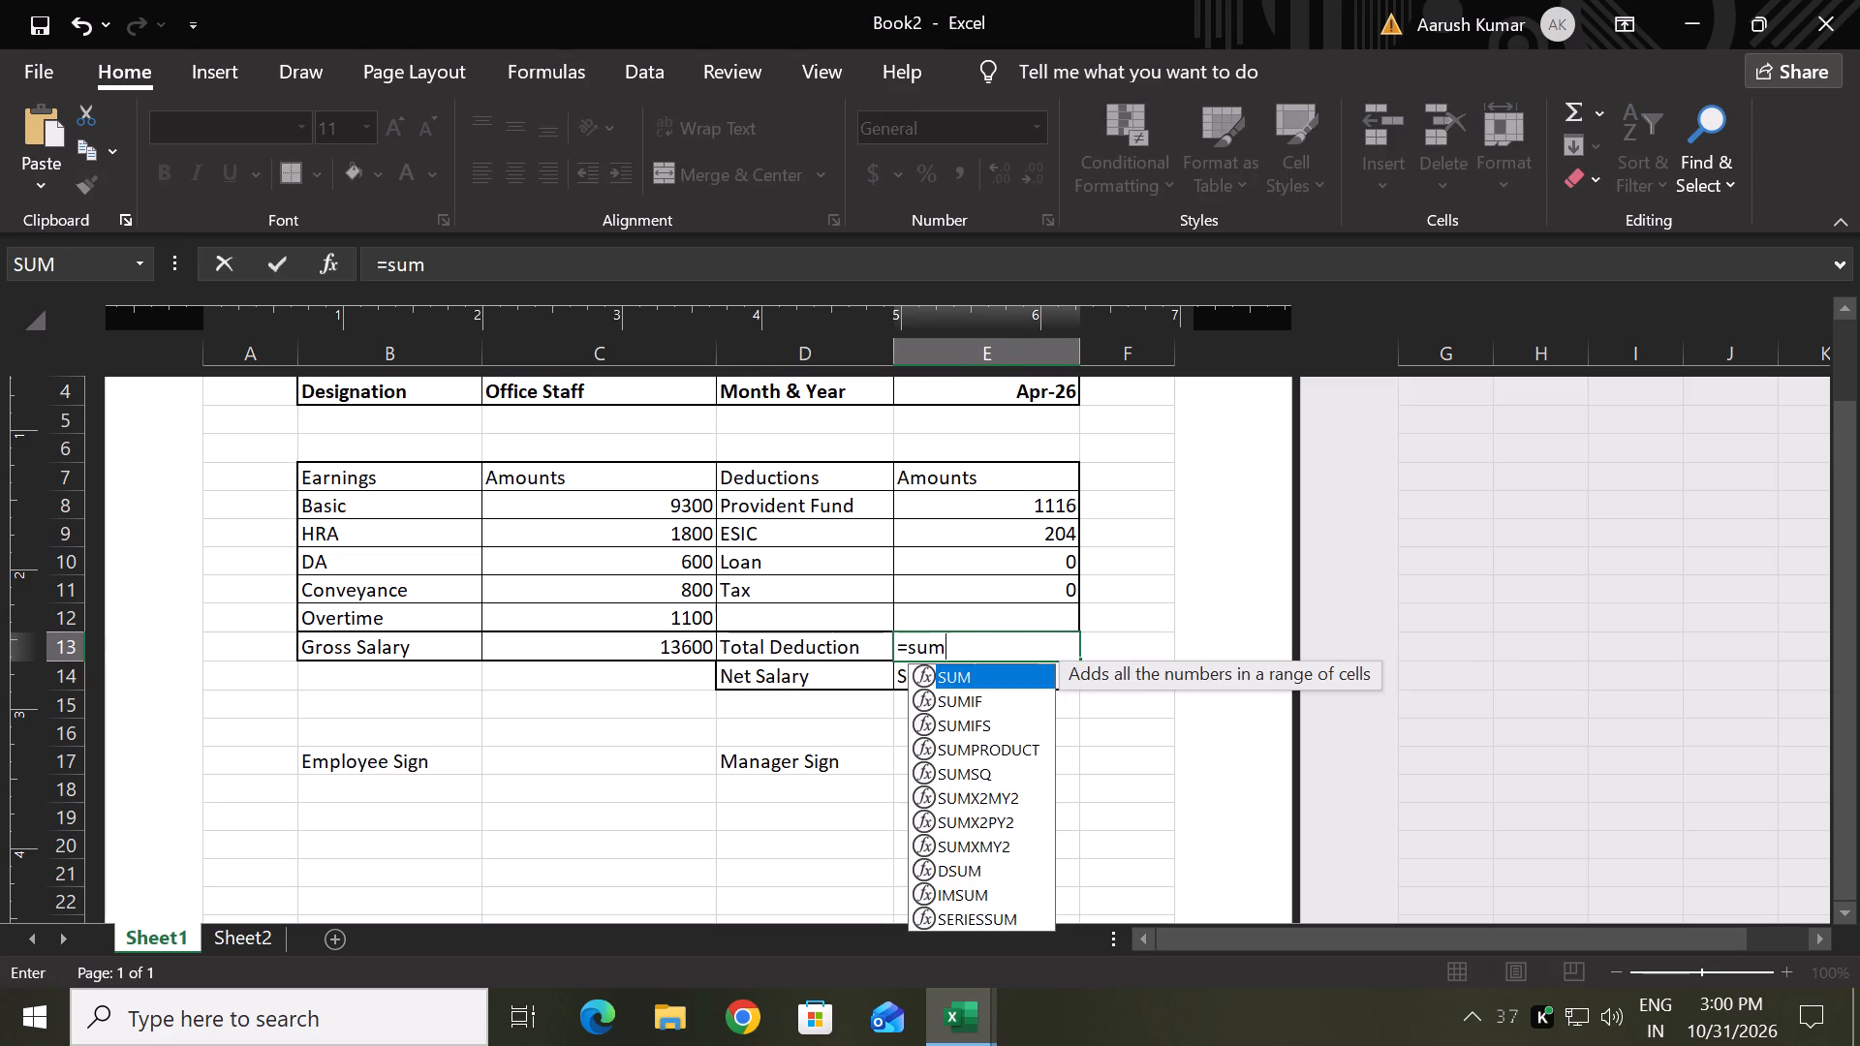
key(Tab)
ctrl+click(1077, 504)
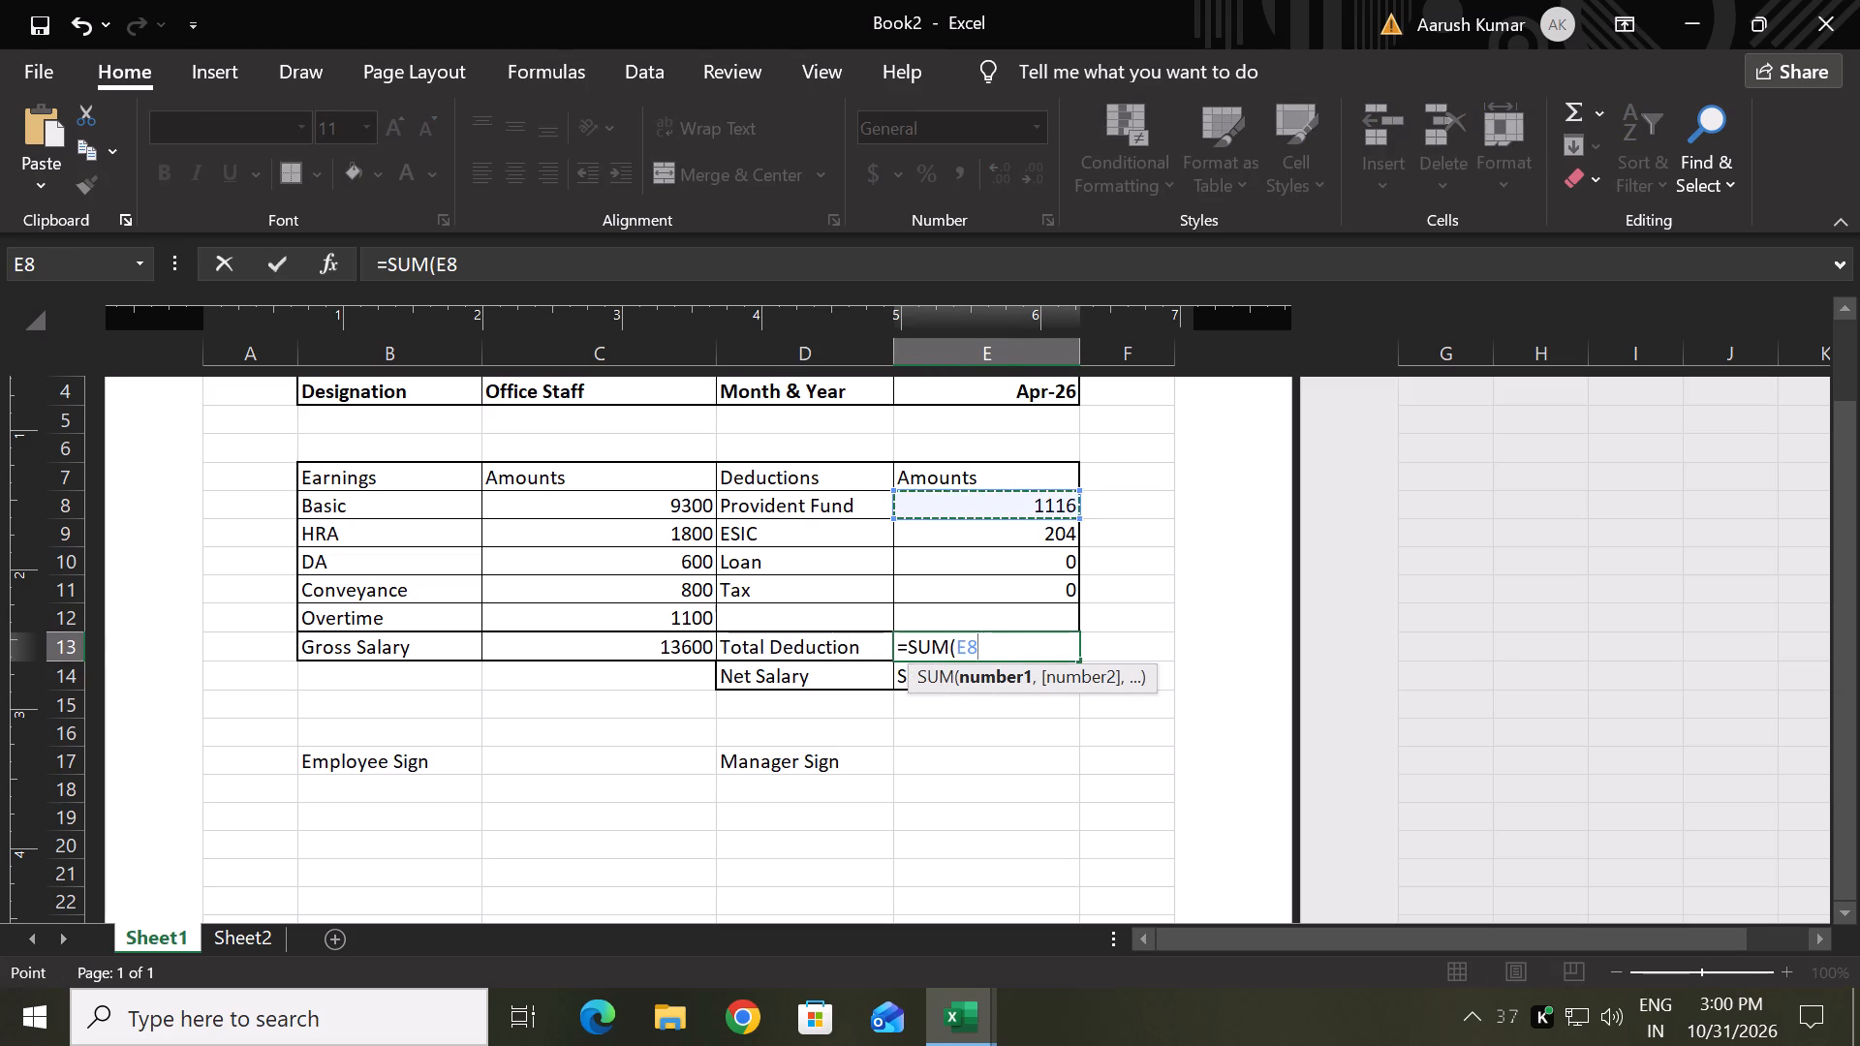
ctrl+click(1064, 535)
ctrl+click(1050, 572)
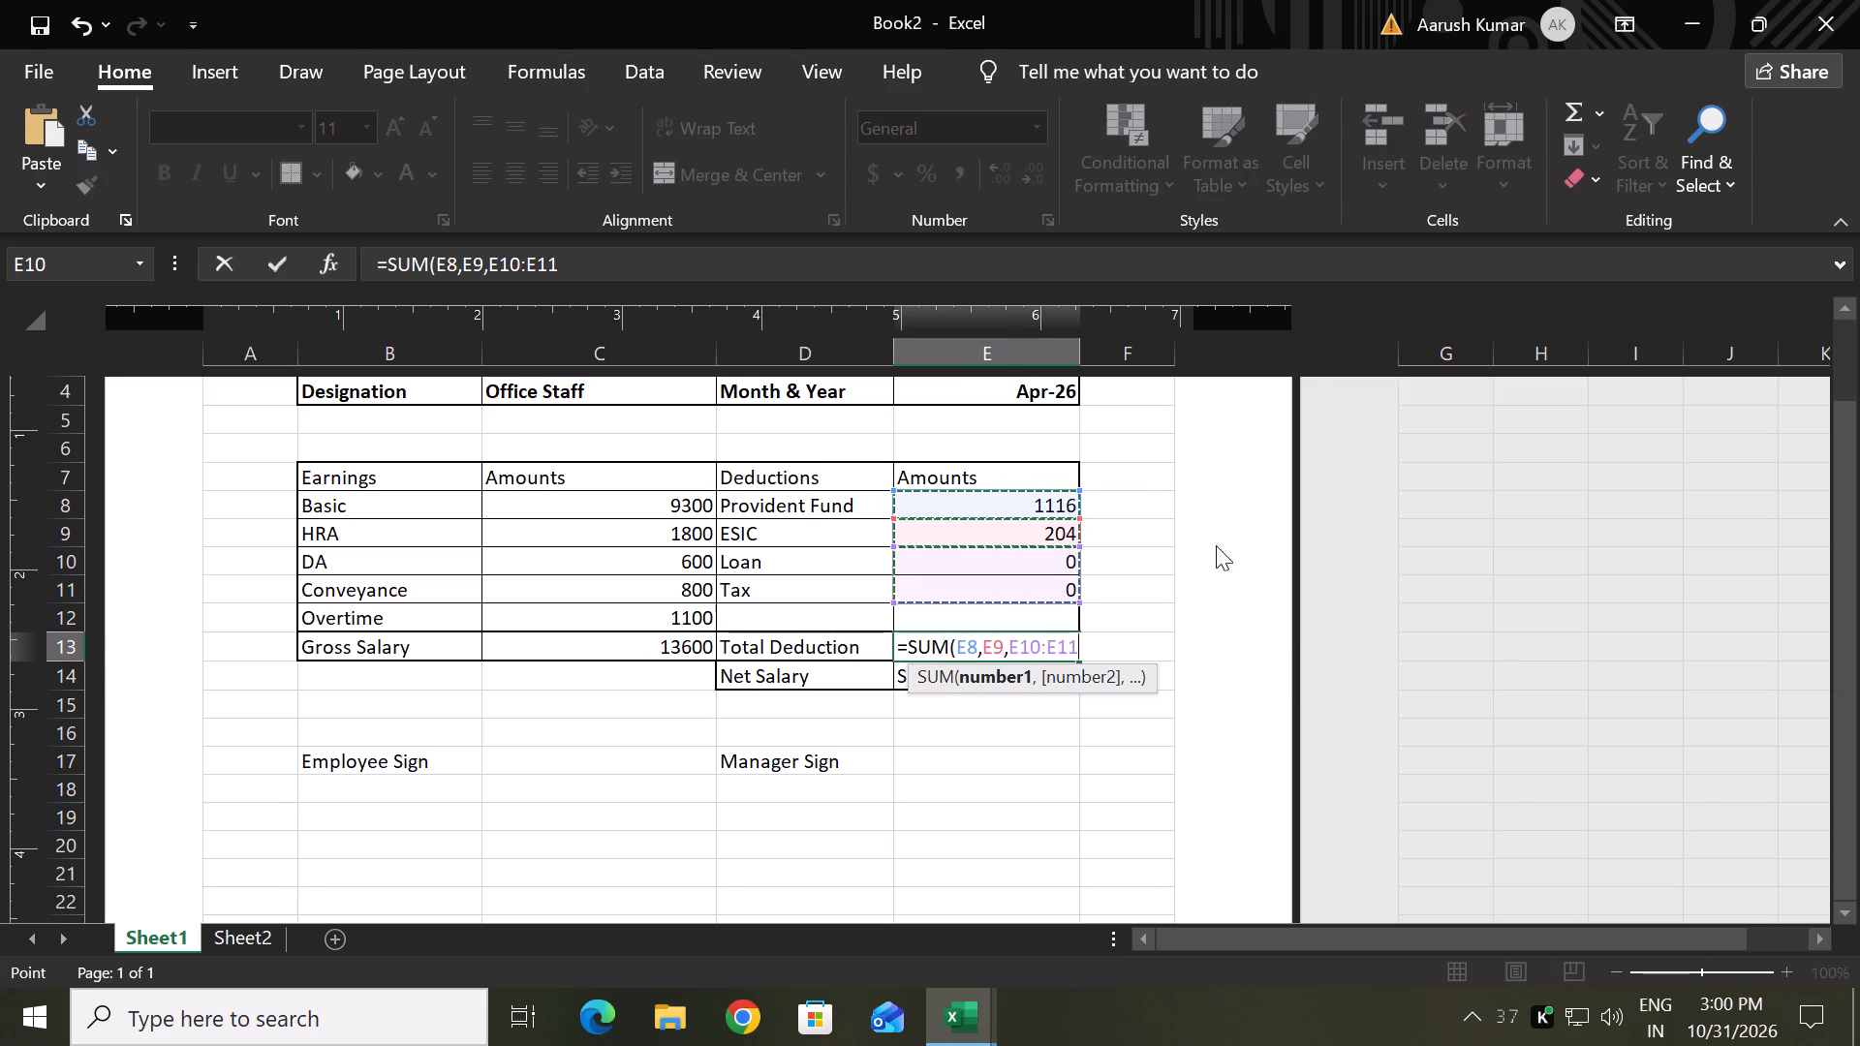
key(Return)
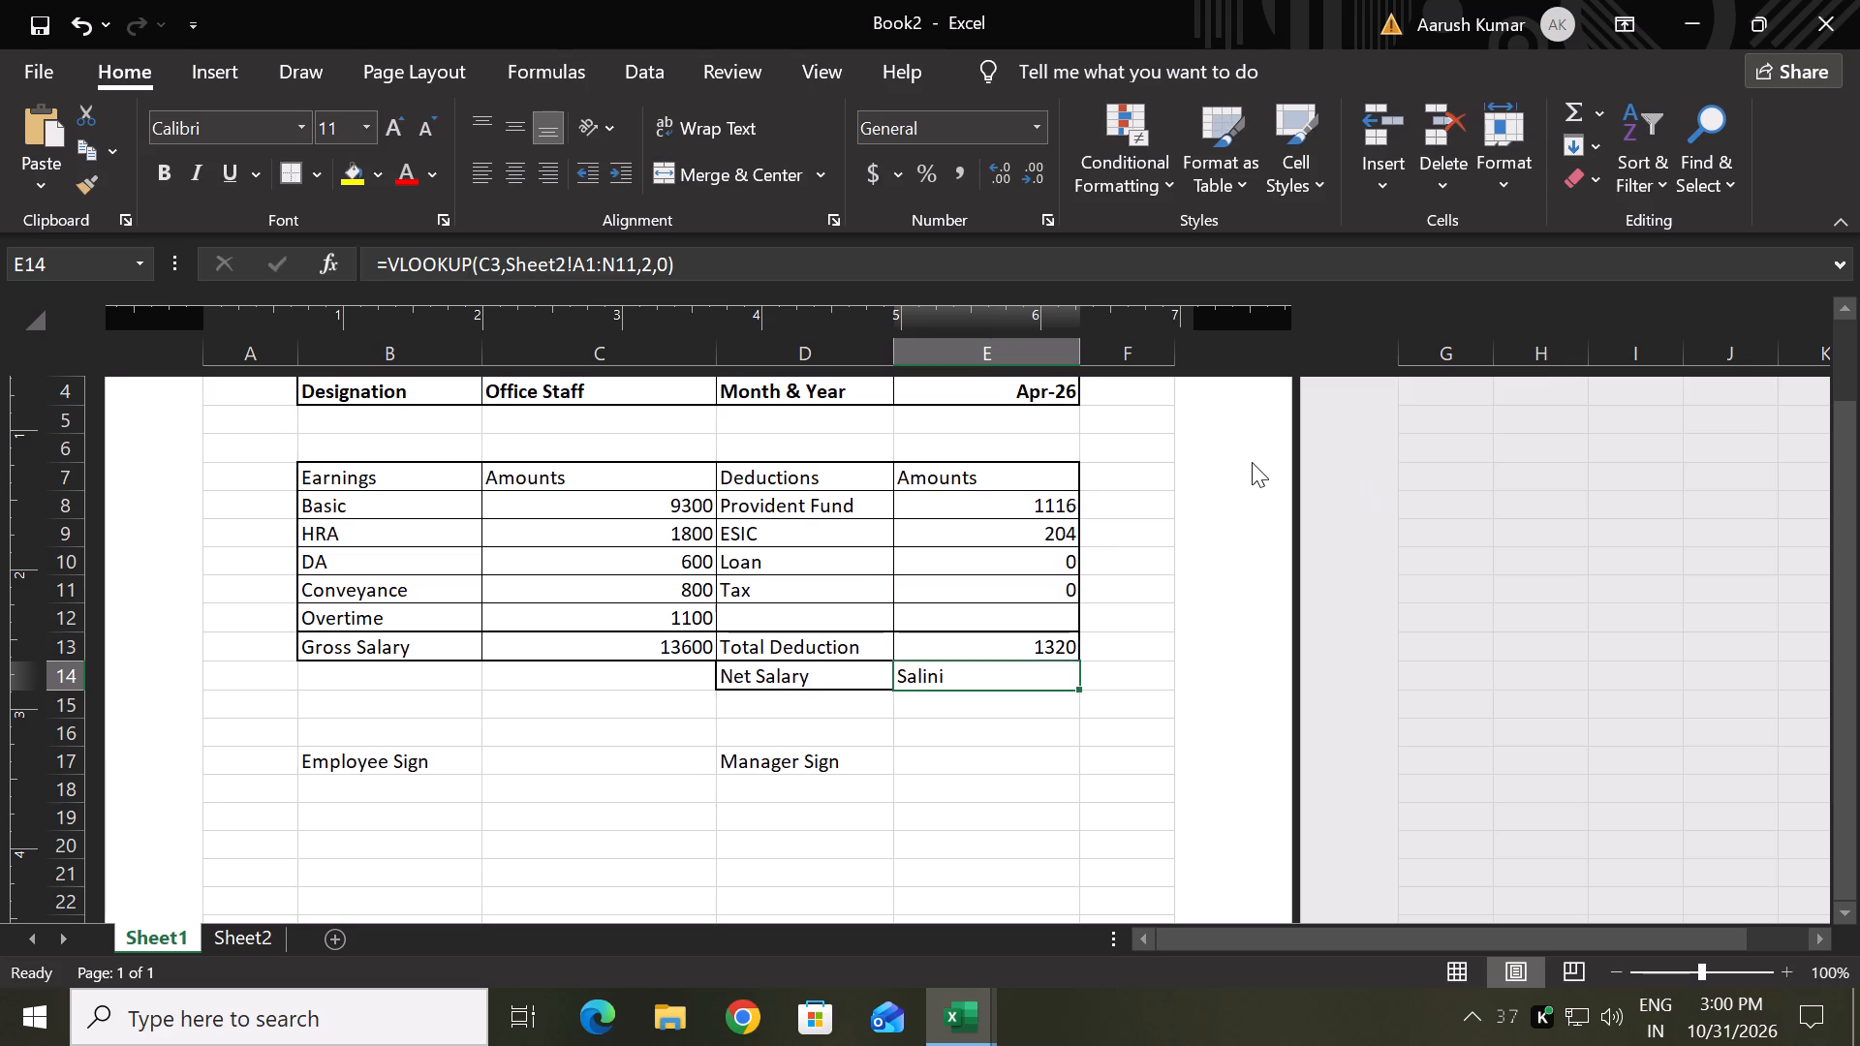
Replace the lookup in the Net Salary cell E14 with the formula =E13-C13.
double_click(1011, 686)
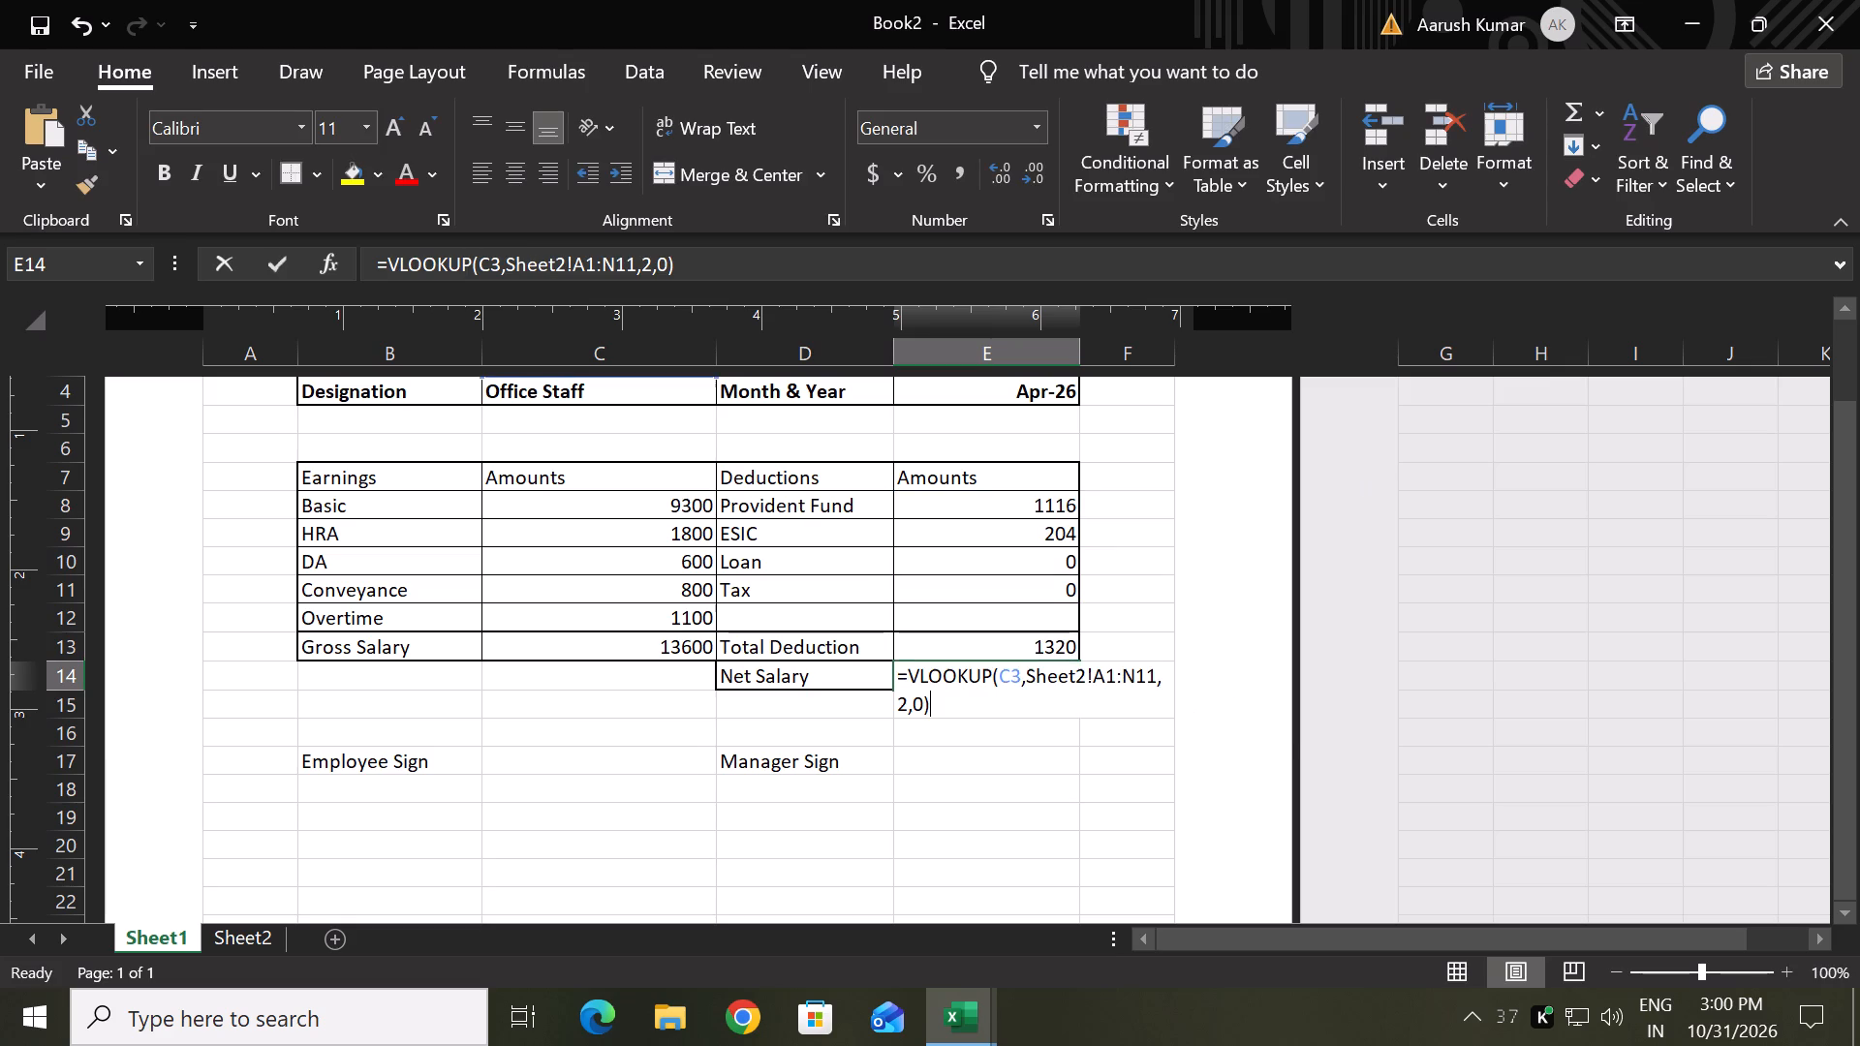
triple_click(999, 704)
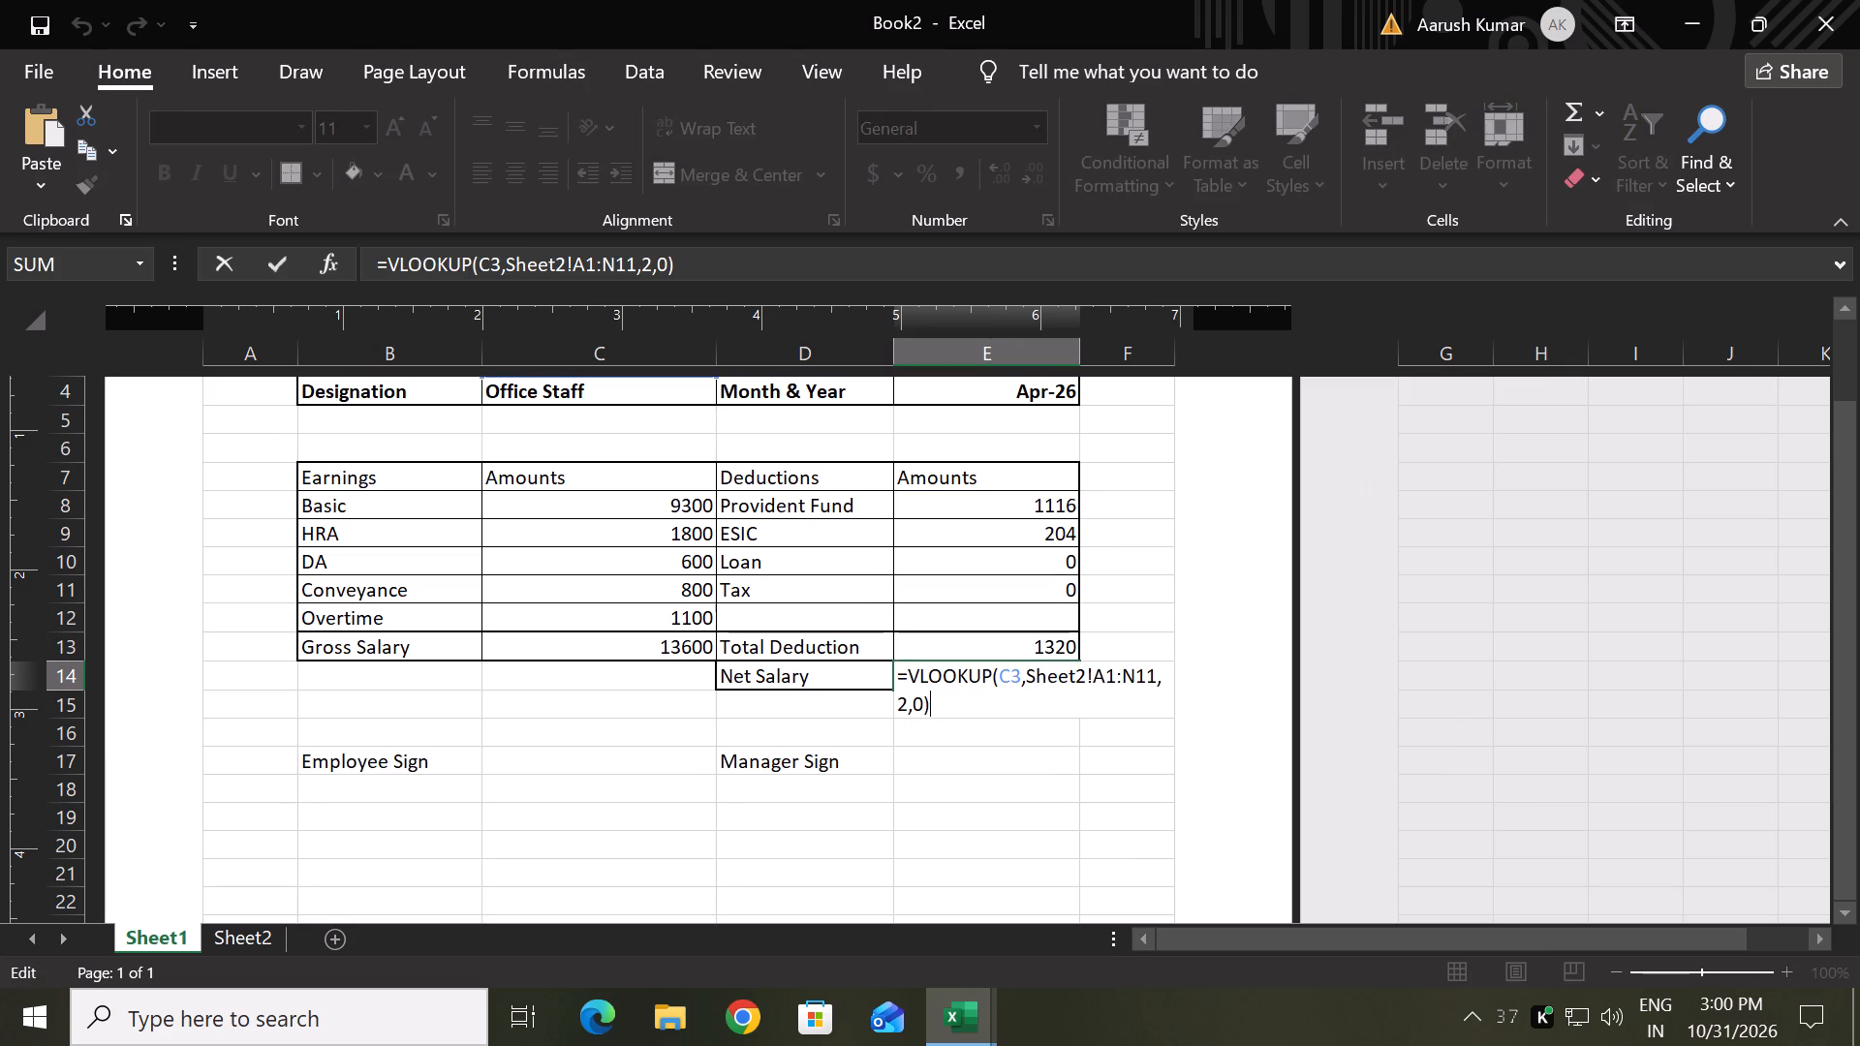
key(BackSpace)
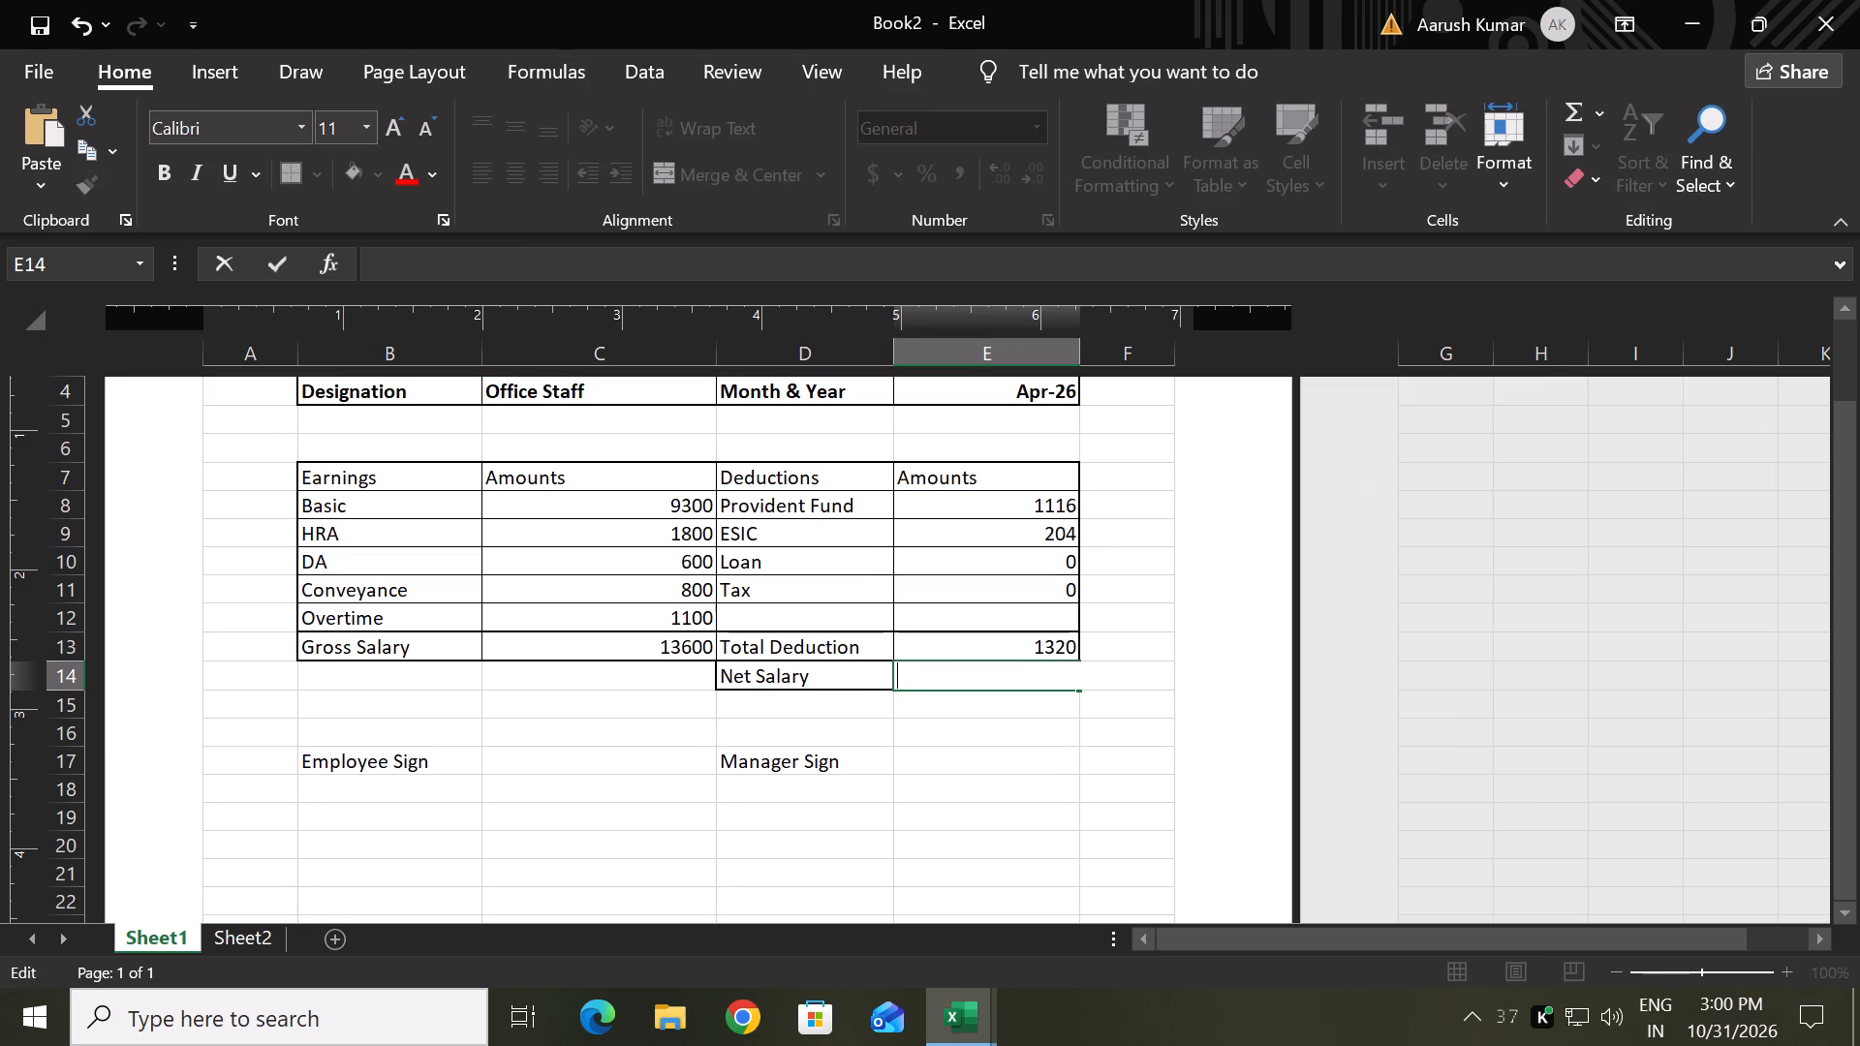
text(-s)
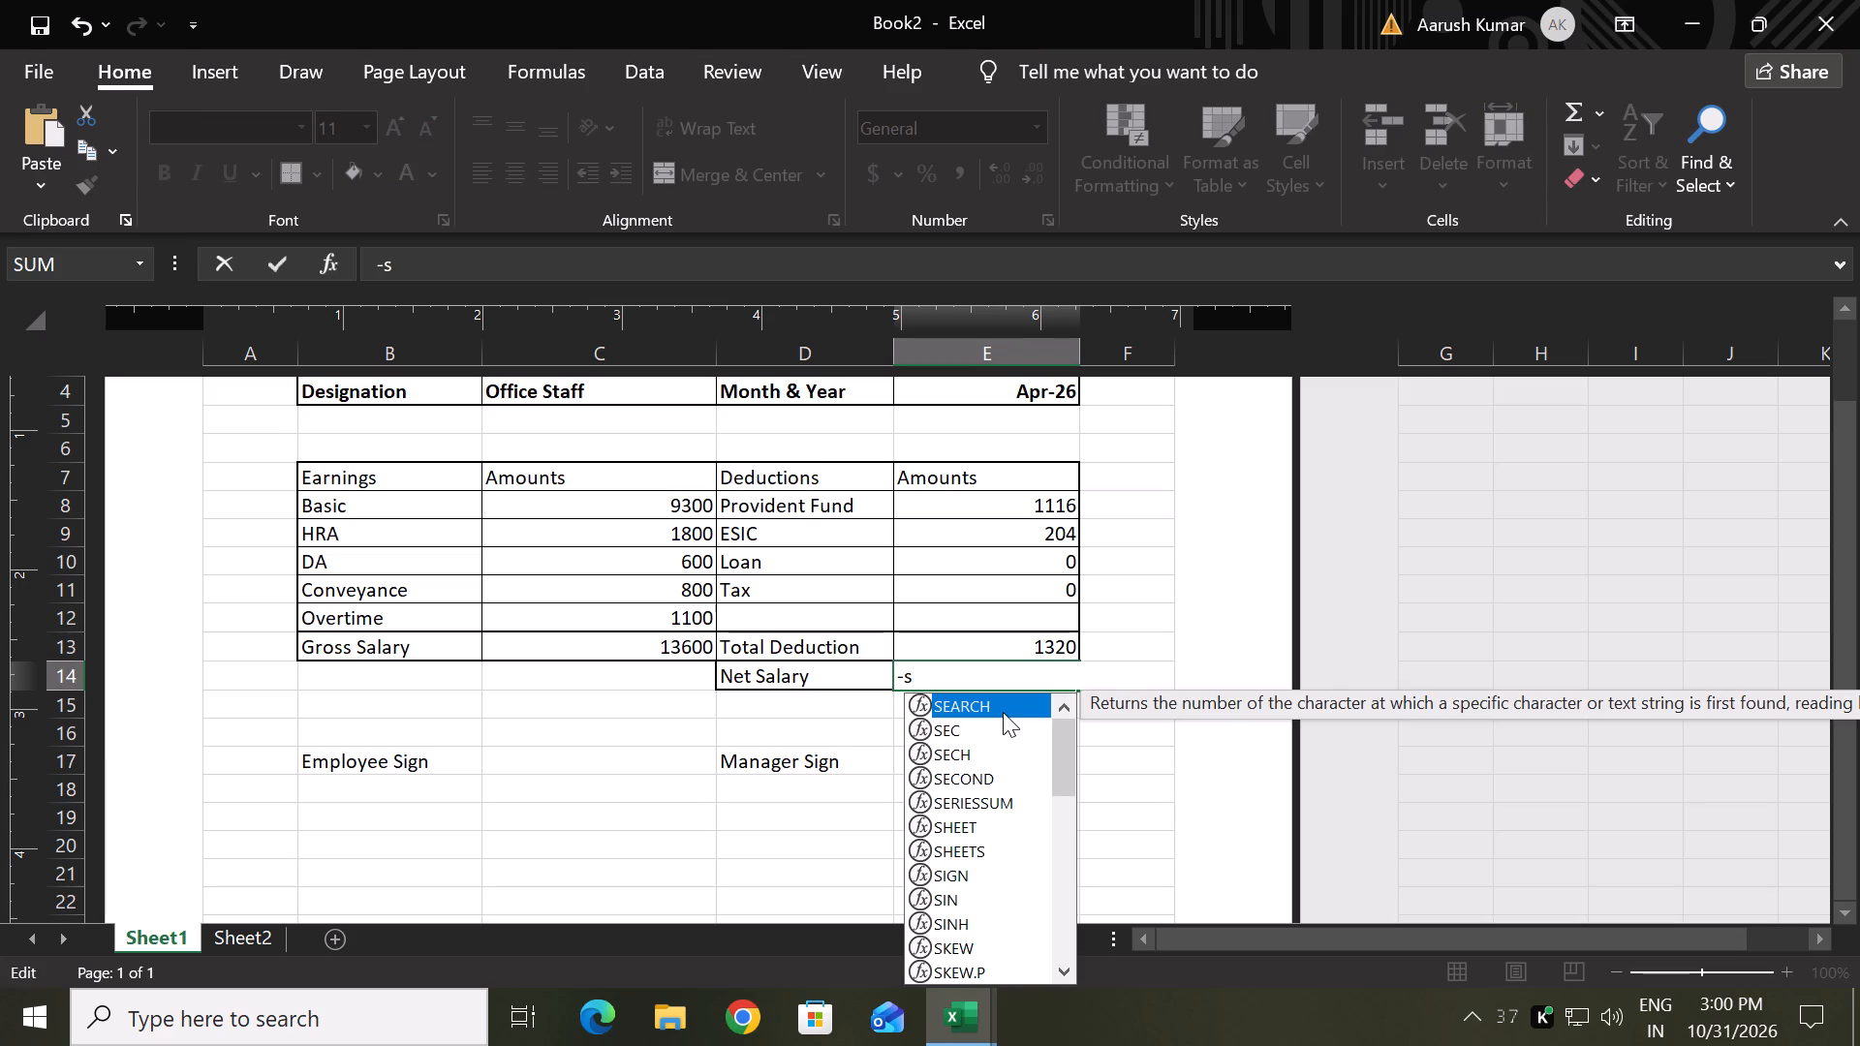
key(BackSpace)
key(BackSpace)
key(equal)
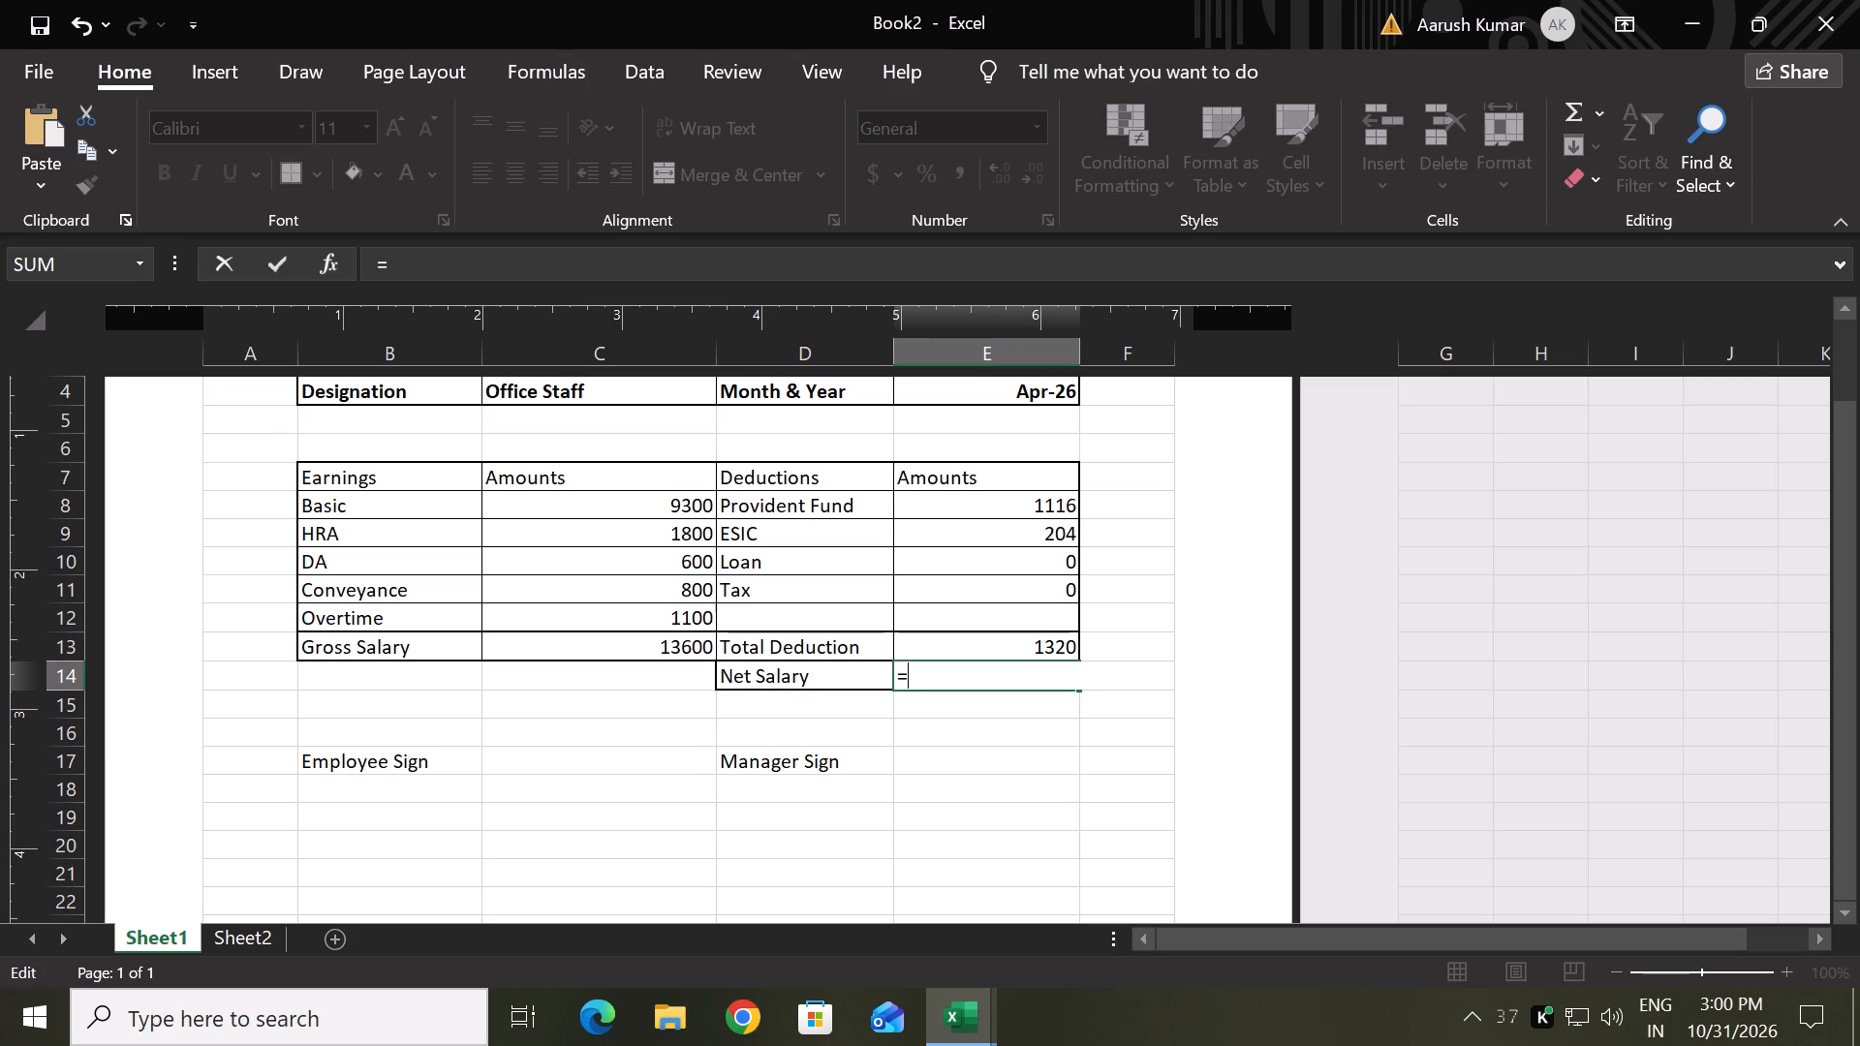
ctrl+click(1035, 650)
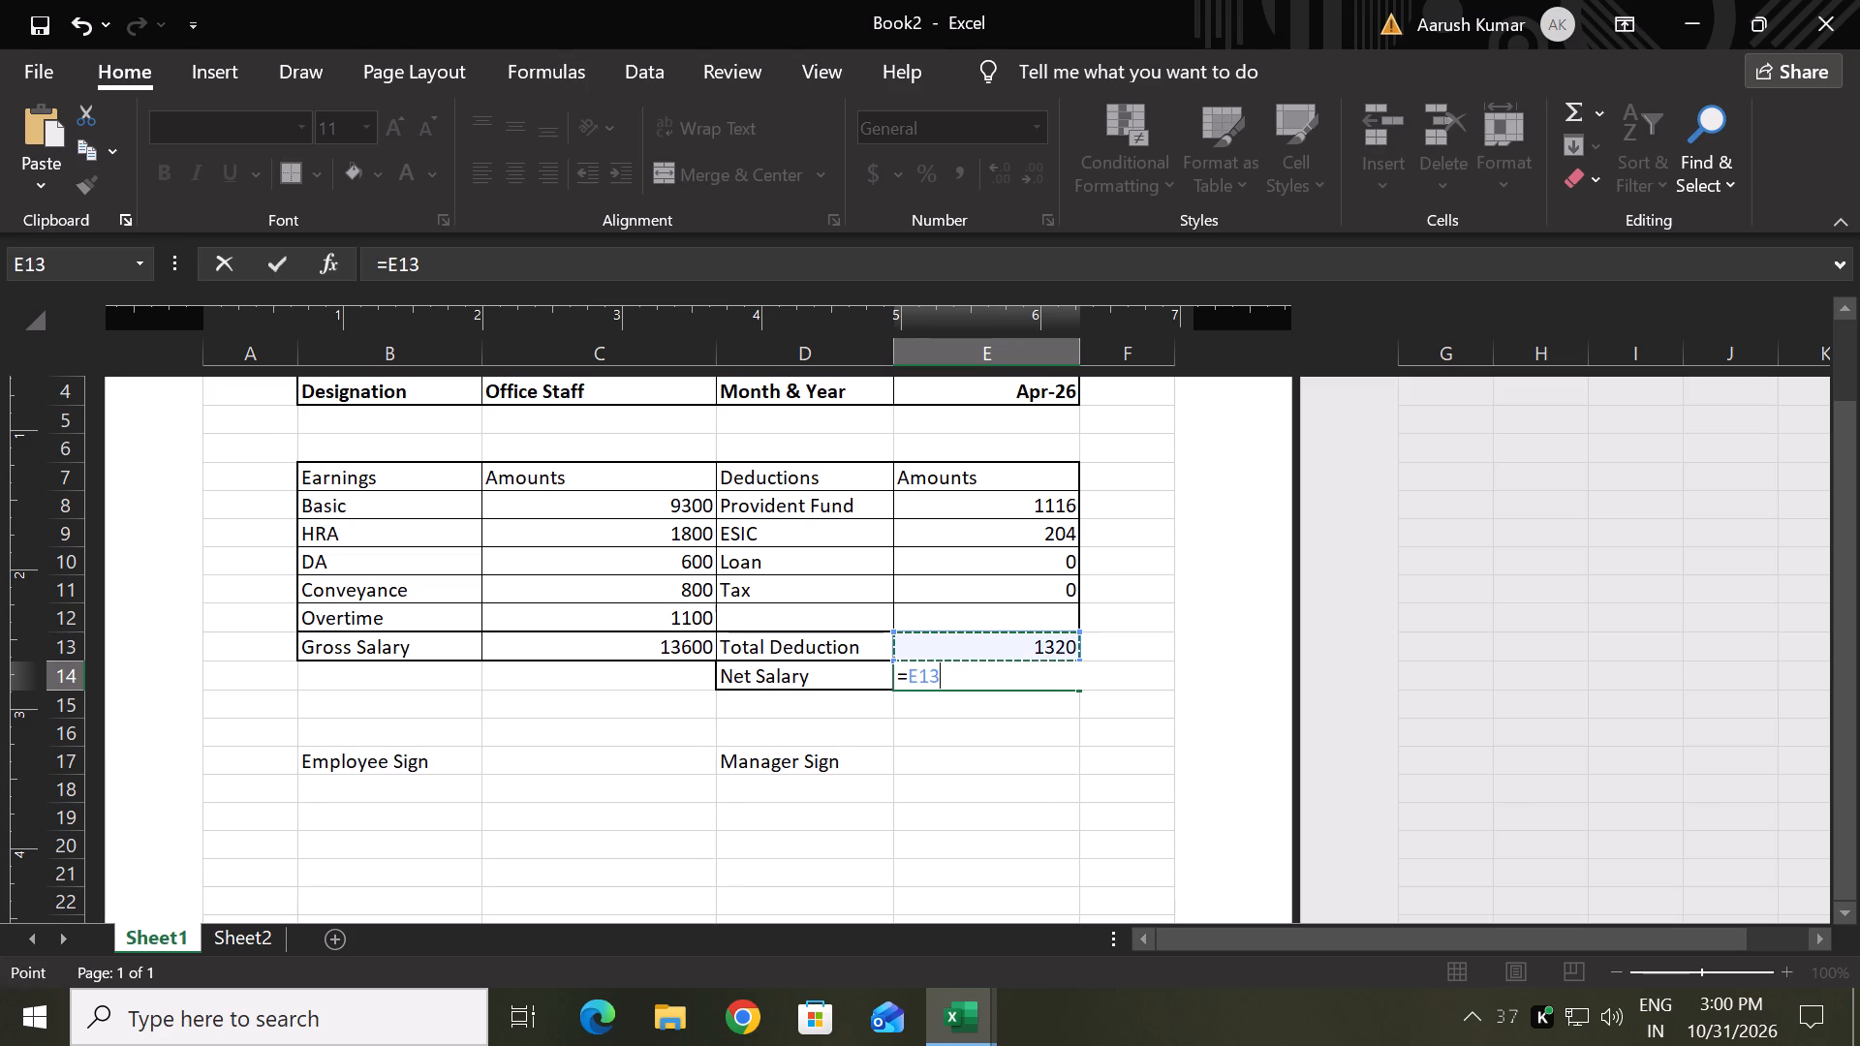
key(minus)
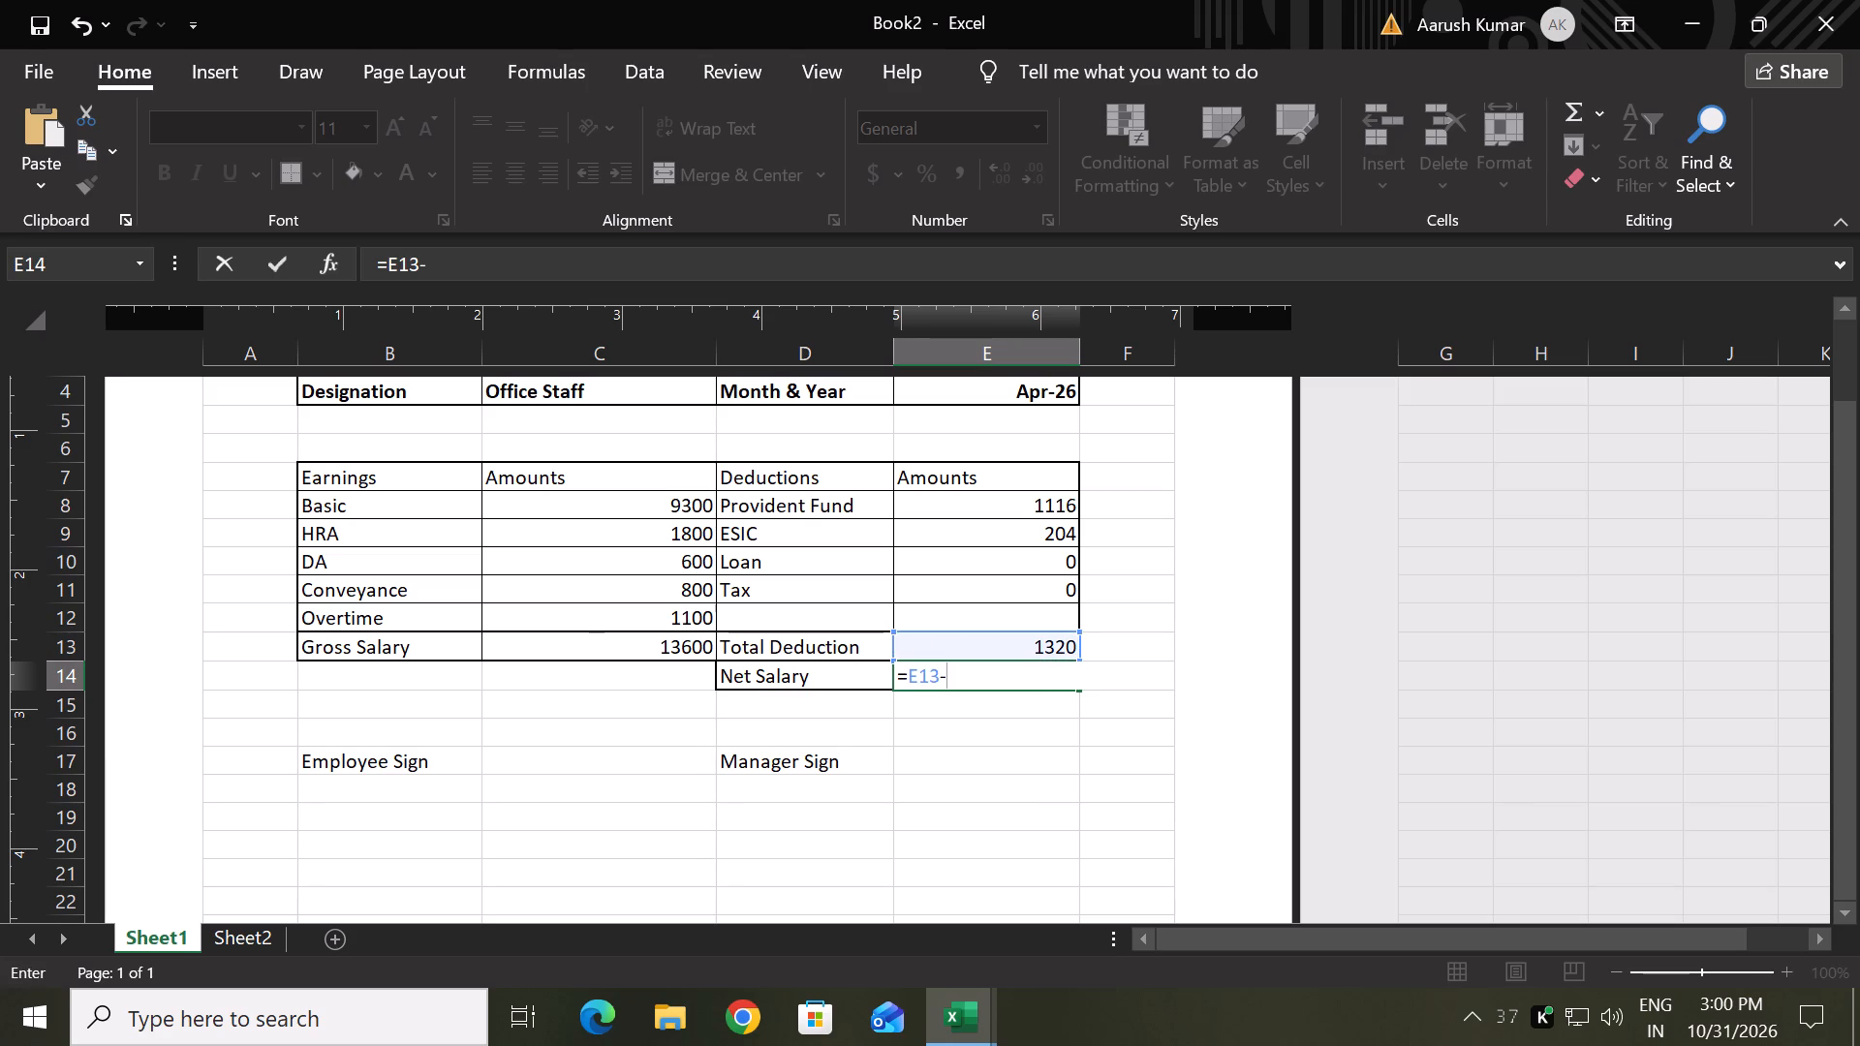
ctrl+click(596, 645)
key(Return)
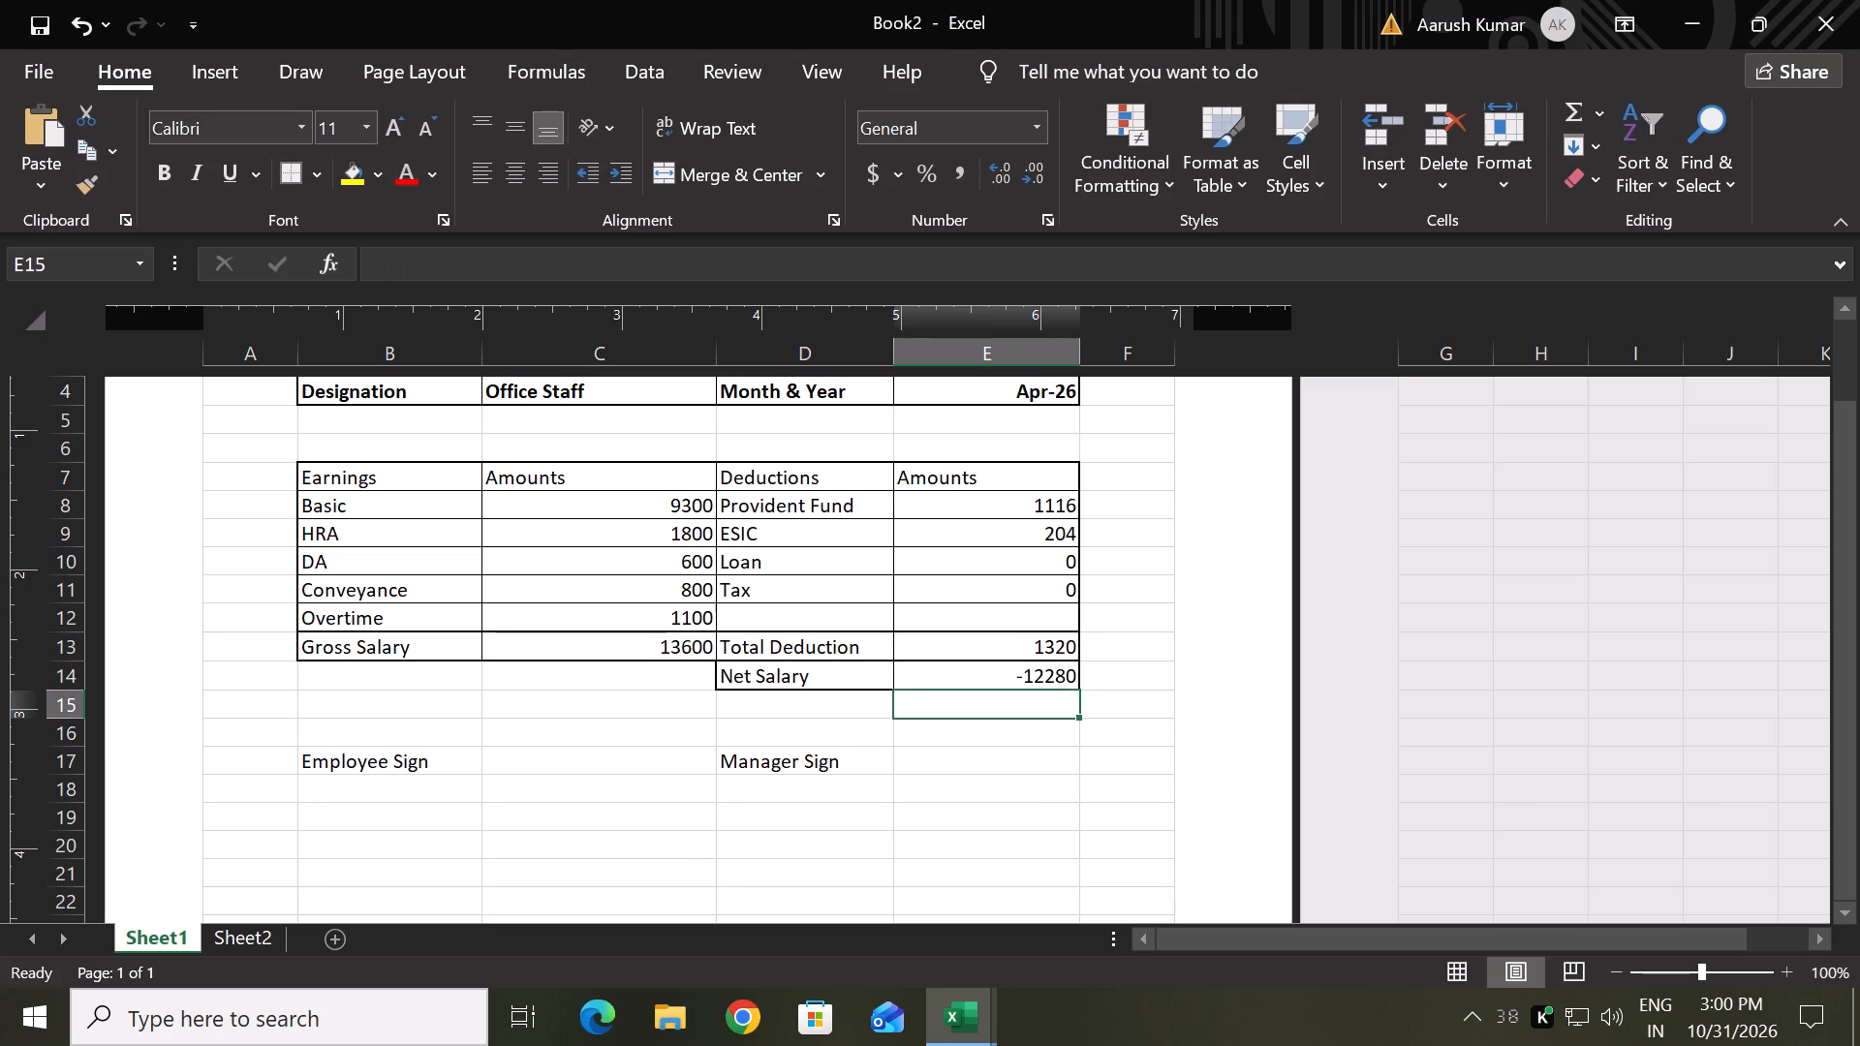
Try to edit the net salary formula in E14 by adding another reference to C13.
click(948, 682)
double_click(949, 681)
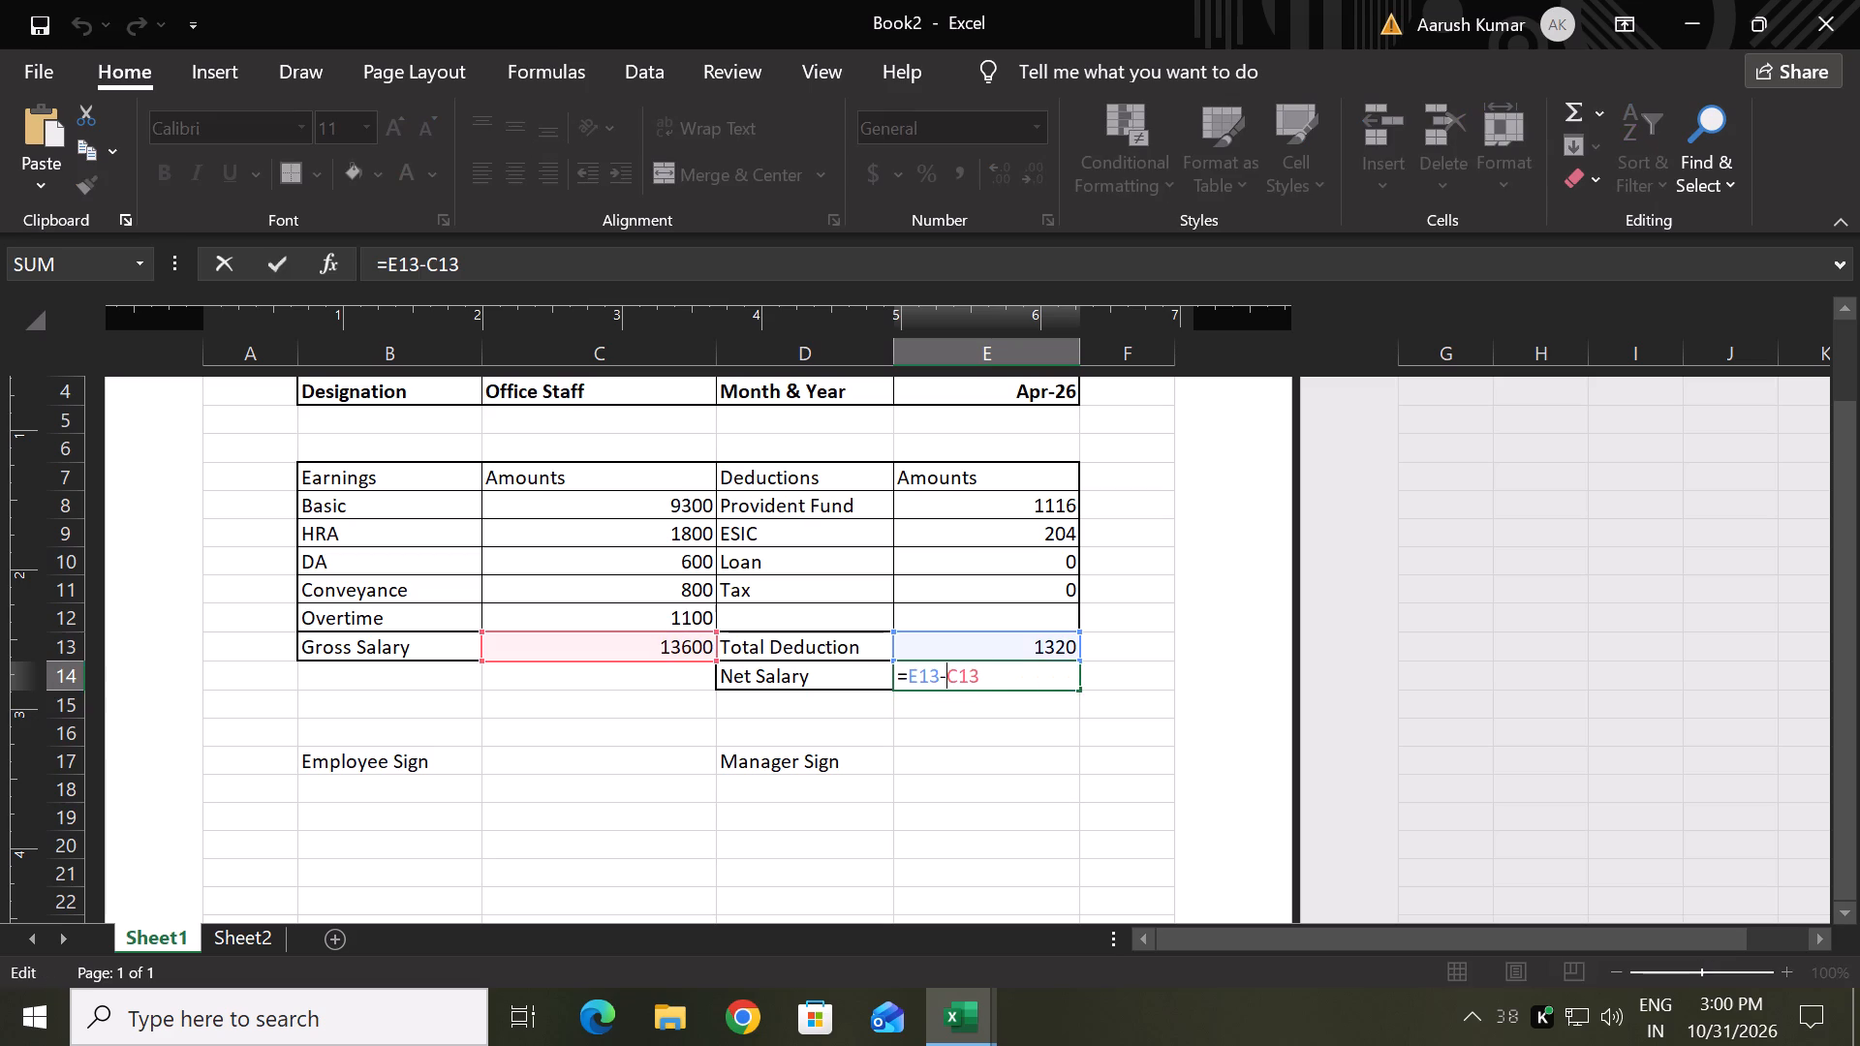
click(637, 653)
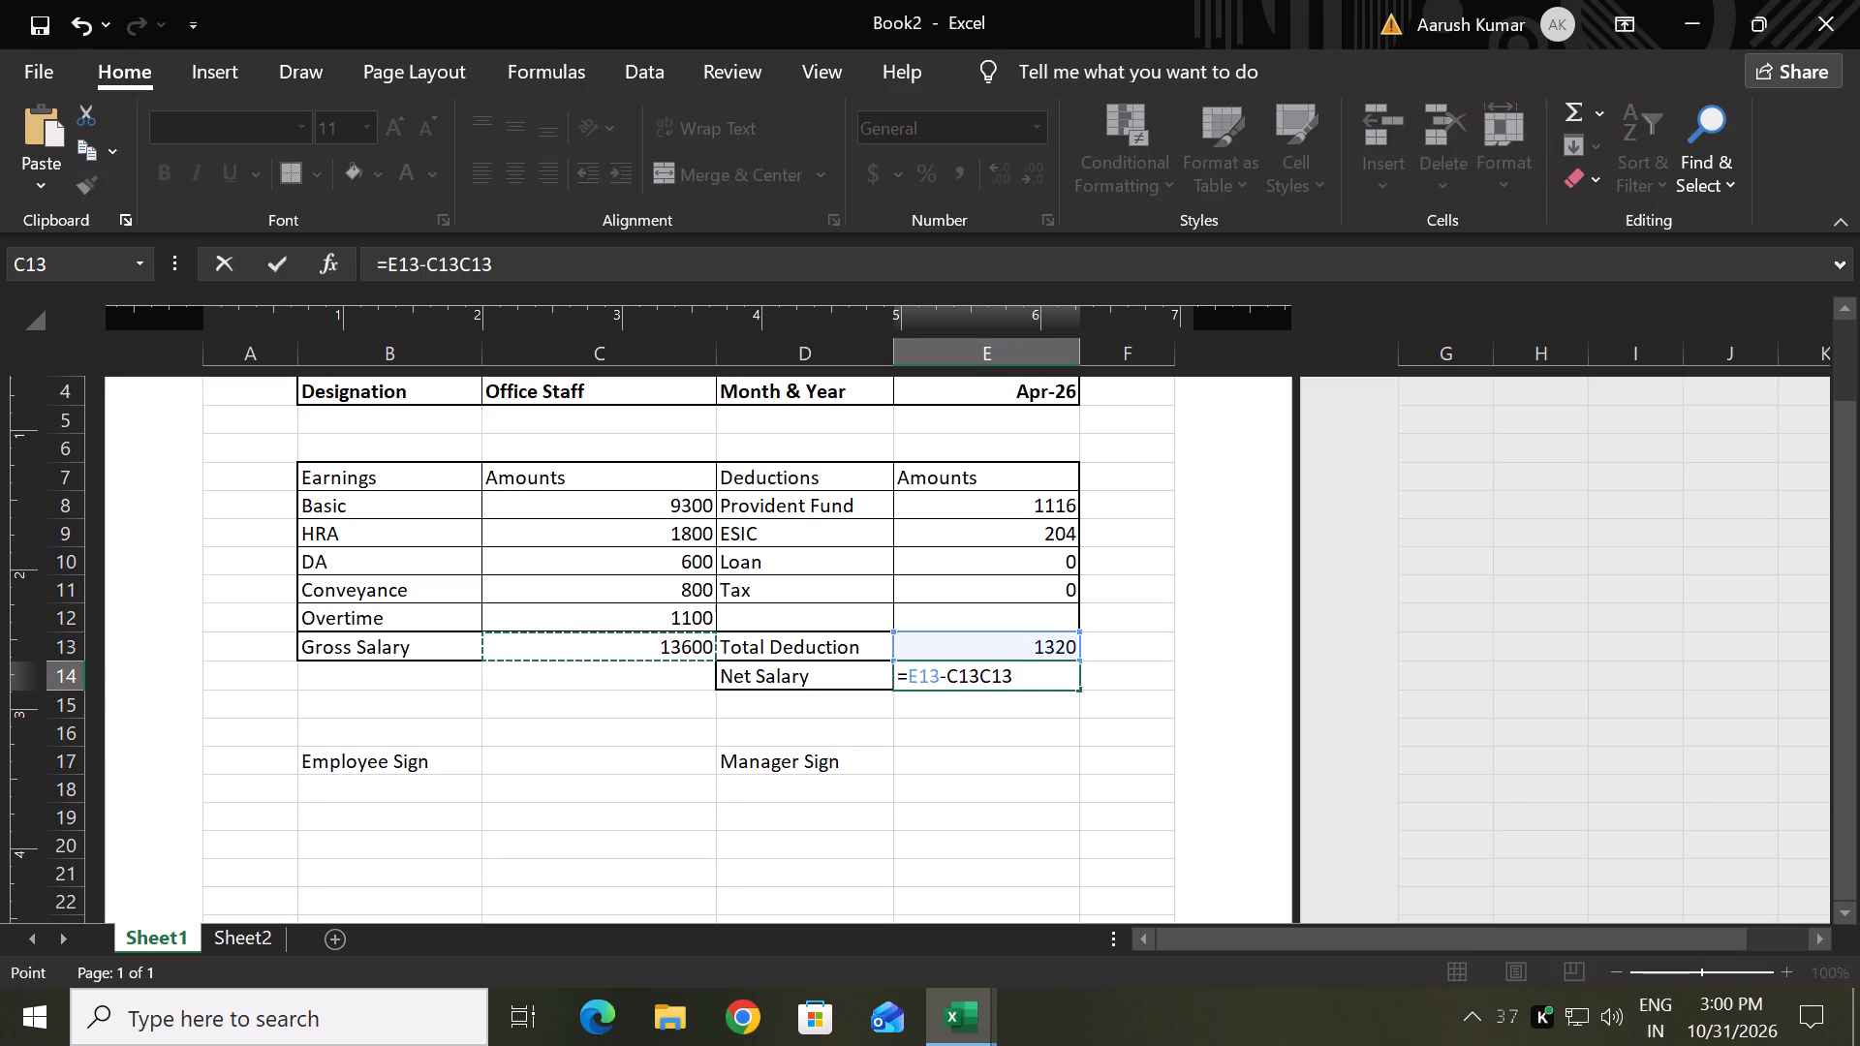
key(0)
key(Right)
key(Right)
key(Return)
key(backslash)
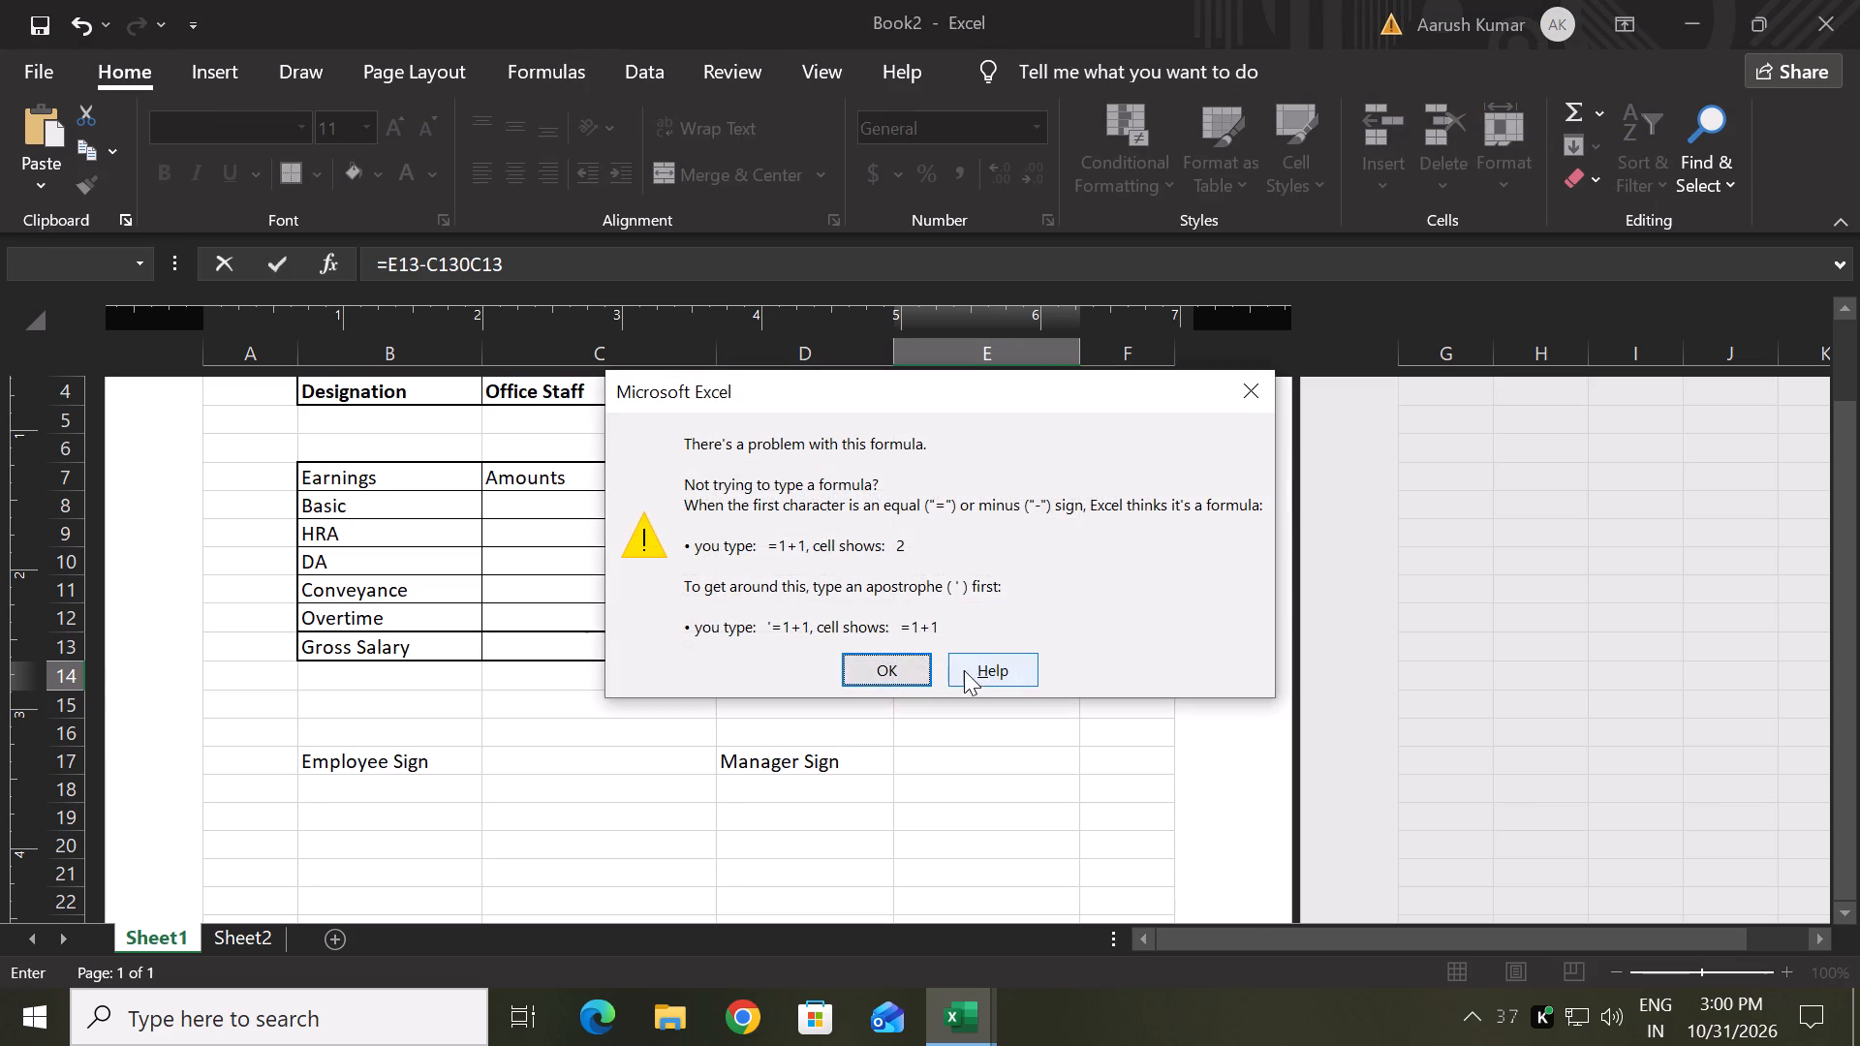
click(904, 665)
Replace the formula in E14 with =C13-E13 to subtract the total deduction from the gross salary.
triple_click(1059, 685)
key(BackSpace)
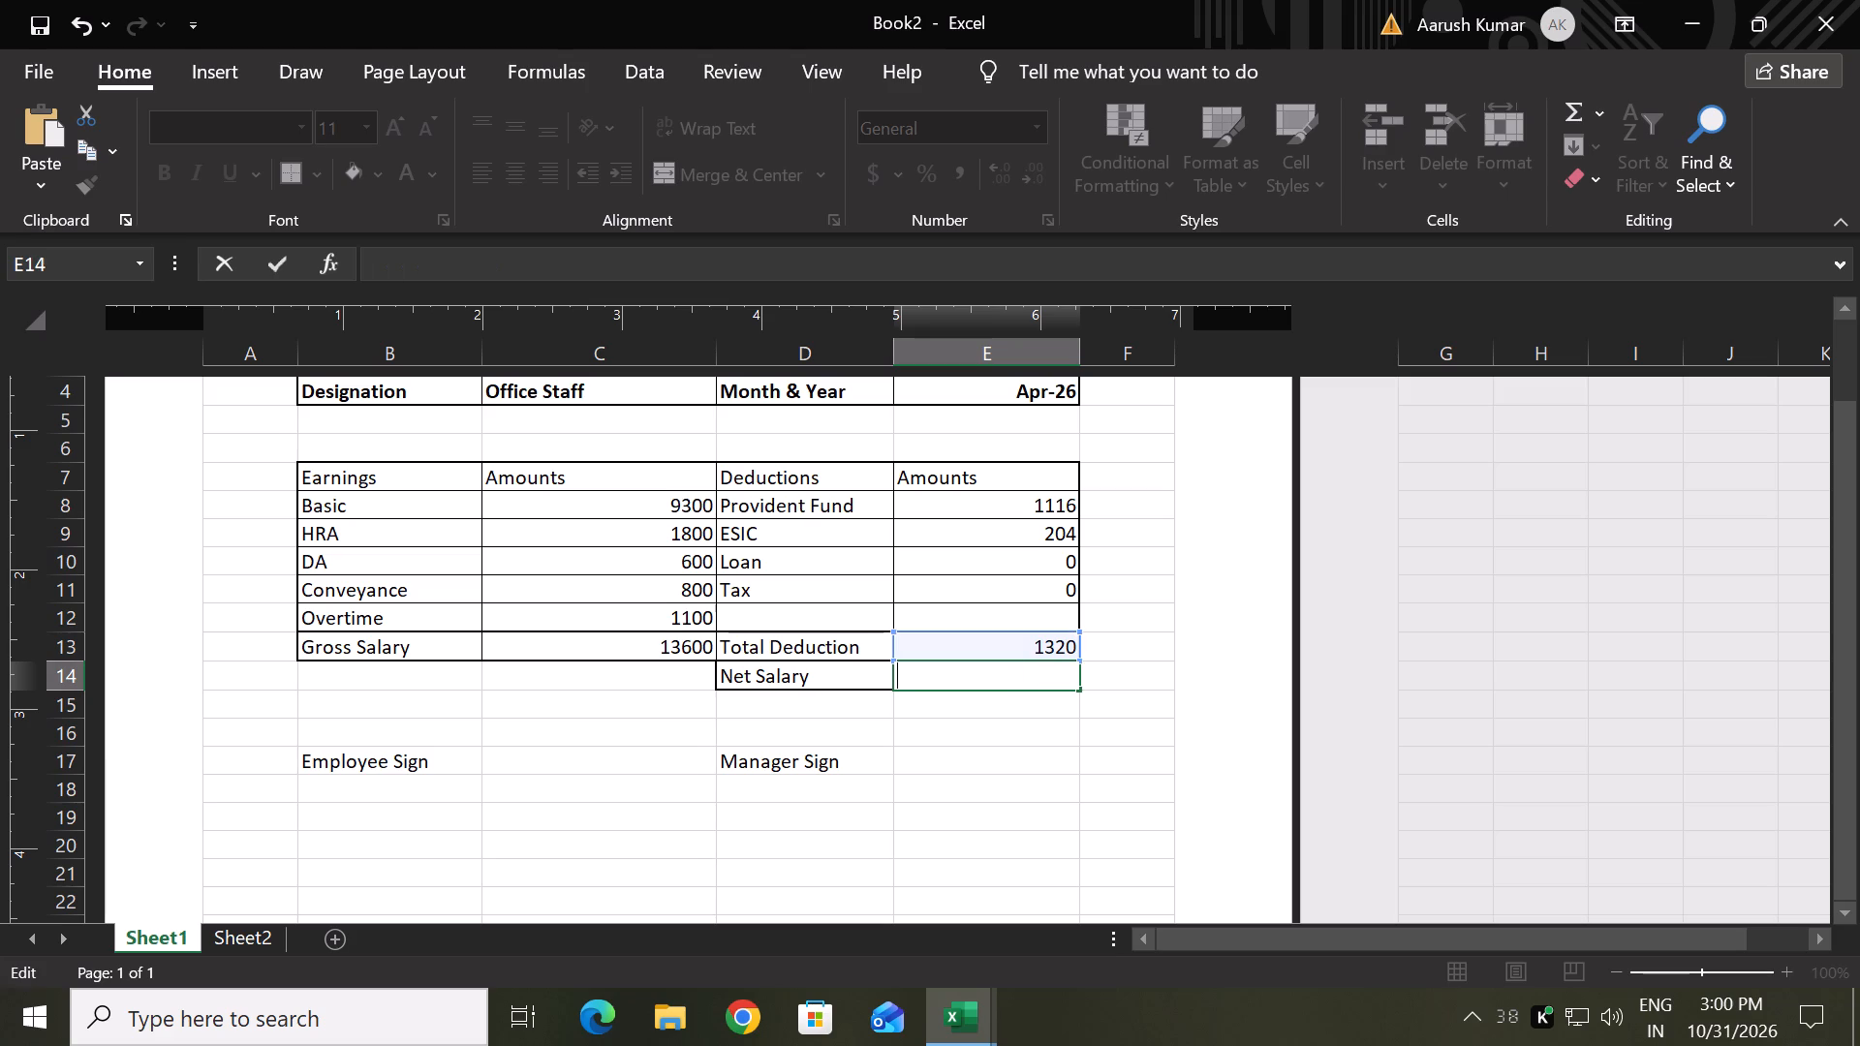
key(equal)
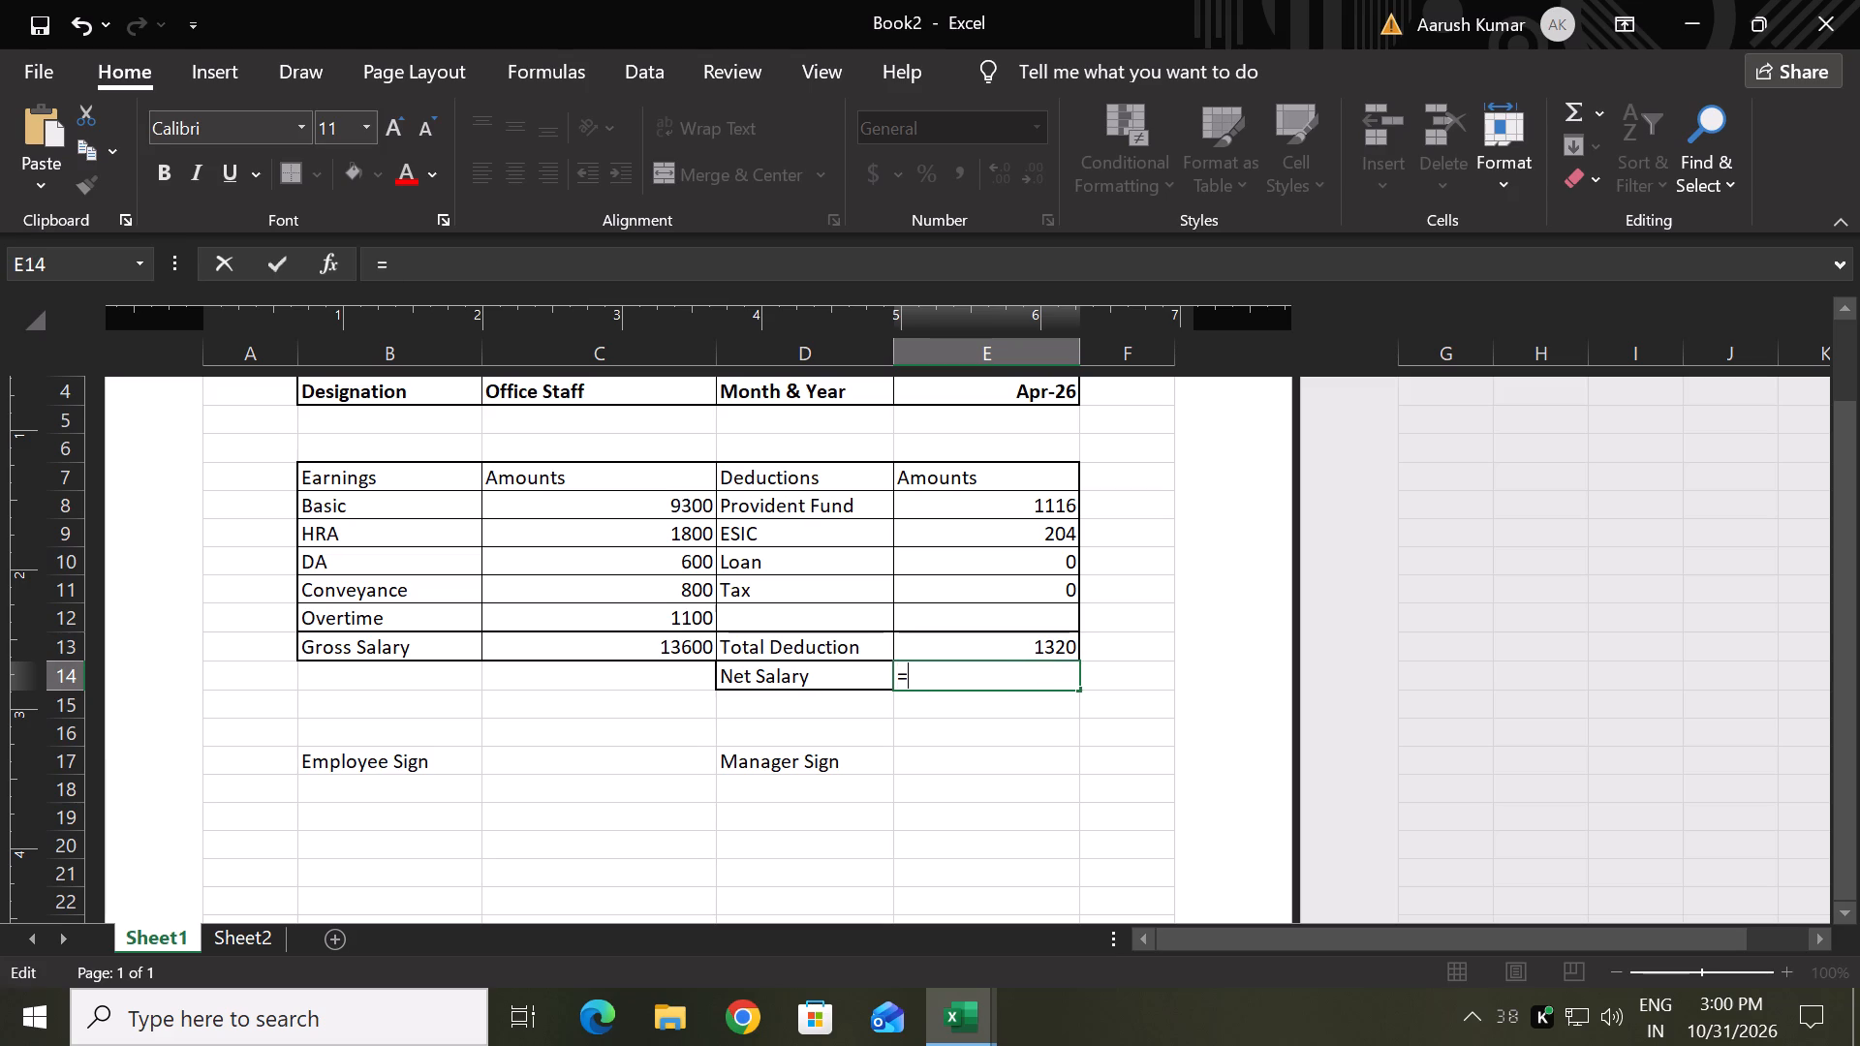
ctrl+click(674, 650)
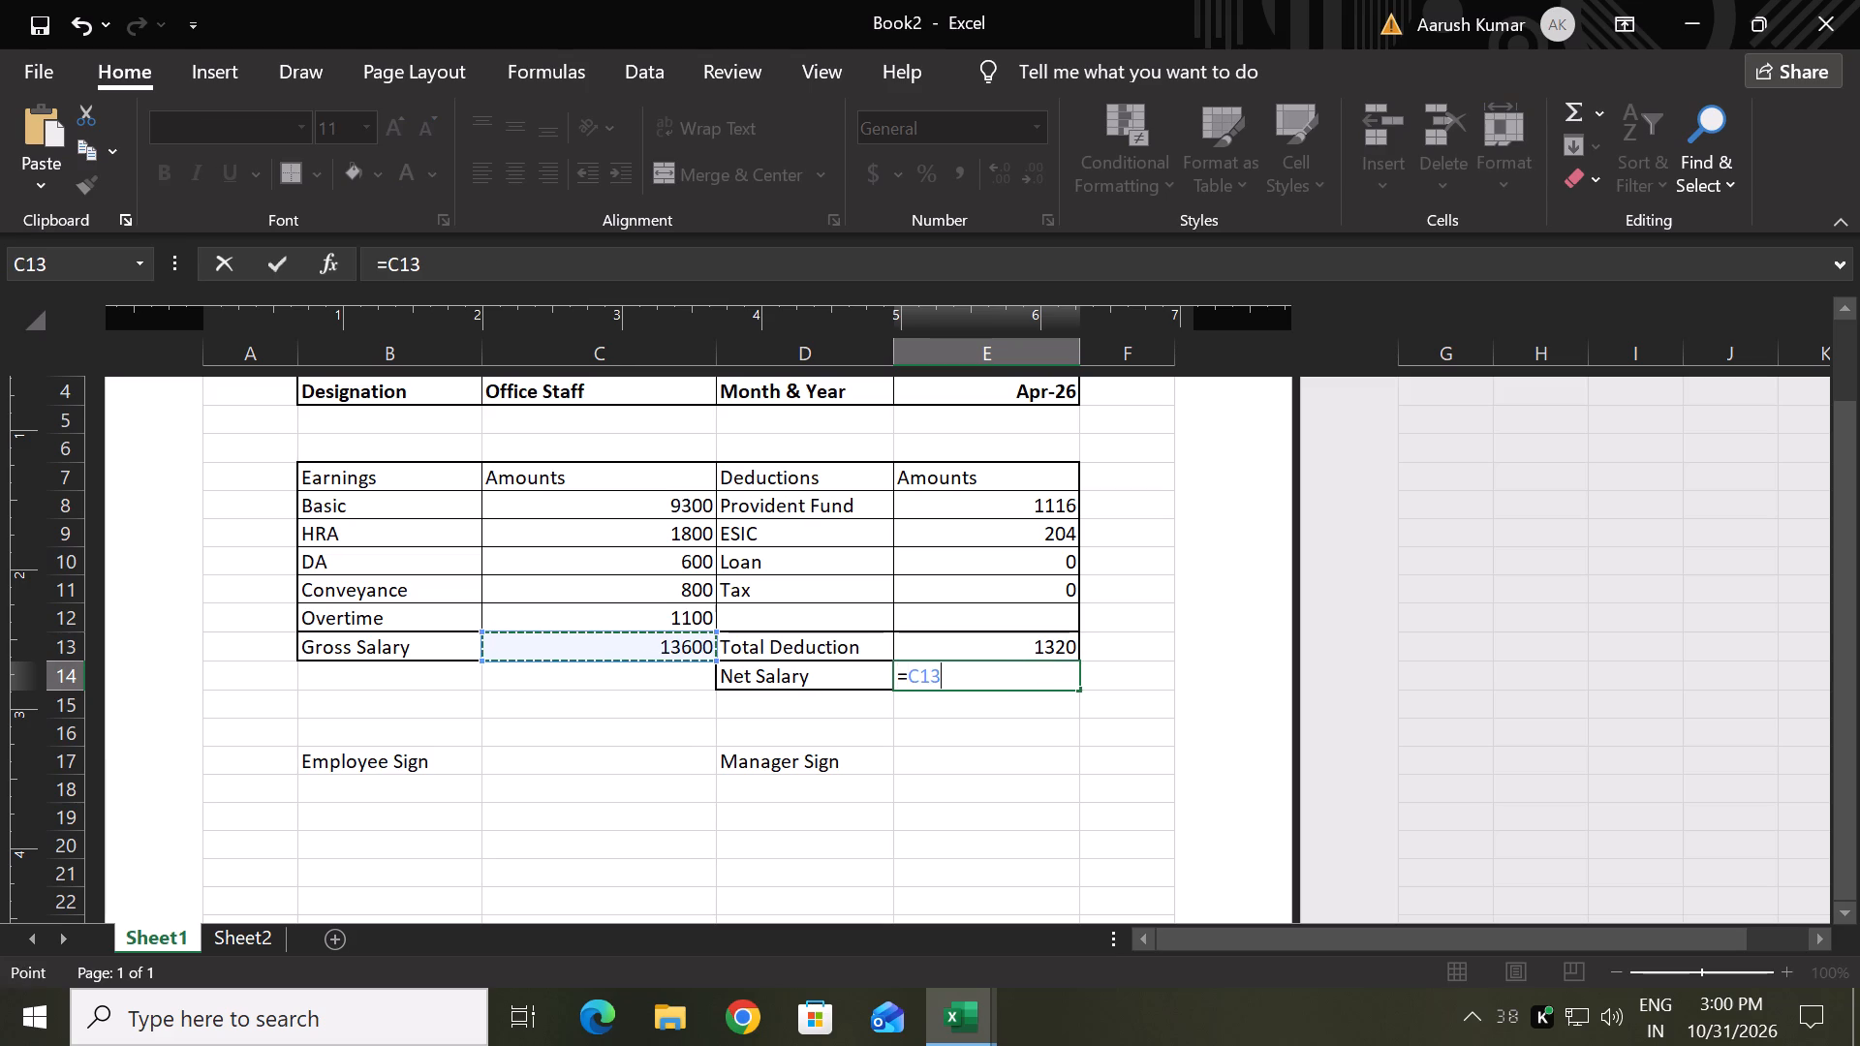
key(minus)
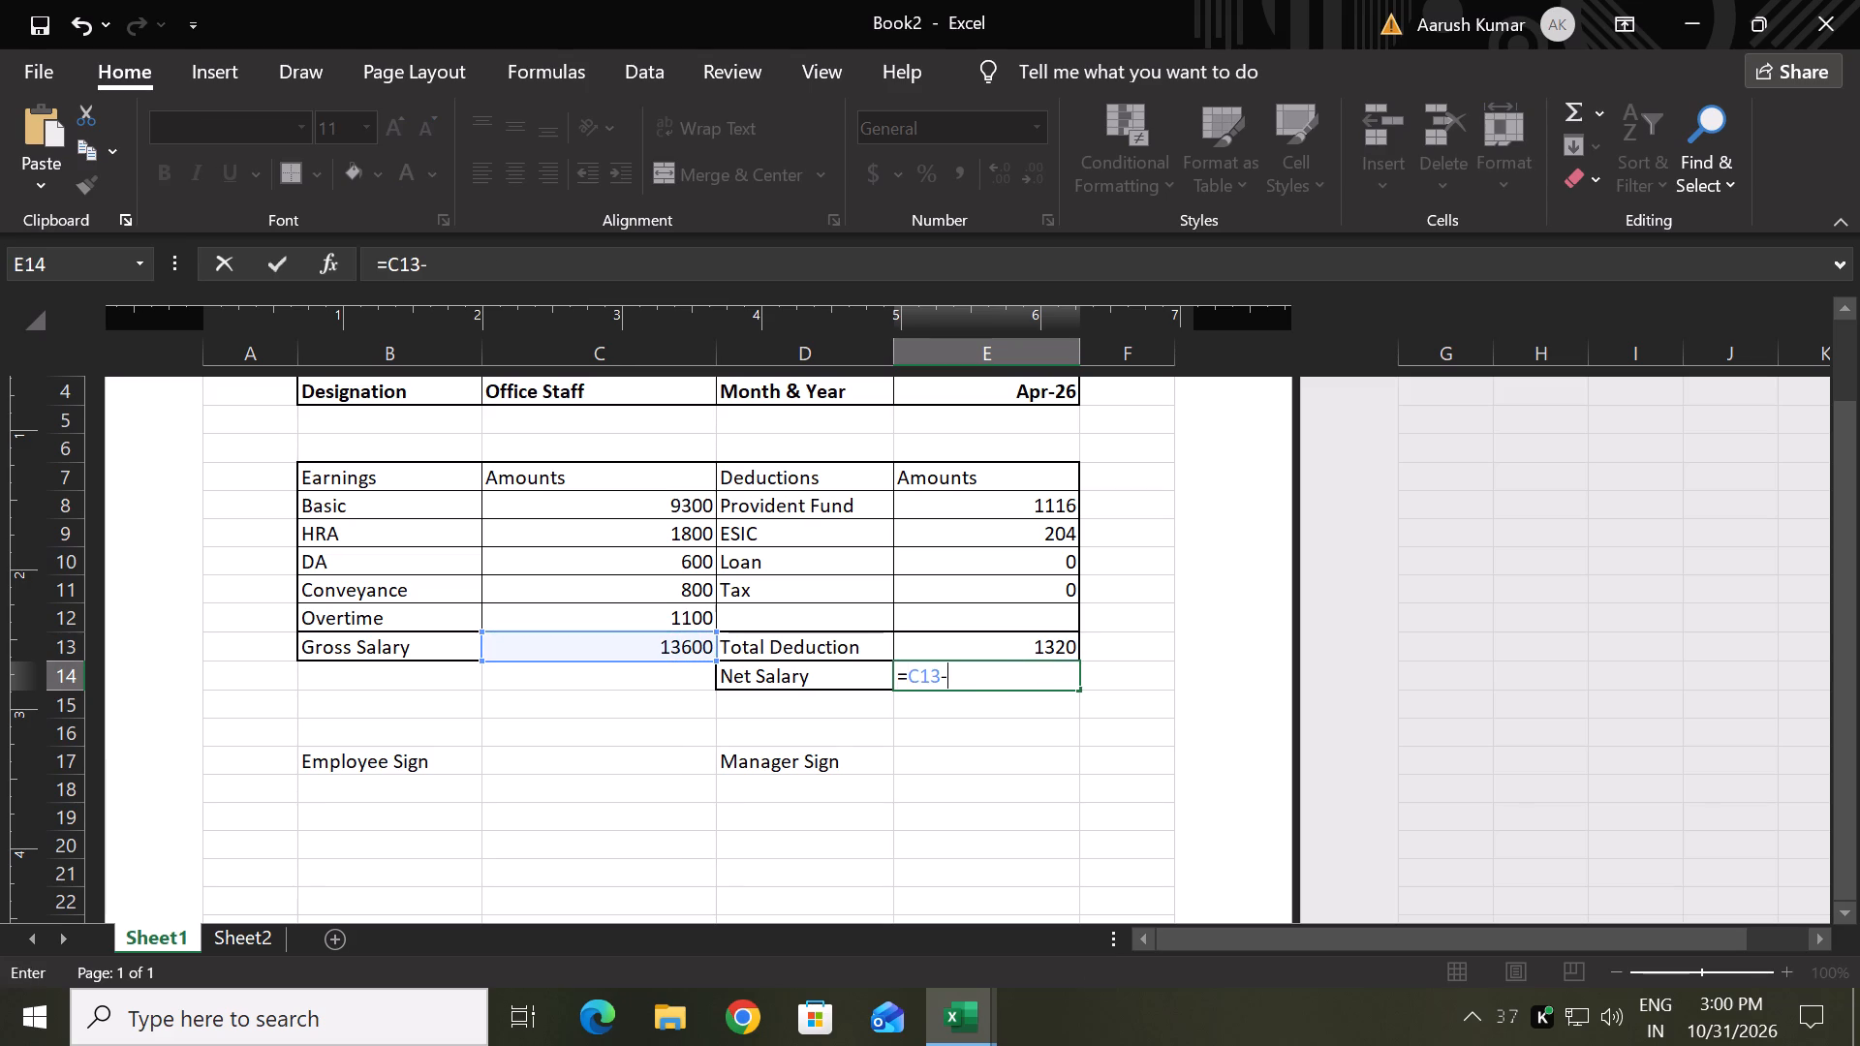
ctrl+click(1038, 648)
key(Return)
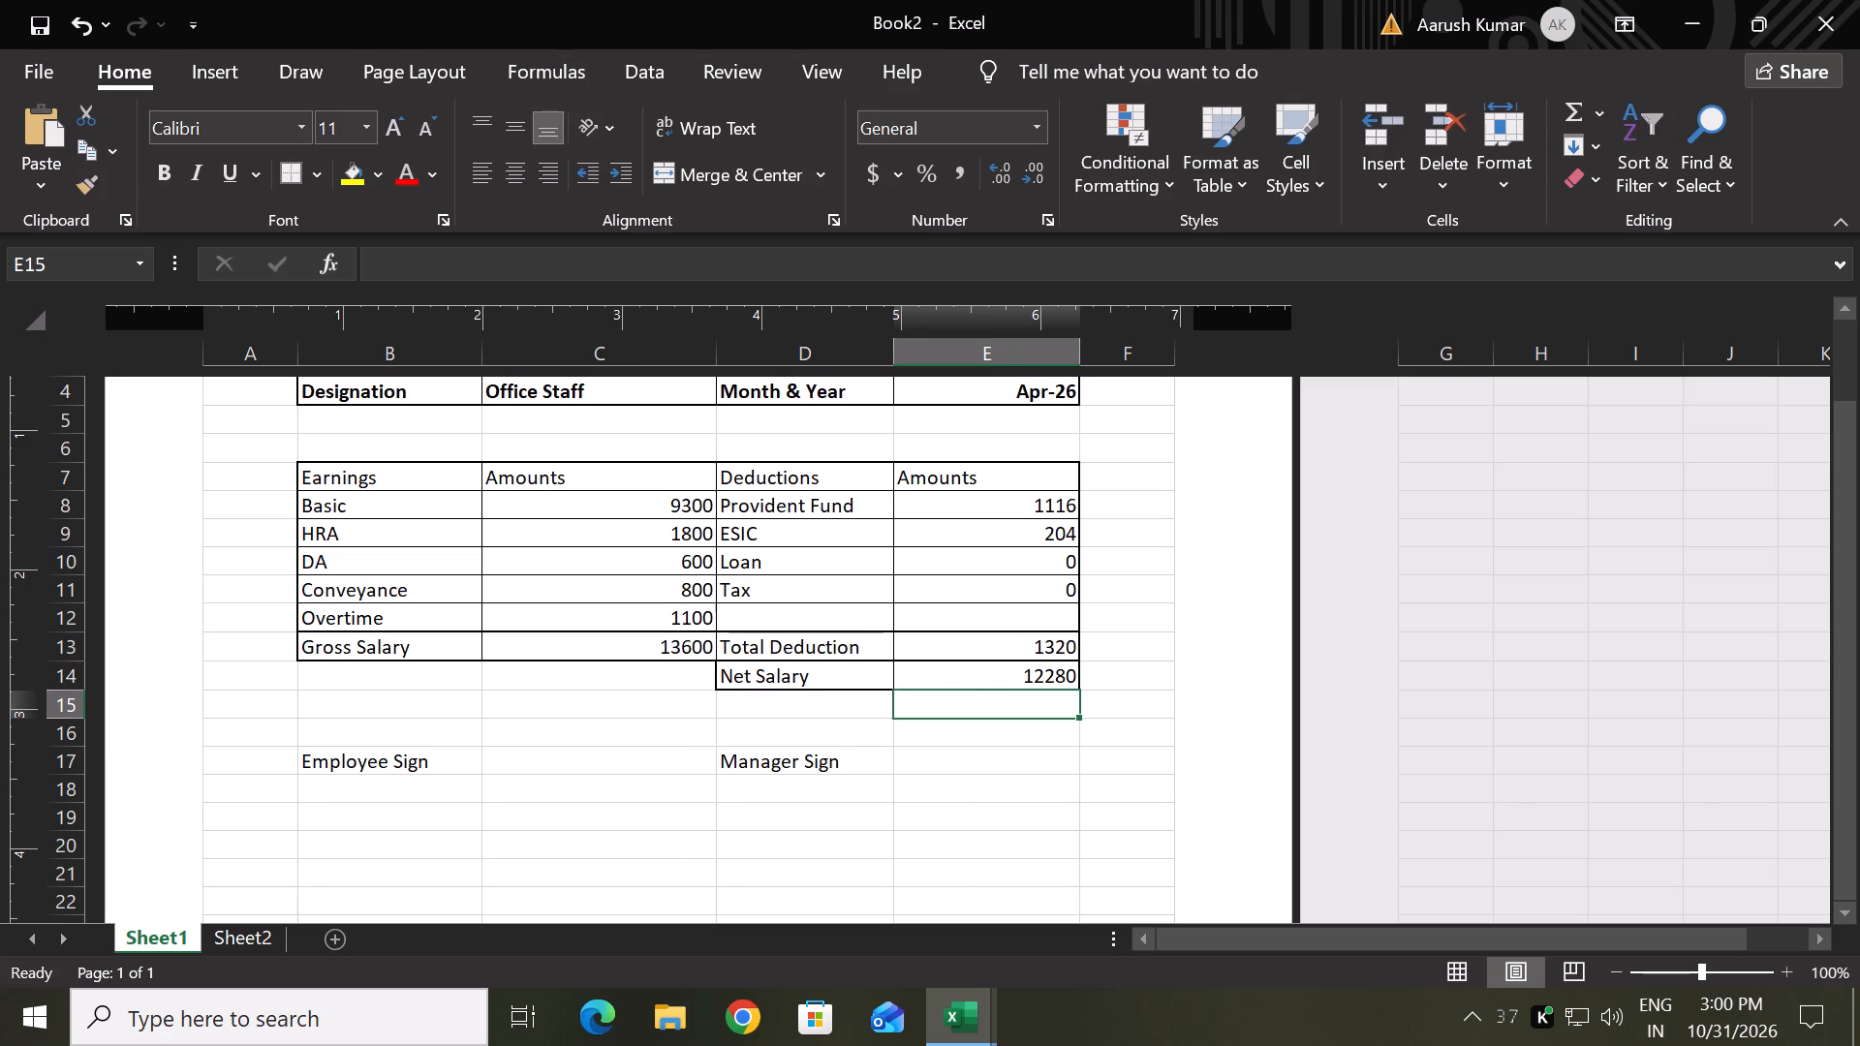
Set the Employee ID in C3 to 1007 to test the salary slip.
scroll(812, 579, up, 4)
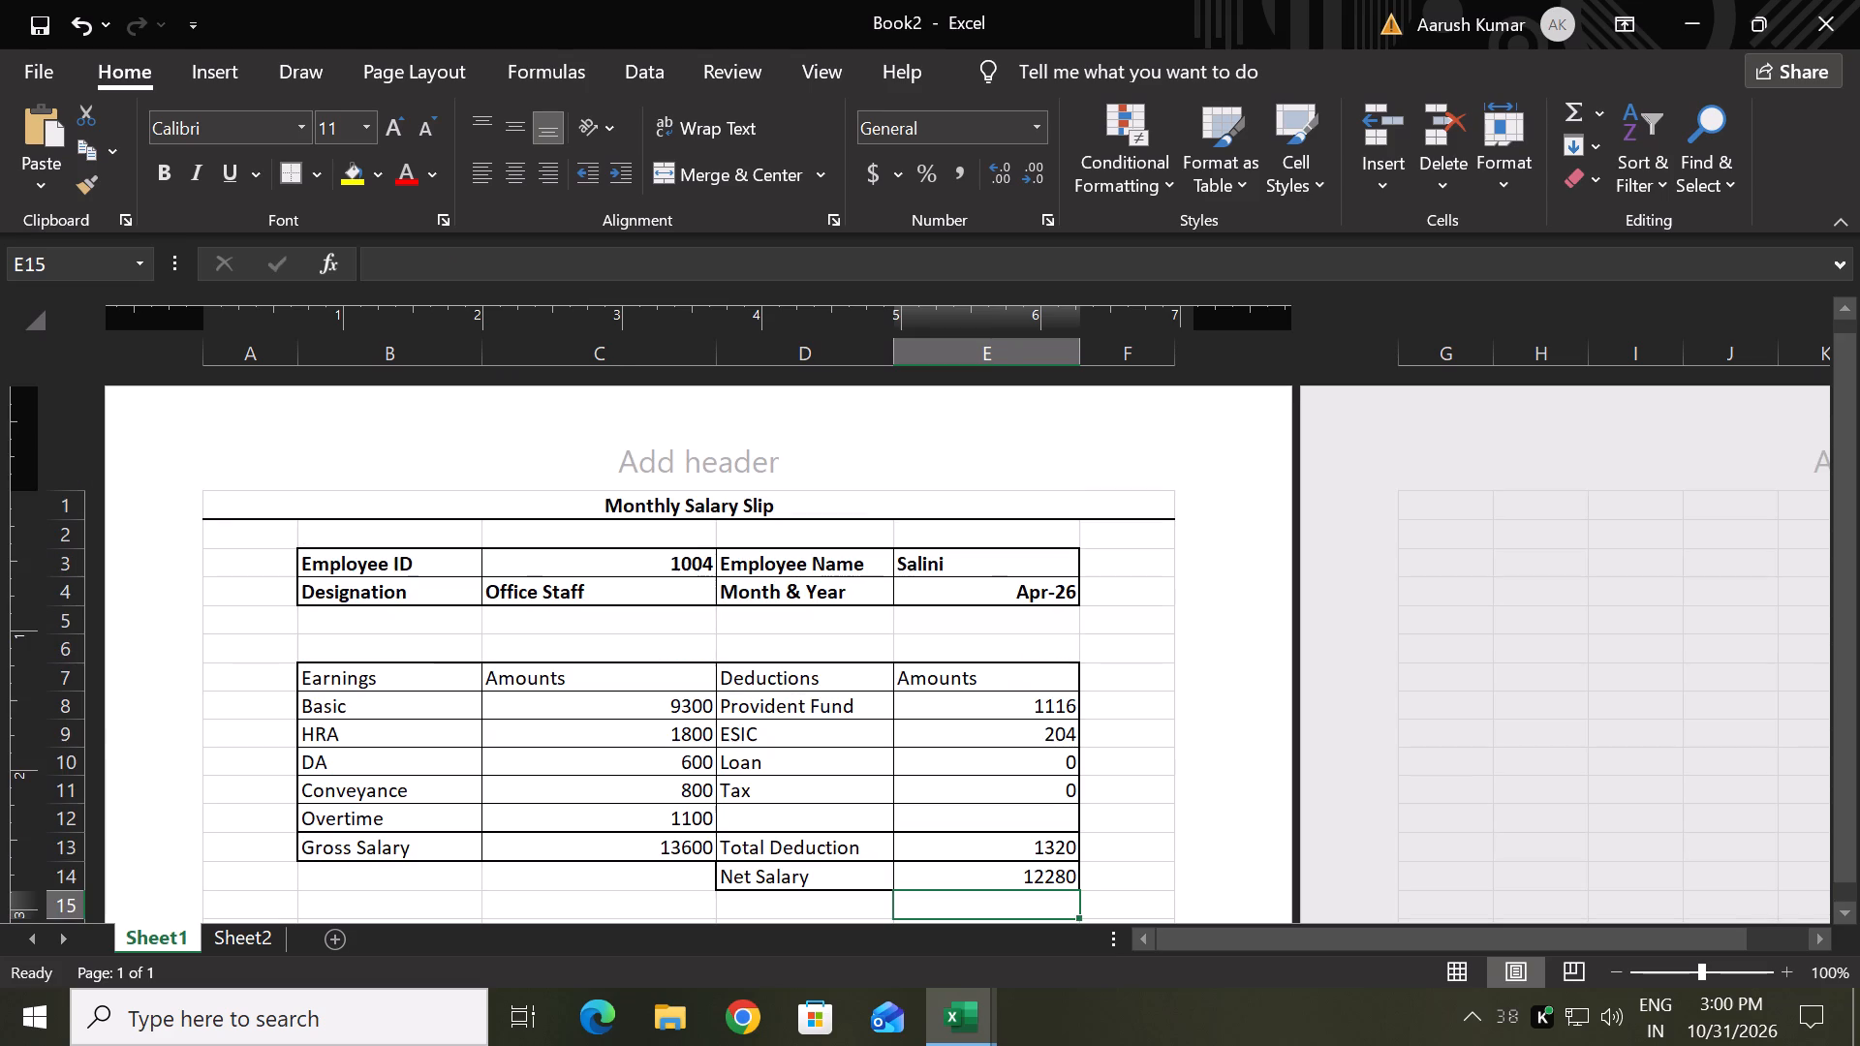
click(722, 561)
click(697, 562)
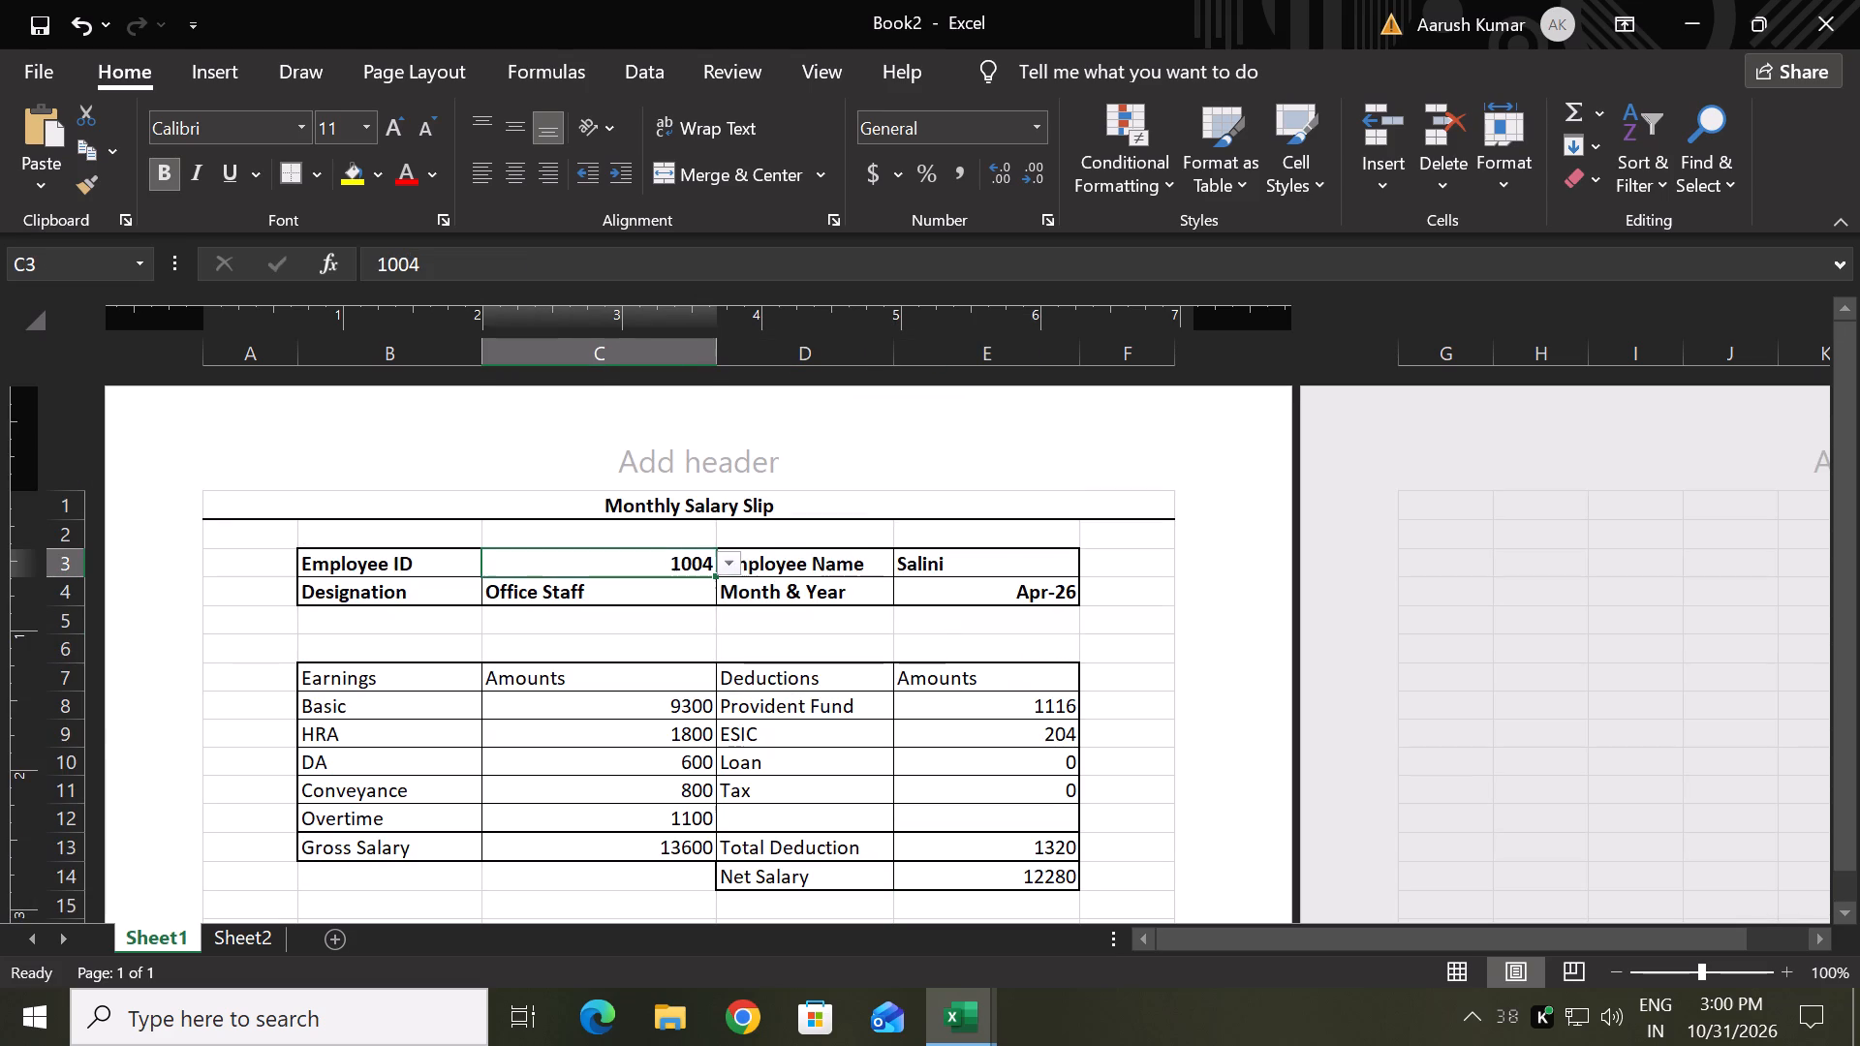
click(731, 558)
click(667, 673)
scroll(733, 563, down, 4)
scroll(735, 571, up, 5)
Set the Employee ID in C3 to 1010.
click(715, 564)
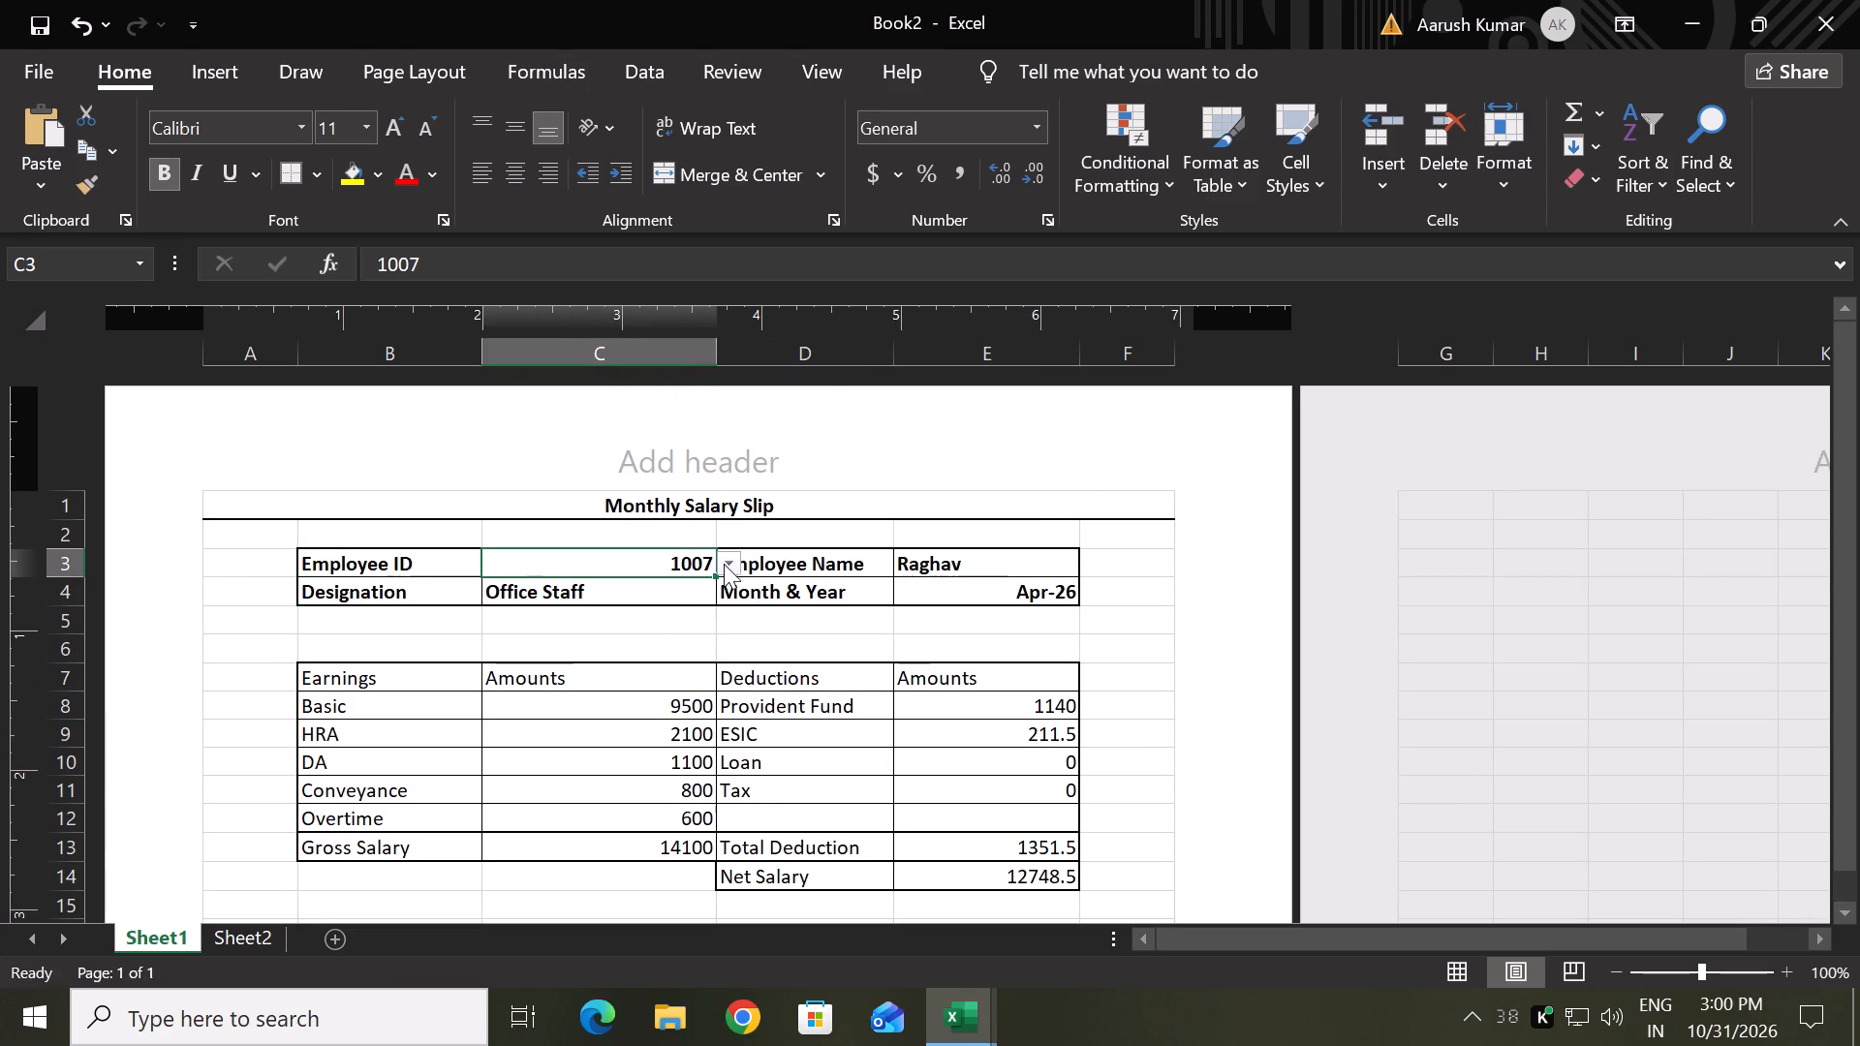
click(728, 563)
scroll(712, 646, down, 5)
click(613, 723)
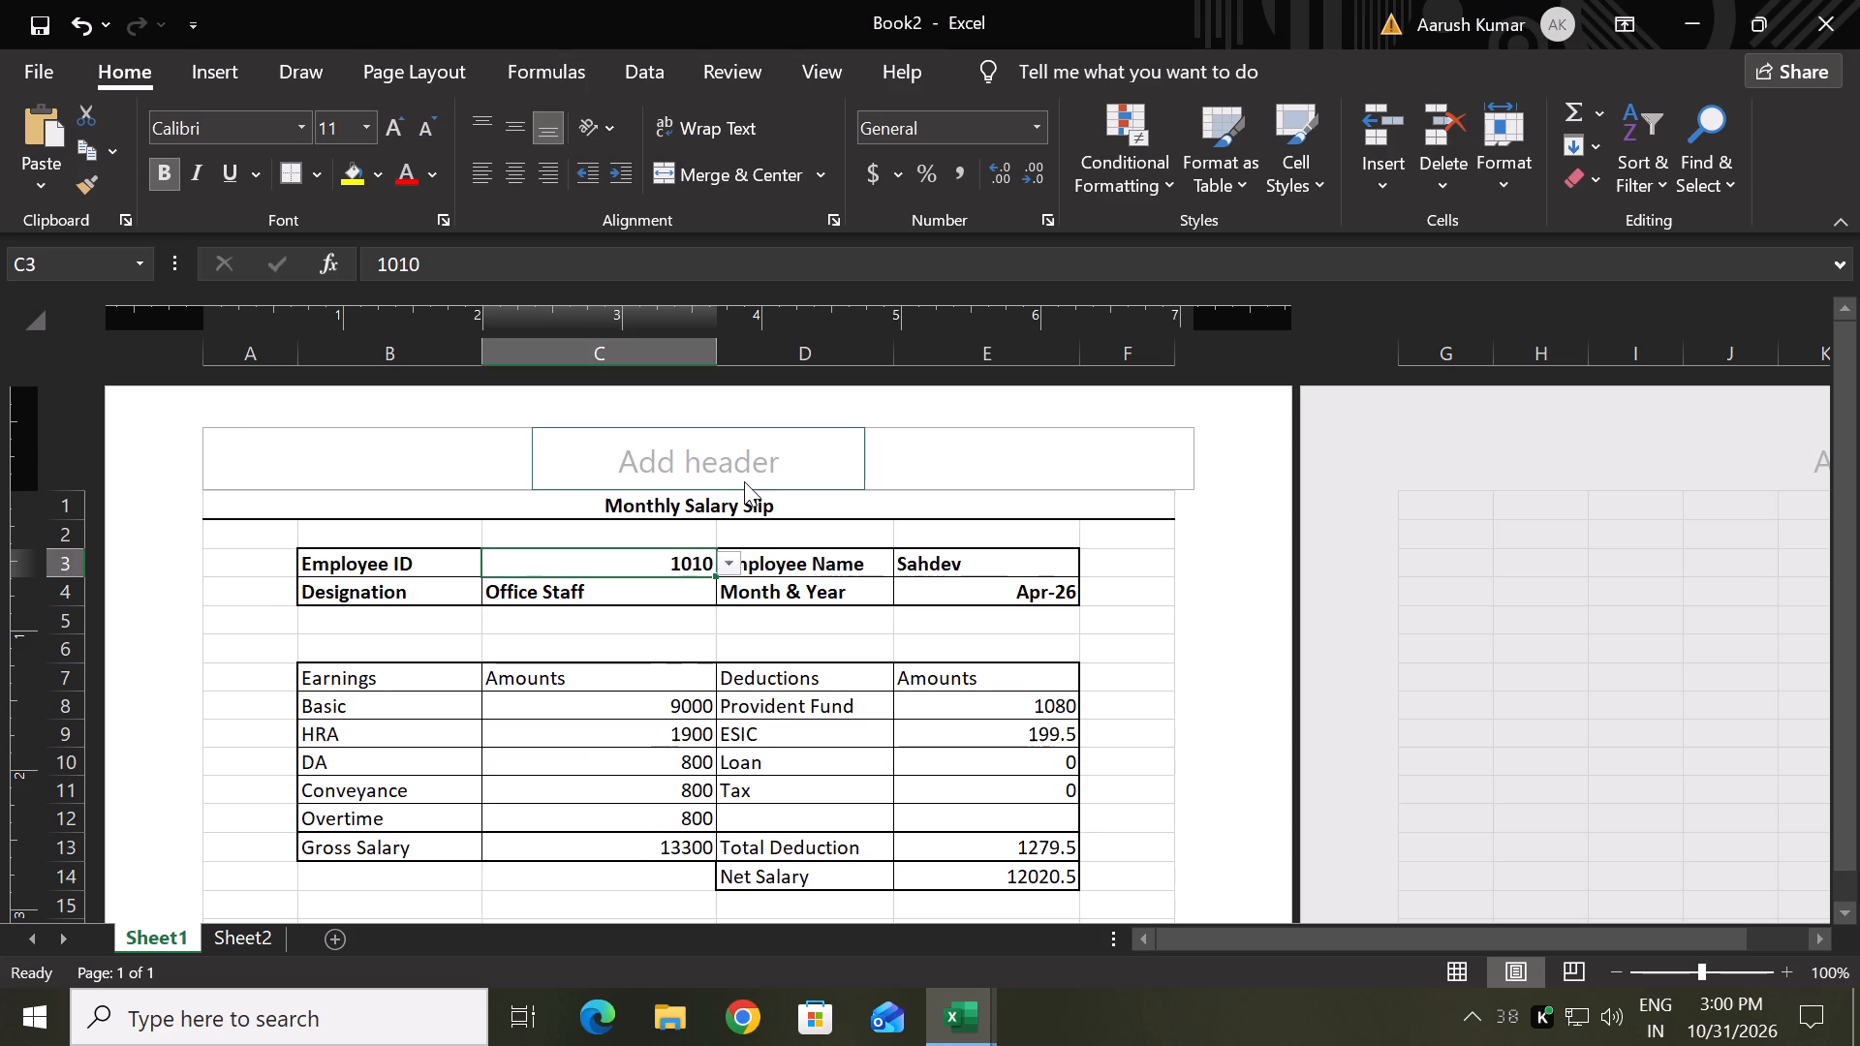
Enter Technical Guruji Company in the centre section of the page header.
click(748, 477)
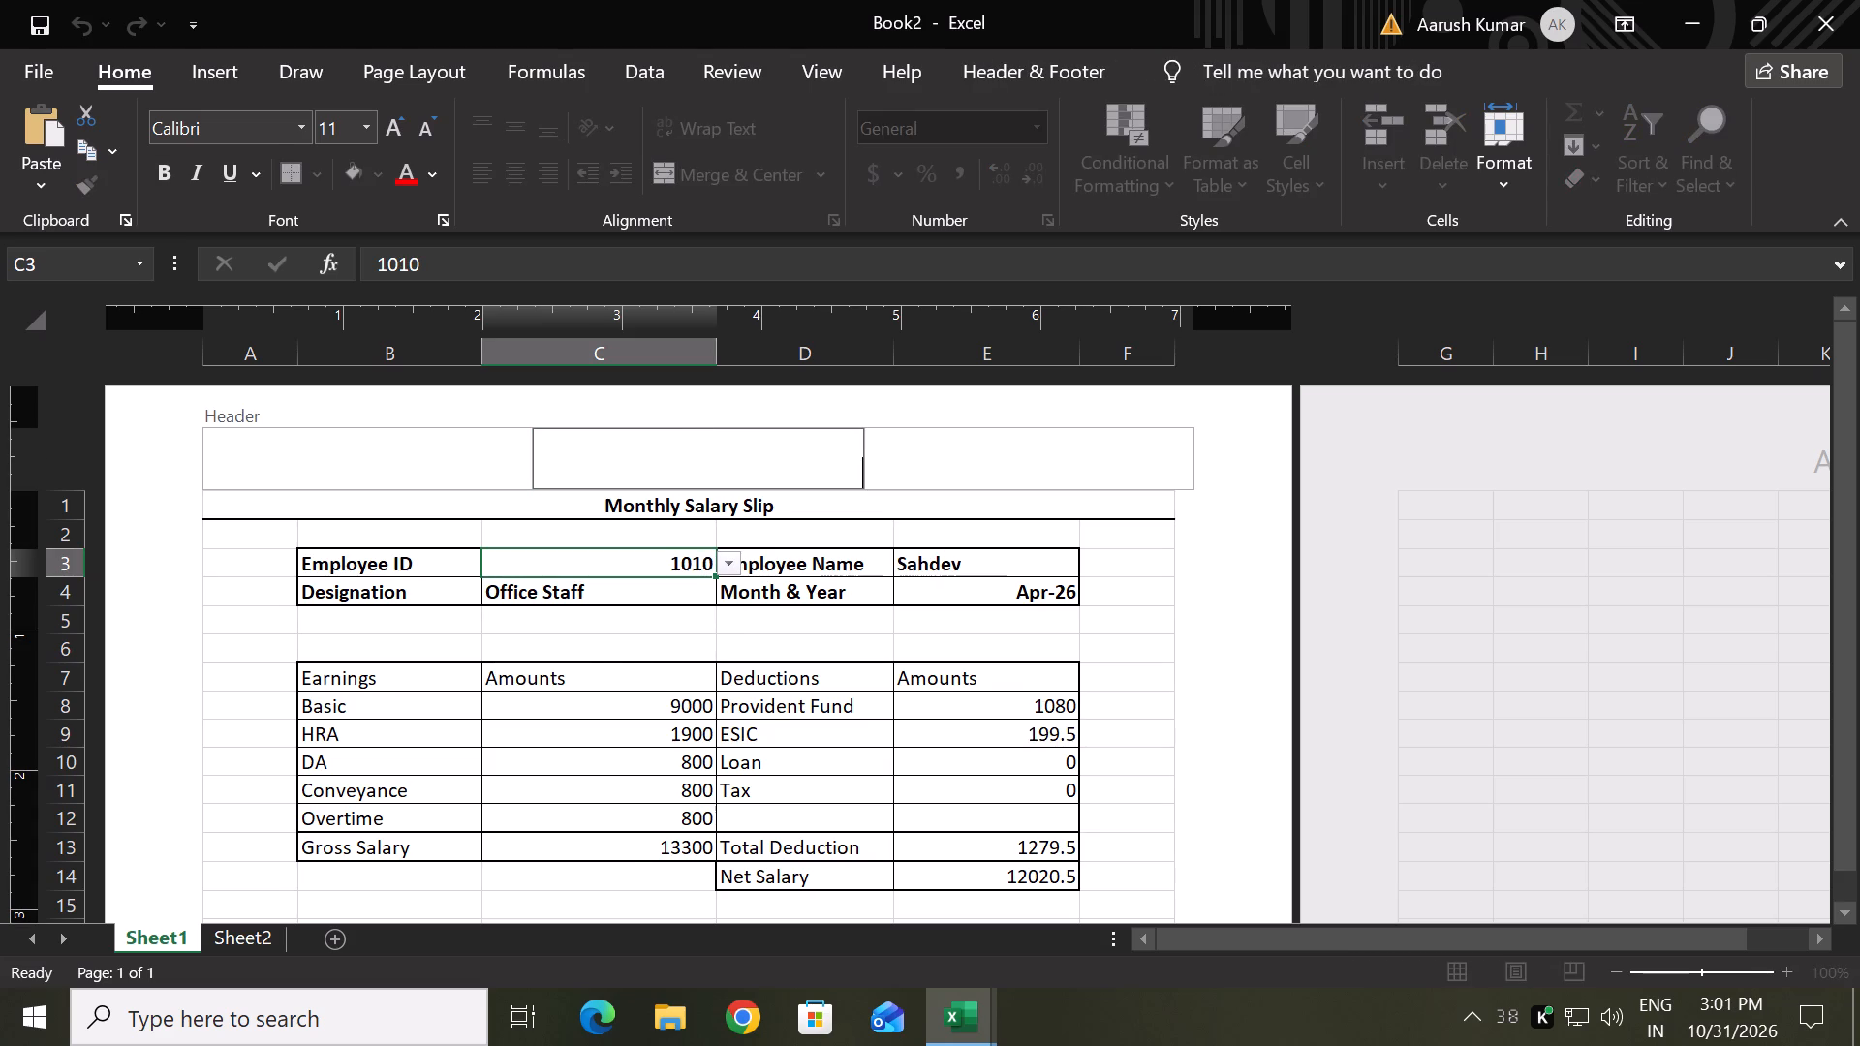
text(TEc)
key(BackSpace)
key(BackSpace)
text(ec)
text(hnical)
key(space)
text(Guruji)
key(space)
text(Company)
Format the header text Technical Guruji Company as 24 pt, bold and red.
key(ctrl+a)
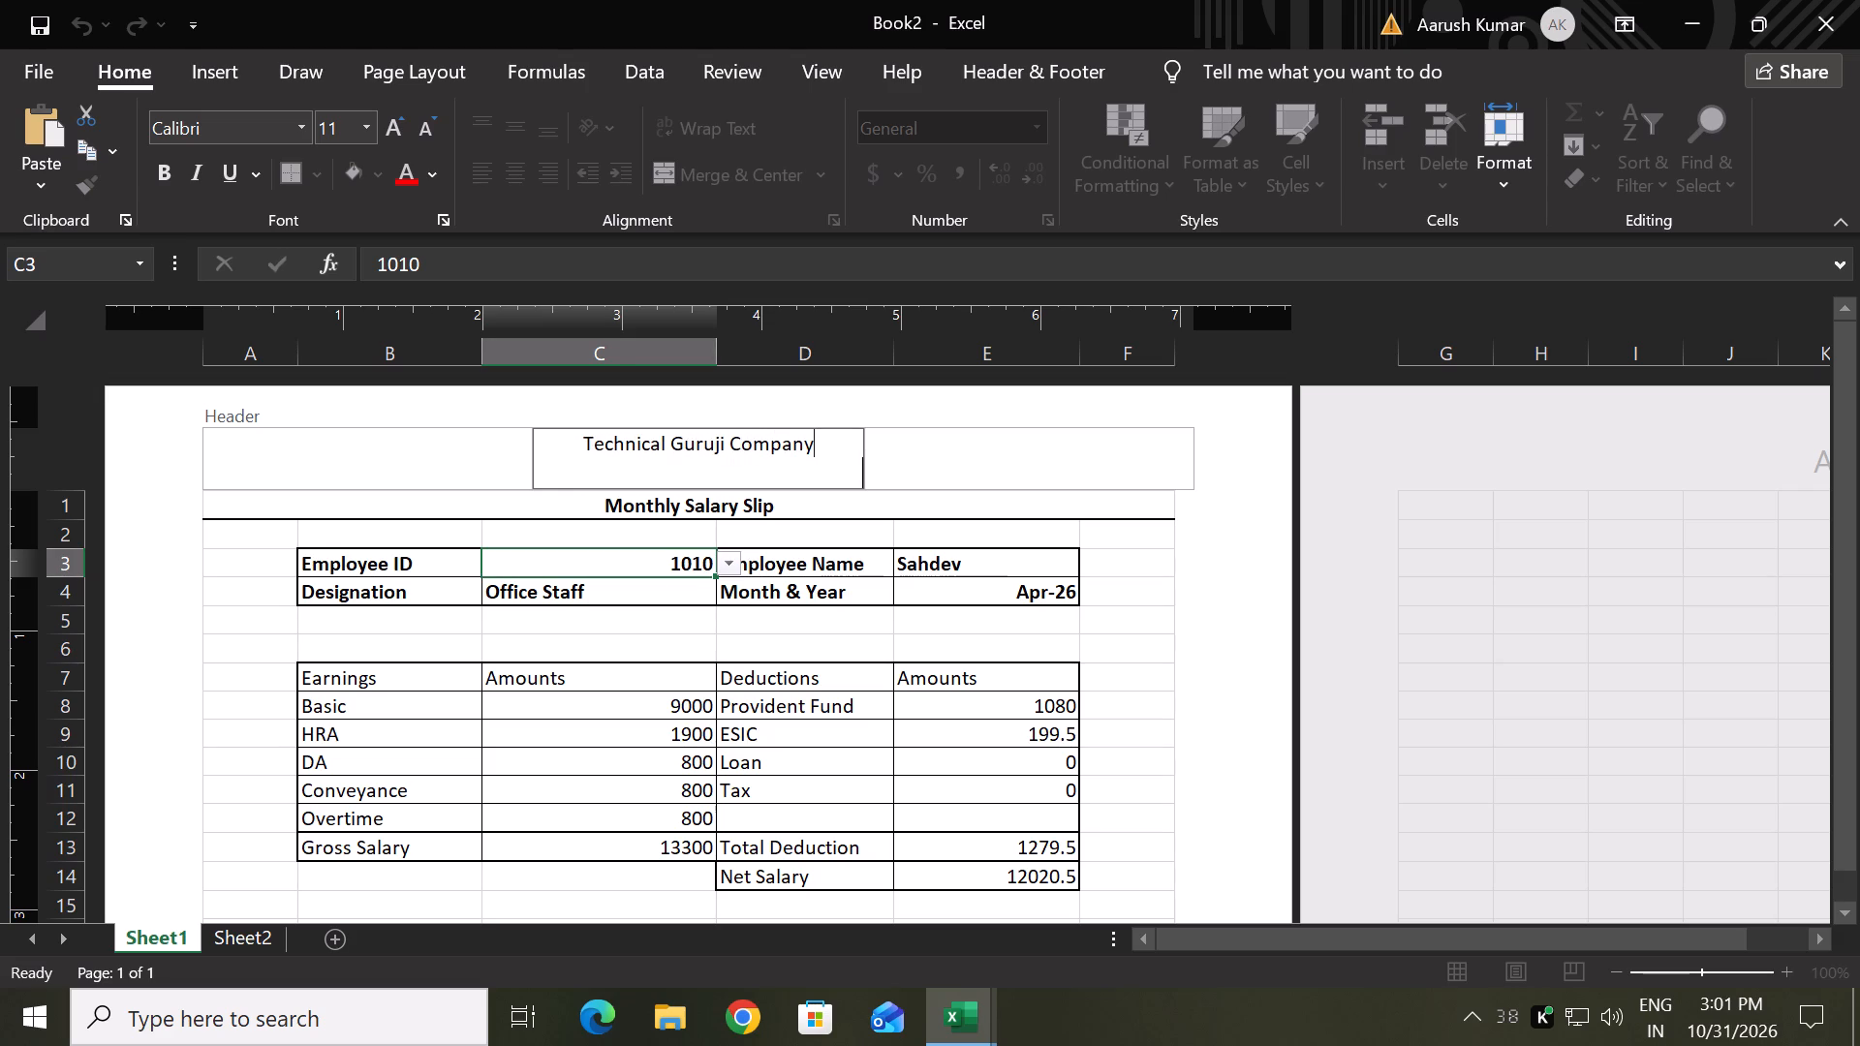
triple_click(393, 142)
double_click(396, 138)
double_click(396, 138)
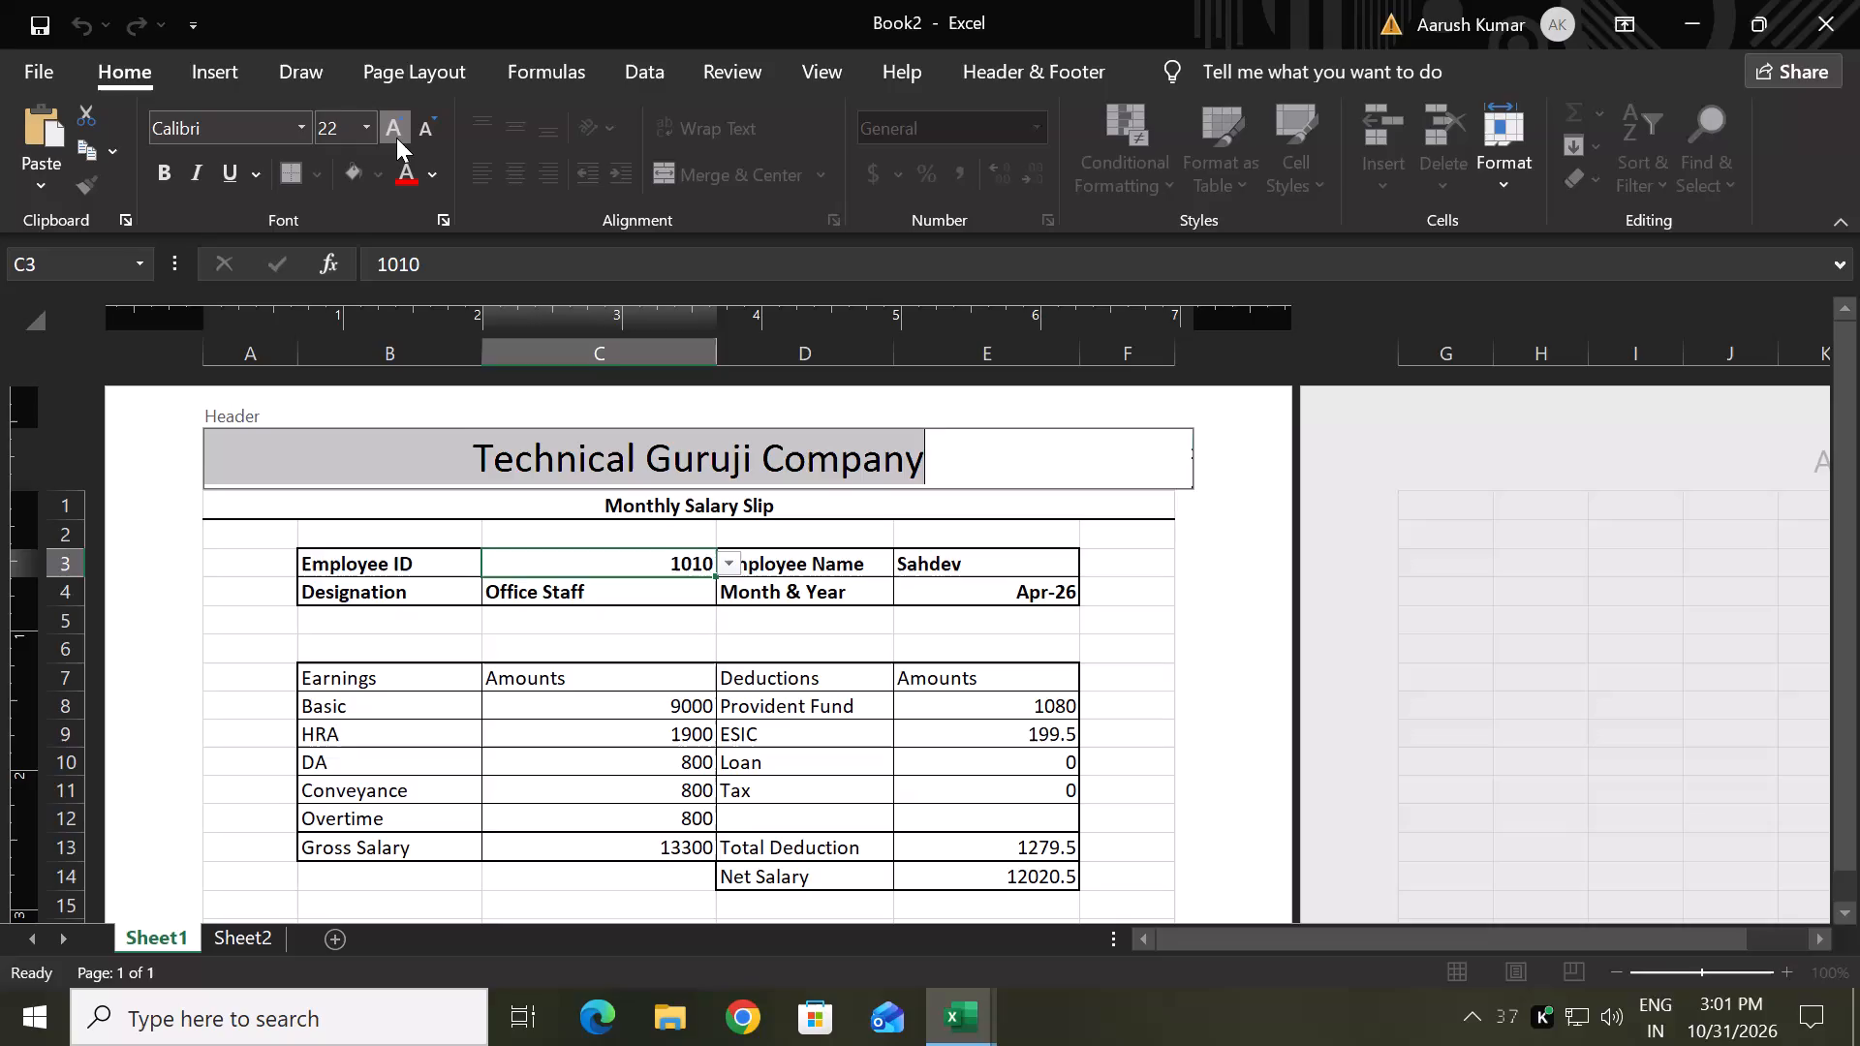
click(179, 170)
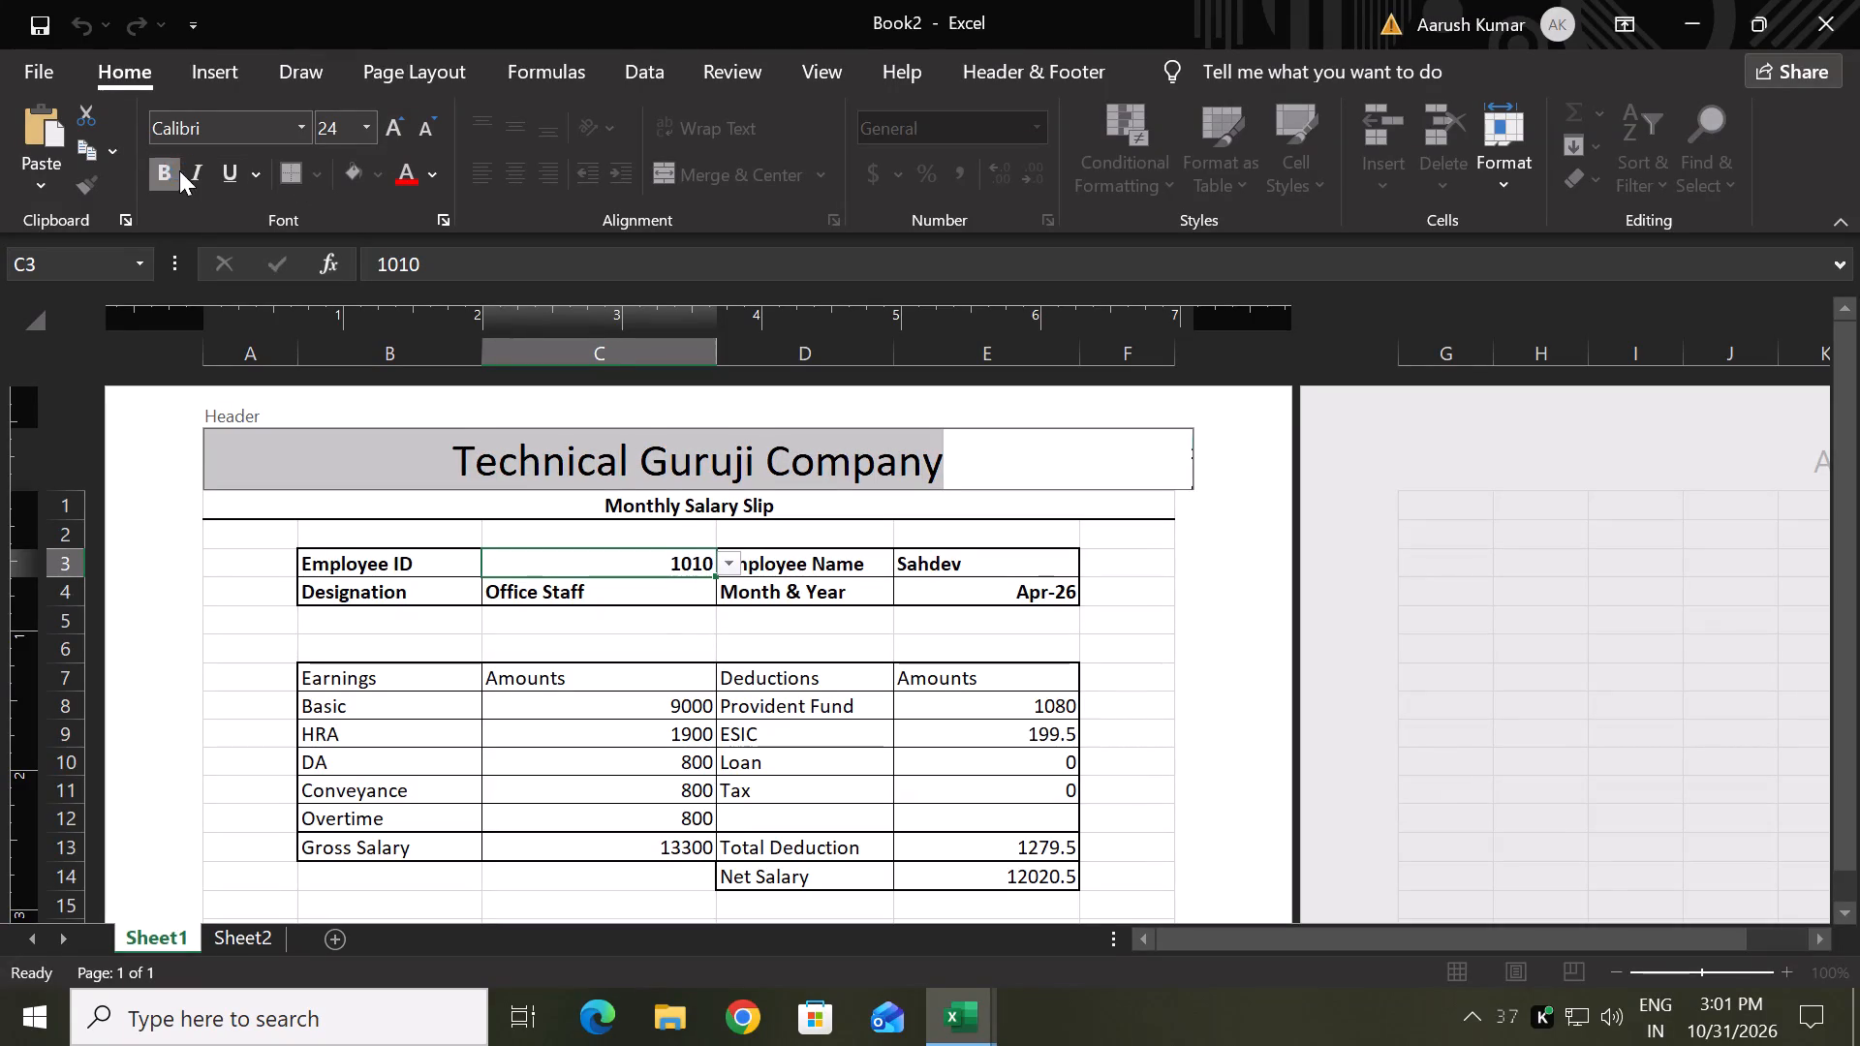
click(412, 173)
click(1267, 629)
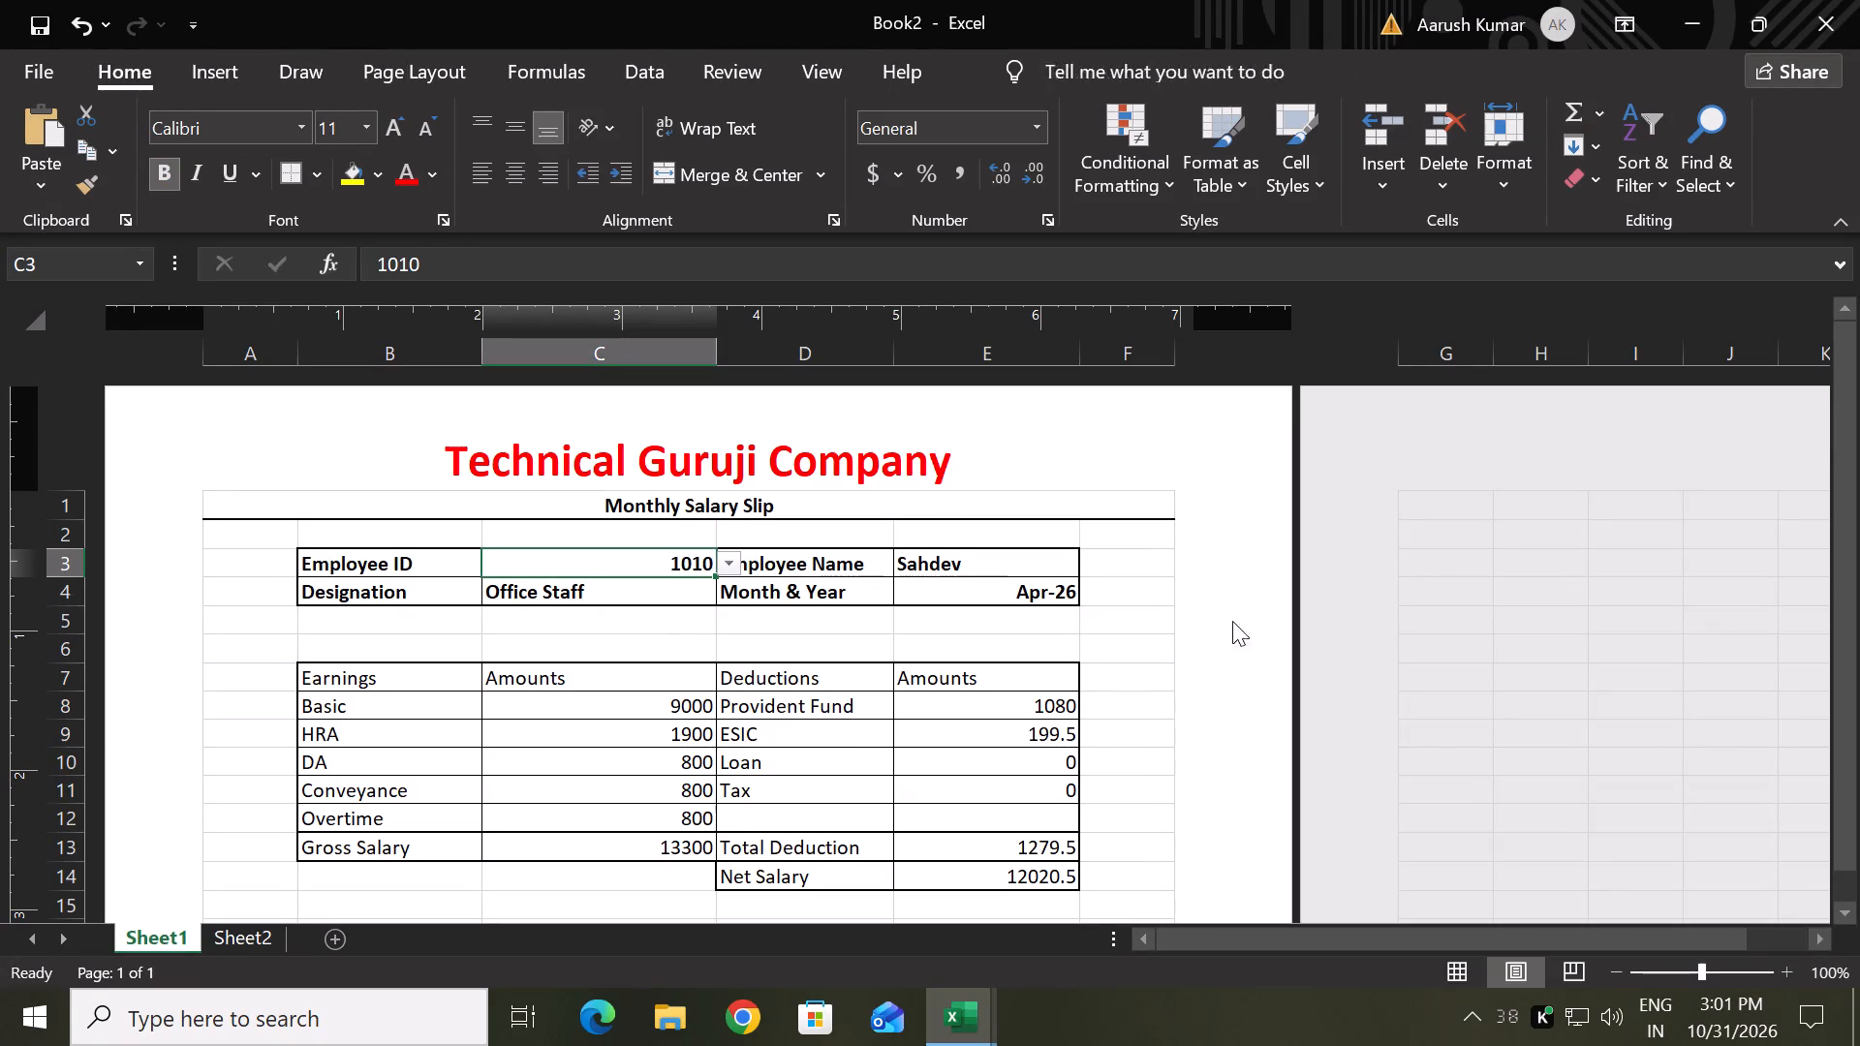
Bold the heading row B7:E7, the earnings labels in B8:B13 and the deduction labels in D8:D14.
scroll(1052, 472, down, 2)
scroll(554, 490, up, 4)
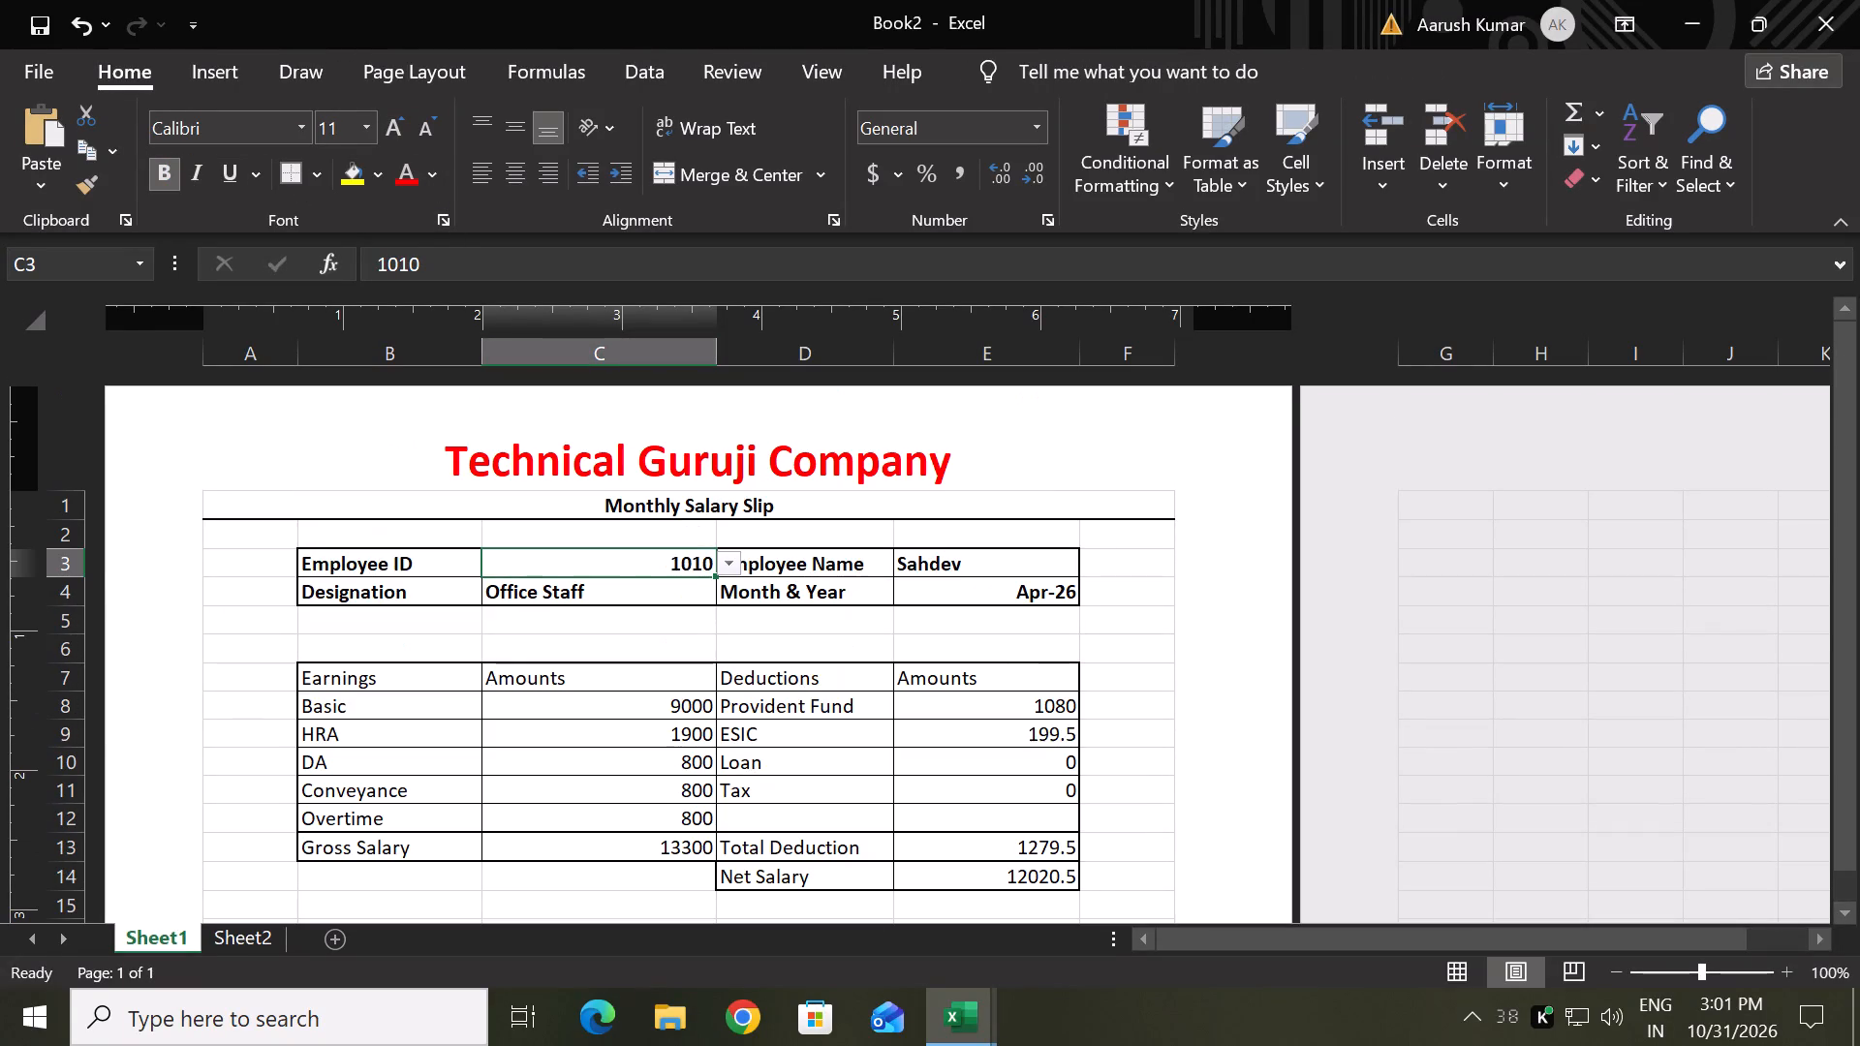
scroll(418, 569, down, 1)
drag(371, 474, 485, 468)
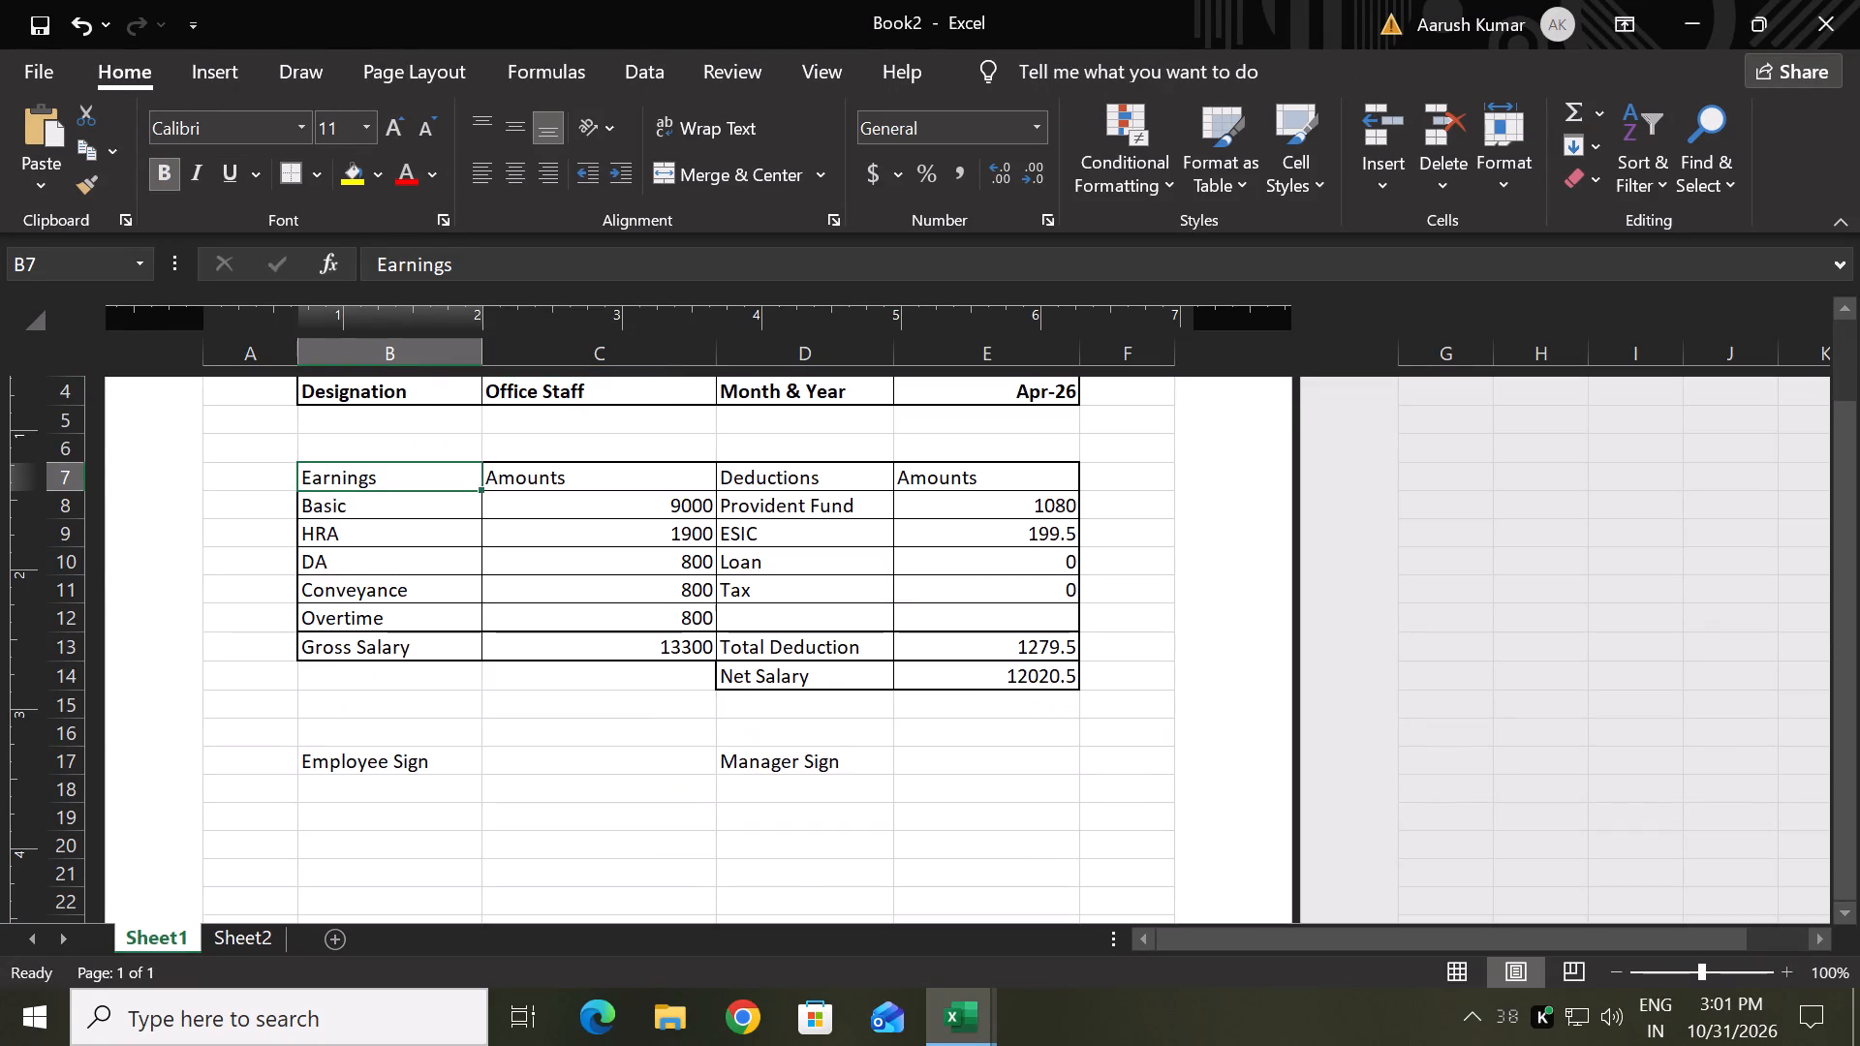
drag(485, 468, 431, 472)
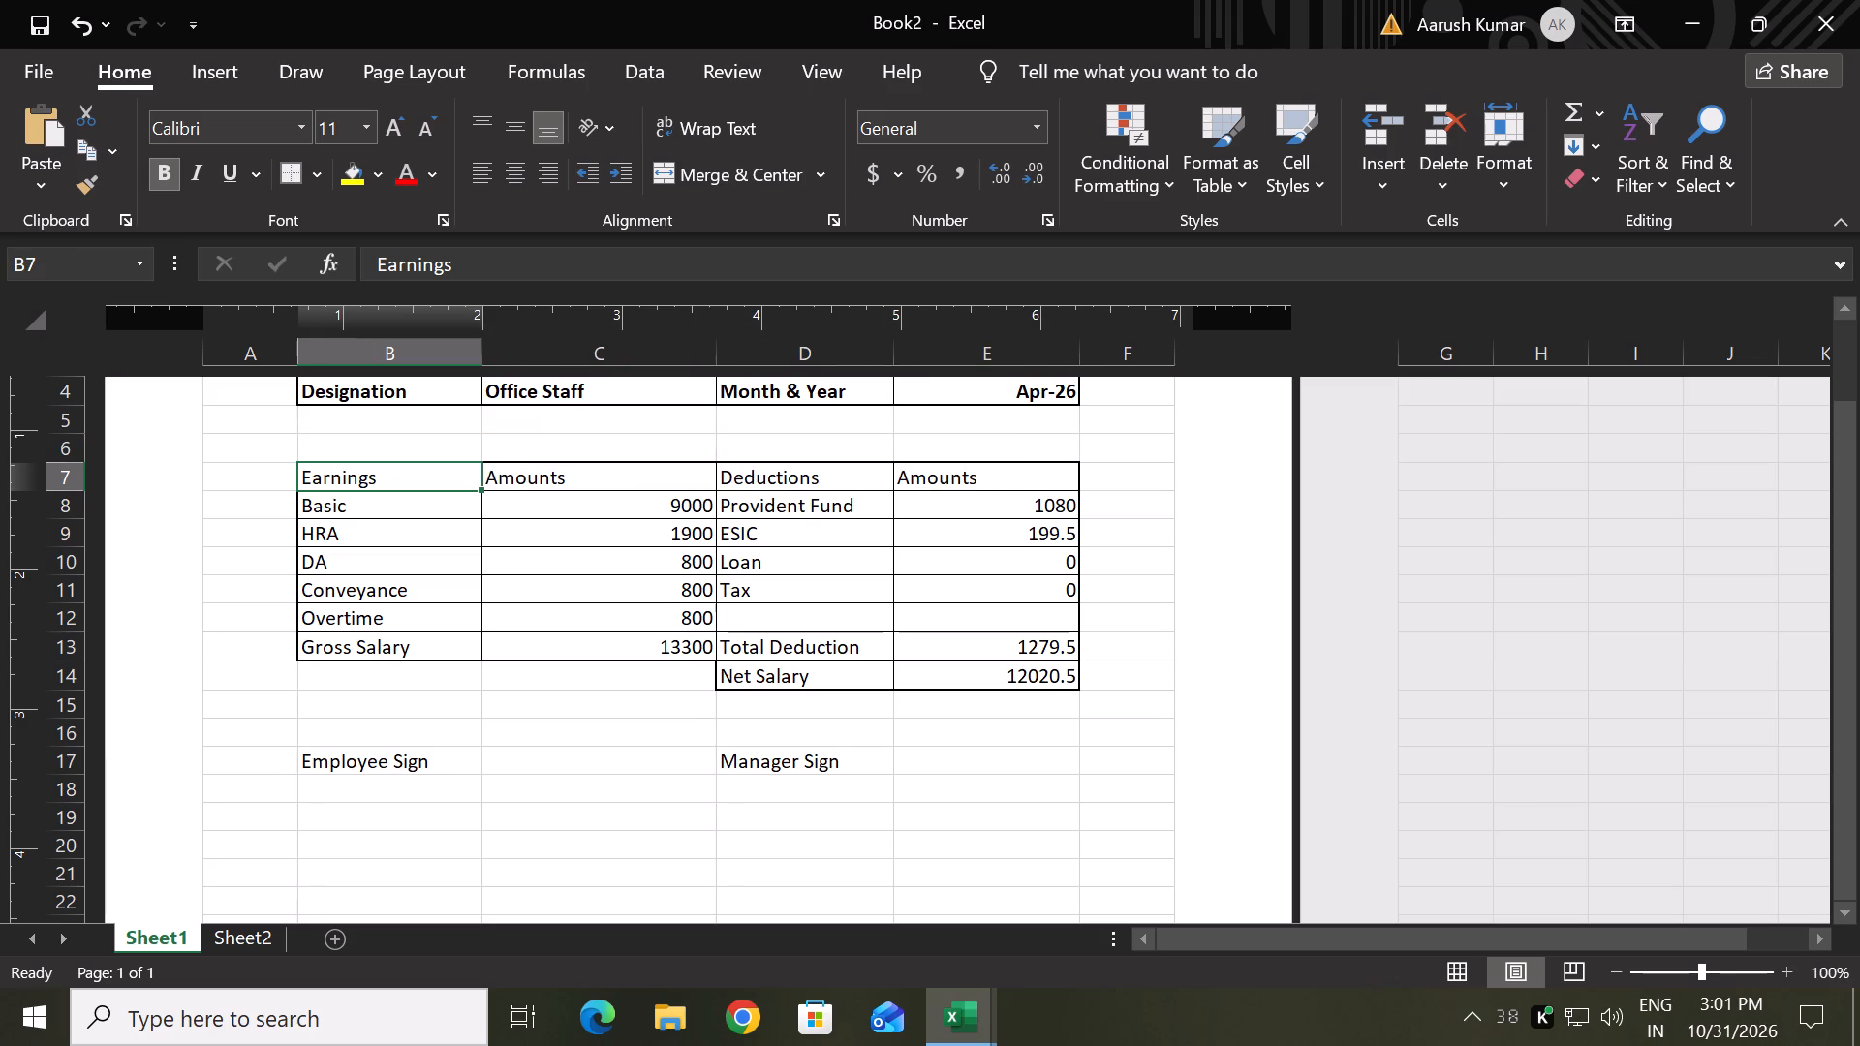
drag(431, 472, 1074, 485)
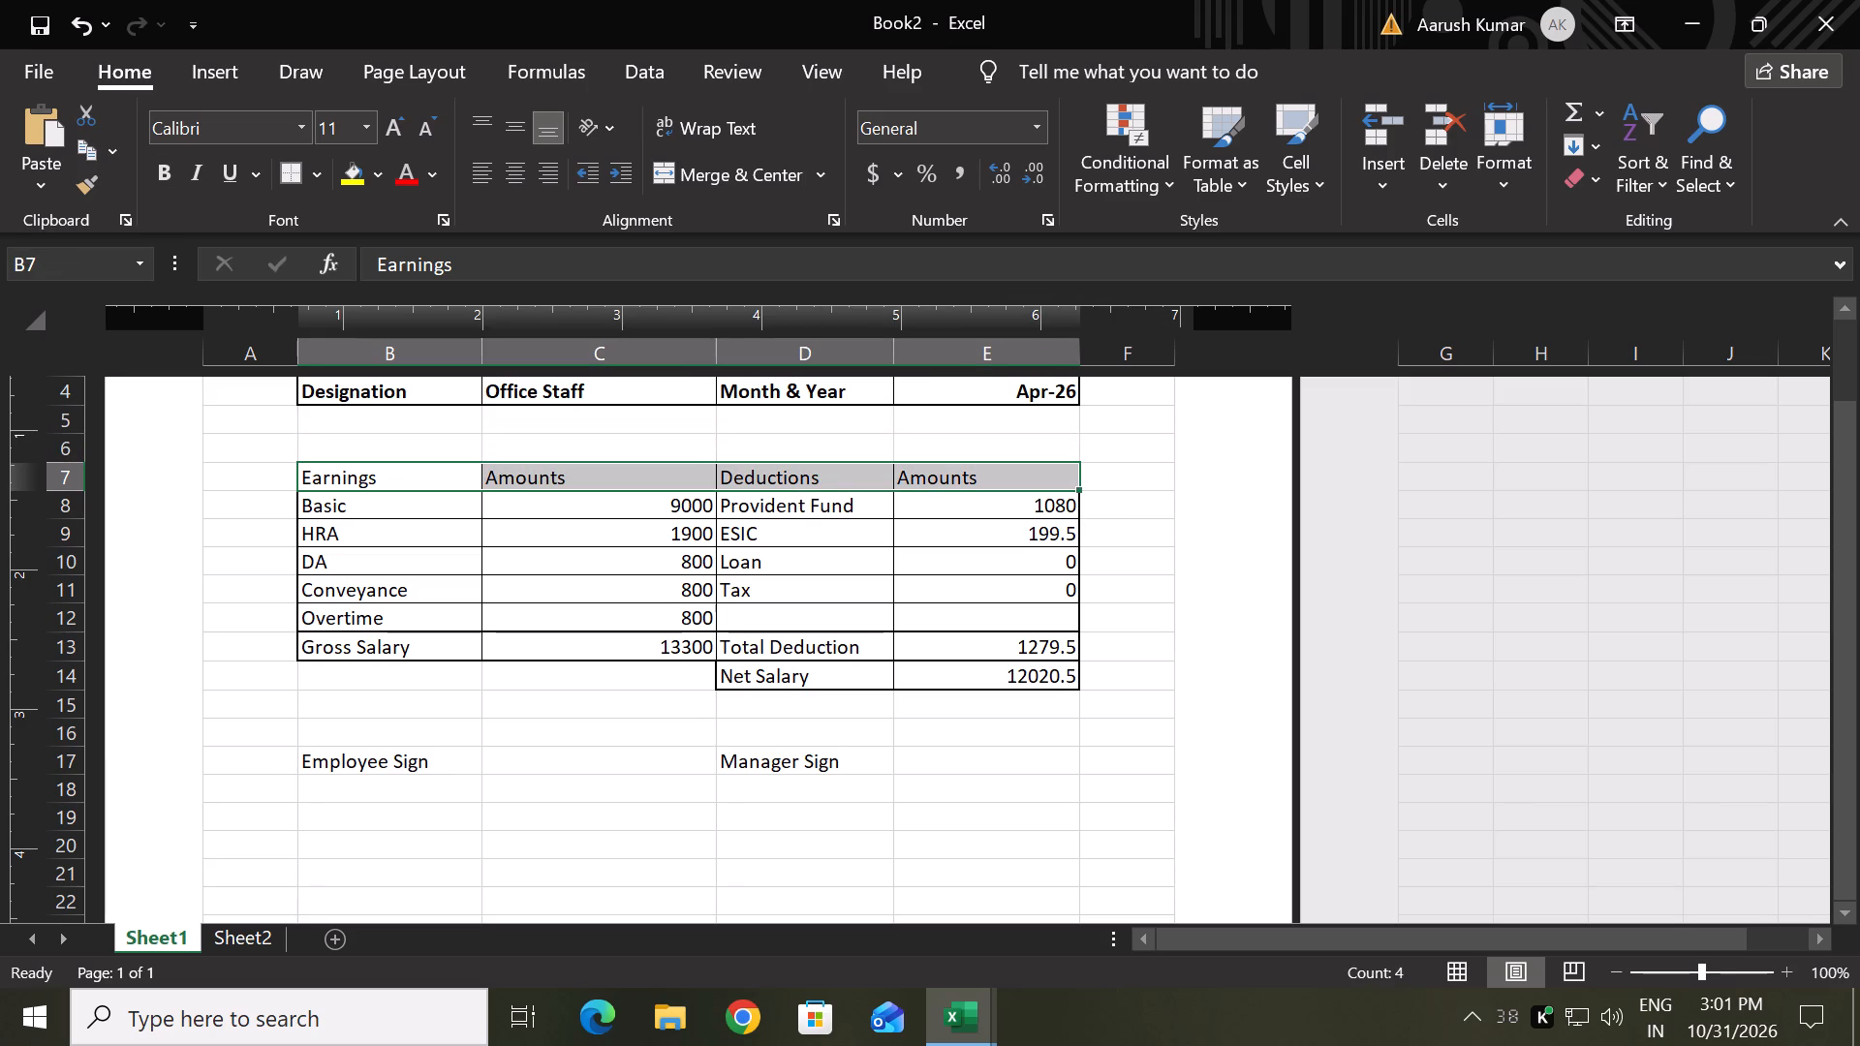
ctrl+drag(451, 518, 435, 640)
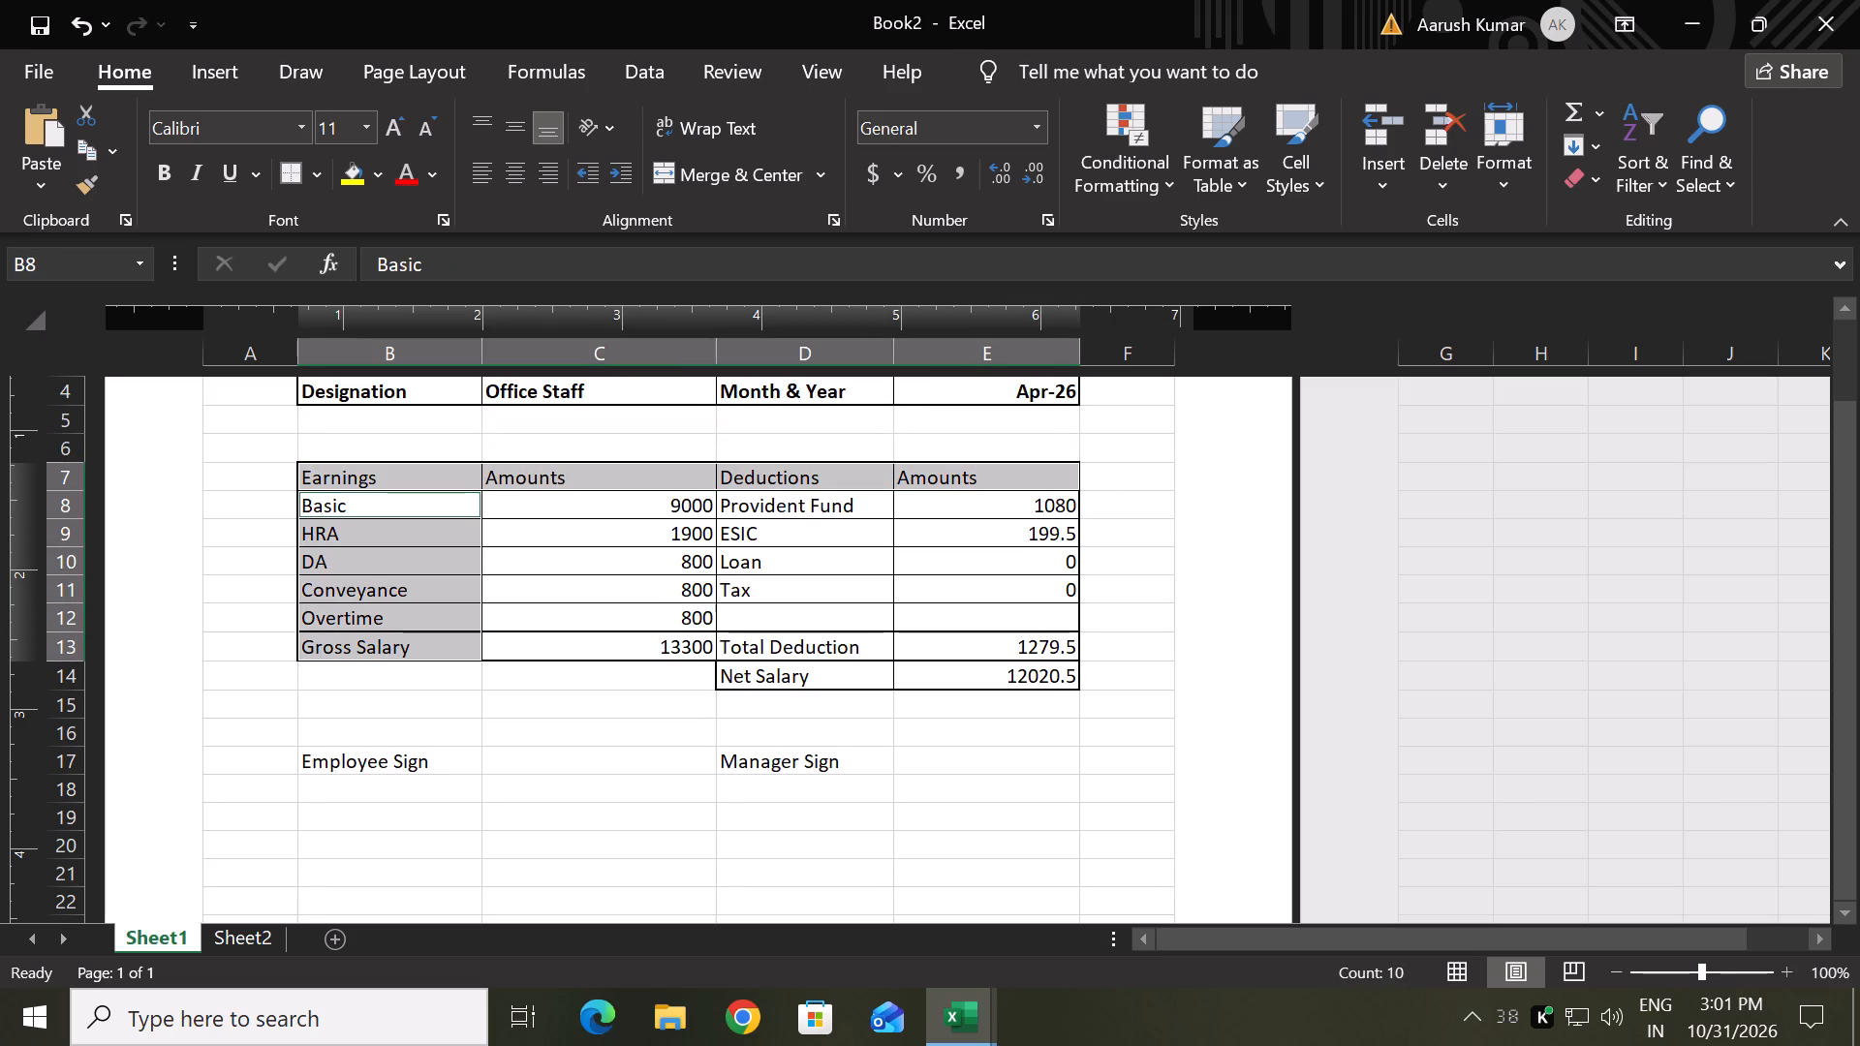
ctrl+click(408, 507)
ctrl+drag(451, 505, 449, 539)
ctrl+drag(852, 504, 846, 673)
click(179, 175)
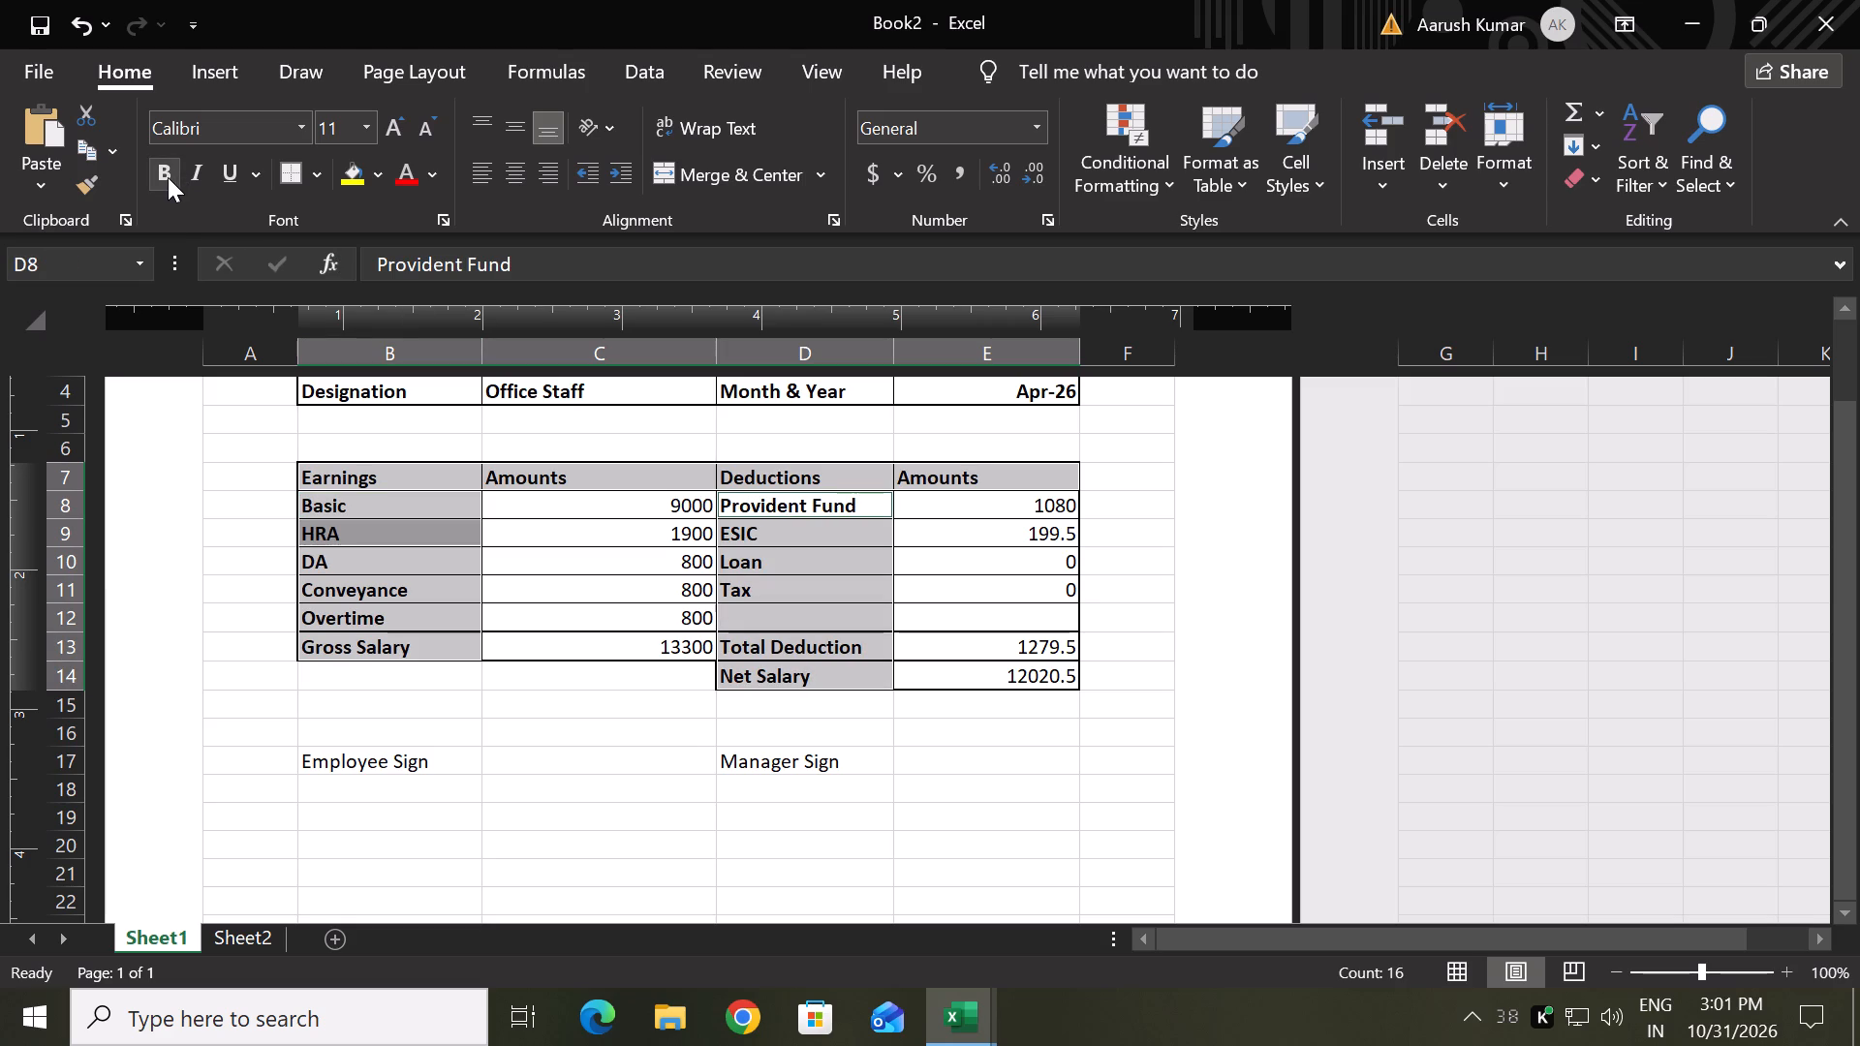
click(1390, 661)
click(991, 669)
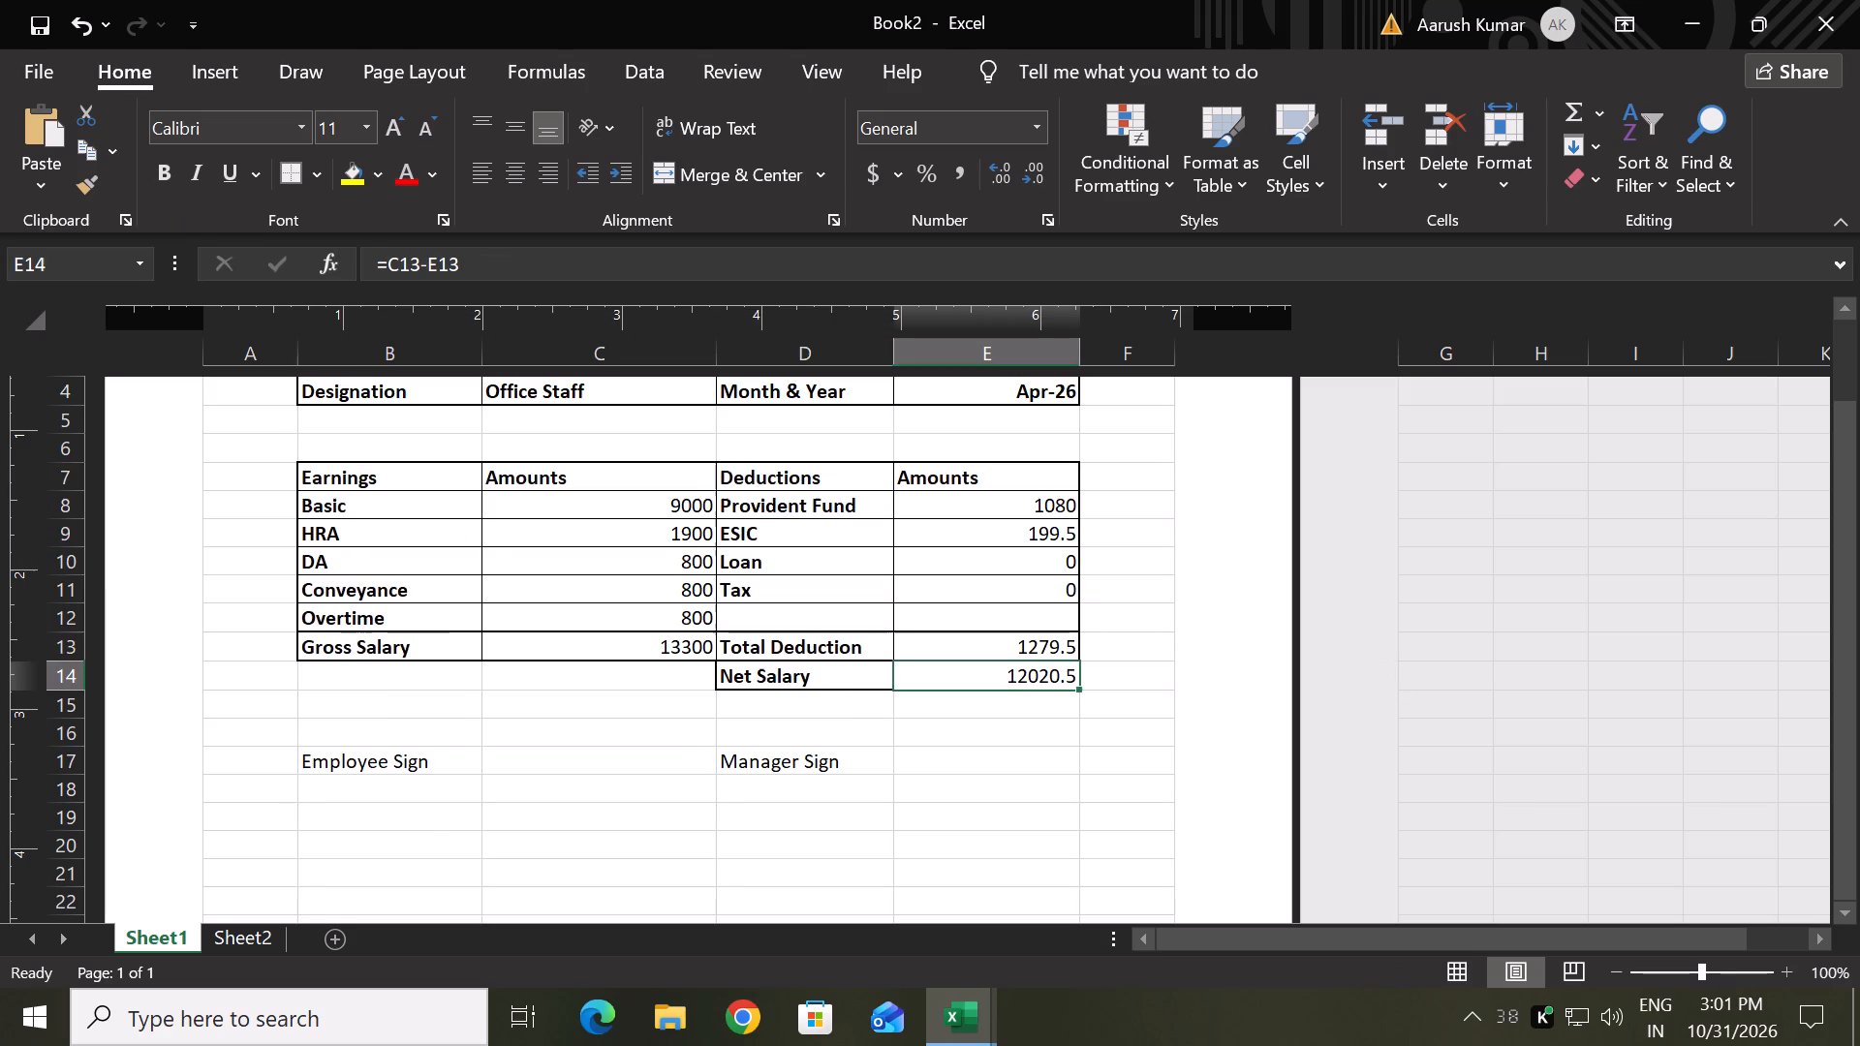
Format the Manager Sign label in D17 as bold and italic.
scroll(869, 698, down, 1)
click(805, 682)
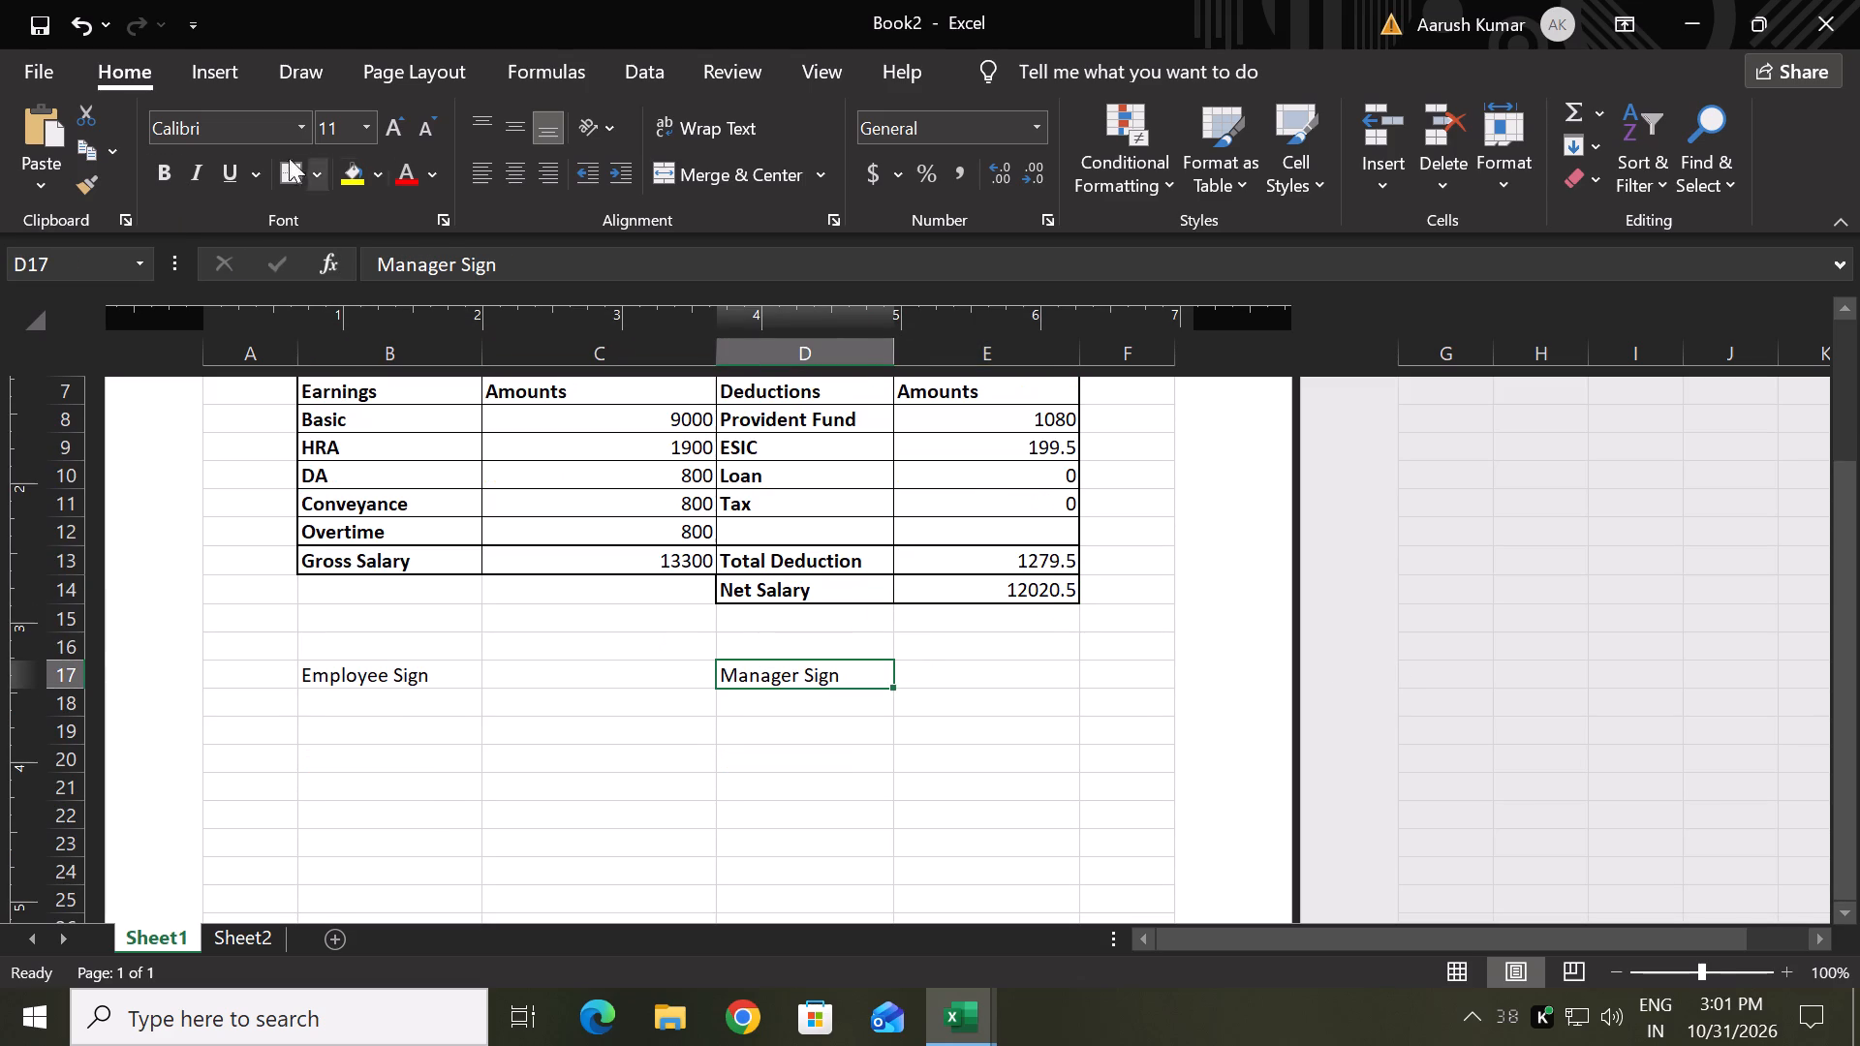
click(185, 178)
click(165, 179)
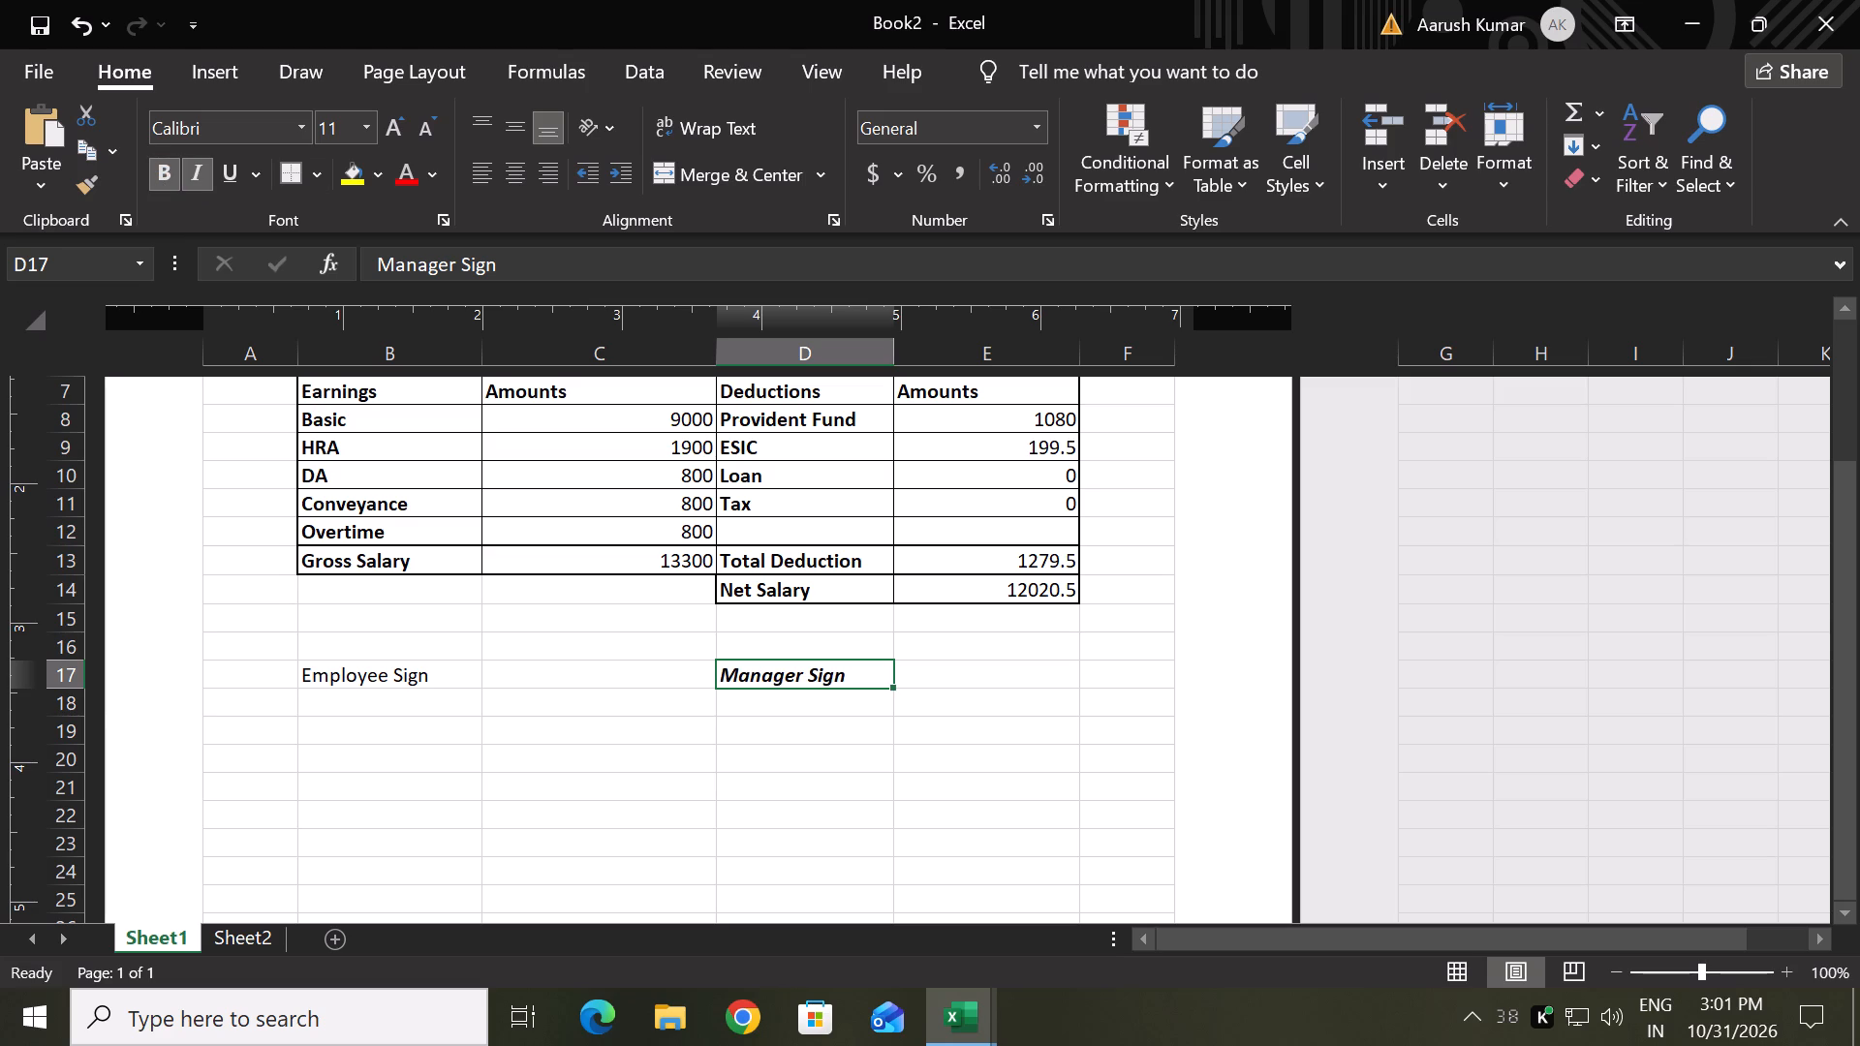
Format the Employee Sign label in B17 as bold and underlined.
click(354, 695)
click(356, 664)
click(221, 174)
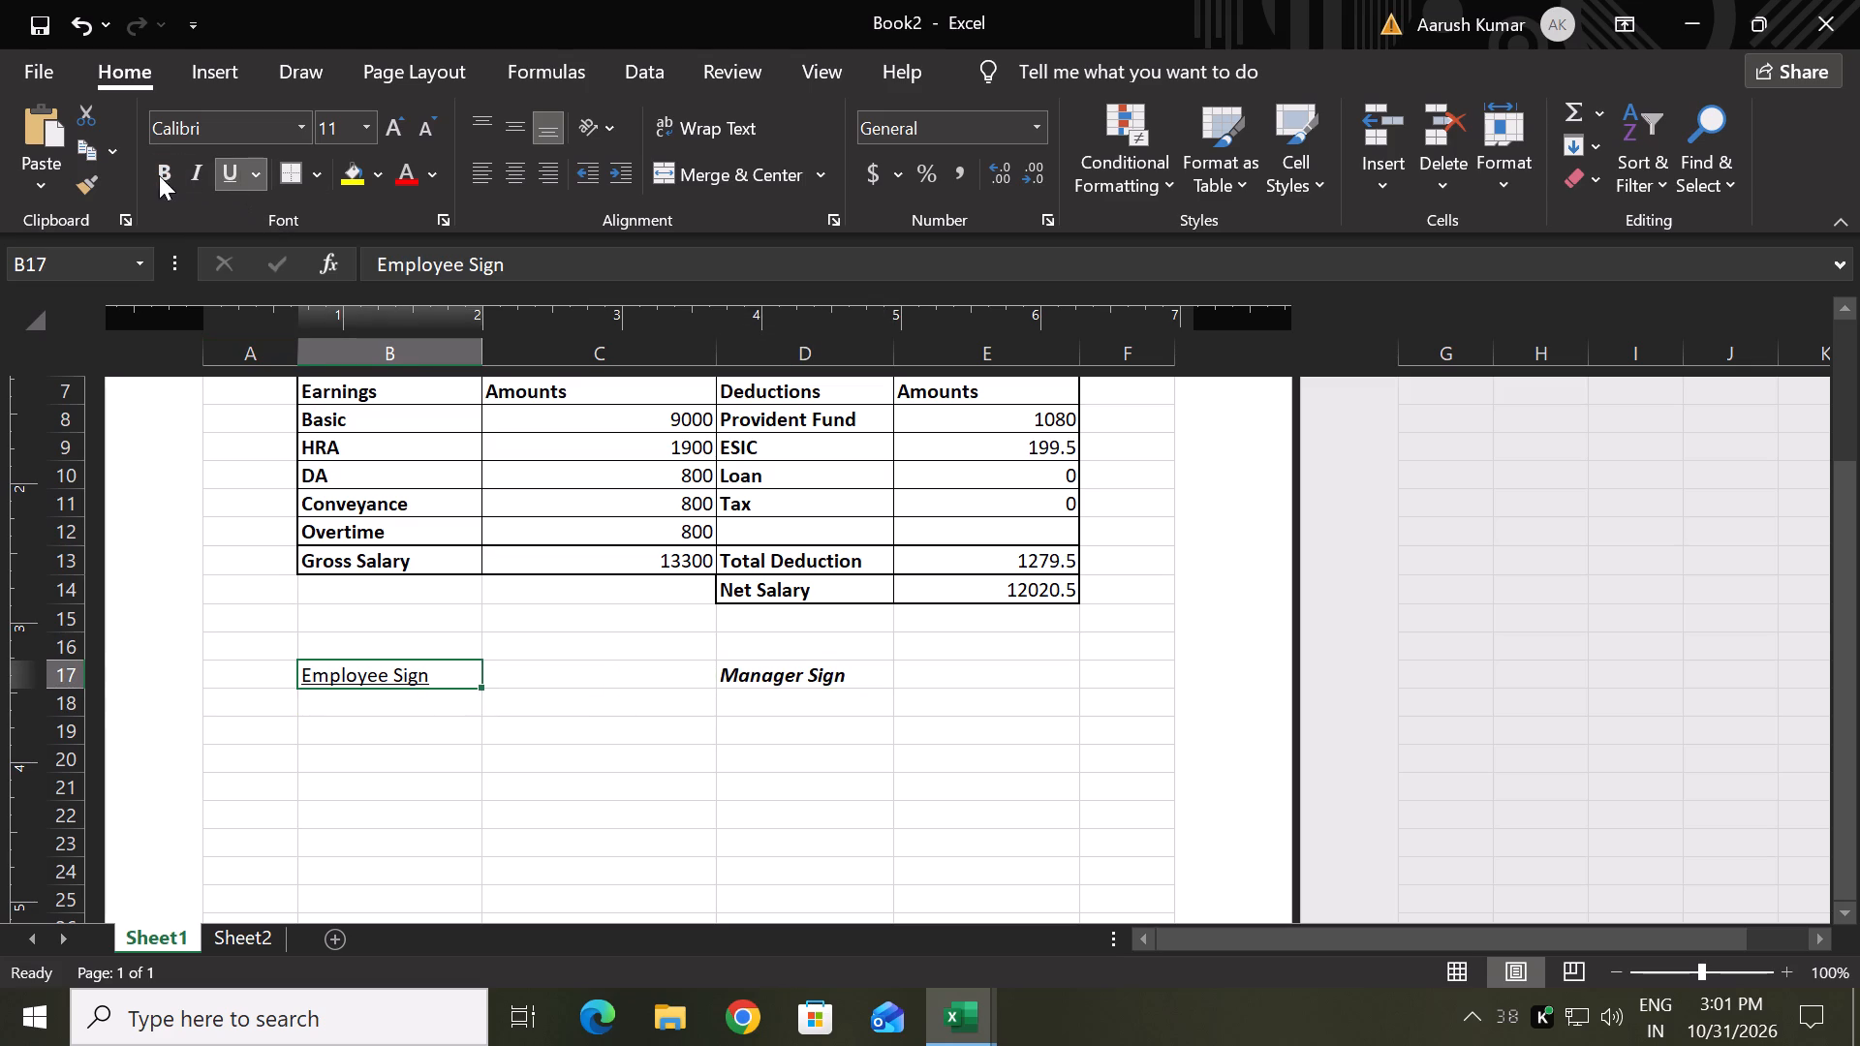
click(161, 169)
Save the workbook into New folder on the Desktop, keeping the name Book2.
click(50, 57)
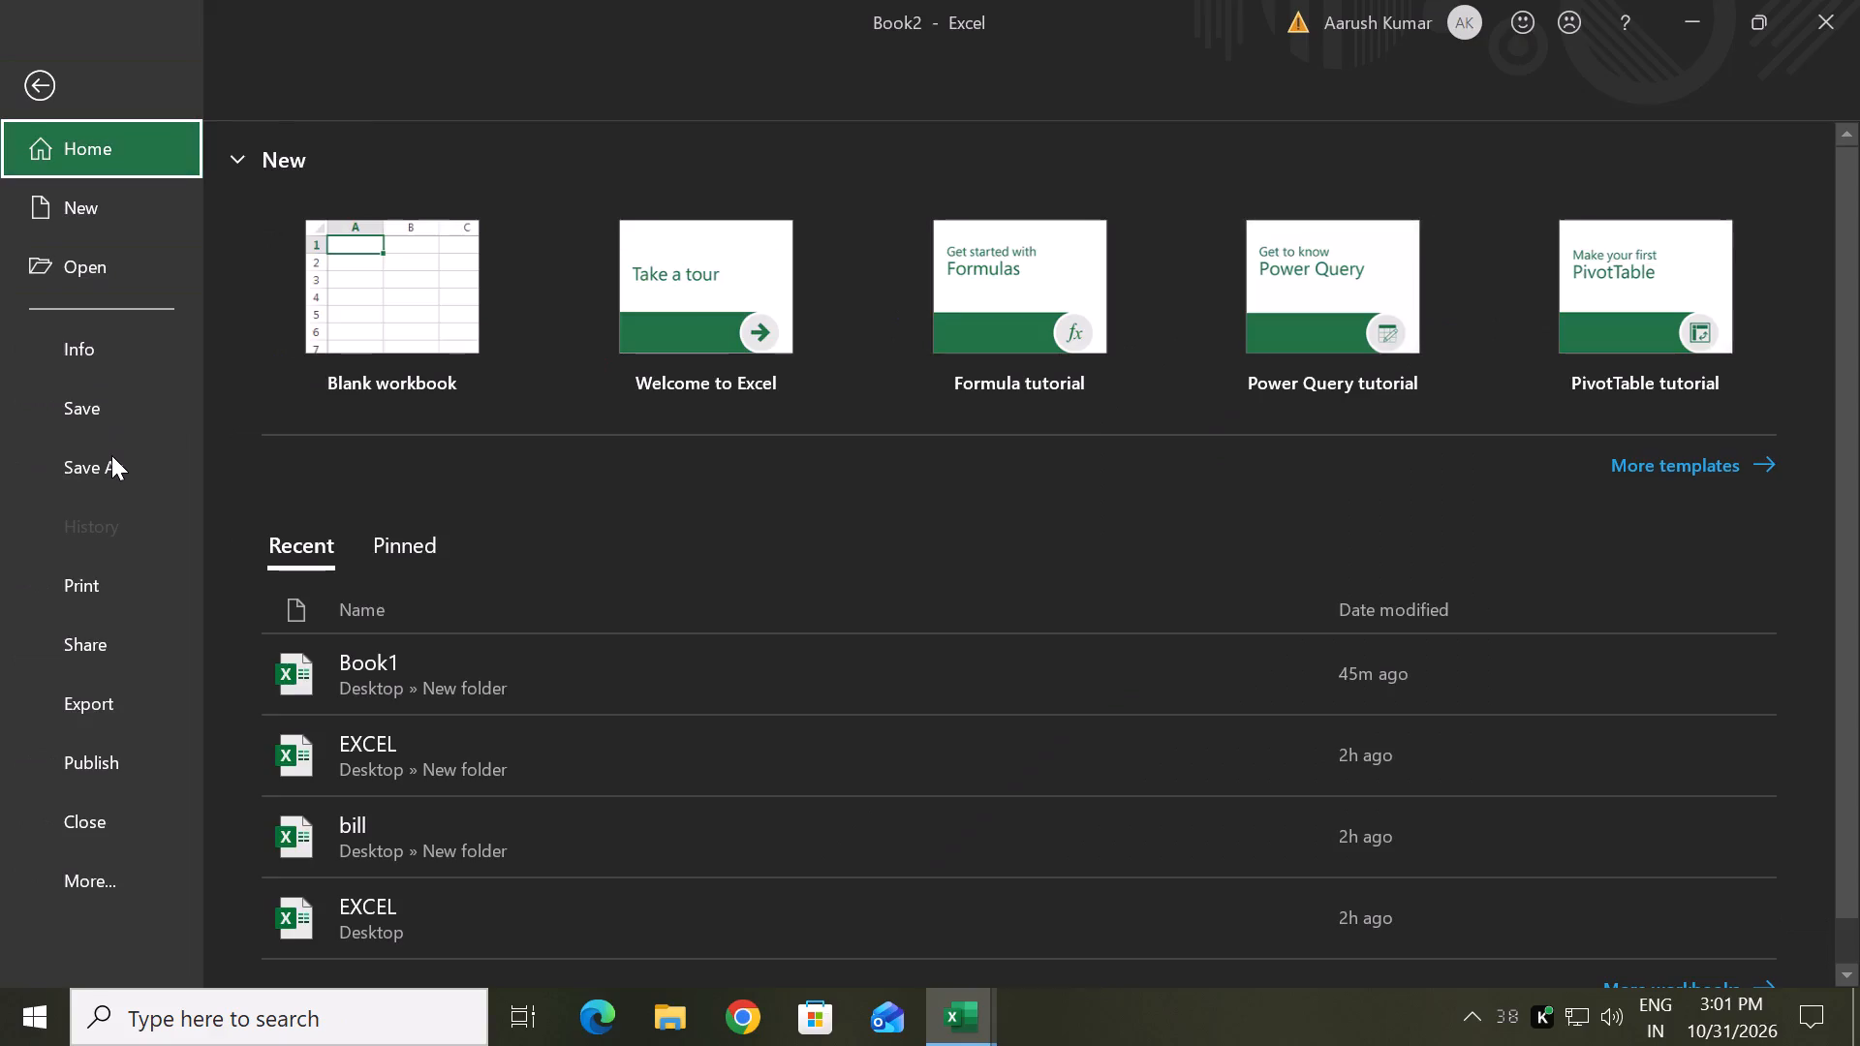
click(110, 455)
click(993, 348)
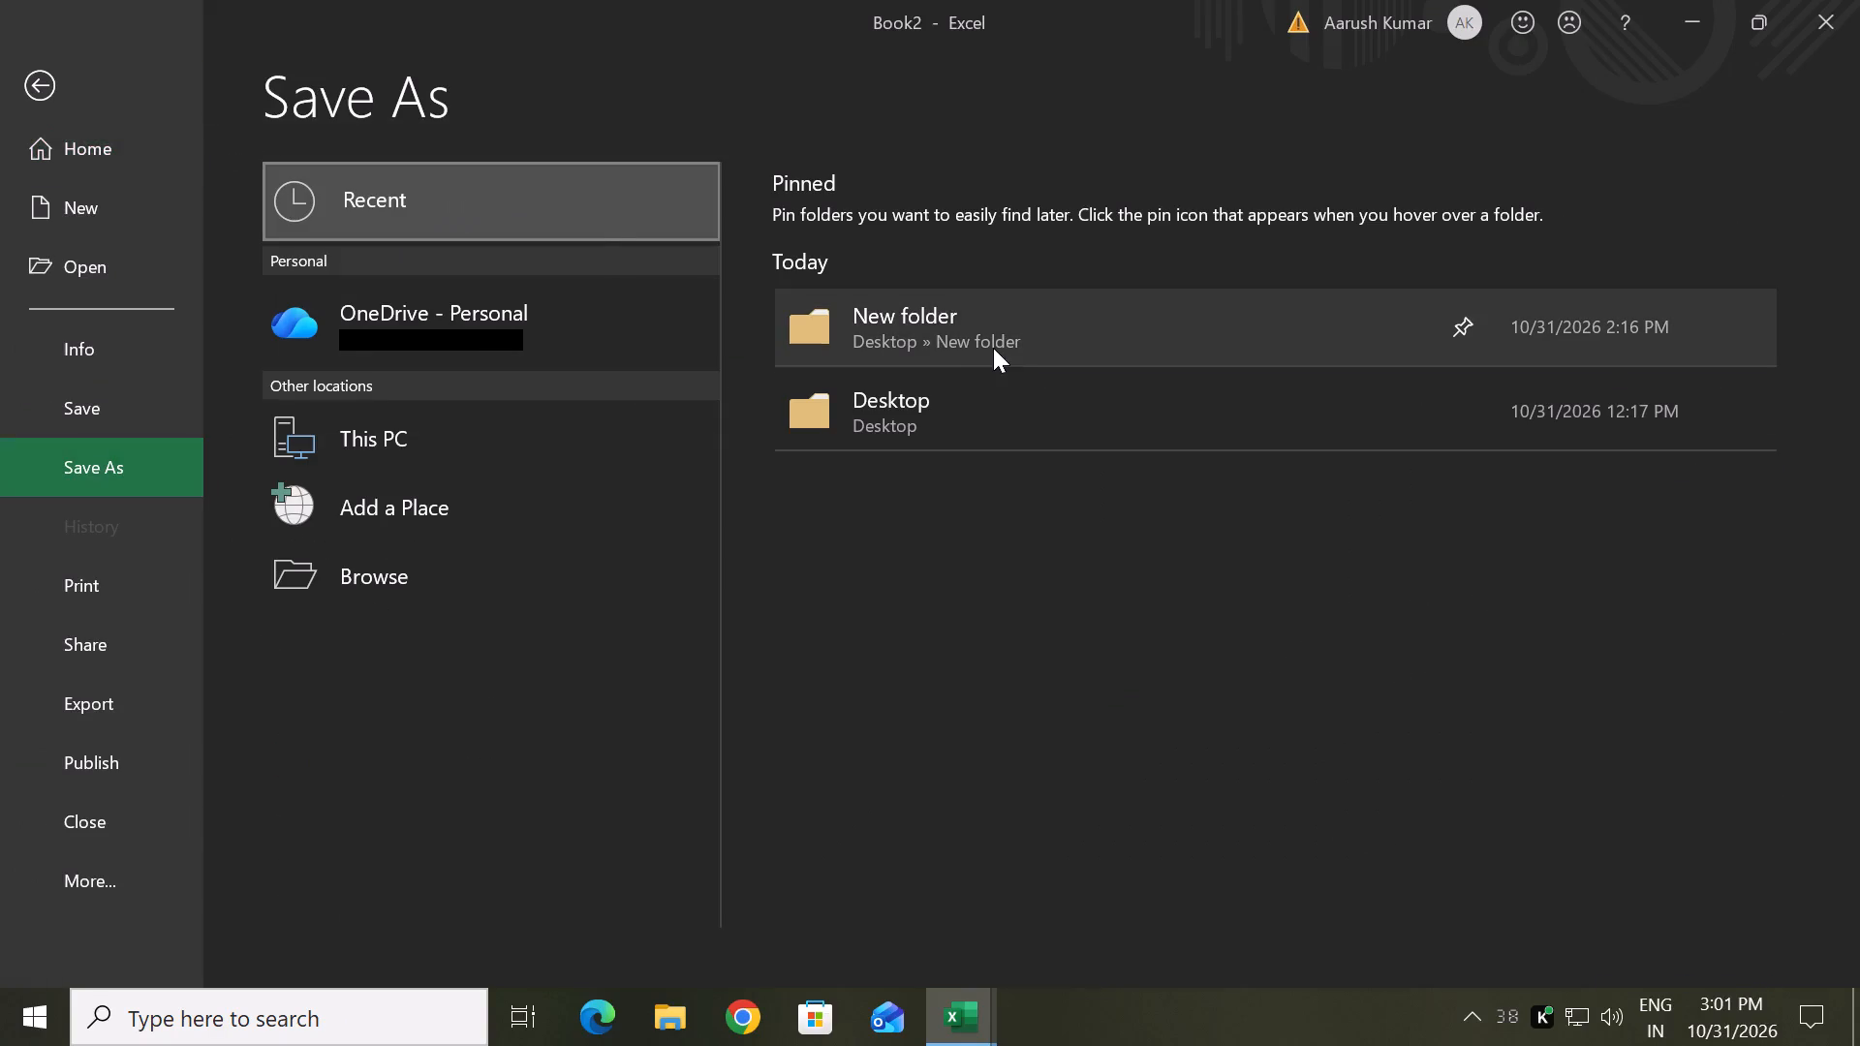
click(1143, 780)
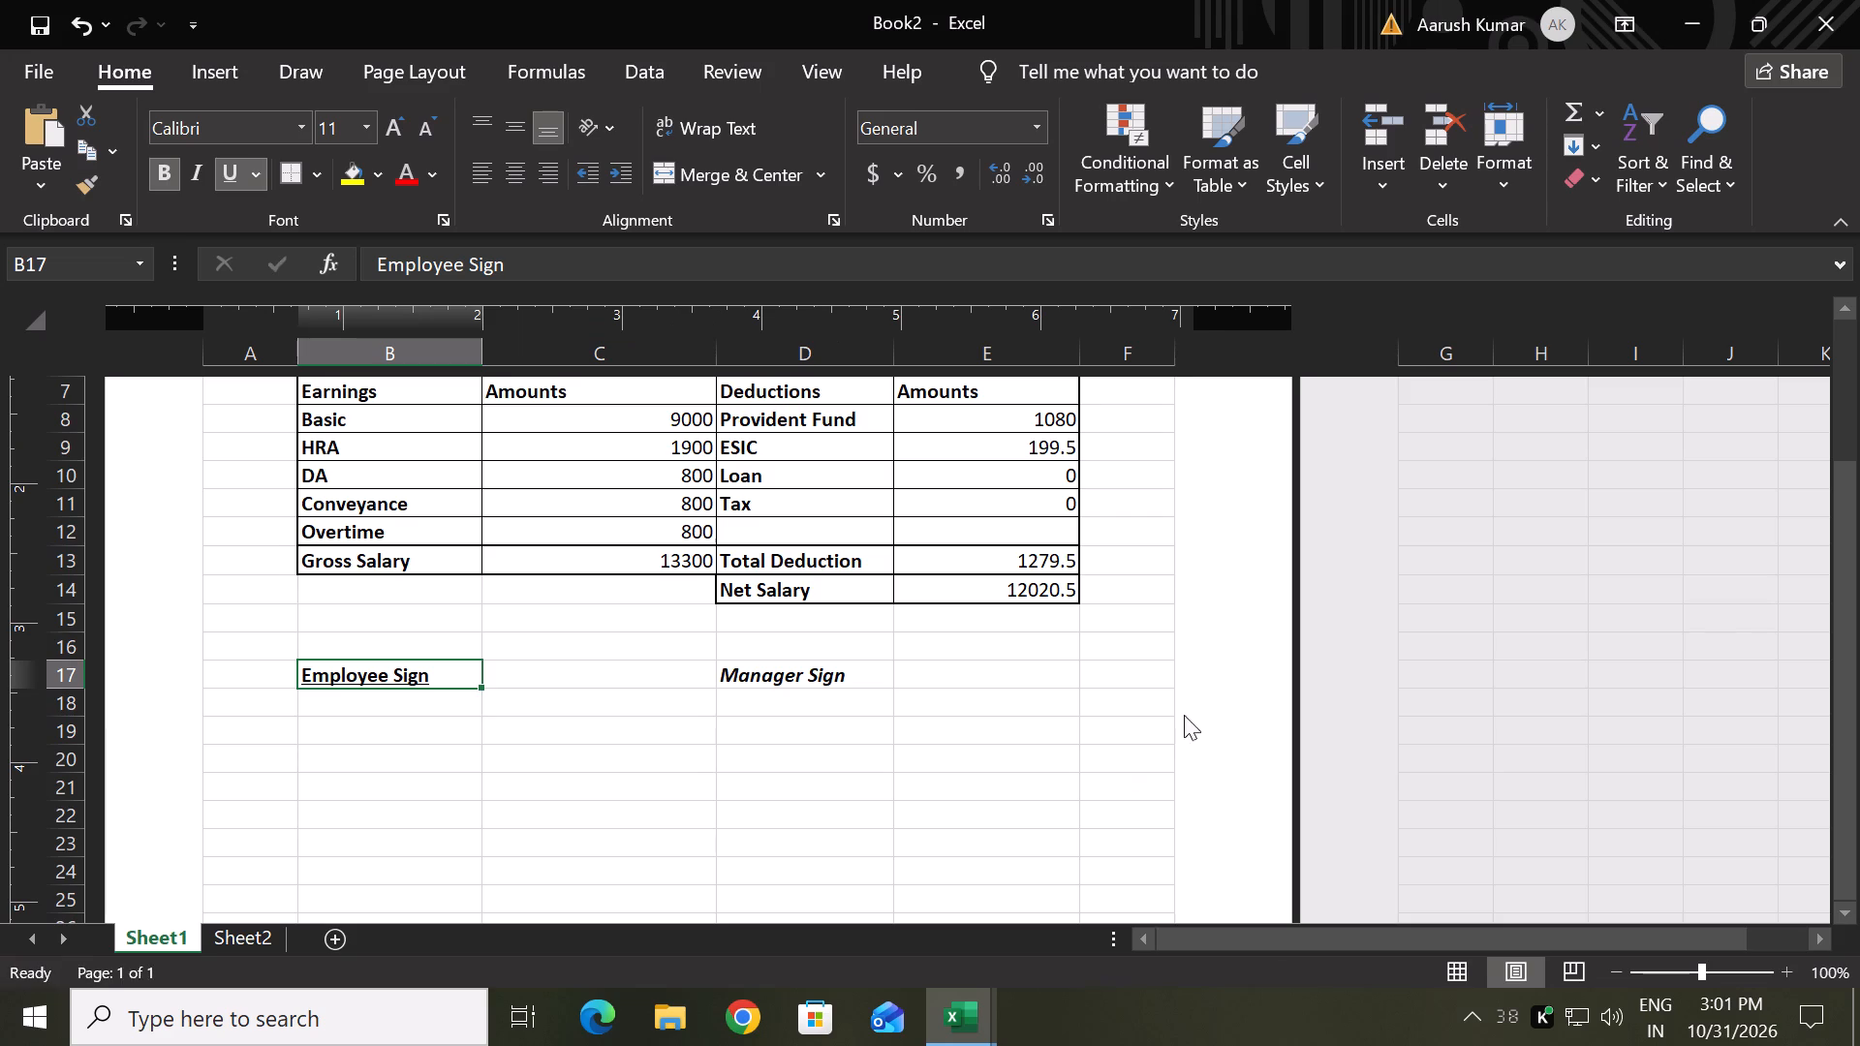